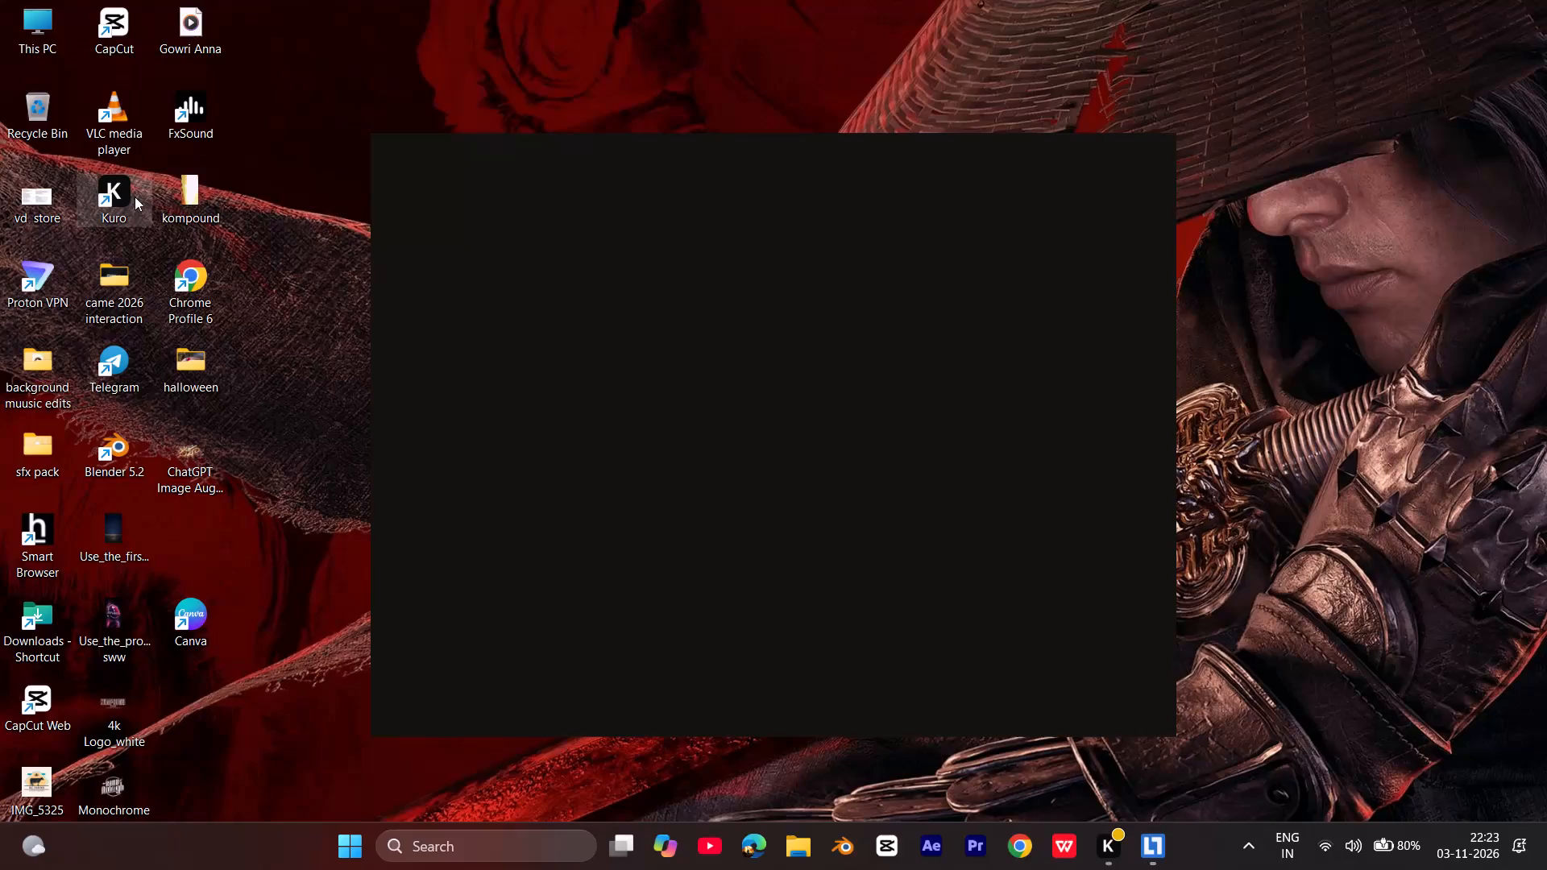
Launch Proton VPN from the desktop.
double_click(33, 278)
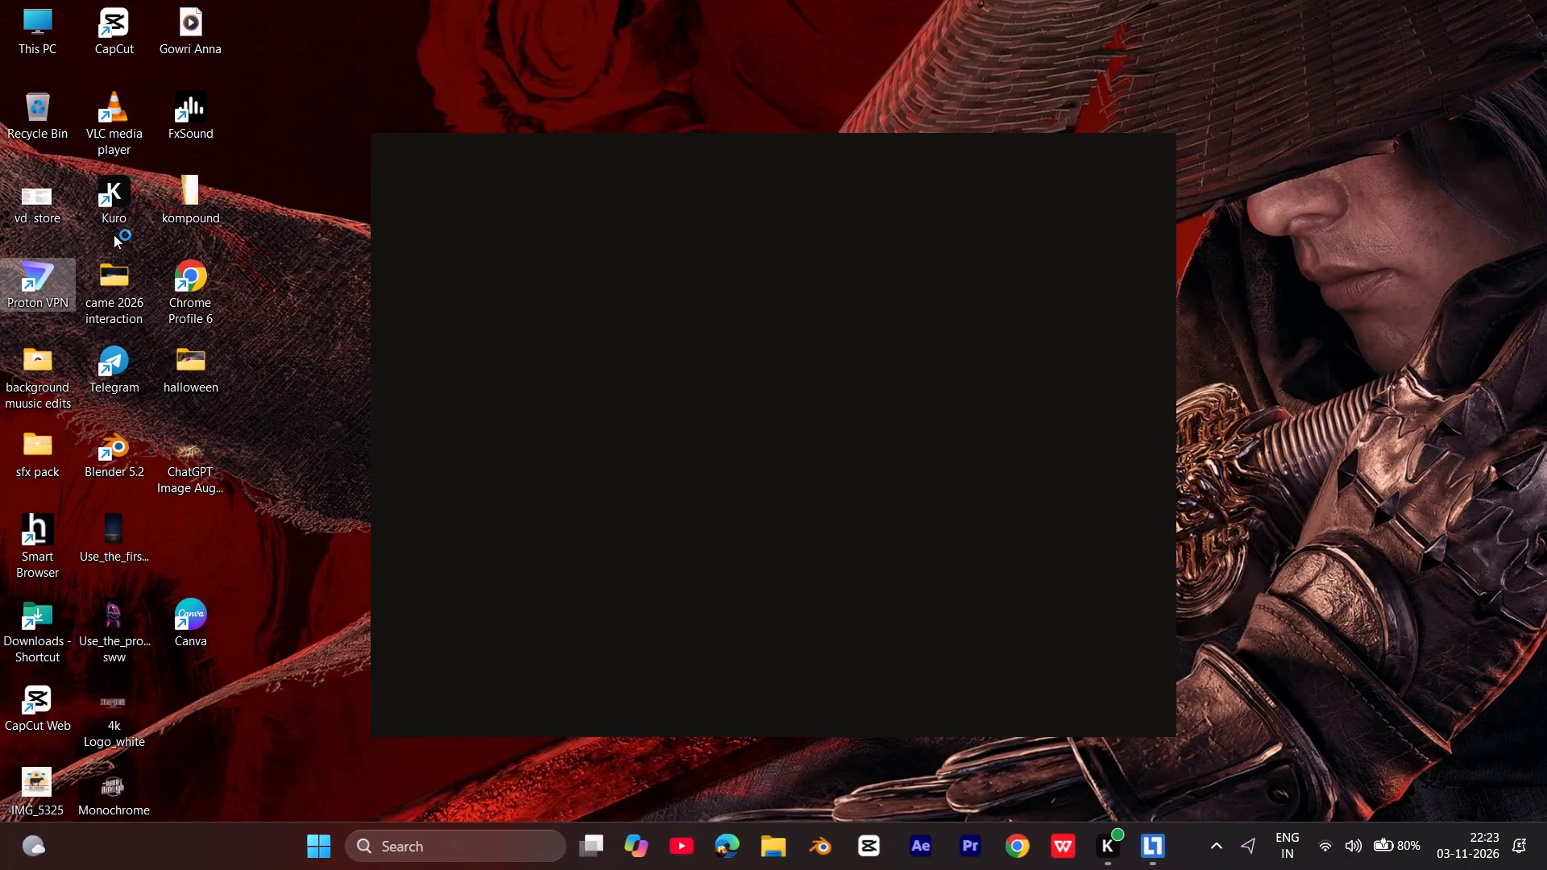
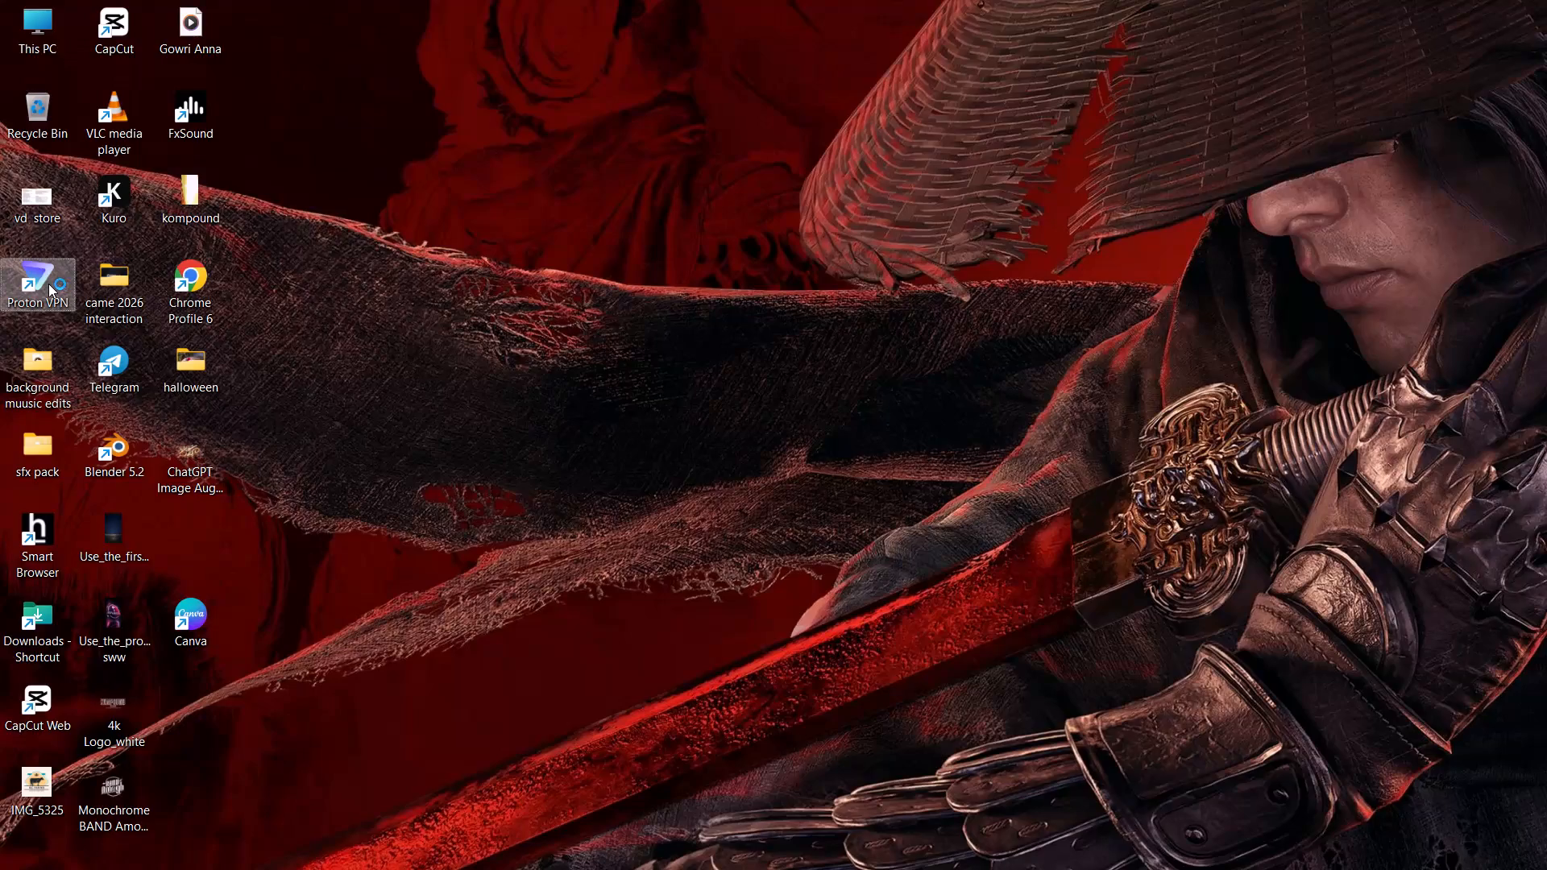
Connect Proton VPN to the fastest free server and minimize its window.
left_click(834, 255)
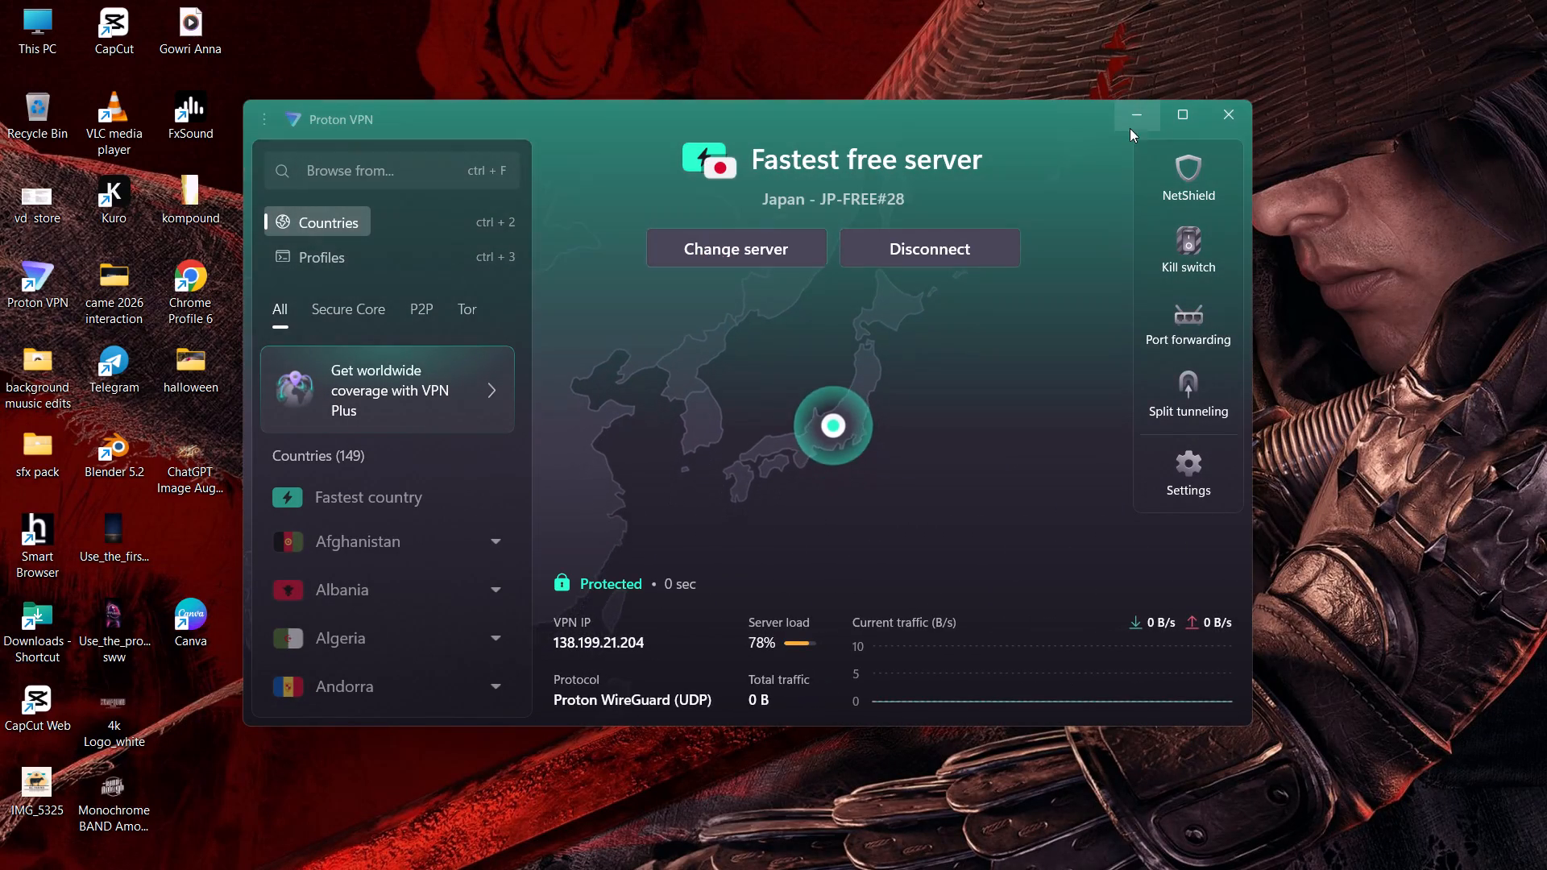
left_click(1126, 115)
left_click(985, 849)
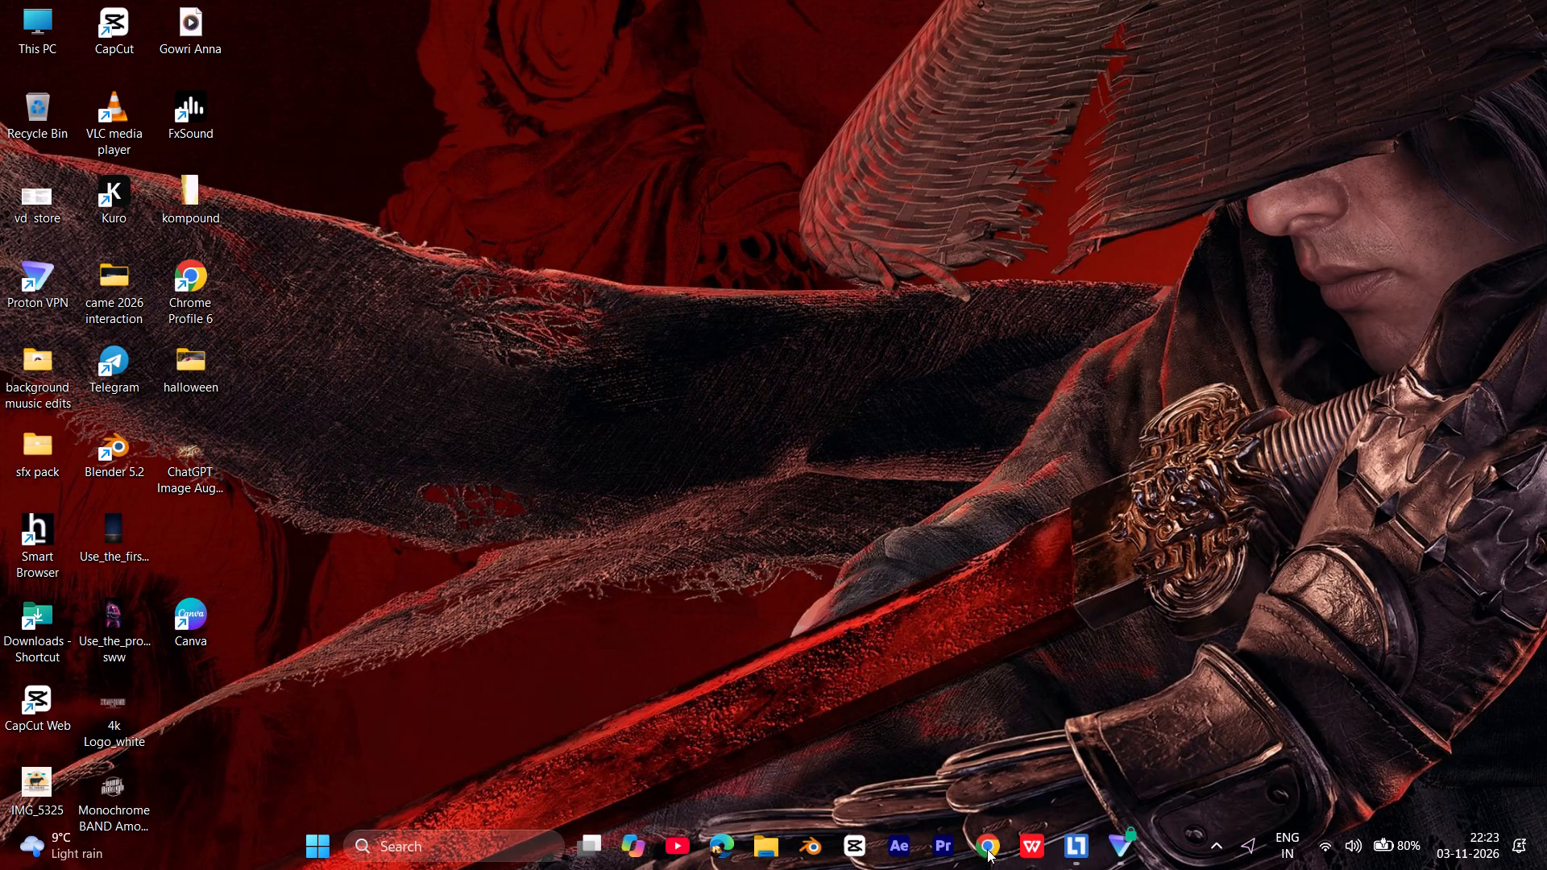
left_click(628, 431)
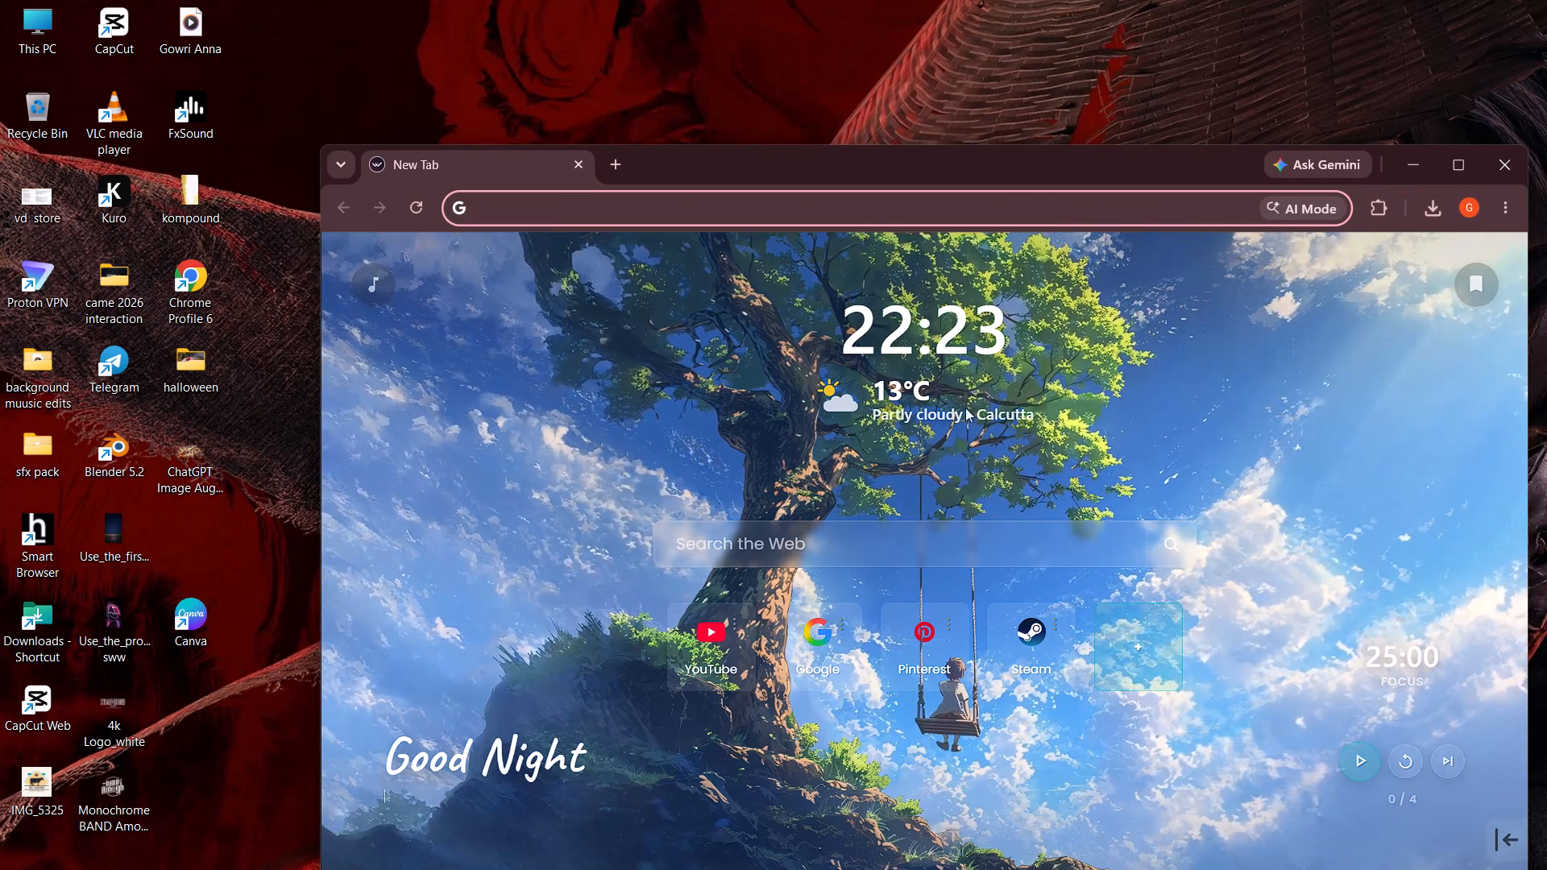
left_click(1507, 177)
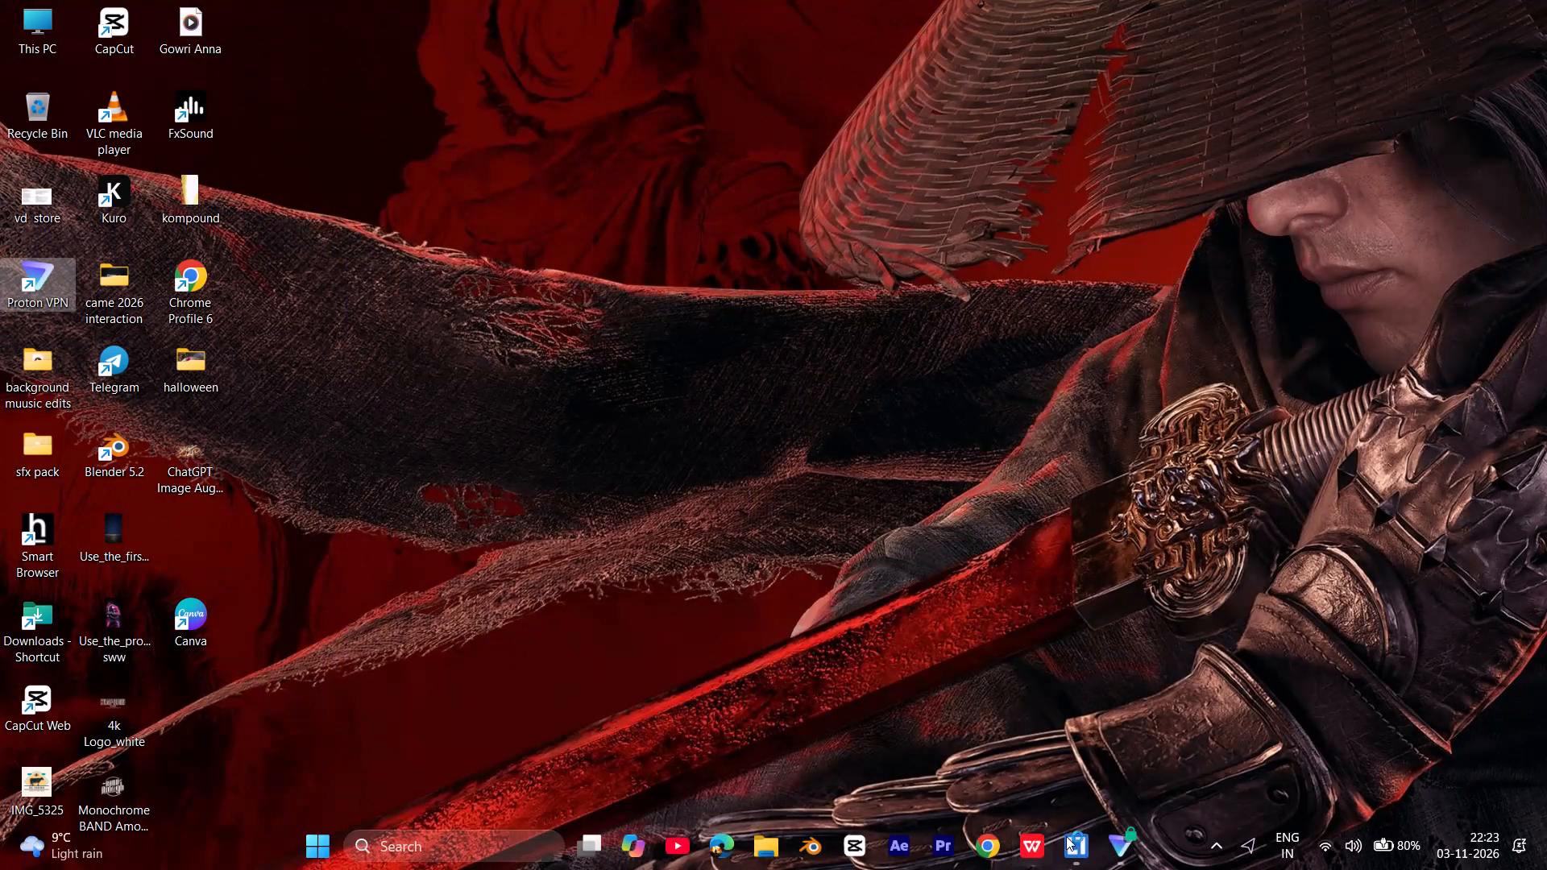
Launch CapCut, bring up its project list and dismiss the CapCut Teams offer.
triple_click(859, 847)
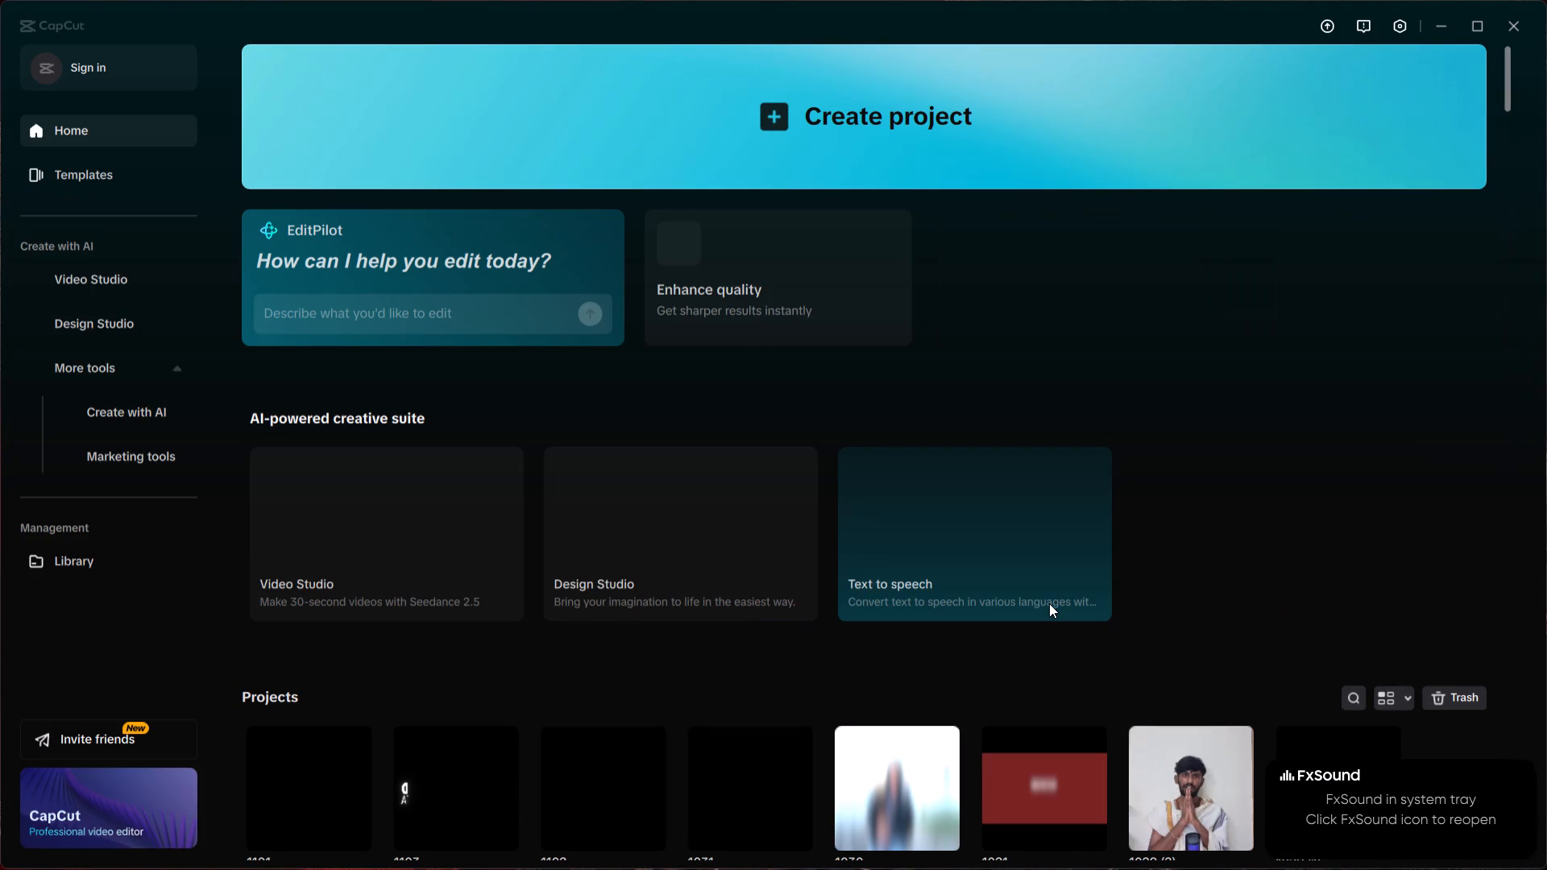
scroll(1049, 603, "down", 1)
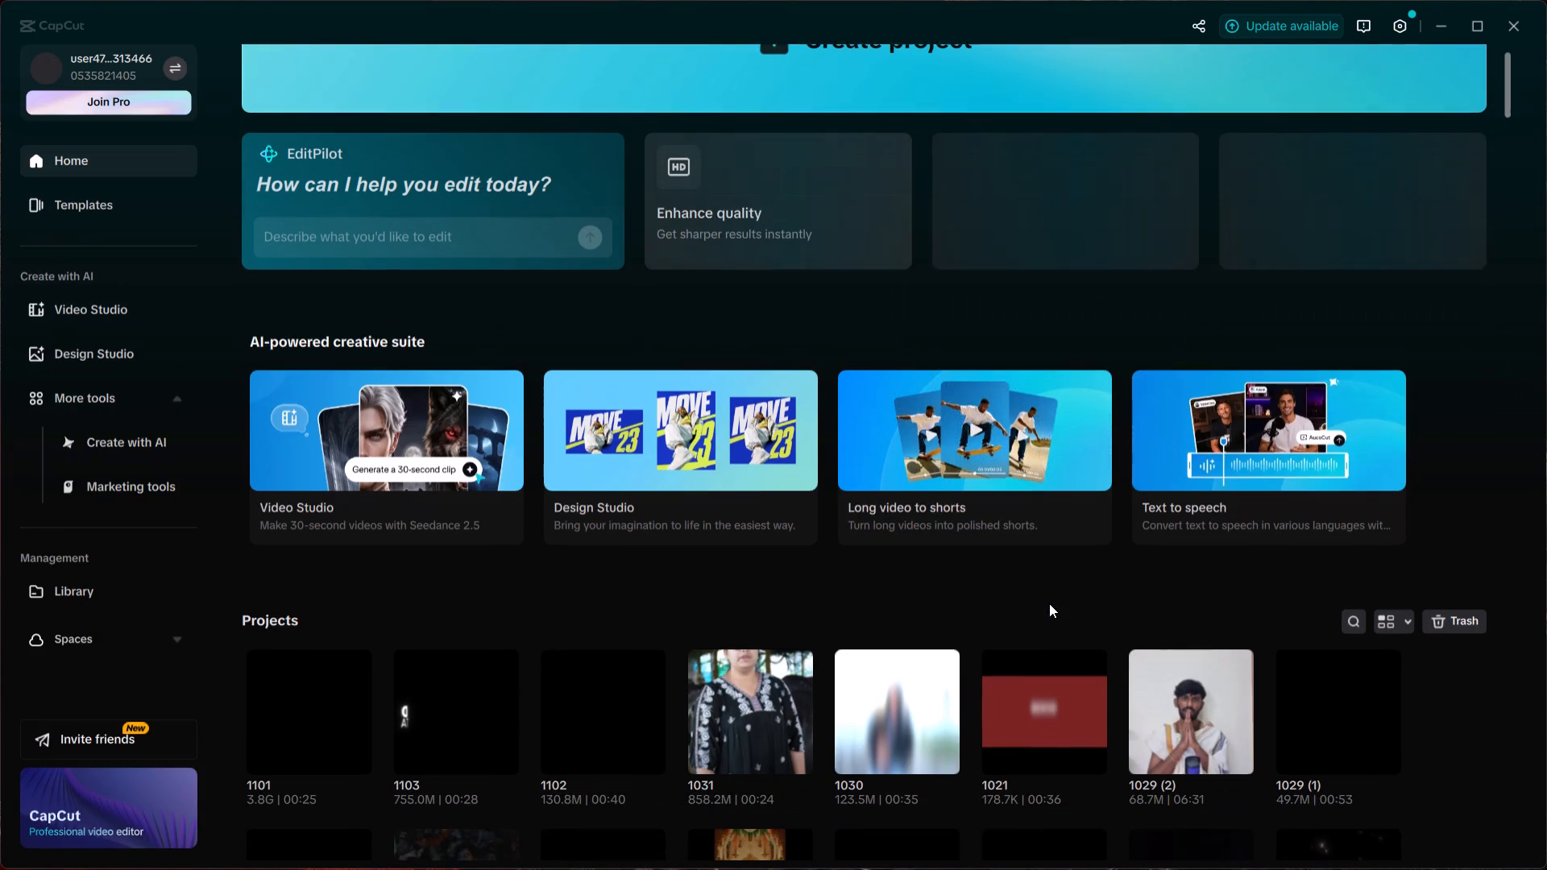
scroll(1049, 603, "left", 1)
scroll(1049, 603, "down", 2)
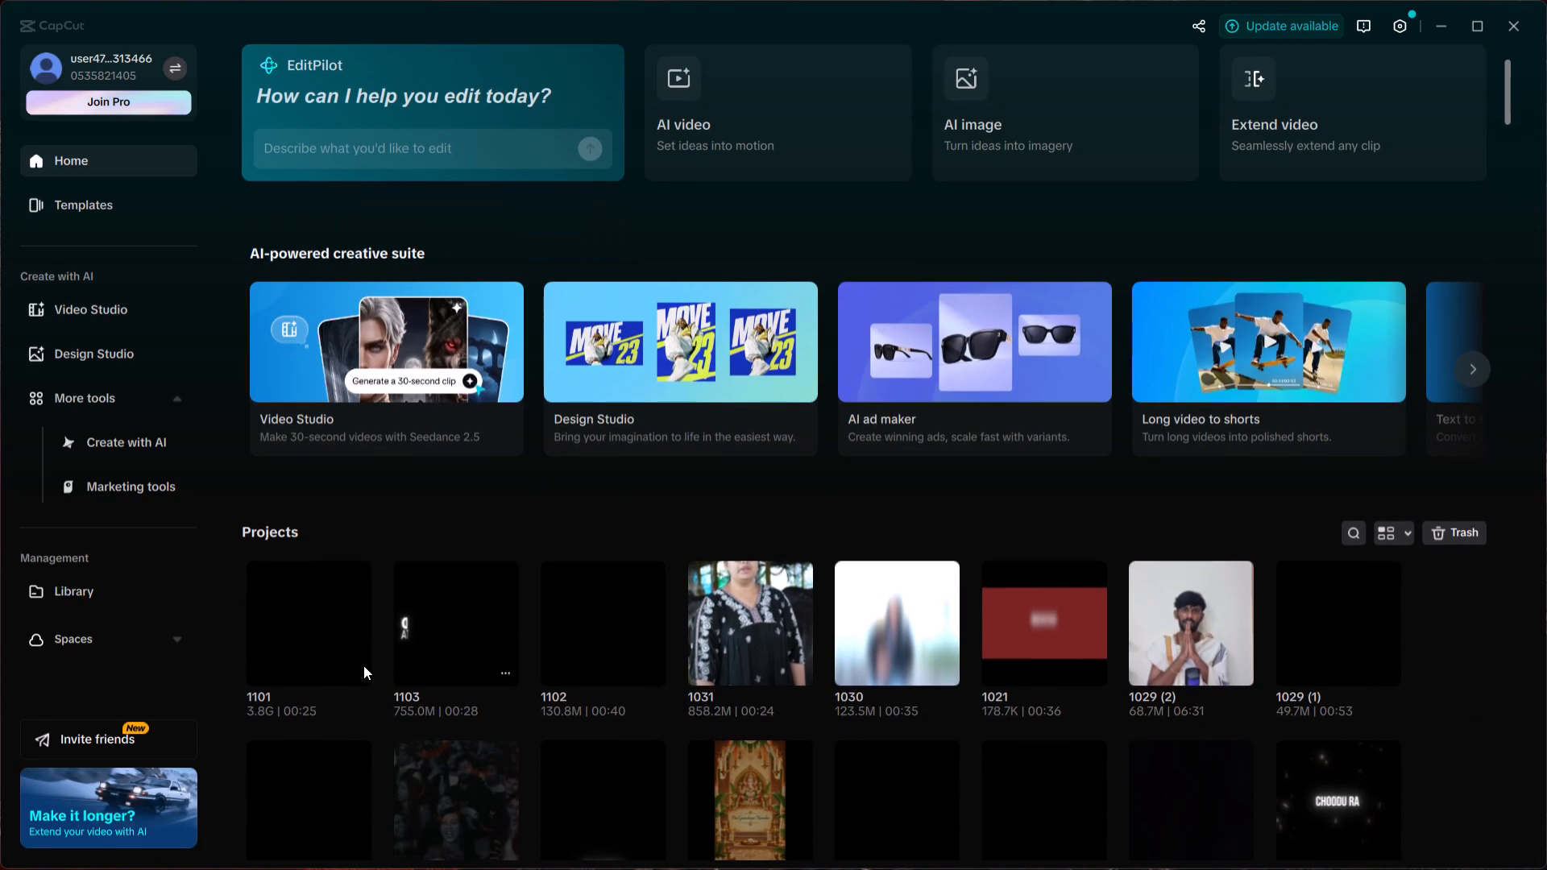
left_click(283, 636)
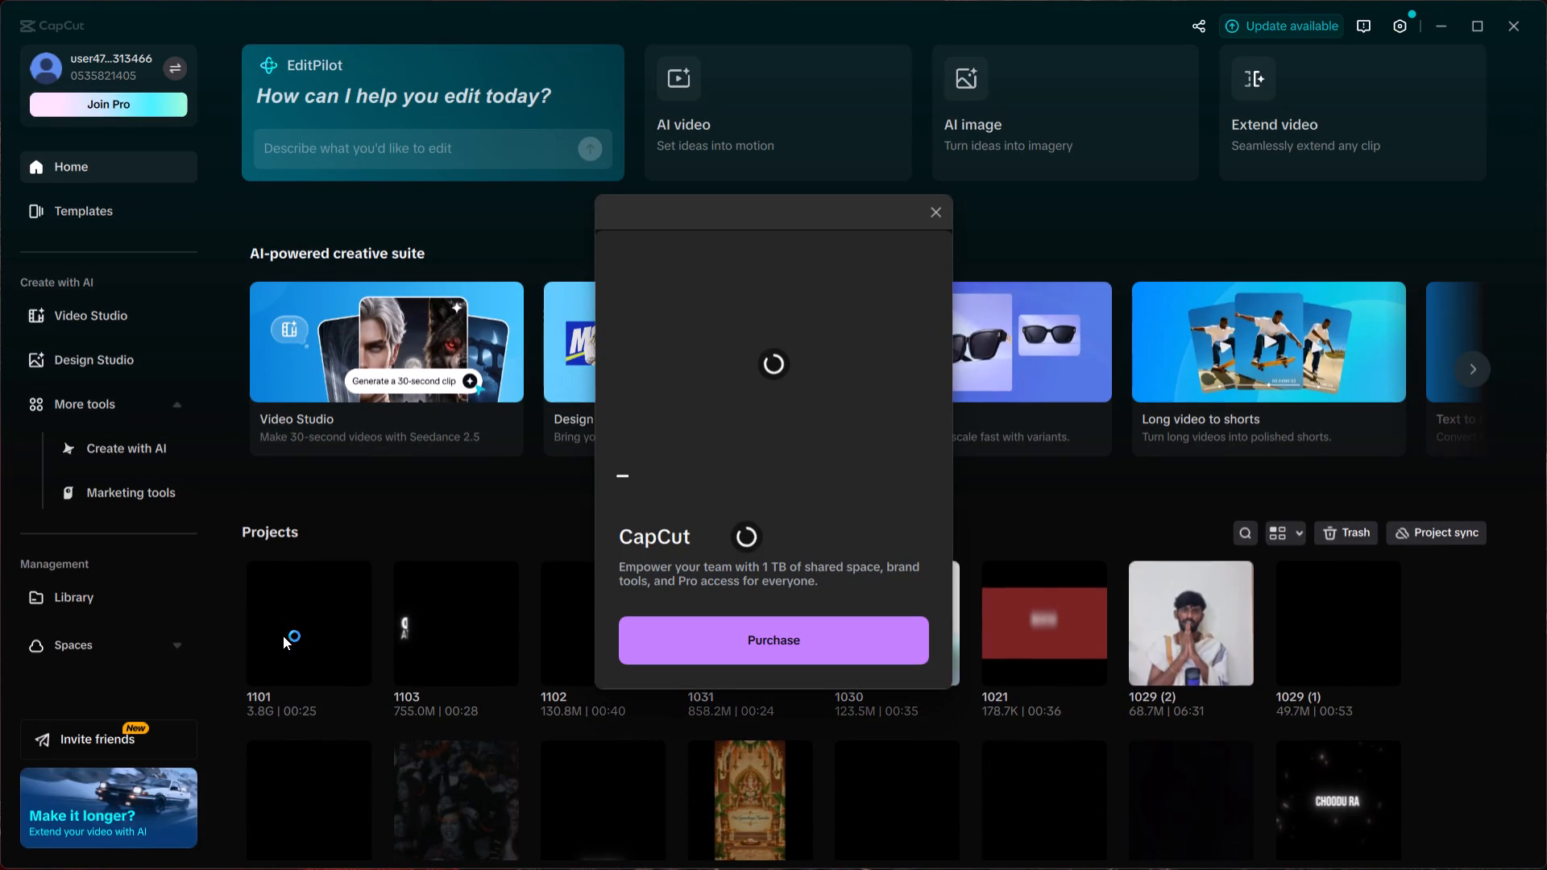
left_click(933, 214)
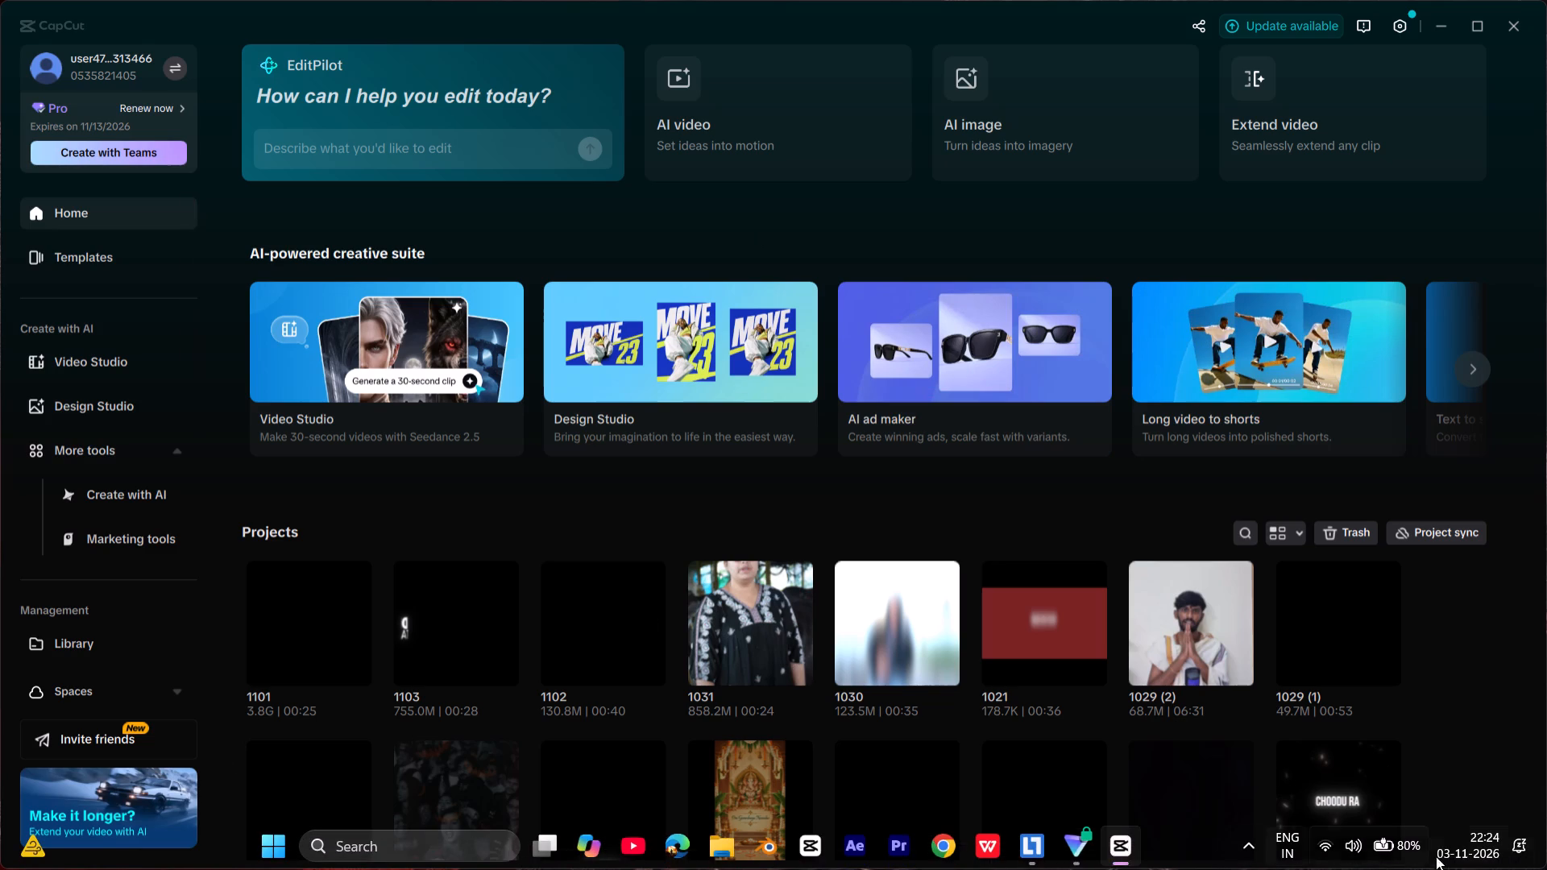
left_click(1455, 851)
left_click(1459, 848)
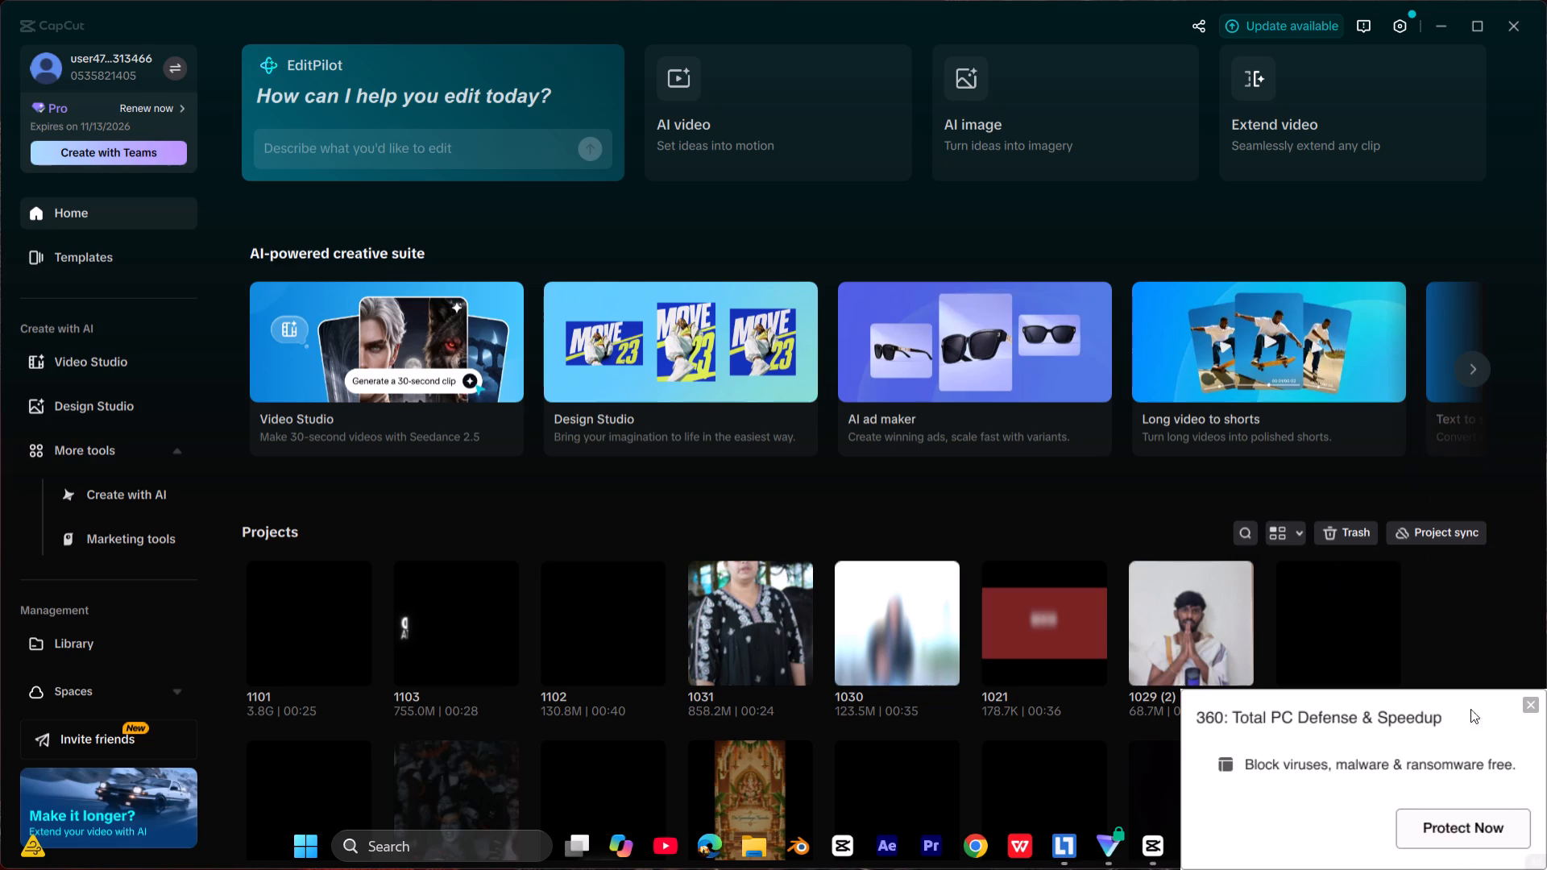
Dismiss the 360 advert and open project 1101 in CapCut.
left_click(1531, 706)
left_click(274, 619)
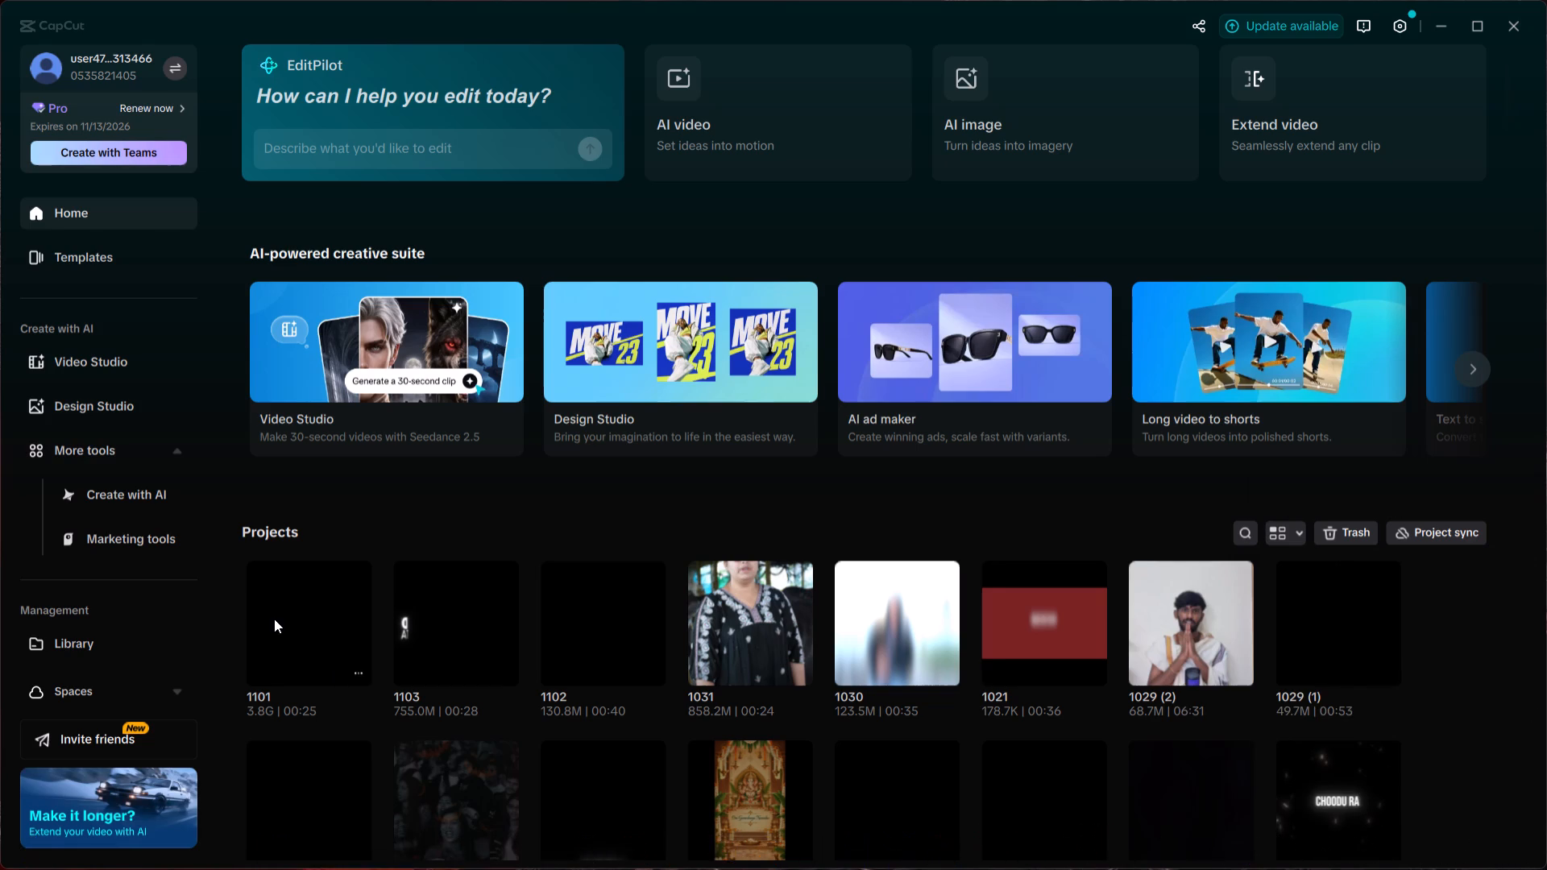
left_click_drag(278, 28, 305, 151)
left_click_drag(285, 71, 310, 172)
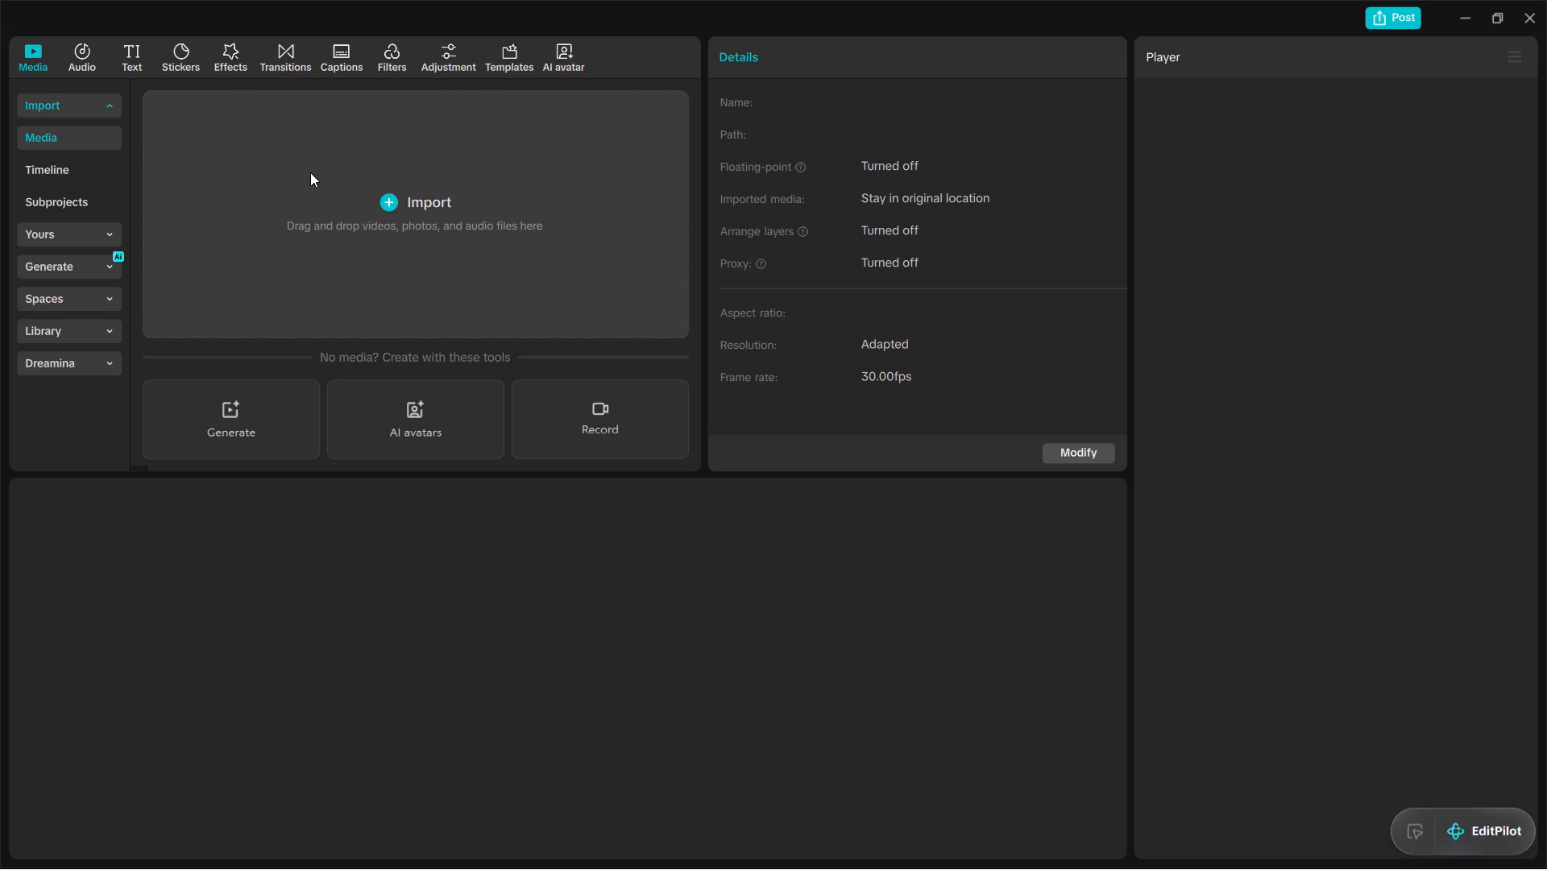
left_click_drag(310, 172, 338, 215)
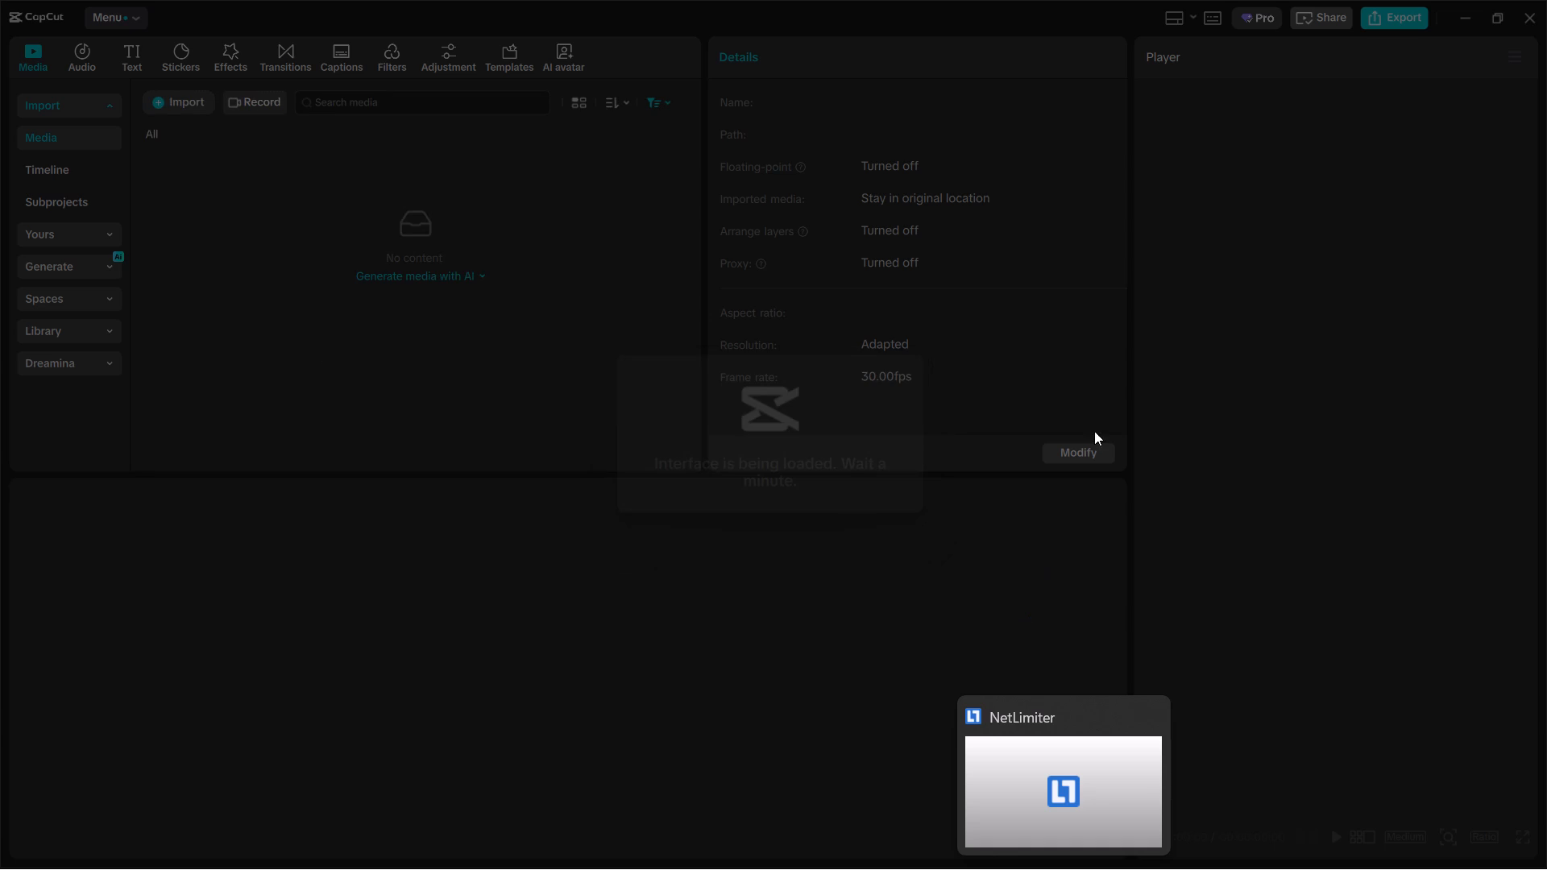
Close the NetLimiter window.
left_click(1143, 719)
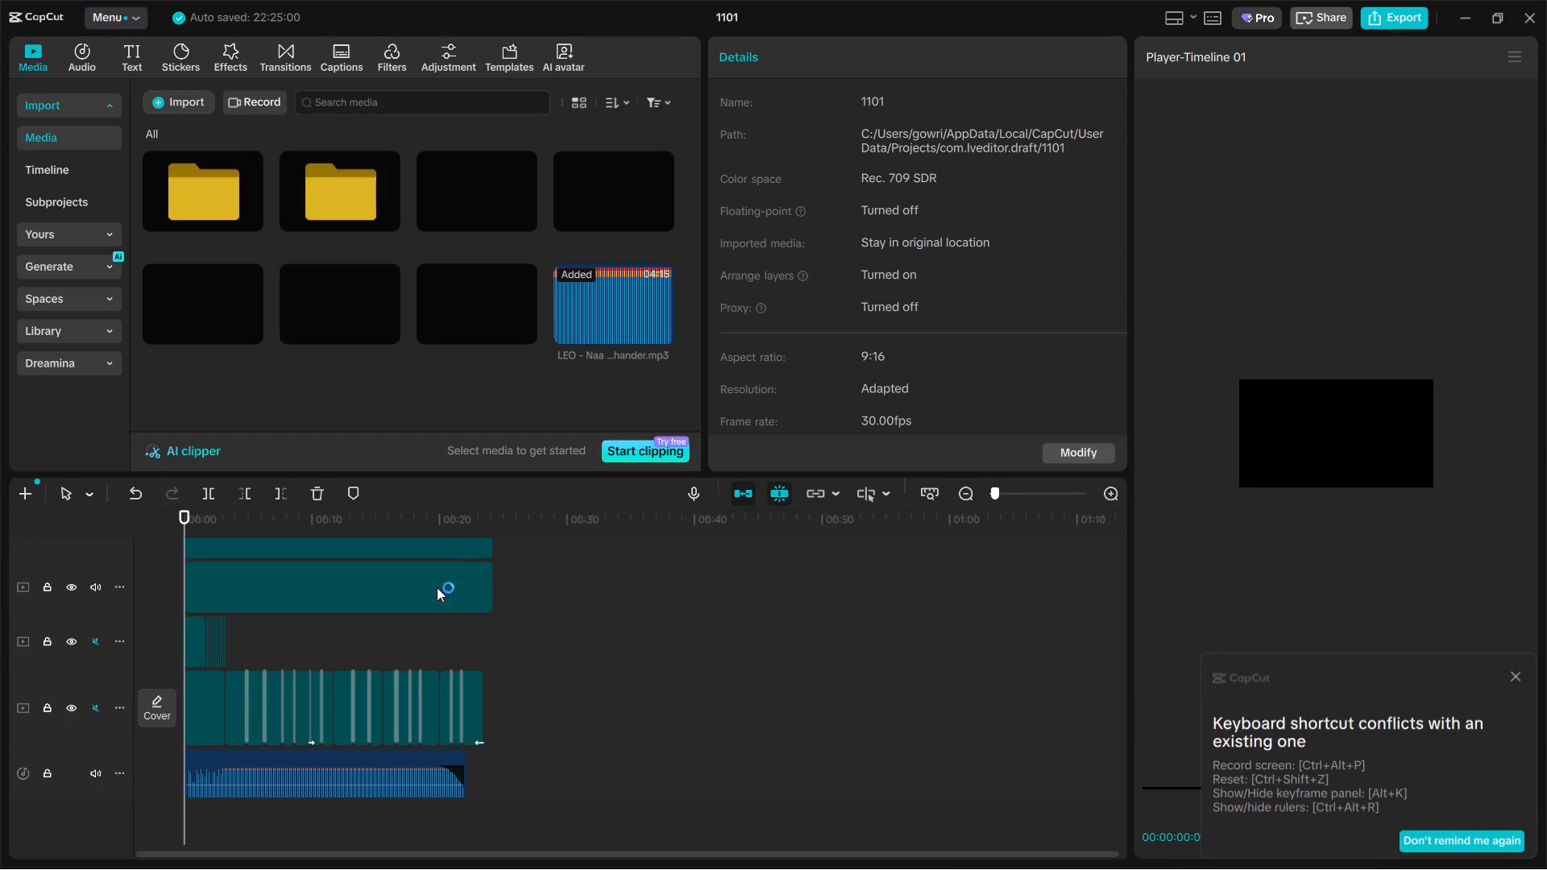
Dismiss the shortcut conflict notice and move the EditPilot widget away from the player controls, over the details area.
scroll(250, 671, "up", 8, "ctrl")
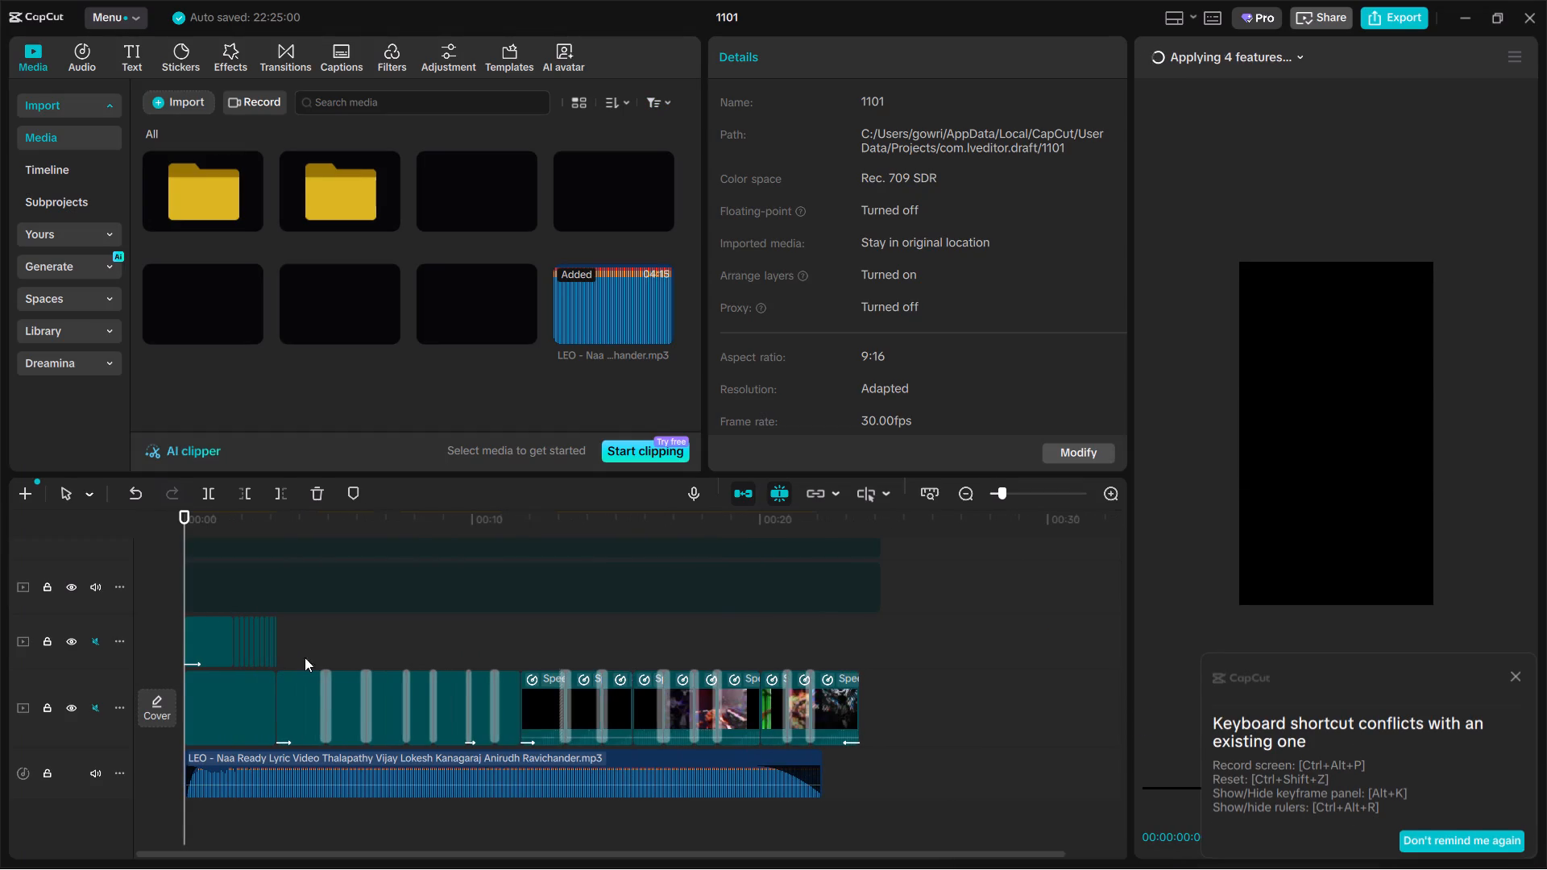
left_click(1519, 677)
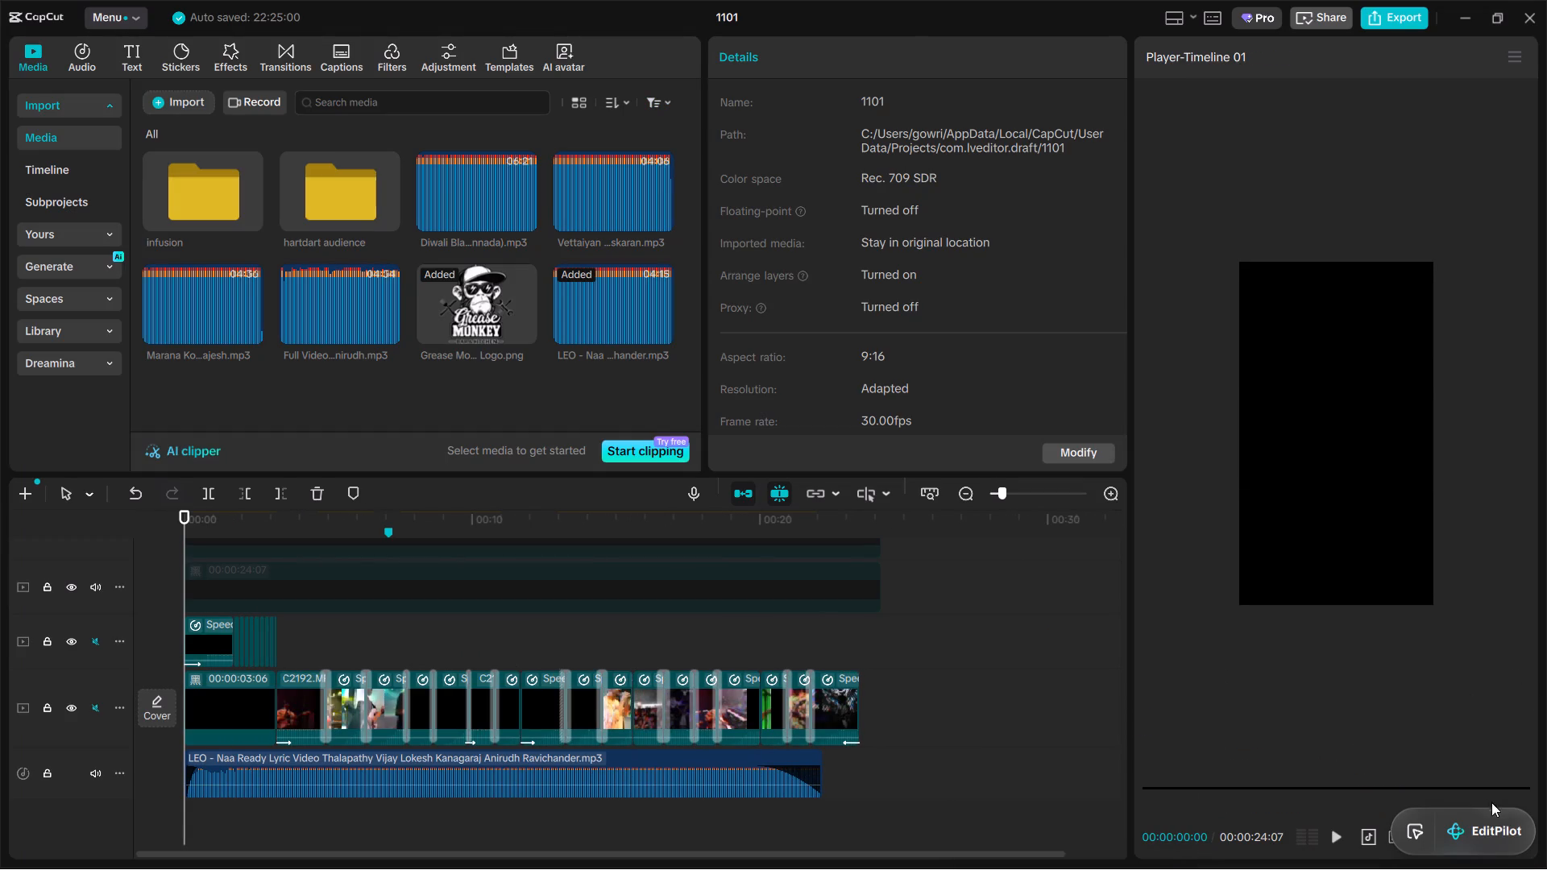
left_click_drag(1486, 826, 985, 0)
Set the player's preview quality to Low.
key("space")
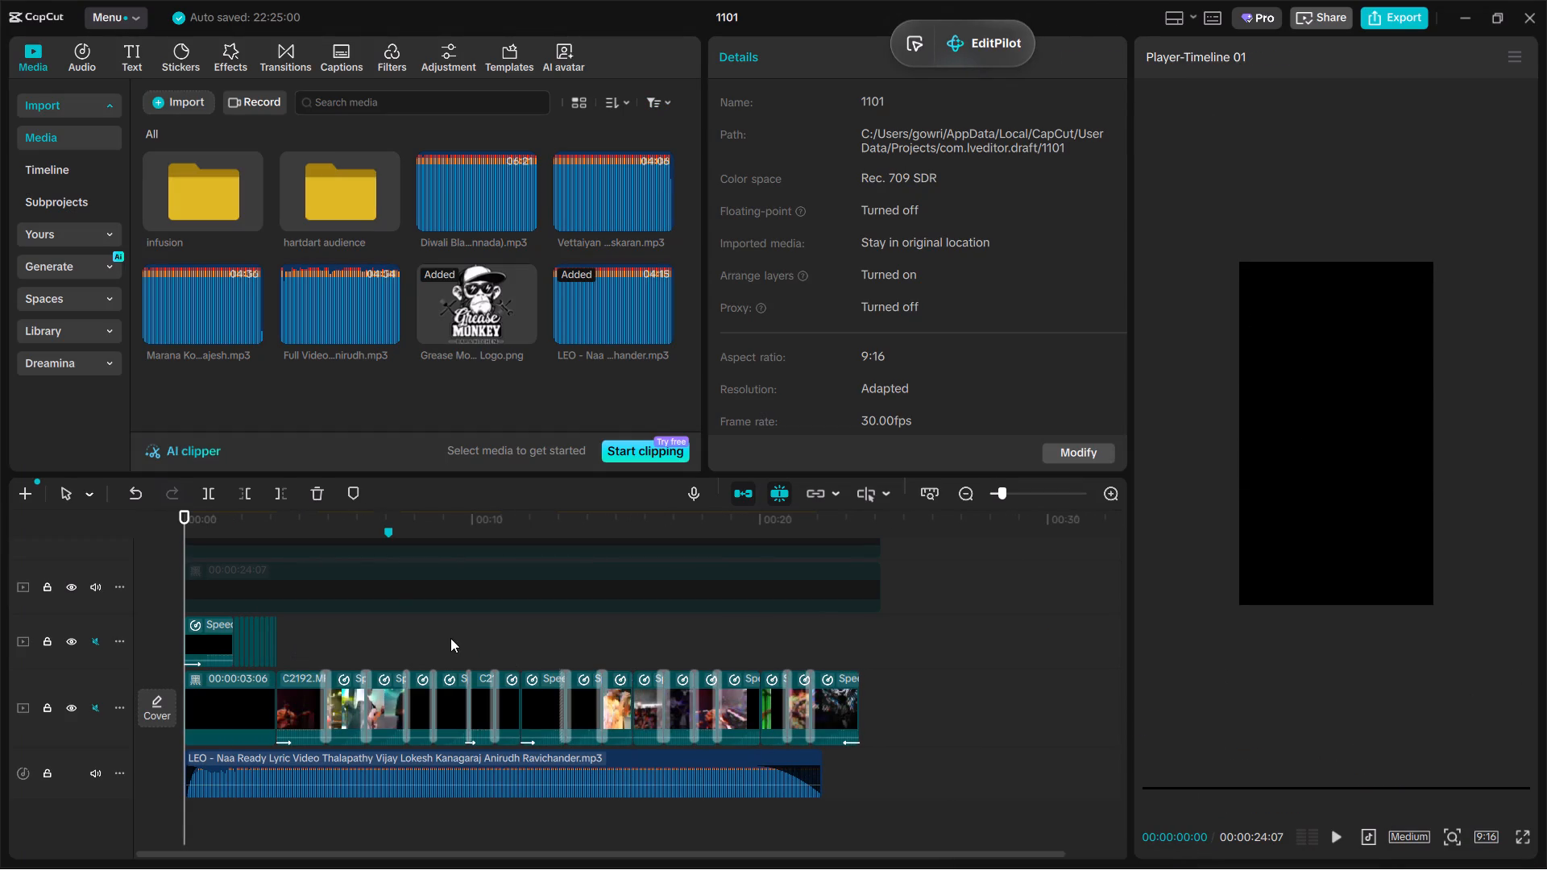
left_click(1333, 840)
left_click(1422, 843)
left_click(1408, 837)
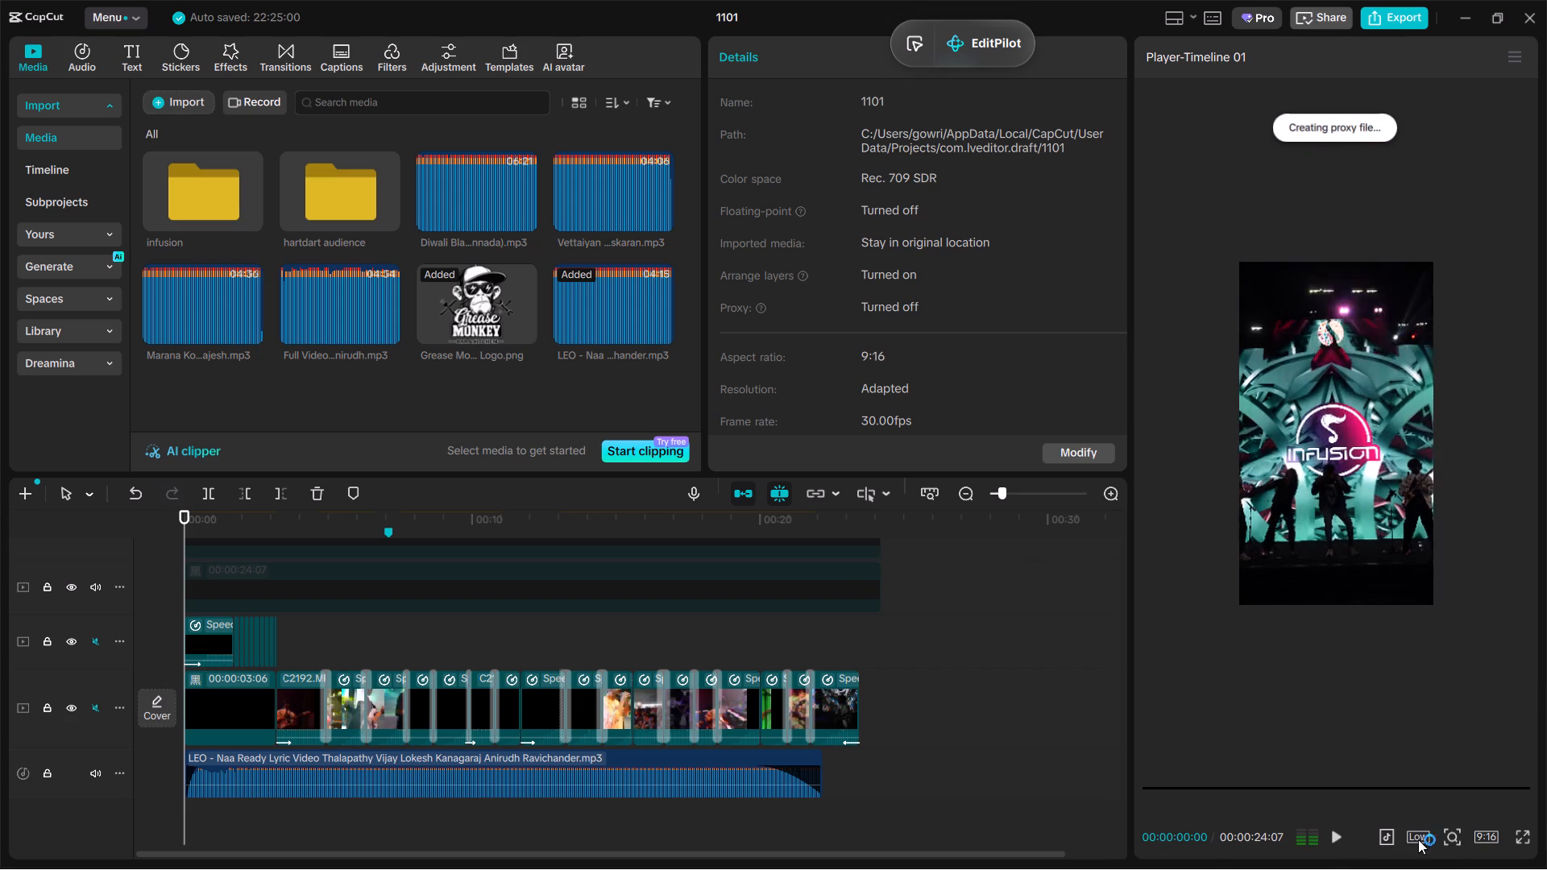
Play the timeline from 00:00:02:24 to review the change into the C2192.MP4 clip, and dismiss the performance reminder.
scroll(283, 628, "up", 6, "ctrl")
scroll(352, 649, "up", 4, "ctrl")
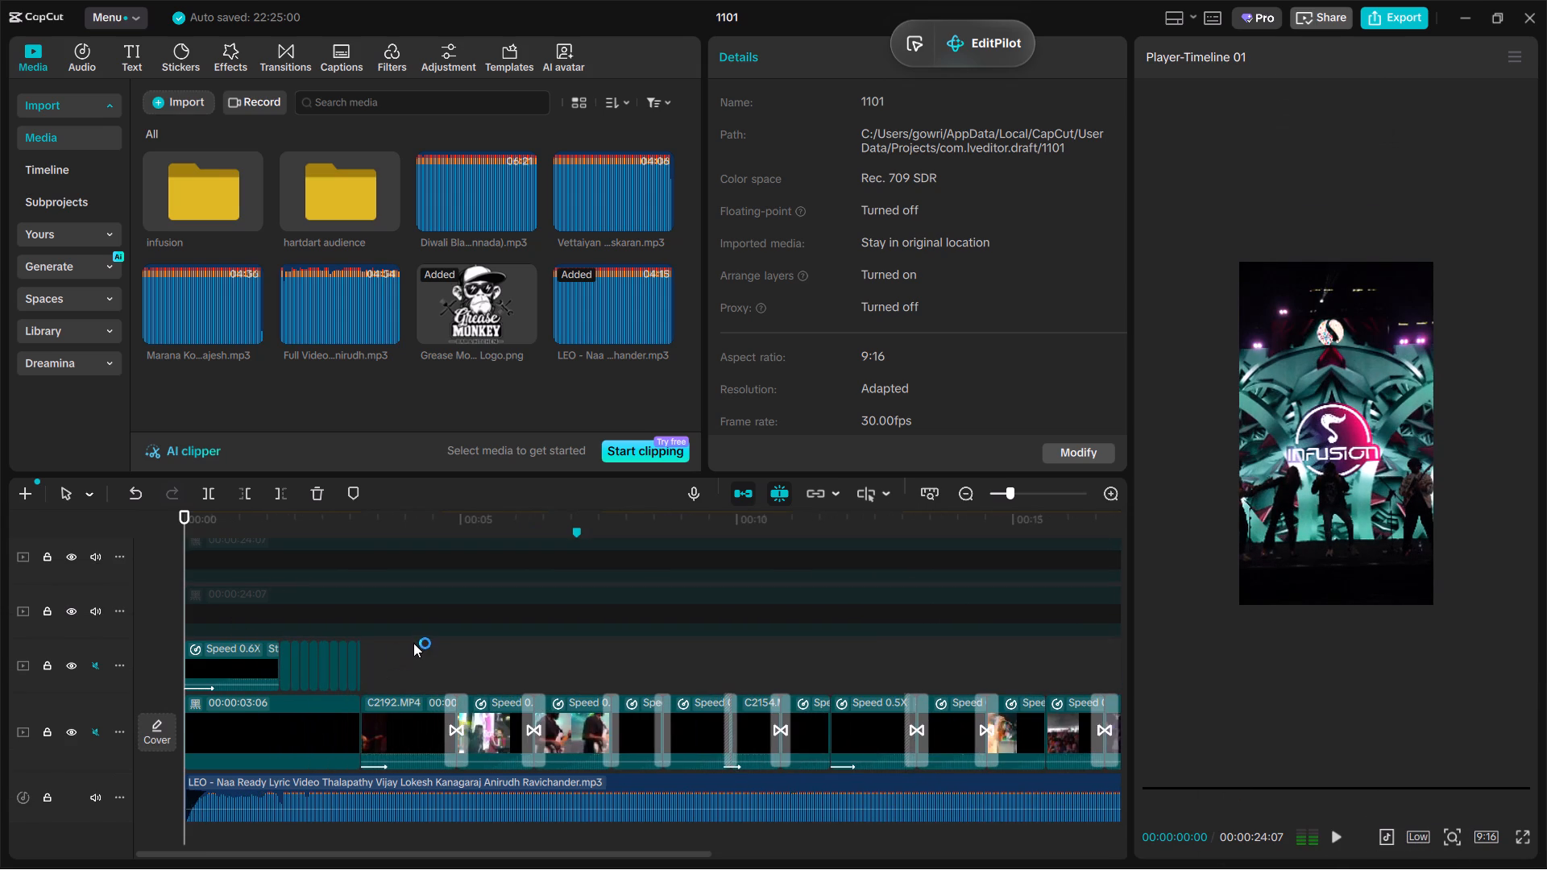
left_click(413, 643)
left_click_drag(413, 643, 339, 653)
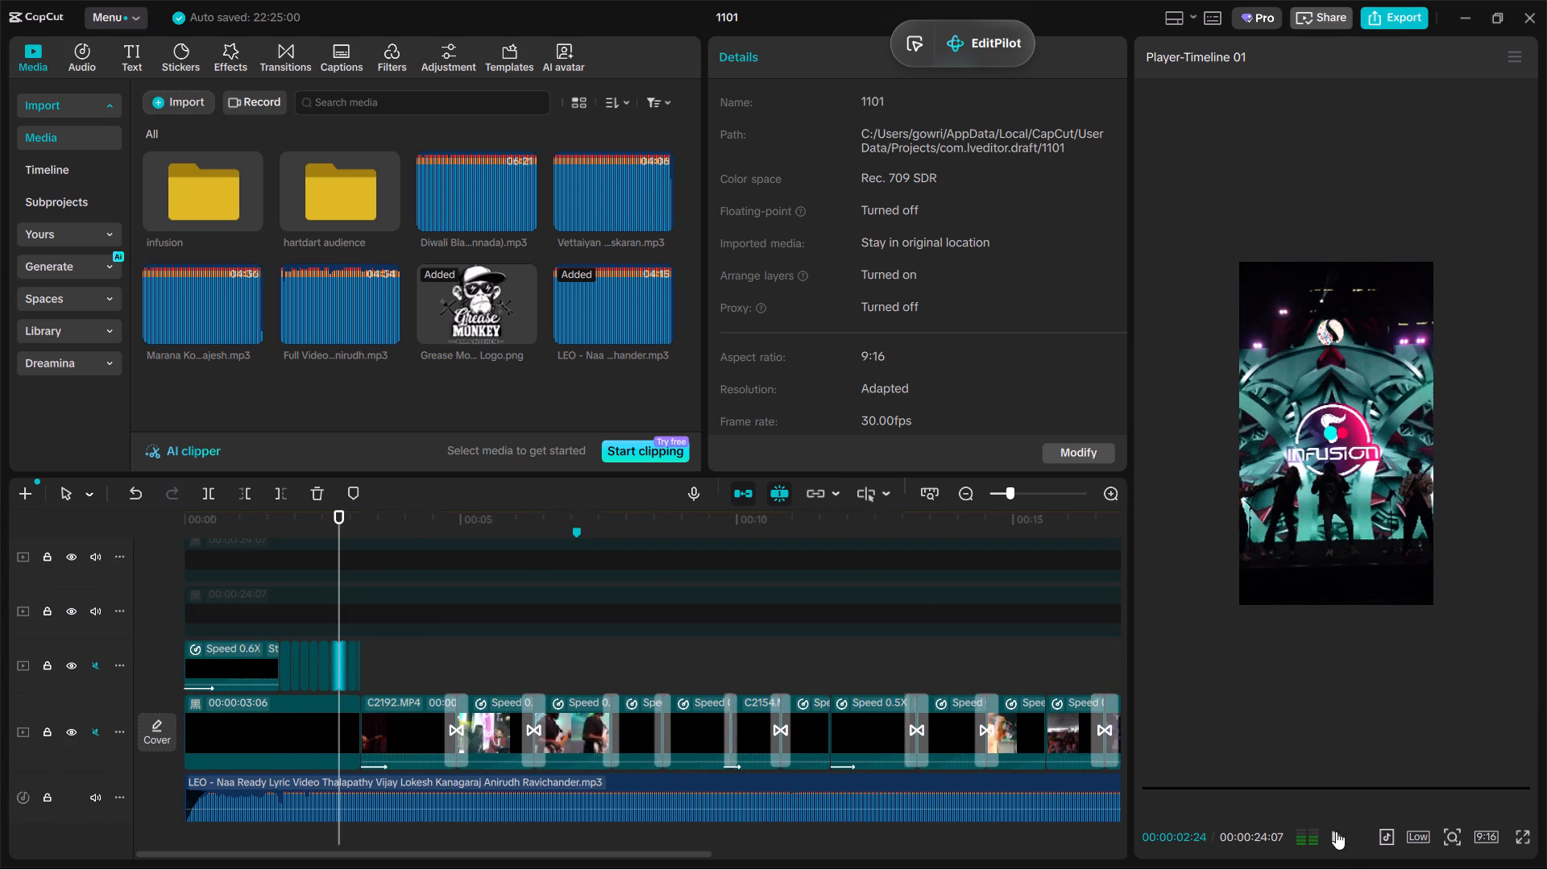
left_click(1336, 831)
scroll(431, 682, "up", 5, "ctrl")
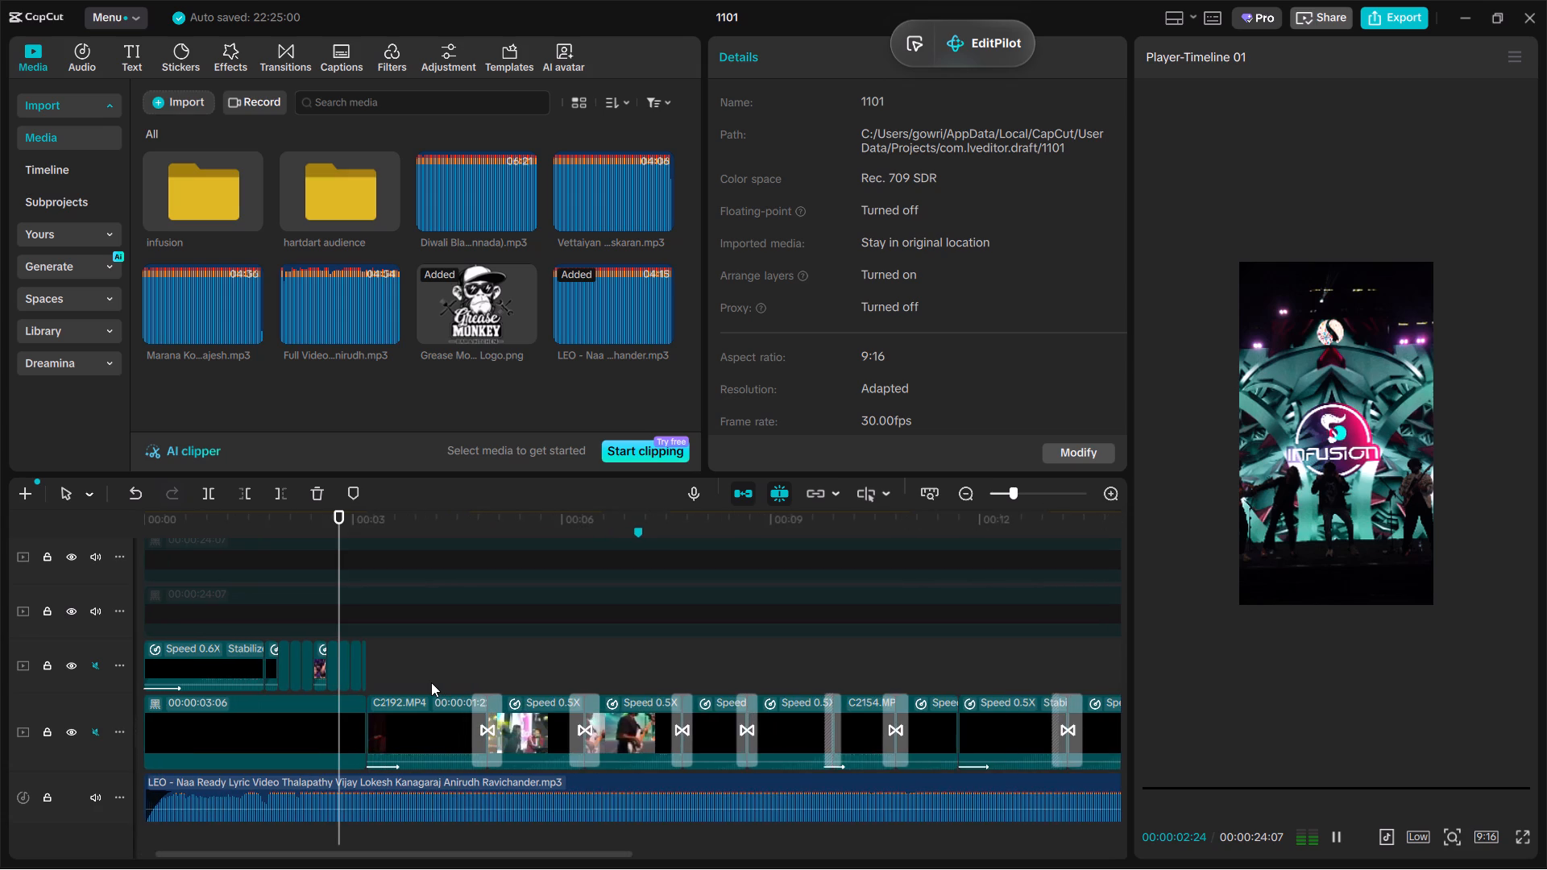
scroll(431, 682, "up", 2, "ctrl")
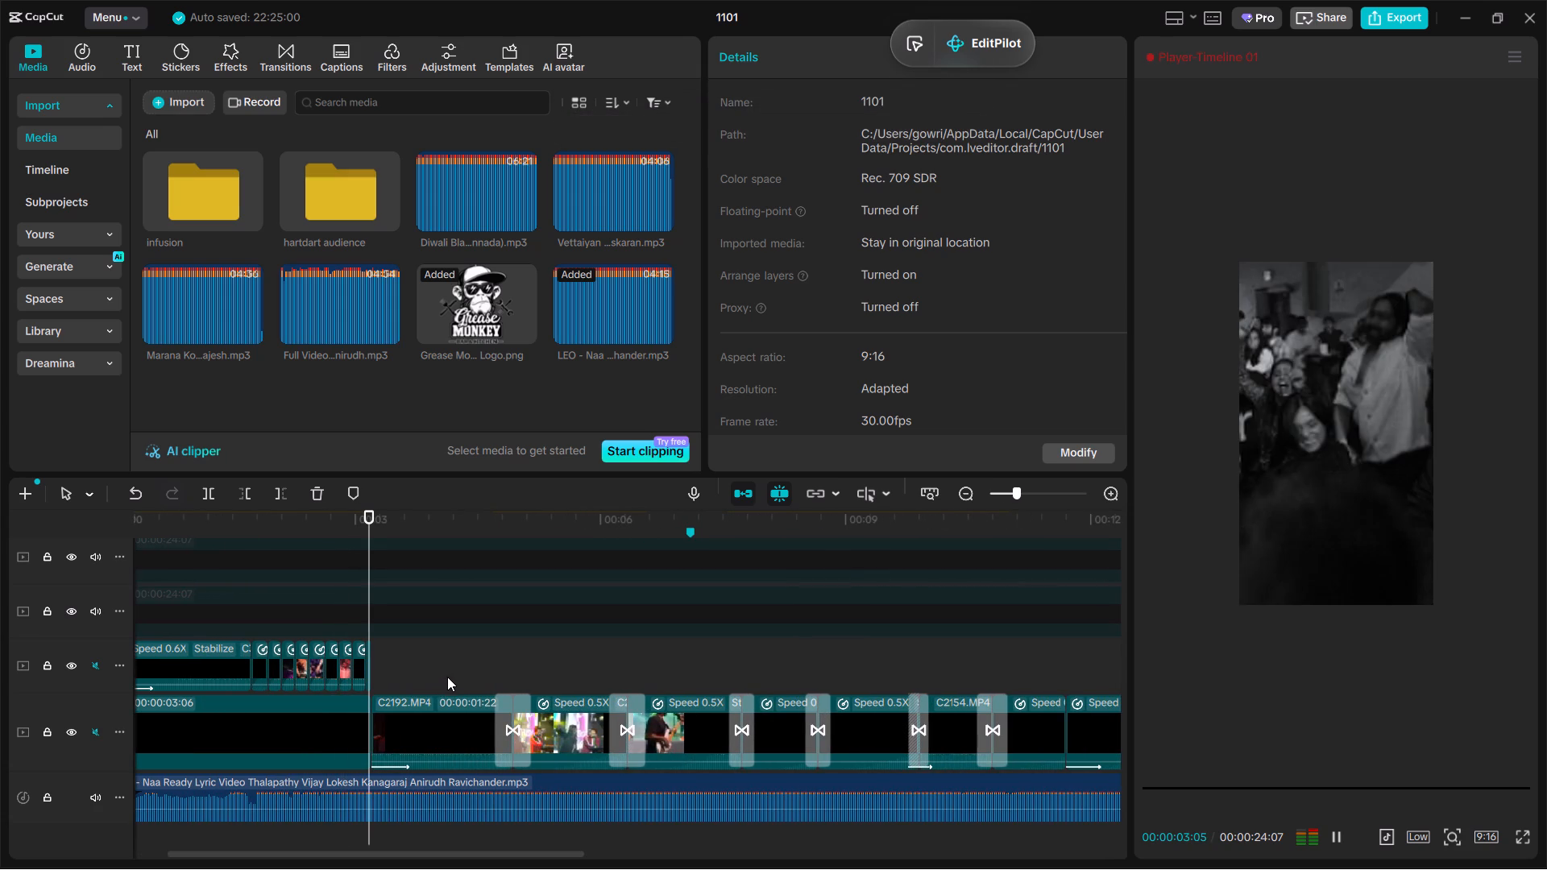
scroll(420, 671, "down", 4, "ctrl")
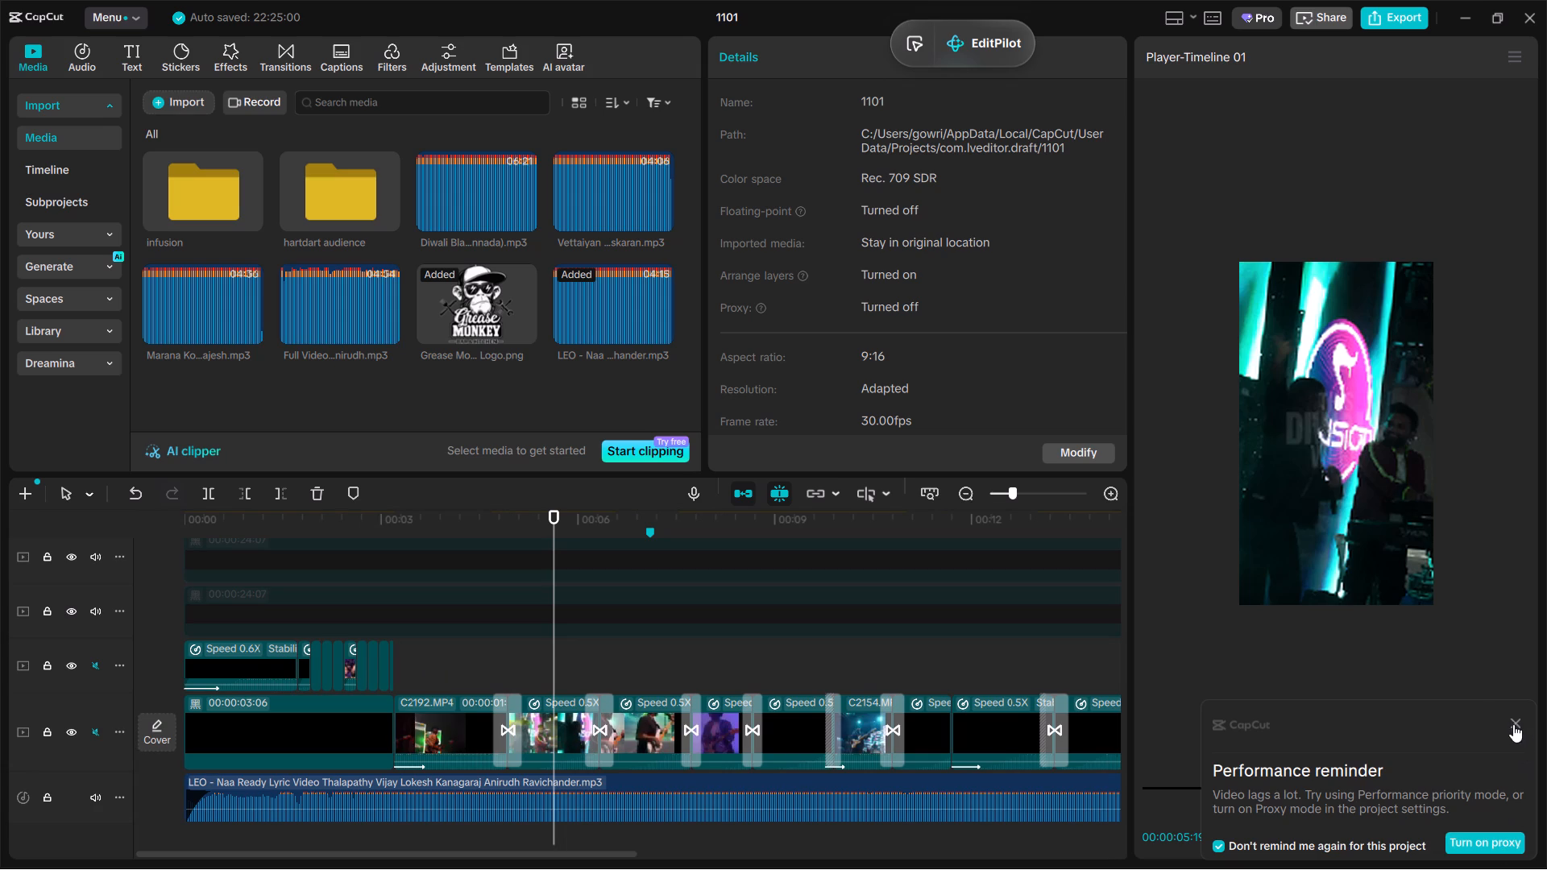
left_click(1513, 724)
Replay the end of the fast overlay clips from about 00:00:02 and pause at 00:00:03:04, just before C2192.MP4.
left_click(439, 663)
key("space")
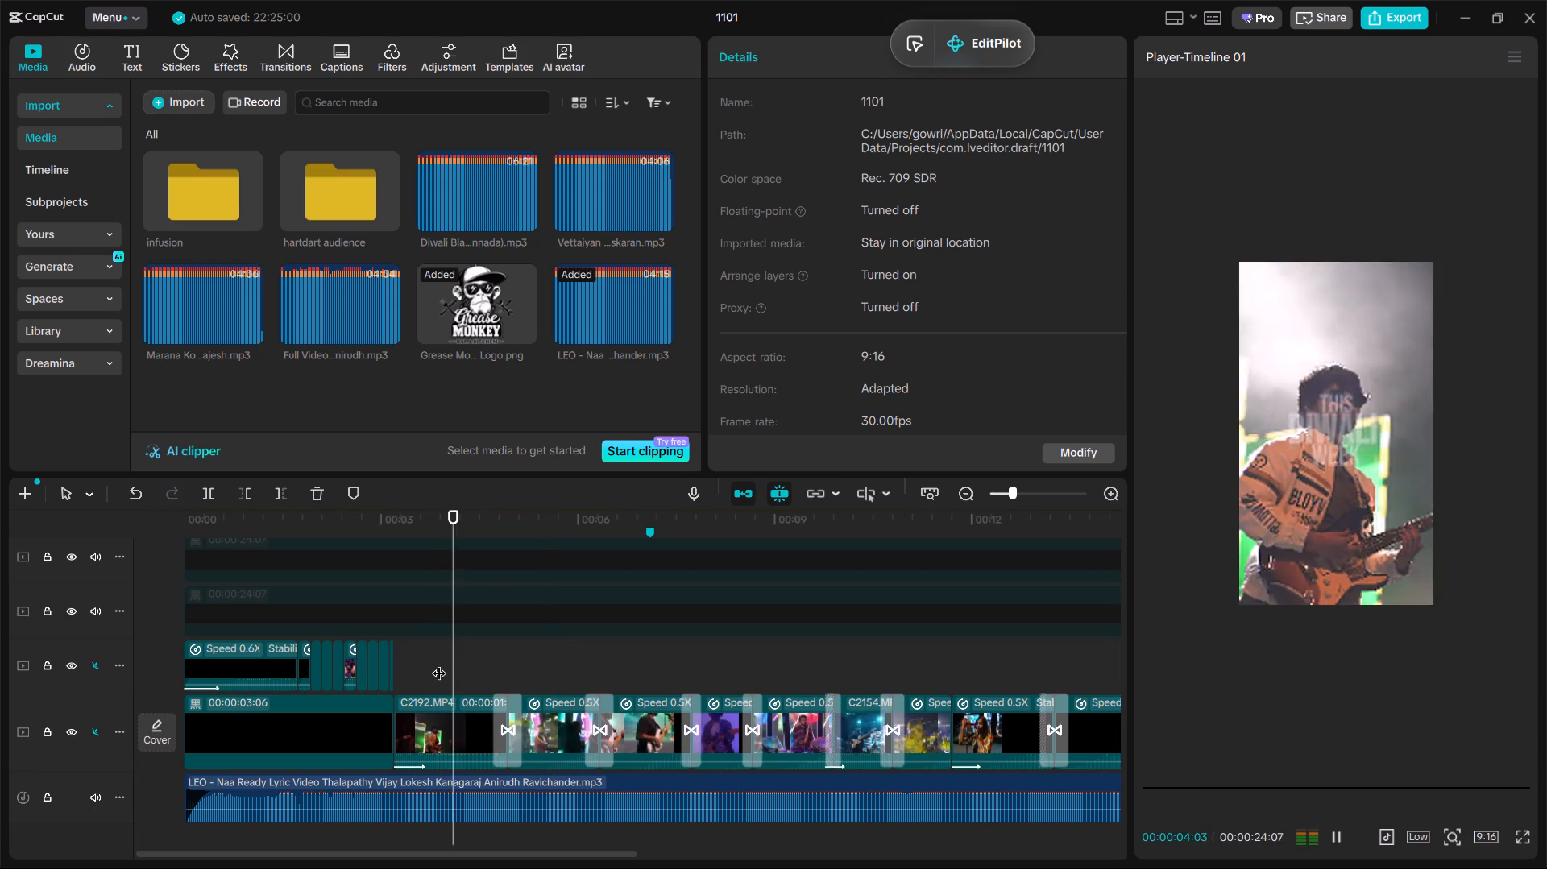
left_click(439, 663)
left_click_drag(439, 663, 329, 667)
left_click(1336, 843)
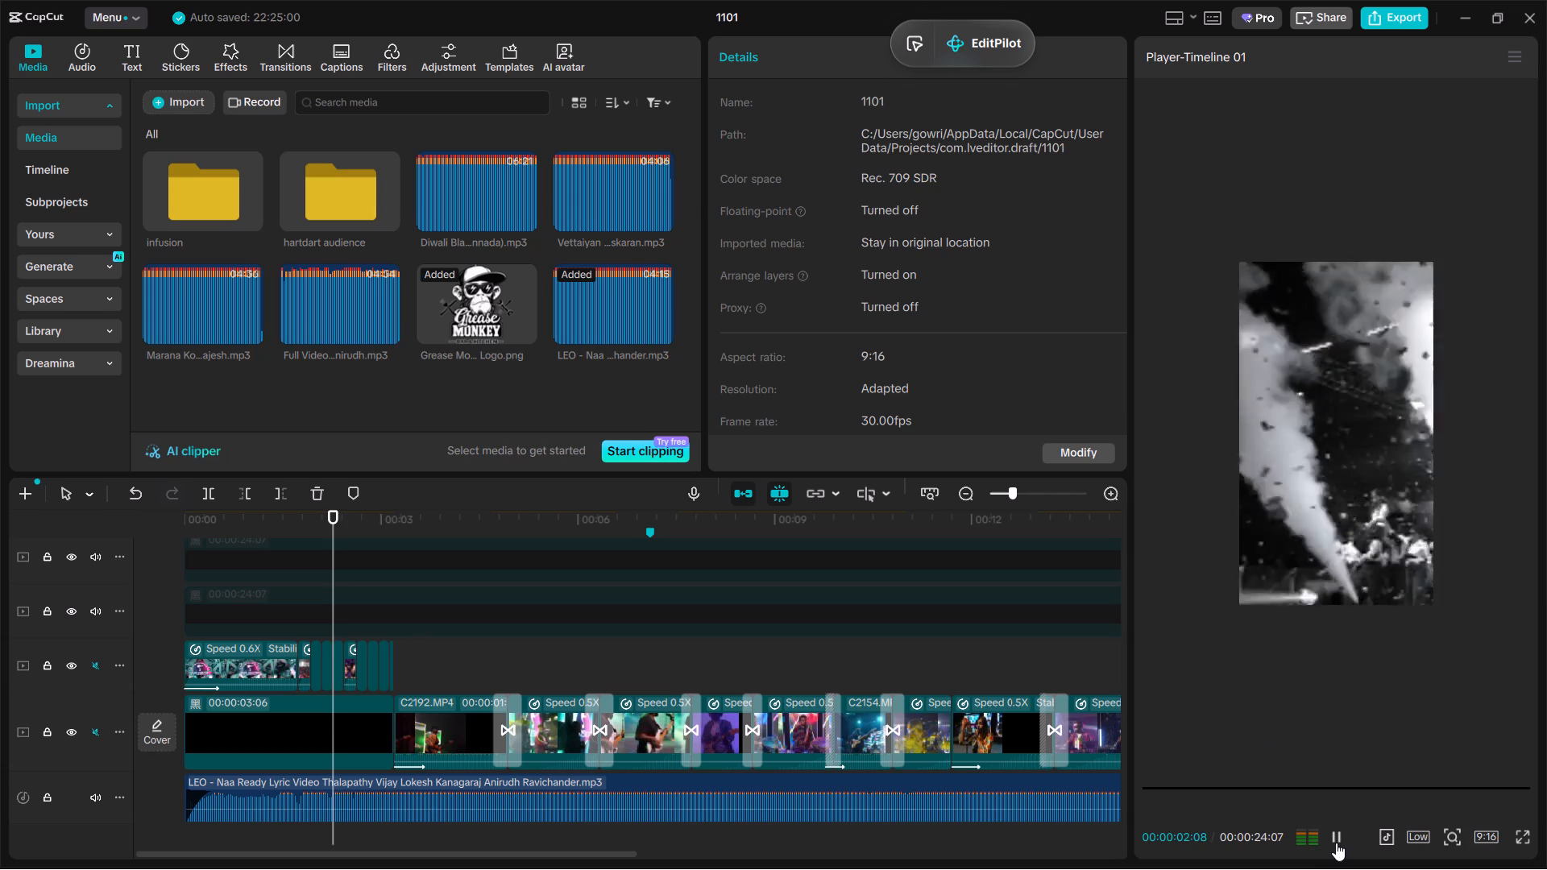
key("space")
Delete the tiny leftover clip at the end of the overlay track, at 00:00:03:04.
scroll(375, 701, "up", 7, "ctrl")
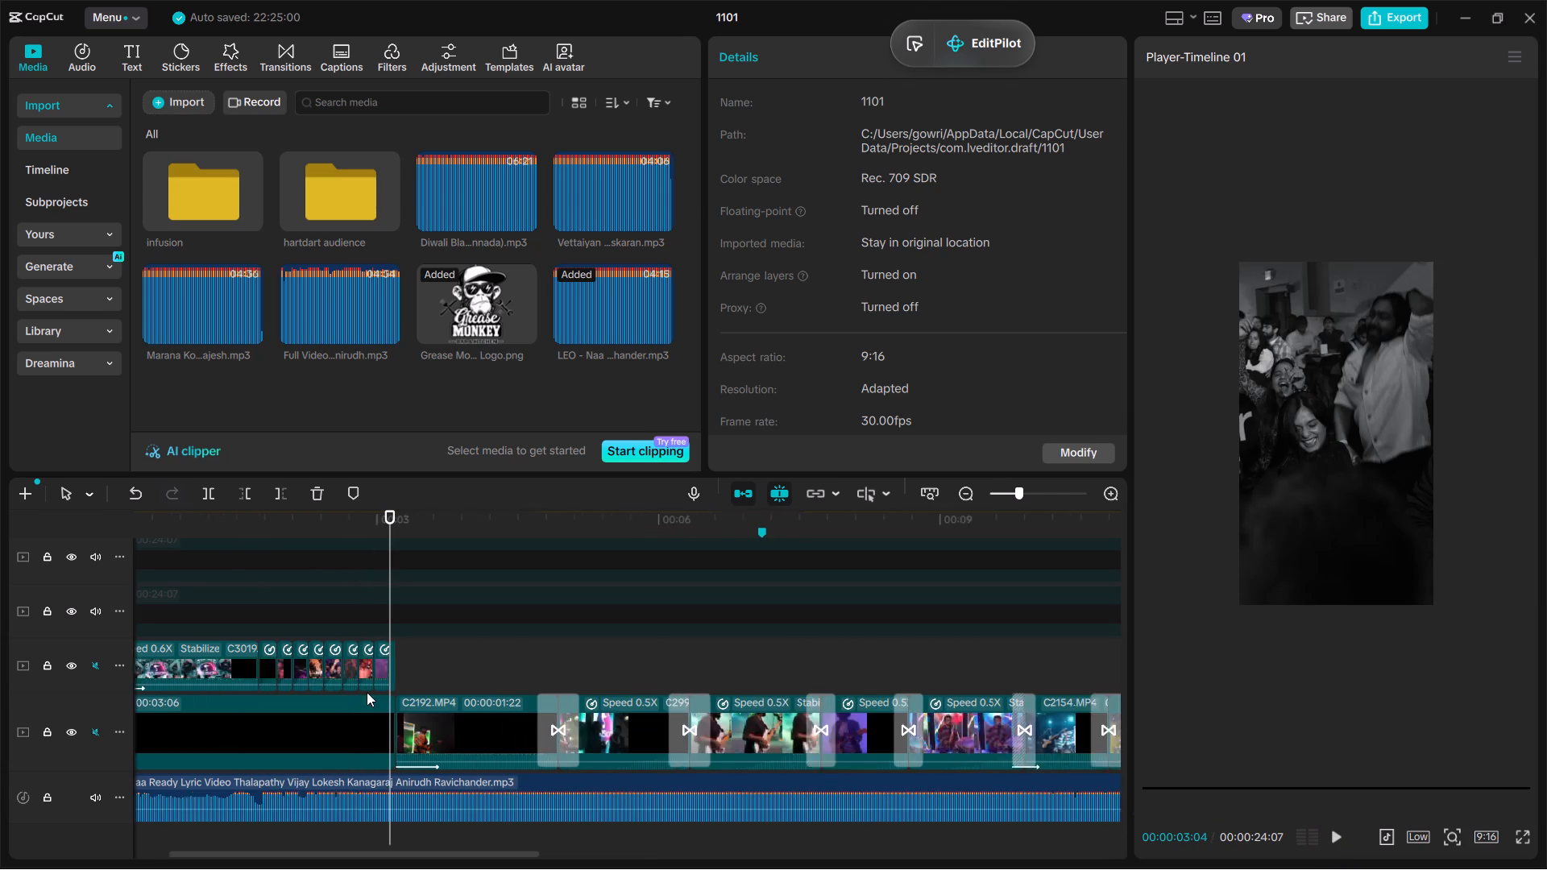
scroll(367, 692, "up", 10, "ctrl")
left_click(397, 674)
left_click(395, 673)
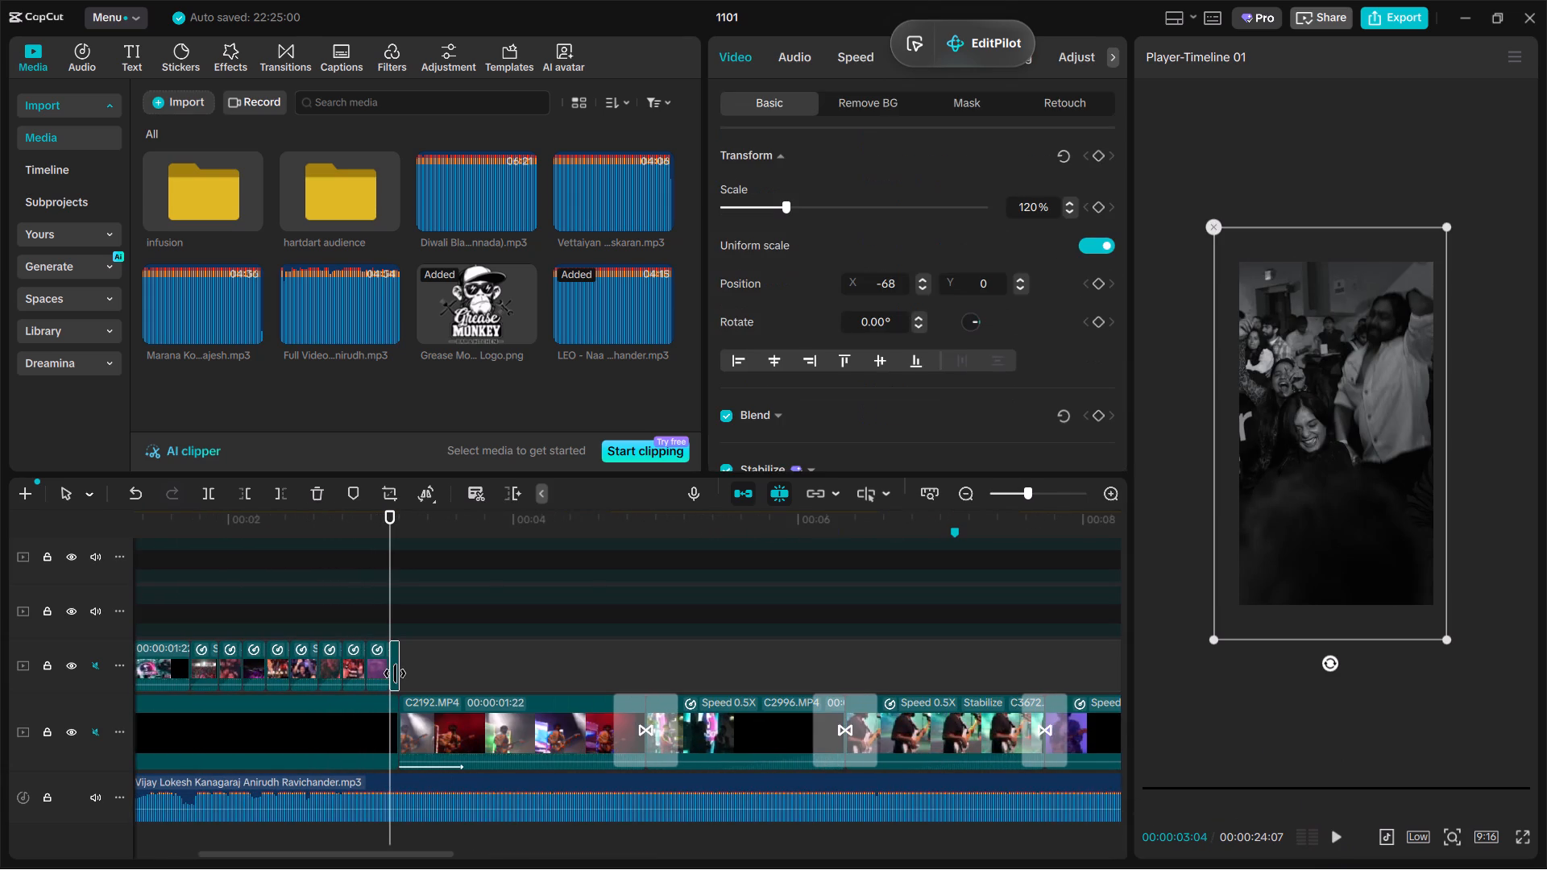
key("BackSpace")
Trim the end of the black main-track clip to 00:00:03:04 so C2192.MP4 starts where the overlay clips end.
left_click(383, 731)
left_click_drag(400, 731, 392, 731)
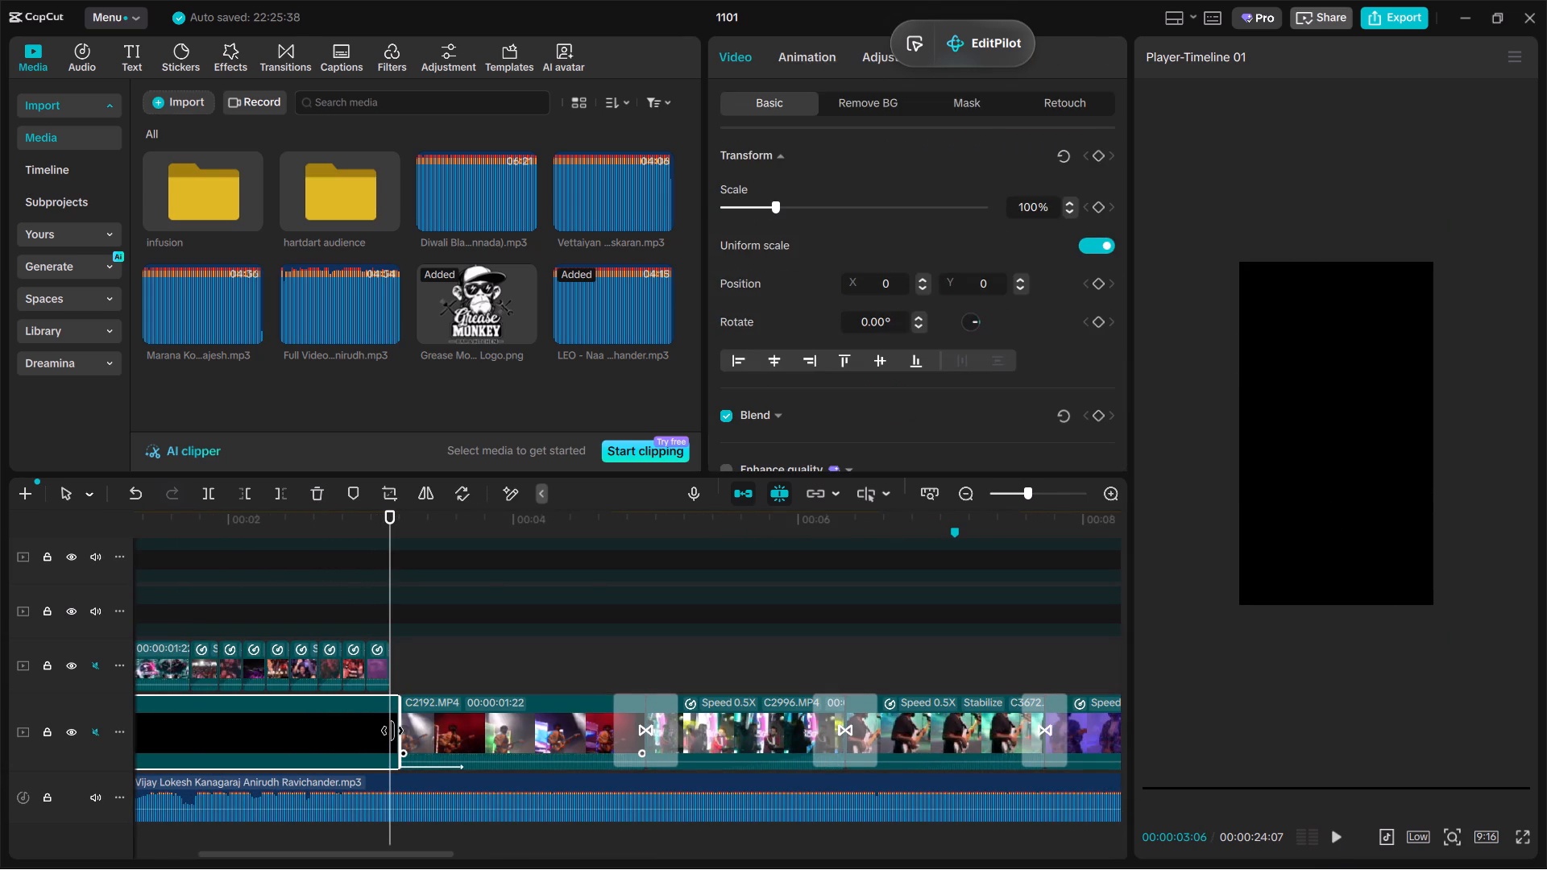
left_click_drag(392, 731, 388, 731)
Play back the tightened cut from the overlay clips into C2192.MP4 to check its timing.
left_click(454, 669)
left_click_drag(454, 669, 385, 669)
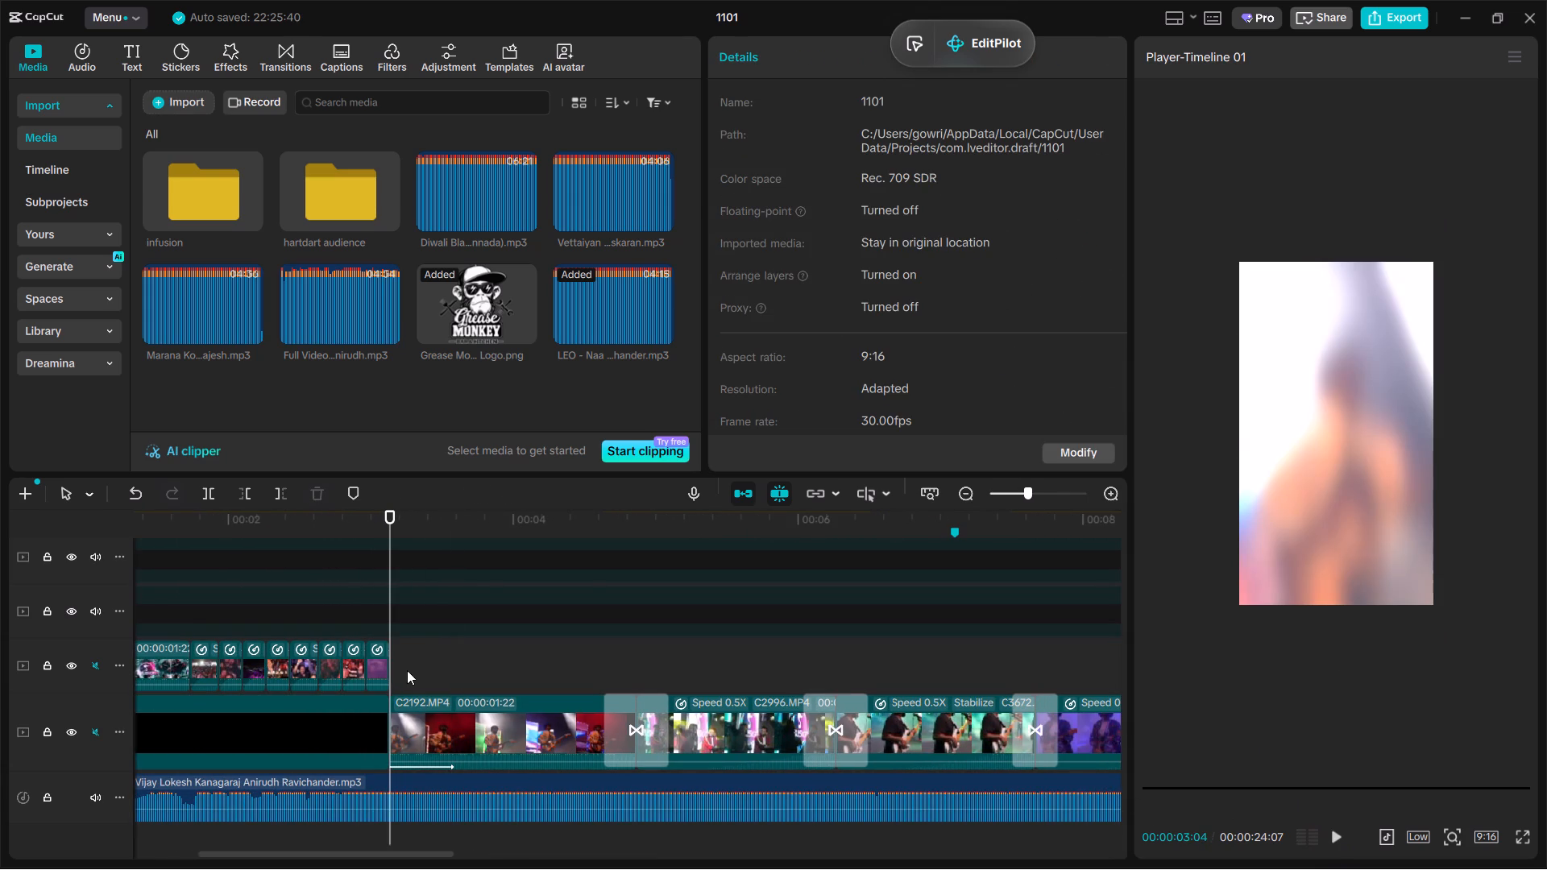
left_click(407, 670)
left_click_drag(407, 670, 355, 680)
key("space")
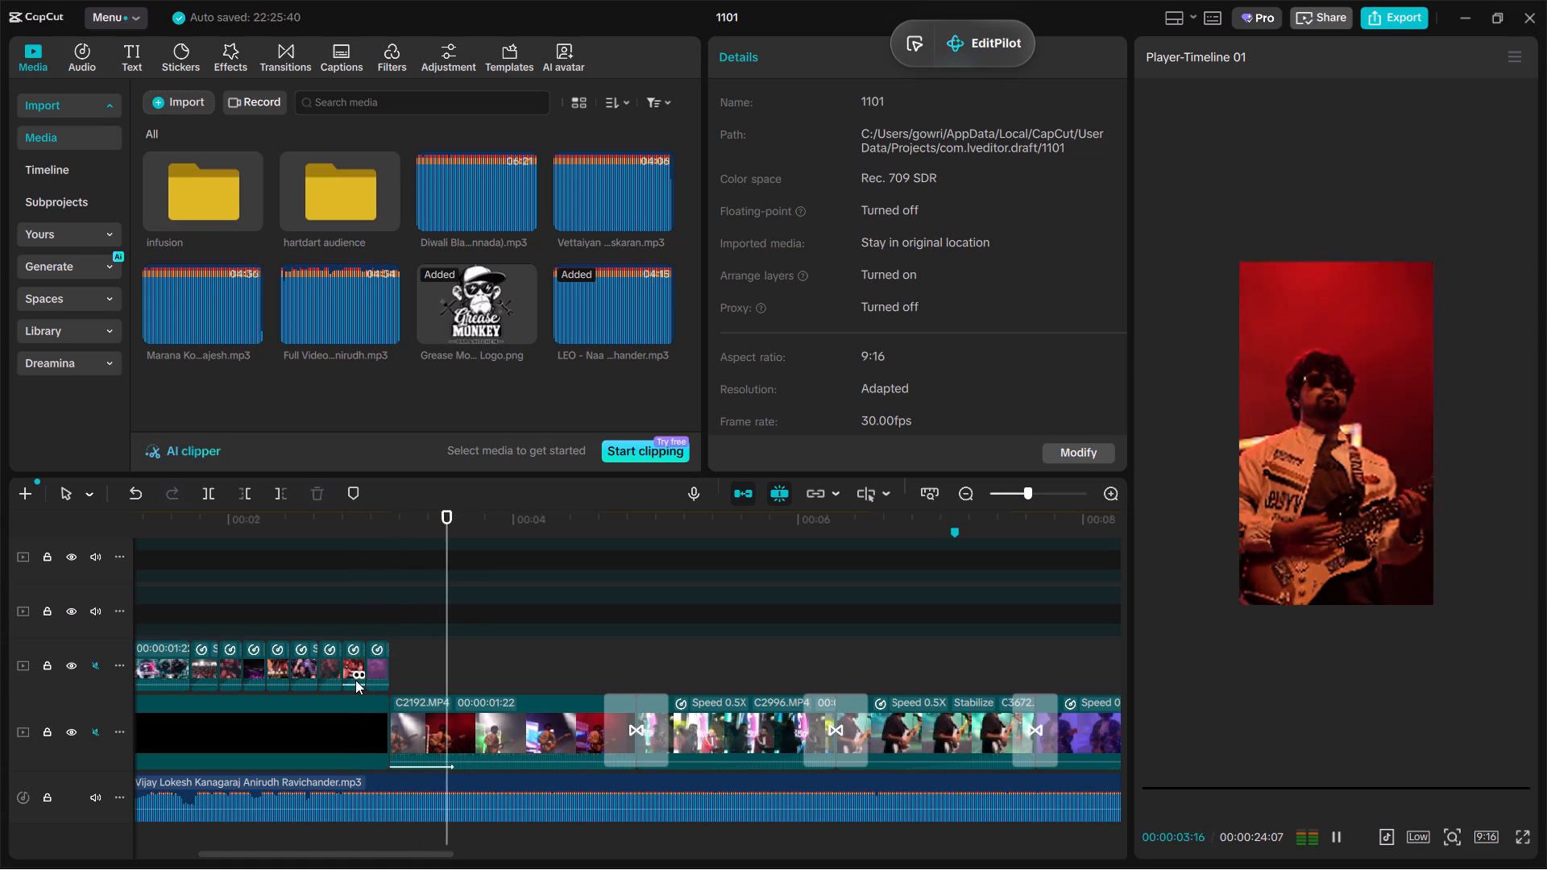
key("space")
key("space")
key("space")
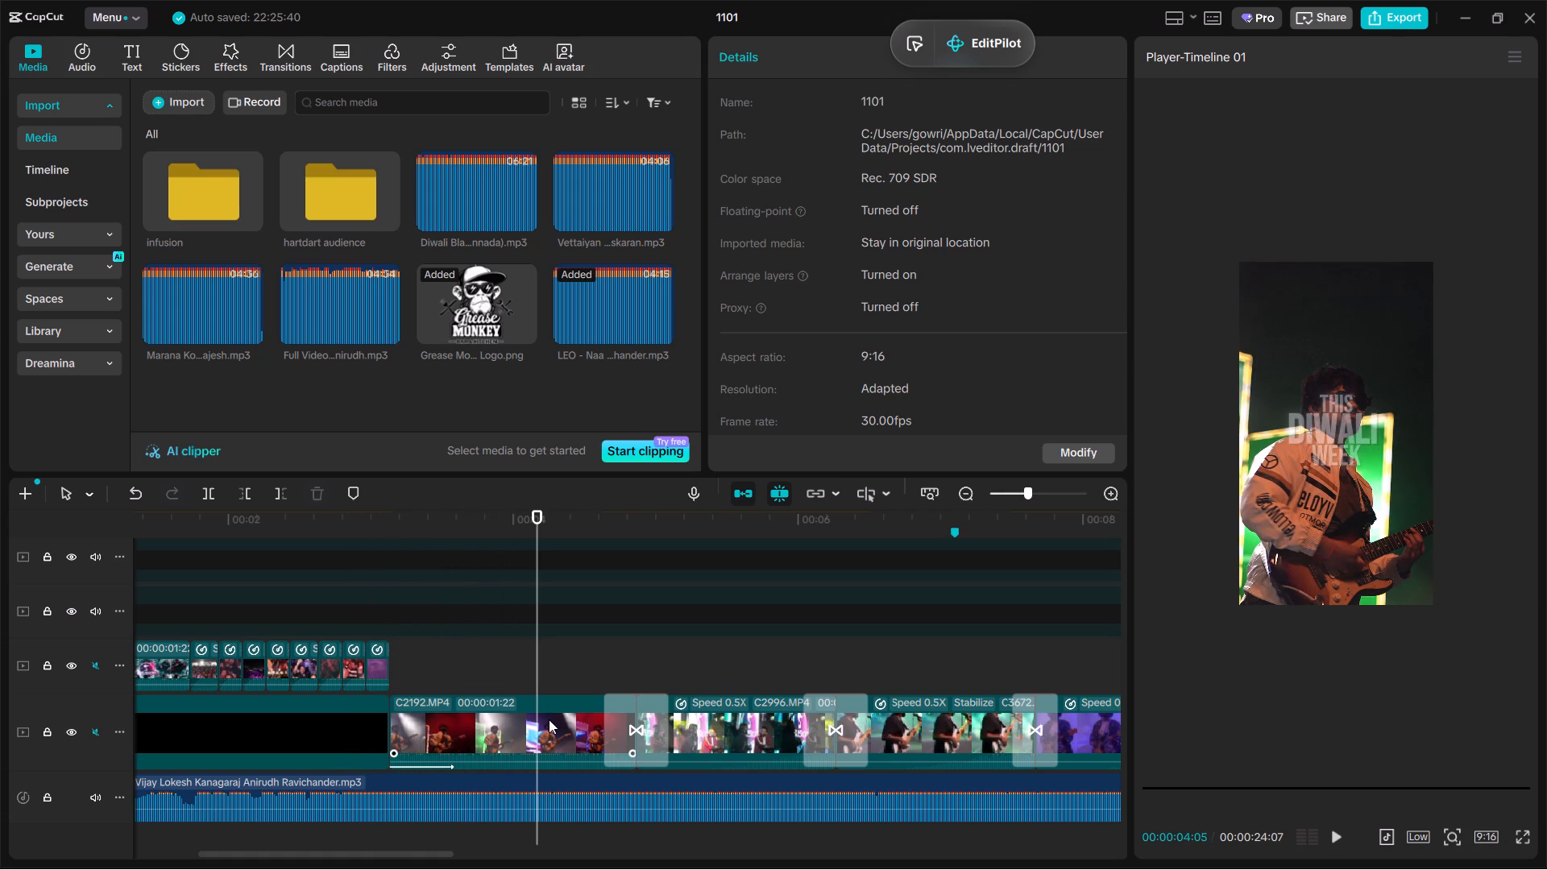
Trim the end of the C2192.MP4 clip at its transition to a duration of 00:00:01:21.
left_click(549, 719)
key("space")
key("space")
left_click_drag(639, 735, 630, 735)
Play back the trimmed C2192.MP4 clip and its transition into the next clip to check the timing.
key("space")
key("space")
left_click(548, 667)
key("space")
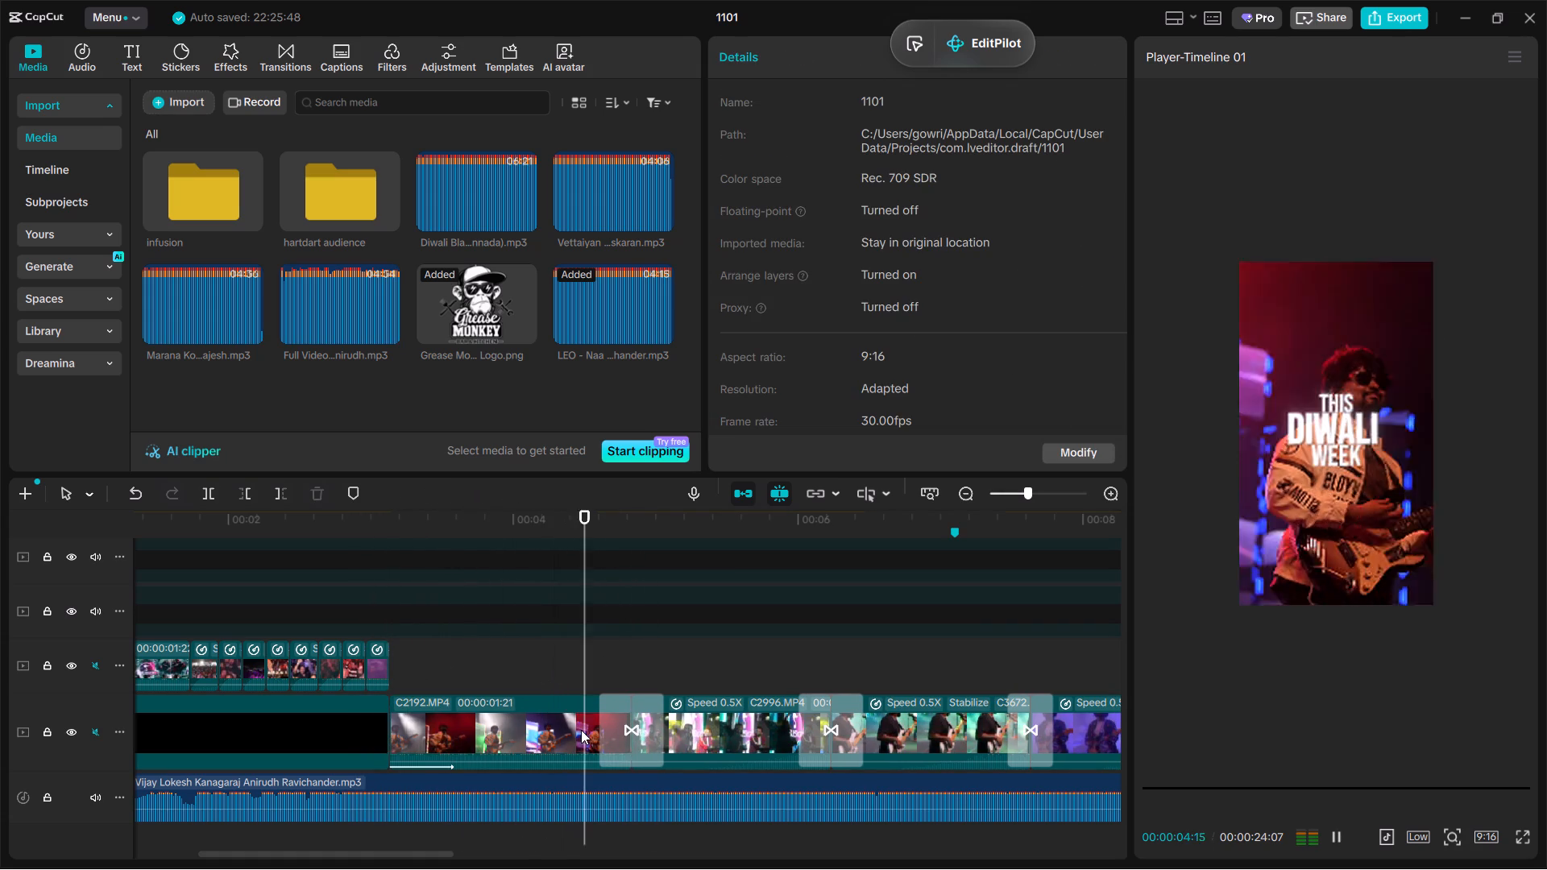
key("space")
key("space")
key("space")
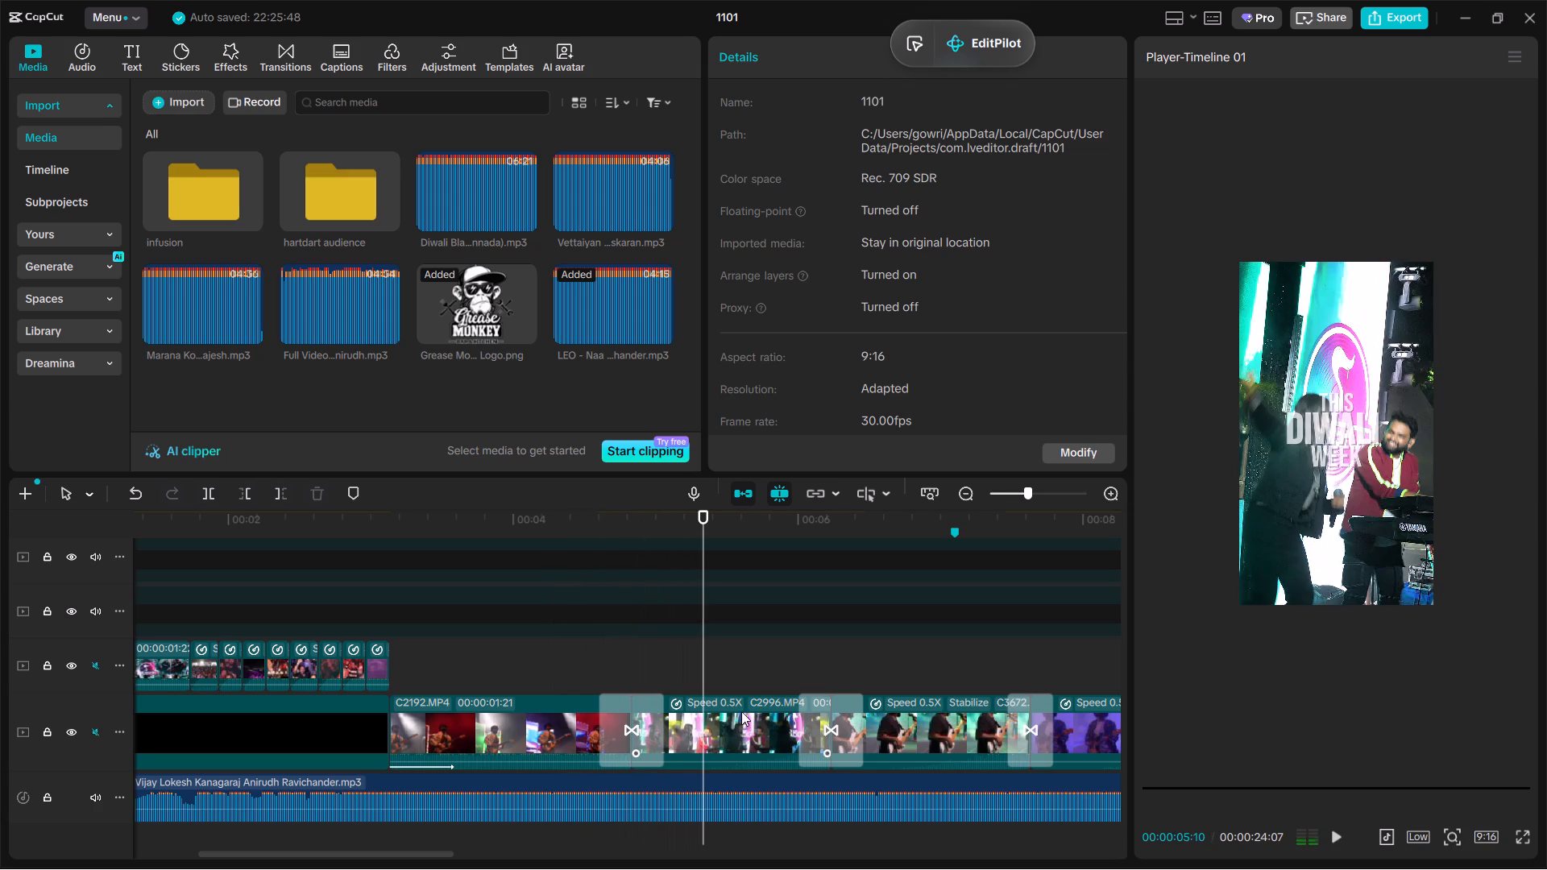
Replace the C2996.MP4 clip with the final section of C2144.MP4 from the infusion folder, keeping the original video effect.
double_click(183, 192)
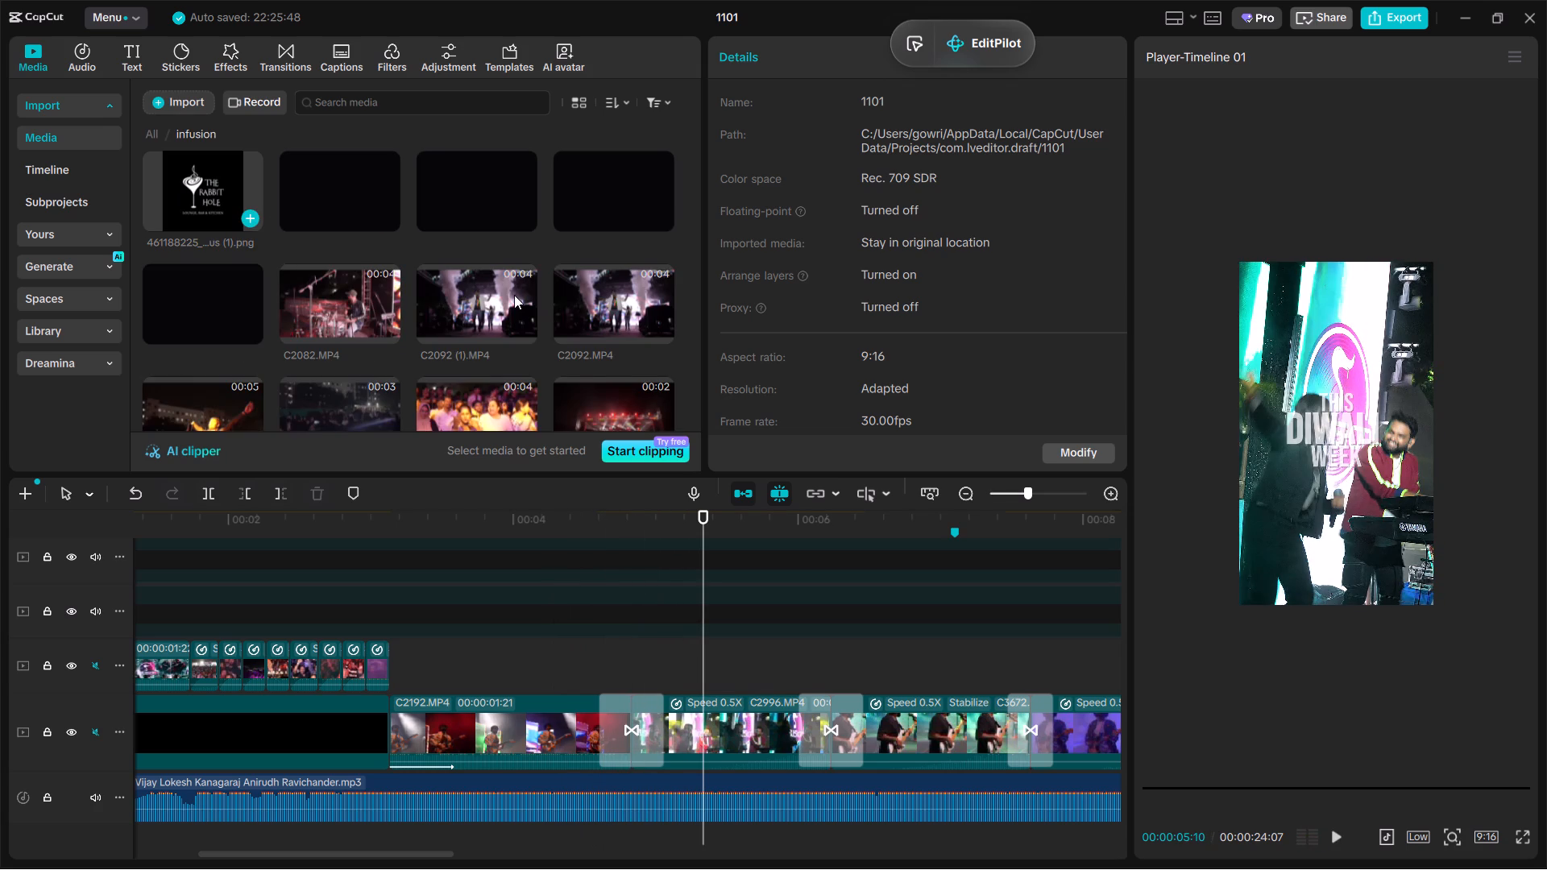
scroll(483, 332, "down", 1)
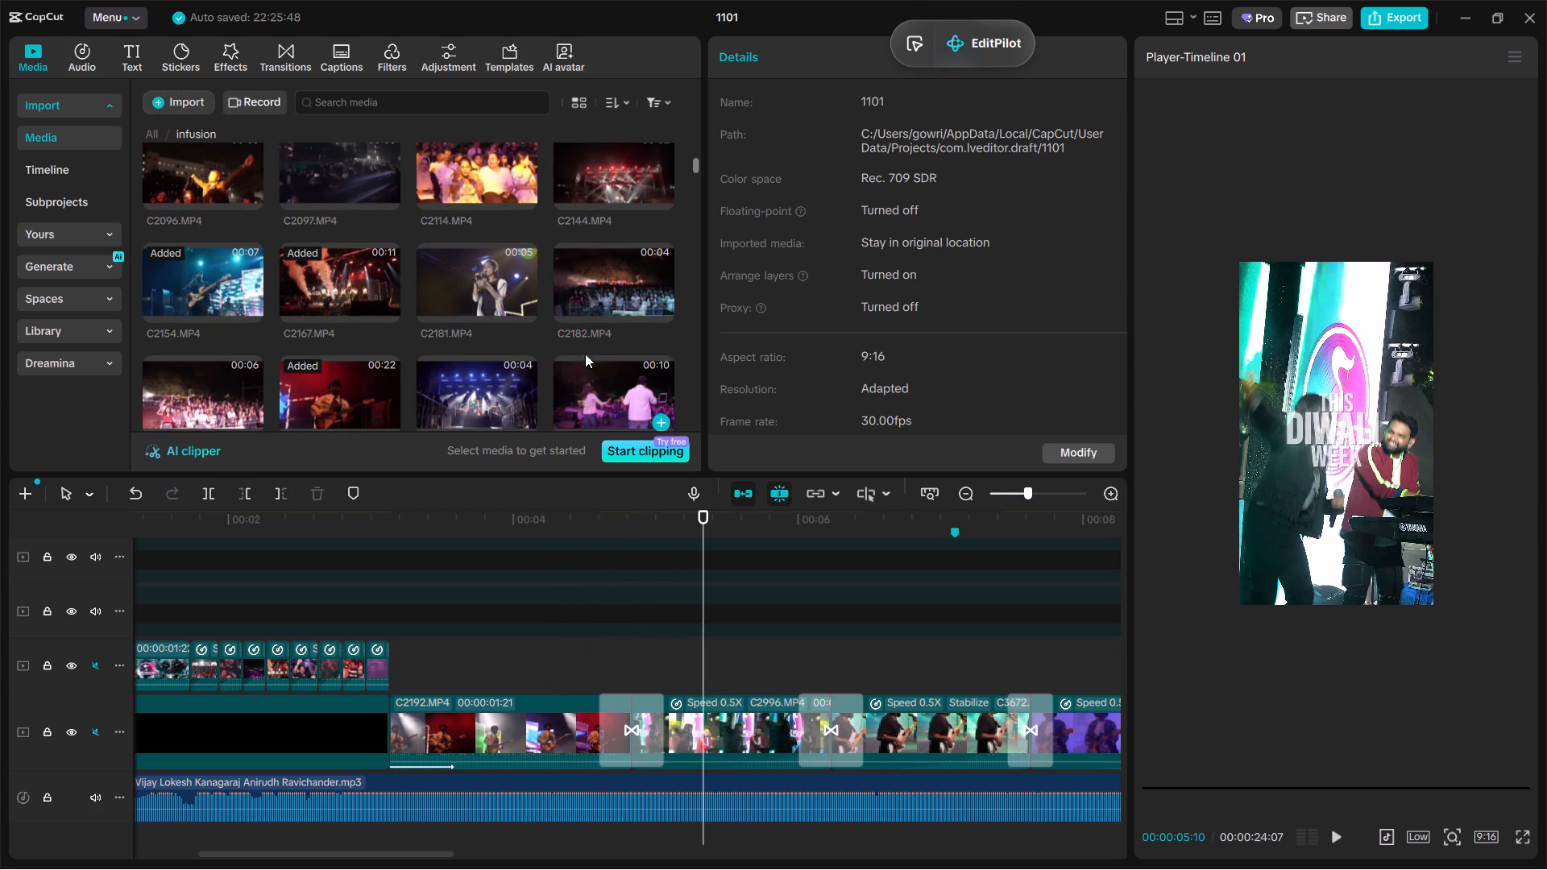
left_click(622, 187)
left_click_drag(620, 180, 729, 410)
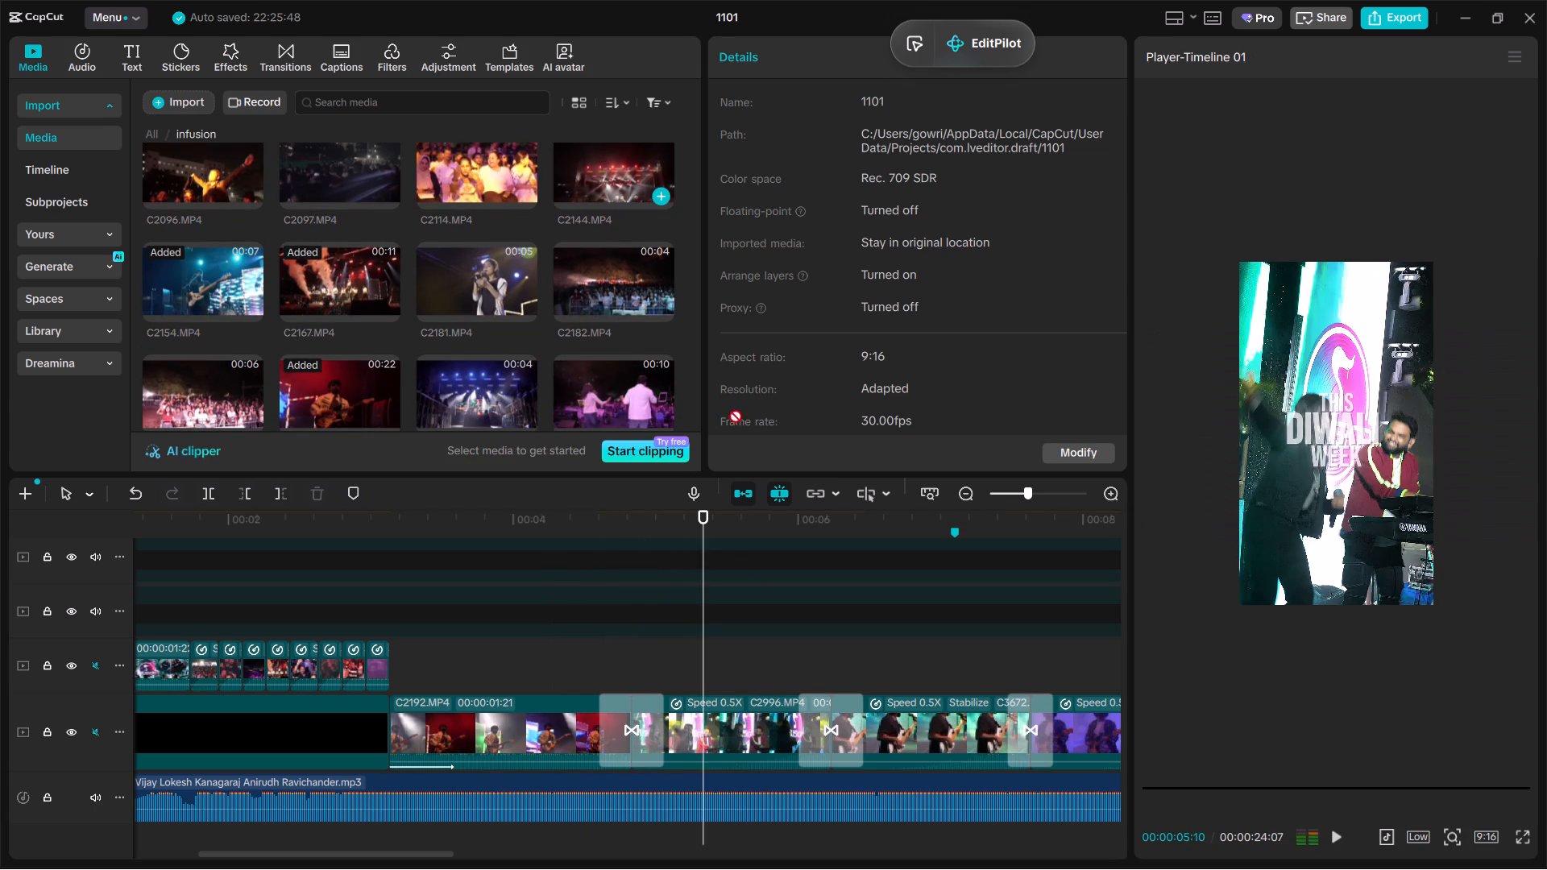
left_click_drag(729, 410, 754, 730)
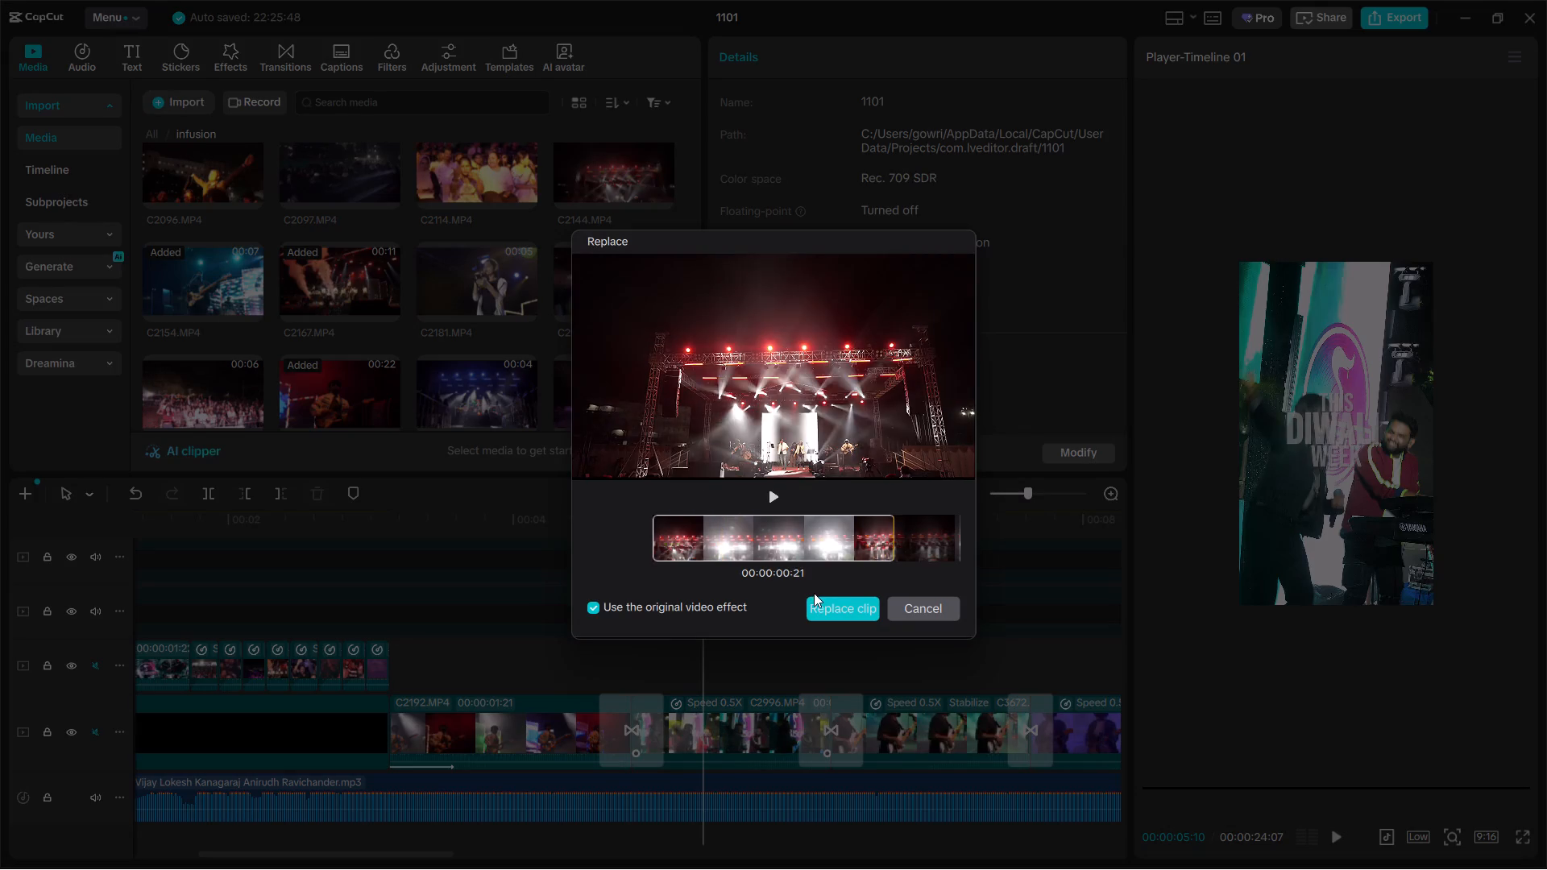
left_click_drag(815, 557, 725, 571)
left_click_drag(799, 552, 409, 592)
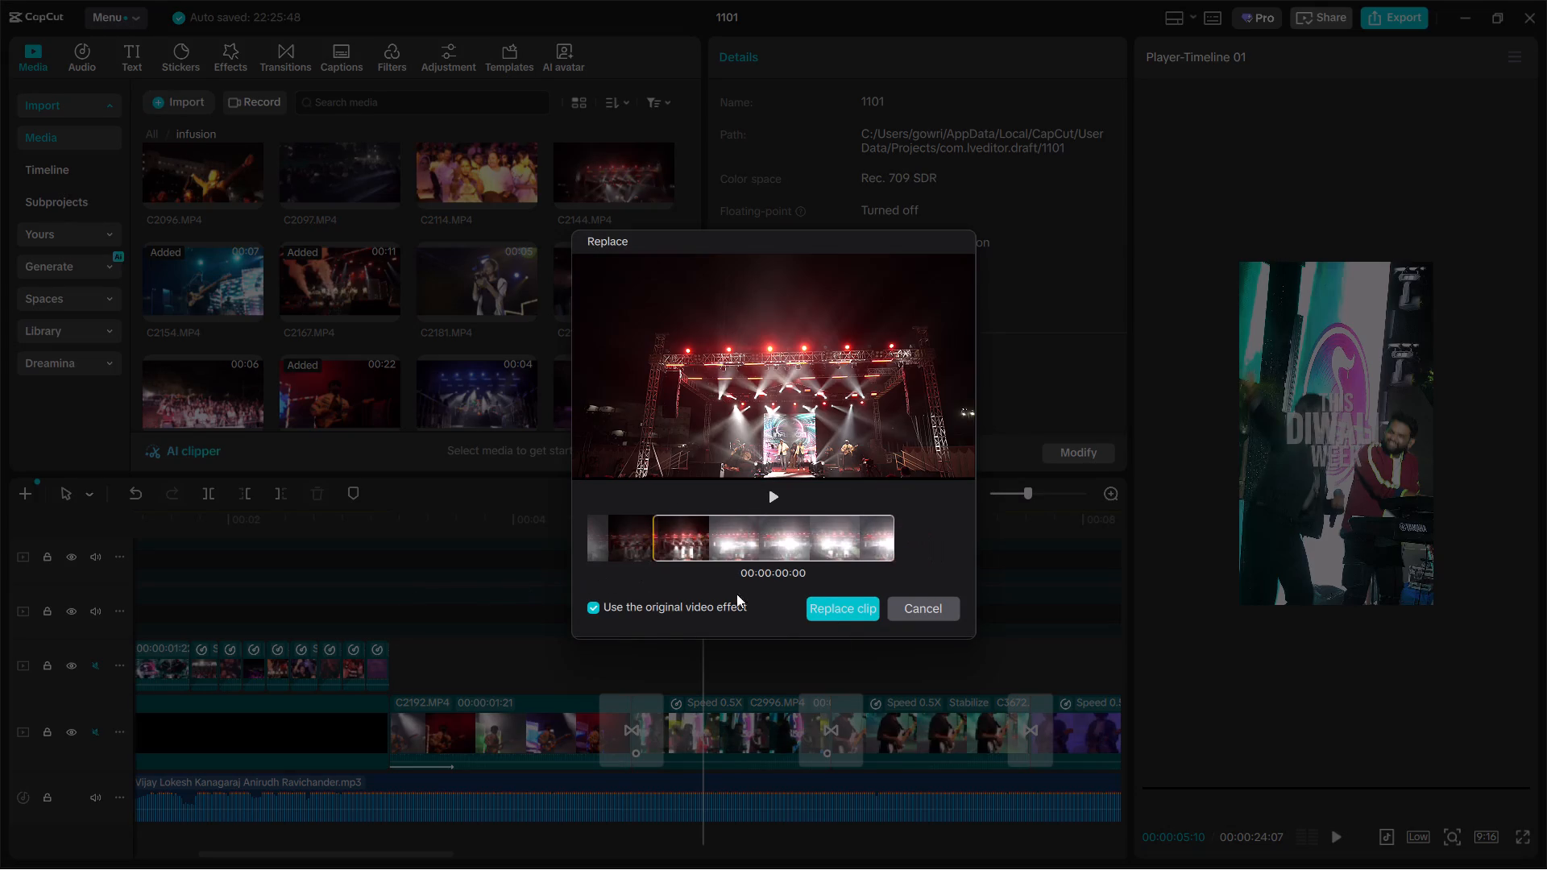
left_click(865, 618)
left_click(695, 500)
left_click(715, 712)
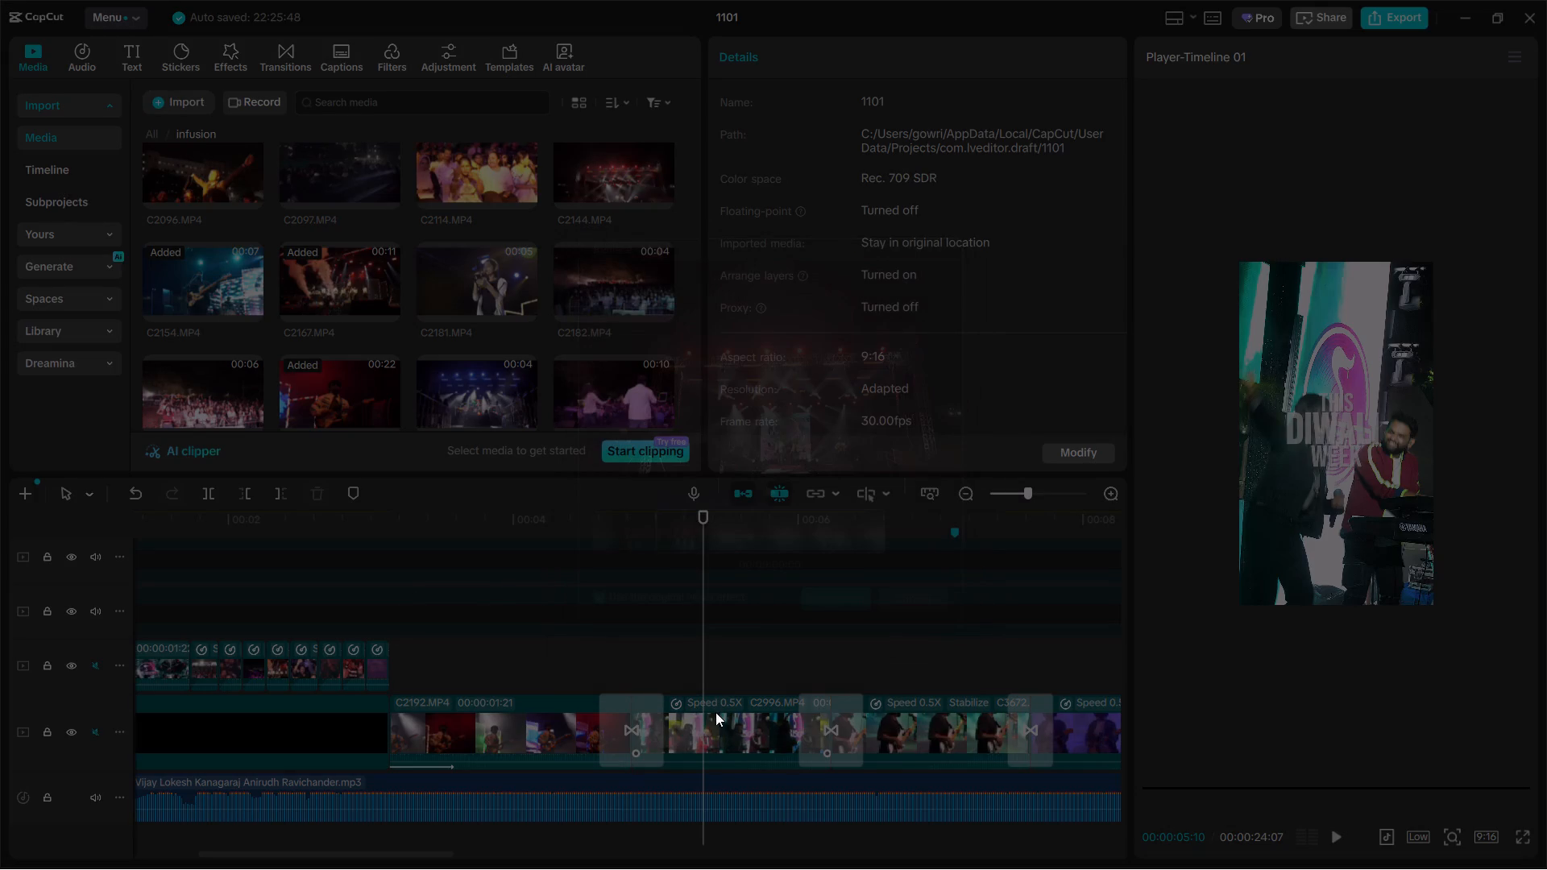
Delete the Inverted Flicker and Glare transitions on either side of C2144.MP4, along with the keyframe at the clip's start.
left_click(640, 735)
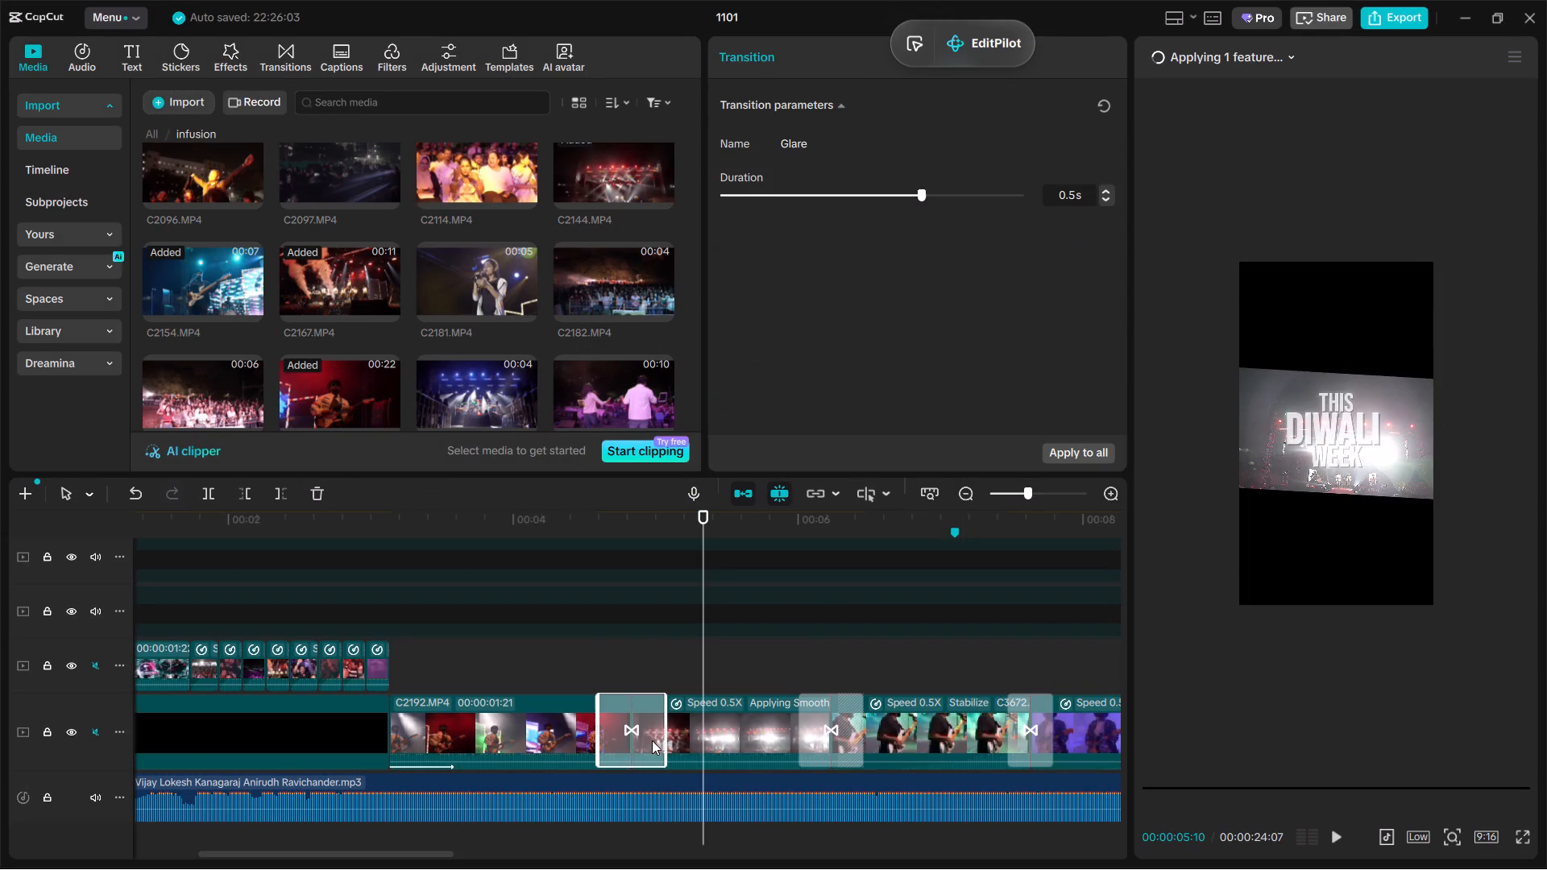
left_click(824, 750)
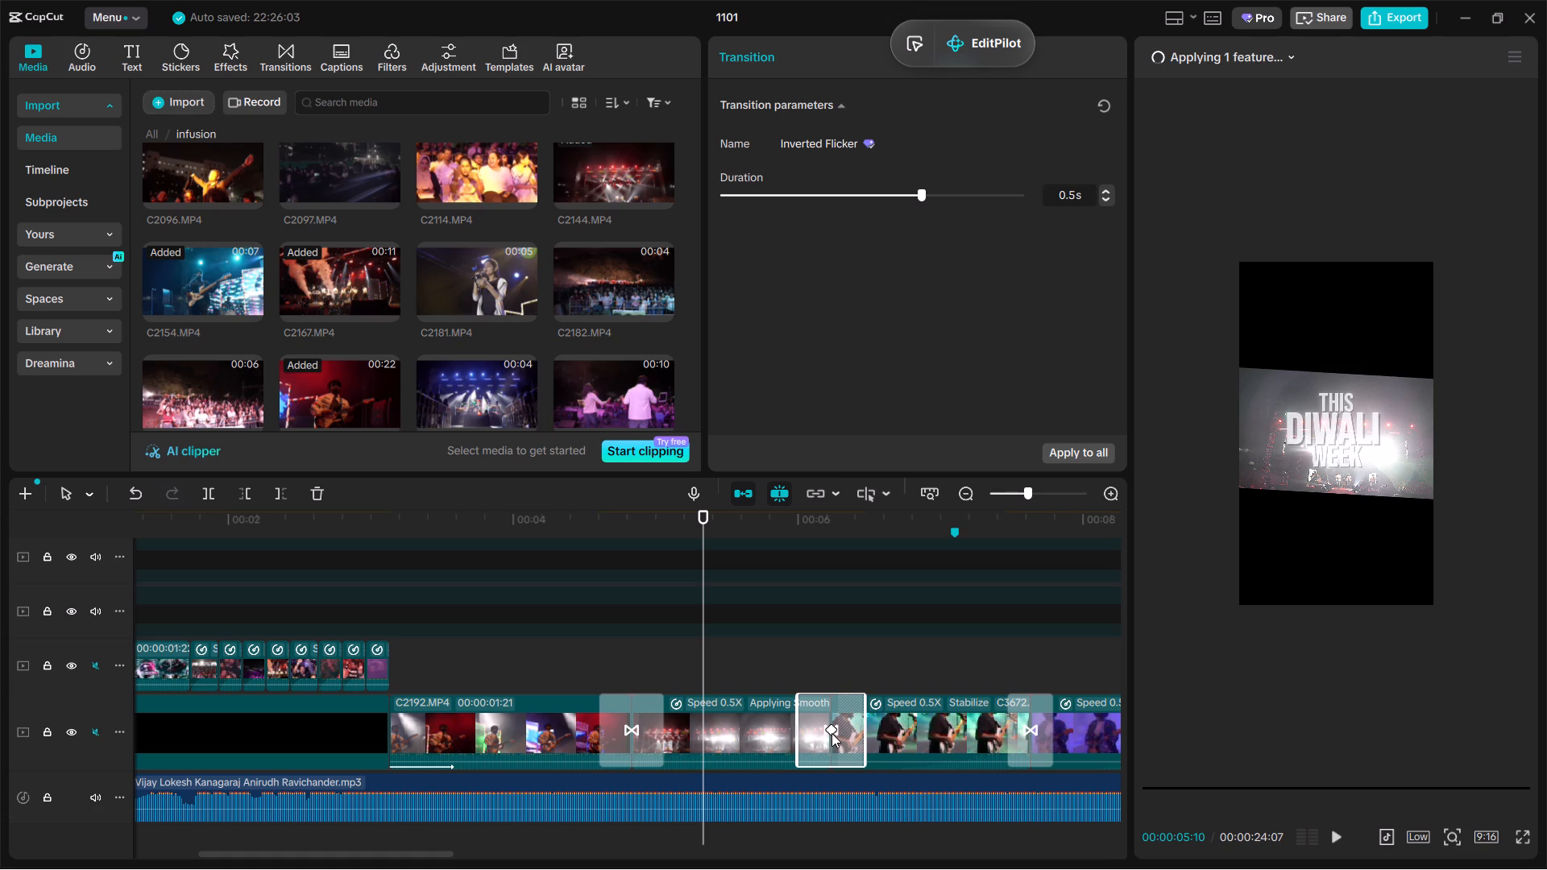
left_click(832, 733)
key("BackSpace")
key("BackSpace")
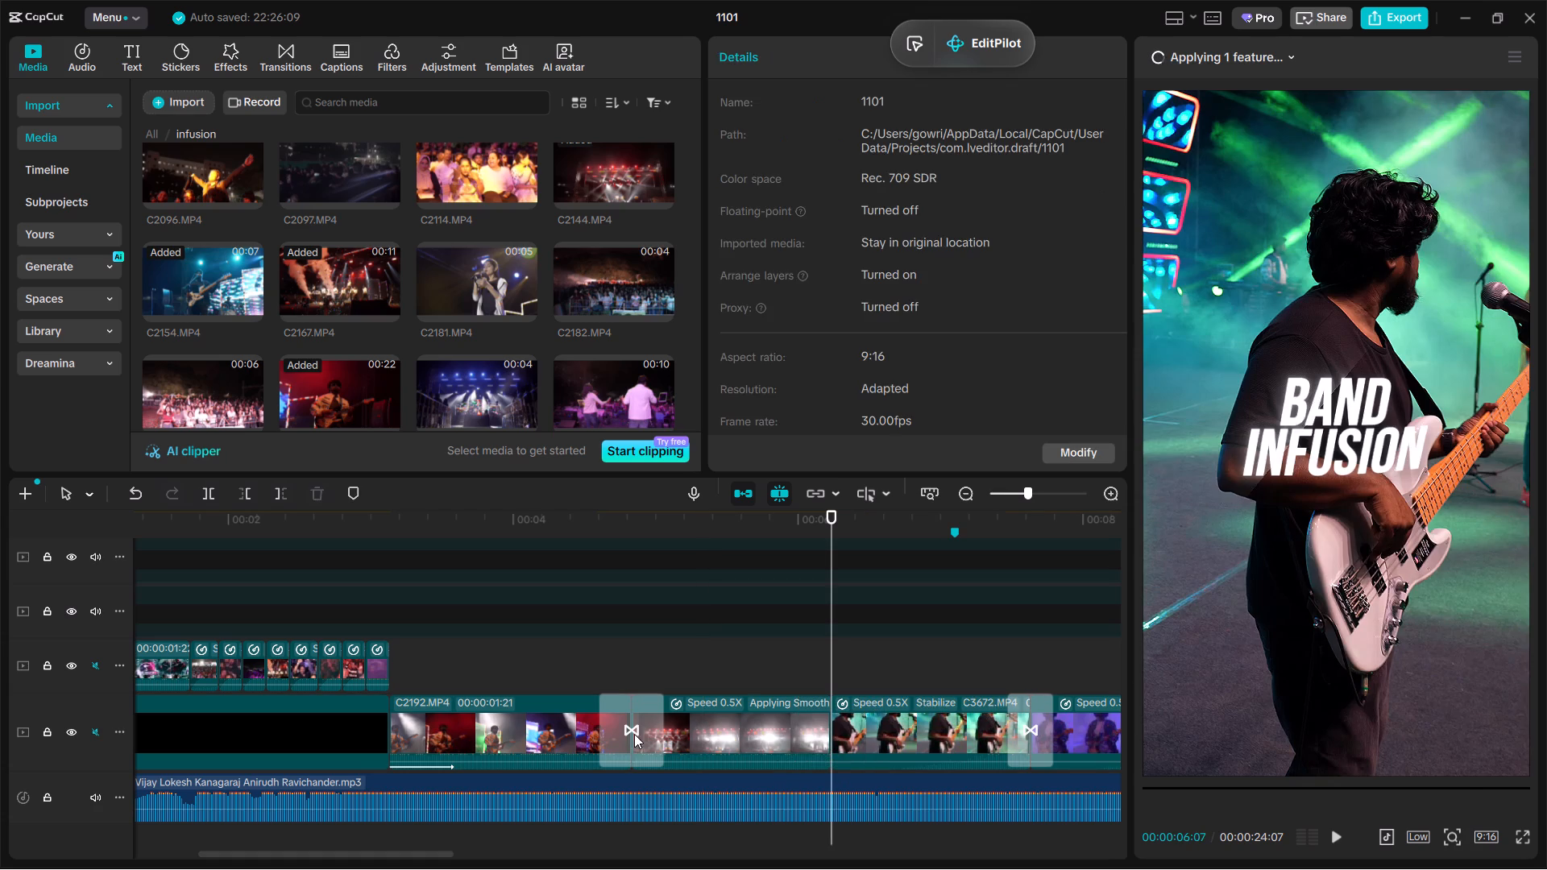
left_click(634, 734)
key("BackSpace")
left_click(716, 729)
left_click(634, 731)
key("BackSpace")
left_click(672, 676)
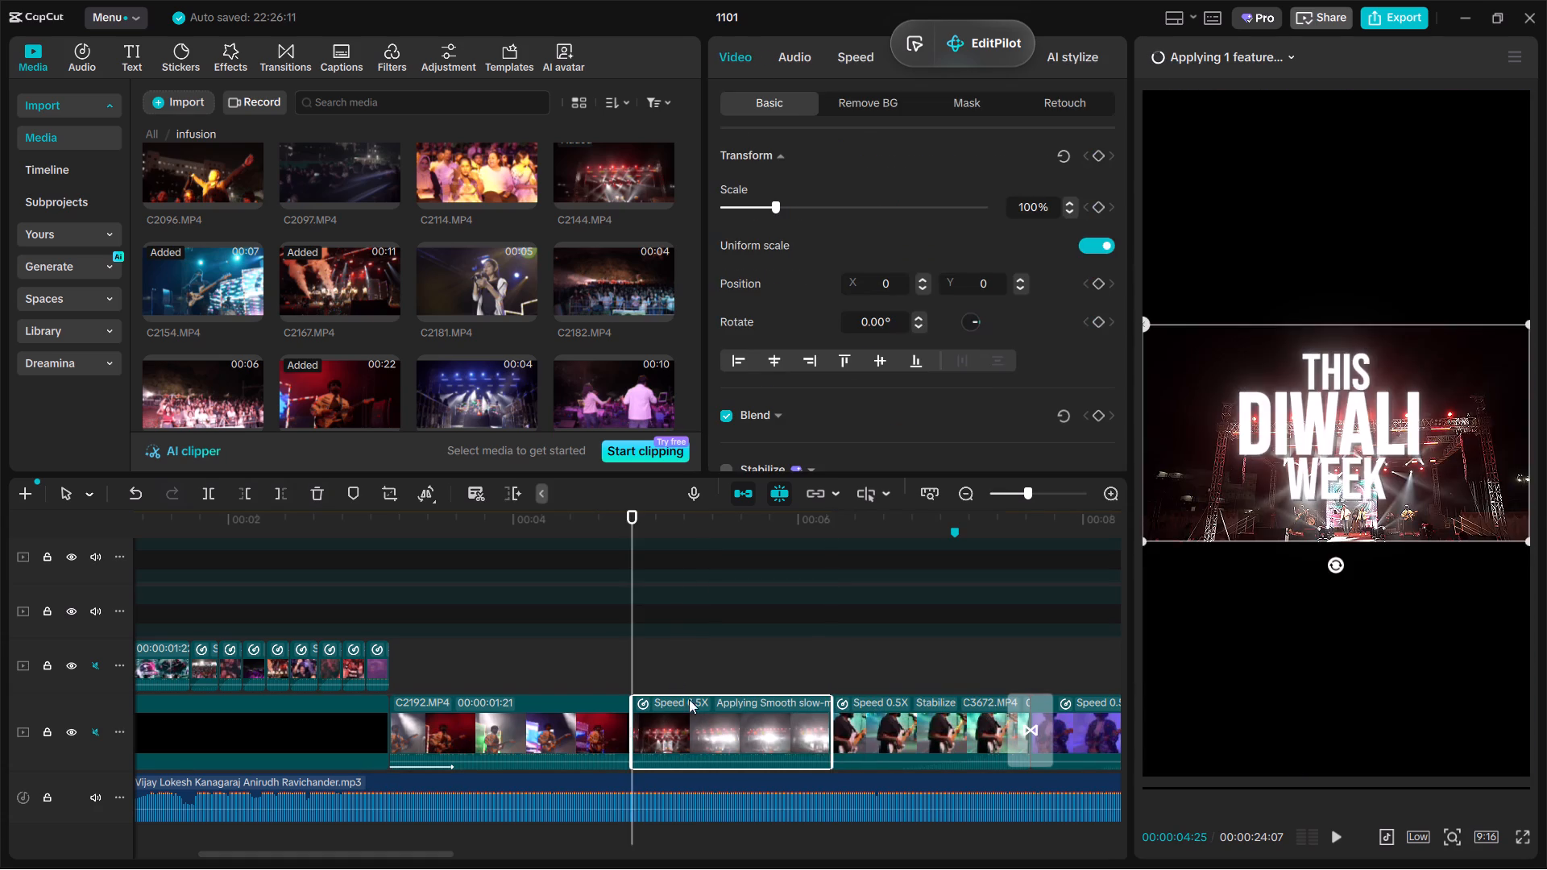
Delete the Glitch transition after the C3672.MP4 bassist clip and the keyframes at that clip's end and start.
left_click(703, 733)
scroll(1024, 748, "down", 9, "ctrl")
left_click(917, 735)
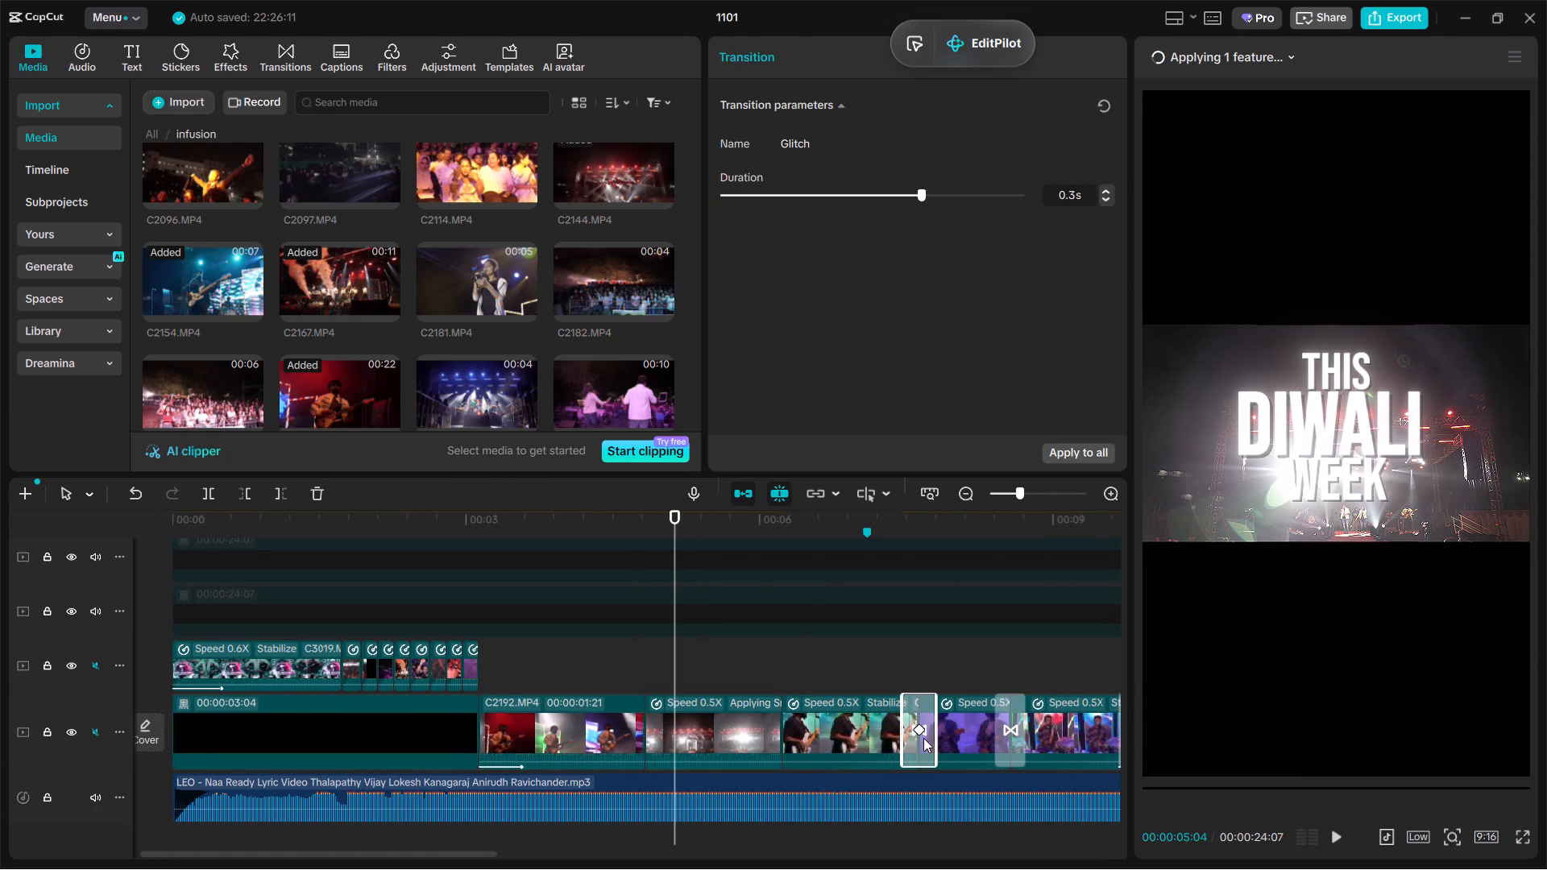
key("BackSpace")
left_click(892, 744)
left_click(919, 731)
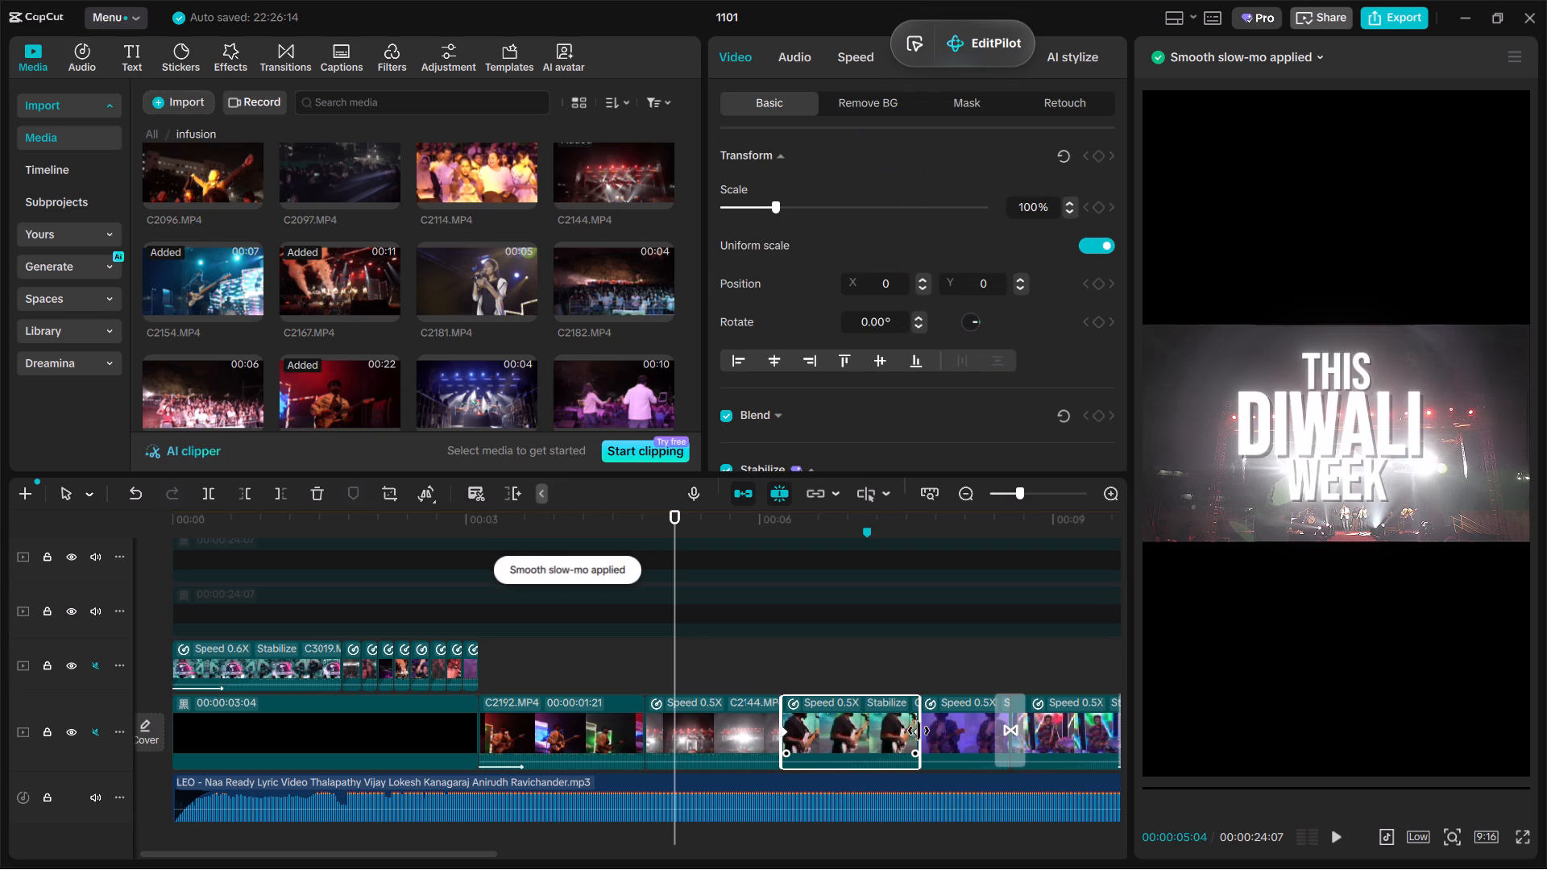
left_click(918, 736)
key("BackSpace")
left_click(786, 731)
key("BackSpace")
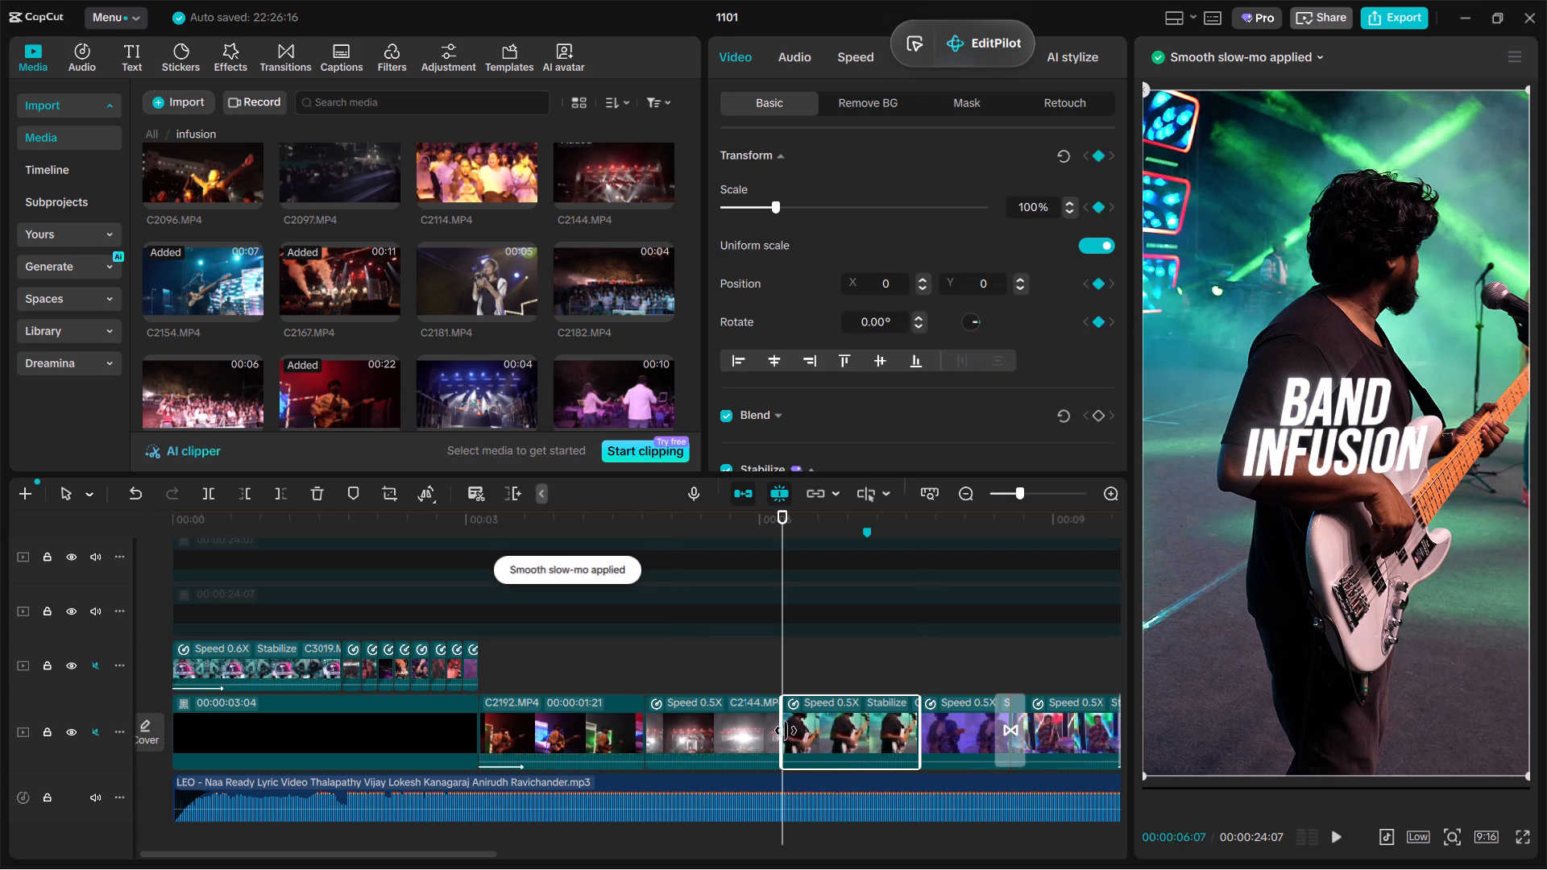
Delete the transition before the drummer clip and the transitions on both sides of C2154.MP4.
left_click(963, 723)
left_click(1022, 737)
key("BackSpace")
left_click(1018, 640)
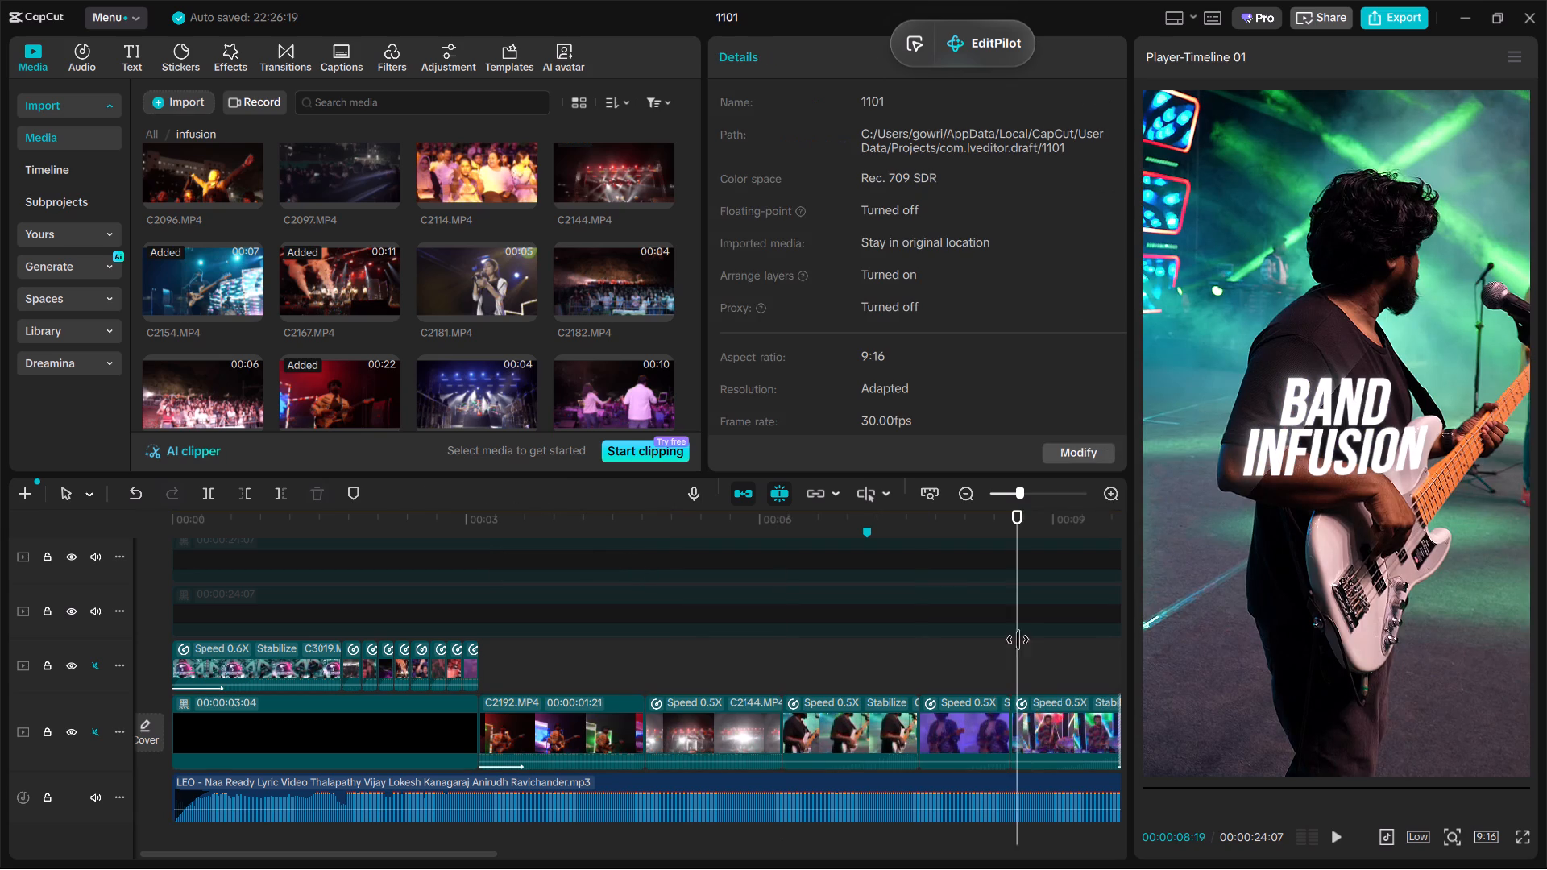
left_click_drag(1026, 640, 1077, 684)
left_click(870, 724)
key("BackSpace")
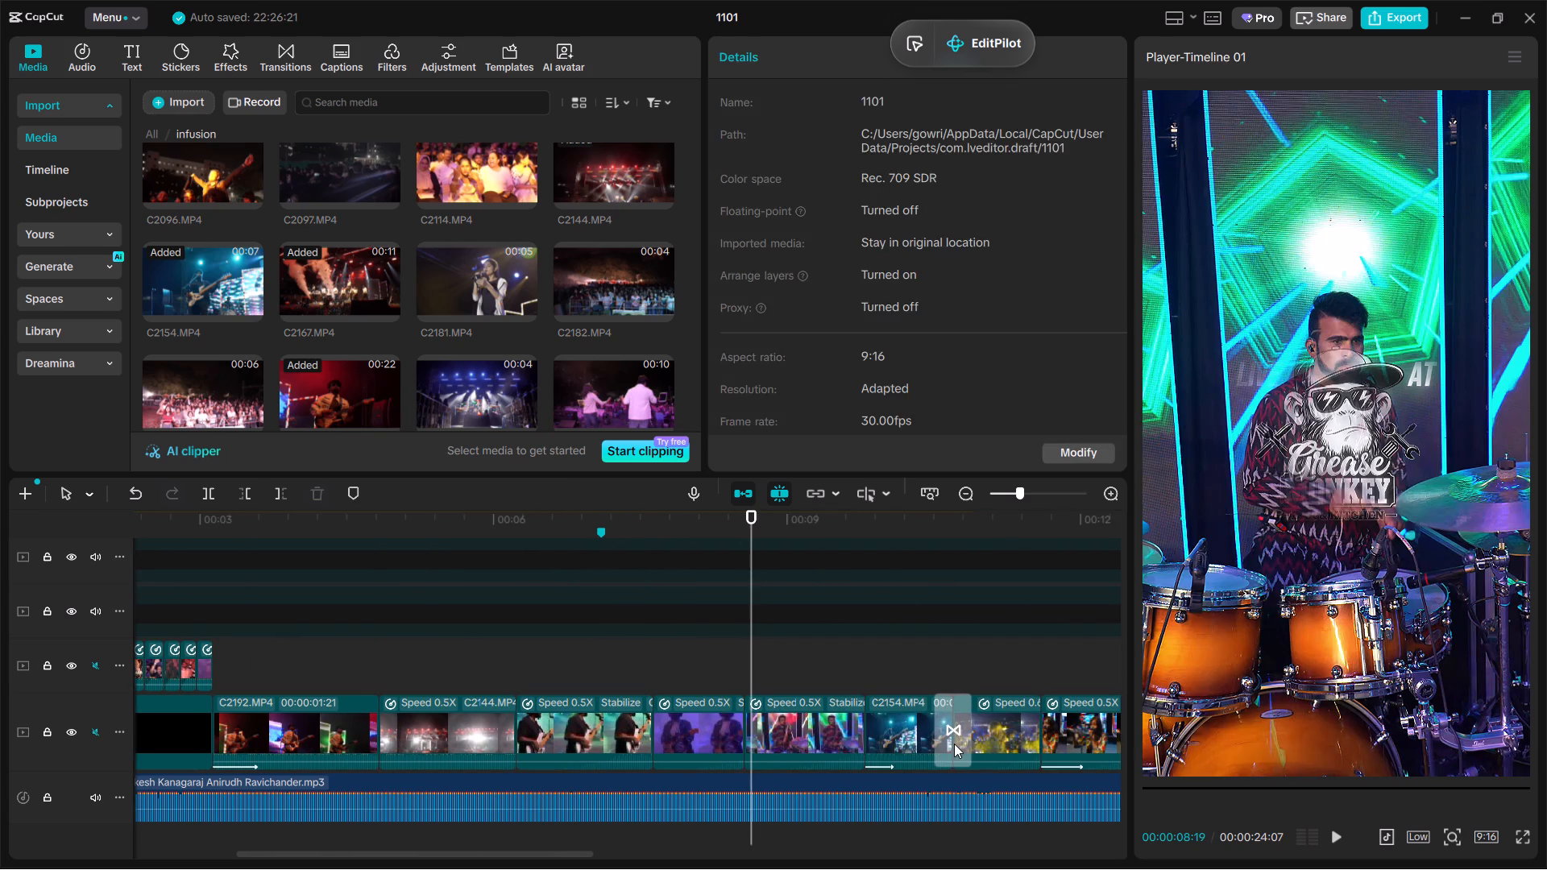
left_click(956, 744)
key("BackSpace")
Delete the end and start keyframes of the drummer clip just before C2154.MP4.
left_click(844, 723)
left_click(863, 730)
key("BackSpace")
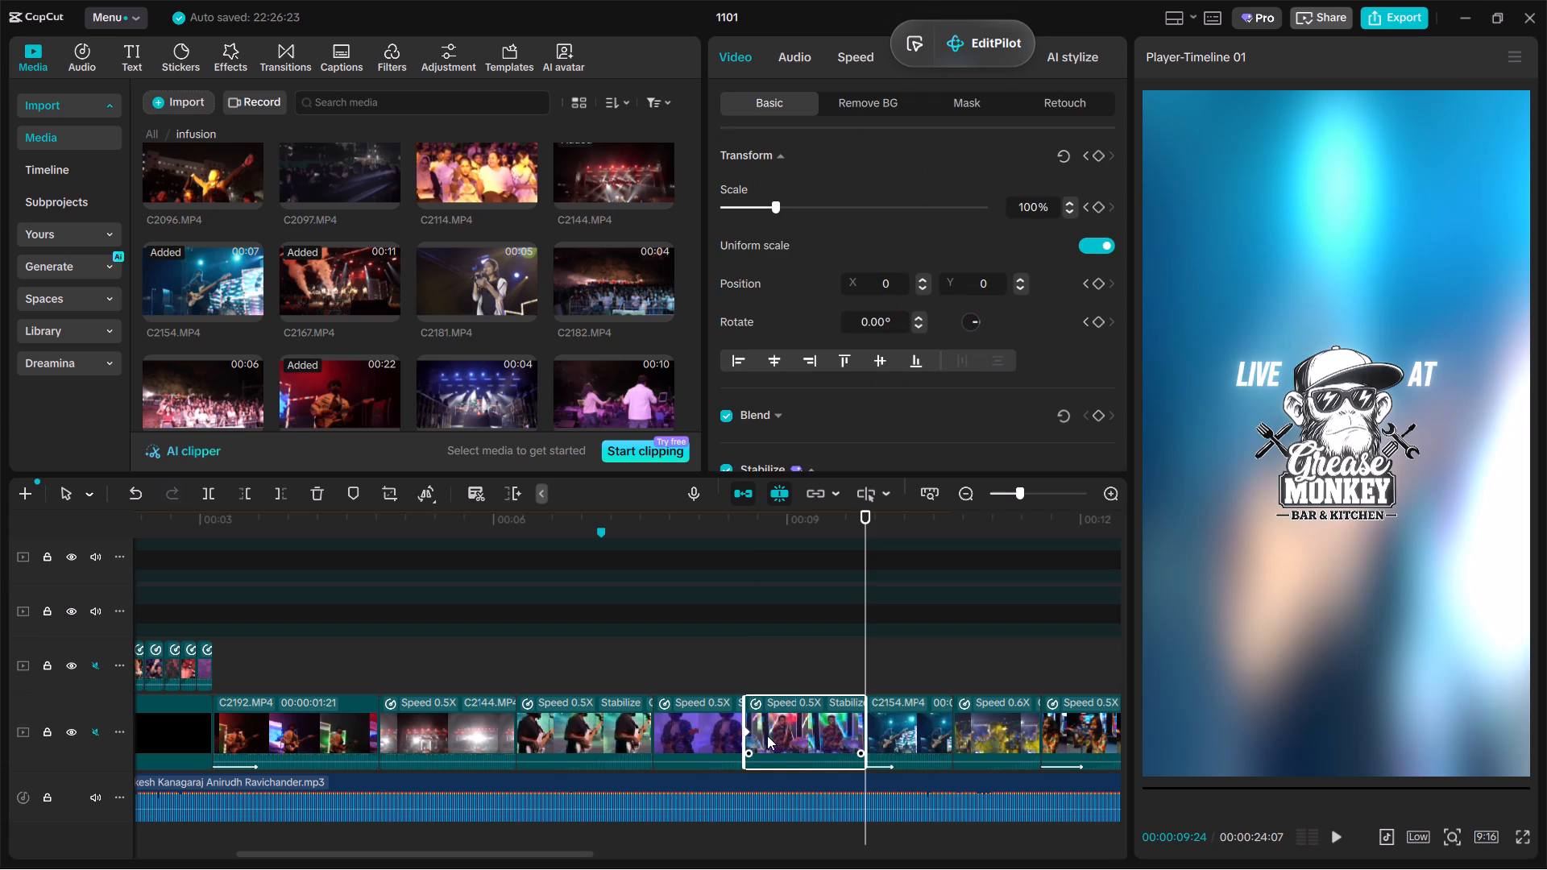
left_click(749, 731)
key("BackSpace")
left_click(931, 743)
left_click(978, 739)
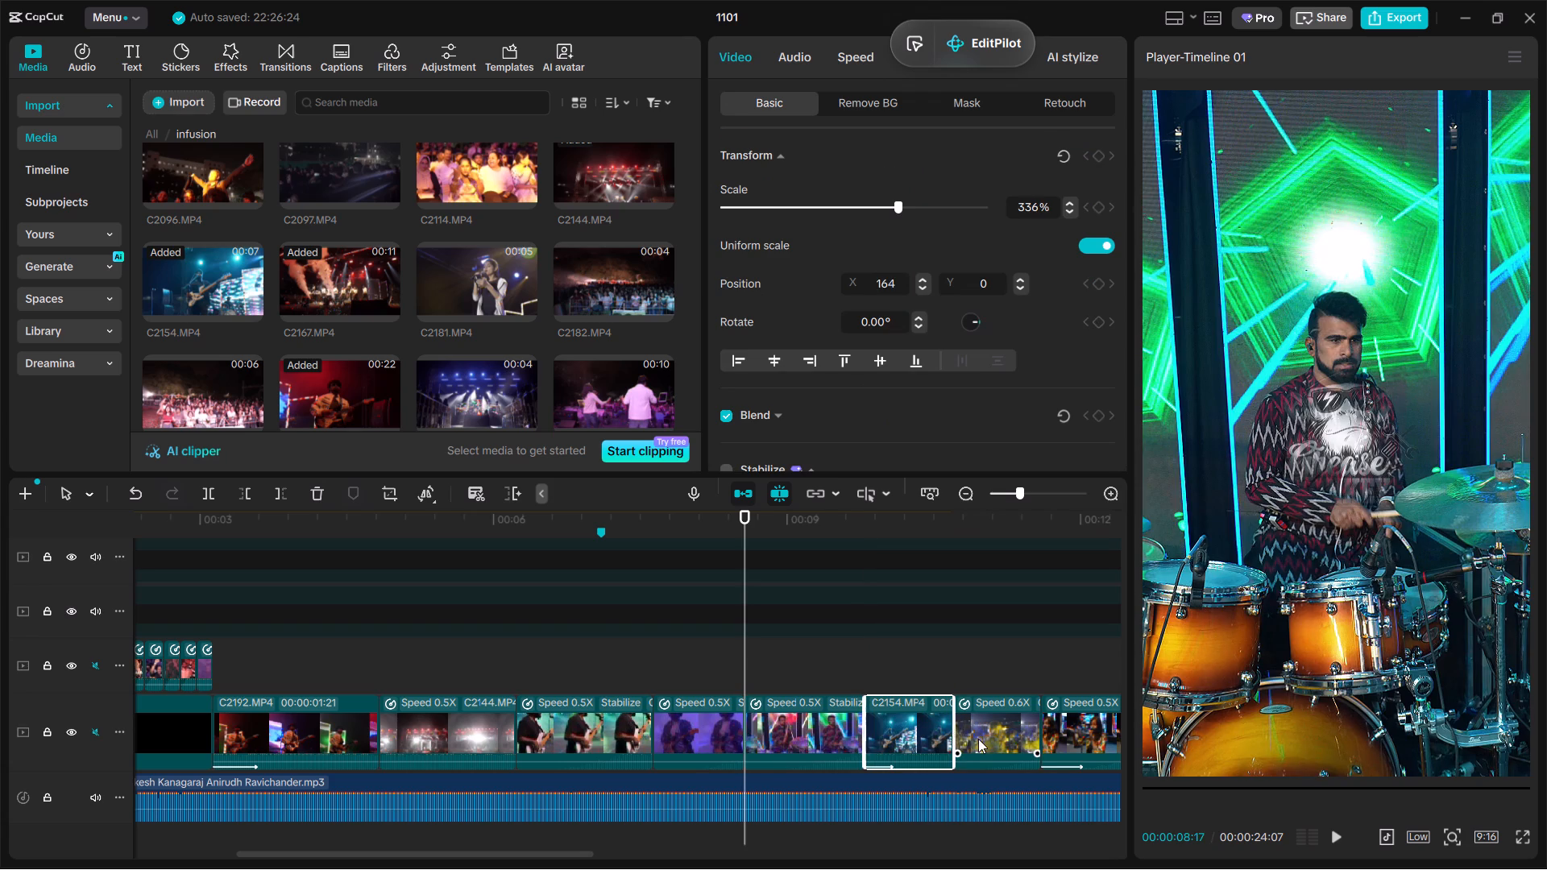
Delete the Pull In II transition before the keyboardist clip near 00:00:13 and the transition after that clip.
left_click(1077, 684)
left_click_drag(1077, 684, 442, 713)
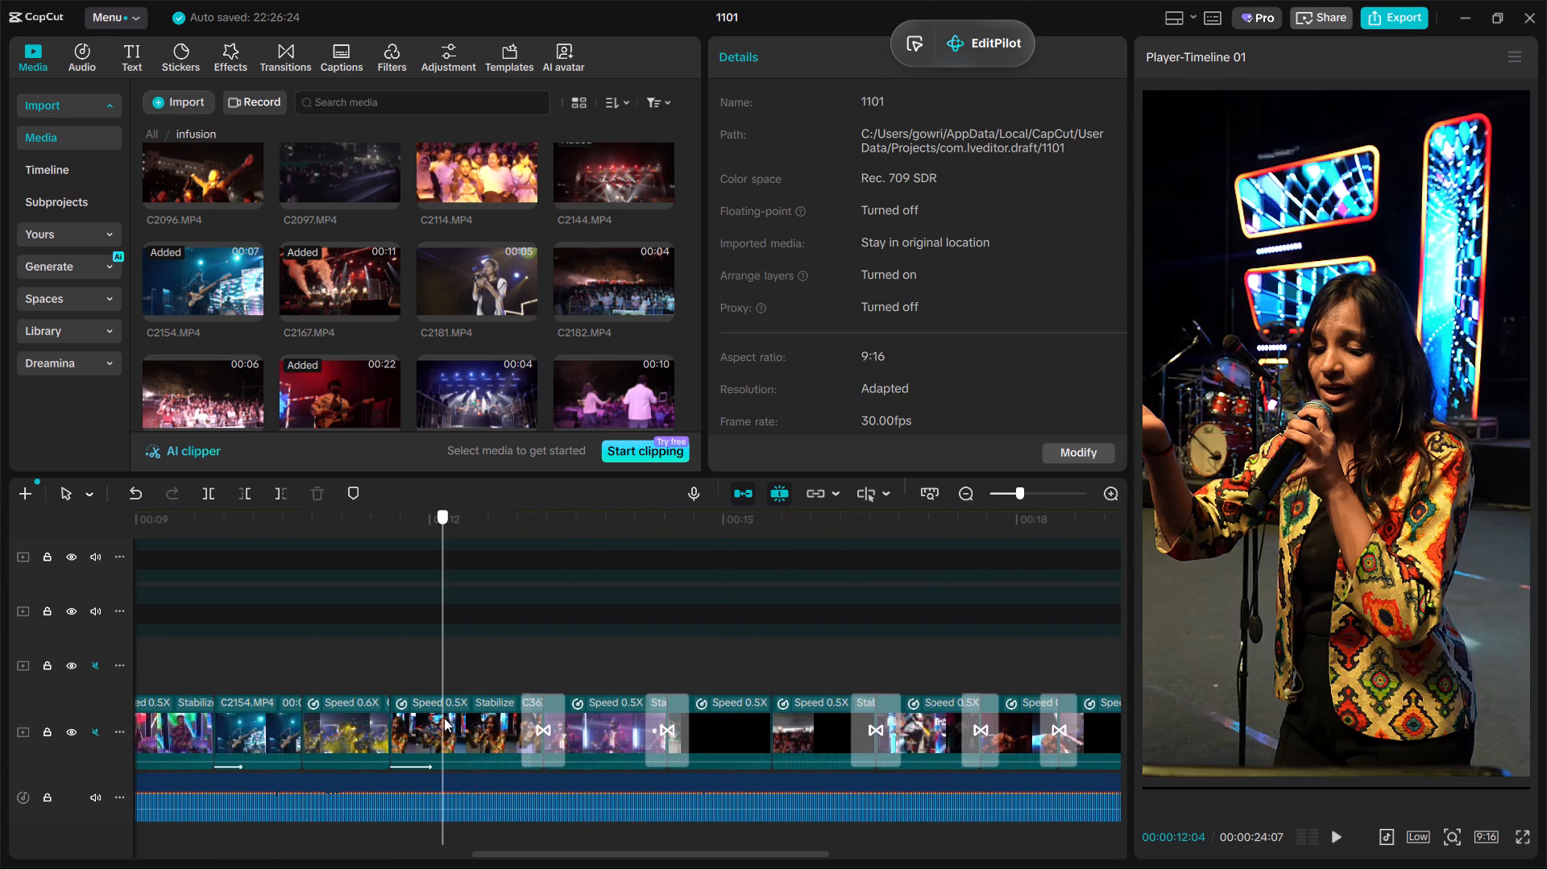
left_click(449, 742)
left_click(561, 752)
key("BackSpace")
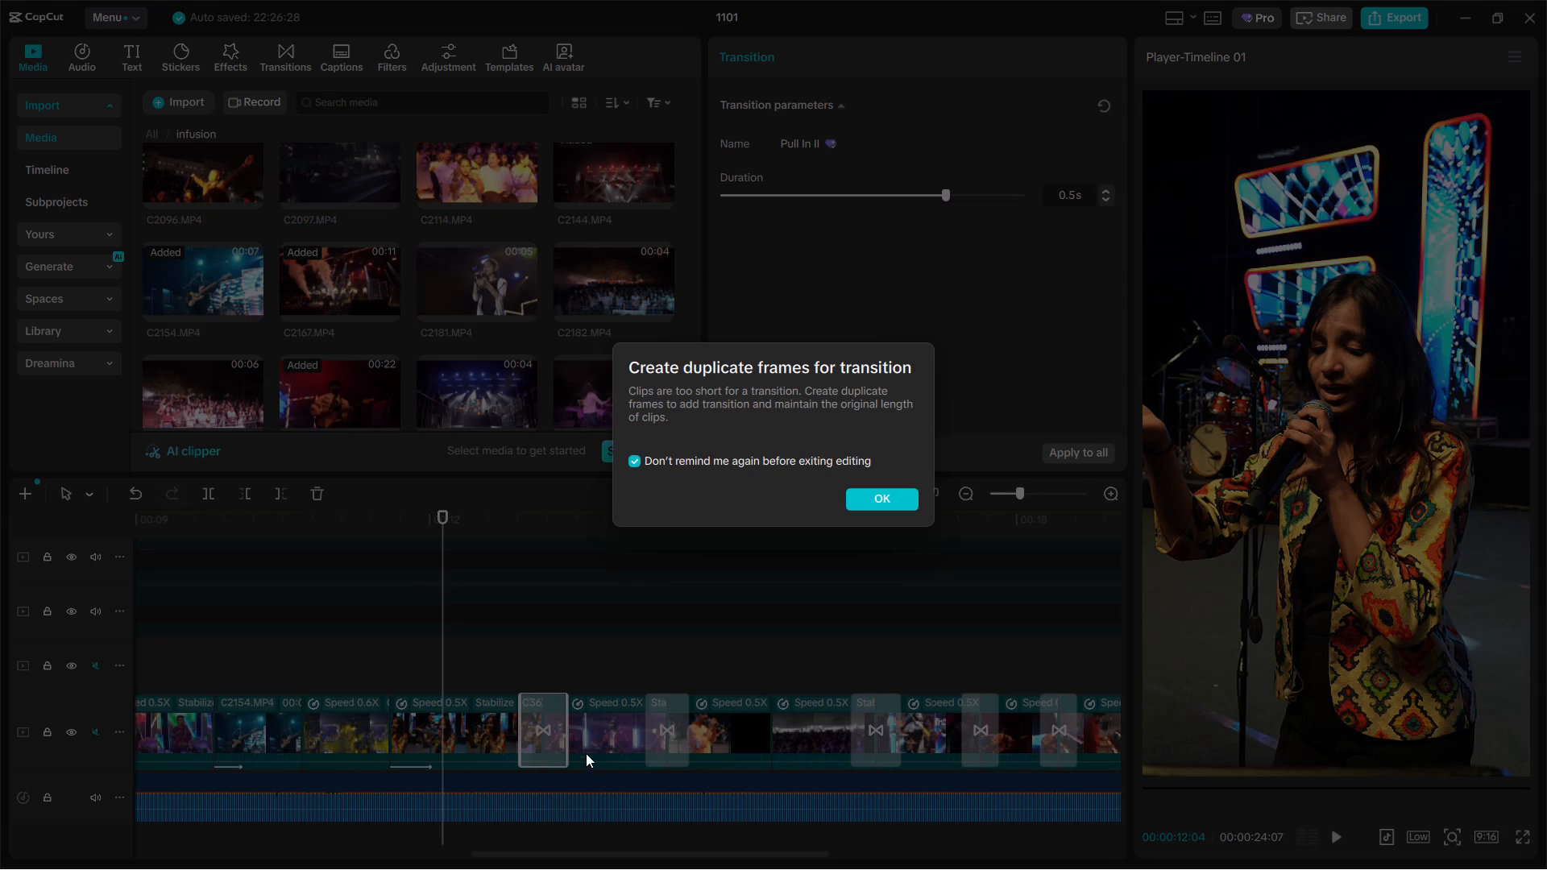
left_click(869, 507)
key("BackSpace")
left_click(506, 722)
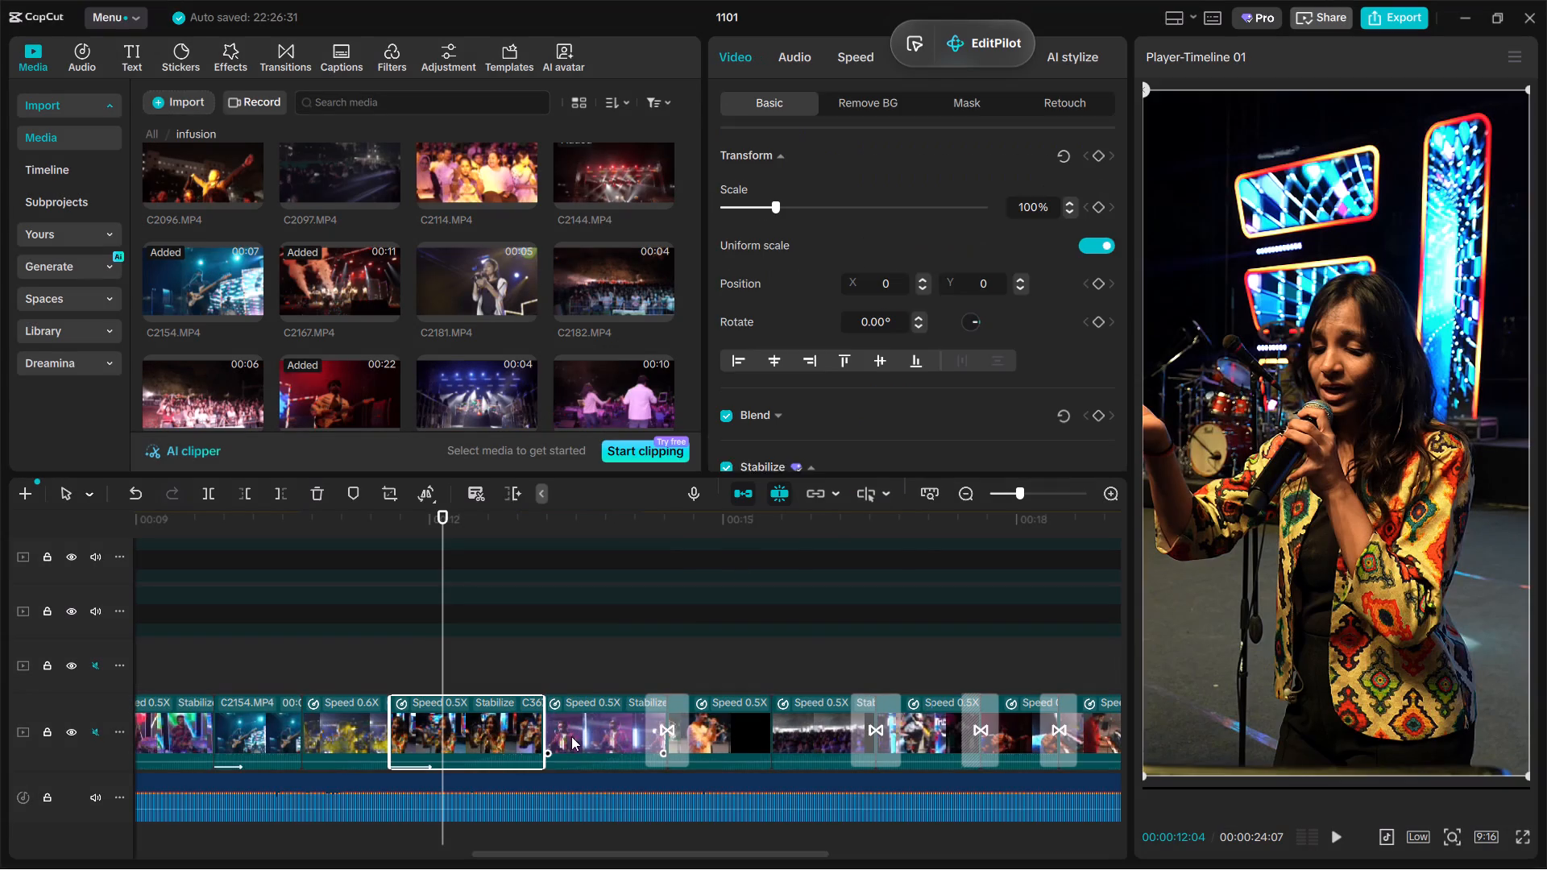
left_click(661, 743)
key("BackSpace")
Delete the start and end keyframes of the keyboardist clip and of the orange-shirt singer clip that follows it.
left_click(654, 724)
left_click(667, 731)
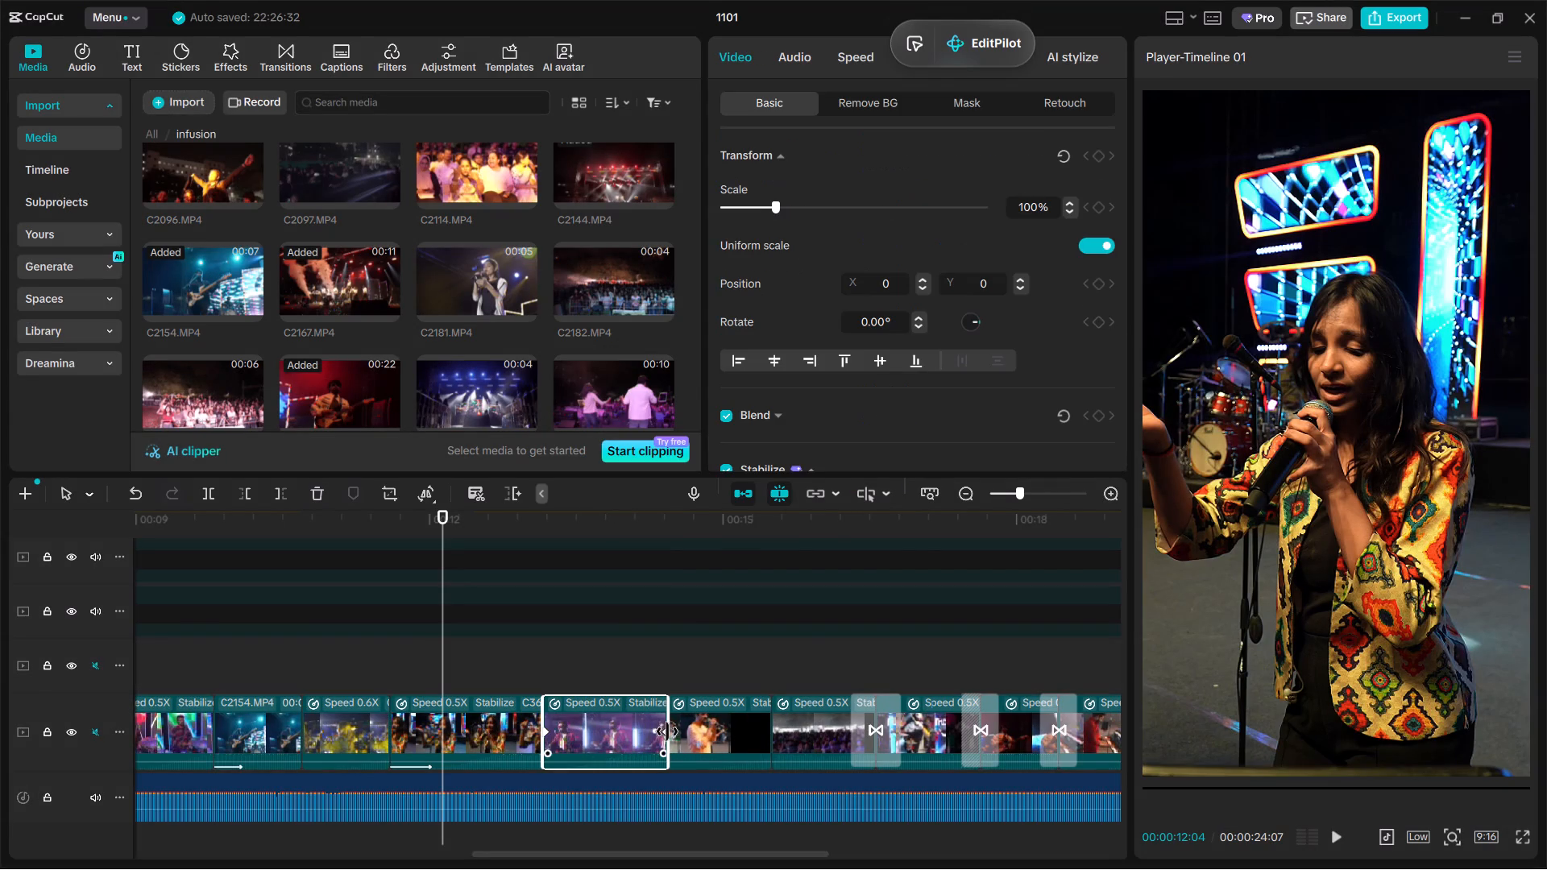
left_click(663, 734)
key("BackSpace")
left_click(545, 727)
key("BackSpace")
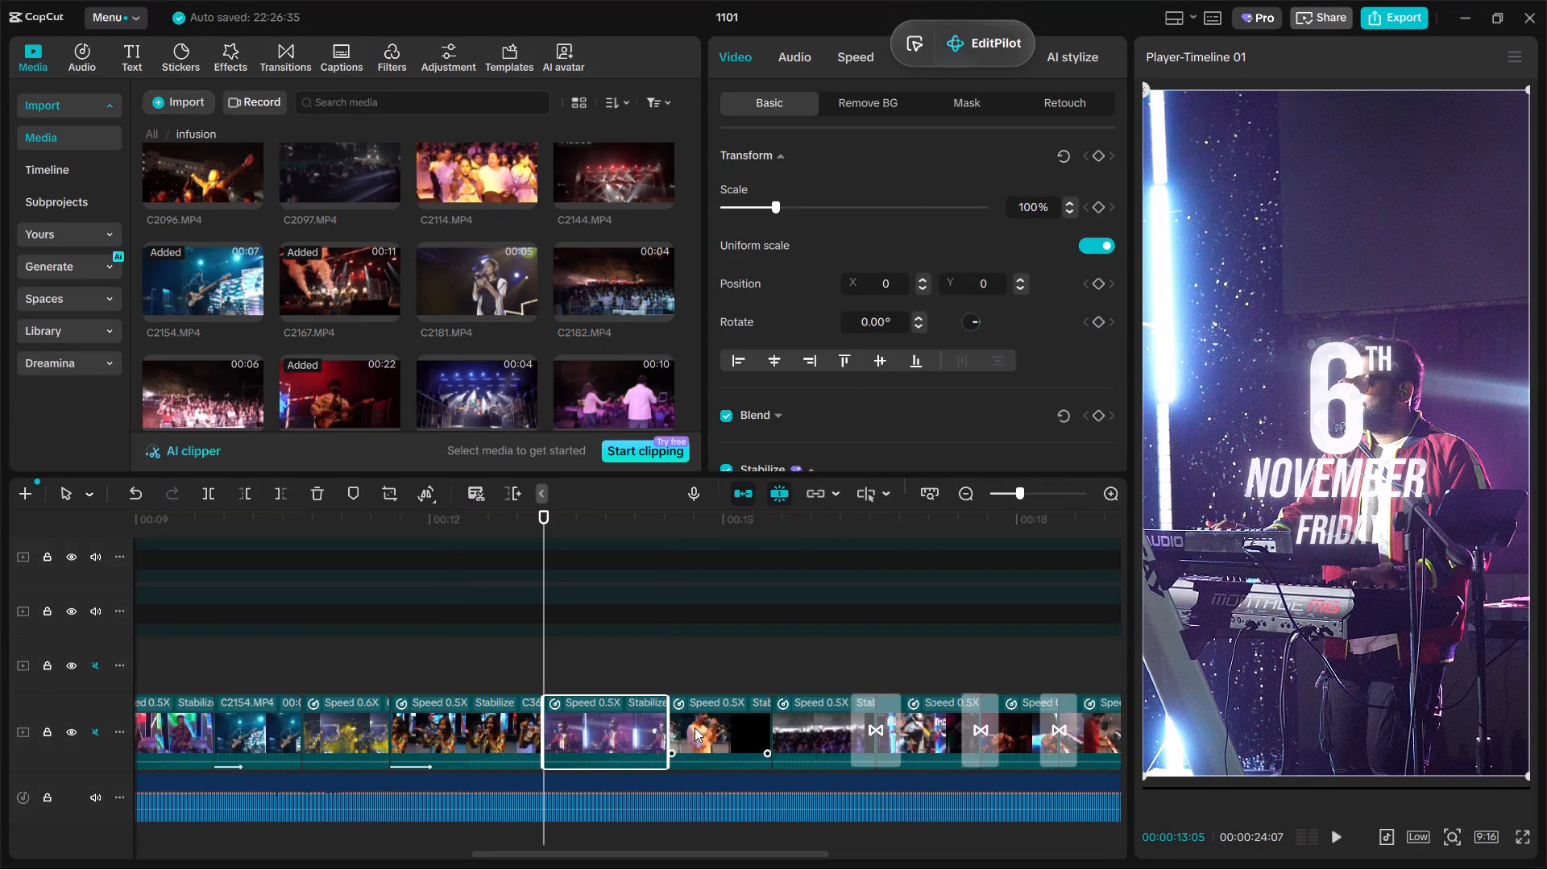
left_click(697, 727)
left_click(671, 735)
key("BackSpace")
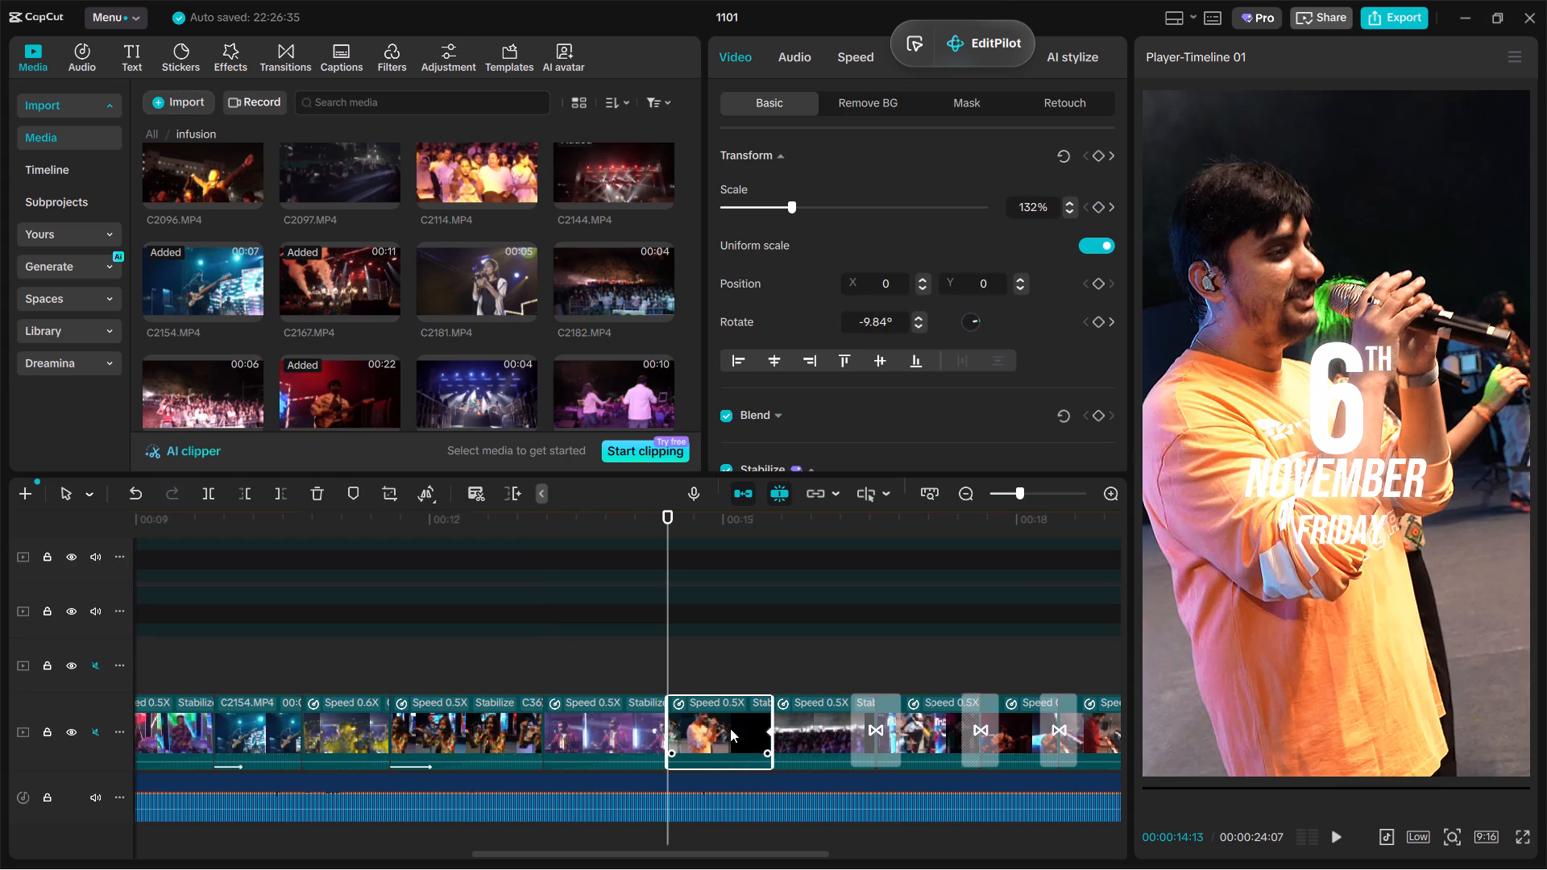
left_click(767, 730)
key("BackSpace")
Delete the three consecutive transitions that follow the crowd clip starting at about 00:00:15.
left_click(794, 736)
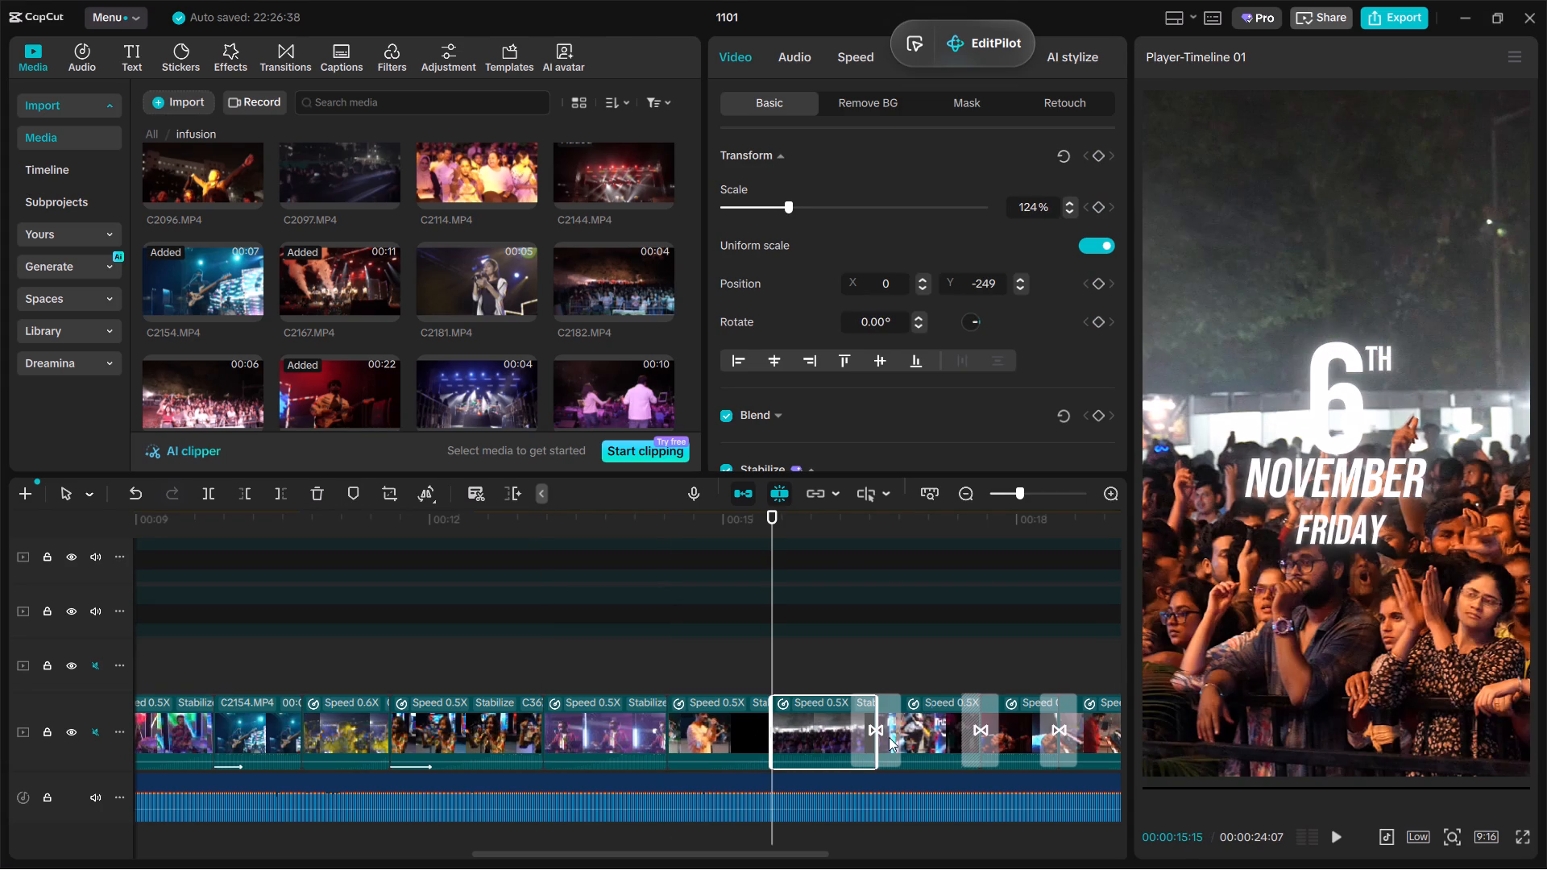
left_click(889, 737)
key("BackSpace")
left_click(844, 737)
left_click(993, 743)
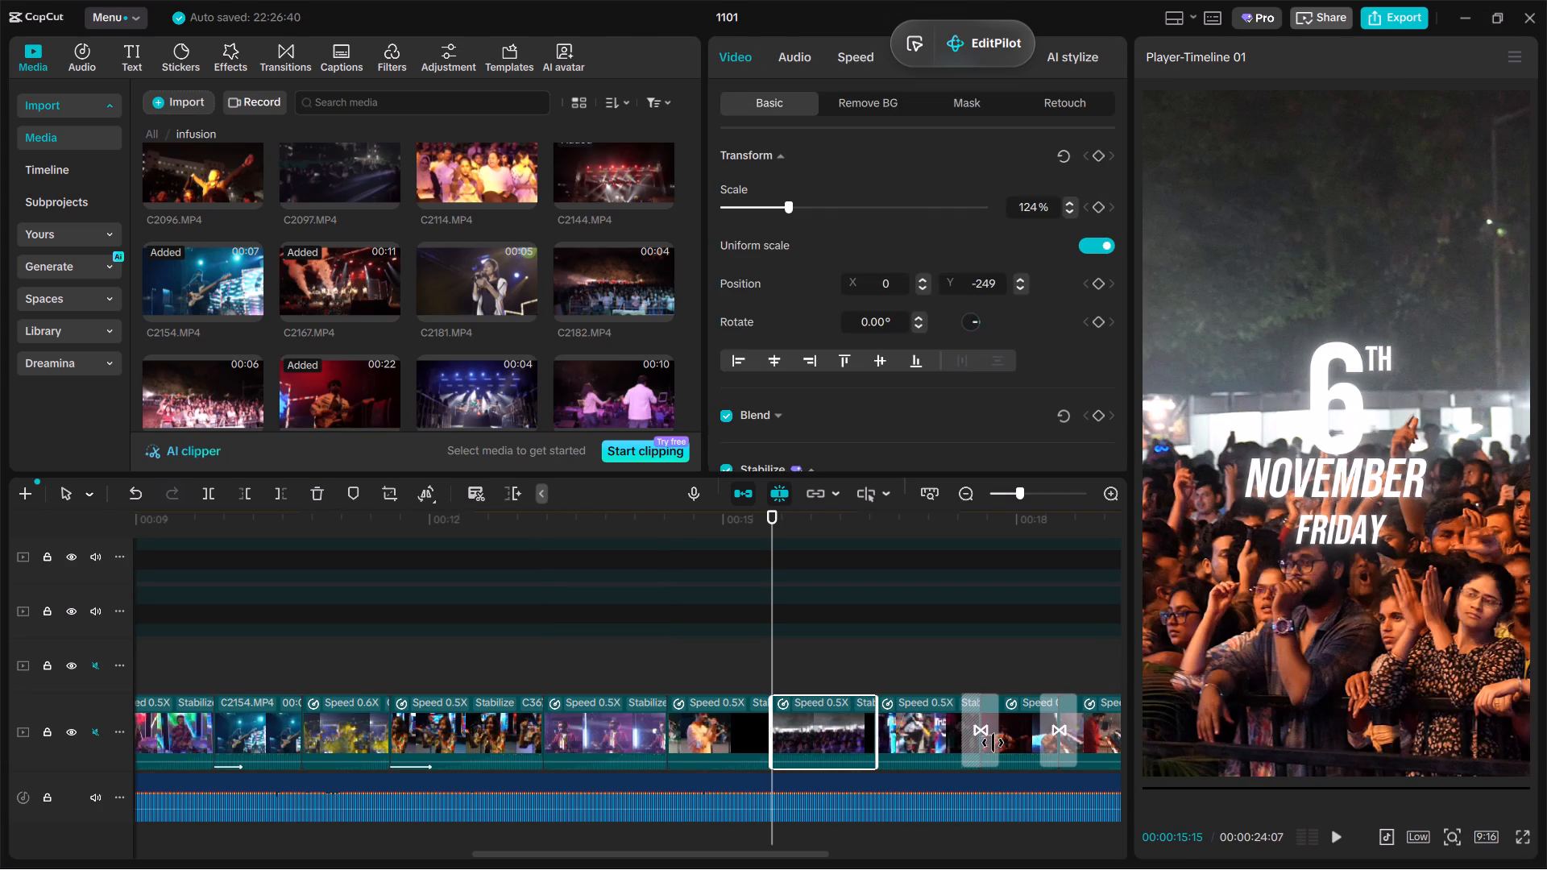
key("BackSpace")
left_click(1067, 739)
key("BackSpace")
Move the lower full-length dark overlay clip about 2 seconds later on its track.
left_click(1015, 636)
left_click_drag(1019, 635, 1137, 657)
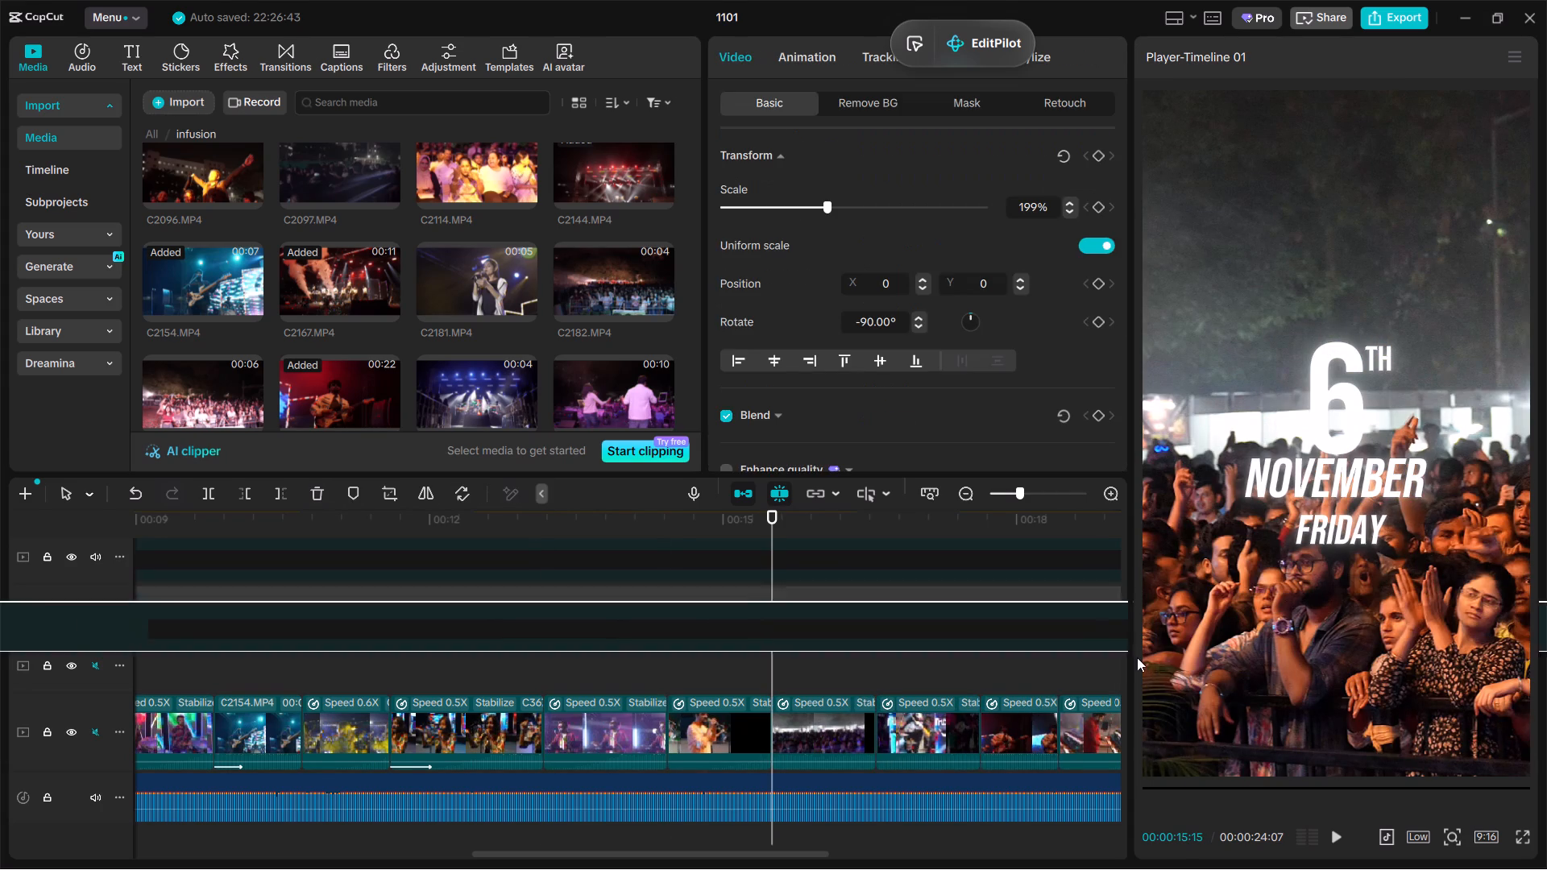
left_click_drag(1137, 657, 1138, 657)
Delete the Inverted Half transition near 00:00:21 and the last transition before the closing clip.
left_click(973, 677)
left_click_drag(973, 677, 766, 698)
left_click(754, 719)
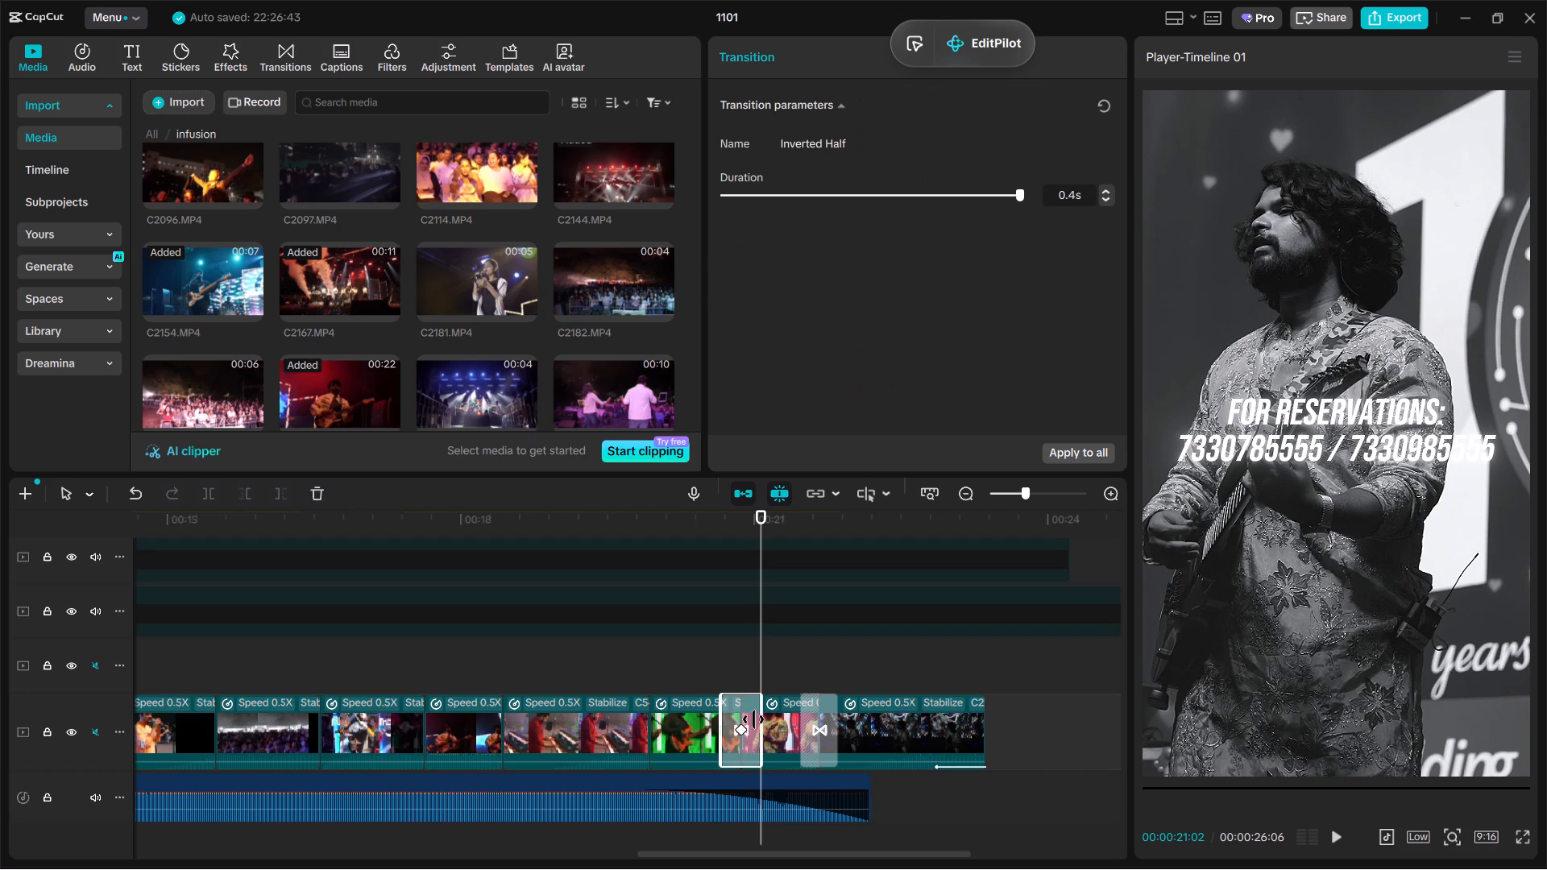
key("BackSpace")
left_click(829, 742)
key("BackSpace")
Delete the start and end keyframes of the guitarist clip near 00:00:21 and of the green-background bassist clip before it.
left_click(803, 729)
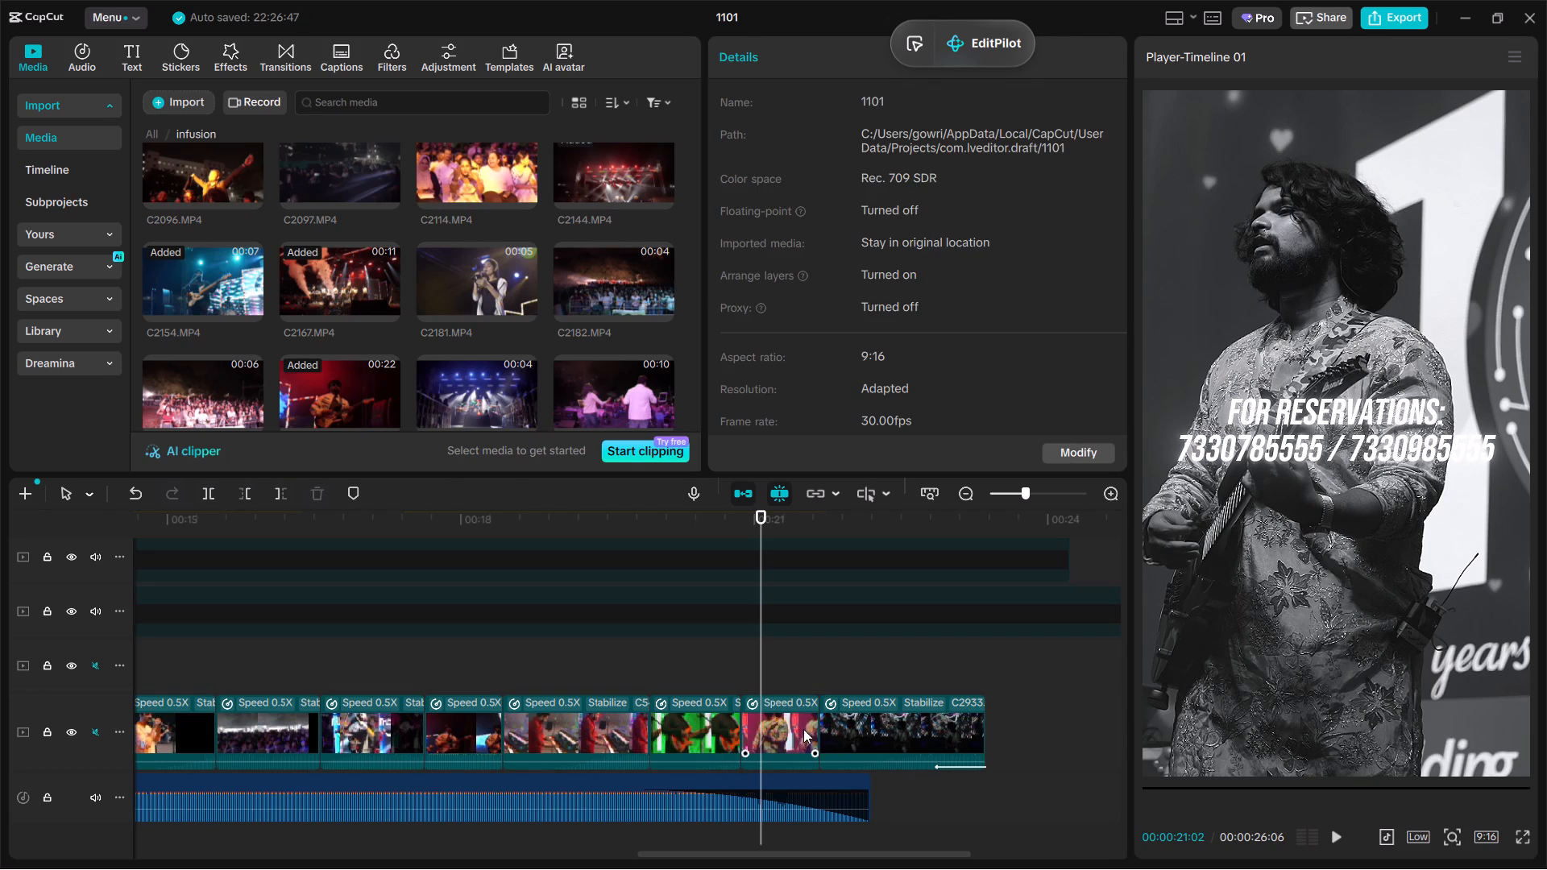
left_click(813, 732)
key("BackSpace")
left_click(749, 728)
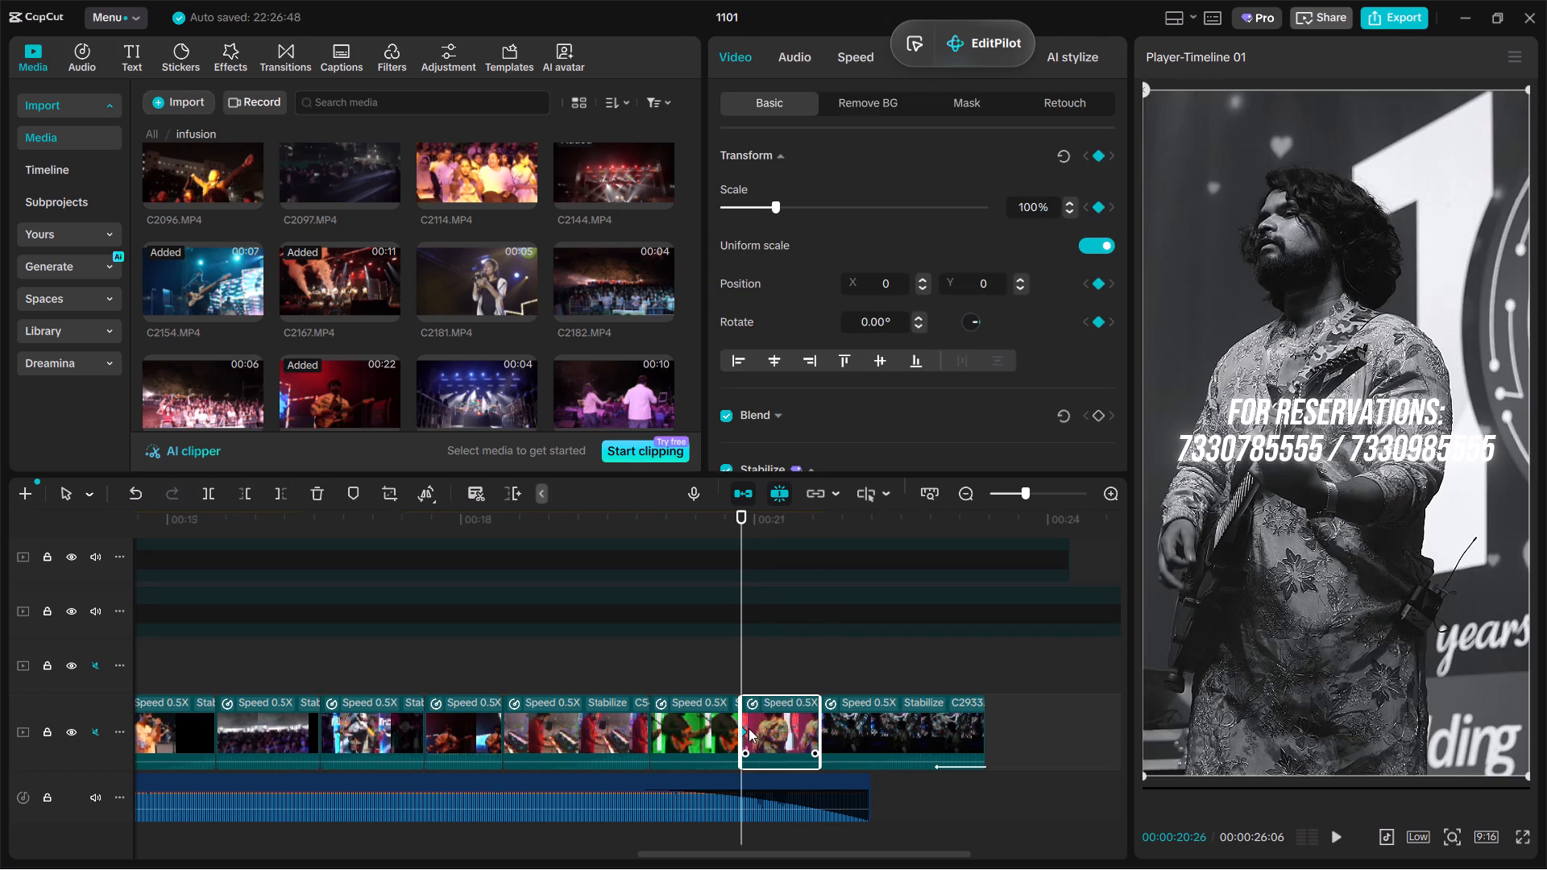
key("BackSpace")
left_click(726, 731)
left_click(736, 734)
key("BackSpace")
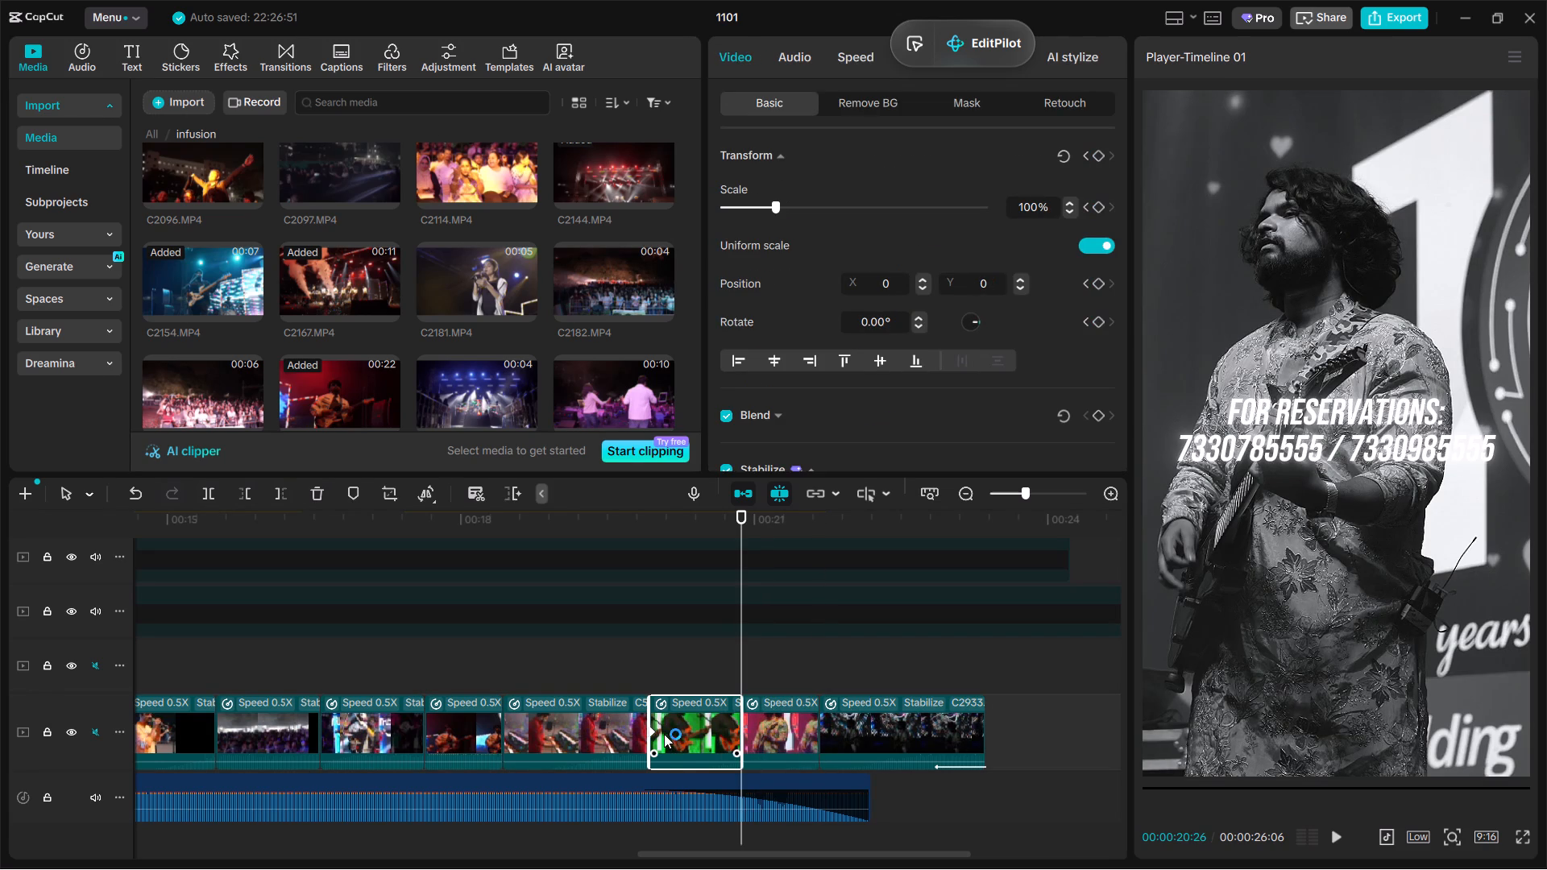
left_click(653, 734)
key("BackSpace")
left_click(625, 732)
Play back the edit from the beginning through the C2192.MP4 clip to check the cuts without transitions.
left_click(846, 664)
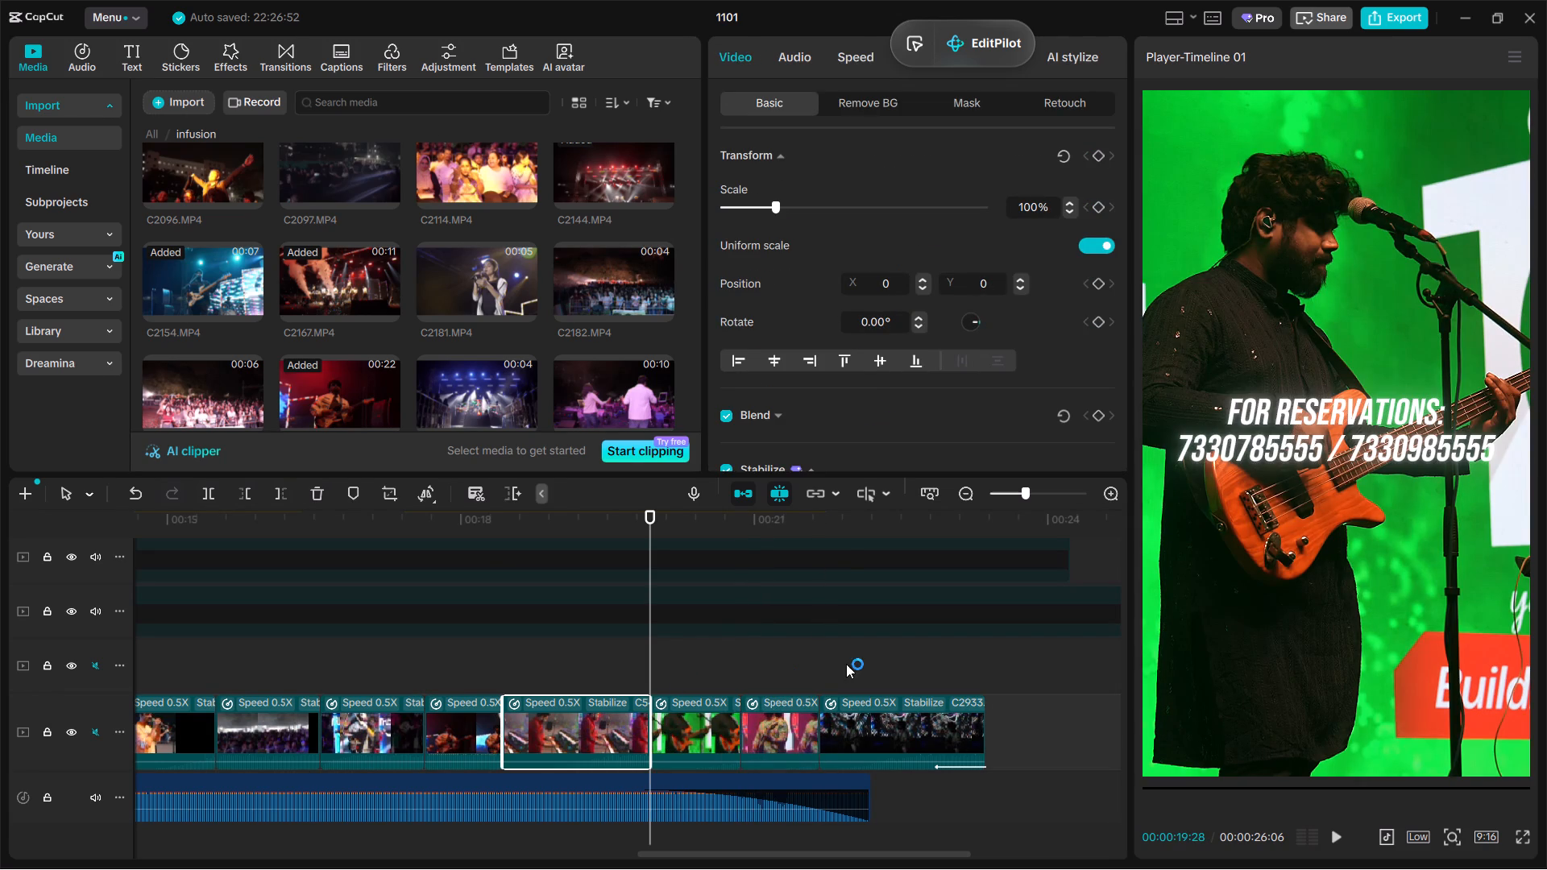
left_click_drag(847, 664, 879, 689)
left_click(877, 739)
left_click(836, 677)
left_click_drag(836, 677, 0, 393)
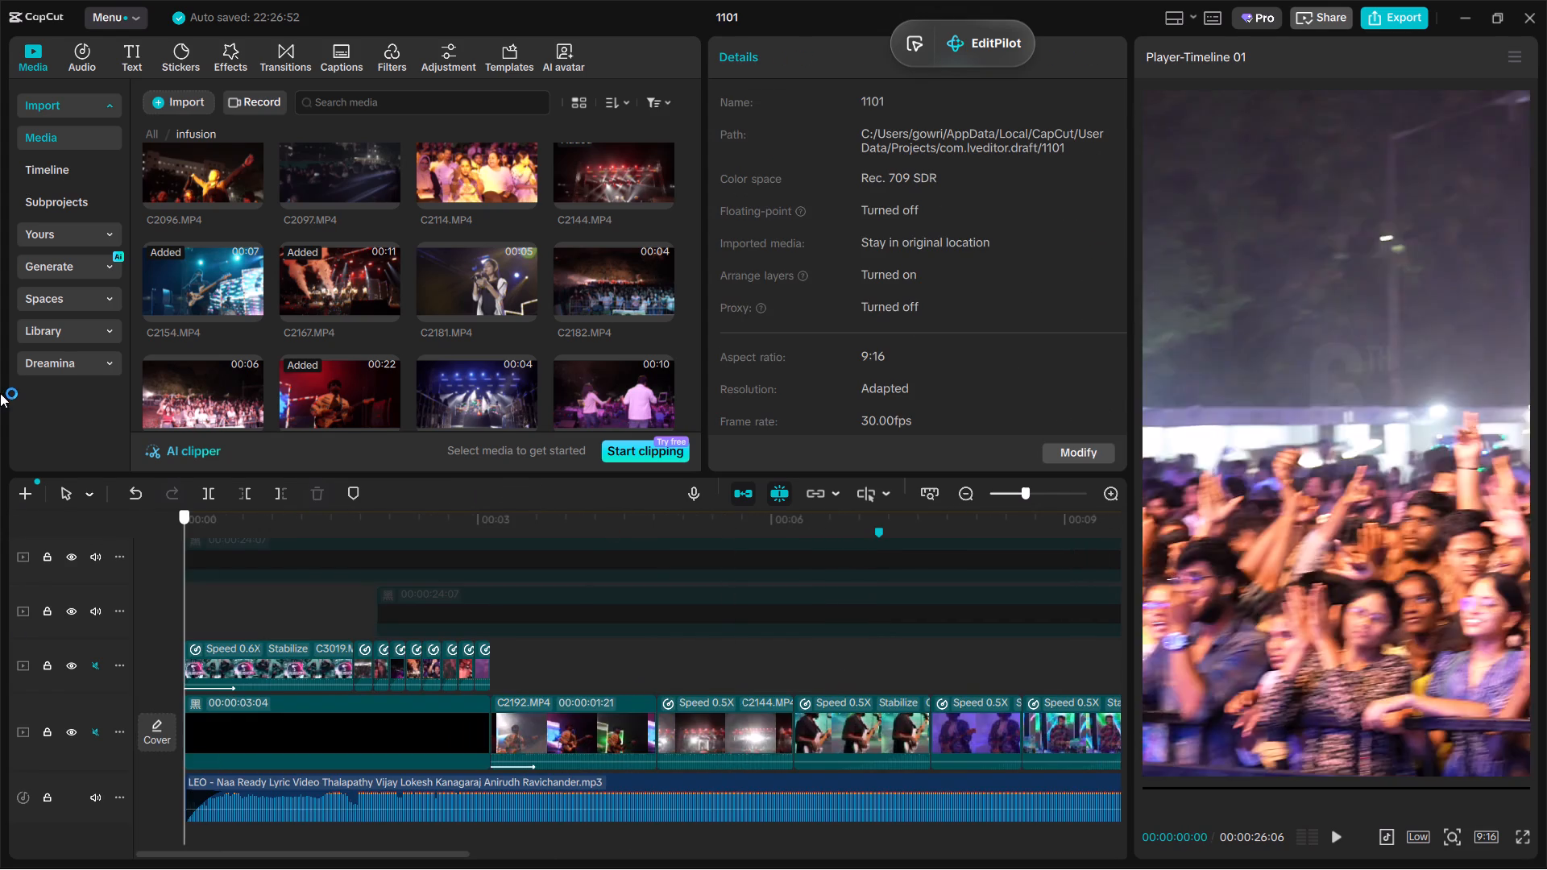
left_click_drag(0, 393, 0, 392)
key("space")
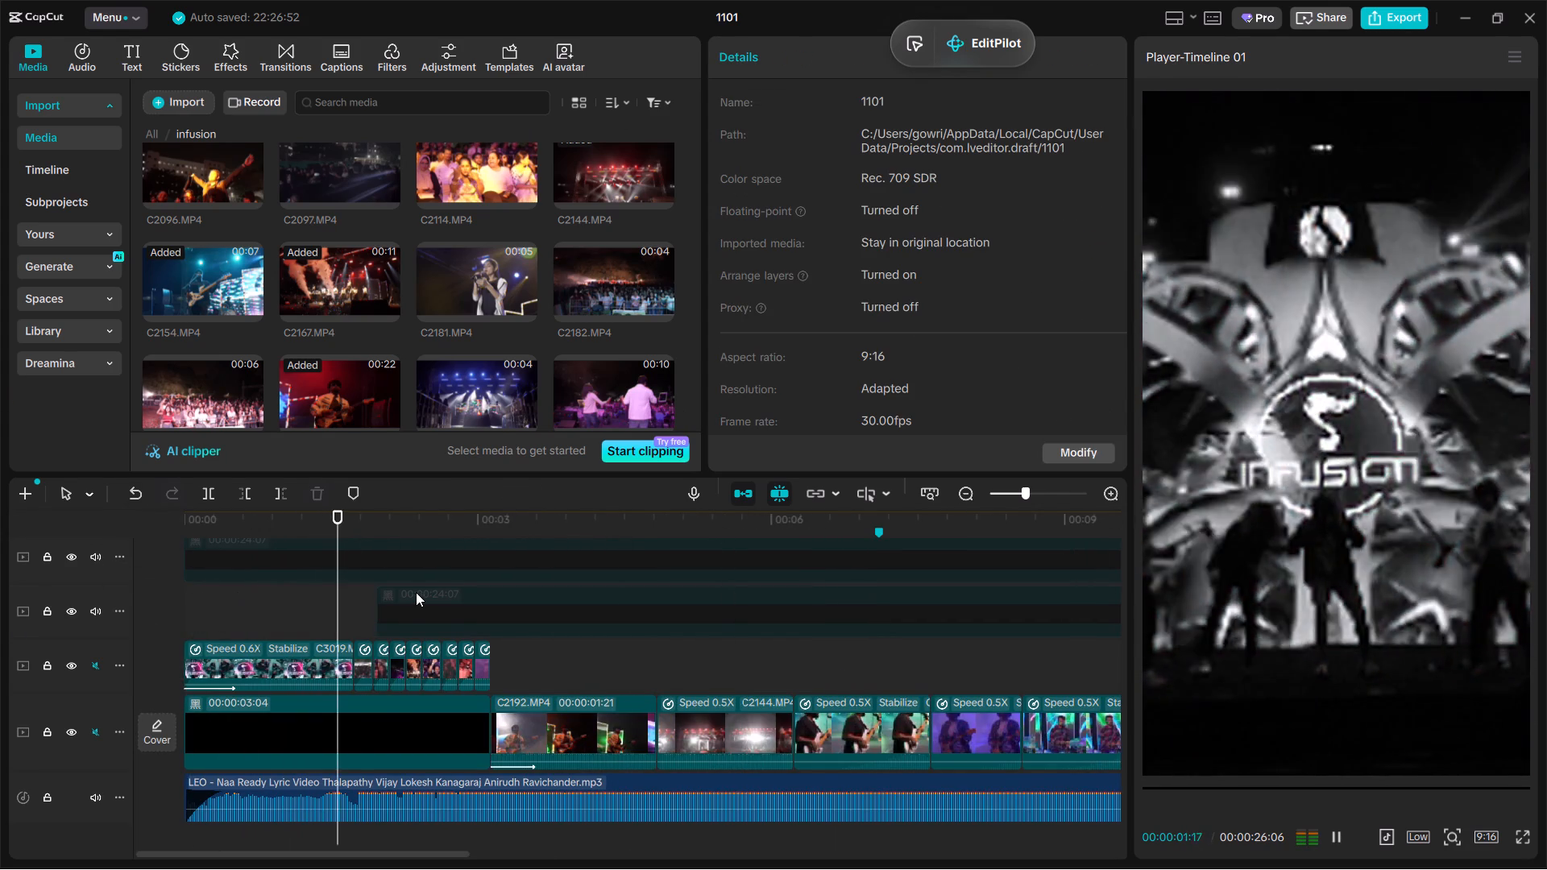
scroll(512, 626, "down", 5, "ctrl")
key("space")
key("space")
key("space")
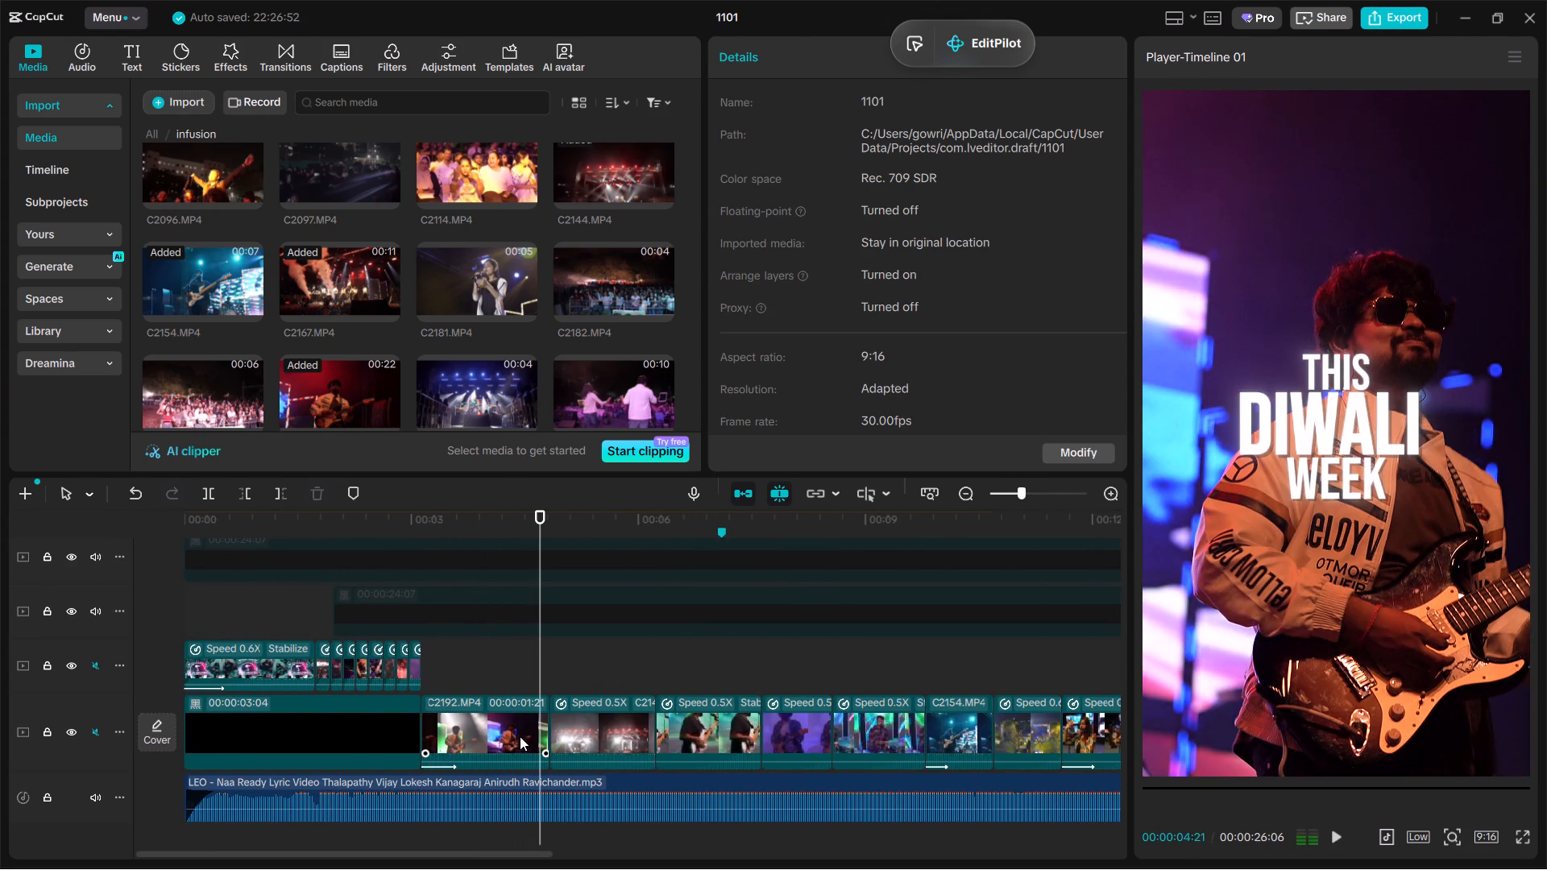
Trim a few frames off the end of the C2192.MP4 clip so the C2144.MP4 clip starts earlier.
left_click(525, 727)
left_click_drag(549, 743, 537, 745)
left_click(527, 667)
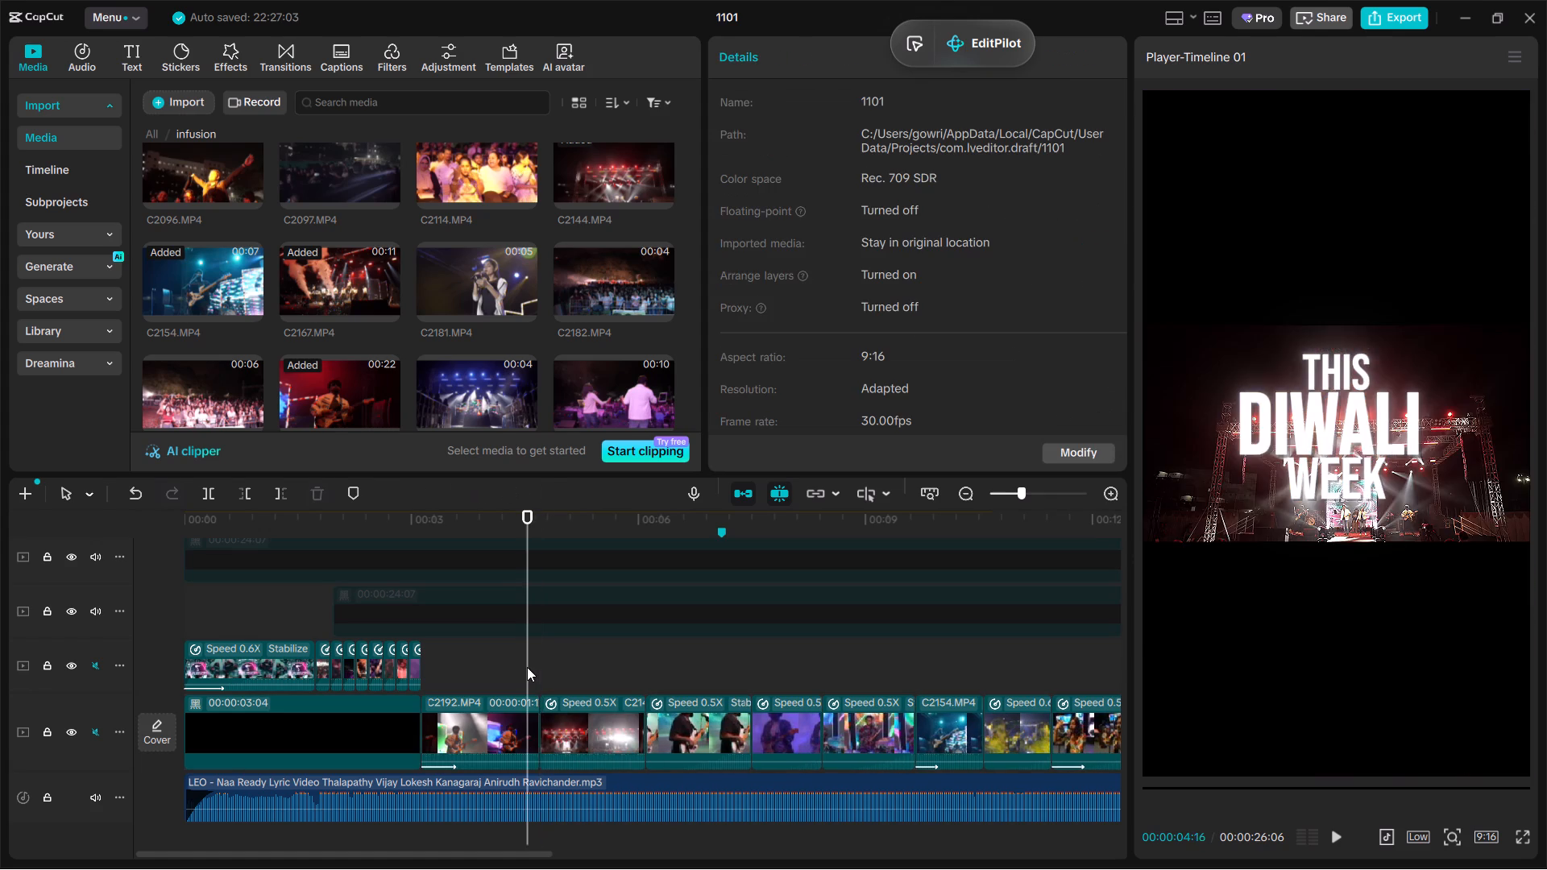
Scale the C2144.MP4 clip to 459% and reposition it to X -443, Y 871 so it fills the vertical frame.
key("space")
key("space")
left_click(586, 753)
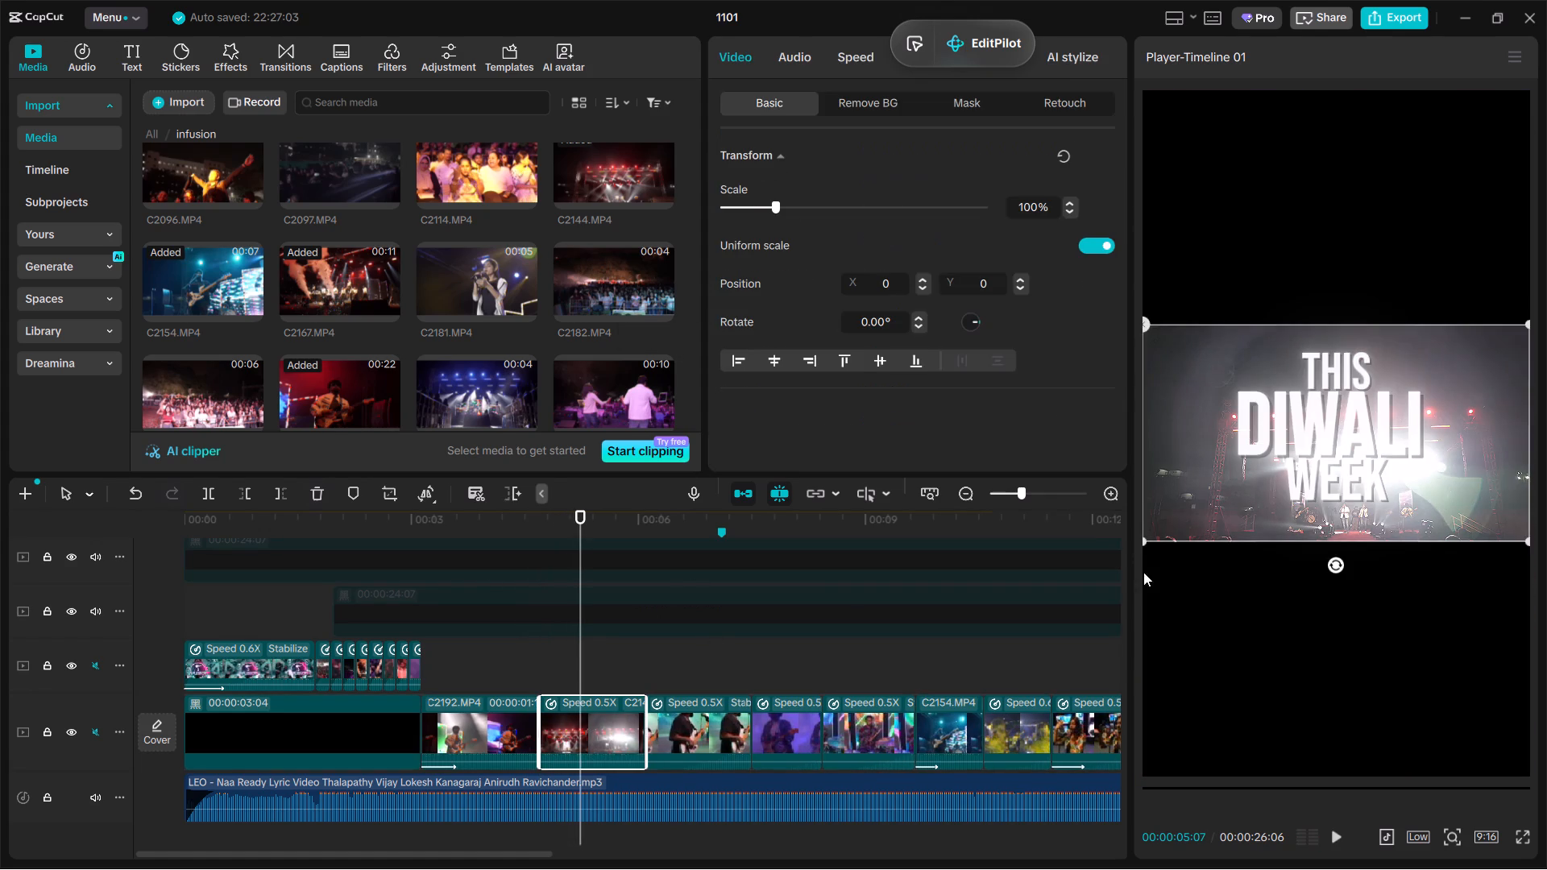
scroll(1226, 511, "down", 4, "ctrl")
left_click_drag(793, 204, 876, 267)
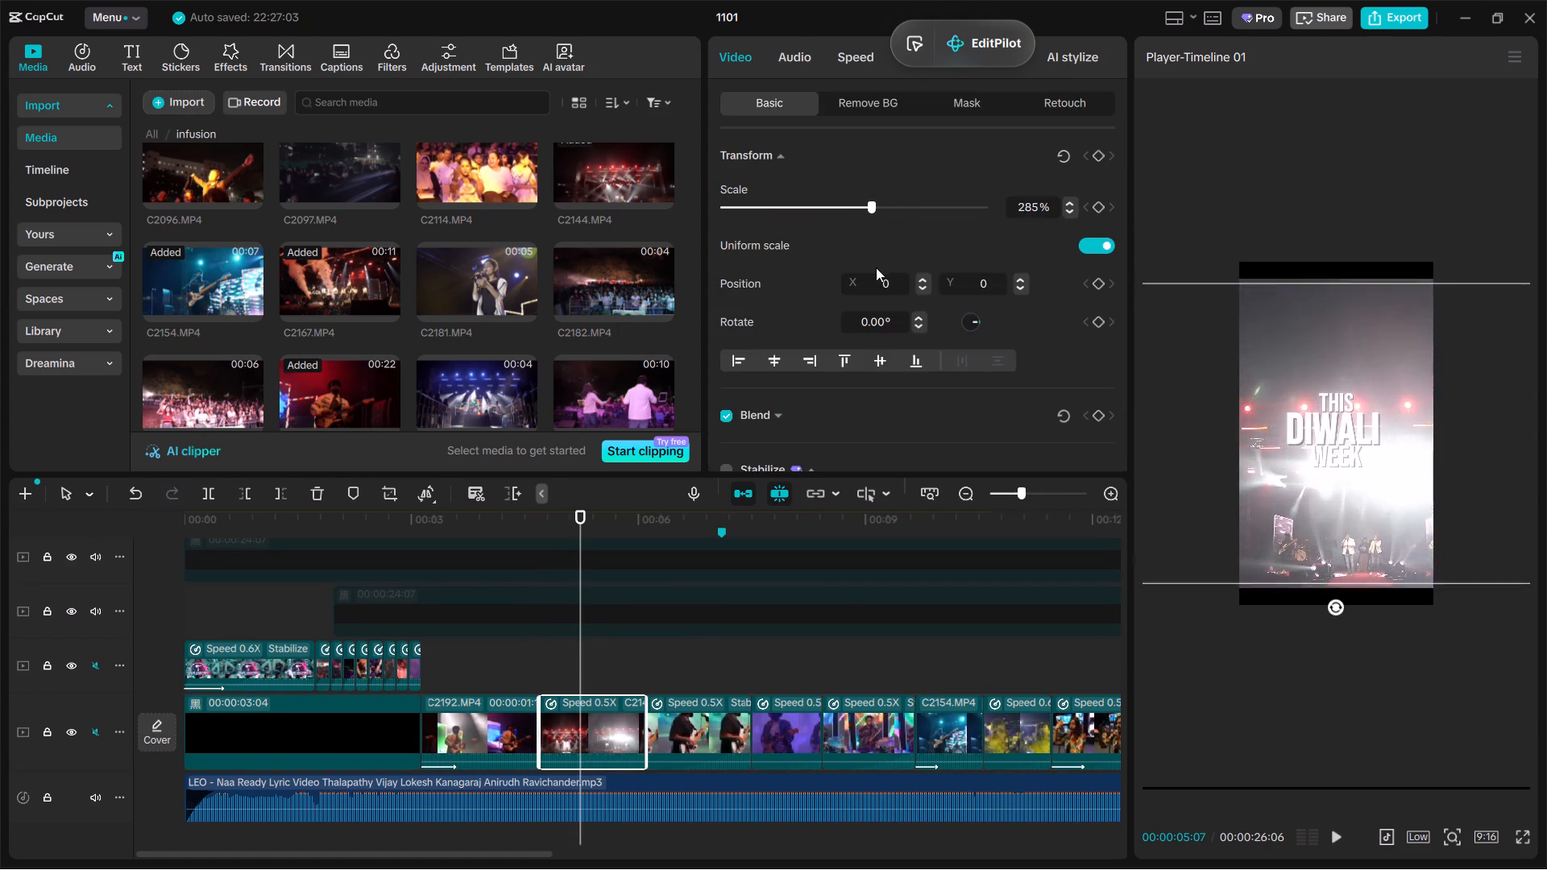
left_click_drag(876, 267, 919, 297)
left_click_drag(1289, 512, 1276, 480)
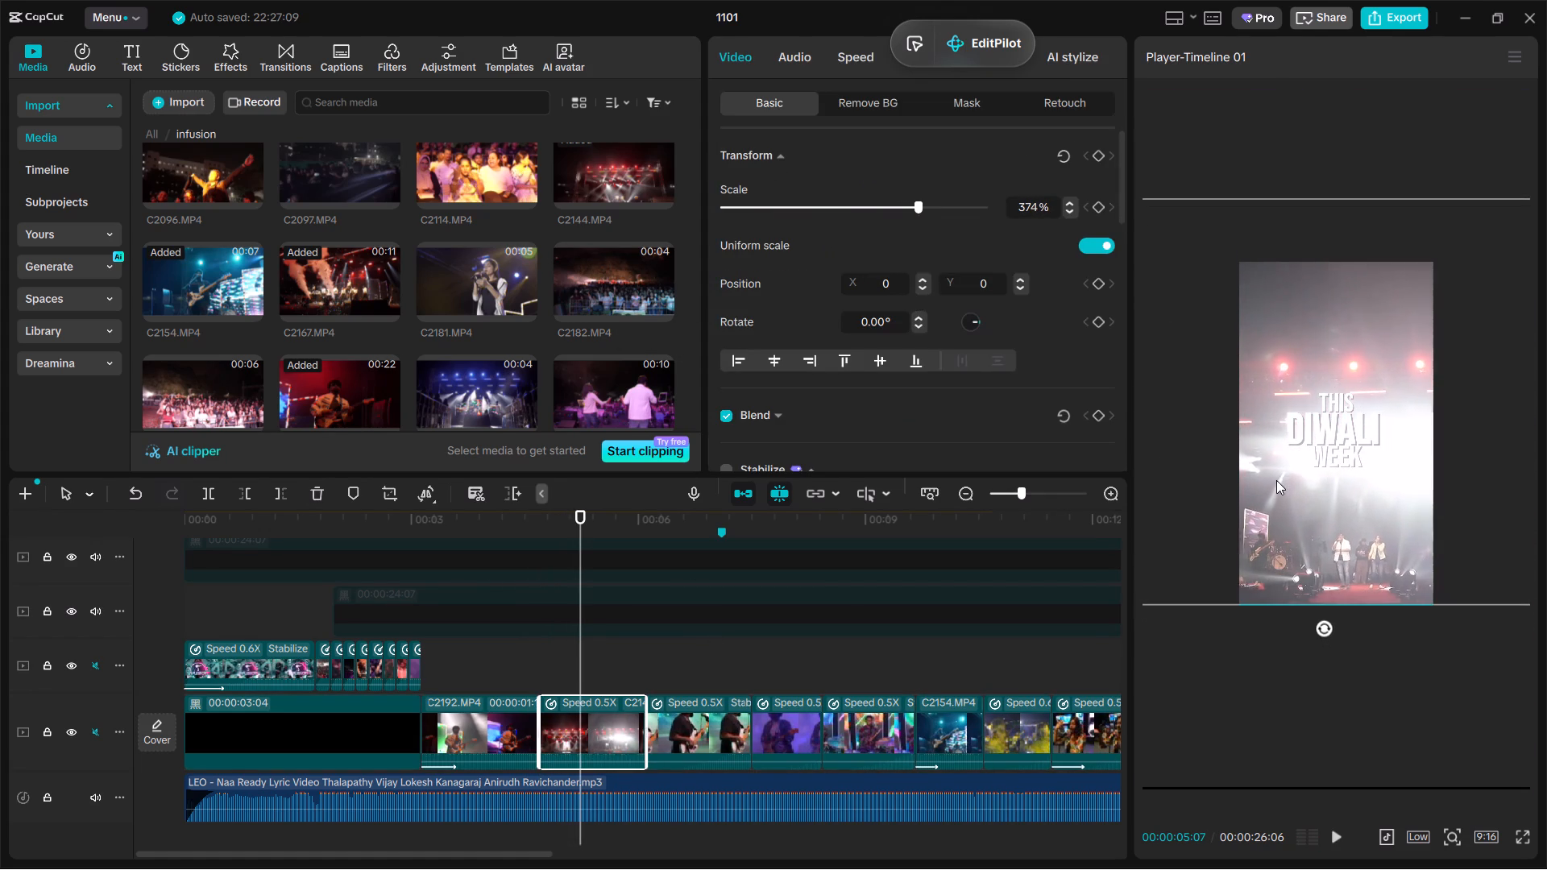
left_click_drag(1276, 480, 1258, 484)
left_click_drag(955, 206, 956, 209)
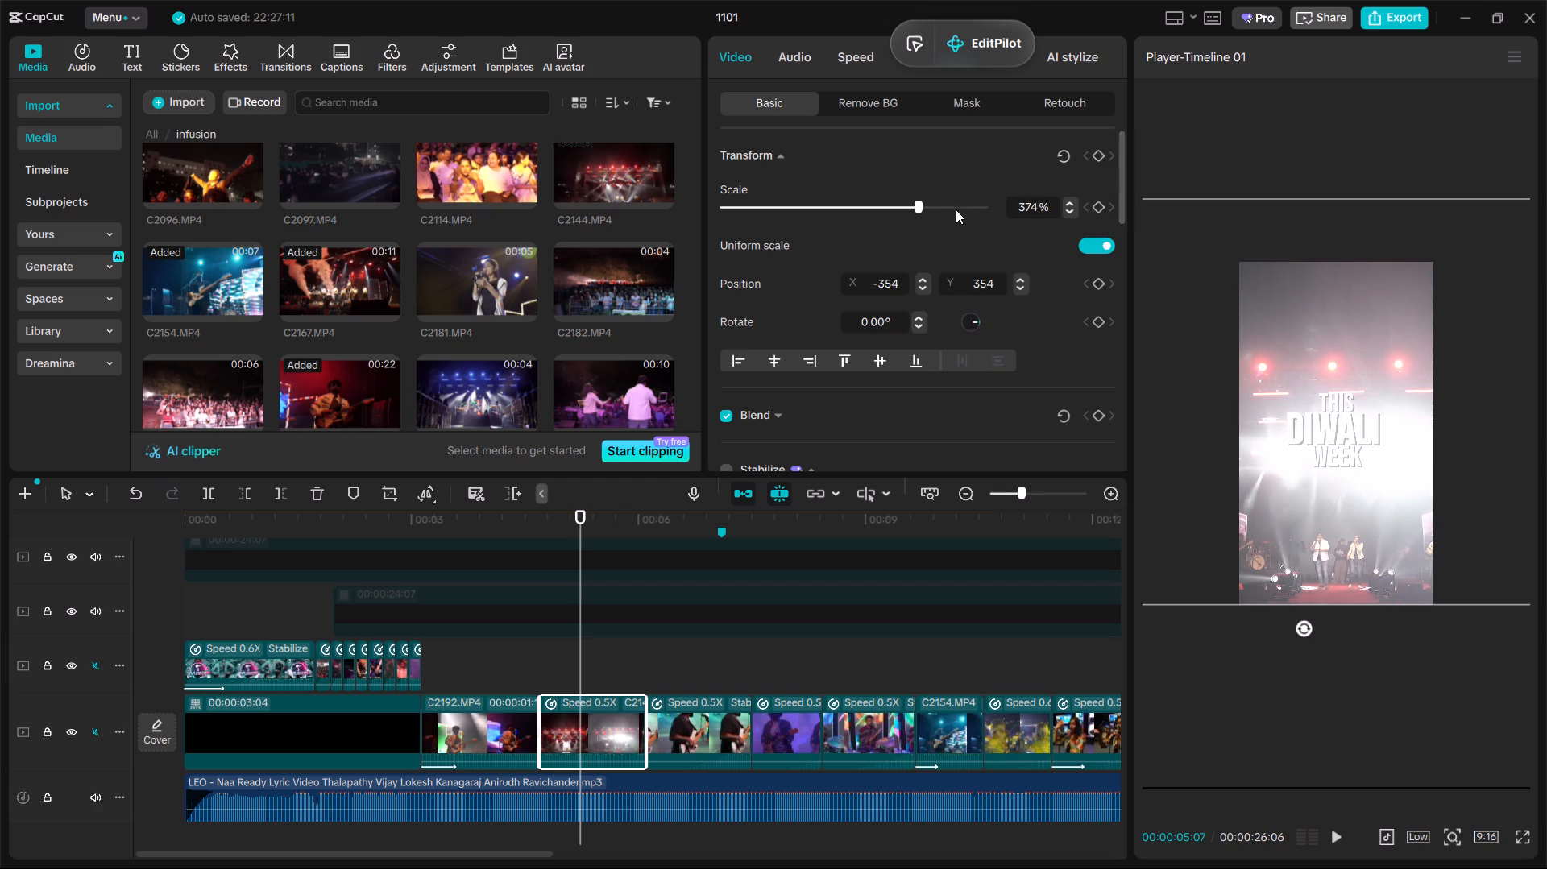
left_click_drag(956, 209, 963, 226)
left_click_drag(1439, 546, 1435, 502)
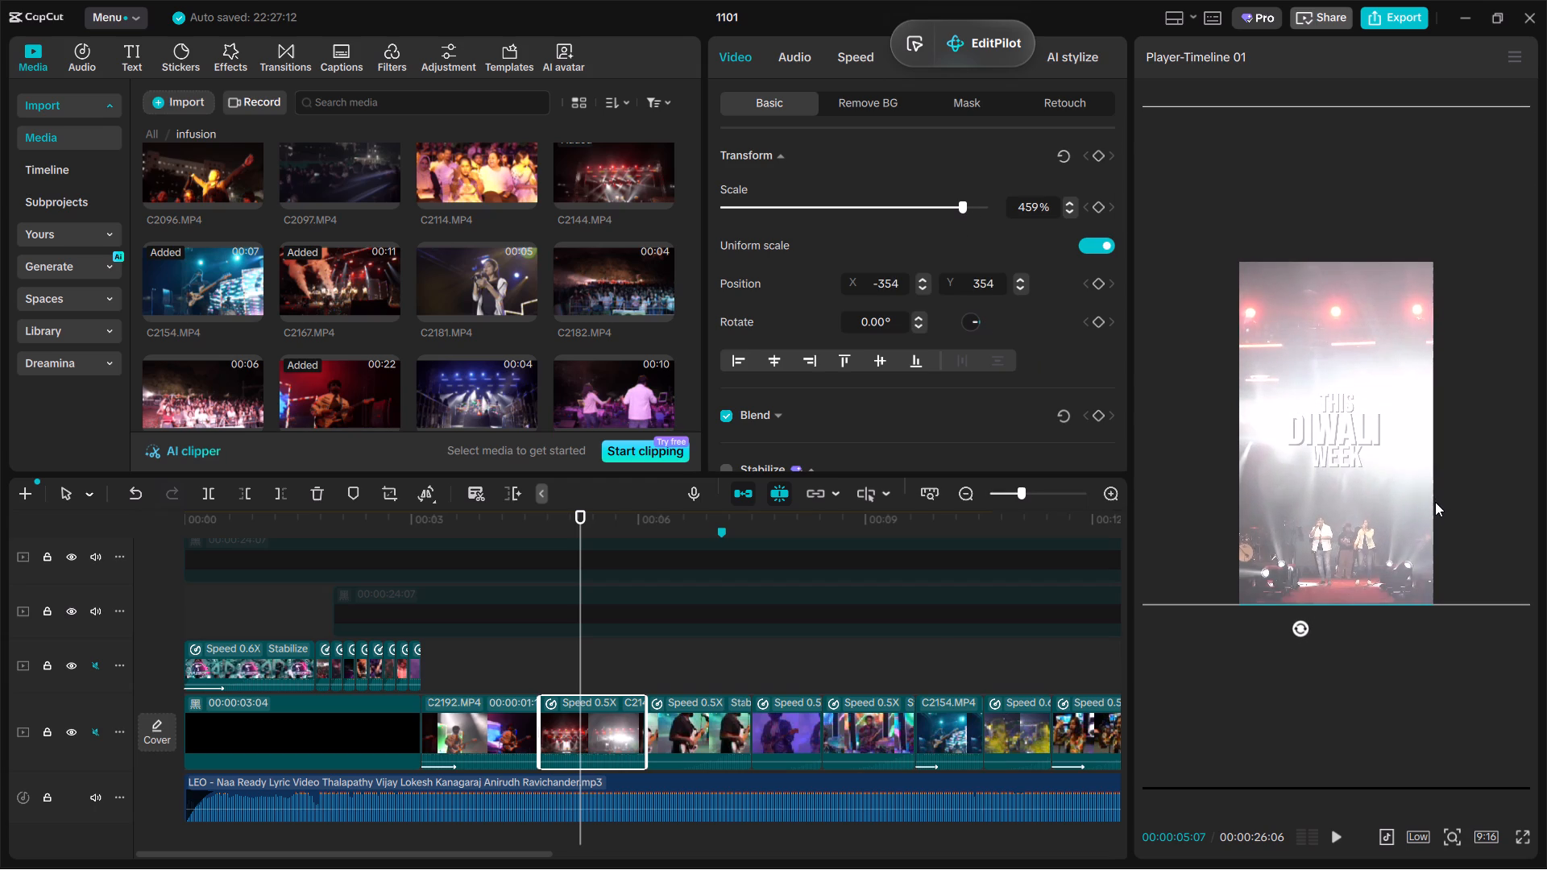
left_click_drag(1435, 502, 1431, 503)
Trim the end of the reframed C2144.MP4 clip back to 00:00:05:22, using playback to find the cut.
left_click(522, 673)
key("space")
key("space")
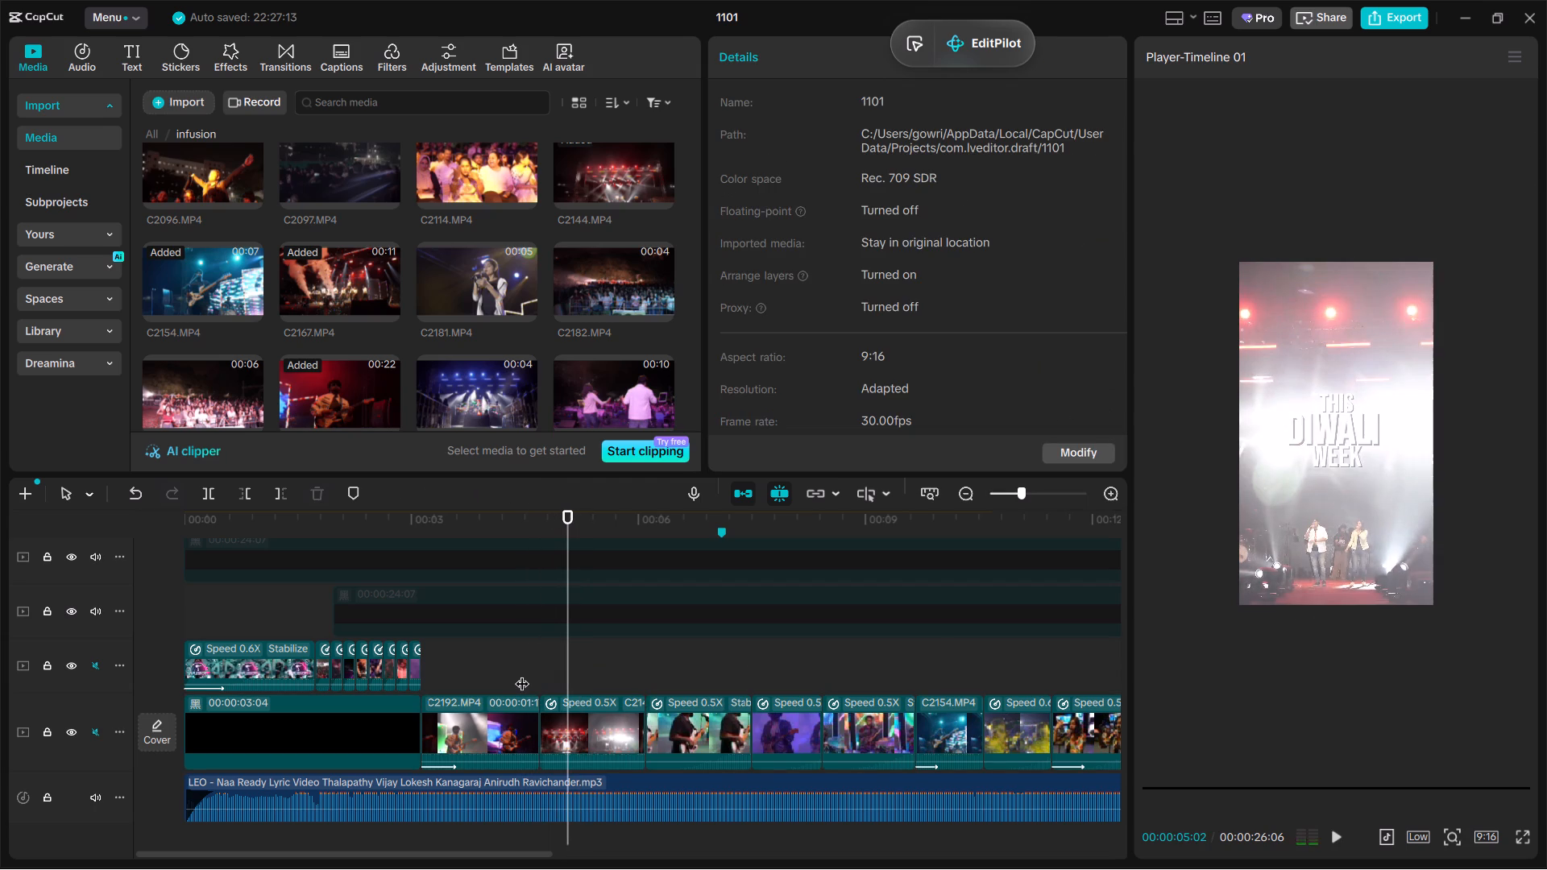
key("space")
key("space")
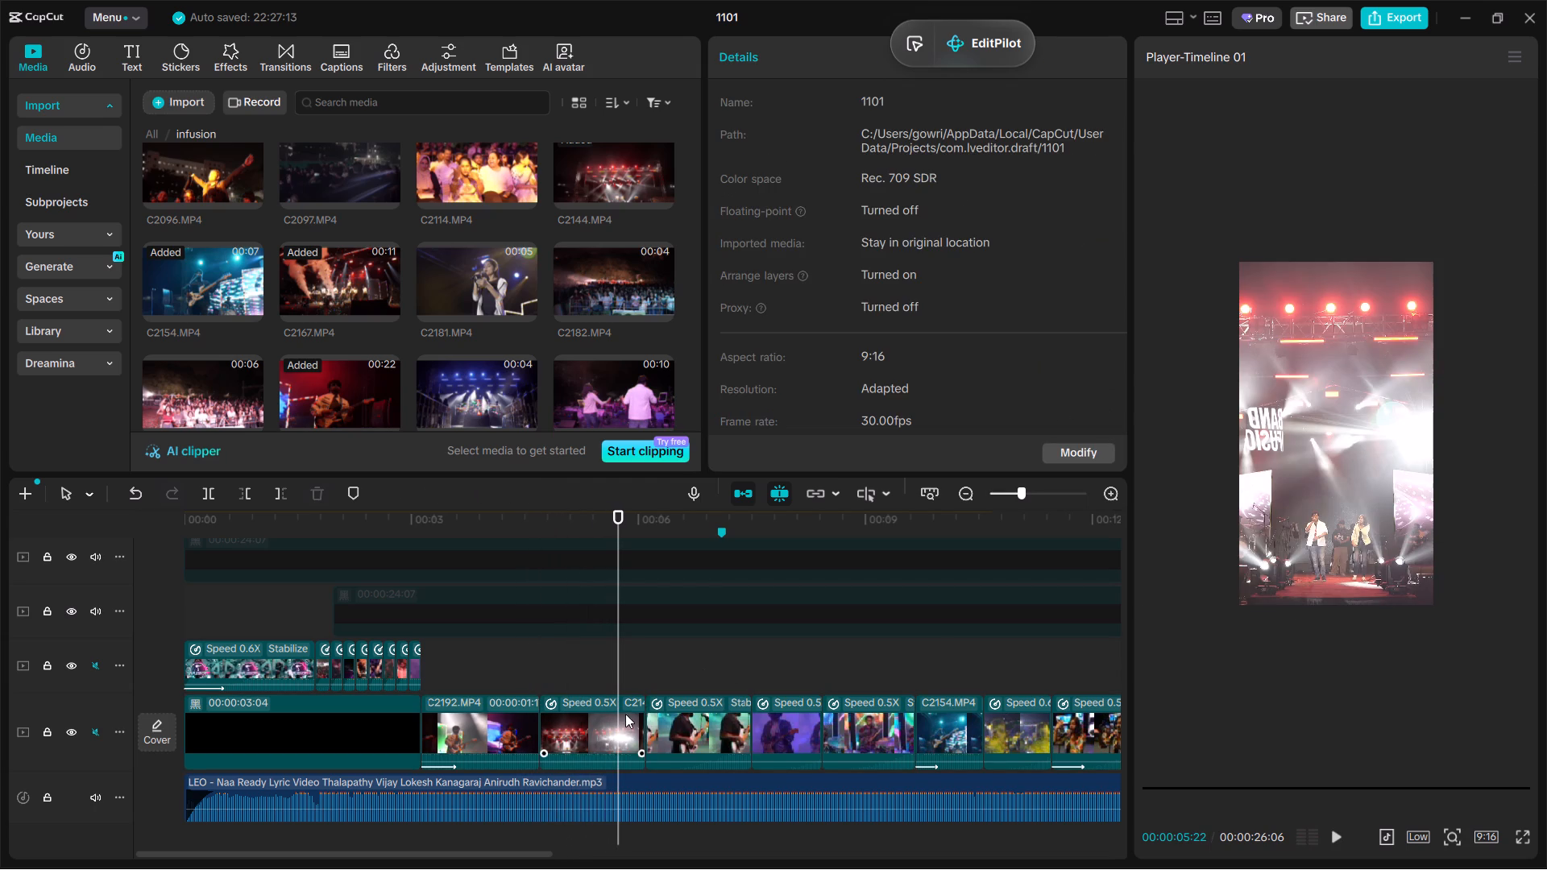
left_click(569, 662)
key("space")
left_click(608, 741)
key("space")
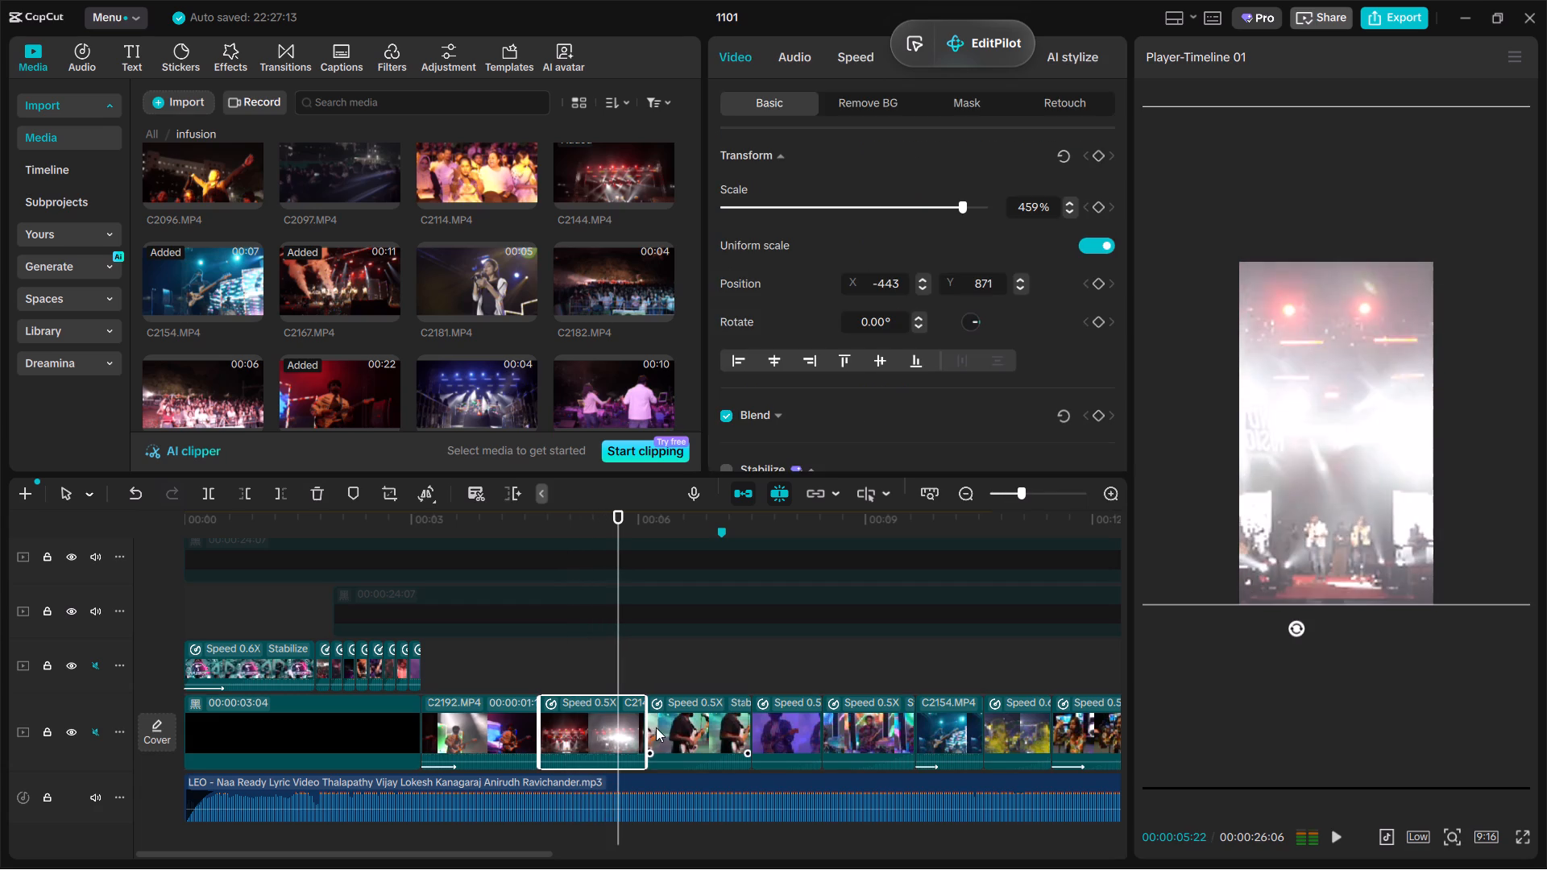
left_click_drag(645, 728, 620, 728)
Trim the end of the green-background guitarist clip that follows C2144.MP4 back to about 00:00:06:12.
left_click(591, 664)
key("space")
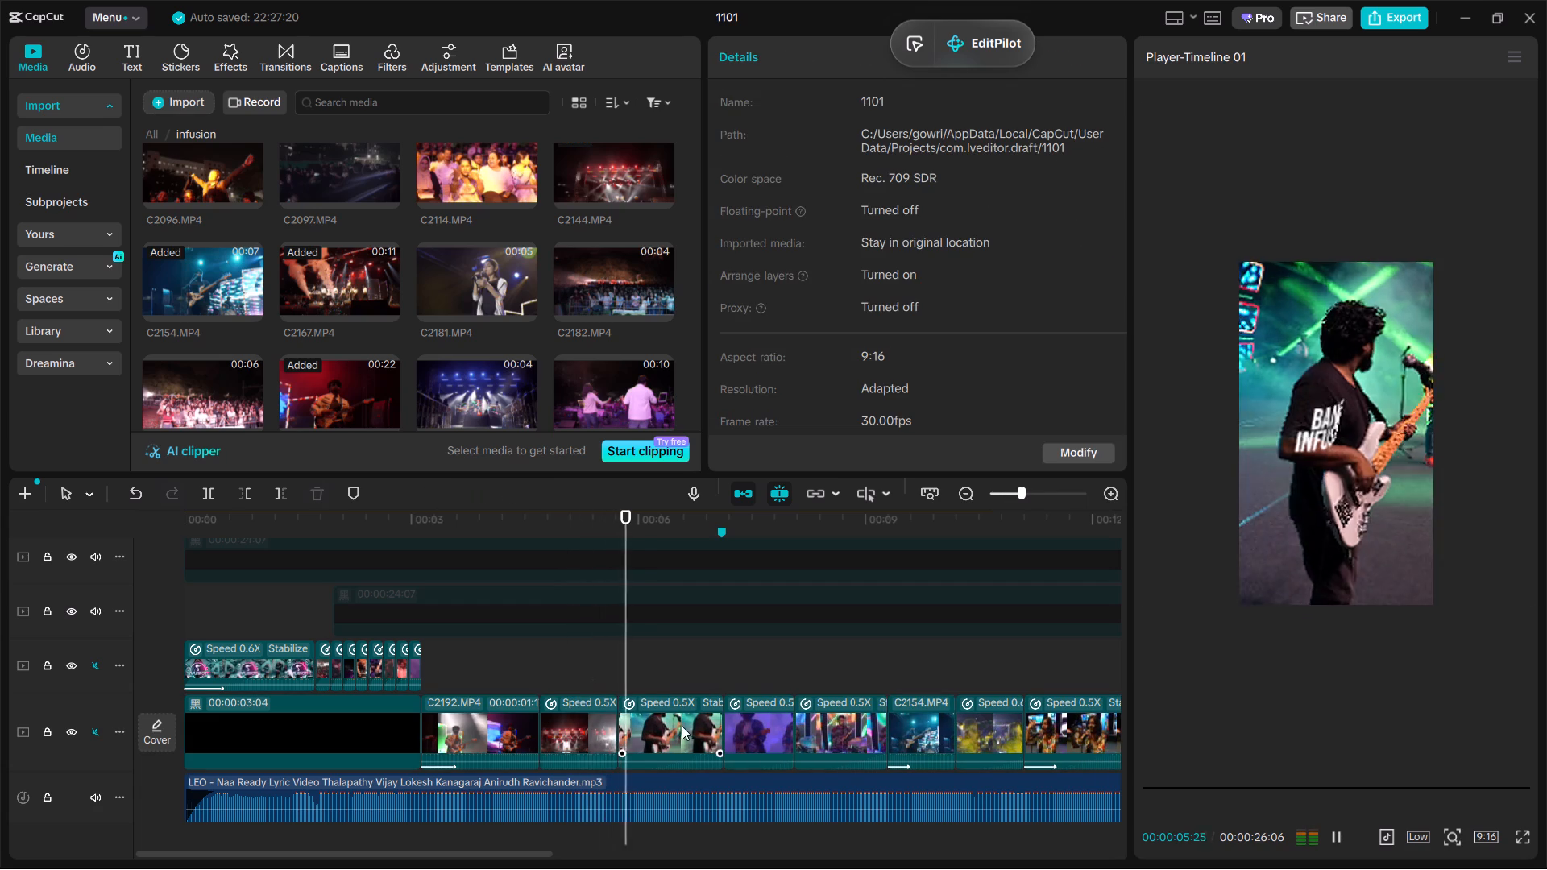
key("space")
left_click(686, 737)
key("space")
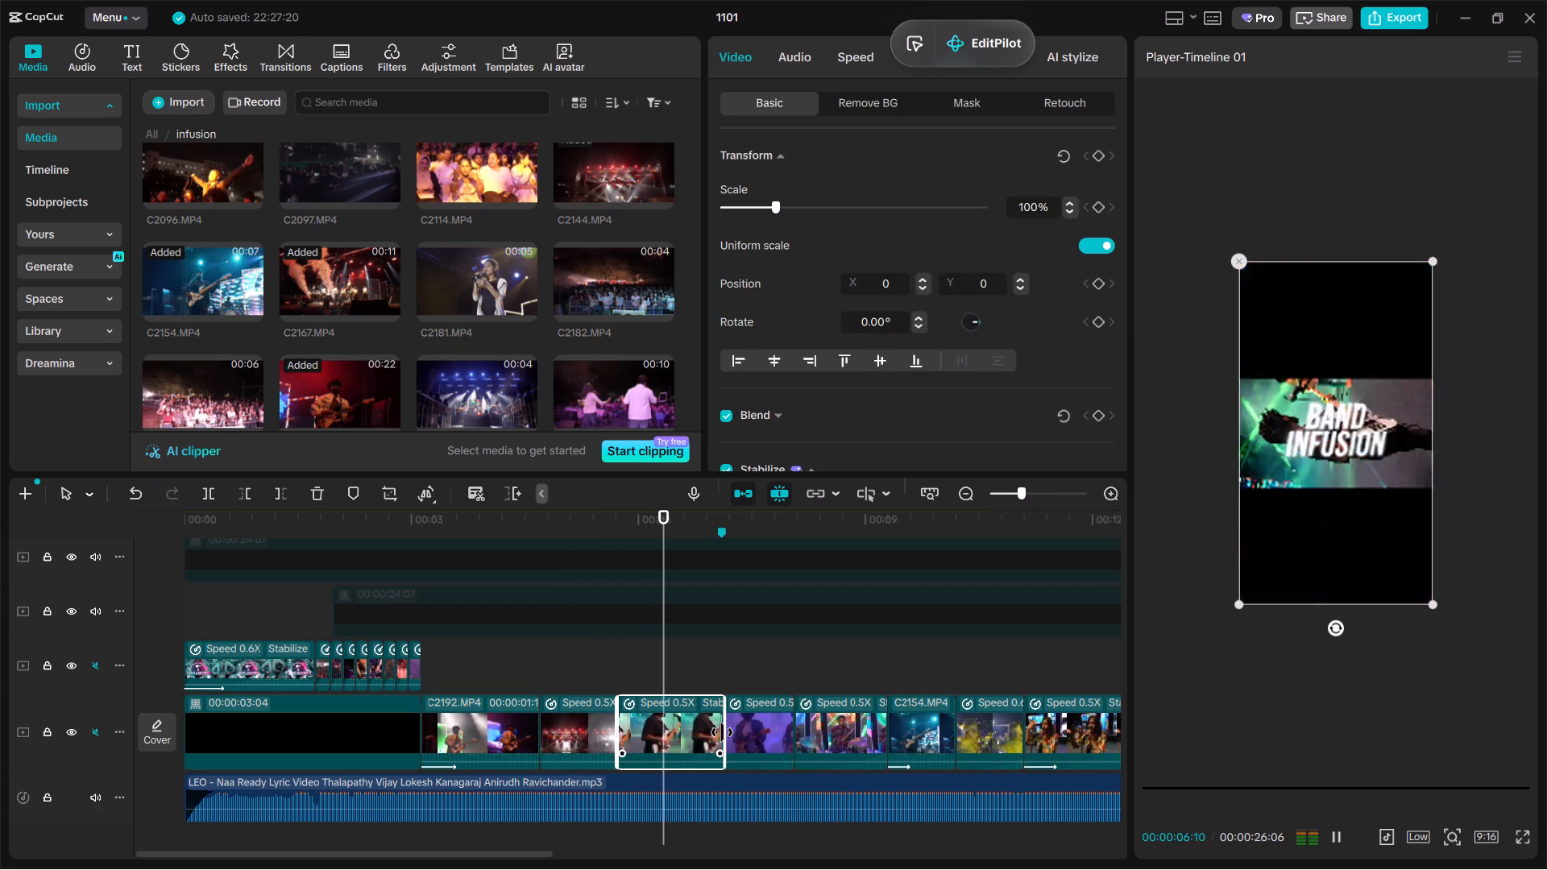
key("space")
left_click_drag(722, 732, 668, 739)
Play back the tightened cuts and trim the end of the purple-lit guitarist clip to the timeline marker near 00:00:07.
key("space")
key("space")
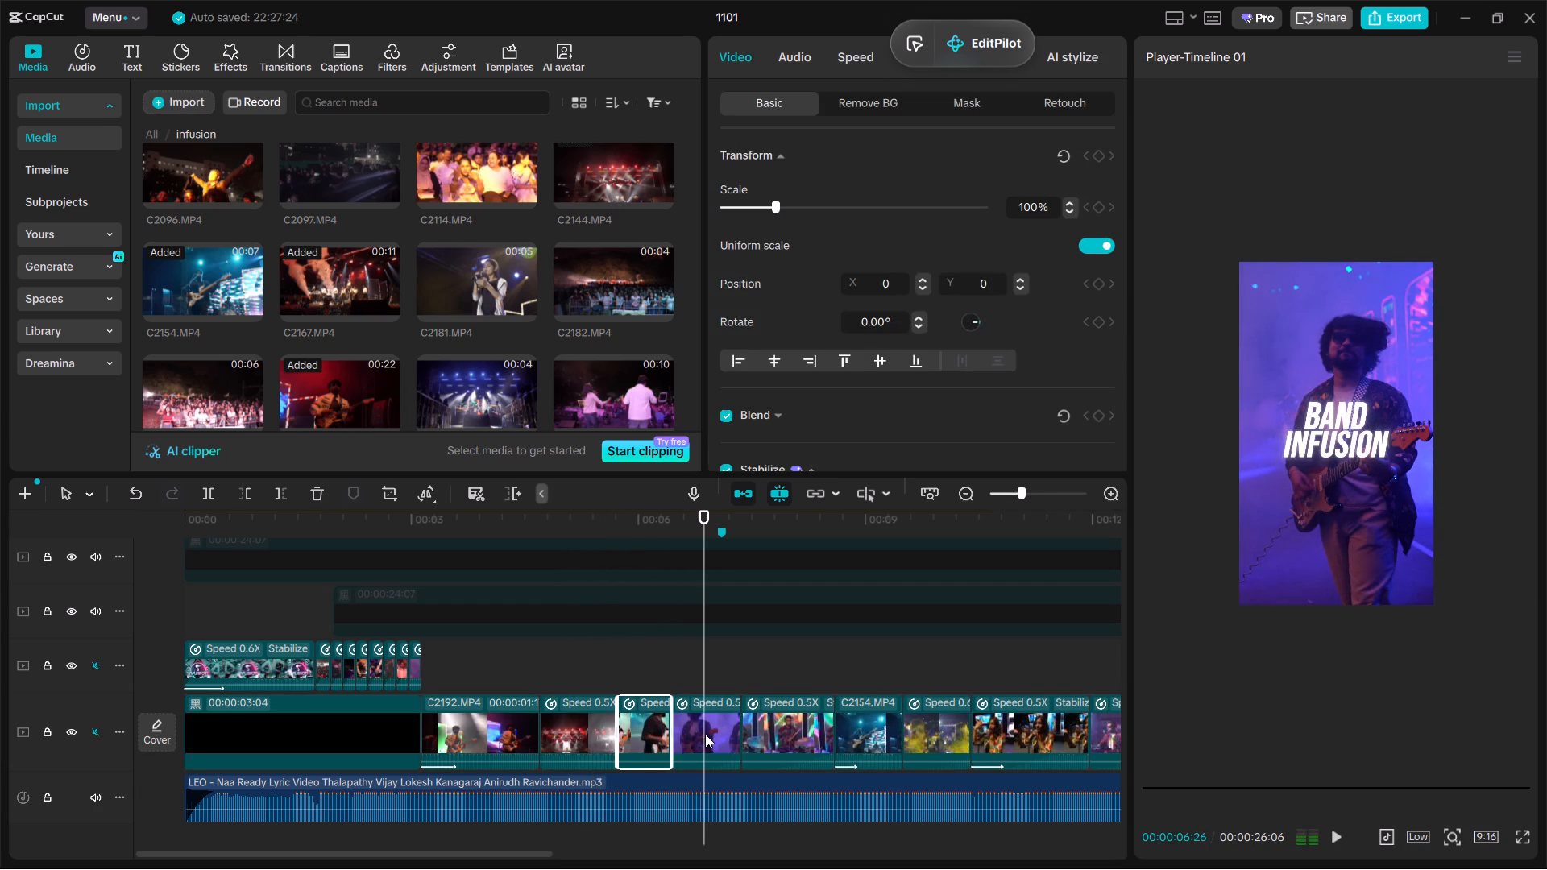
left_click(603, 679)
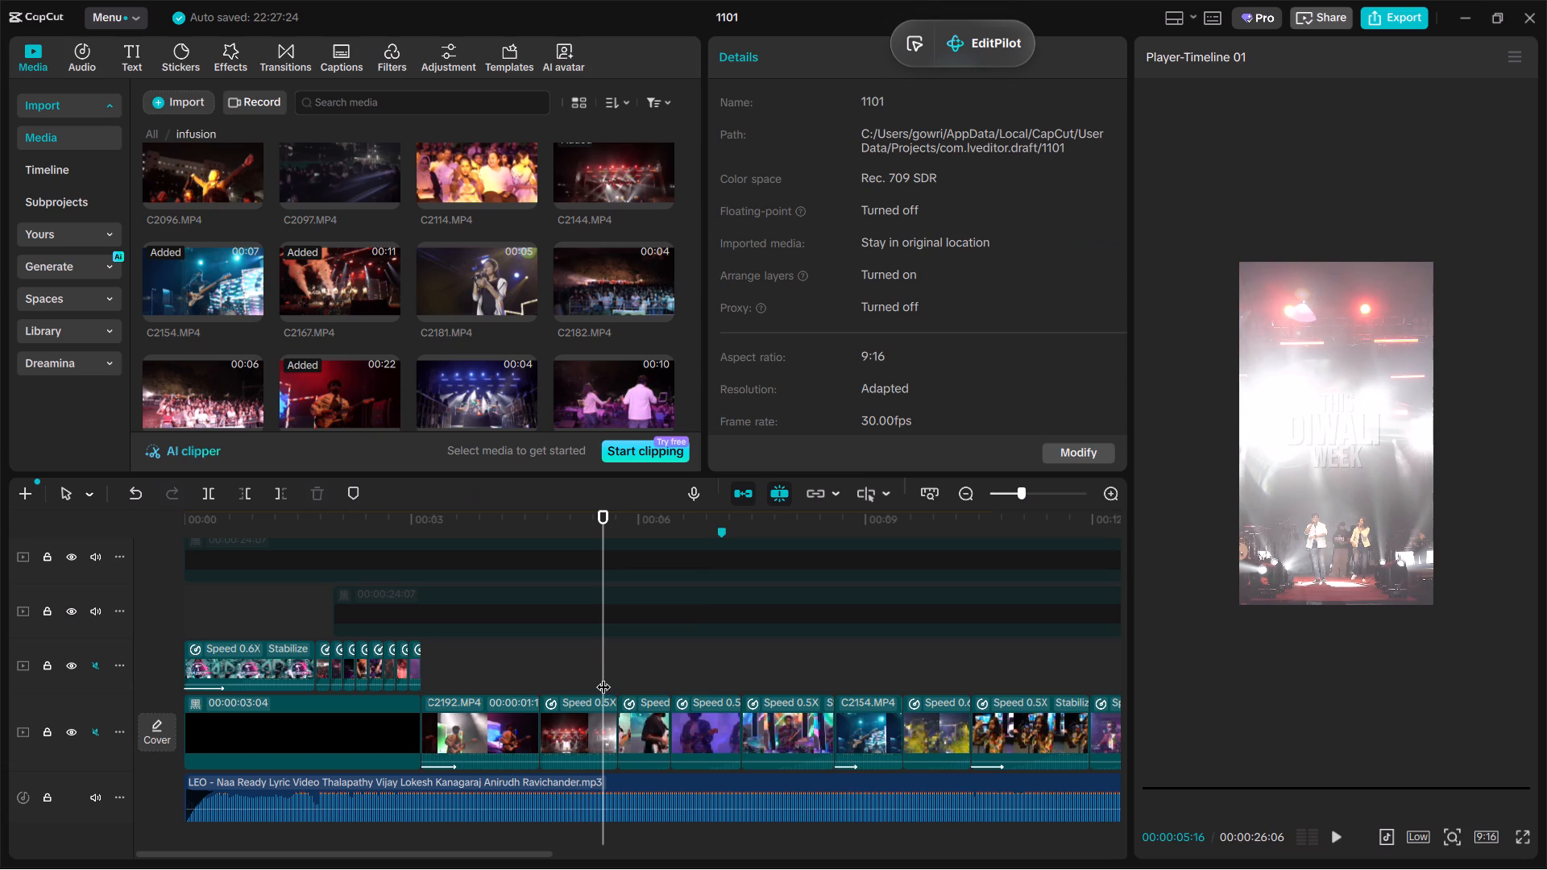
left_click(476, 694)
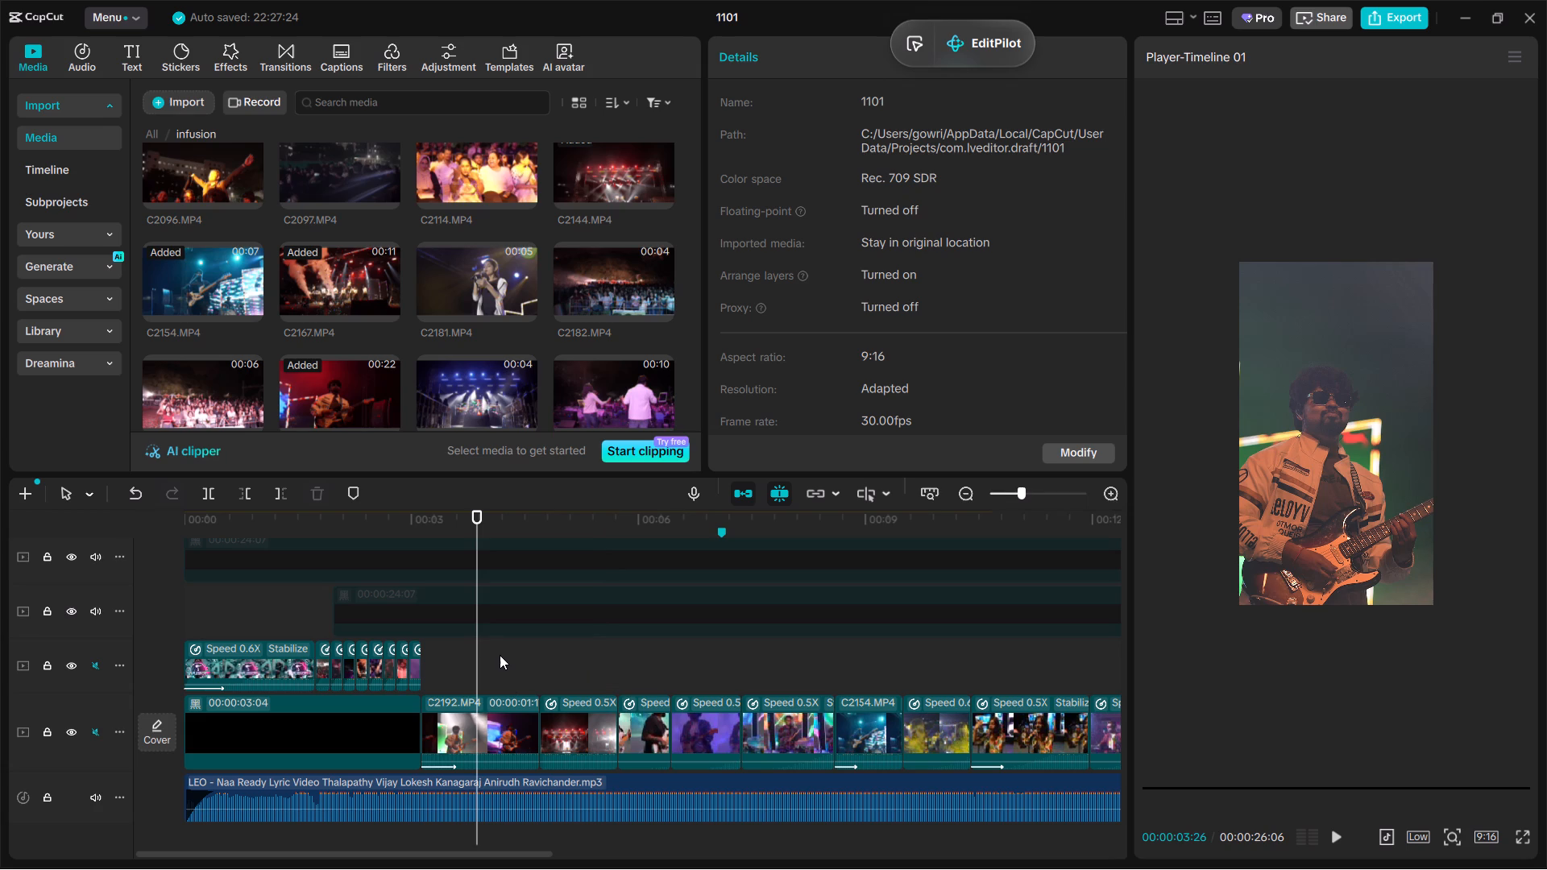
key("space")
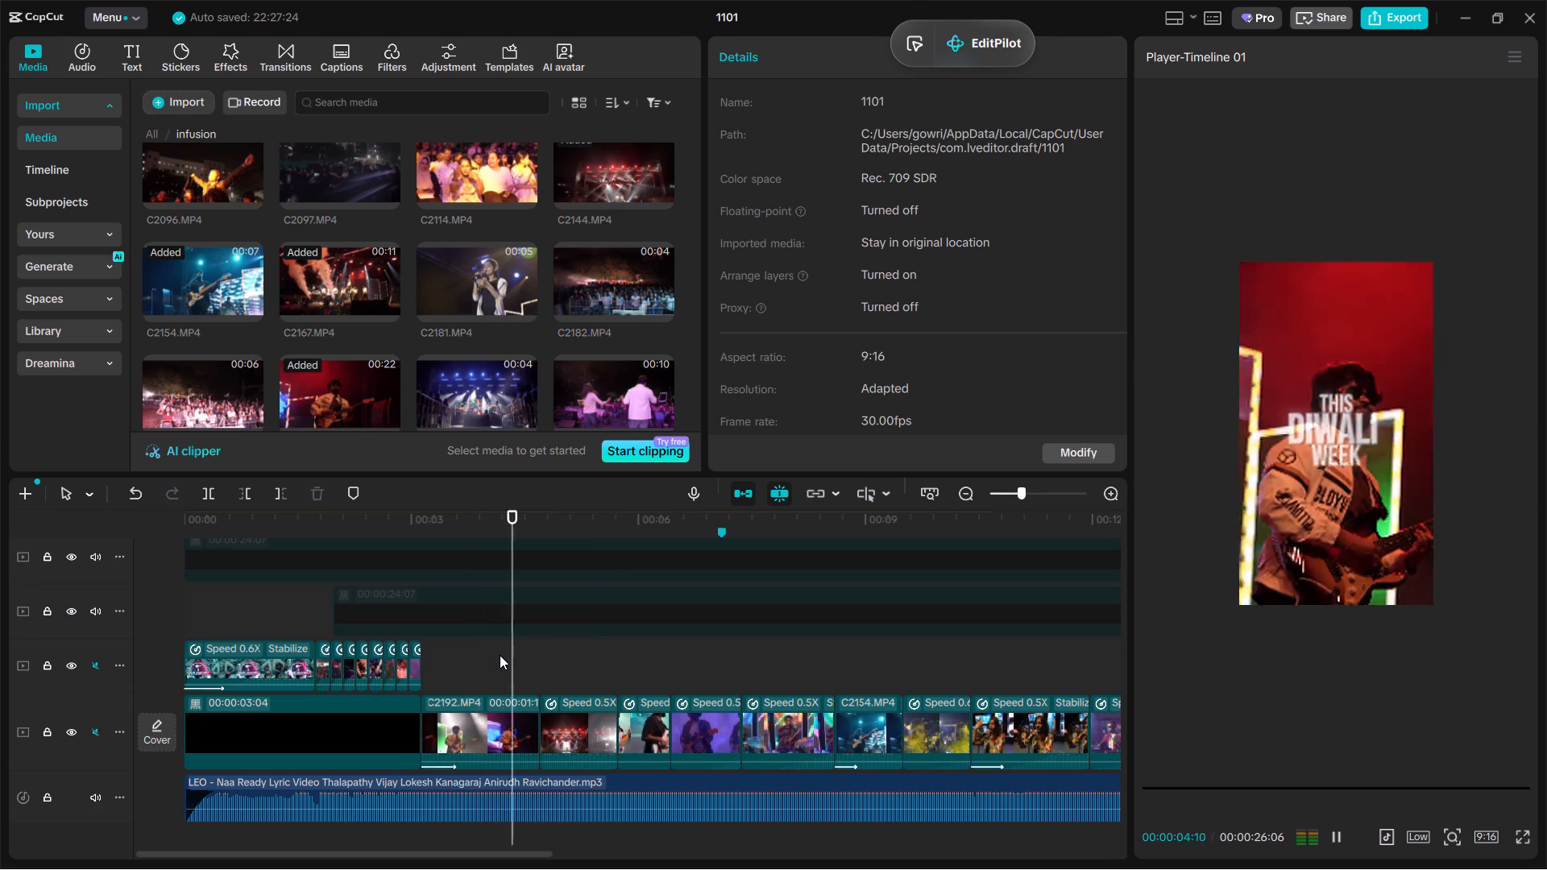
key("space")
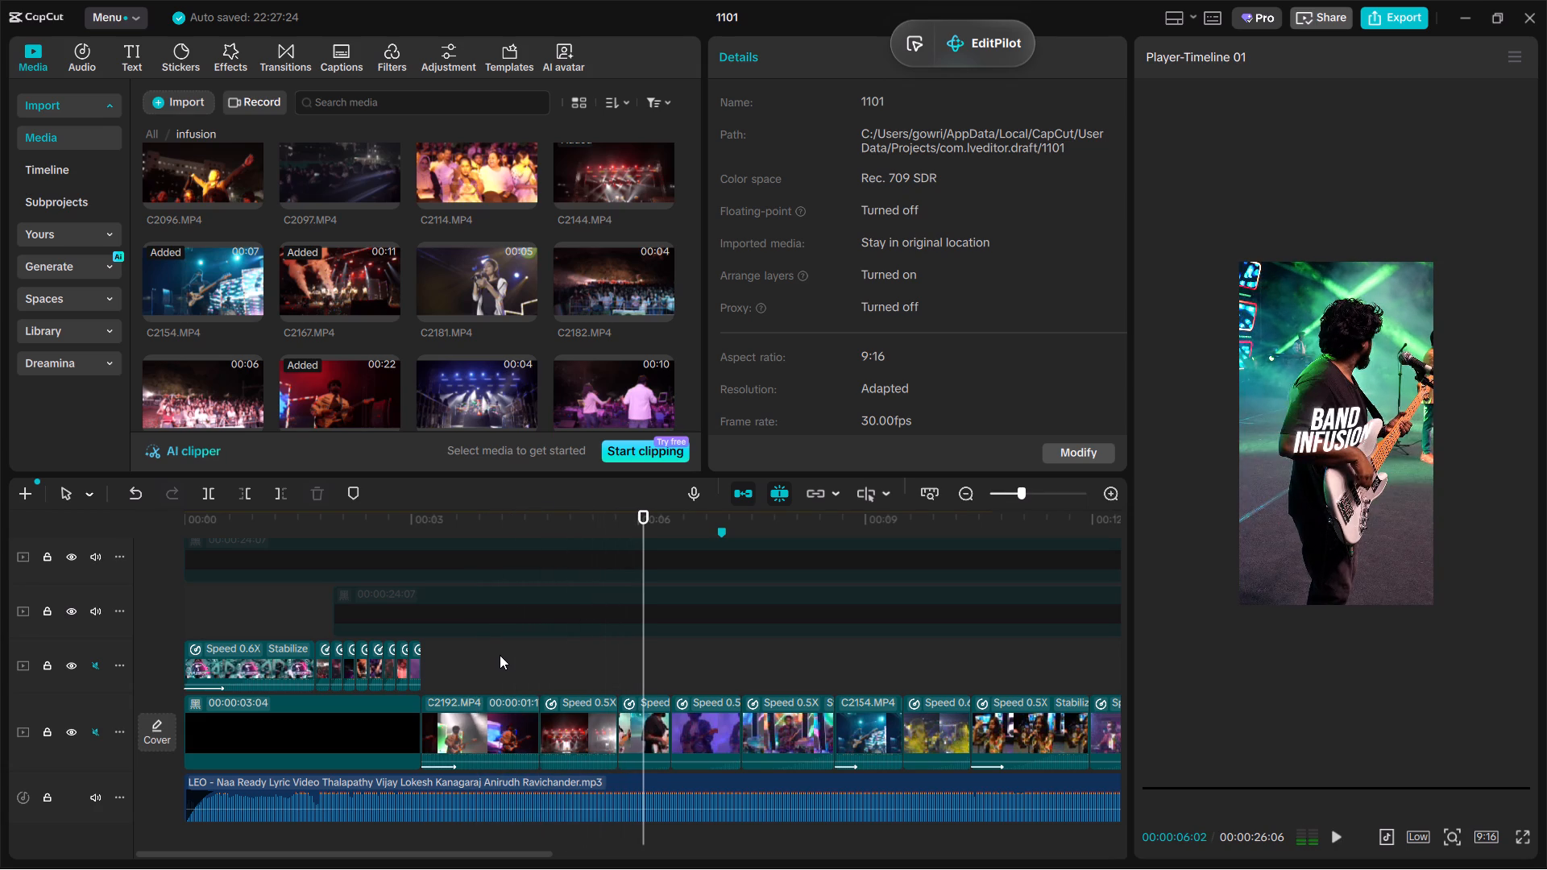
key("space")
key("space")
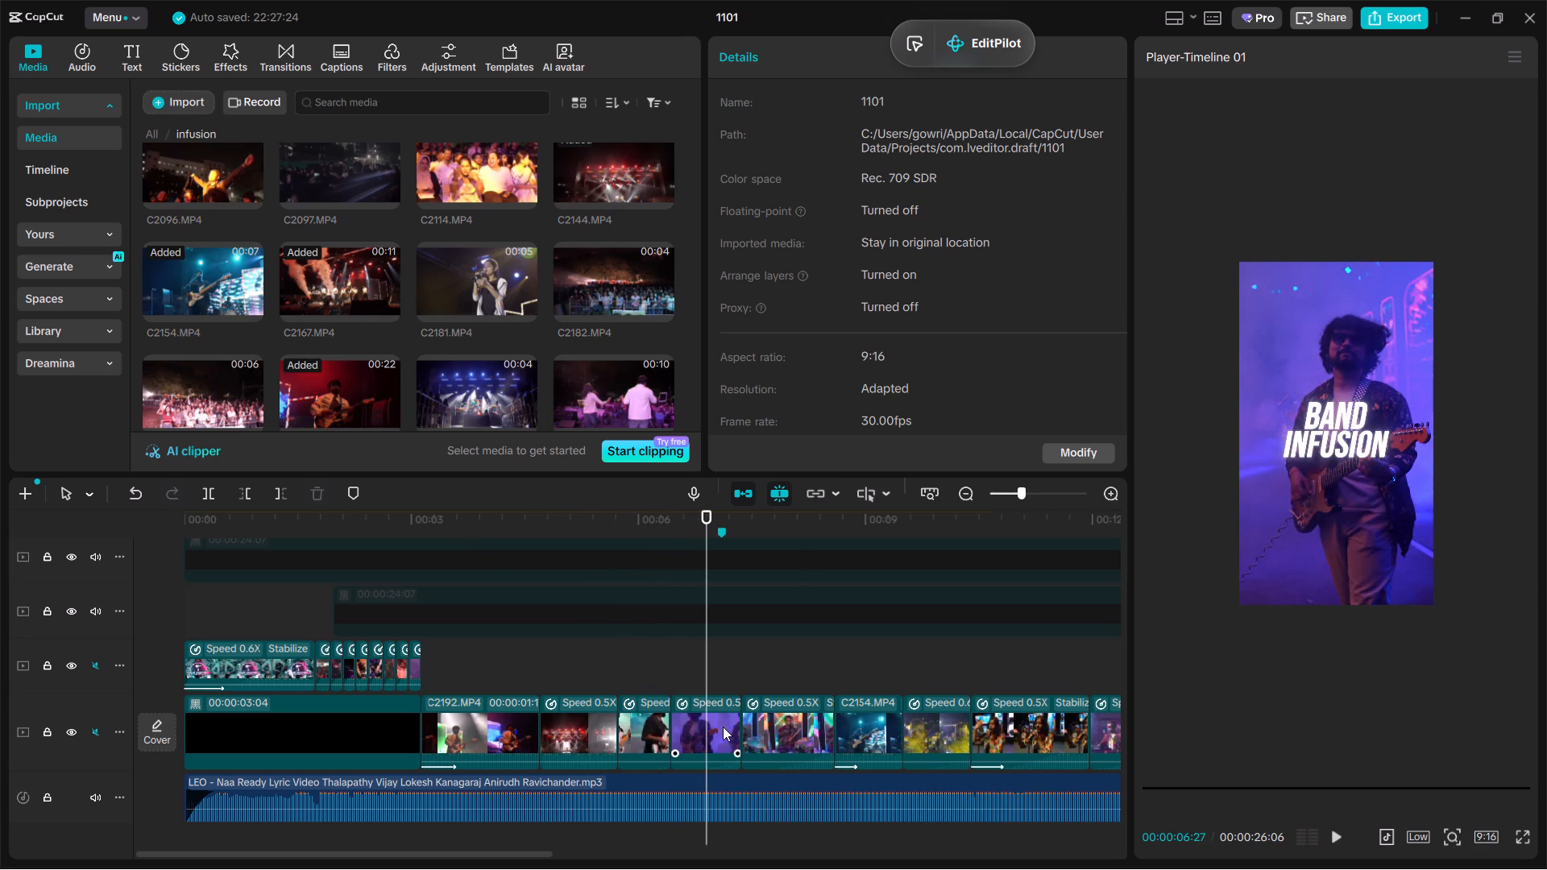
key("space")
left_click(723, 725)
key("space")
left_click_drag(741, 737, 722, 737)
Trim the end of the drummer clip before C2154.MP4 back to 00:00:07:26.
key("space")
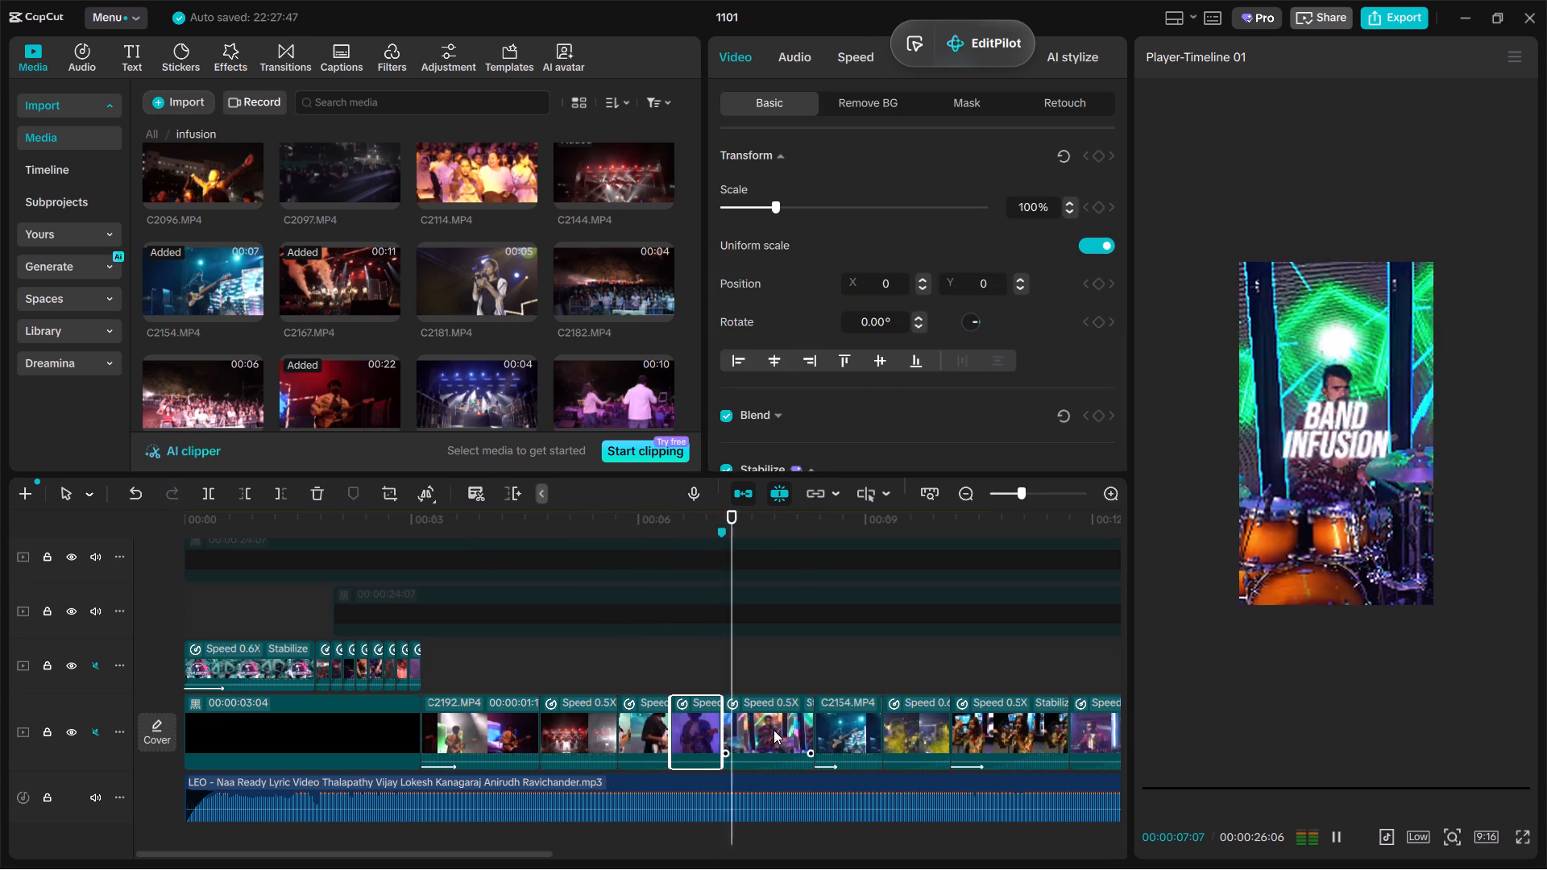
key("space")
left_click(779, 727)
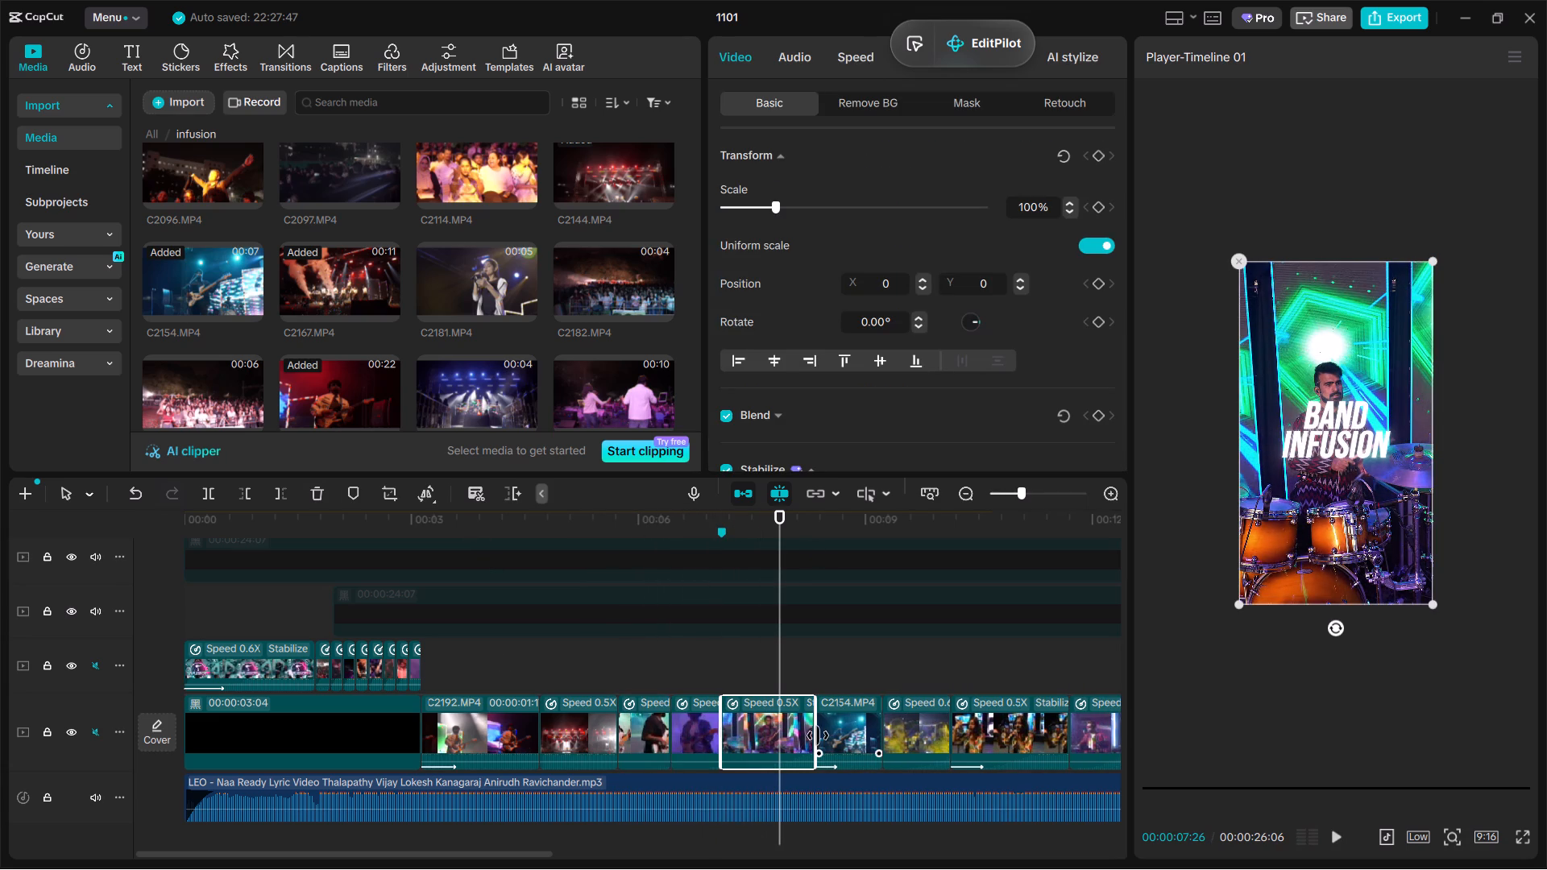
left_click_drag(817, 735, 780, 735)
Trim a few frames off the end of the C2154.MP4 clip, to about 00:00:08:20.
left_click(723, 677)
key("space")
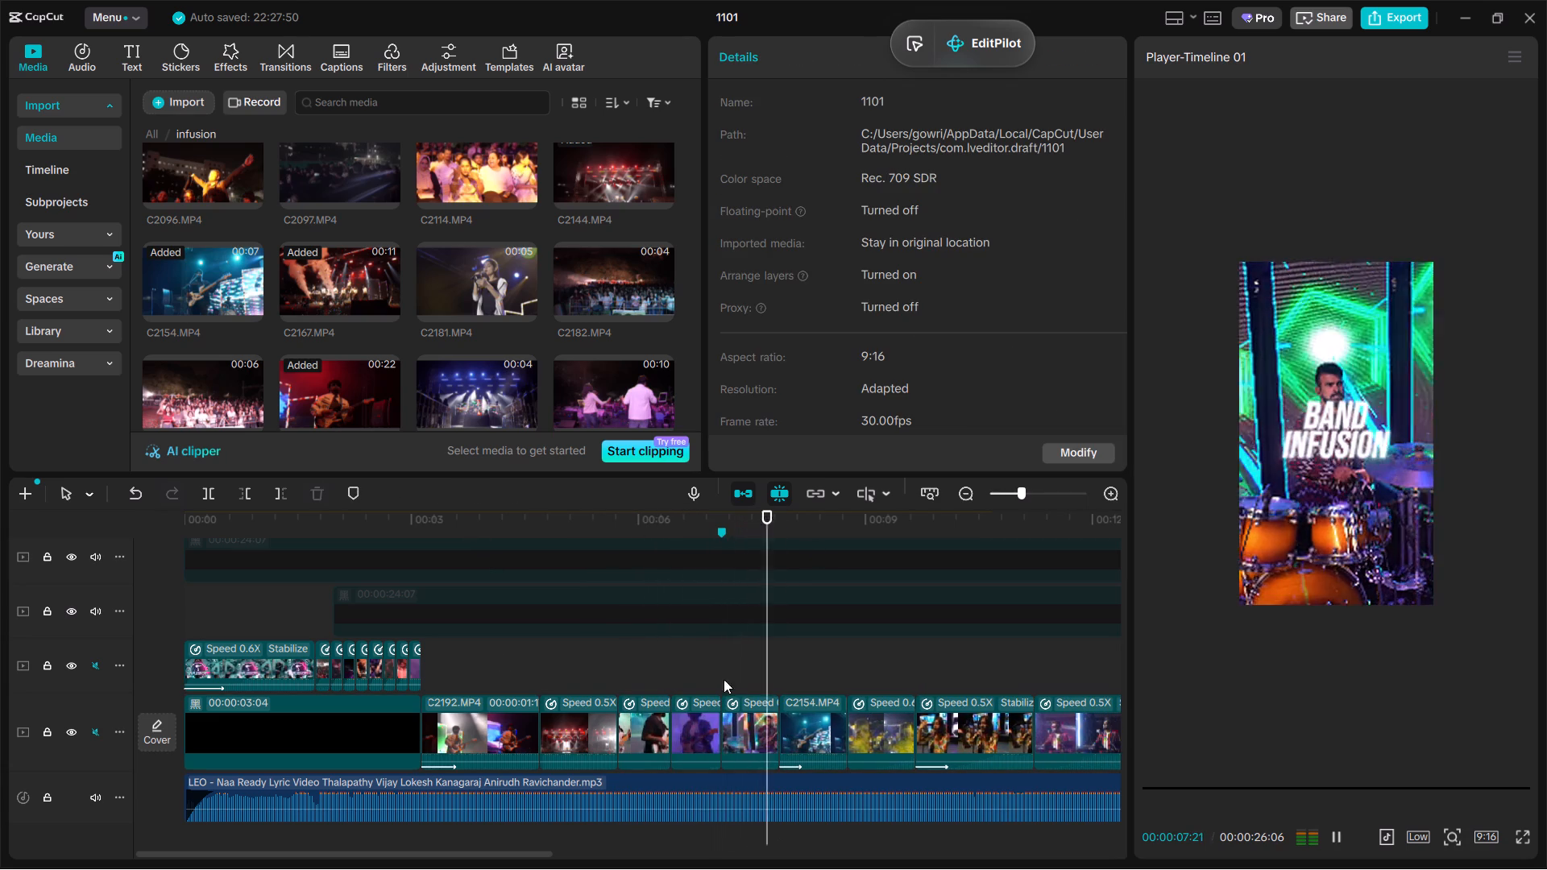
key("space")
left_click(831, 727)
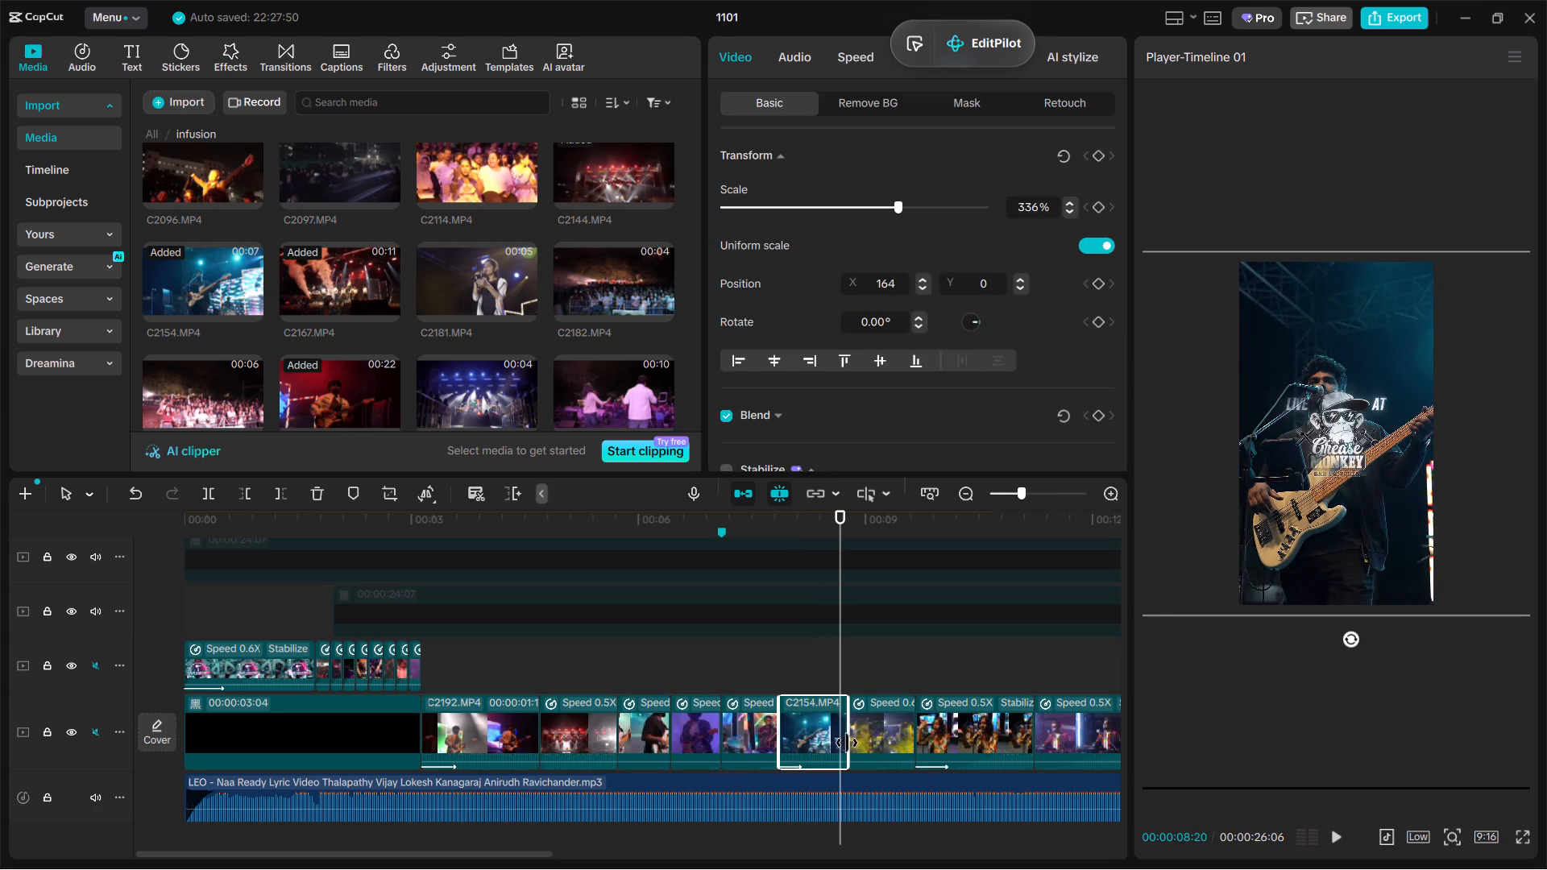
left_click_drag(847, 743, 836, 742)
Check the preceding cuts in playback and trim the end of the yellow-lit crowd-facing performer clip to 00:00:09:09.
left_click(647, 660)
key("space")
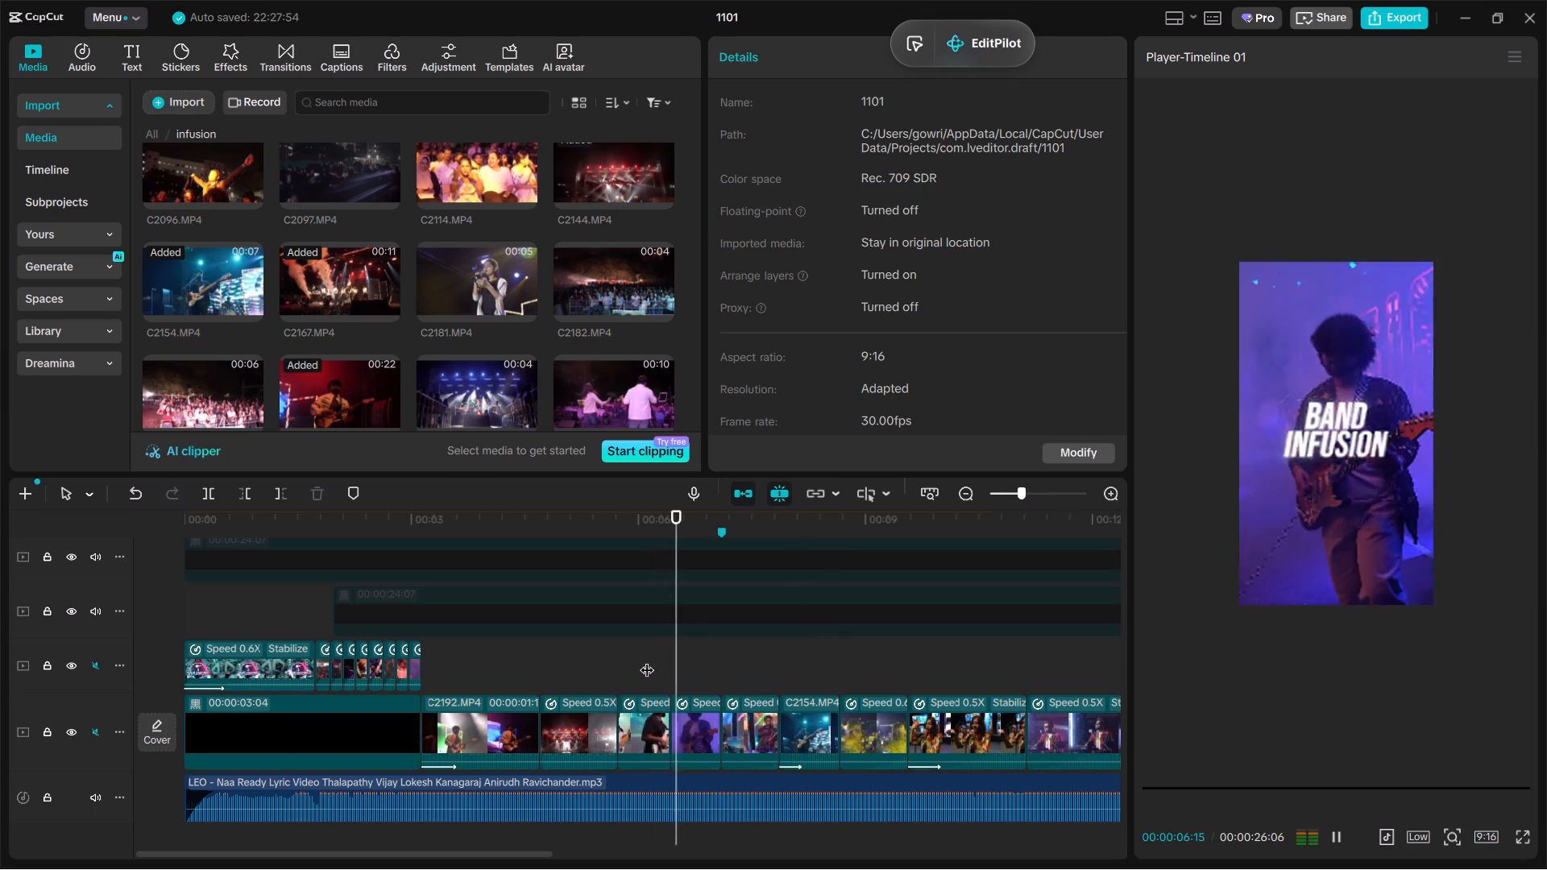
key("space")
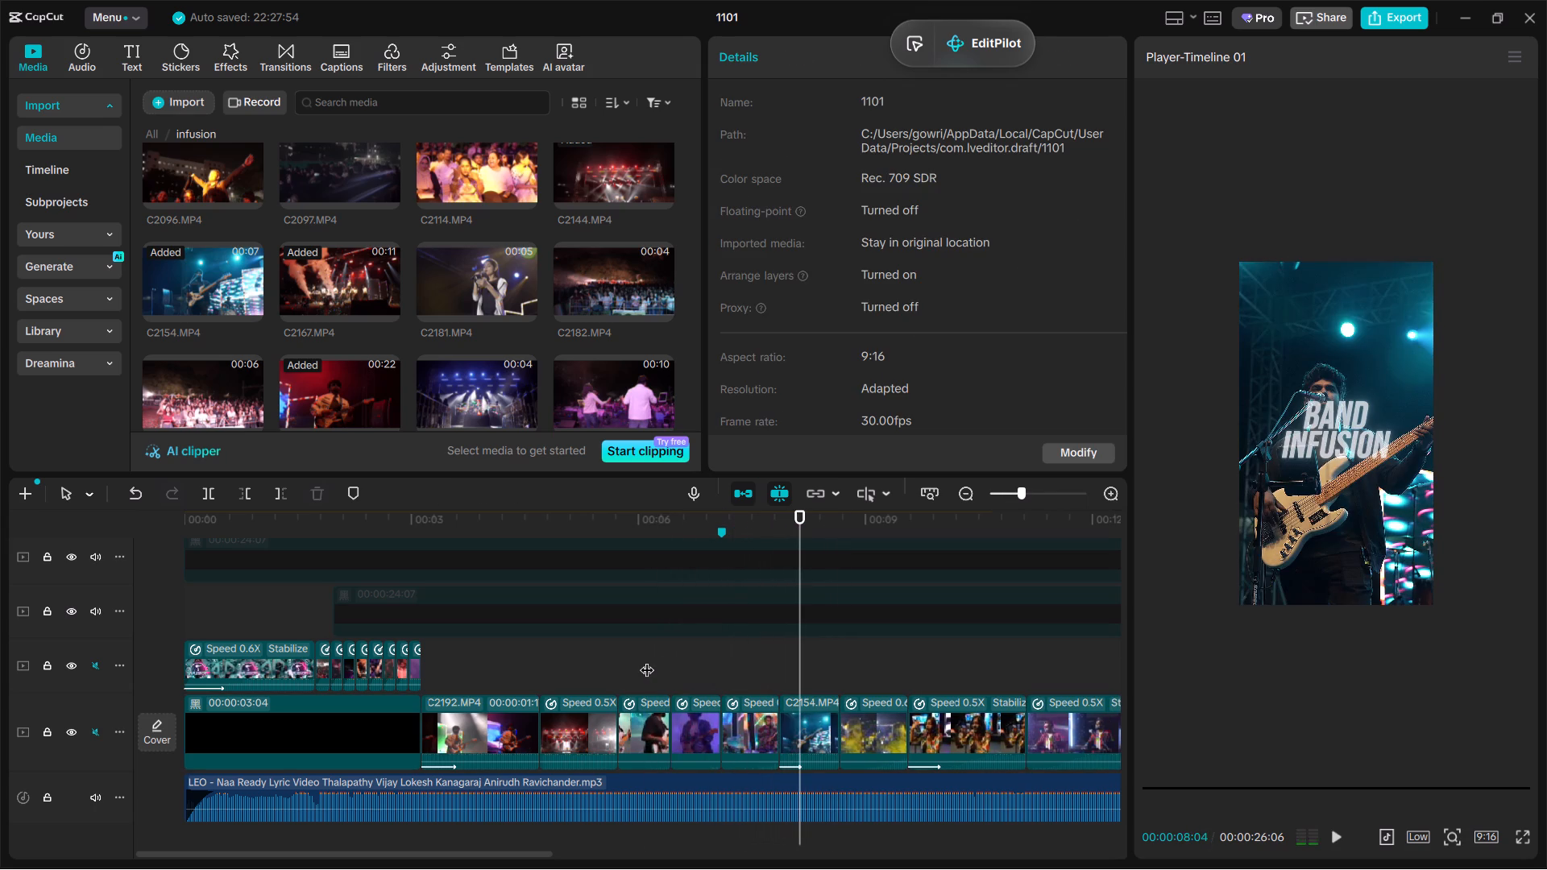
key("space")
key("space")
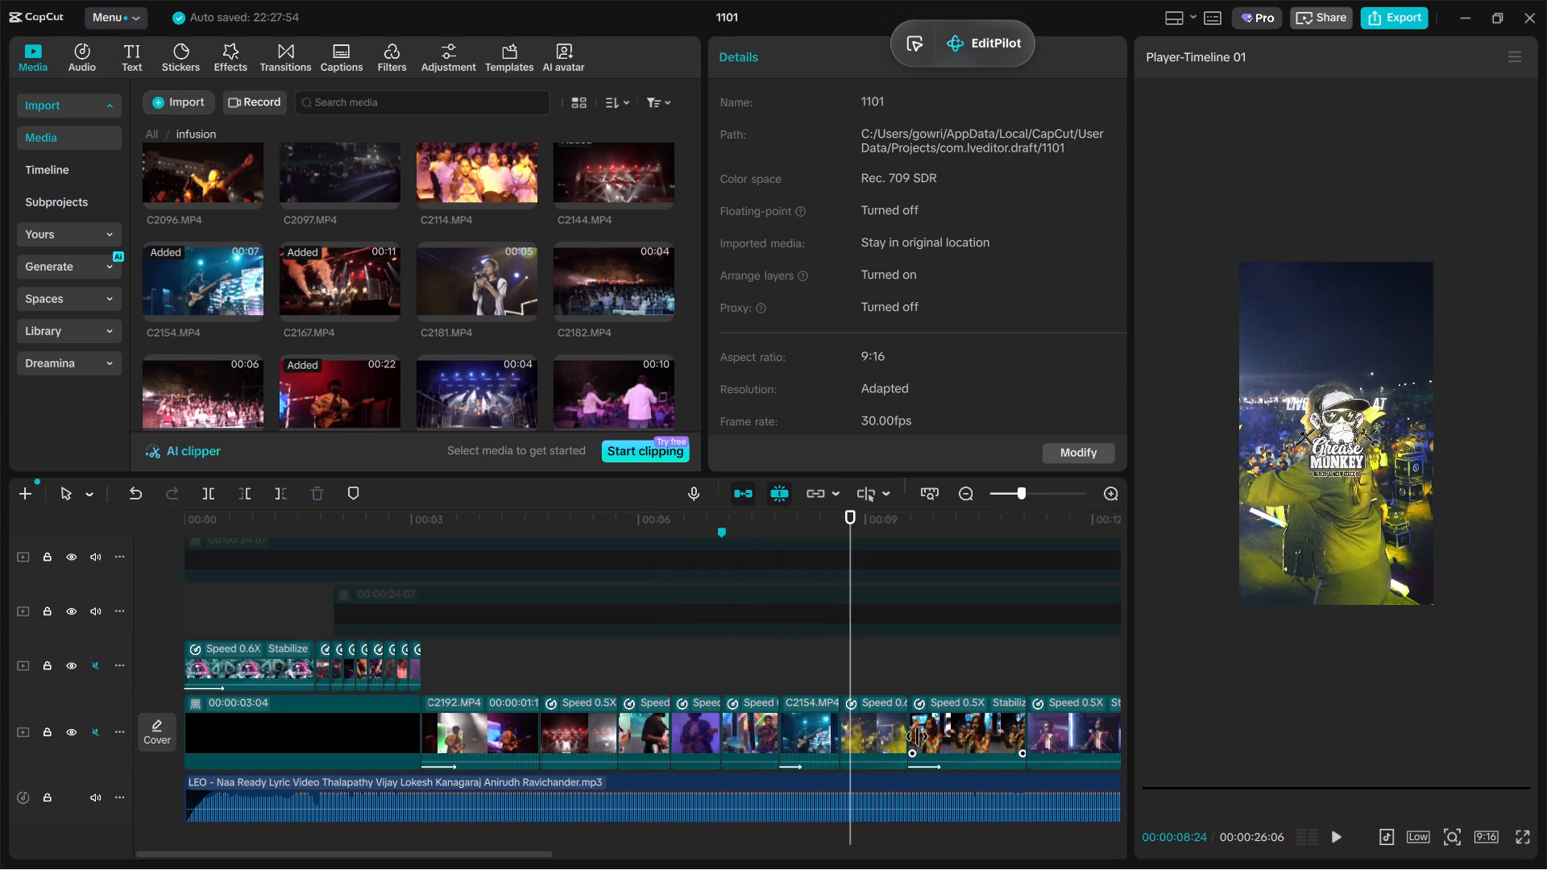
key("space")
key("space")
left_click(890, 728)
left_click_drag(907, 737, 901, 737)
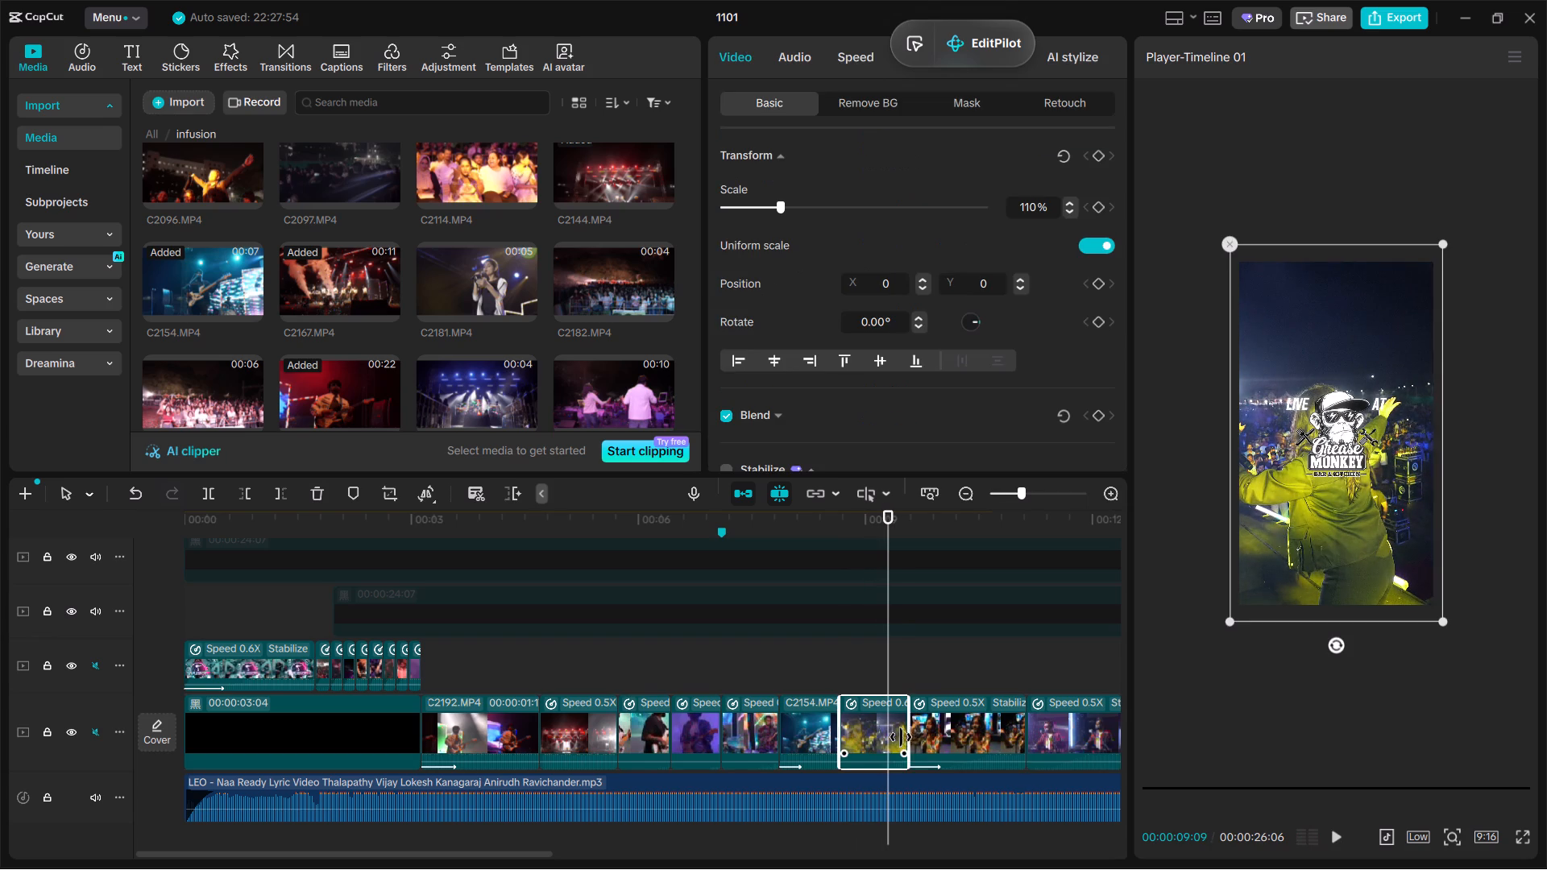
left_click_drag(901, 737, 887, 737)
Trim the end of the patterned-shirt performer clip back to about 00:00:10:06.
key("space")
left_click(946, 737)
key("space")
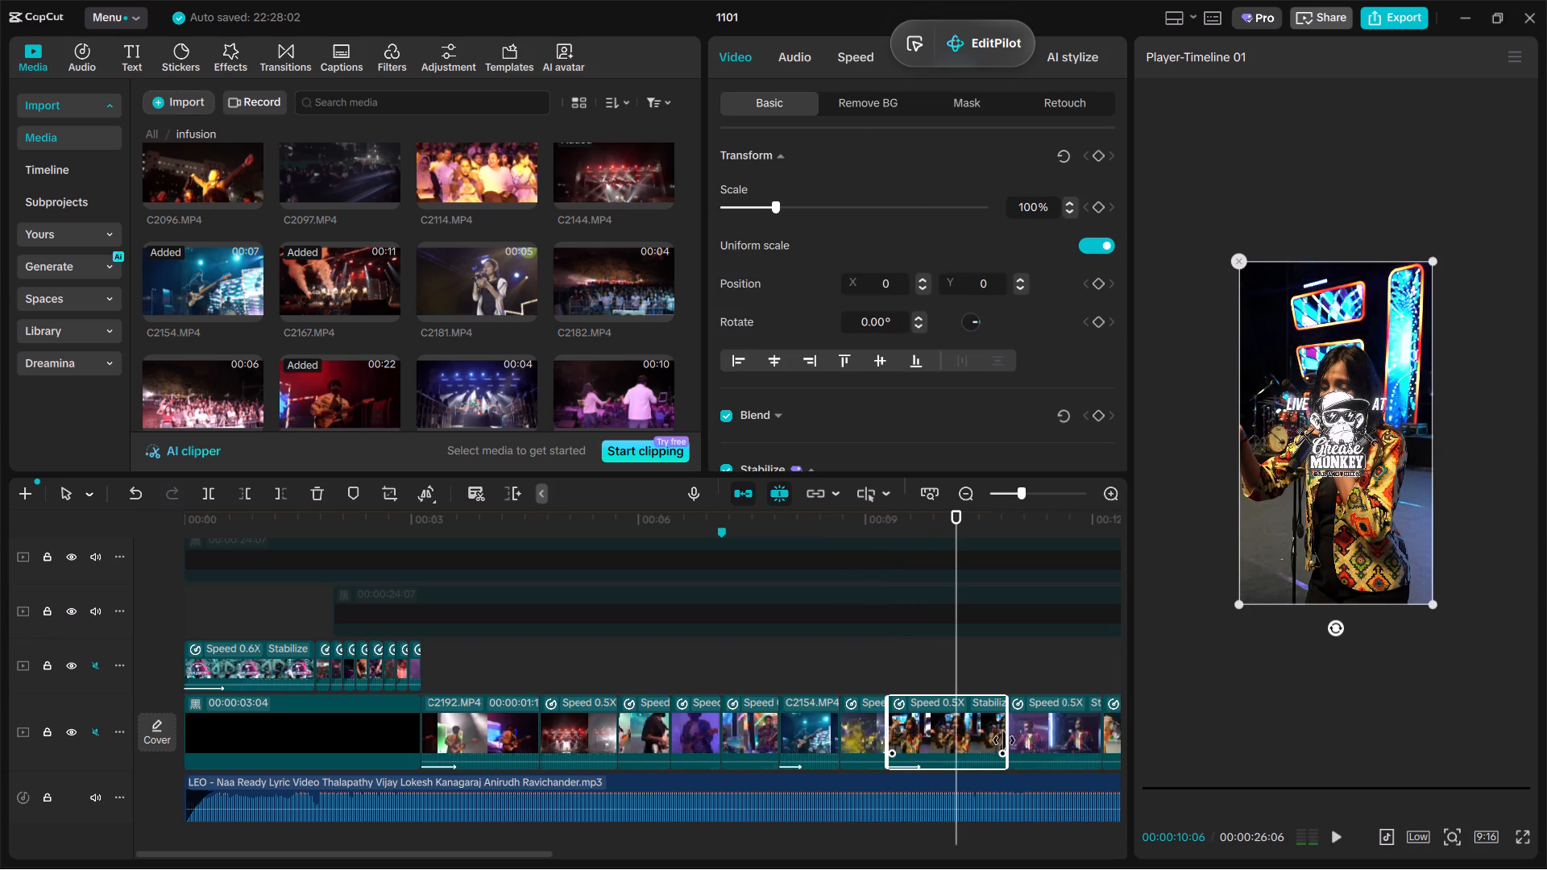
left_click_drag(1008, 742, 948, 742)
Trim the end of the keyboard player clip back to about 00:00:11:07 after playing through the preceding cuts.
left_click(870, 672)
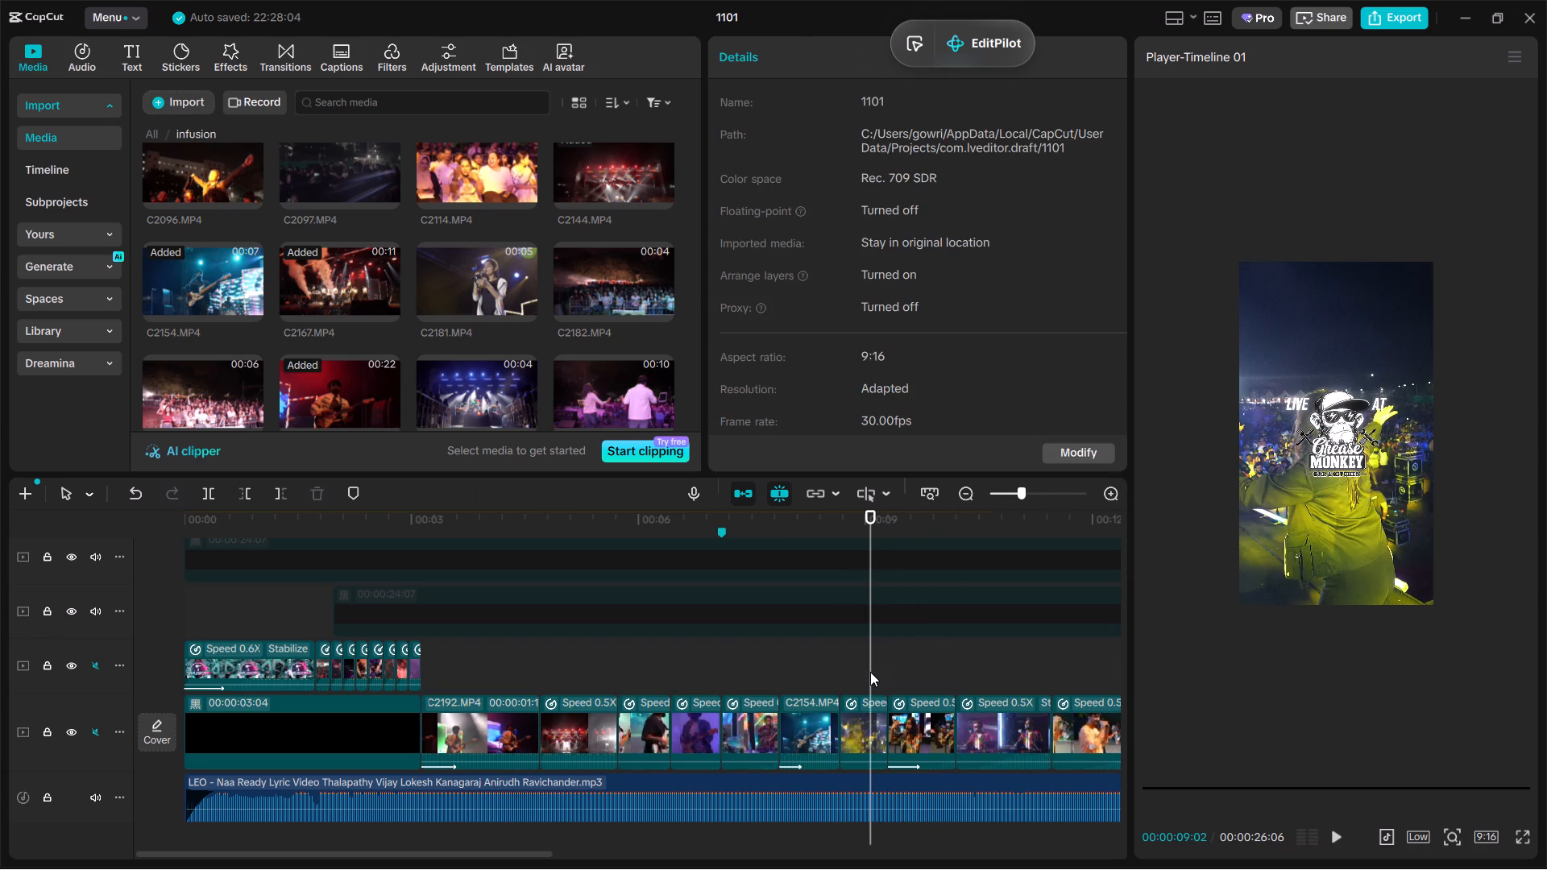
key("space")
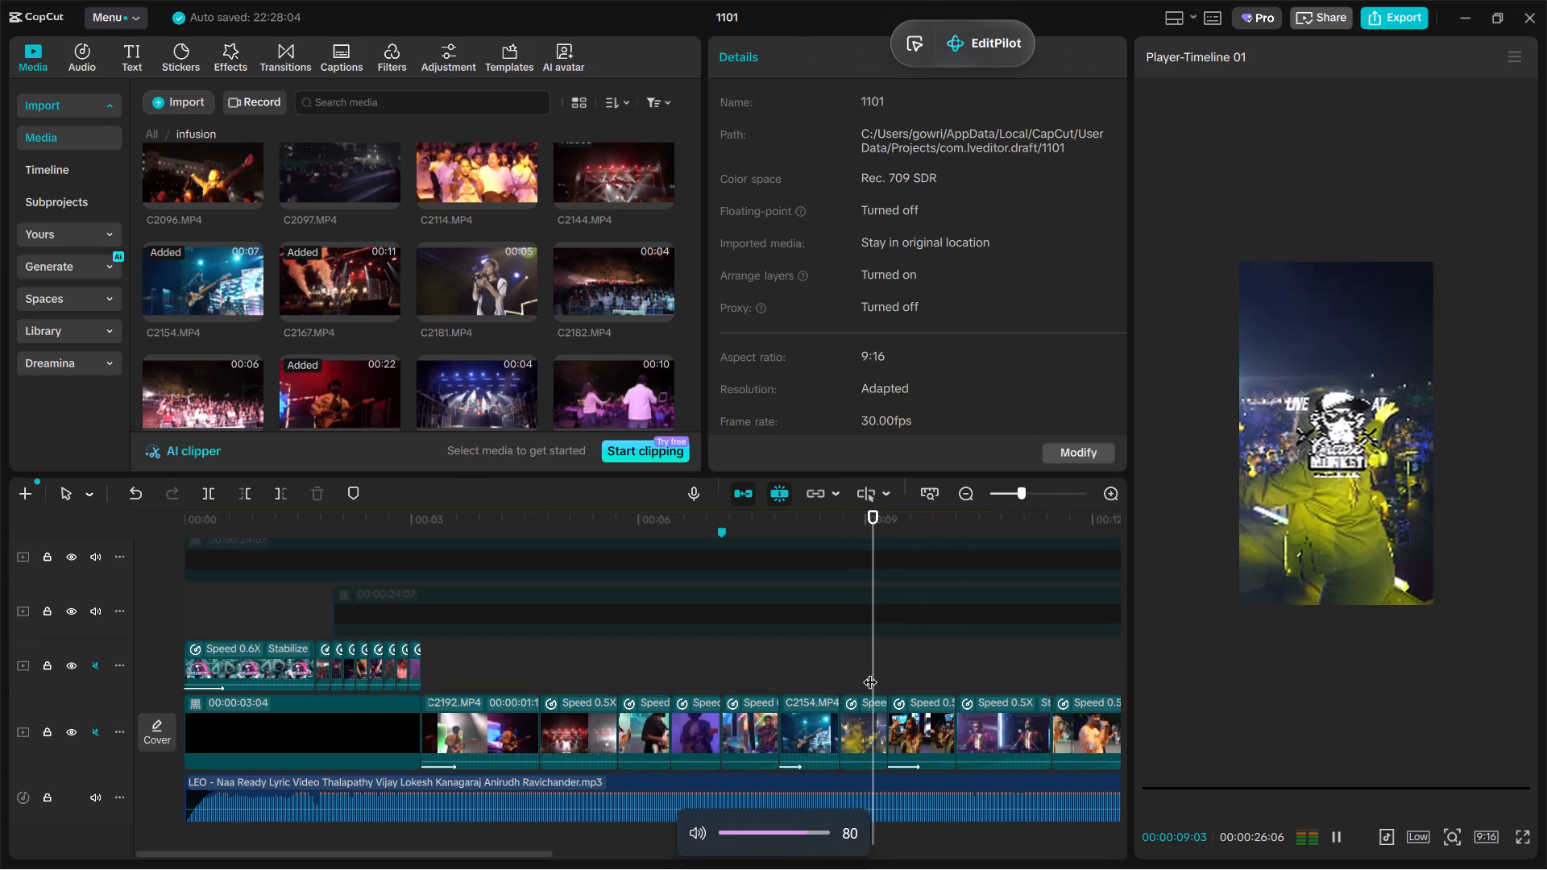
key("space")
key("space")
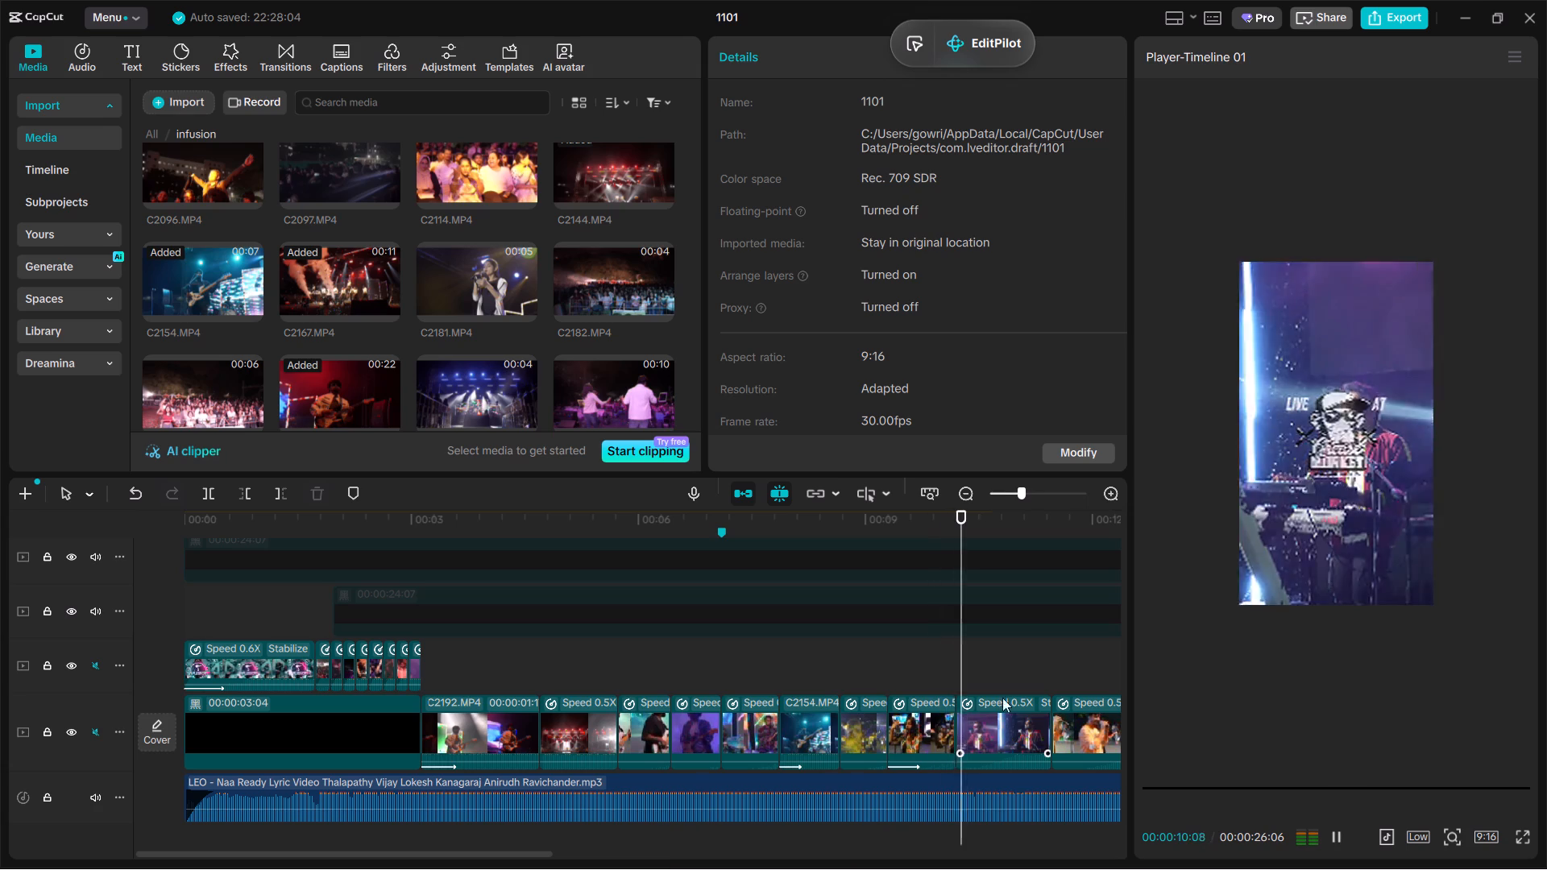
key("space")
left_click(1031, 724)
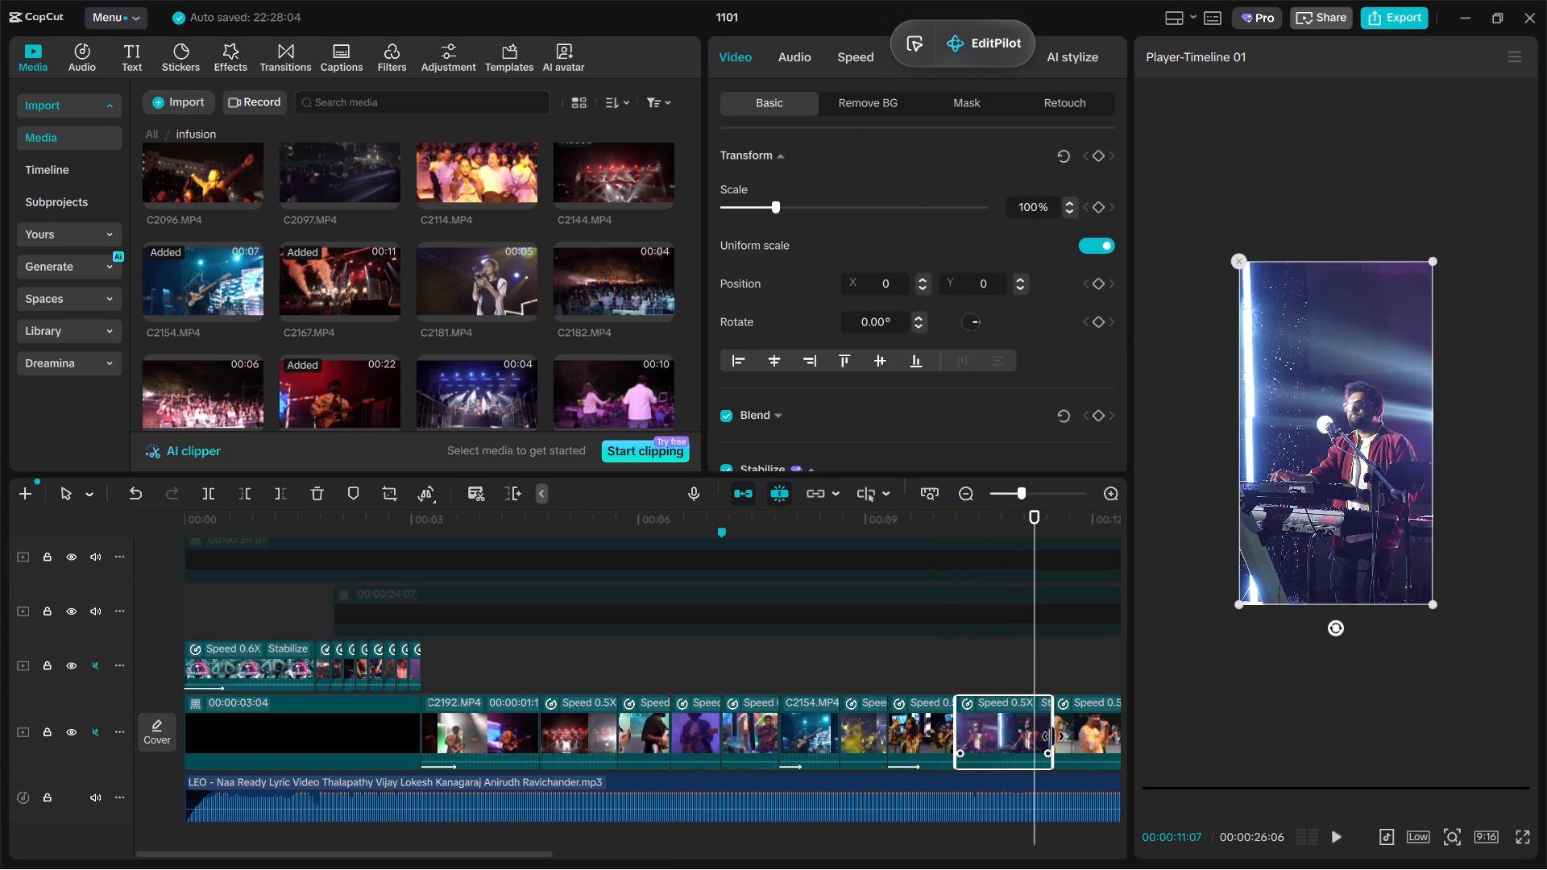
left_click_drag(1053, 736, 1033, 740)
Play through the orange-shirt singer clip and trim the end of the crowd clip after it to about 00:00:13.
key("space")
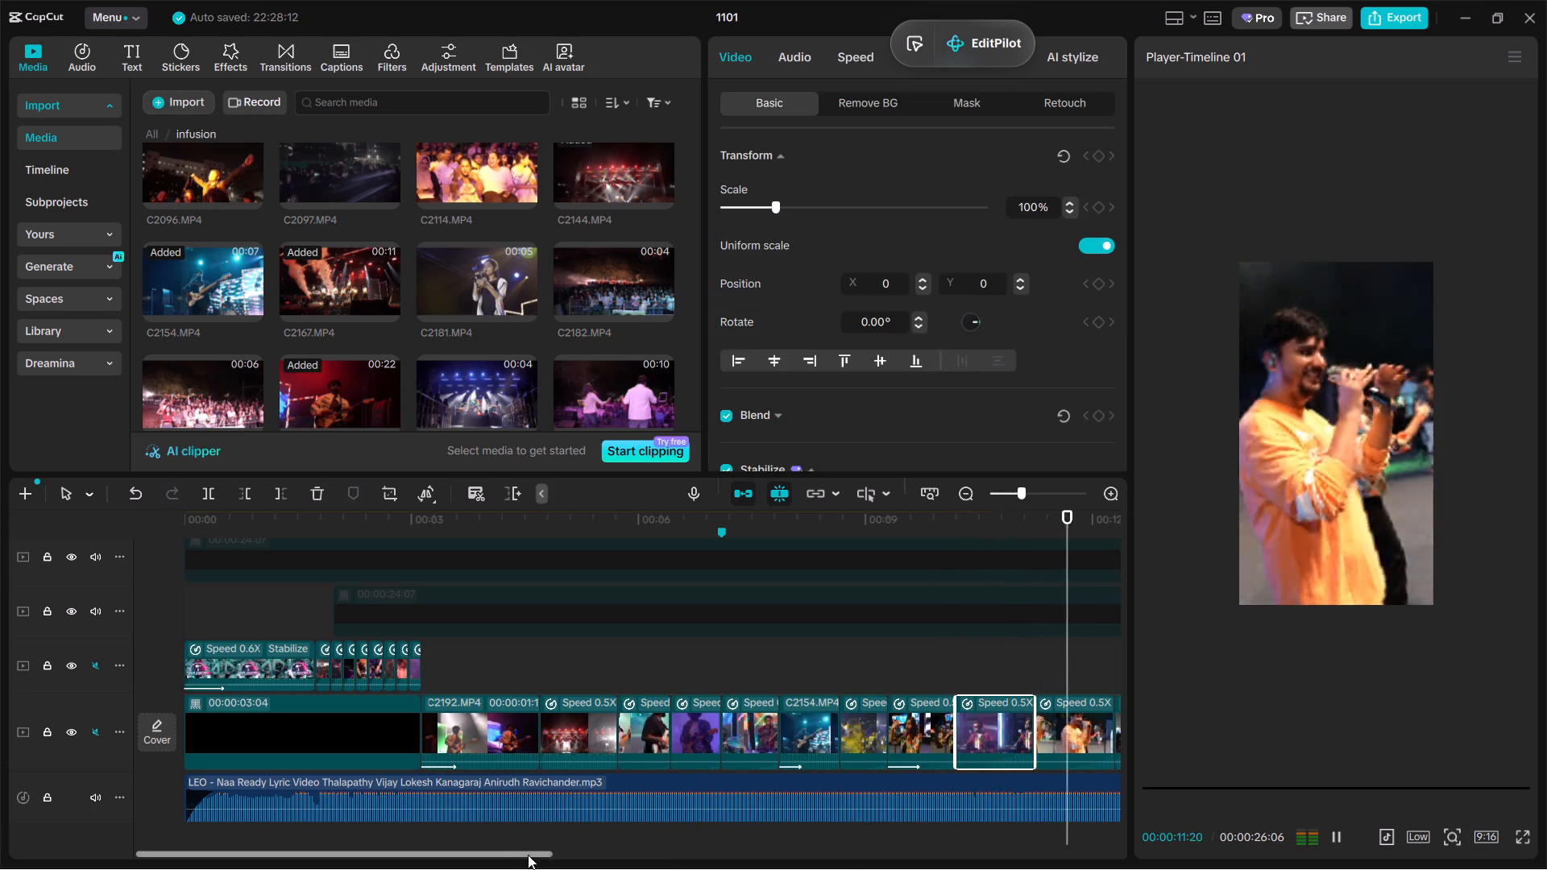
left_click_drag(520, 856, 593, 856)
key("space")
left_click(842, 665)
key("space")
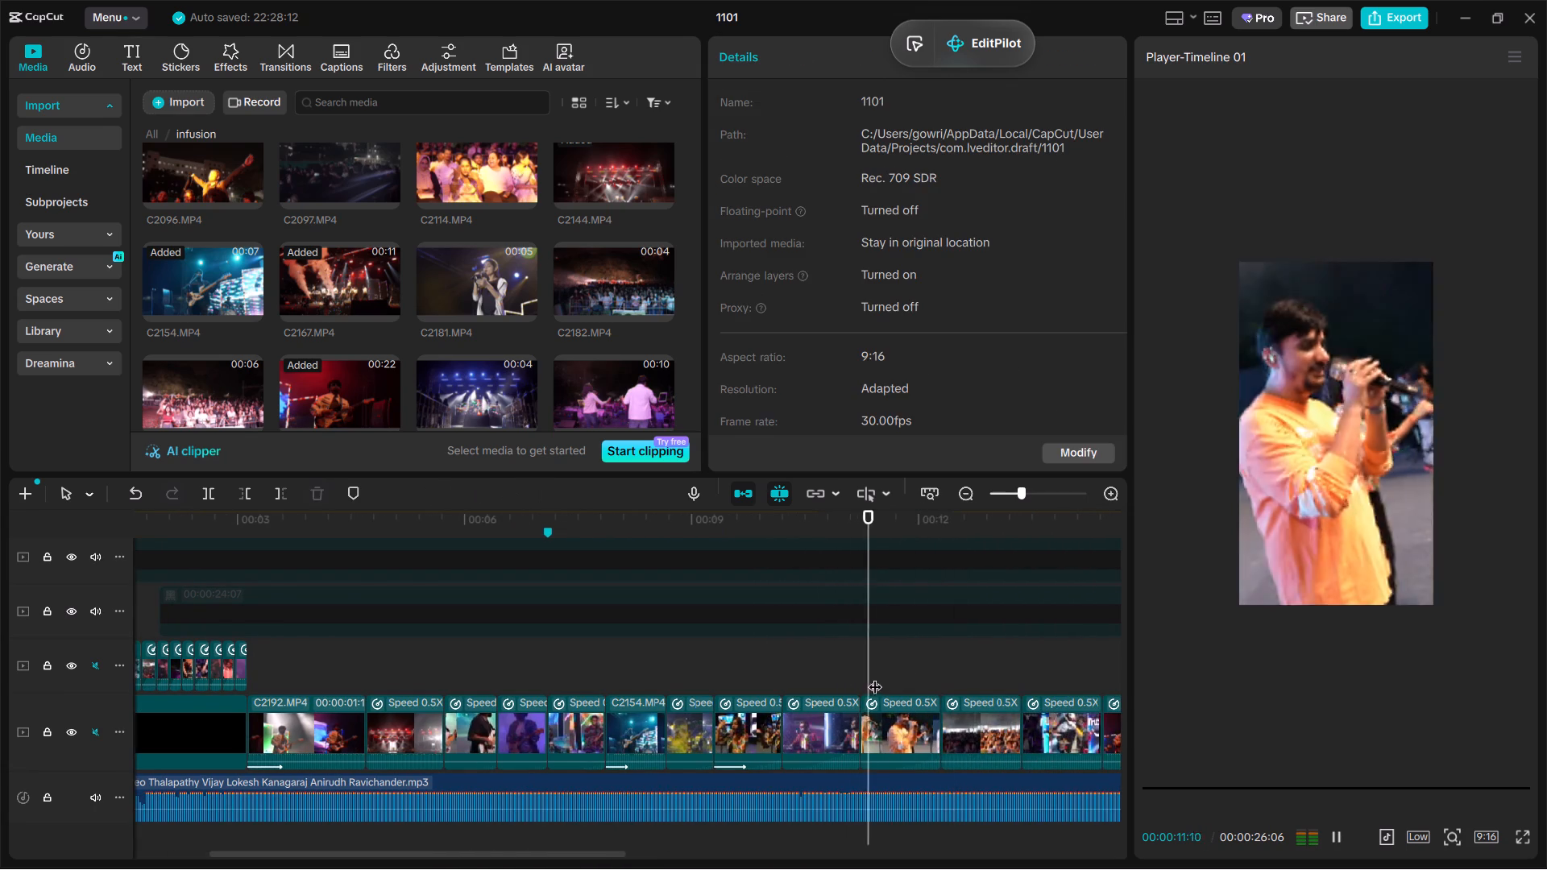
key("space")
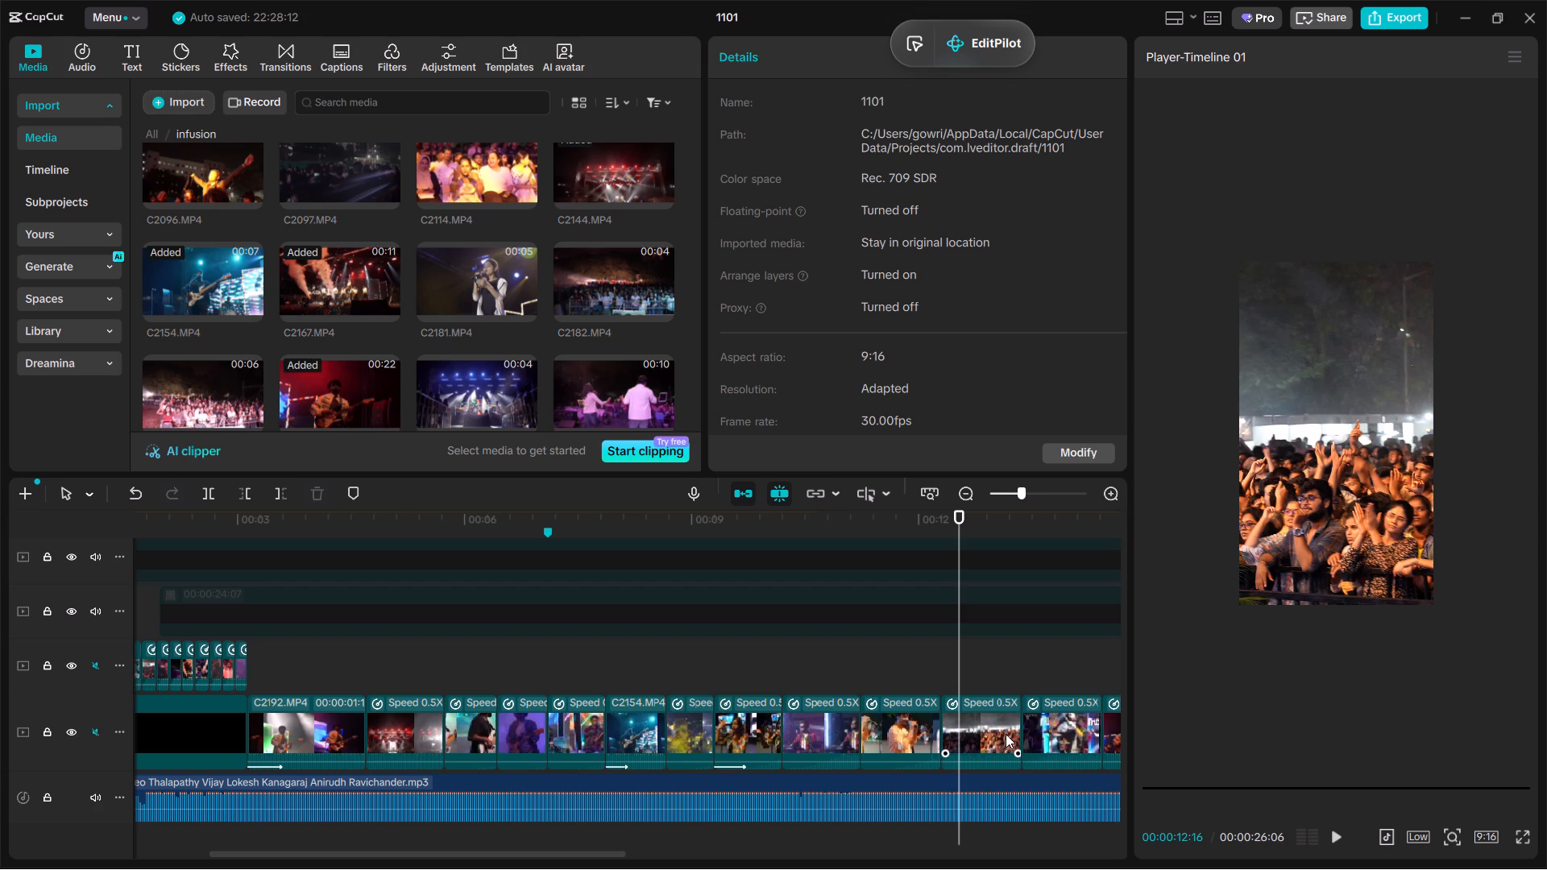
key("space")
left_click(997, 734)
key("space")
left_click_drag(1021, 746, 993, 748)
Trim the end of the dark drum-kit clip following the crowd clip back to just before 00:00:14.
key("space")
key("space")
key("space")
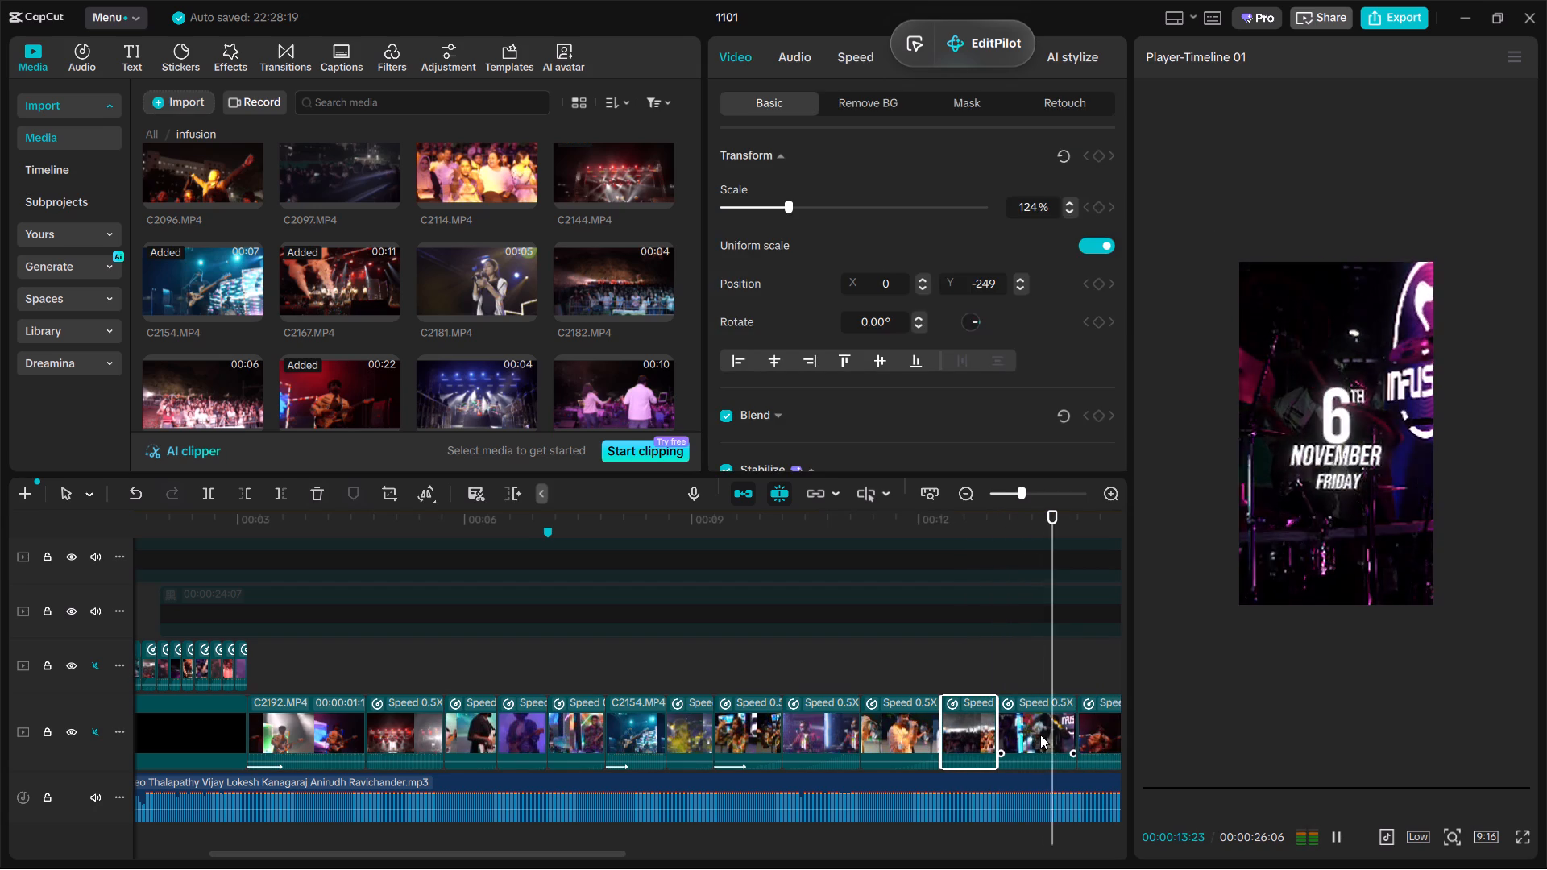
key("space")
left_click(1040, 735)
left_click_drag(1077, 741, 1059, 741)
Play through the cuts from the drummer clip to the orange-lit guitarist clip, around 00:00:13 to 00:00:14:20, checking them against the music.
left_click(1045, 677)
left_click_drag(1045, 677, 841, 717)
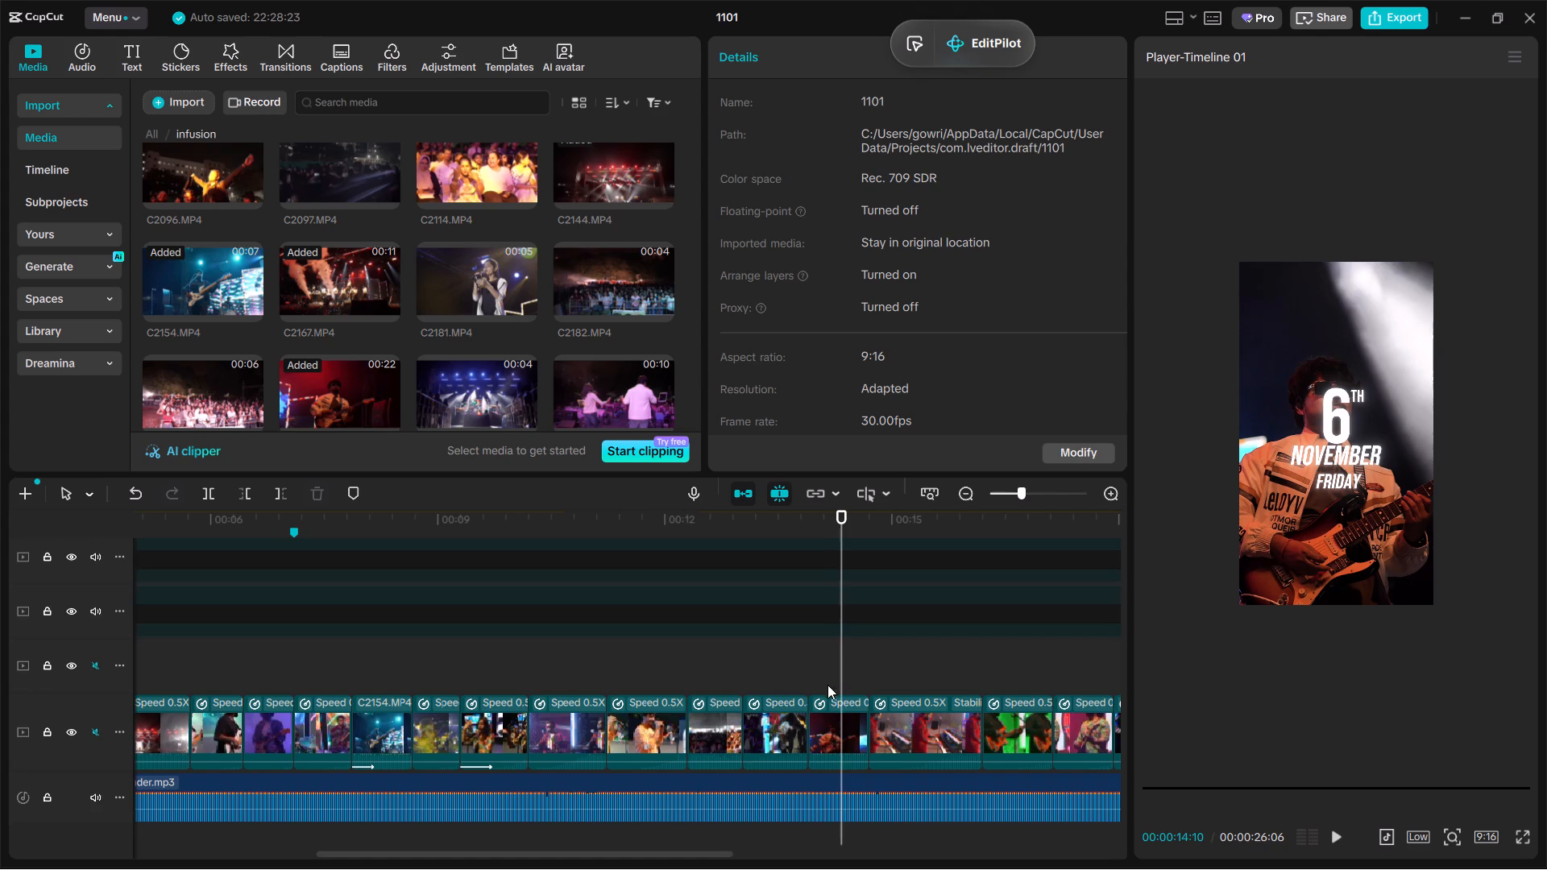
left_click(823, 677)
key("space")
key("space")
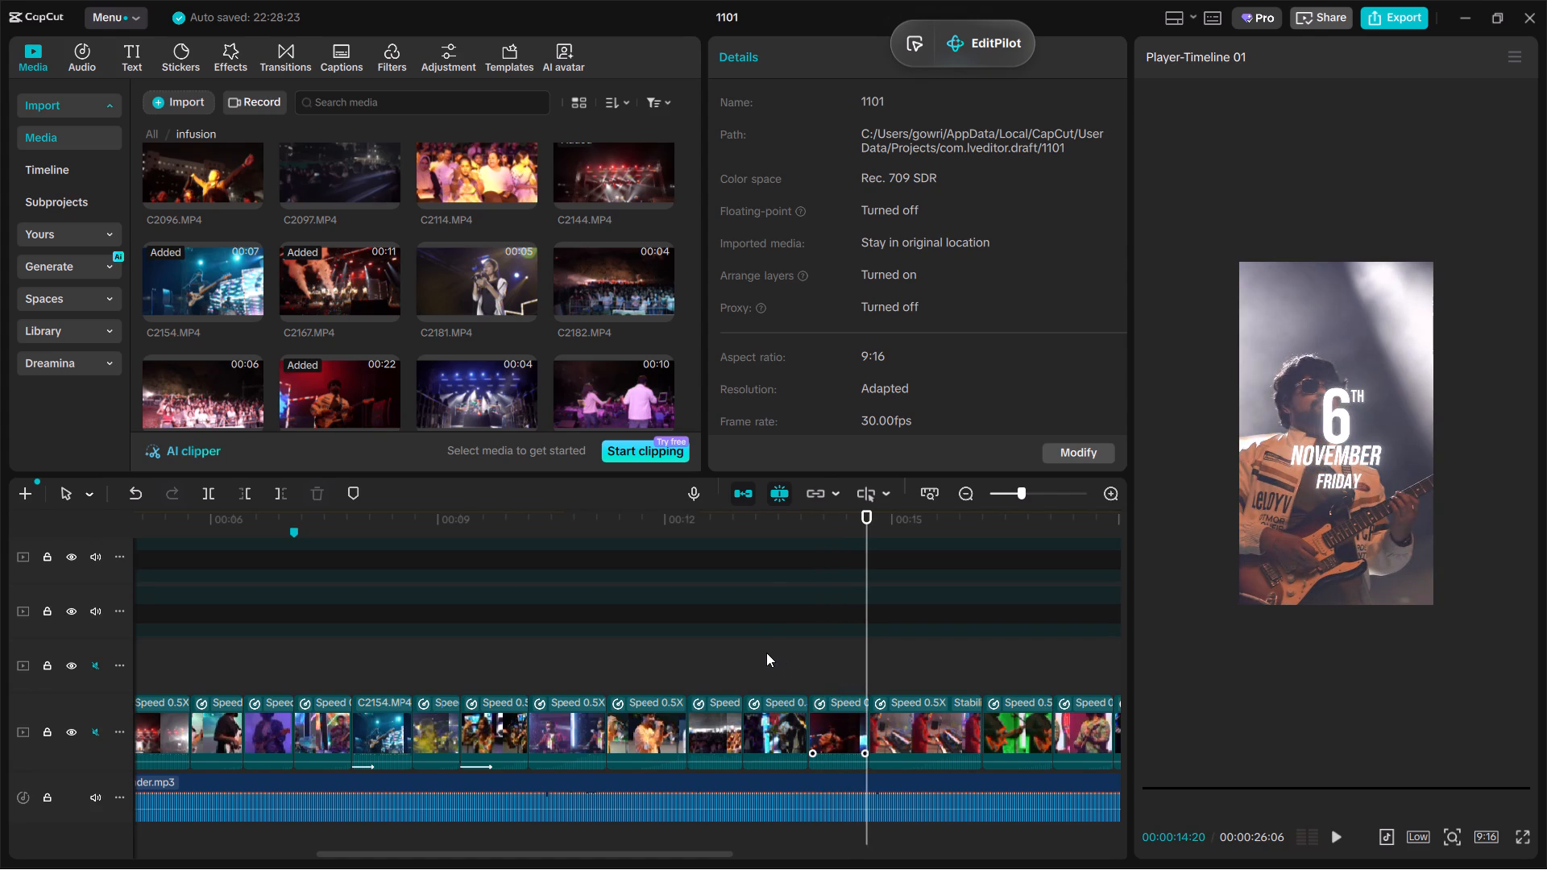
left_click(766, 652)
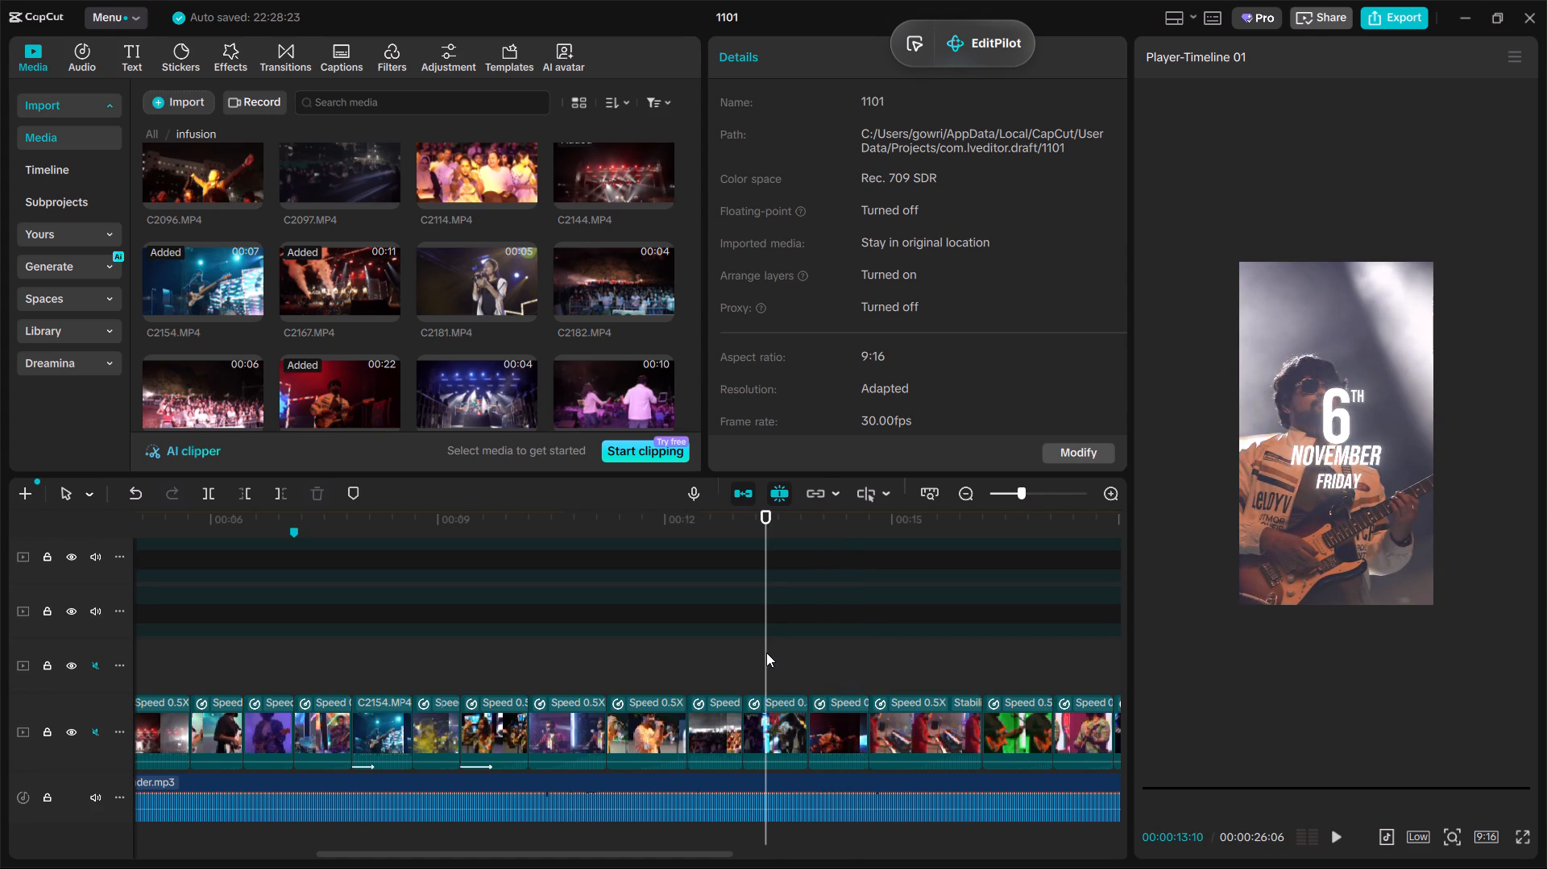
key("space")
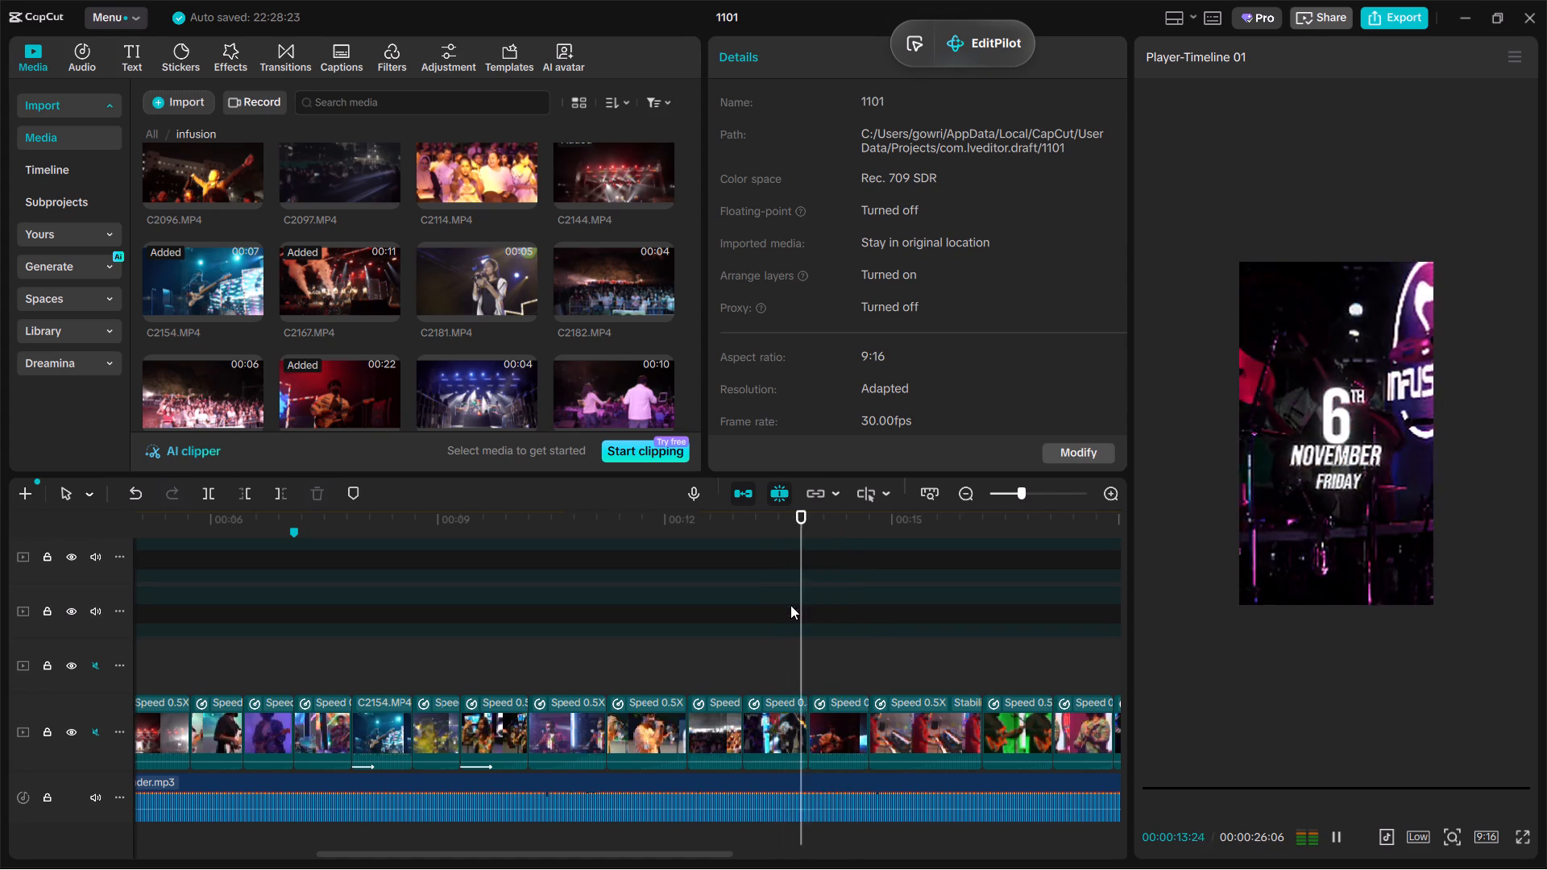
key("space")
left_click(783, 681)
left_click_drag(782, 680, 628, 678)
key("space")
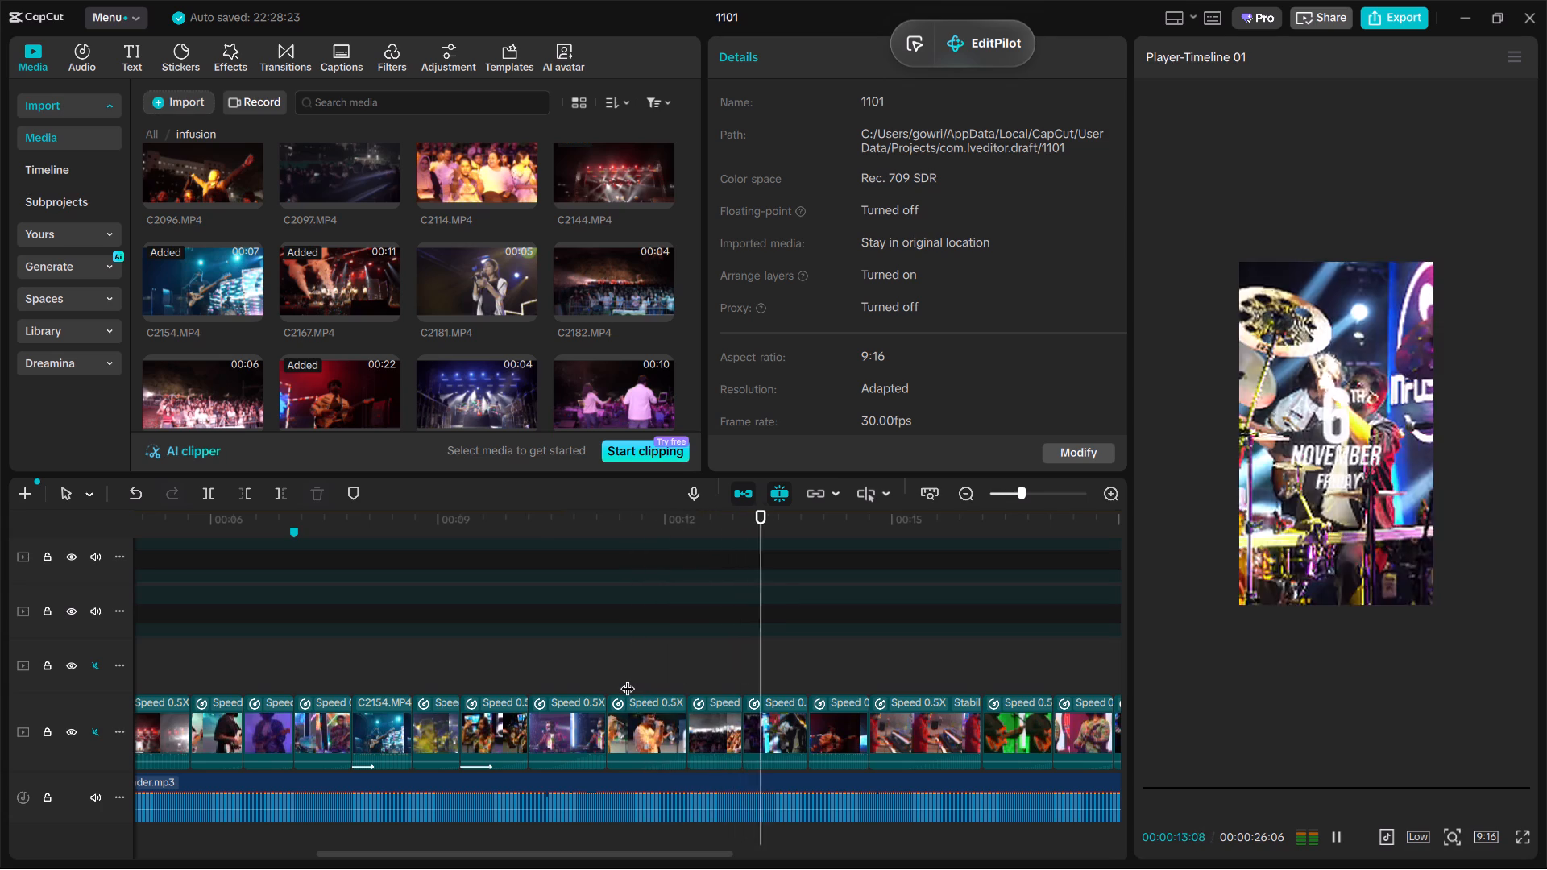
key("space")
key("space")
key("space")
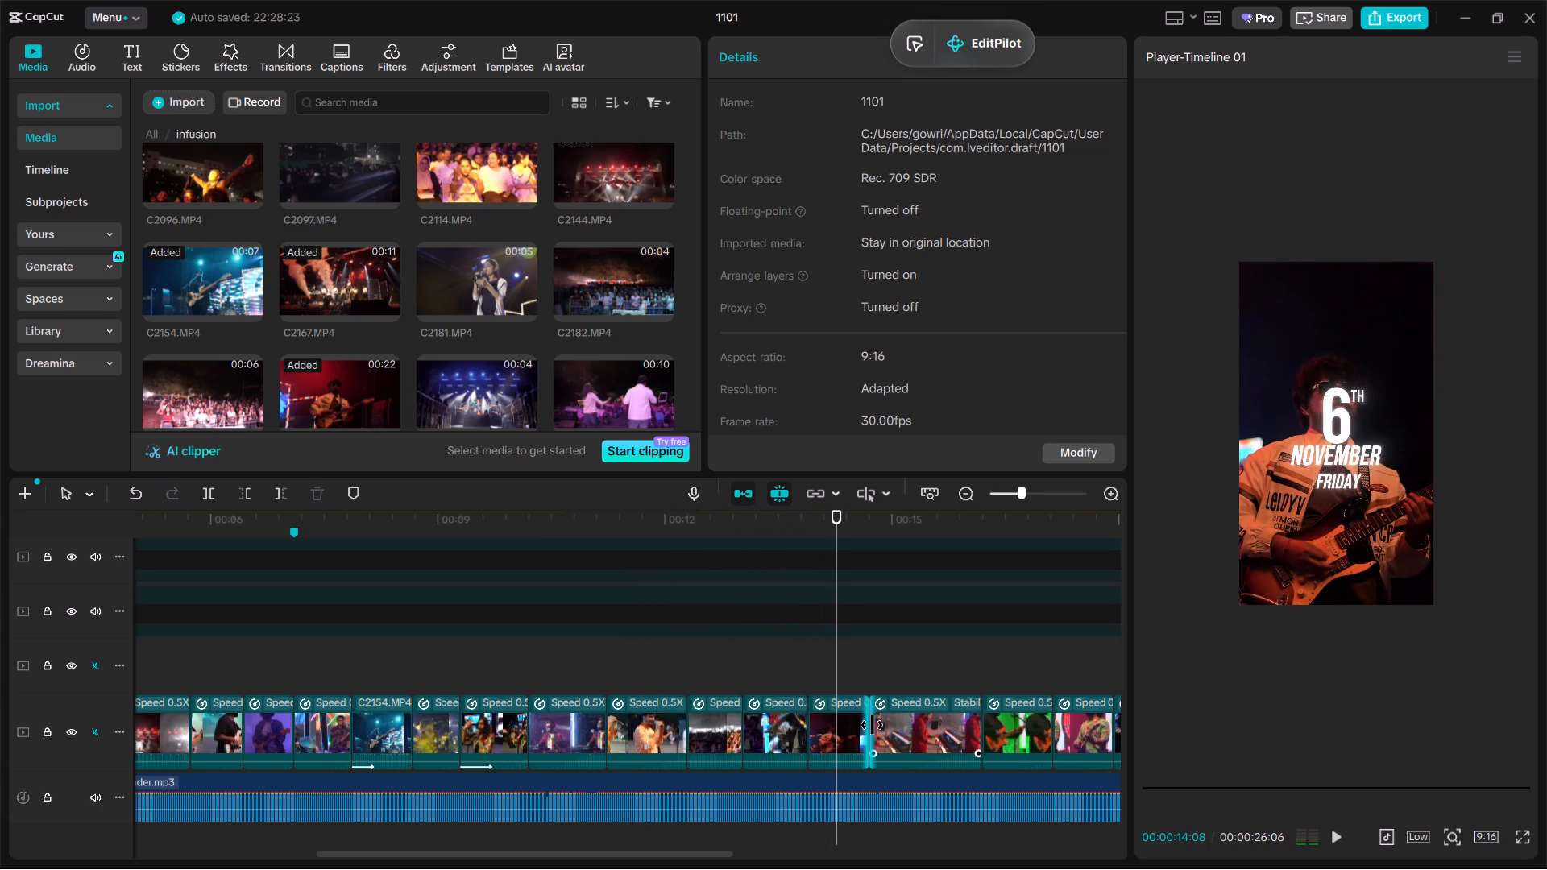
Trim the end of the red-kurta keyboard player clip back to about 00:00:15:10.
key("space")
key("space")
key("space")
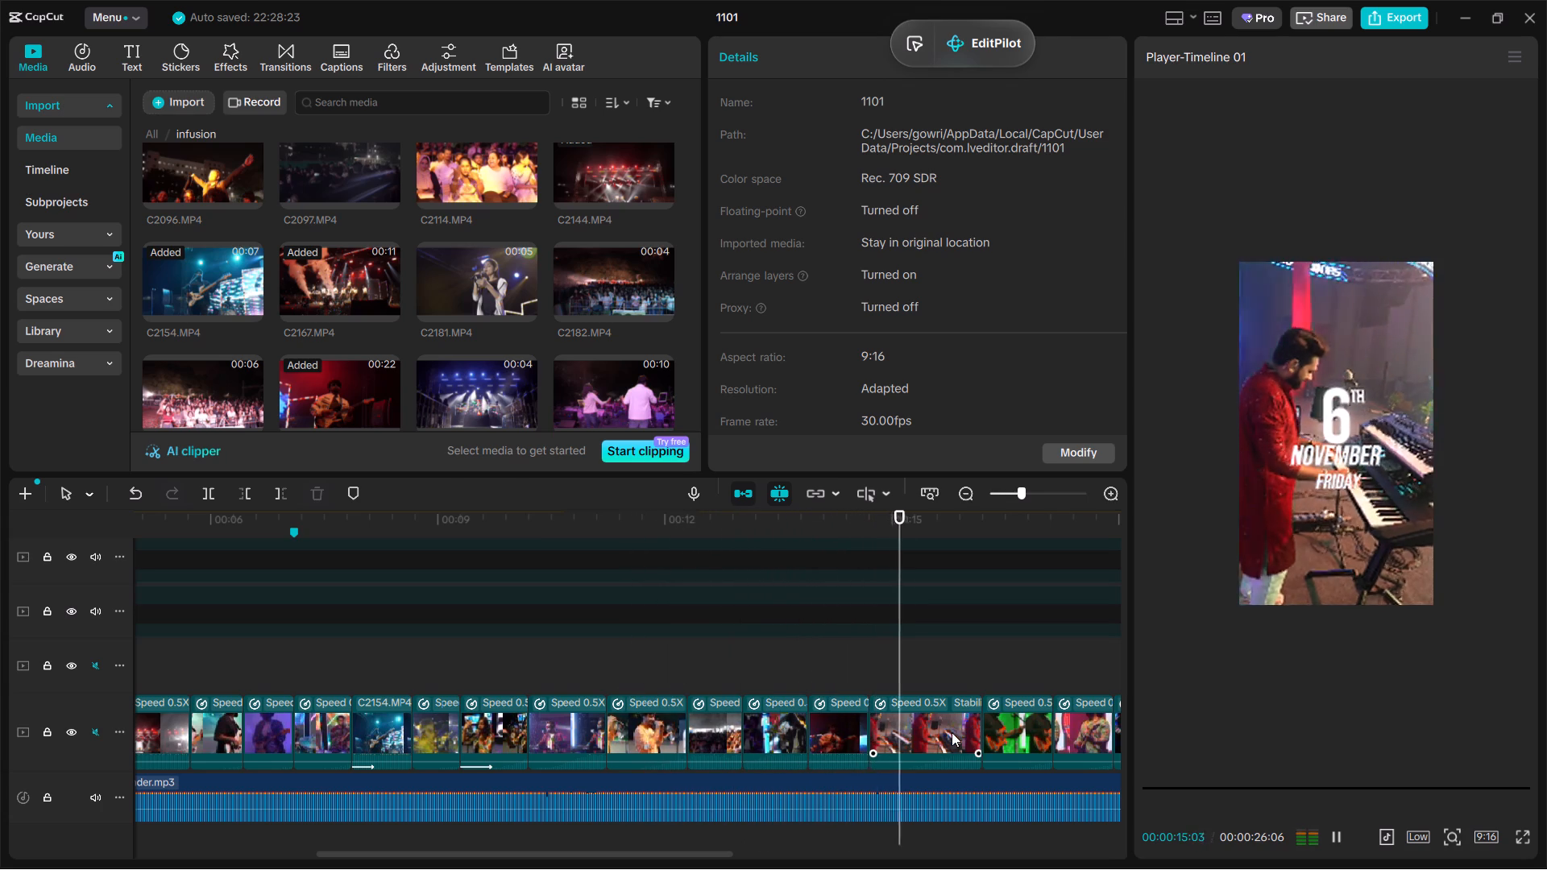
left_click(952, 732)
key("space")
left_click_drag(981, 742, 919, 742)
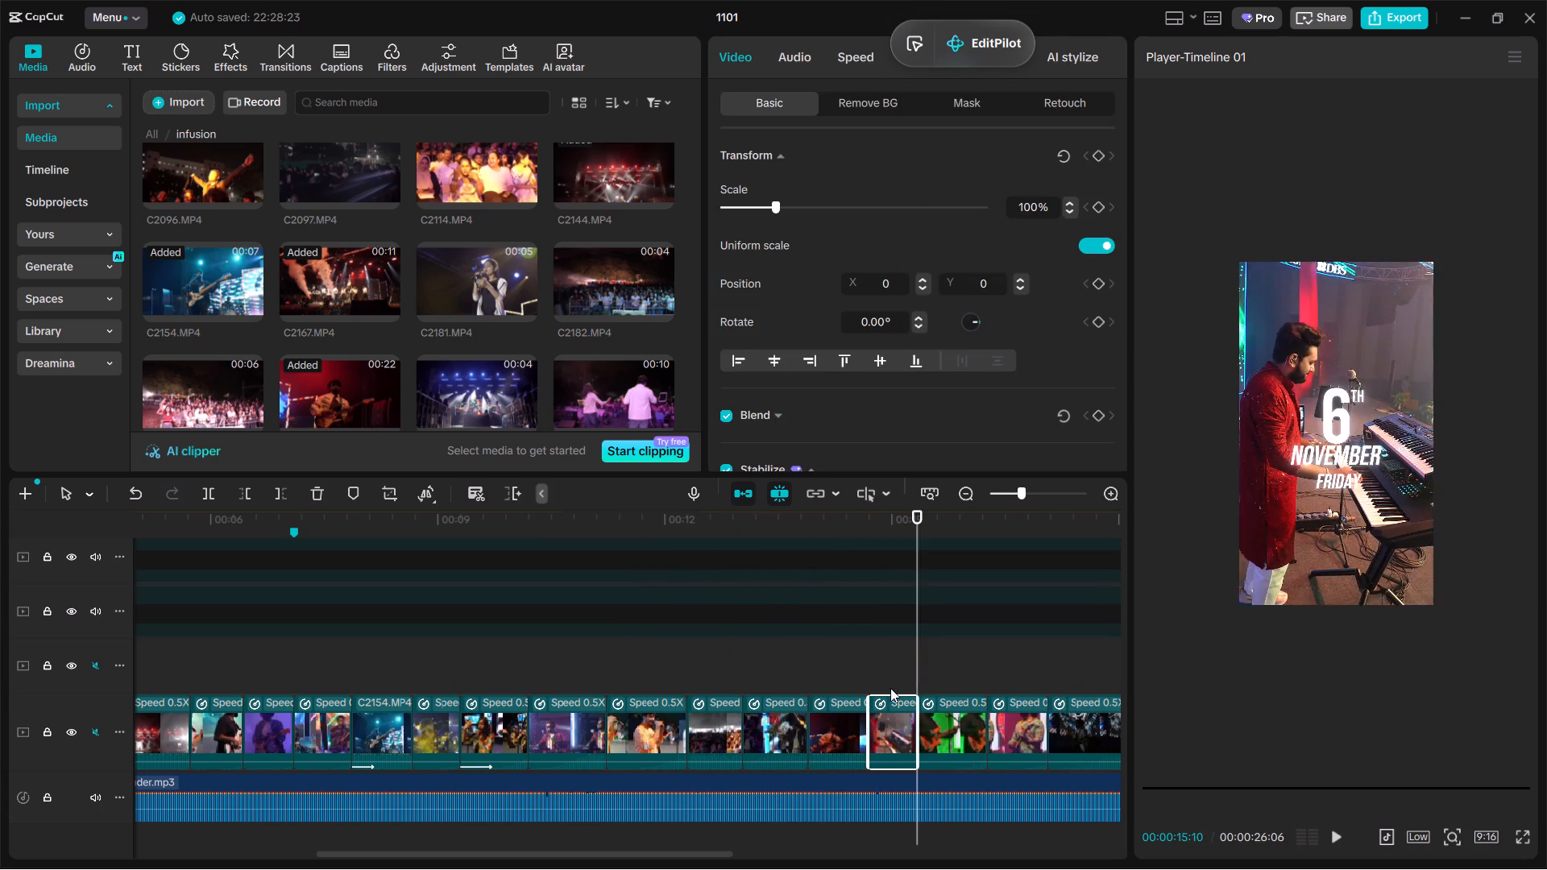
Trim the end of the green-background guitarist clip back to just before 00:00:16.
left_click(869, 672)
key("space")
key("space")
left_click(962, 739)
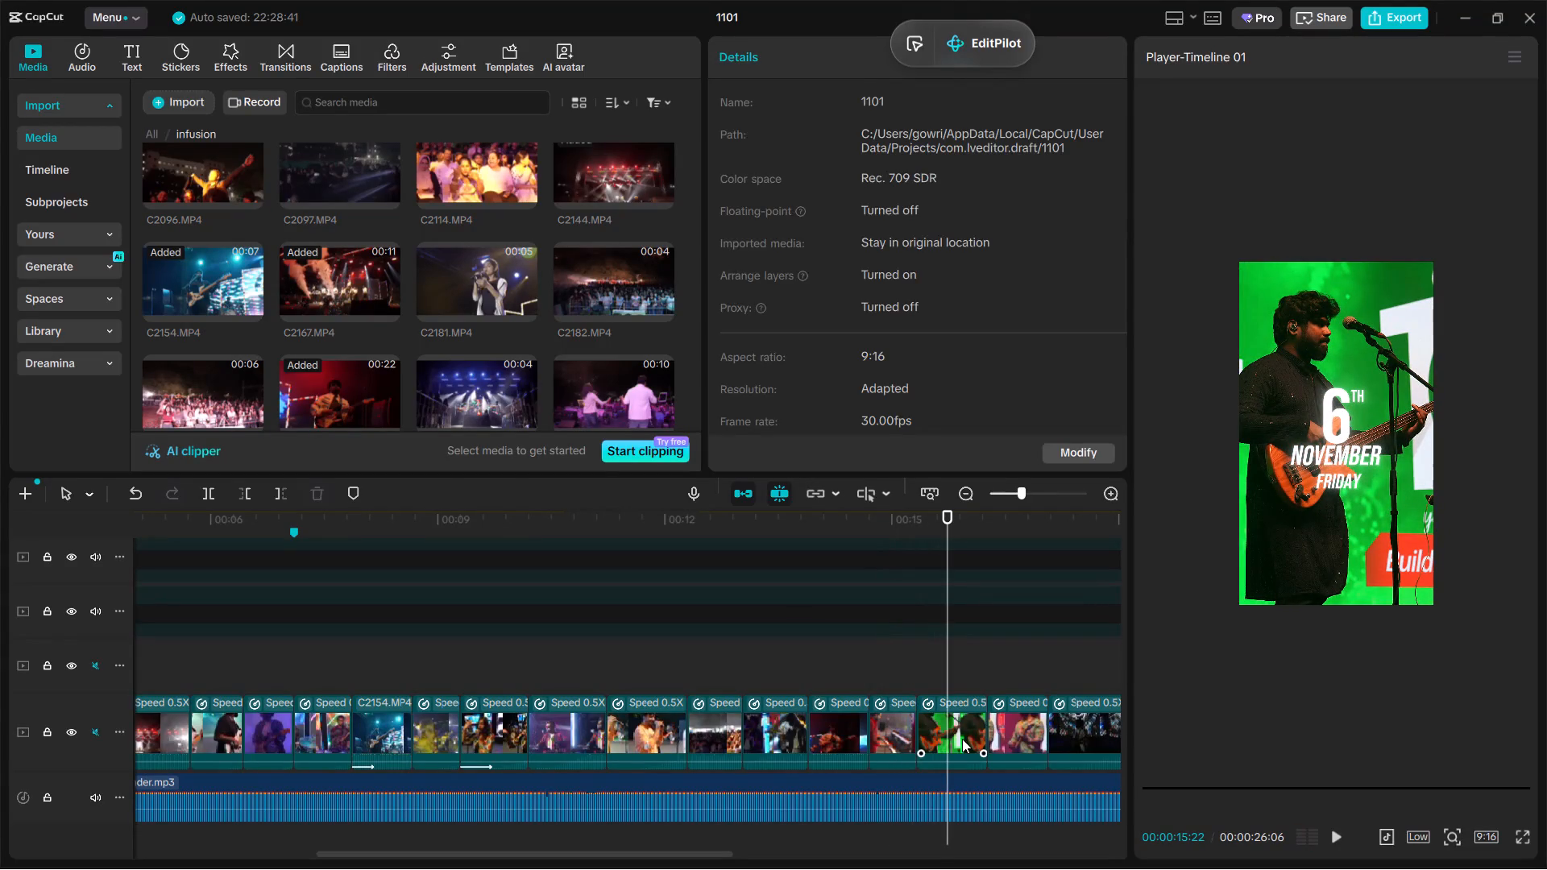
key("space")
key("space")
left_click_drag(987, 739, 959, 739)
Play through the preceding cuts and trim the end of the patterned-kurta performer clip back to about 00:00:16:19.
left_click(896, 661)
key("space")
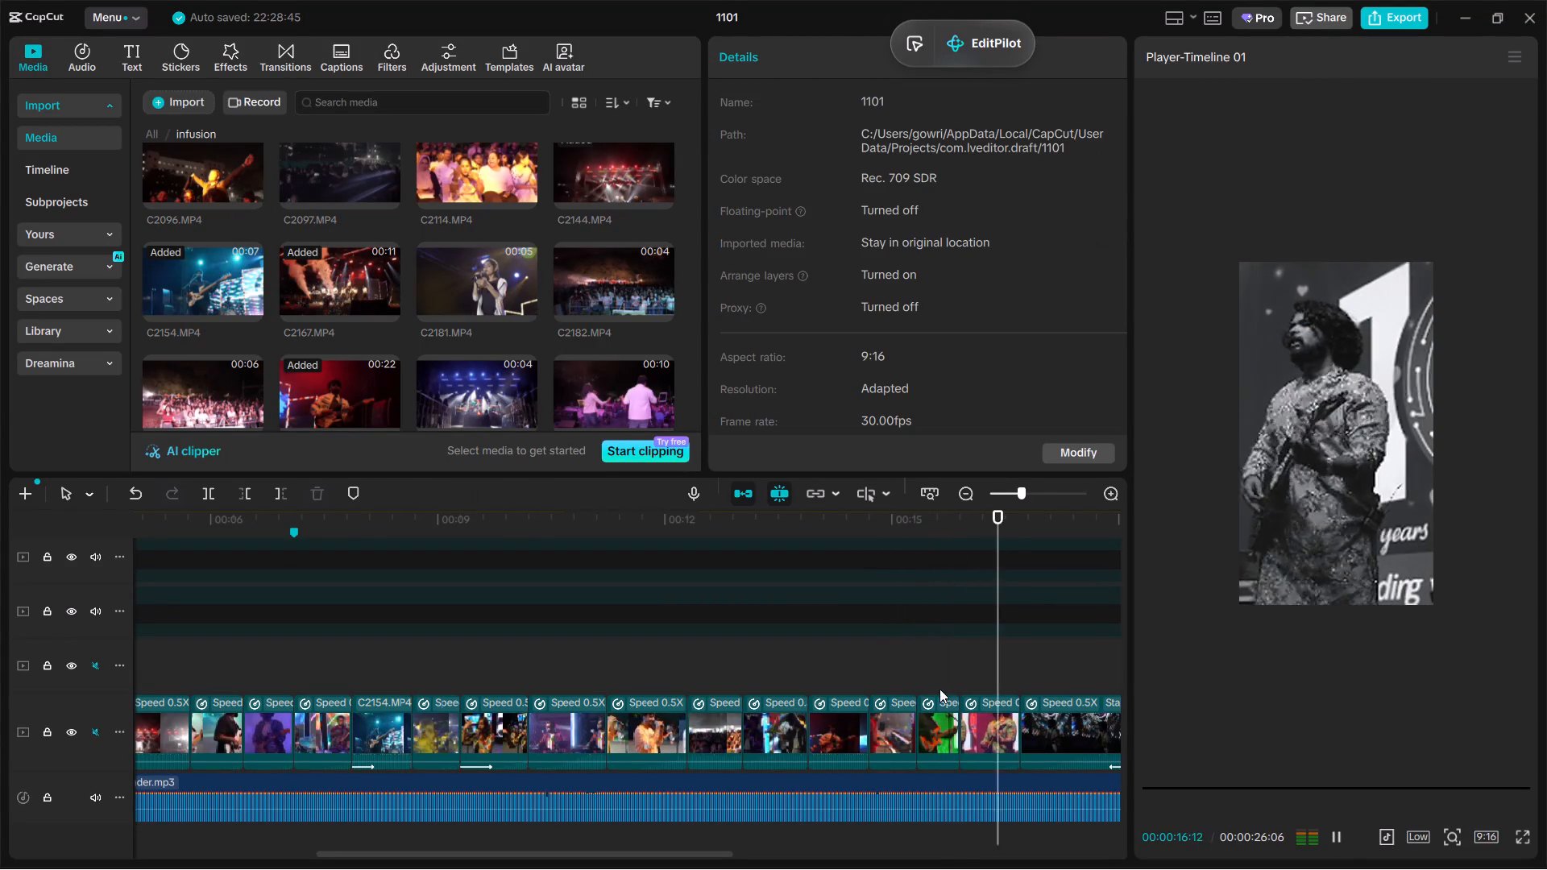
key("space")
left_click(1010, 731)
left_click_drag(1020, 739, 1009, 739)
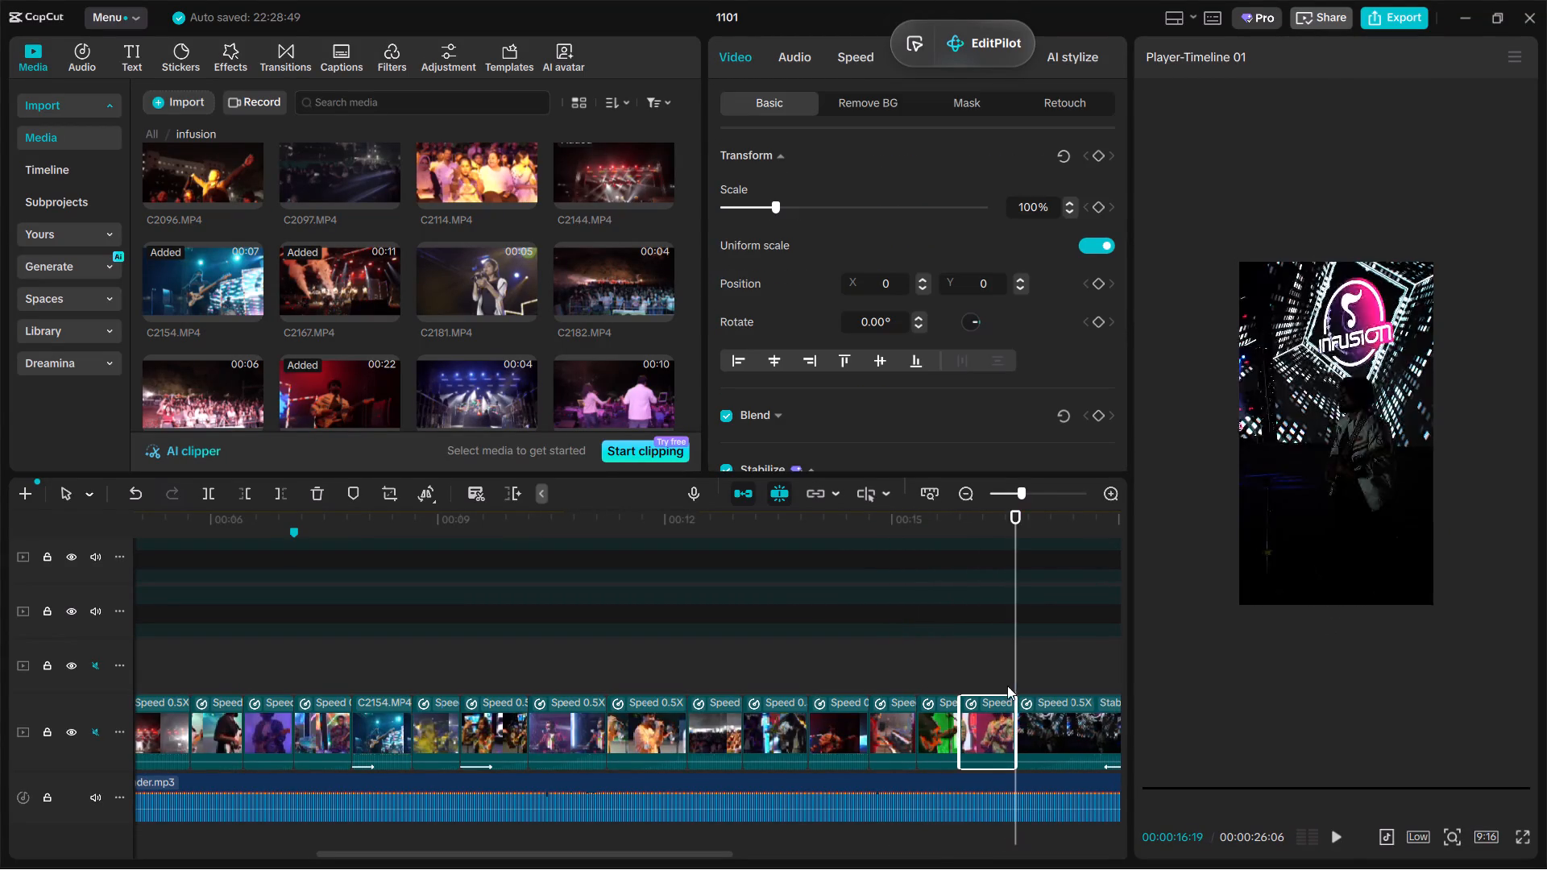
Trim the end of the dark stage clip with the Infusion logo back to about 00:00:17:02.
key("space")
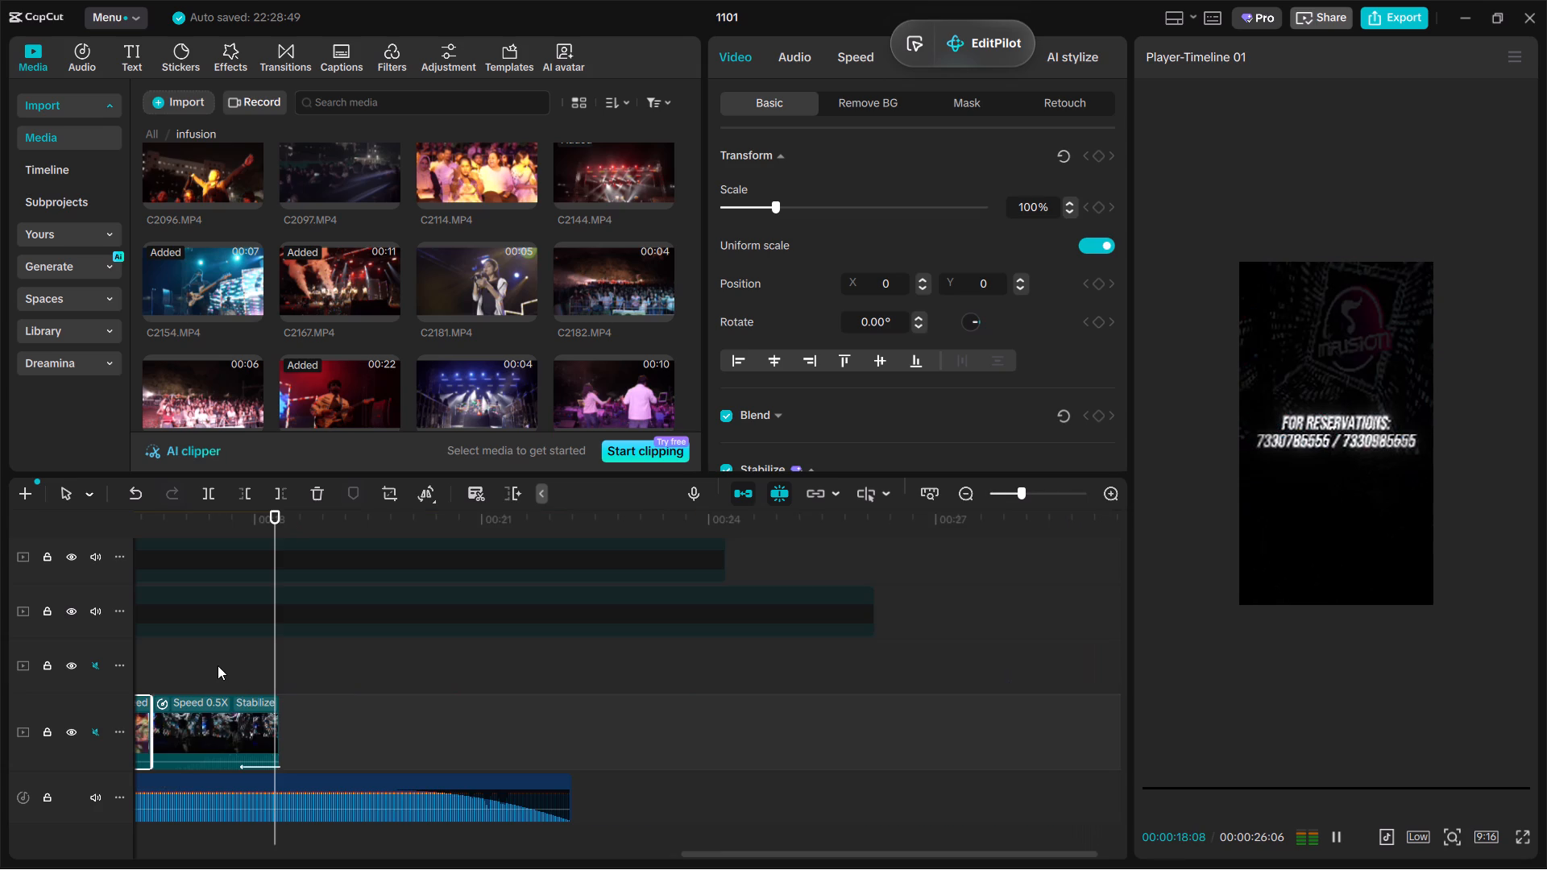
double_click(218, 665)
left_click_drag(218, 665, 350, 734)
left_click(350, 734)
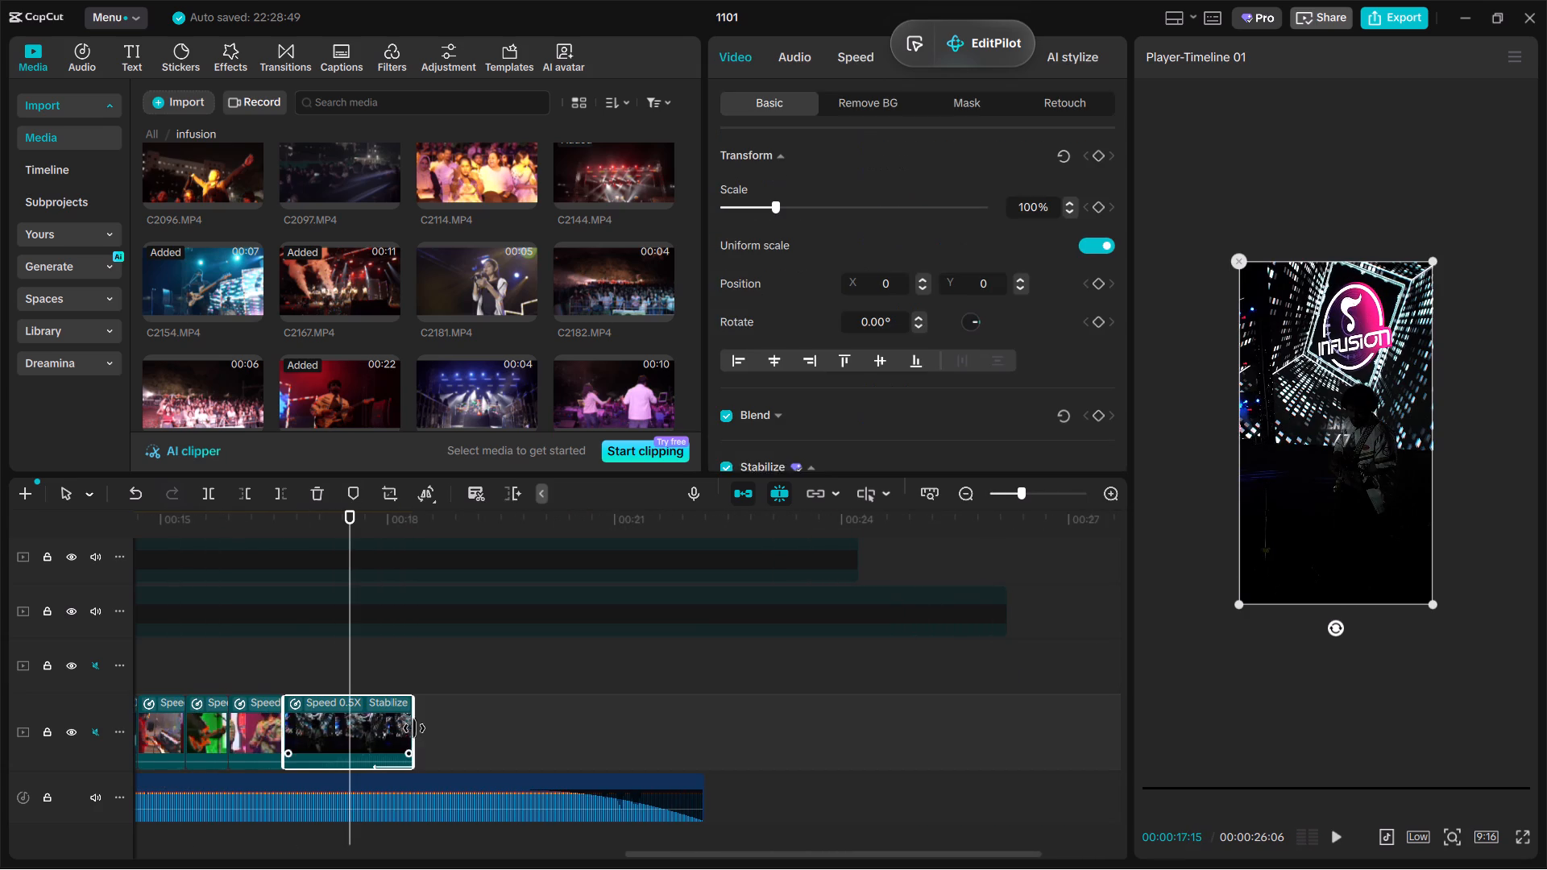
left_click_drag(897, 46, 711, 59)
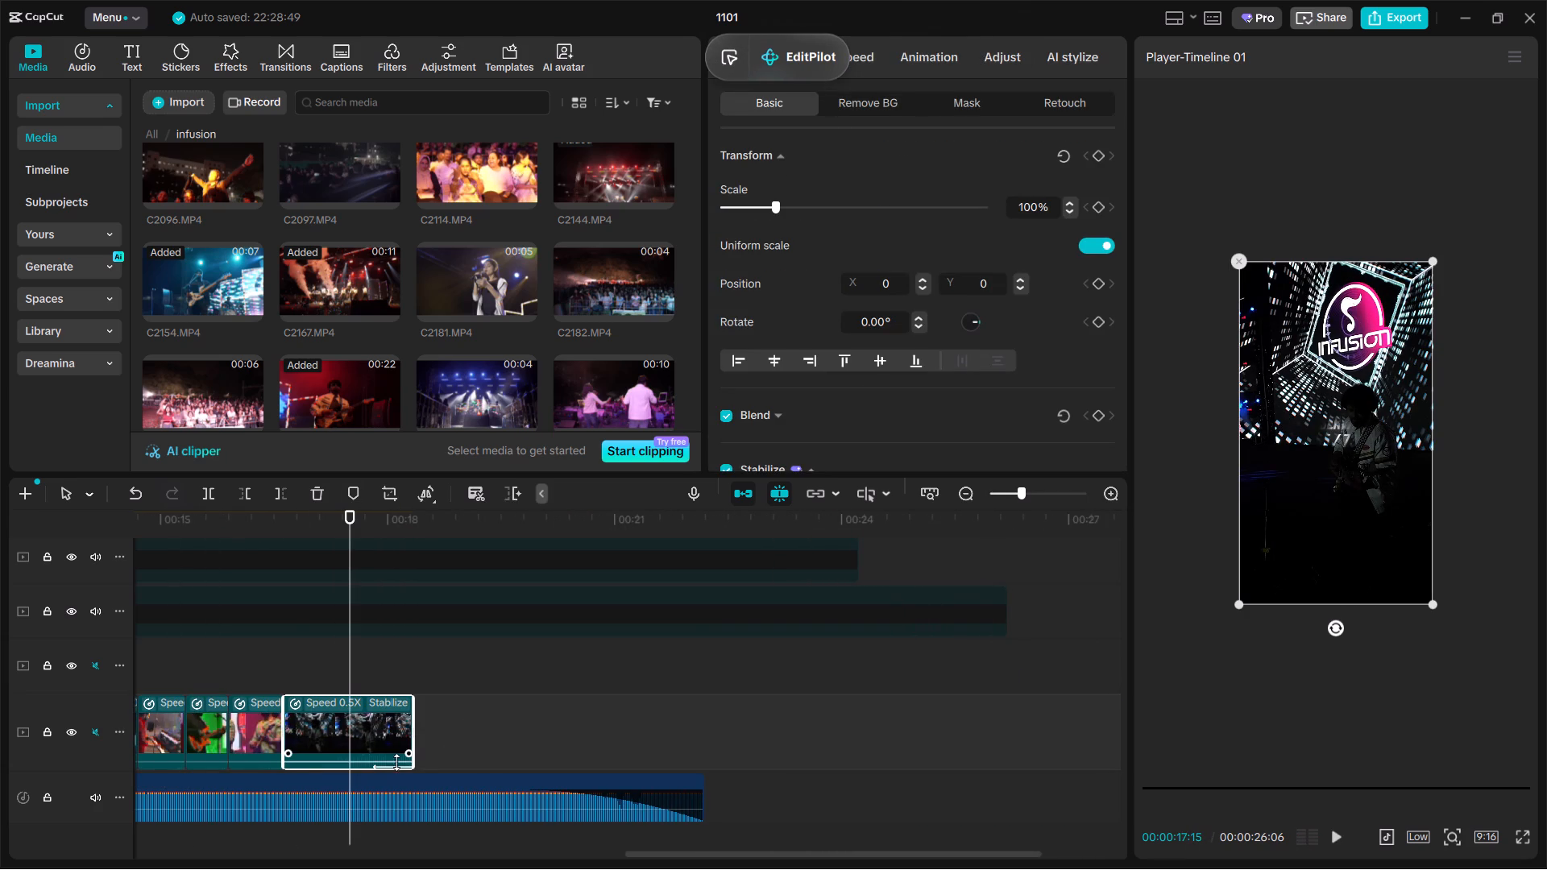
left_click_drag(413, 726, 338, 731)
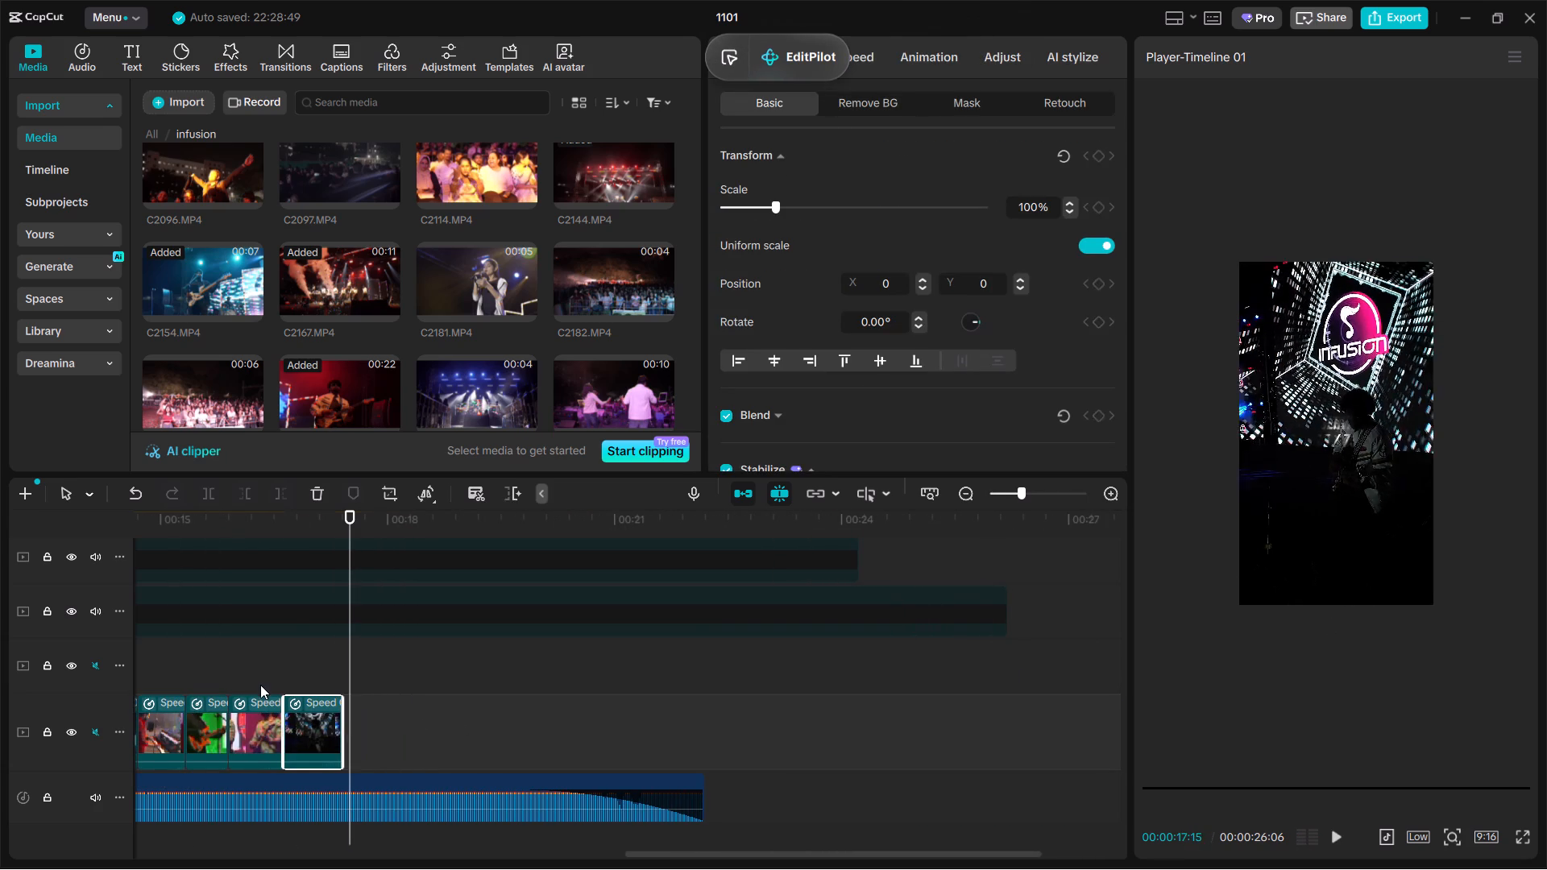
left_click(255, 681)
key("space")
key("space")
left_click(301, 732)
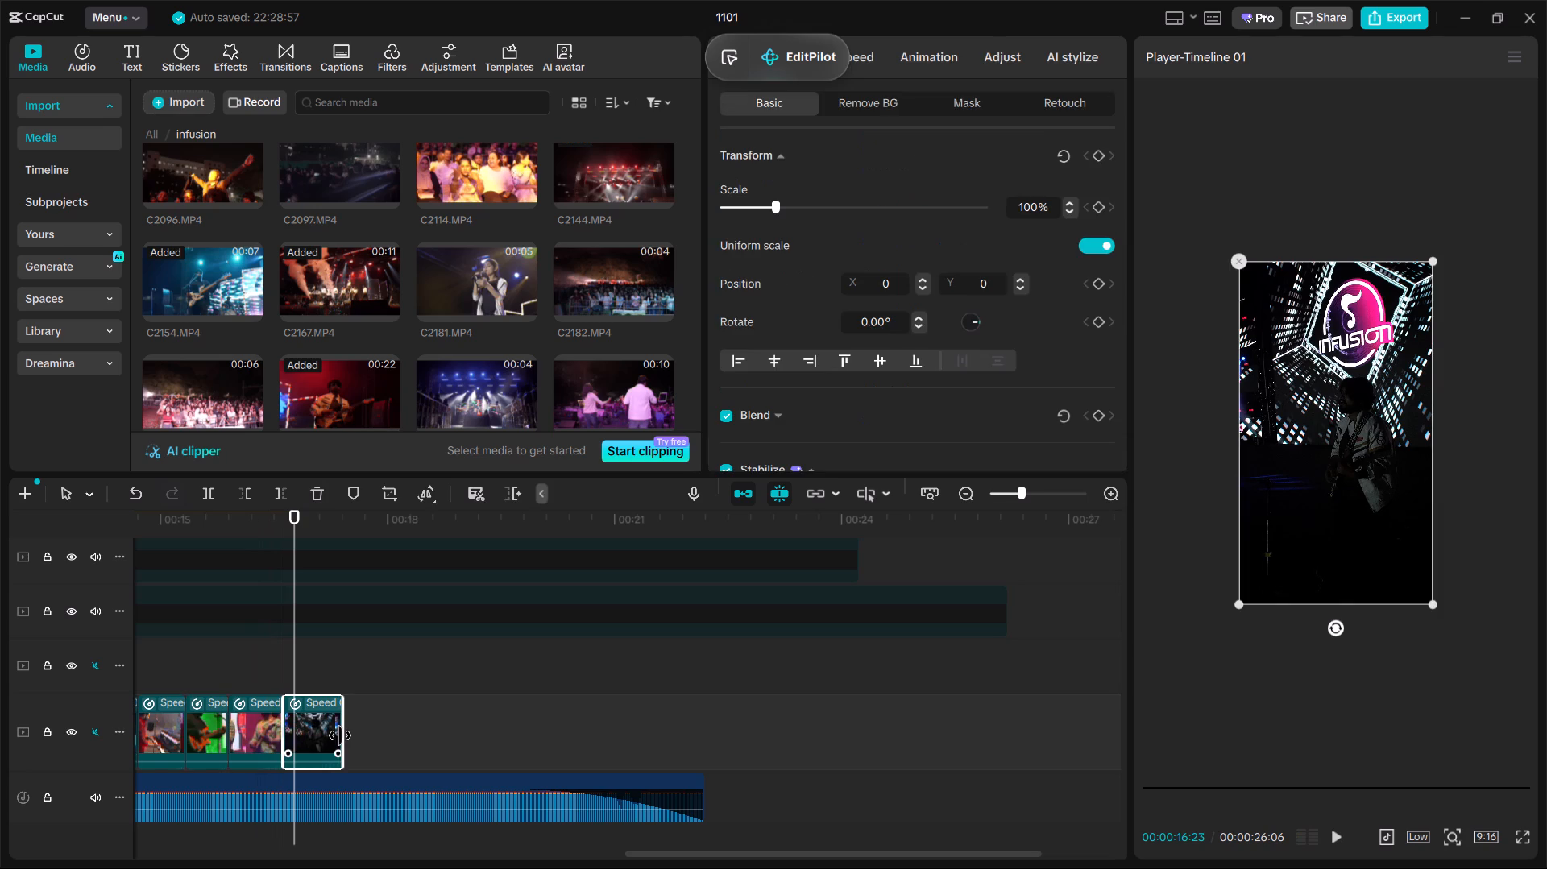
key("space")
key("space")
left_click_drag(340, 735, 313, 738)
Copy the shortened Infusion-logo stage clip and place two copies back to back after it on the main track.
key("ctrl+c")
key("ctrl+v")
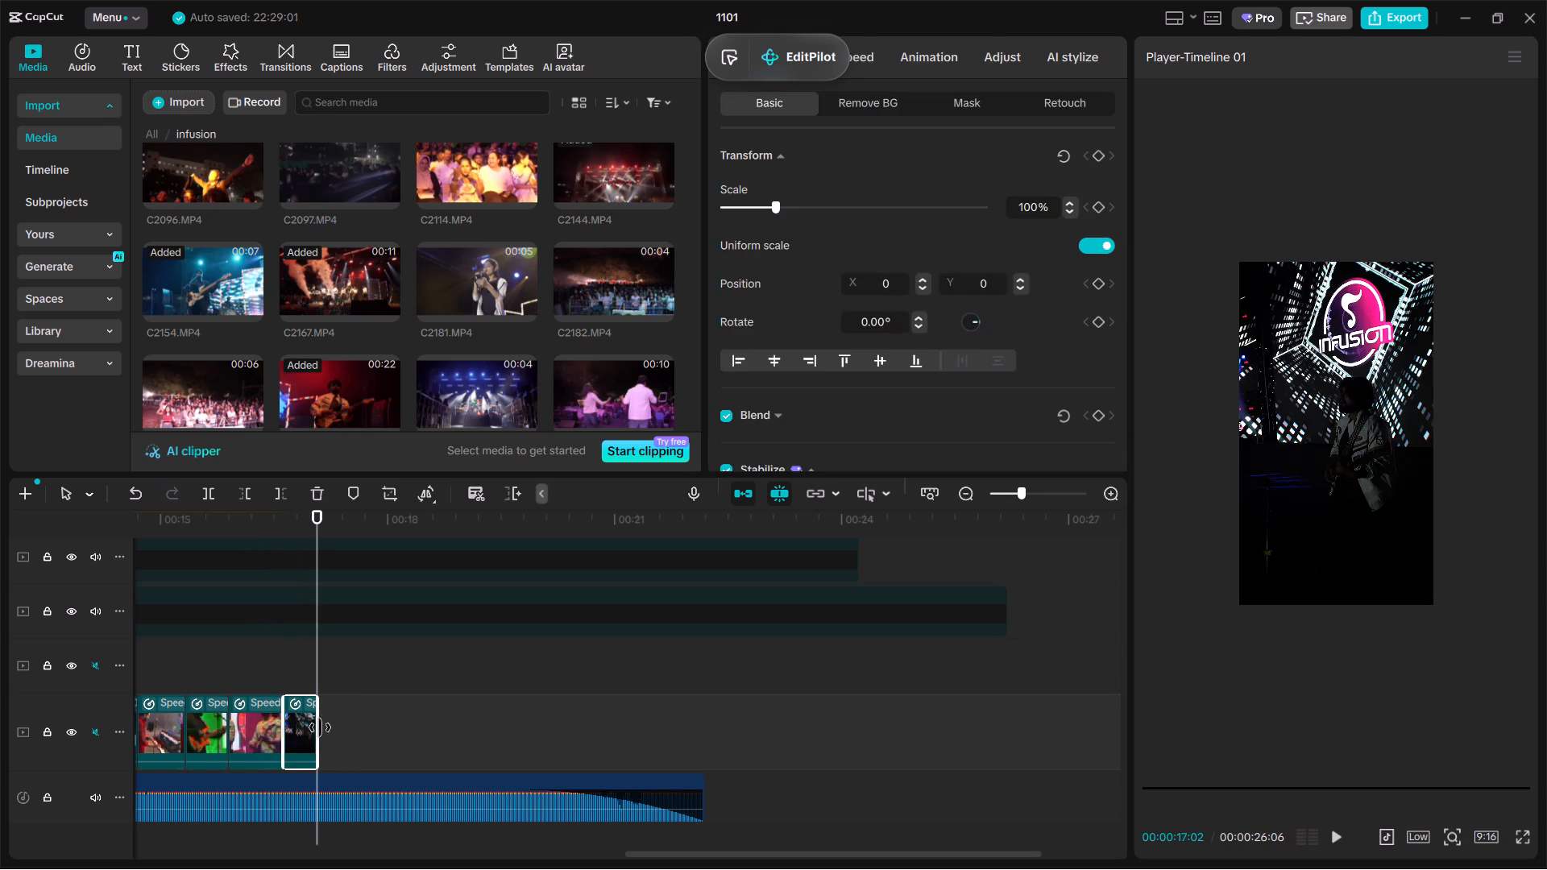
left_click_drag(333, 663, 339, 765)
key("space")
key("space")
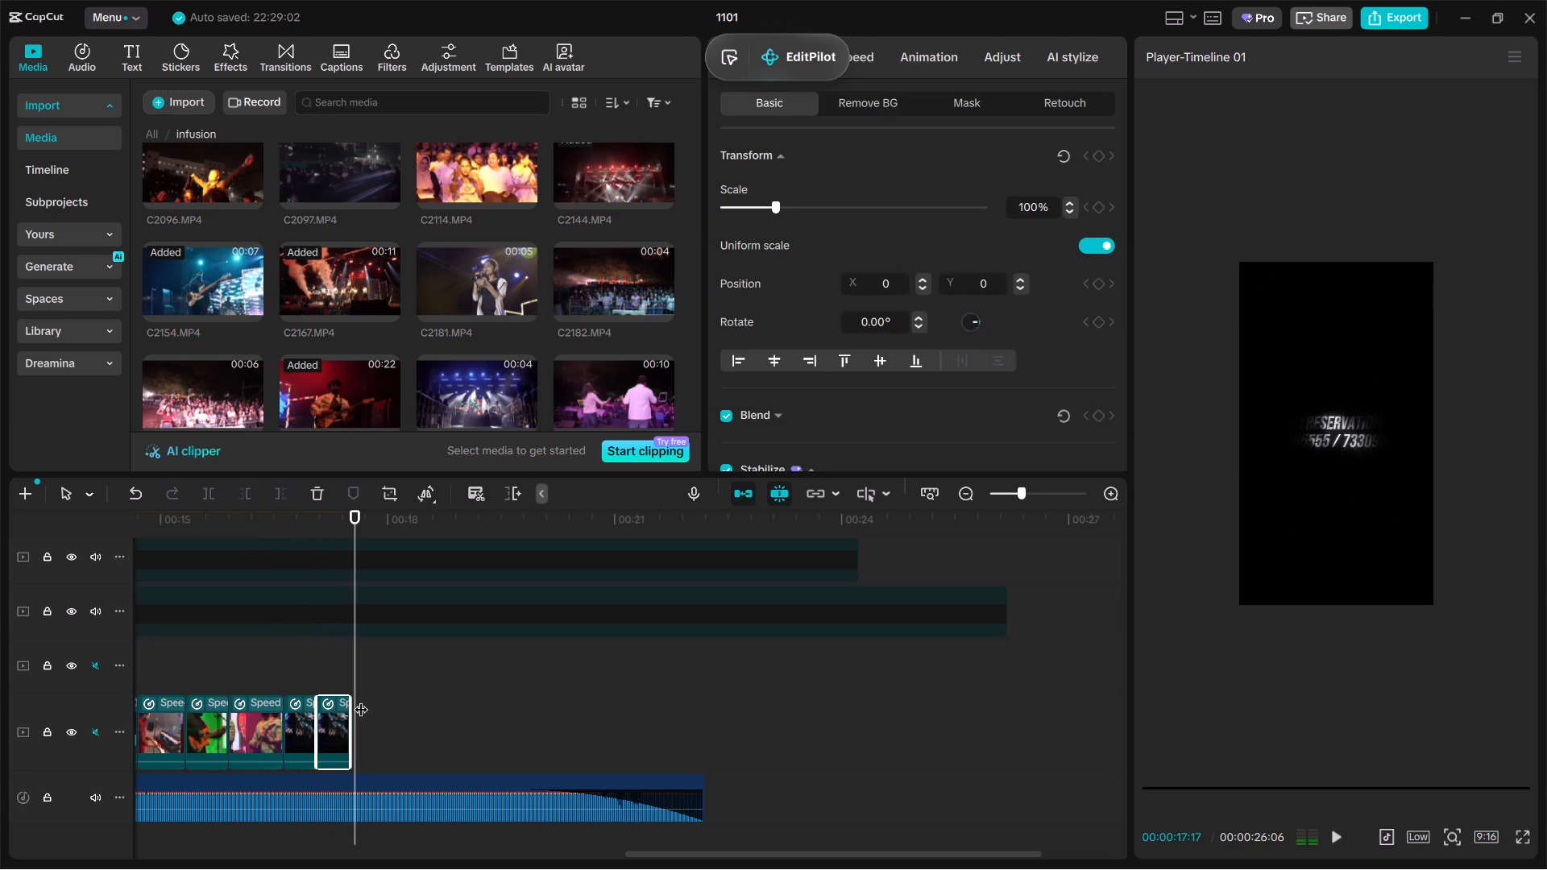
key("ctrl+v")
left_click_drag(368, 656, 367, 752)
key("space")
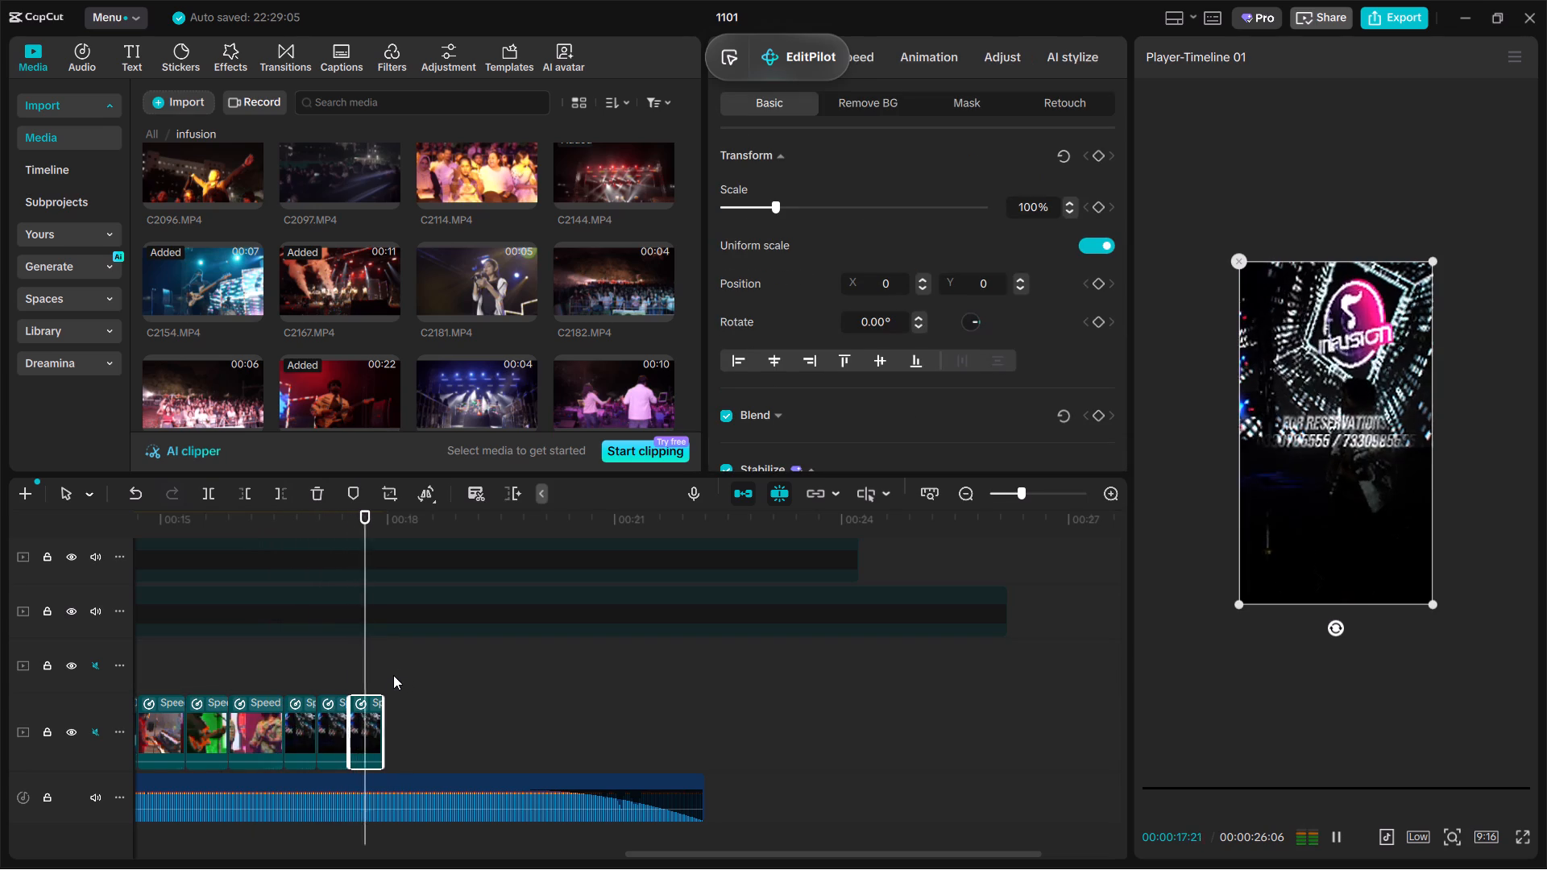
key("space")
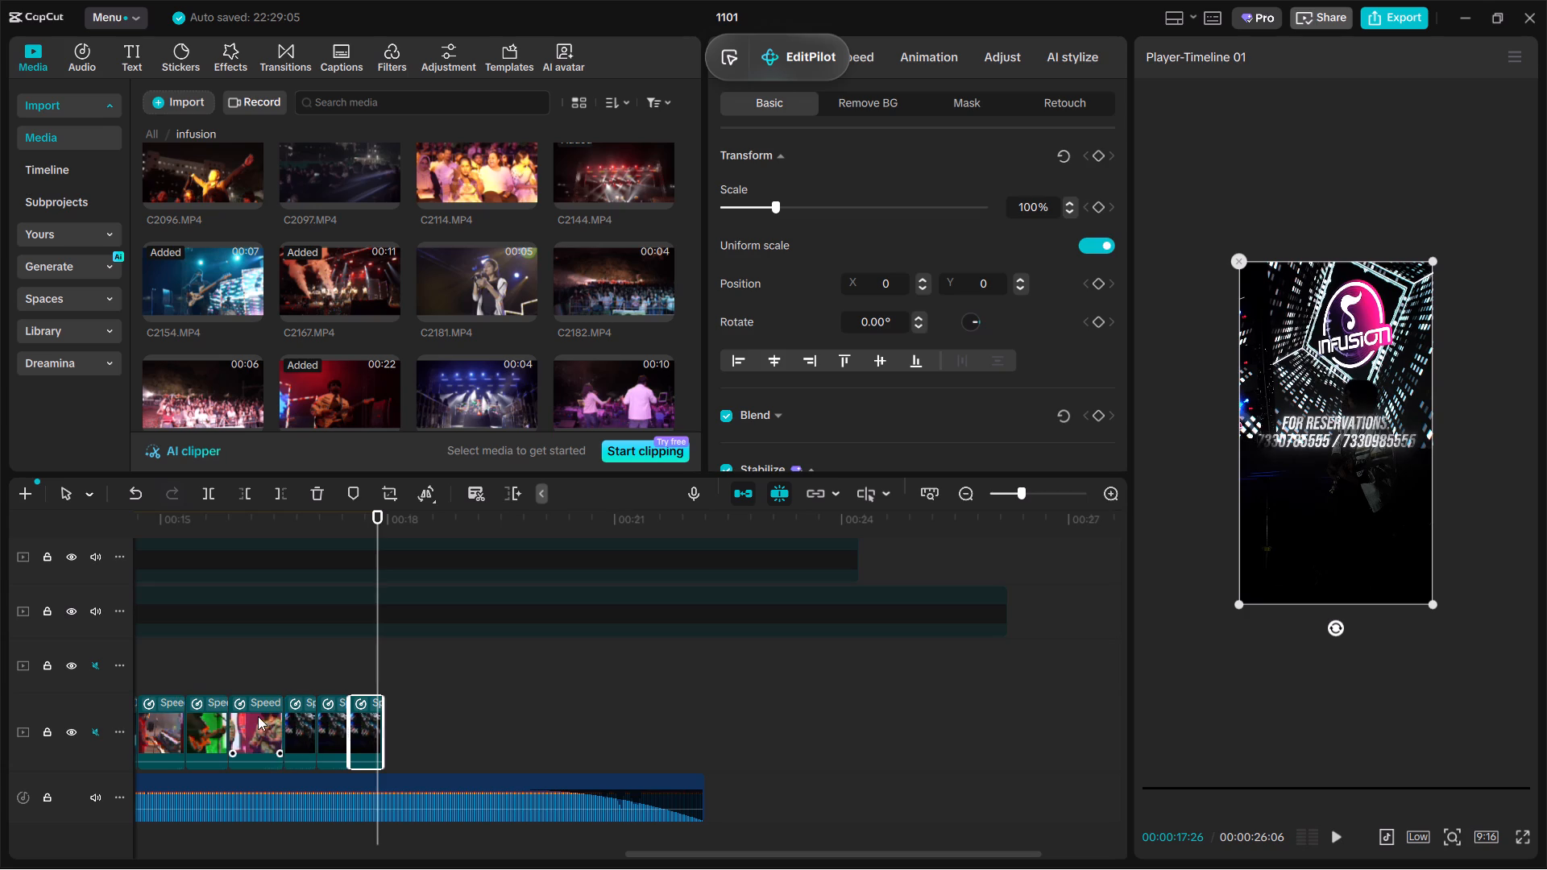
Copy the patterned-kurta performer clip to the end of the main track, after the Infusion-logo clips, and play through it.
left_click(269, 728)
key("ctrl+c")
key("ctrl+v")
left_click_drag(404, 663, 412, 740)
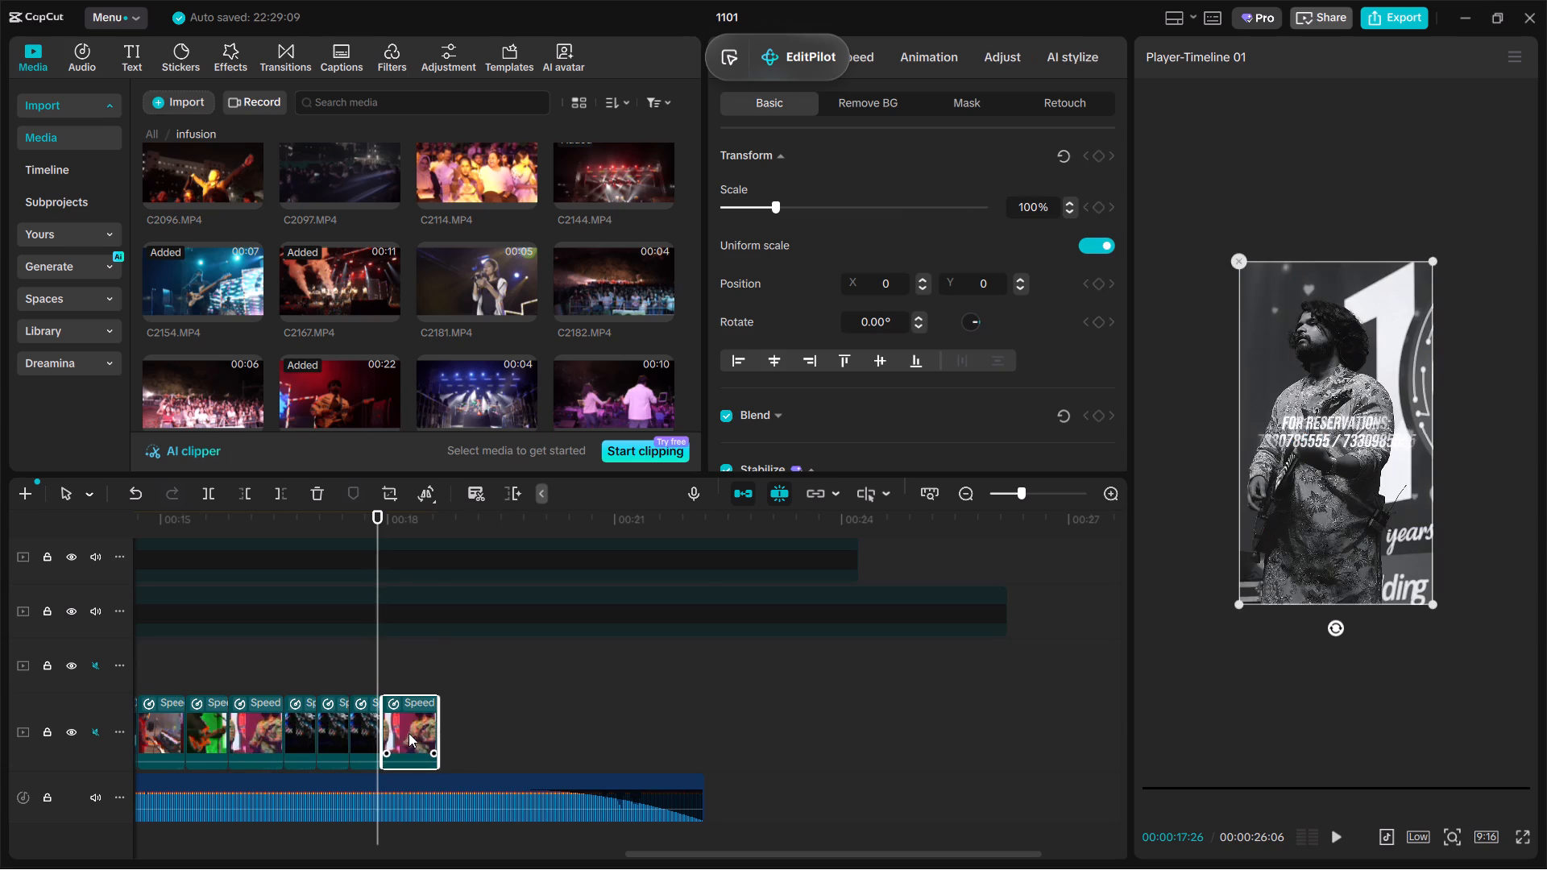
key("space")
key("space")
left_click(369, 660)
key("space")
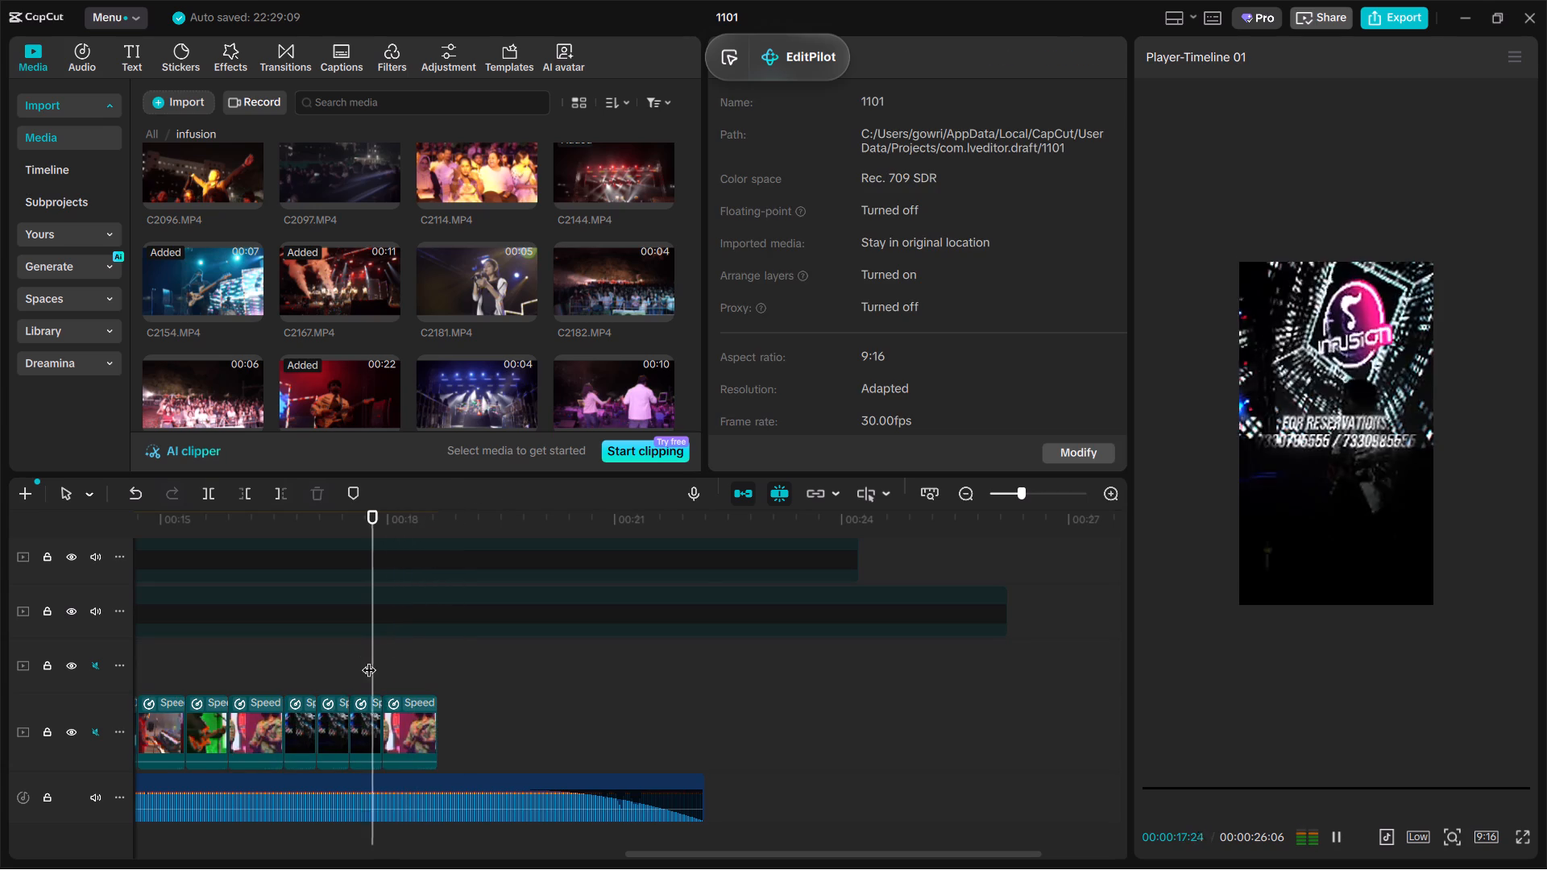
key("space")
key("space")
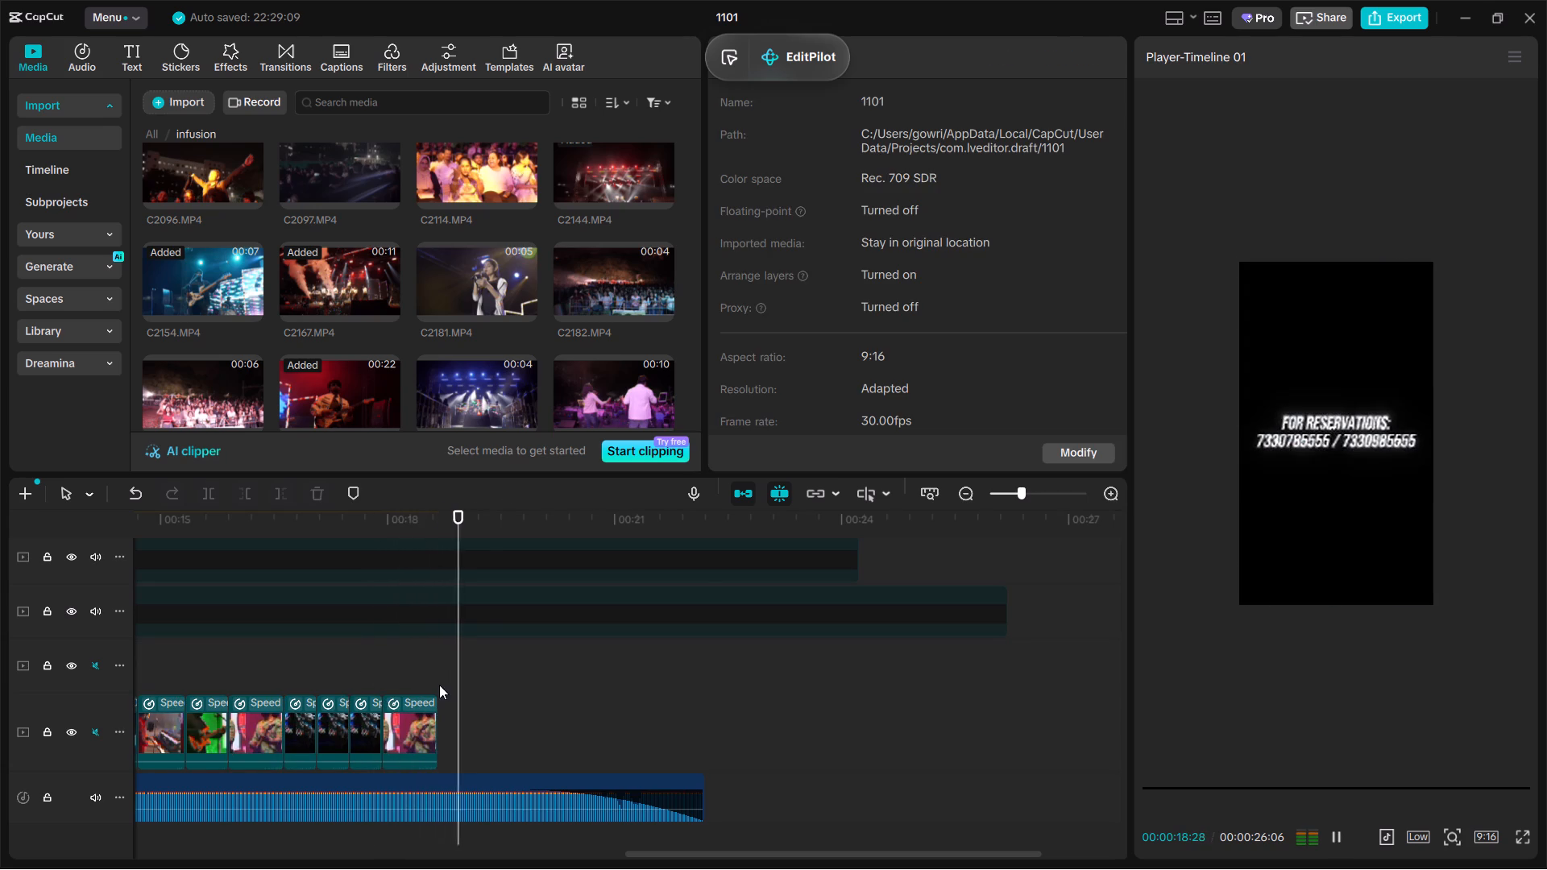
Add a second copy of the patterned-kurta performer clip to the main track's end and extend it to about 00:00:19:14.
left_click(439, 681)
key("ctrl+v")
left_click_drag(466, 665, 471, 758)
key("space")
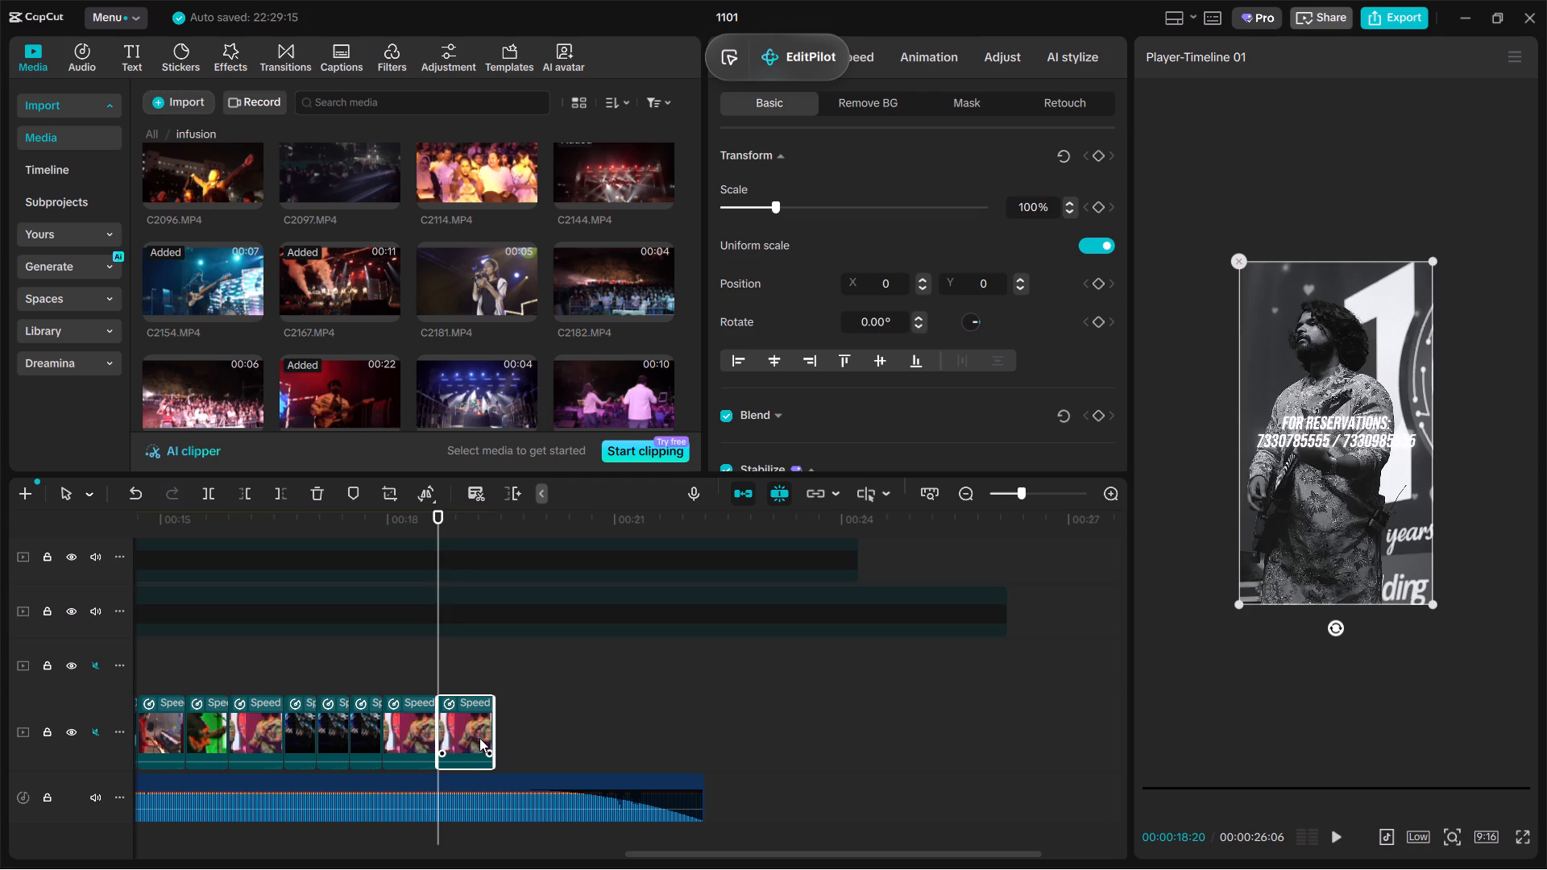
key("space")
left_click(493, 728)
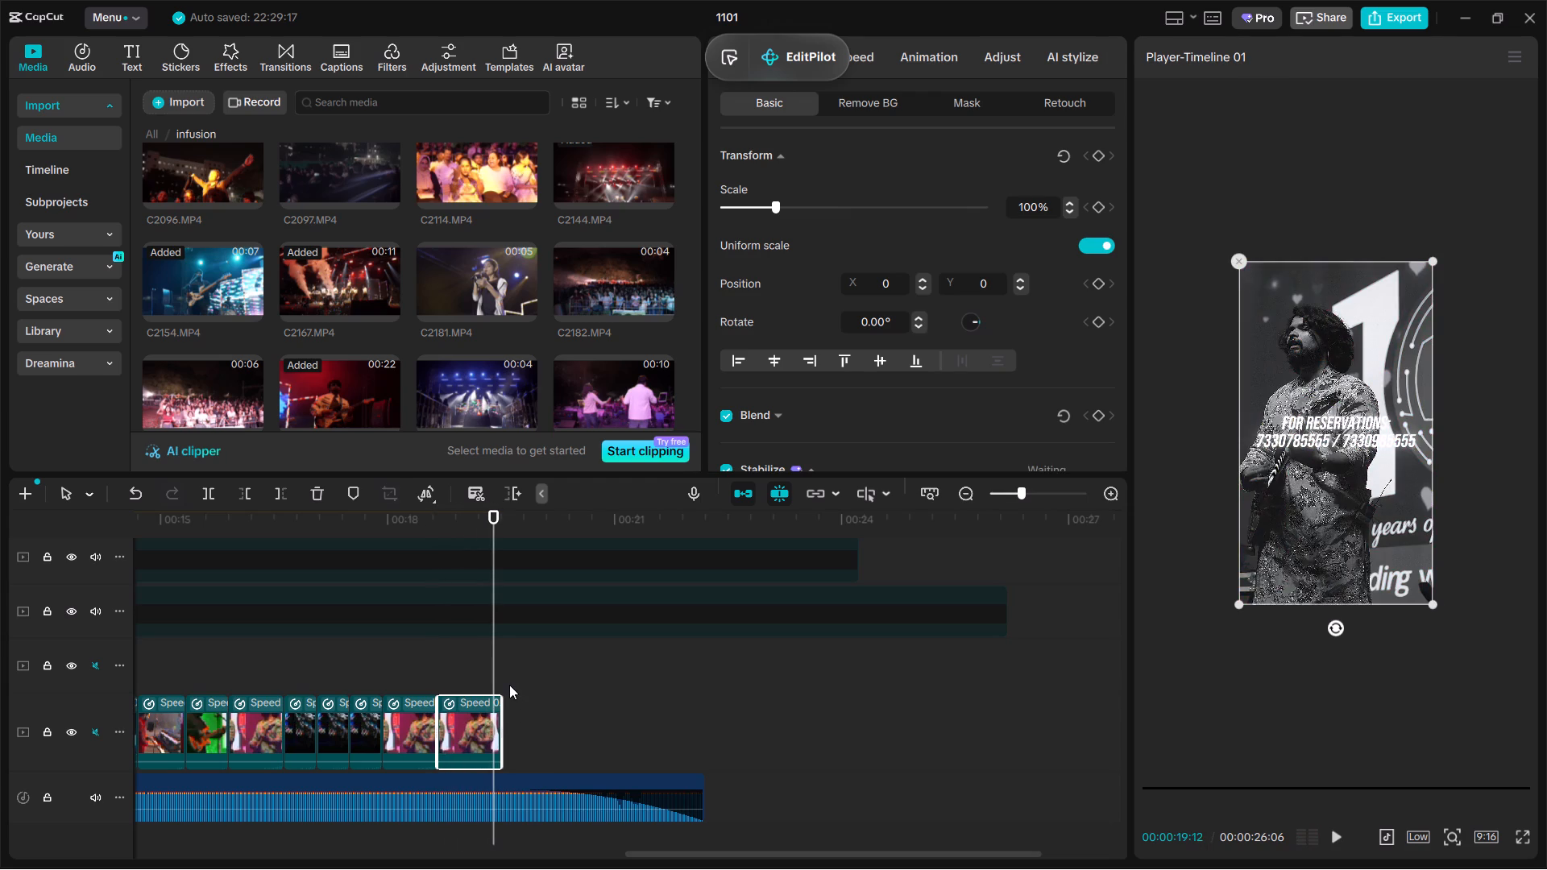
Add two more copies of the patterned-kurta performer clip in sequence at the end of the main track.
key("ctrl+v")
left_click_drag(518, 671, 532, 733)
key("space")
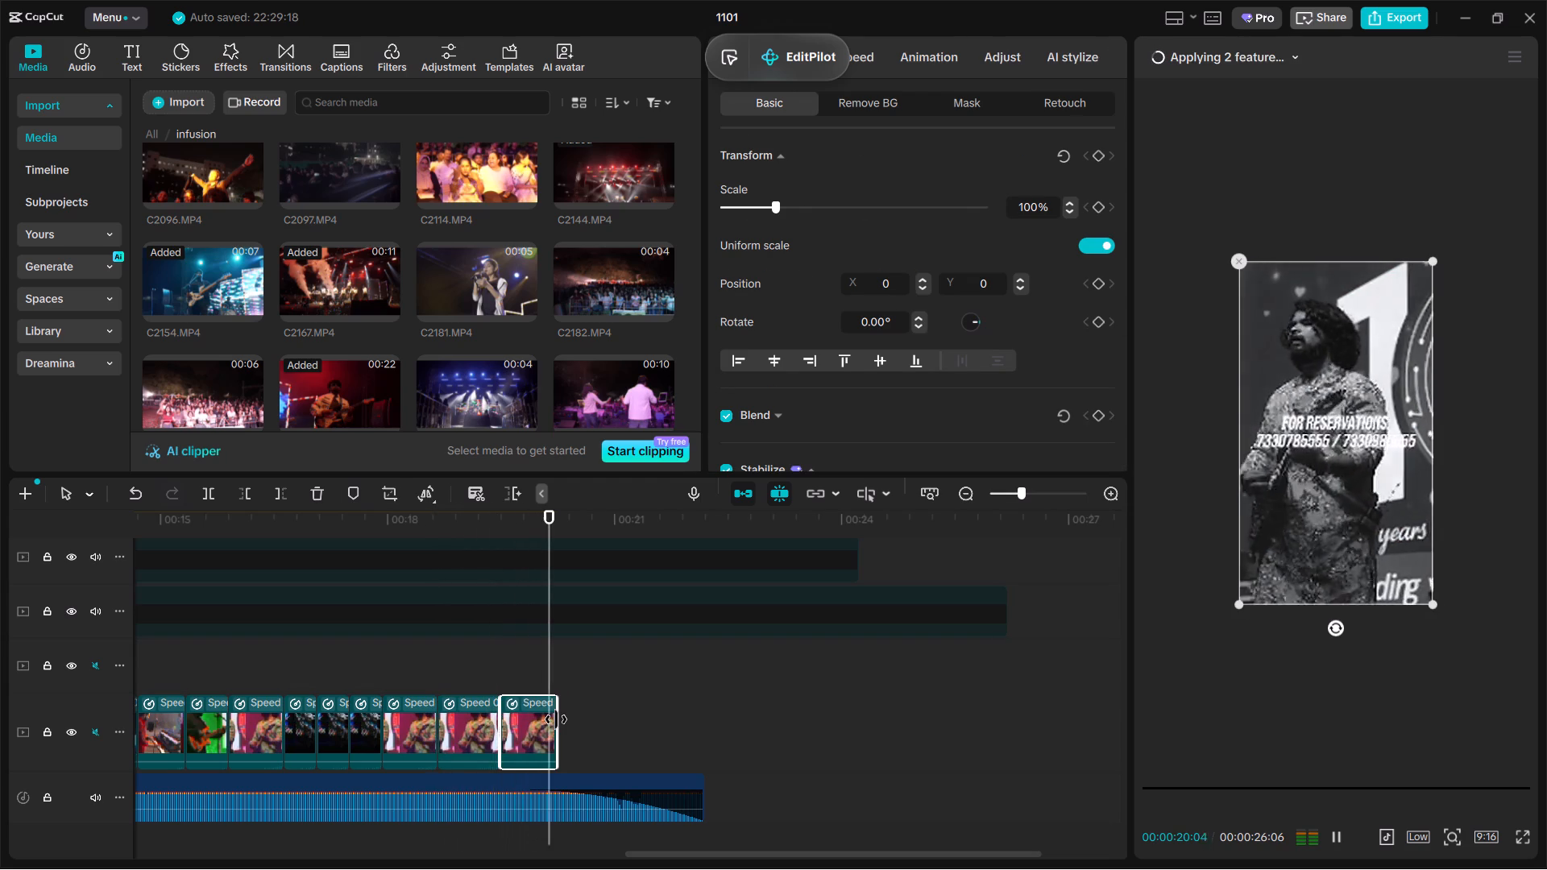
key("space")
key("ctrl+v")
left_click_drag(590, 673, 590, 741)
key("space")
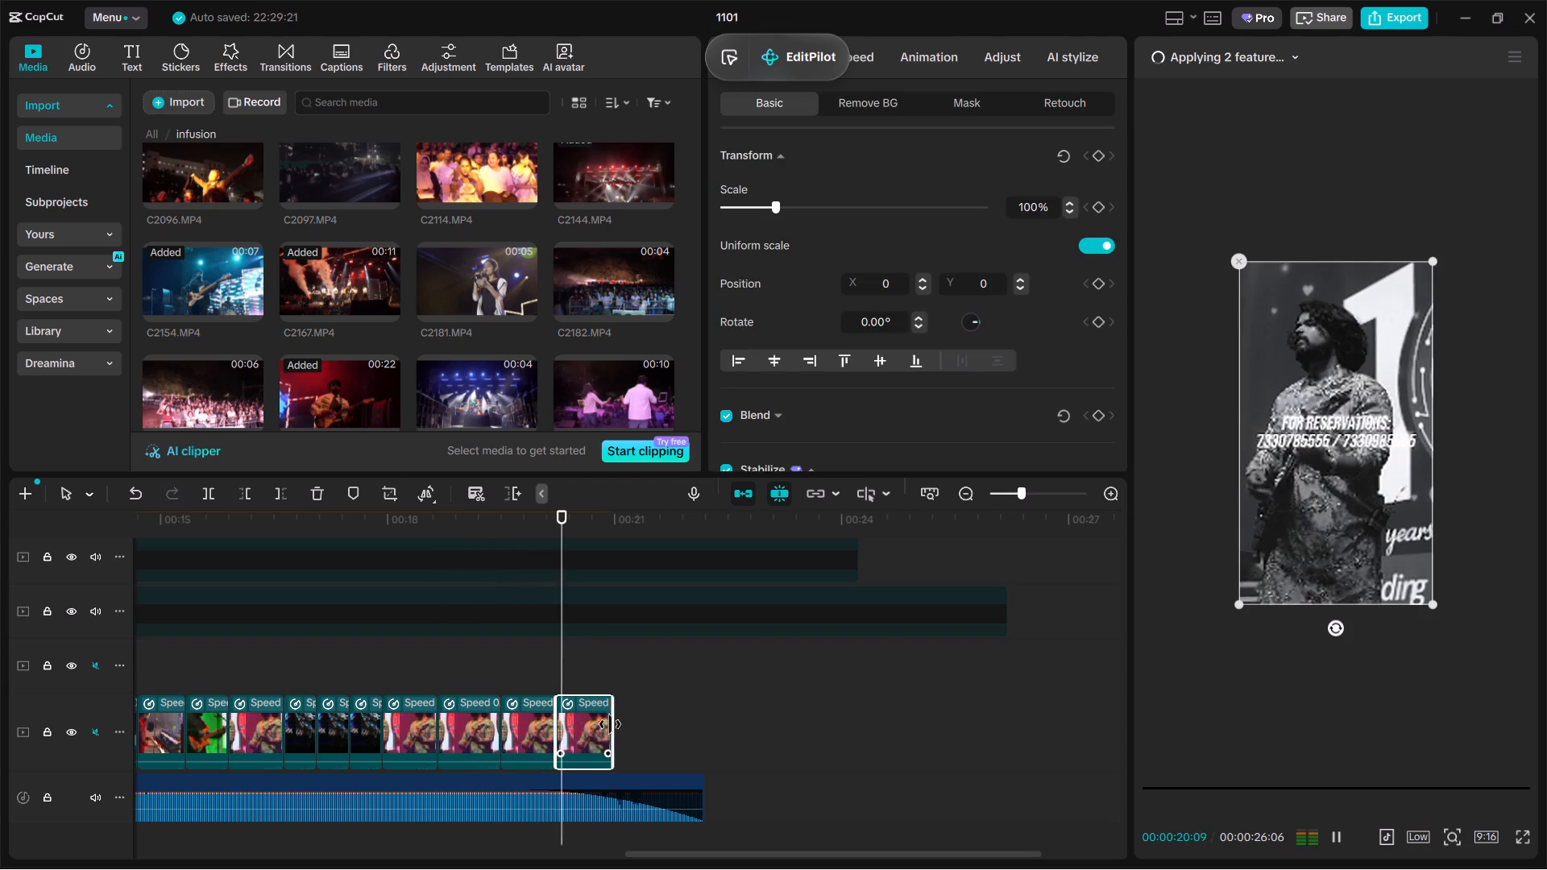
key("space")
Add one more copy of the patterned-kurta performer clip to the main track and extend its end towards the end of the music.
key("ctrl+v")
left_click_drag(641, 676, 642, 676)
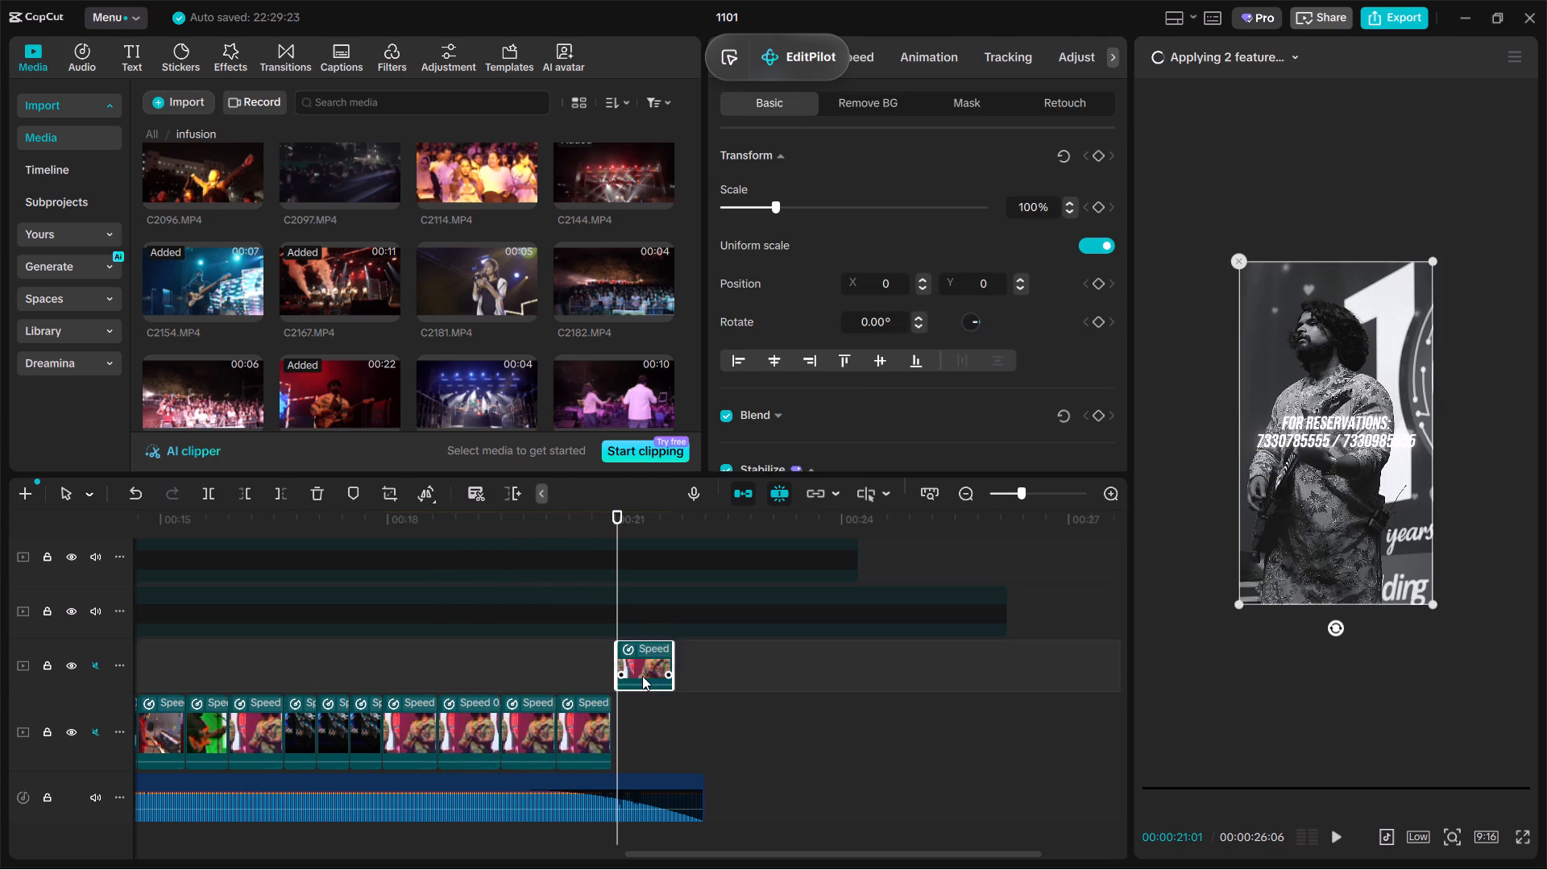
left_click_drag(642, 676, 646, 735)
key("space")
left_click_drag(670, 734, 683, 744)
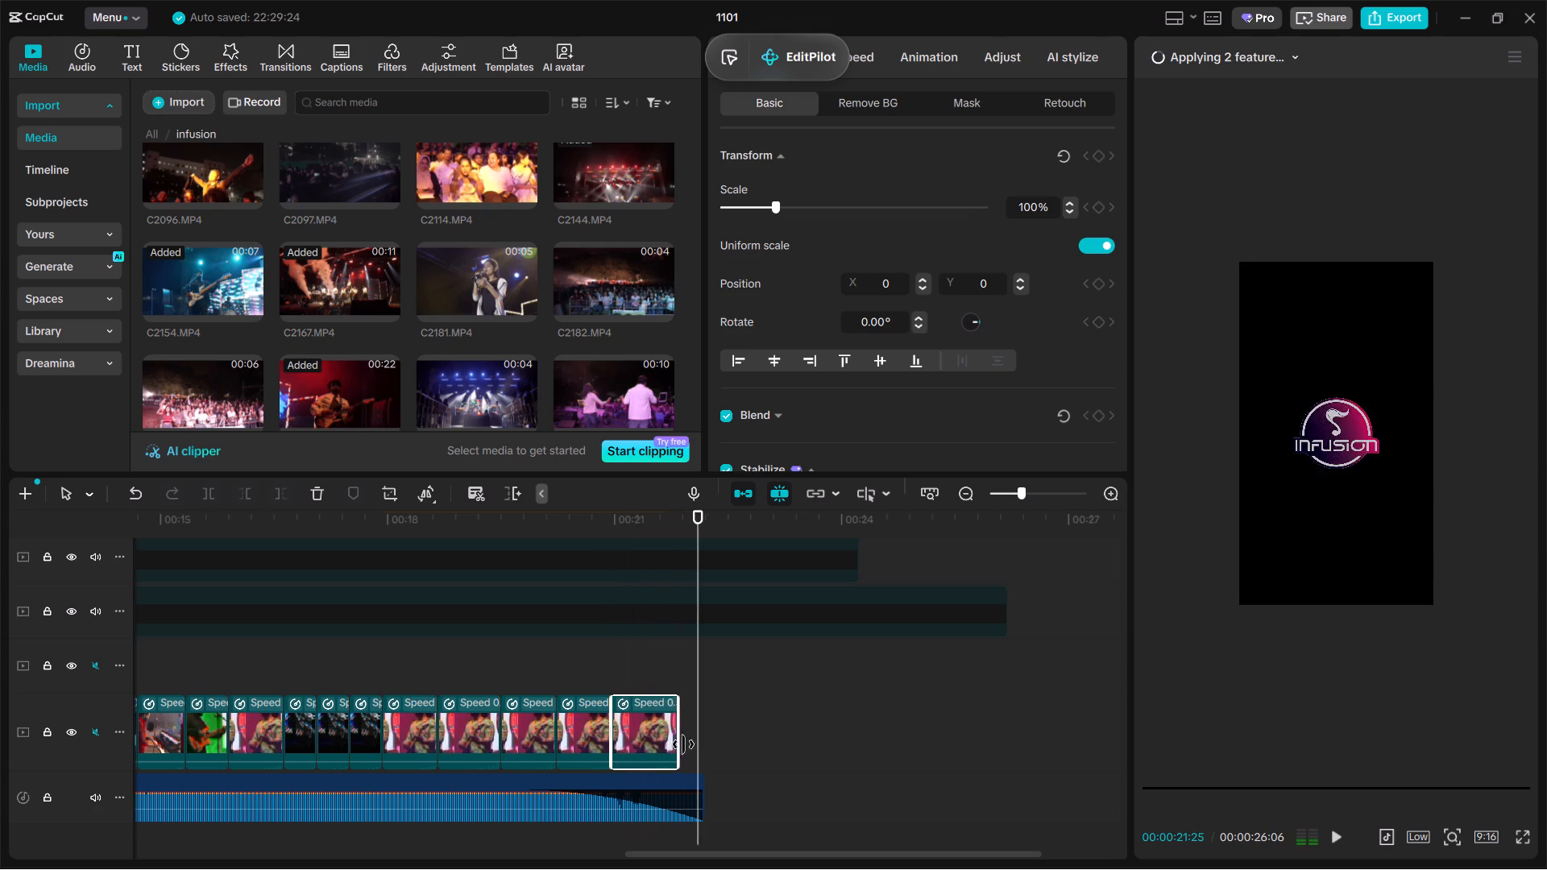
left_click_drag(683, 744, 699, 760)
Go back to the opening section and replay the cut from the two-performer stage clip to the guitarist clip, around 00:00:05 to 00:00:06.
left_click(529, 680)
left_click_drag(528, 678, 0, 710)
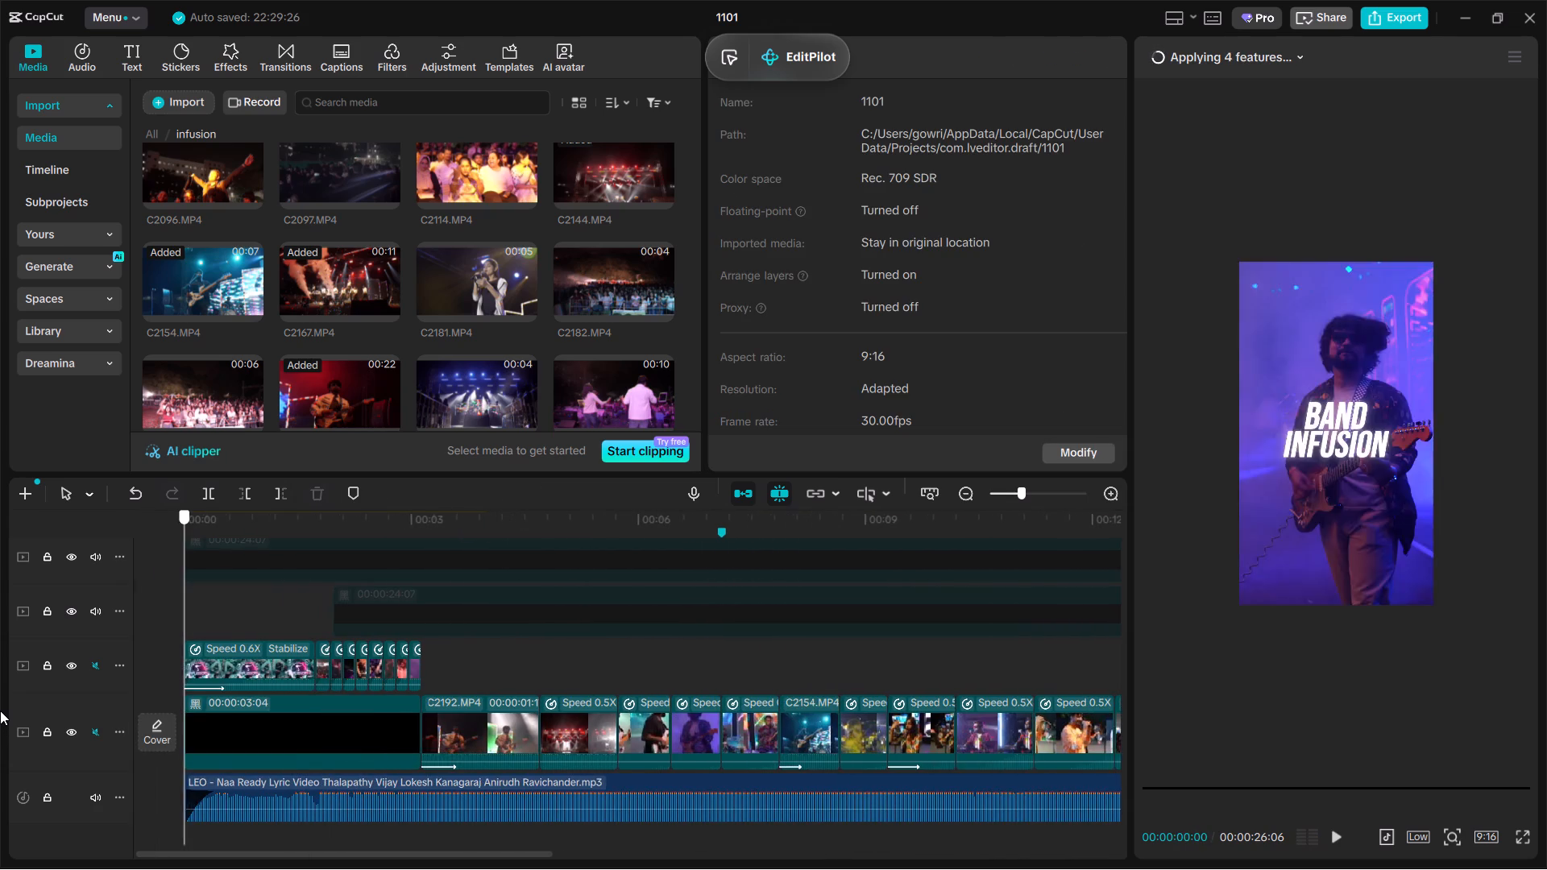
left_click_drag(0, 710, 587, 782)
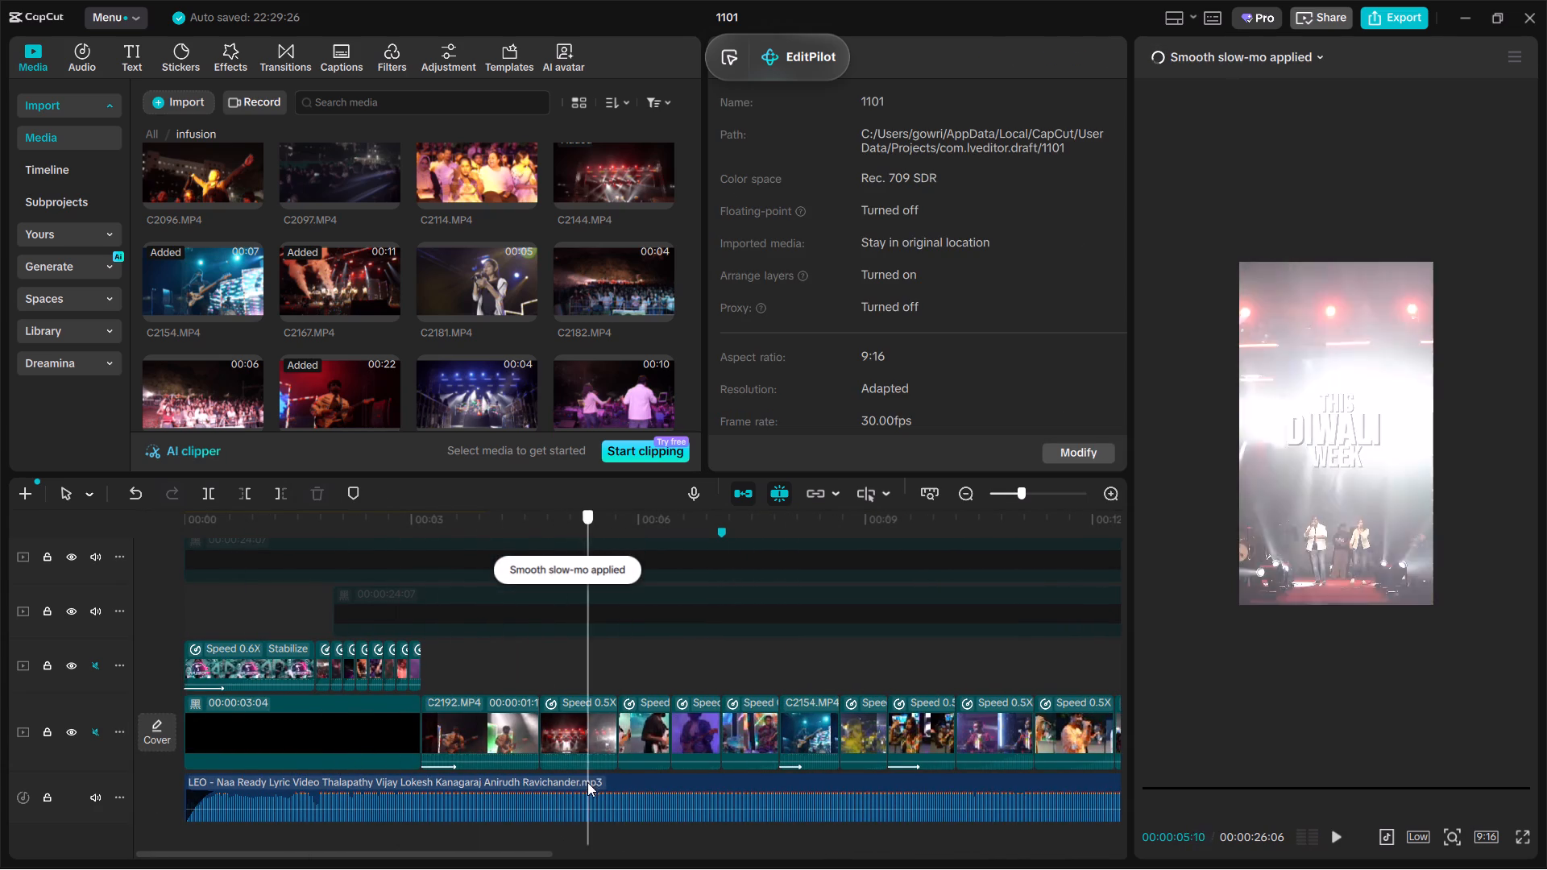
left_click_drag(587, 782, 497, 785)
key("space")
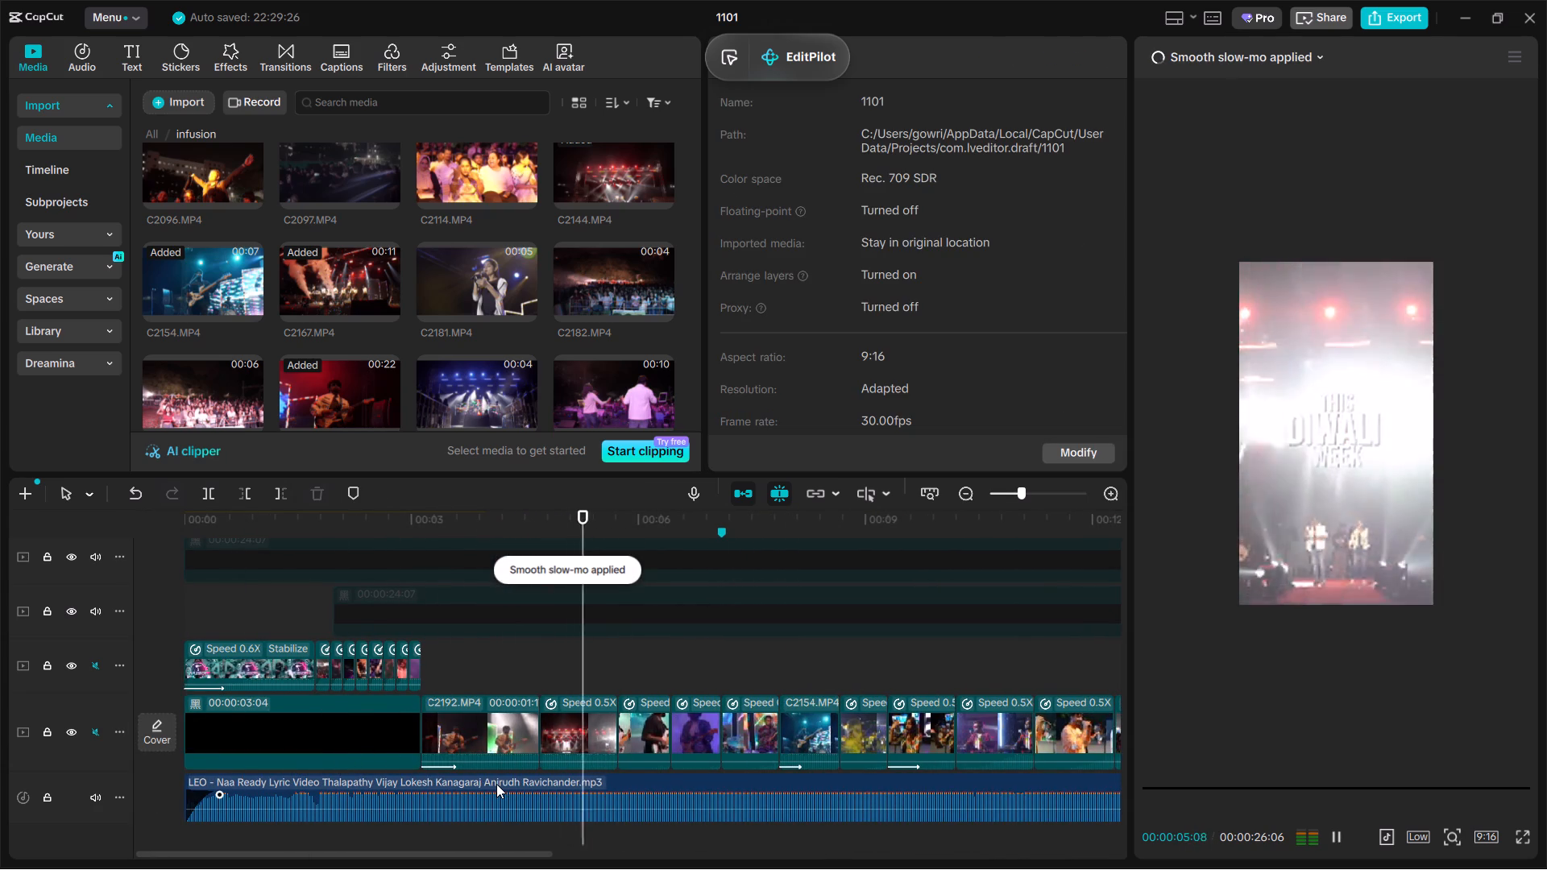
key("space")
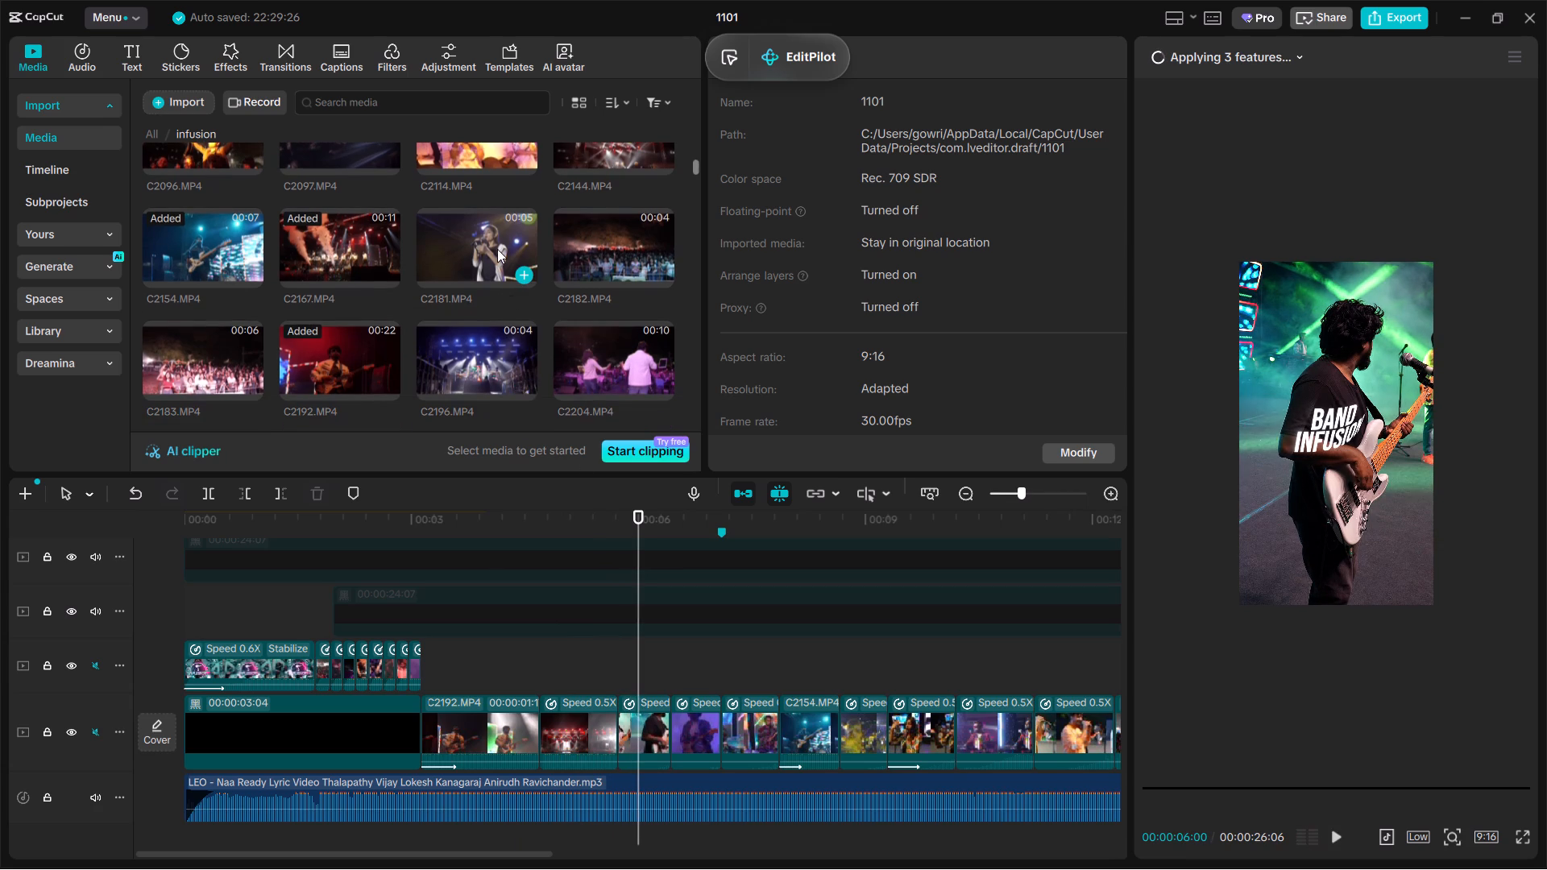
key("space")
left_click(593, 659)
key("space")
key("space")
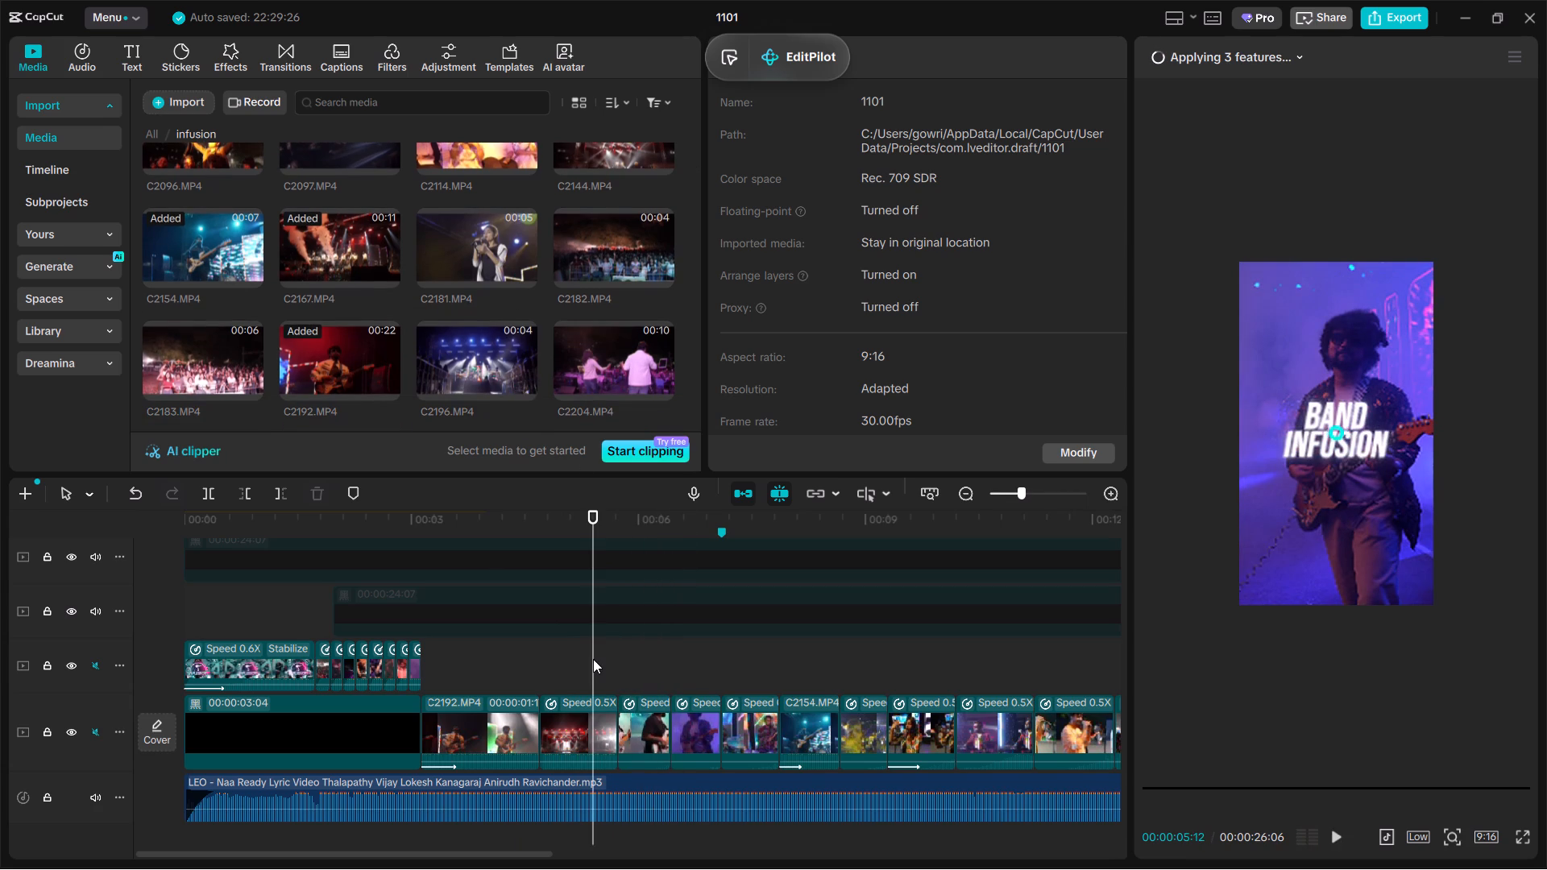
key("space")
key("space")
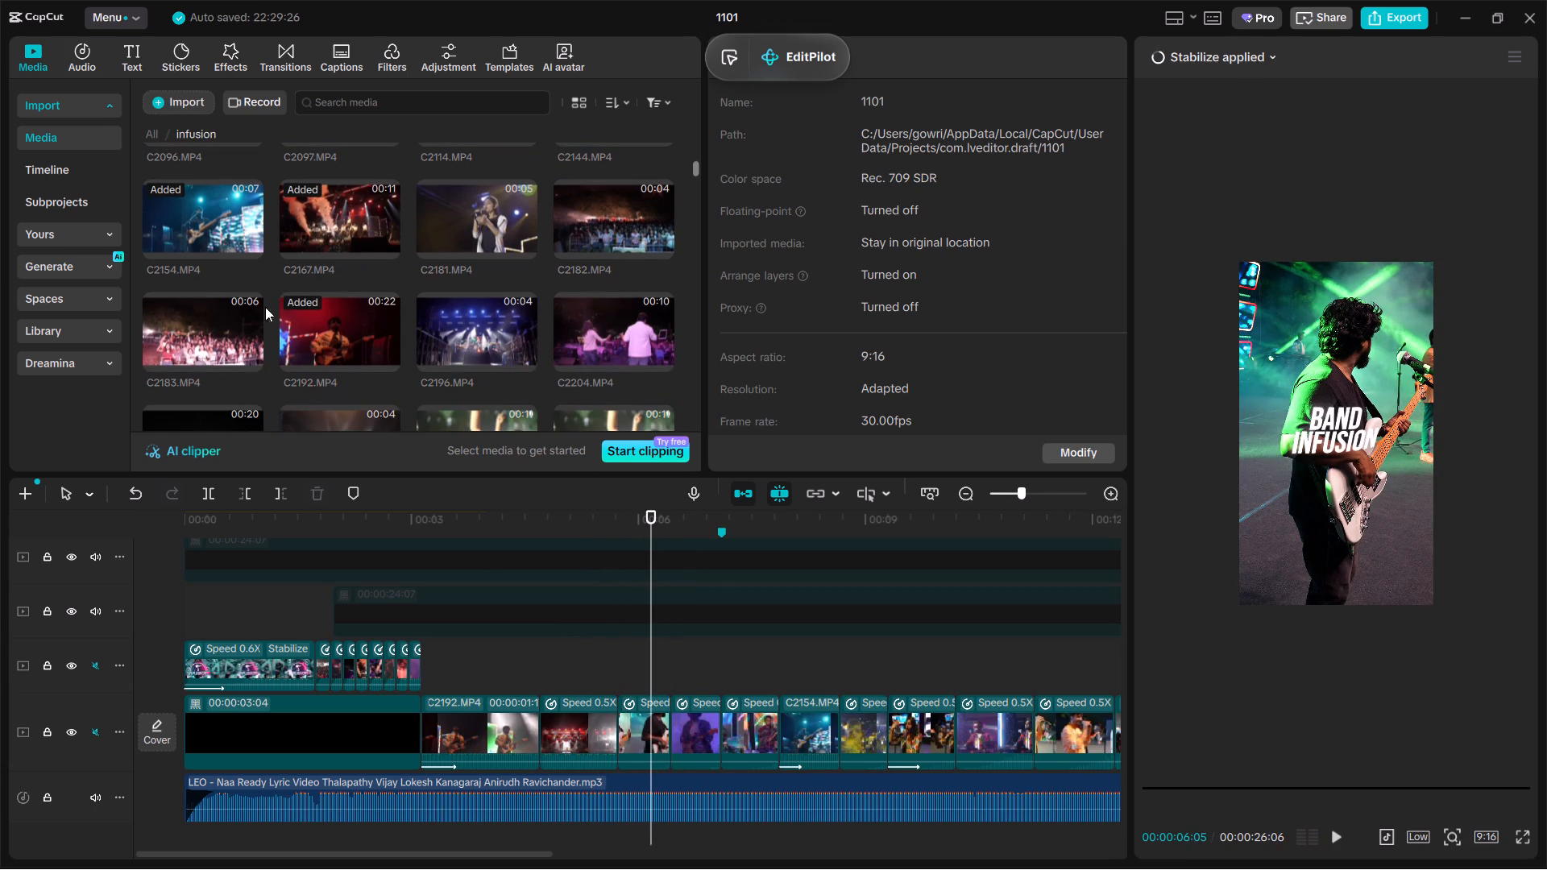
Replace the guitarist clip at 00:00:06:05 with a later portion of C2183.MP4, keeping the original video effect.
left_click(233, 338)
left_click_drag(230, 334, 650, 727)
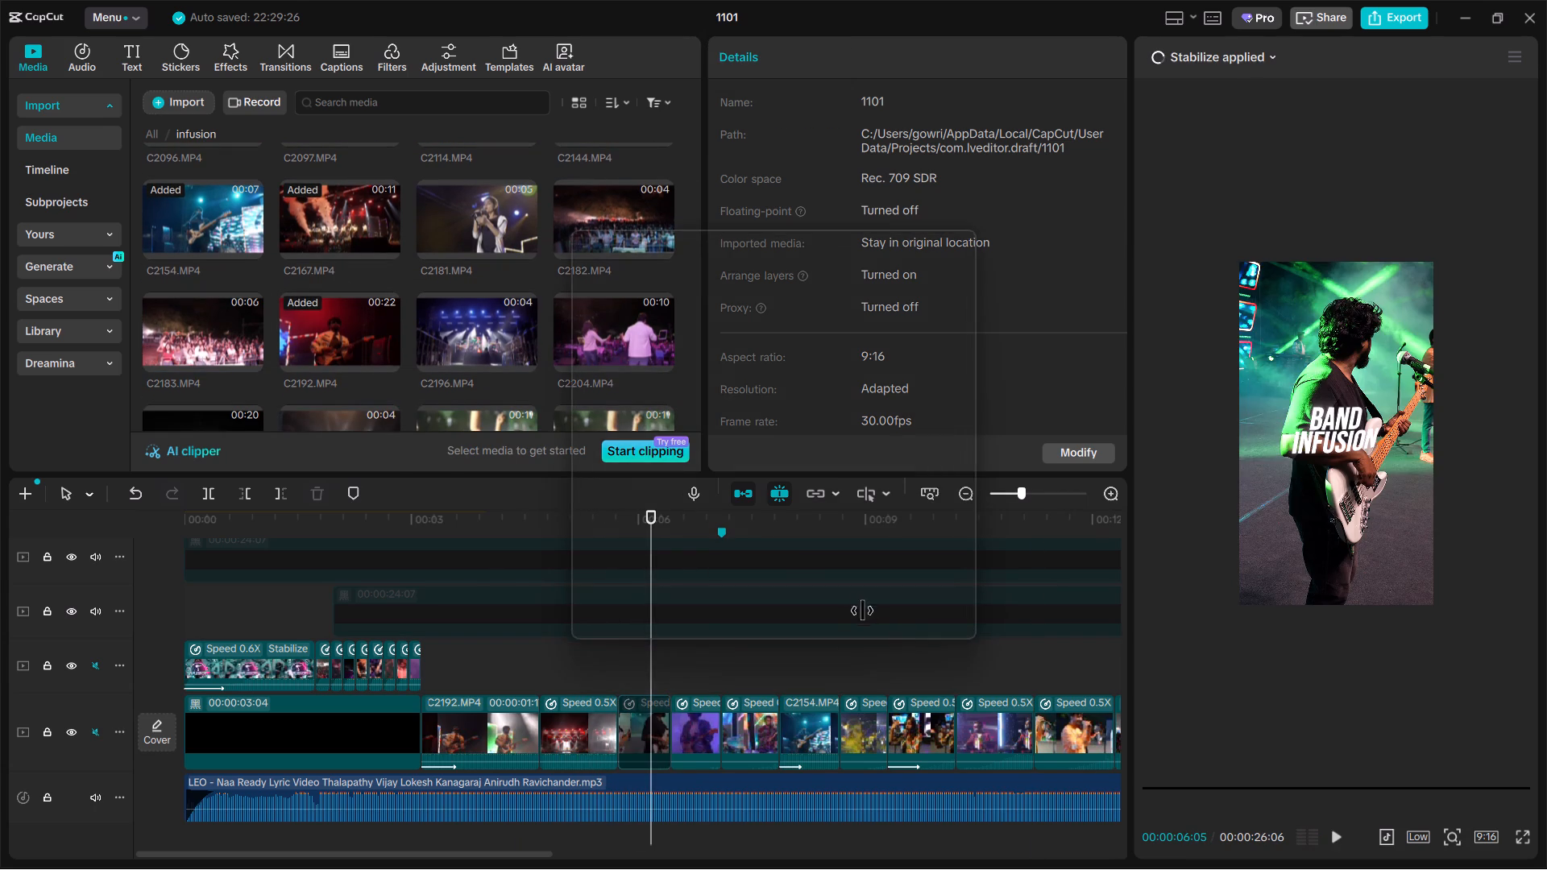
left_click_drag(818, 548, 699, 564)
left_click(823, 624)
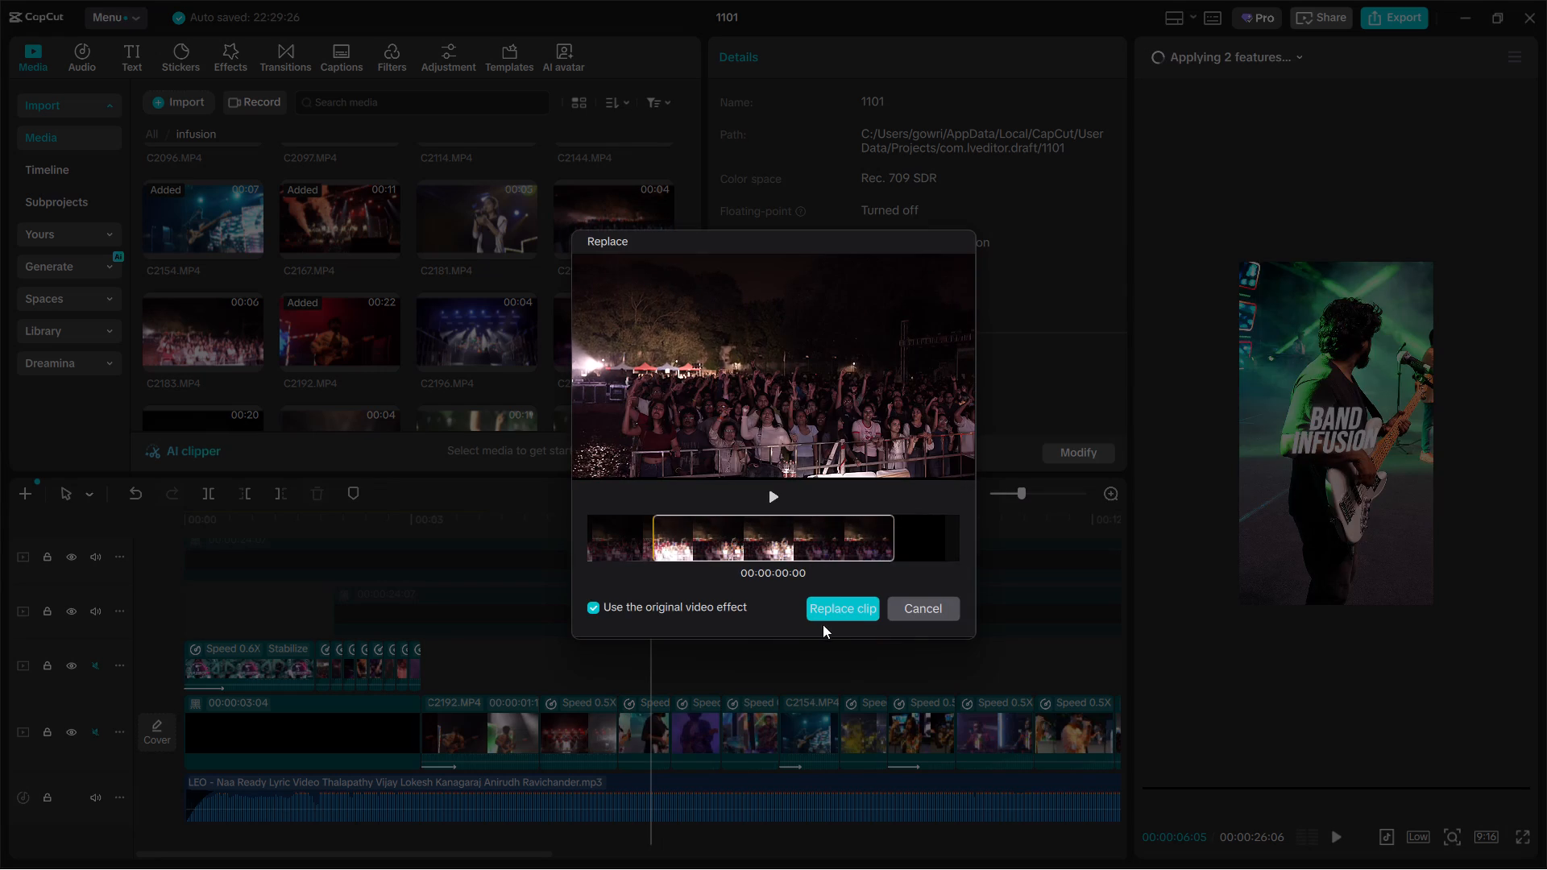
left_click(834, 607)
left_click(725, 521)
left_click(720, 520)
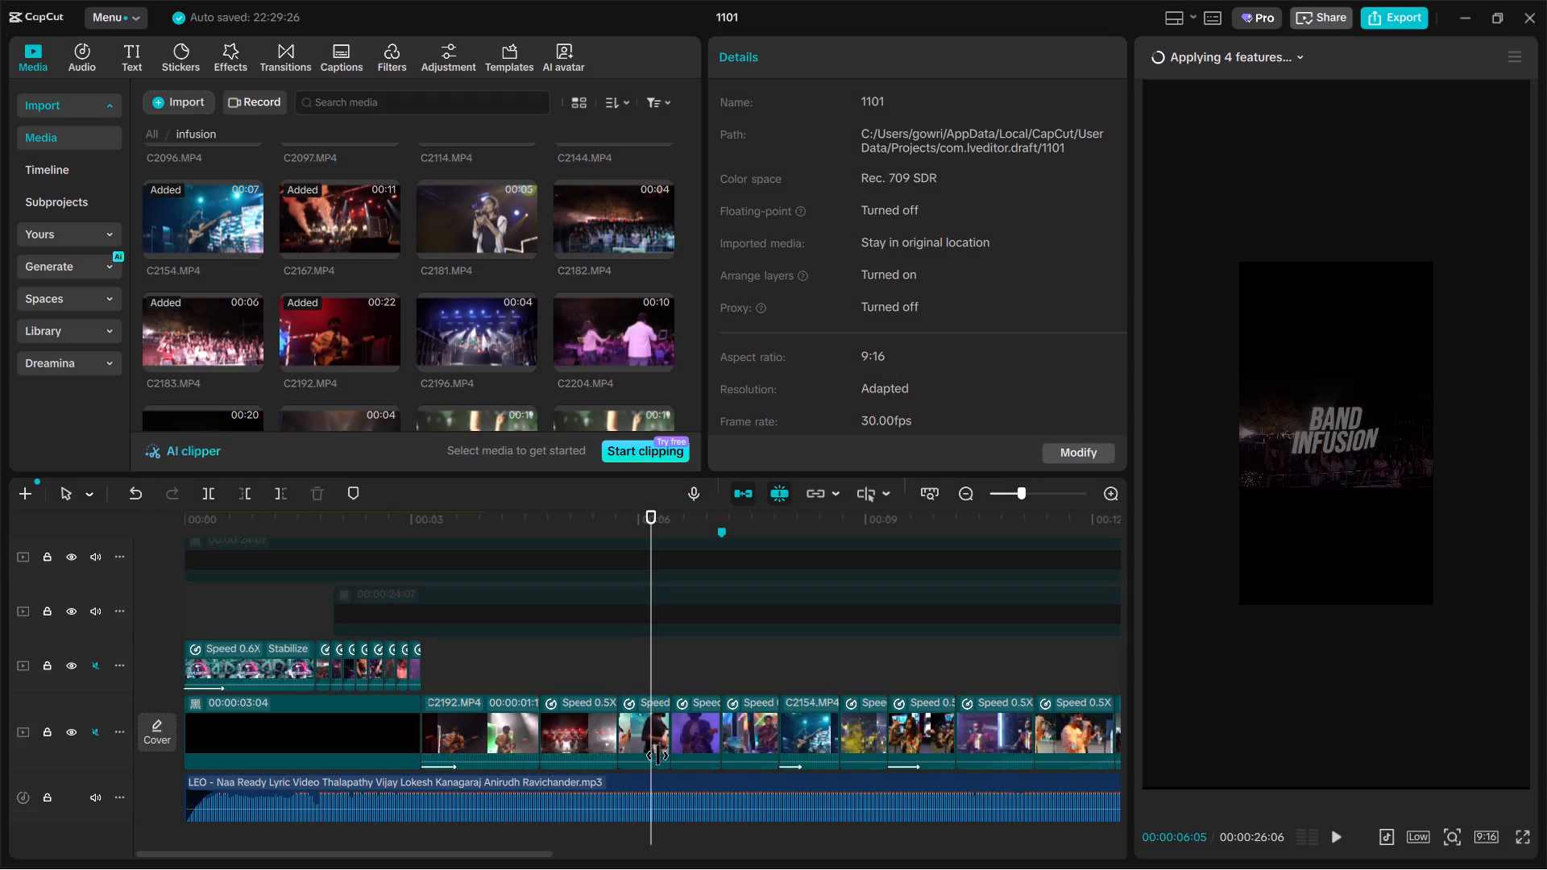
Reframe the new crowd clip at 390% scale, positioned at X -101, Y 314.
left_click(657, 756)
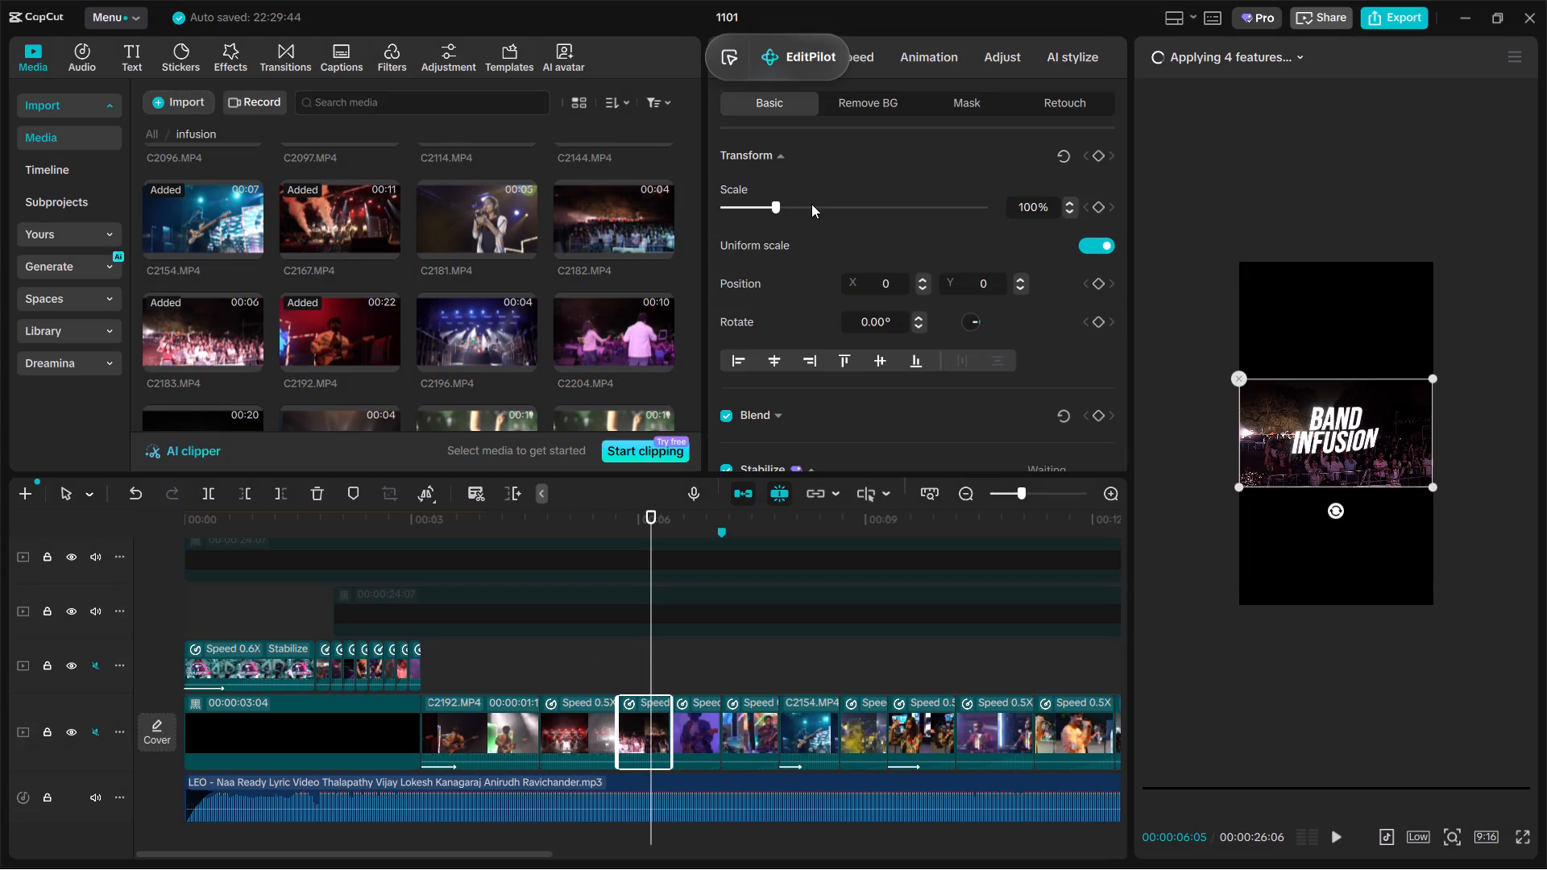
left_click(811, 204)
left_click_drag(813, 205, 928, 260)
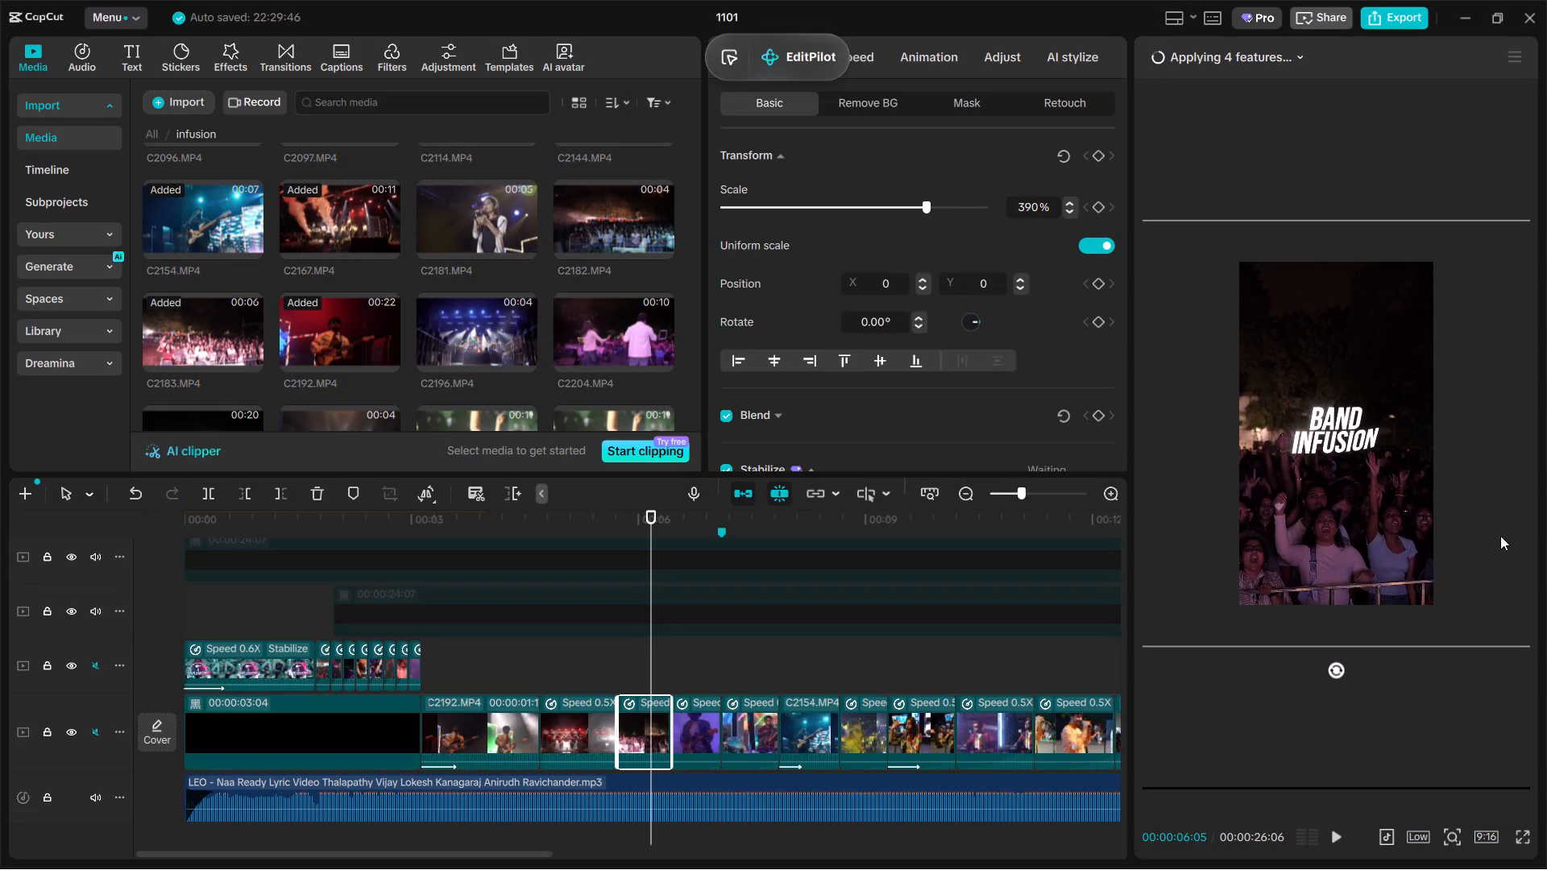
left_click_drag(1406, 555, 1397, 527)
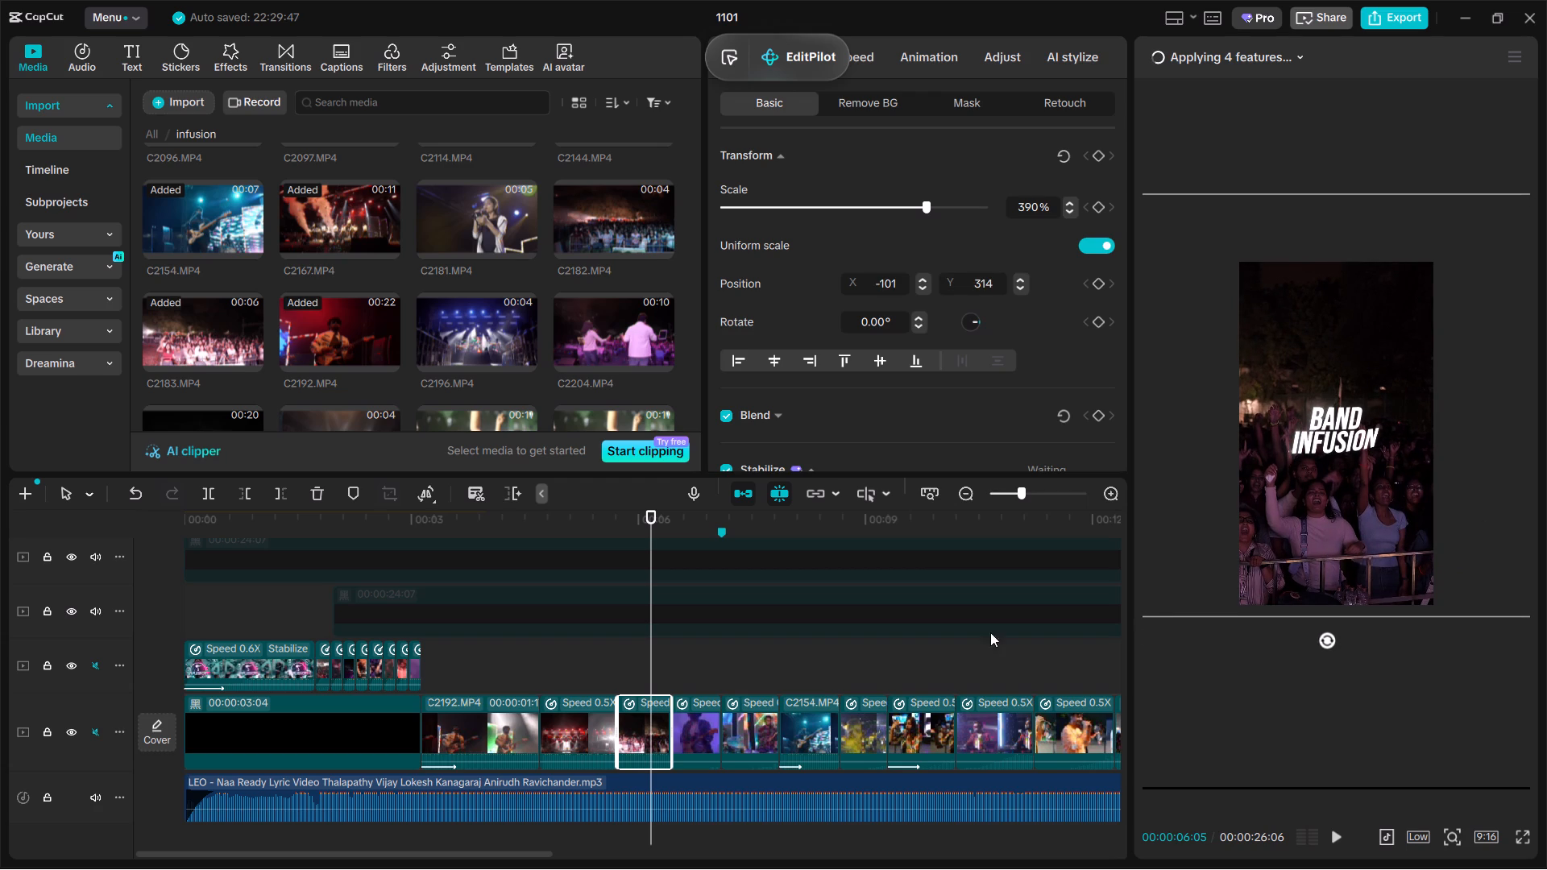
Replace the purple-lit guitarist clip at 00:00:06:22 with a later portion of C2937.MP4, keeping the original video effect.
left_click(573, 648)
left_click_drag(573, 648, 693, 669)
scroll(569, 374, "down", 1)
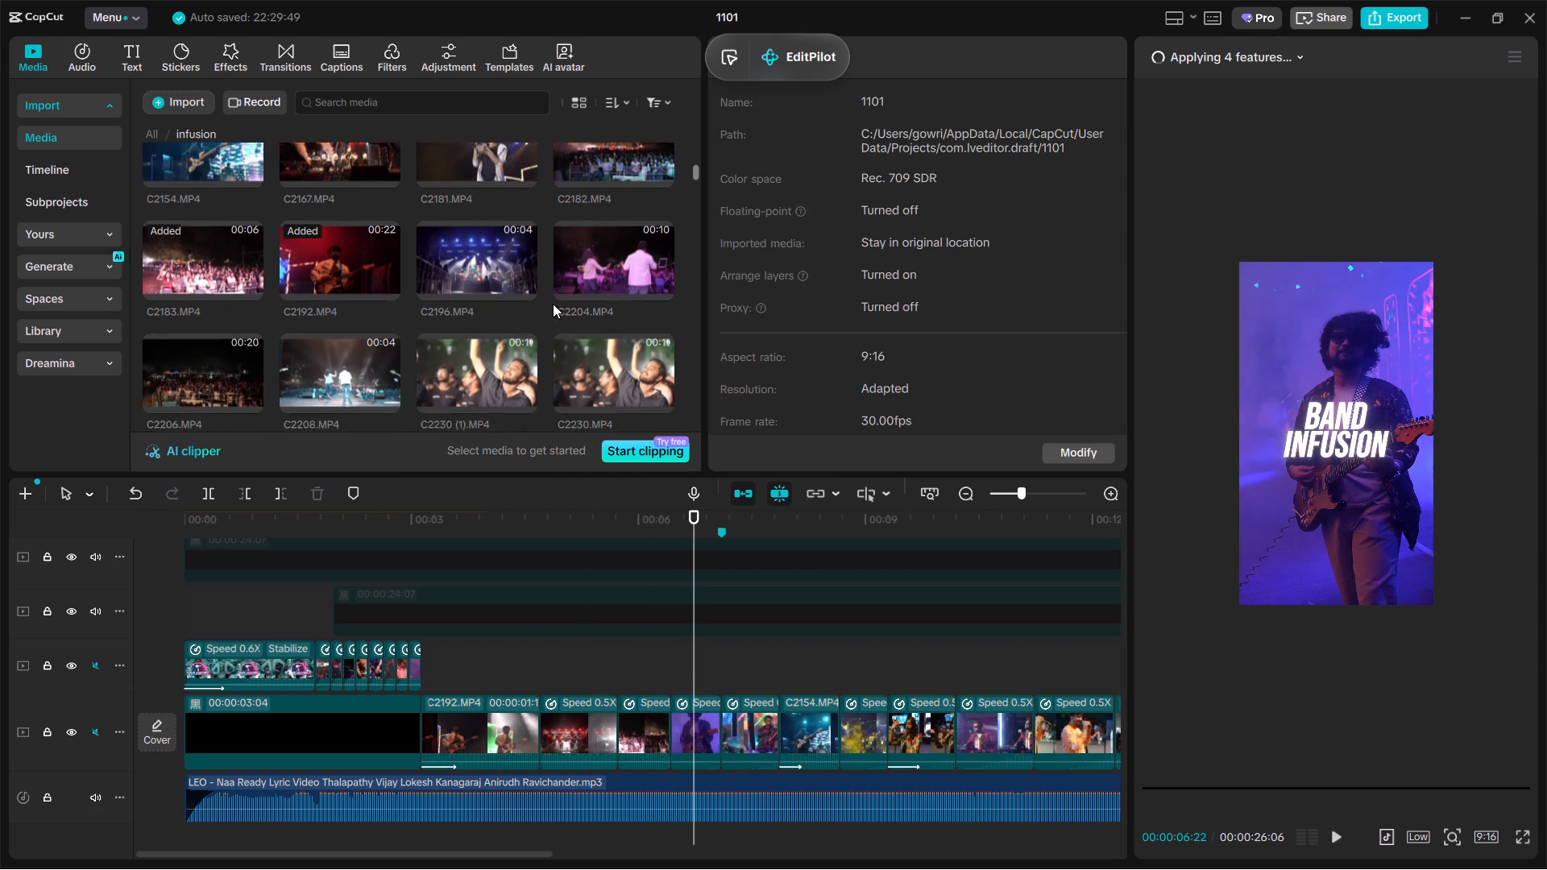
scroll(553, 304, "down", 1)
scroll(500, 358, "down", 1)
left_click(626, 298)
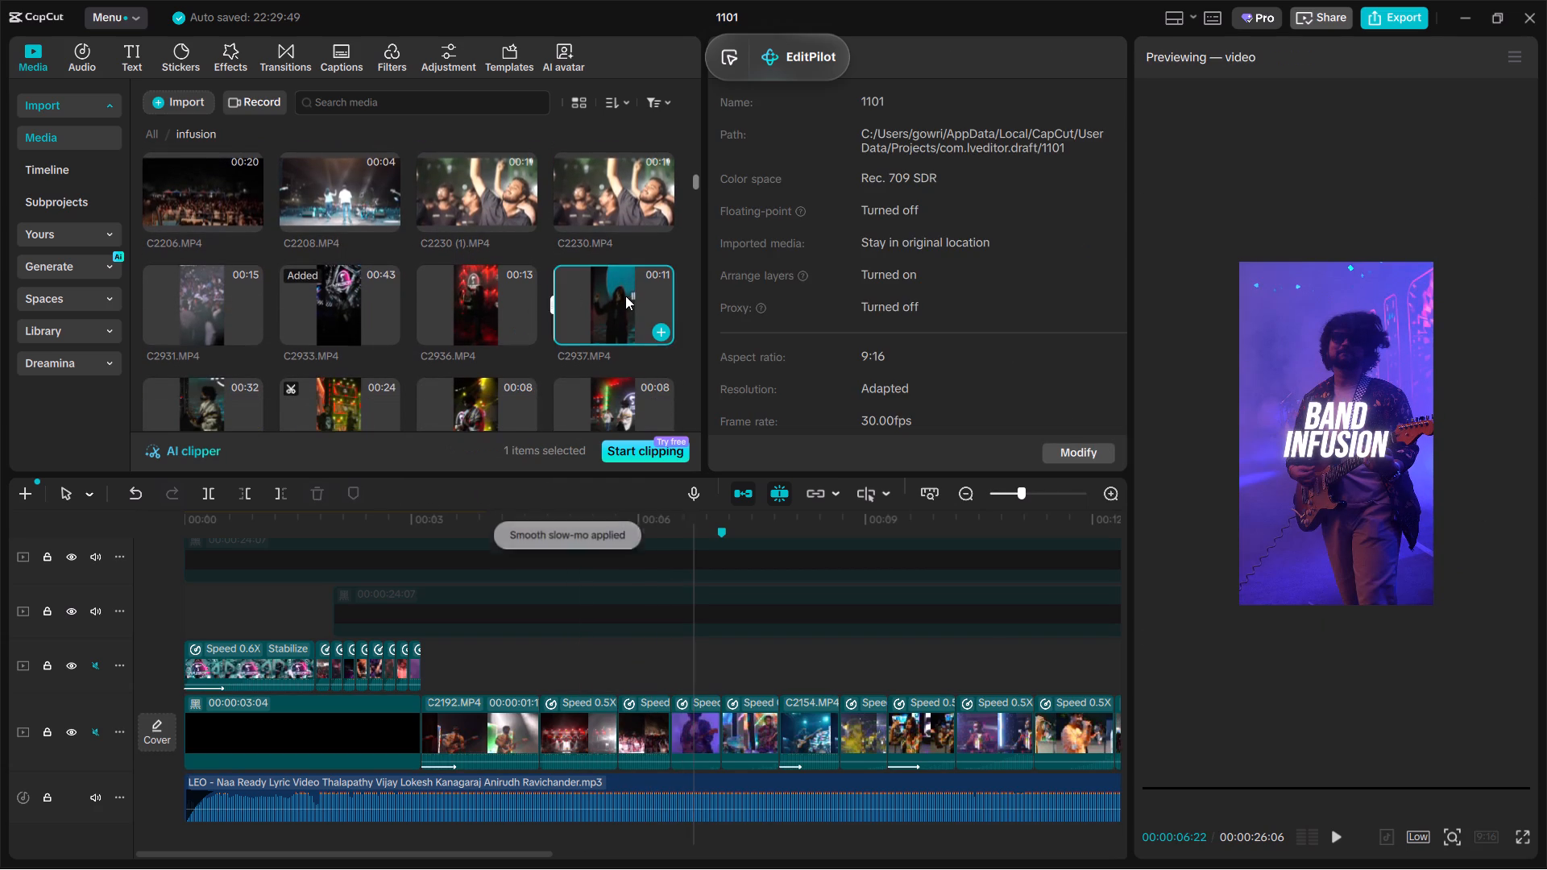
left_click_drag(616, 300, 681, 736)
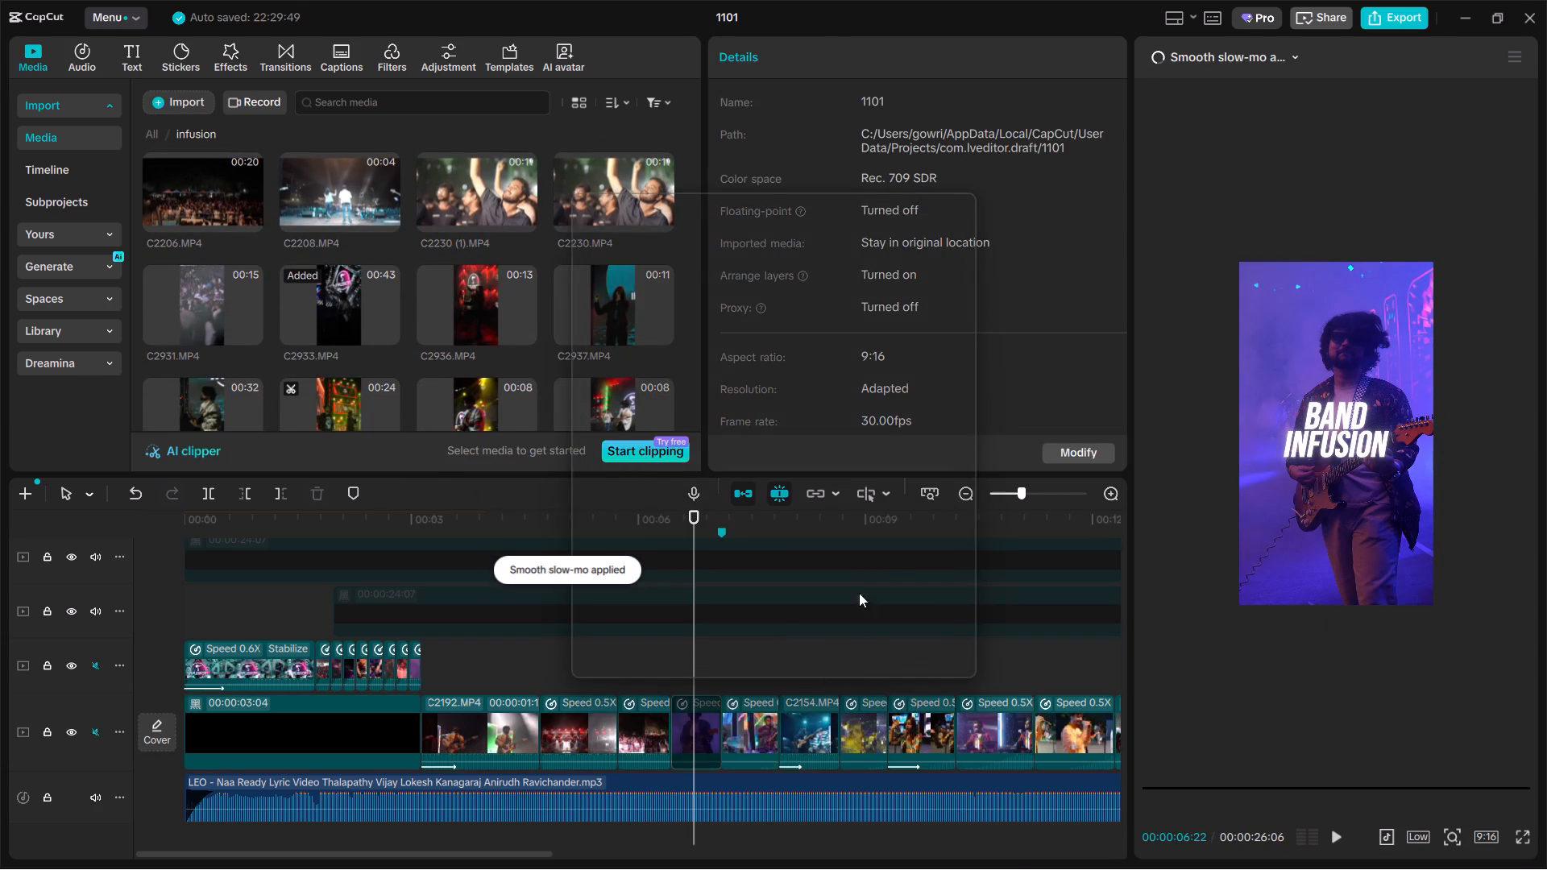
left_click_drag(854, 568, 762, 591)
left_click_drag(846, 594, 778, 599)
left_click(854, 652)
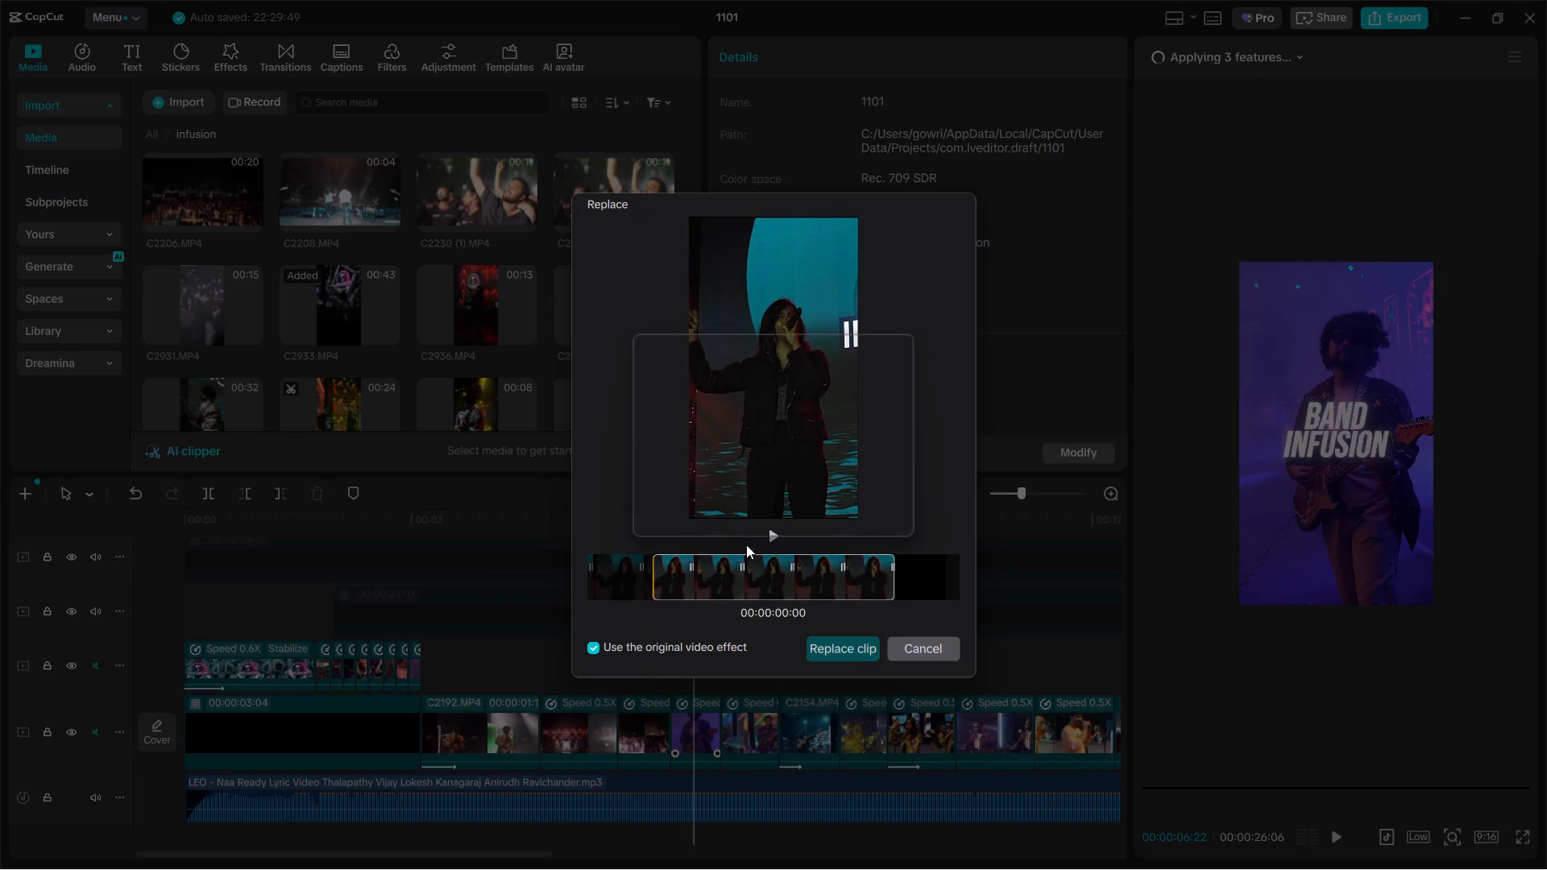
left_click(733, 512)
Replay the section from about 00:00:05 to 00:00:07:12 to check the replaced crowd and singer clips against the music.
double_click(581, 664)
scroll(581, 664, "down", 1)
left_click(581, 664)
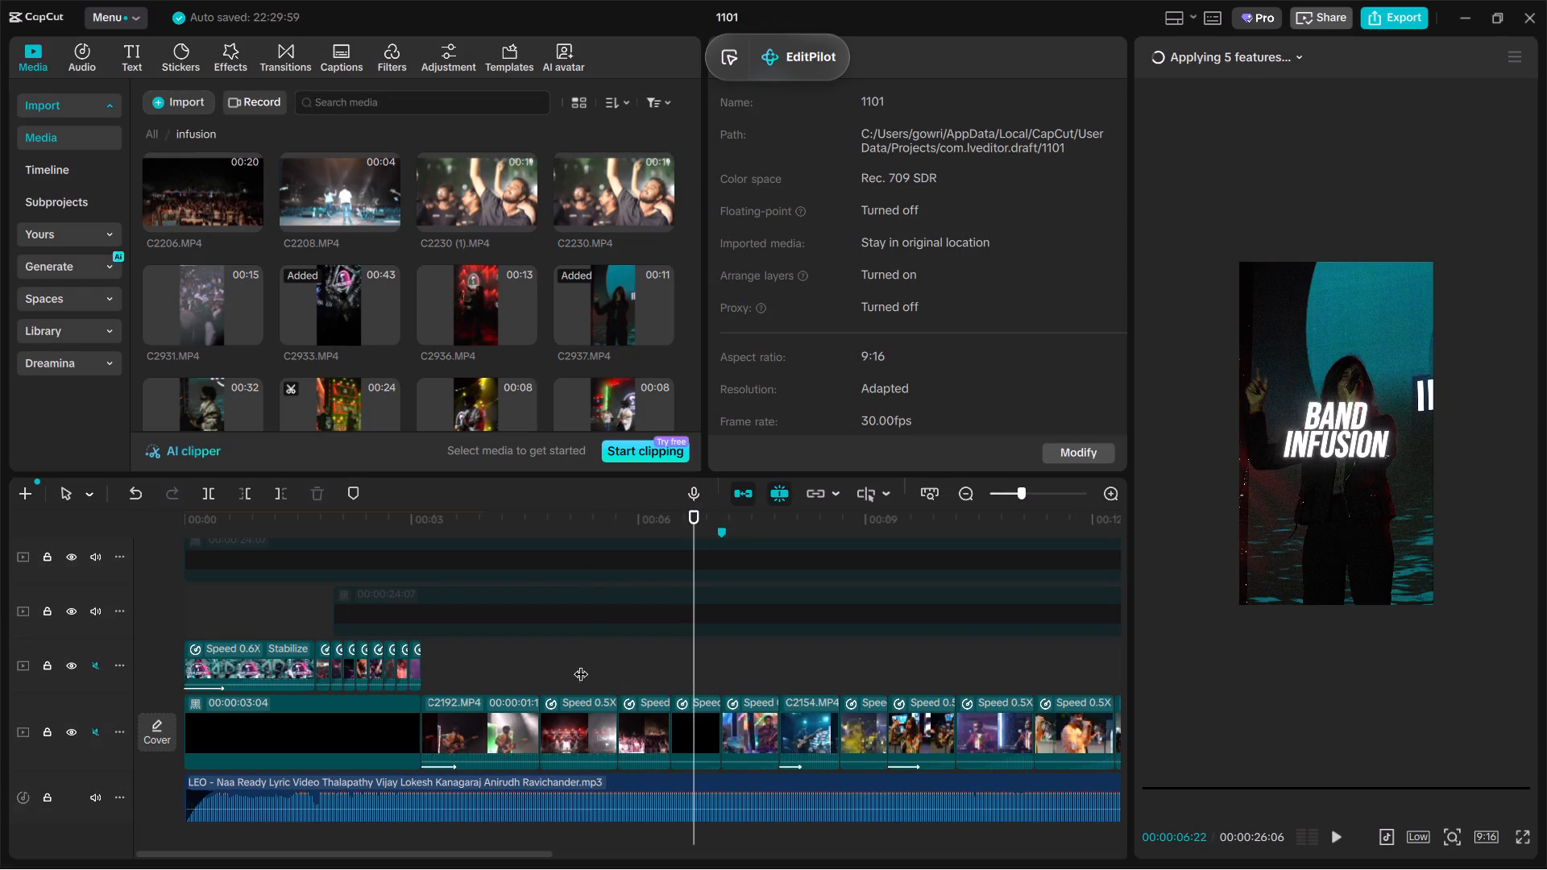
key("space")
key("space")
left_click(581, 664)
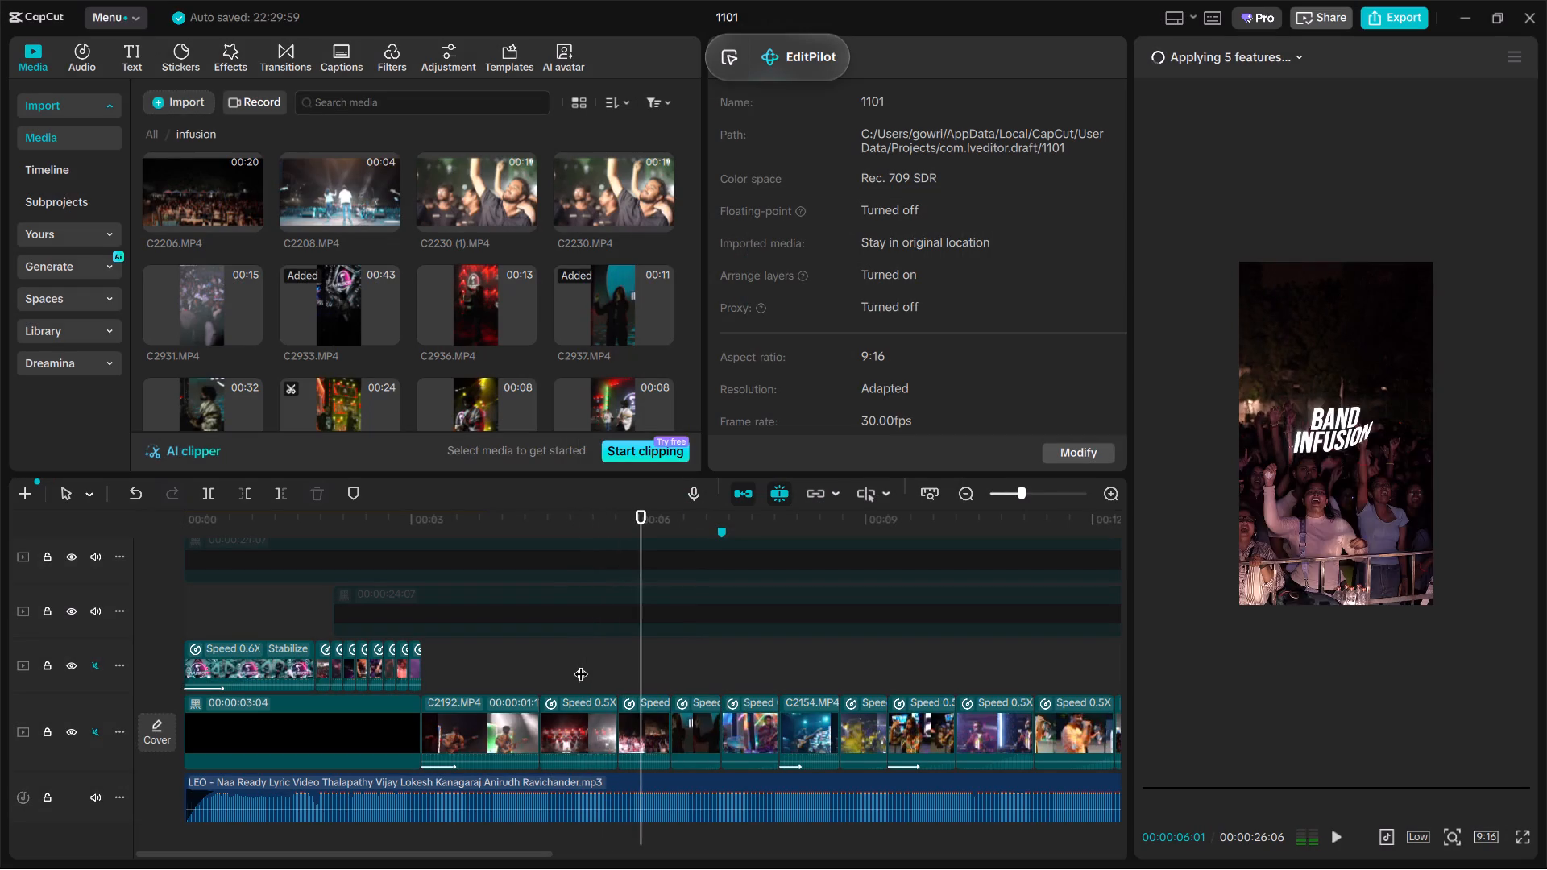
key("space")
left_click(581, 664)
key("space")
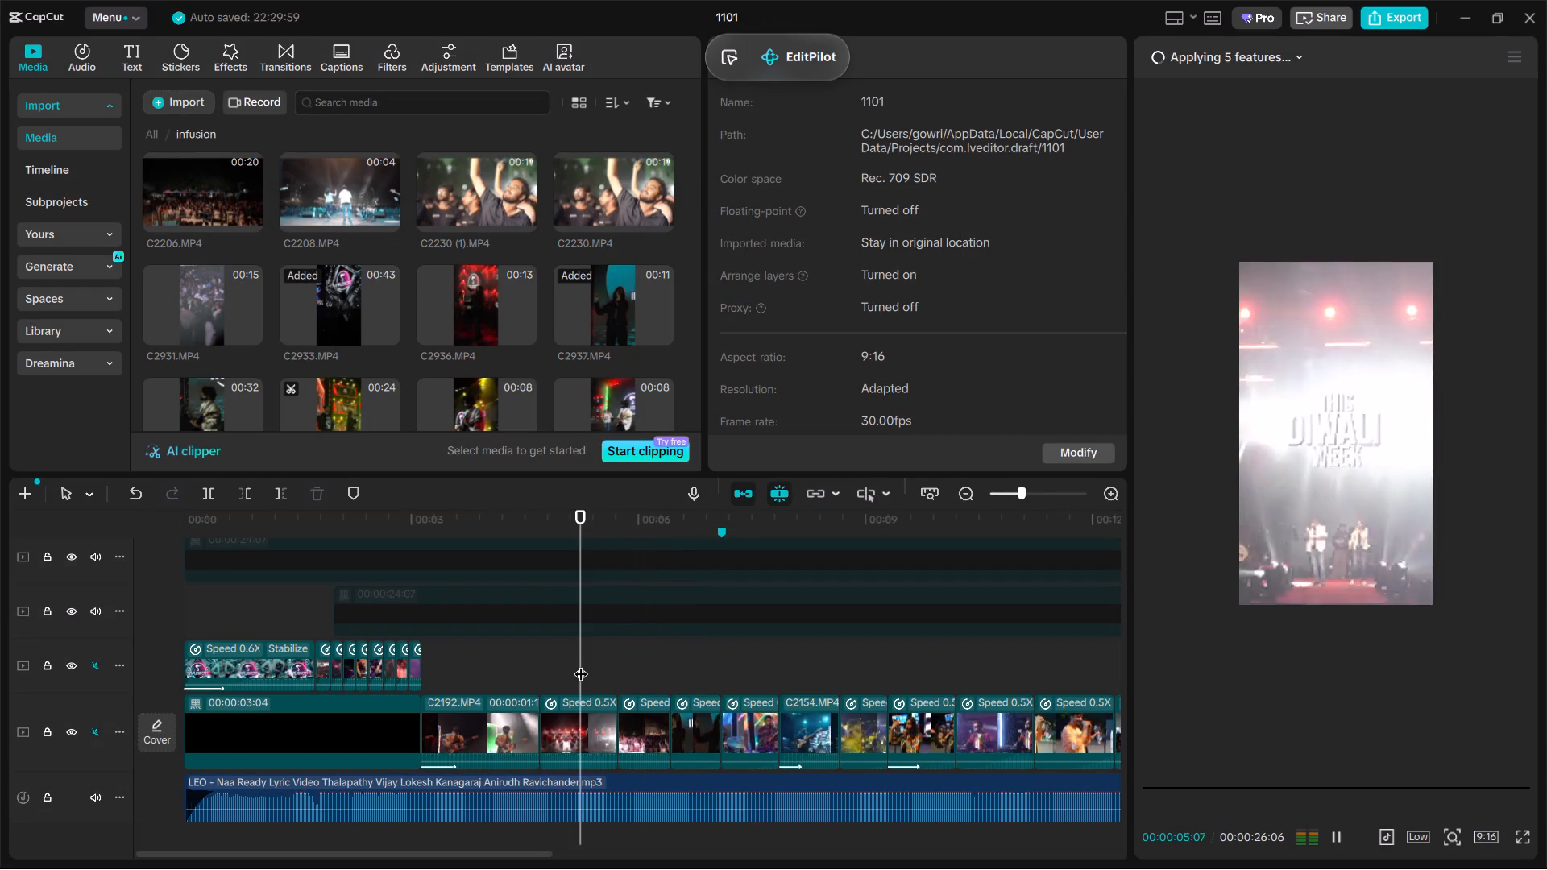
left_click(581, 664)
key("space")
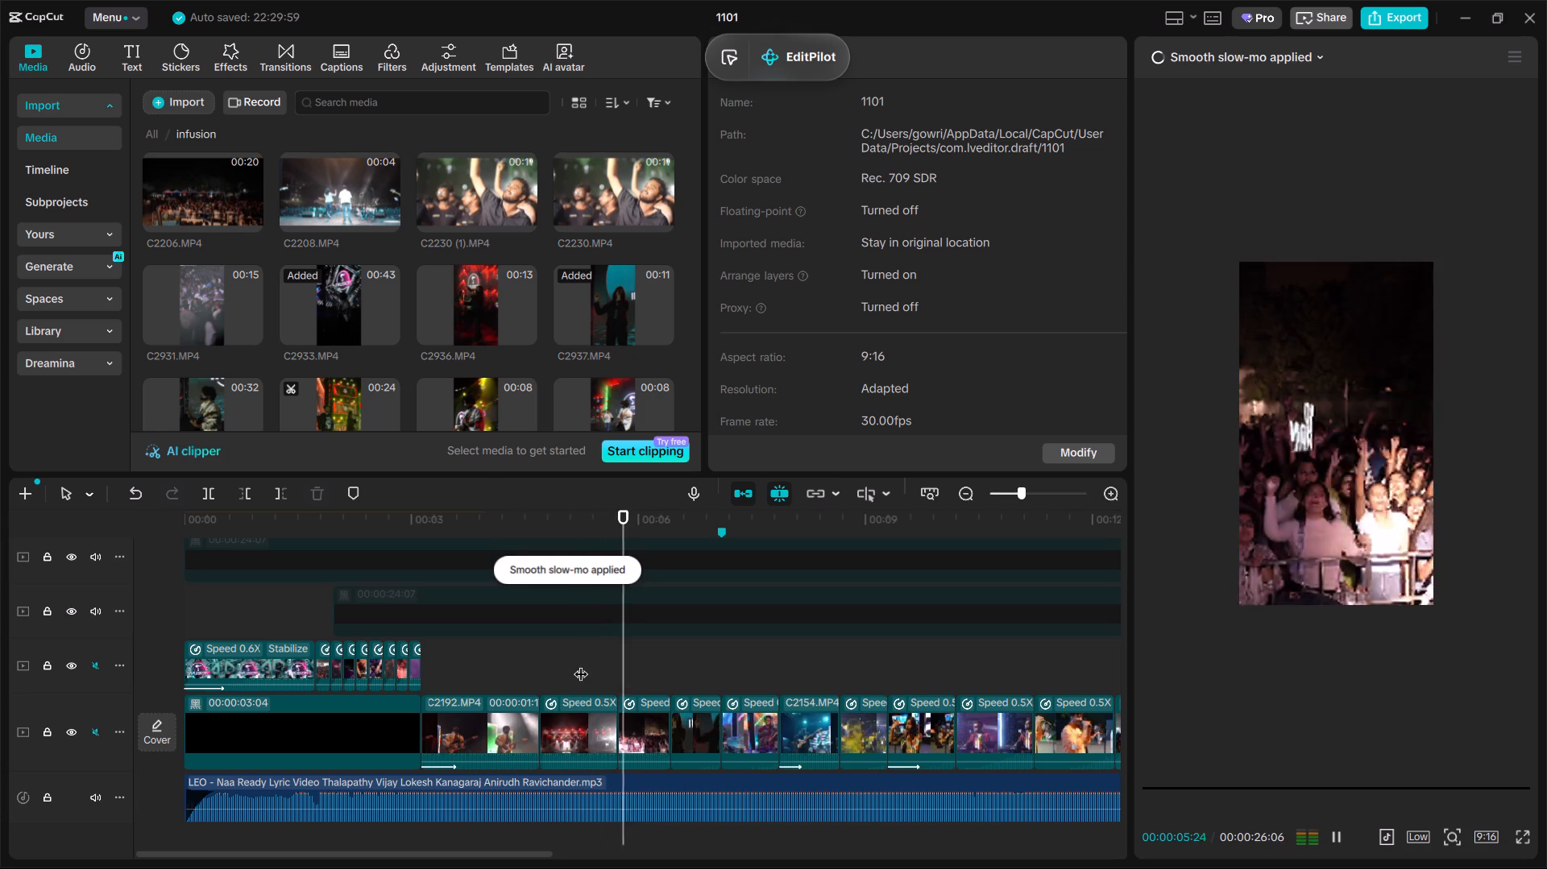
key("space")
key("space")
key("space")
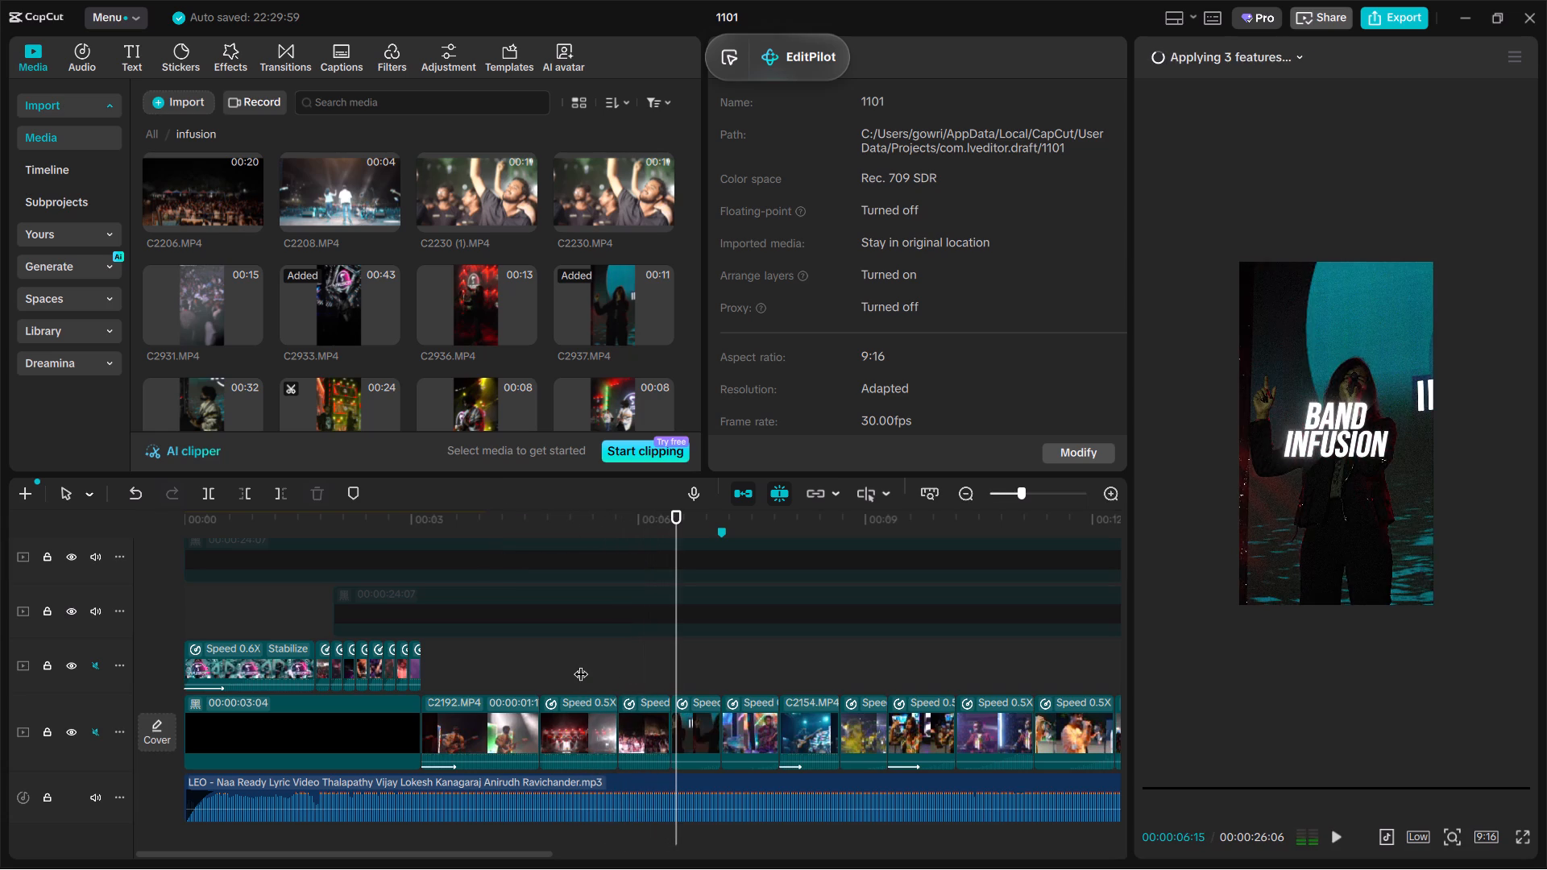
key("space")
key("space")
Look through the infusion folder for a replacement for the drummer clip, previewing C2947.MP4 and C2968.MP4.
scroll(432, 319, "down", 1)
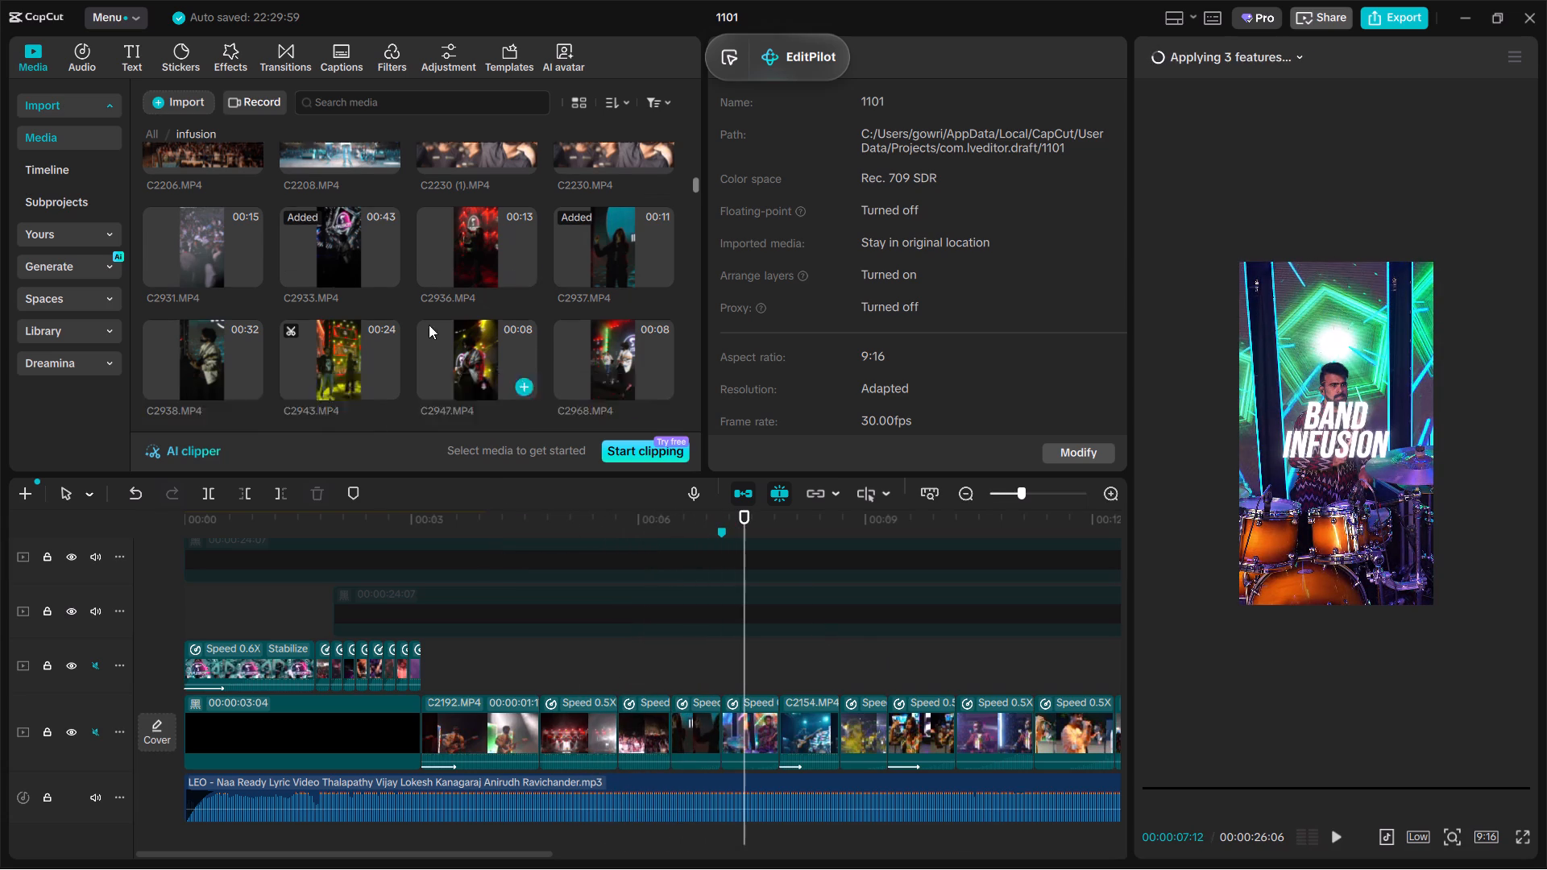
scroll(429, 325, "down", 1)
left_click(511, 246)
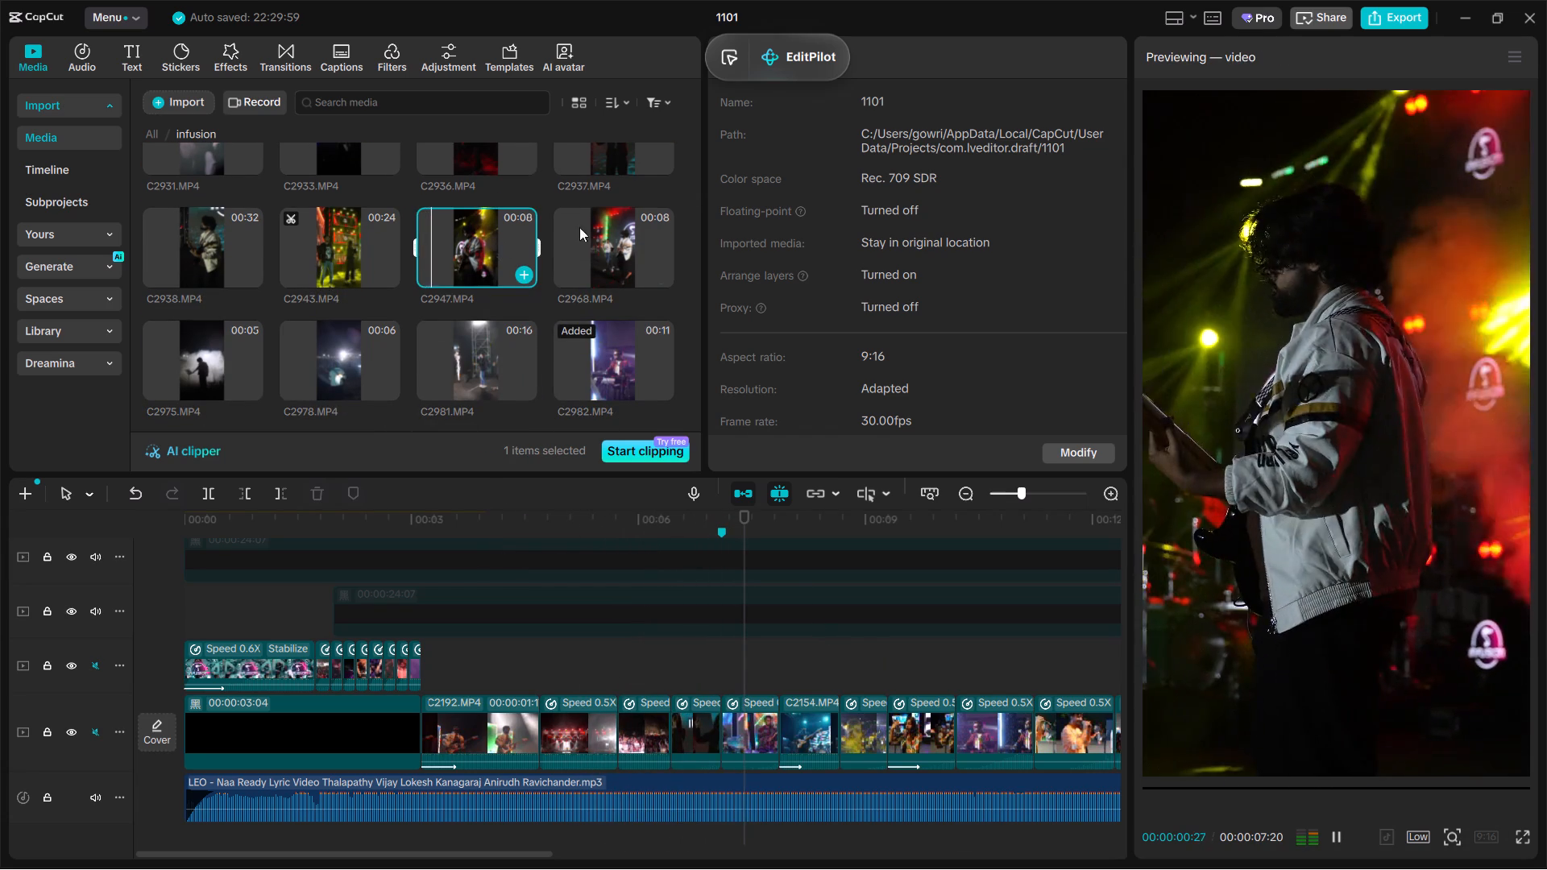
left_click(646, 245)
scroll(574, 252, "down", 1)
scroll(322, 384, "down", 1)
scroll(407, 330, "down", 1)
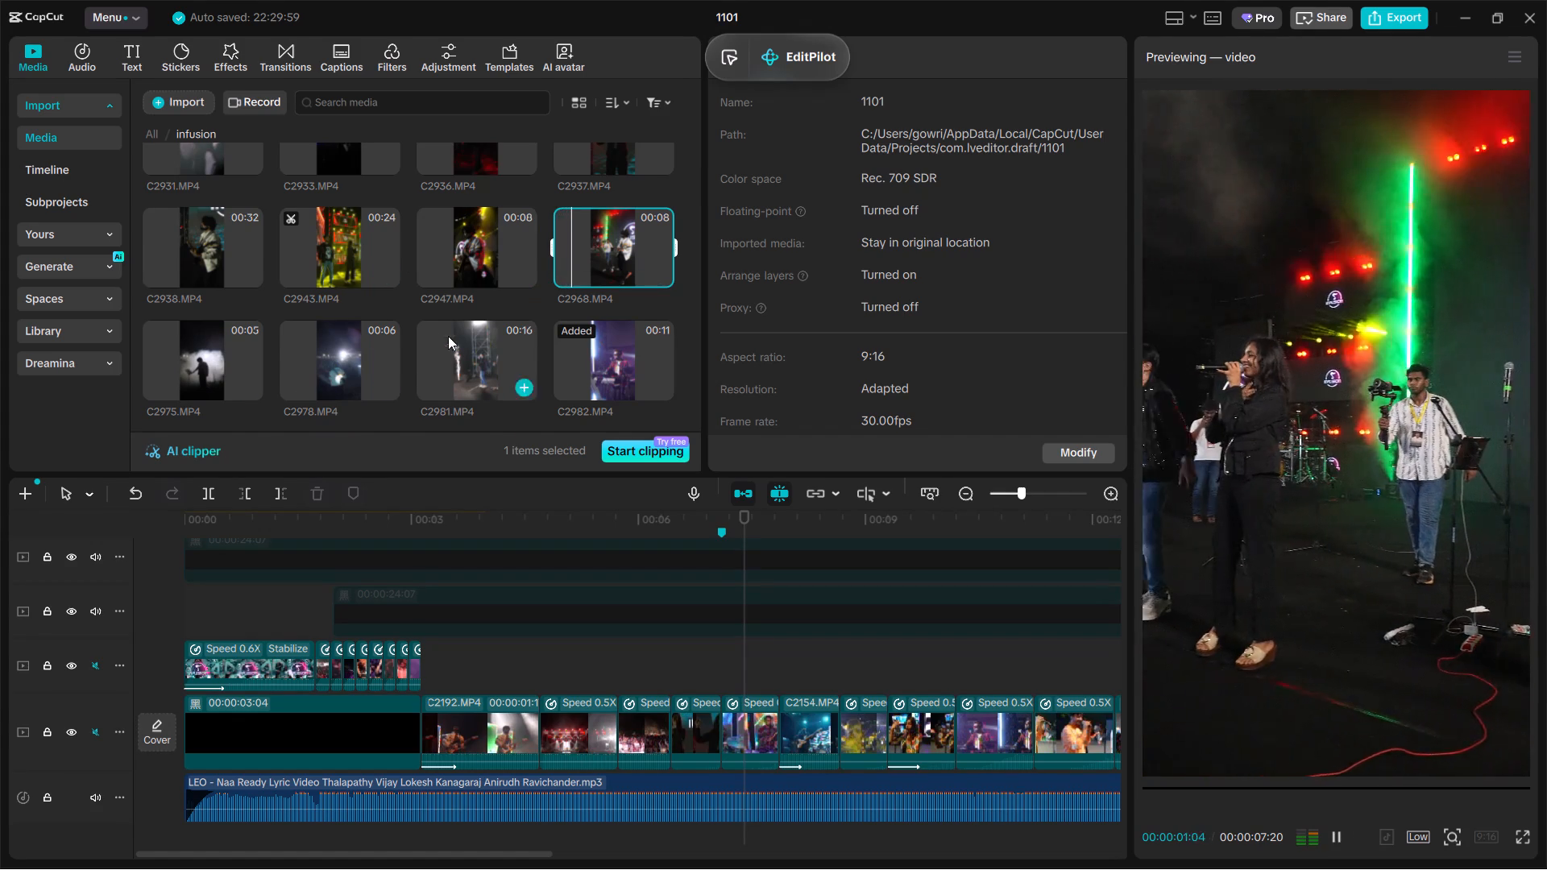
scroll(448, 336, "down", 1)
left_click(469, 259)
scroll(462, 267, "down", 1)
left_click(589, 250)
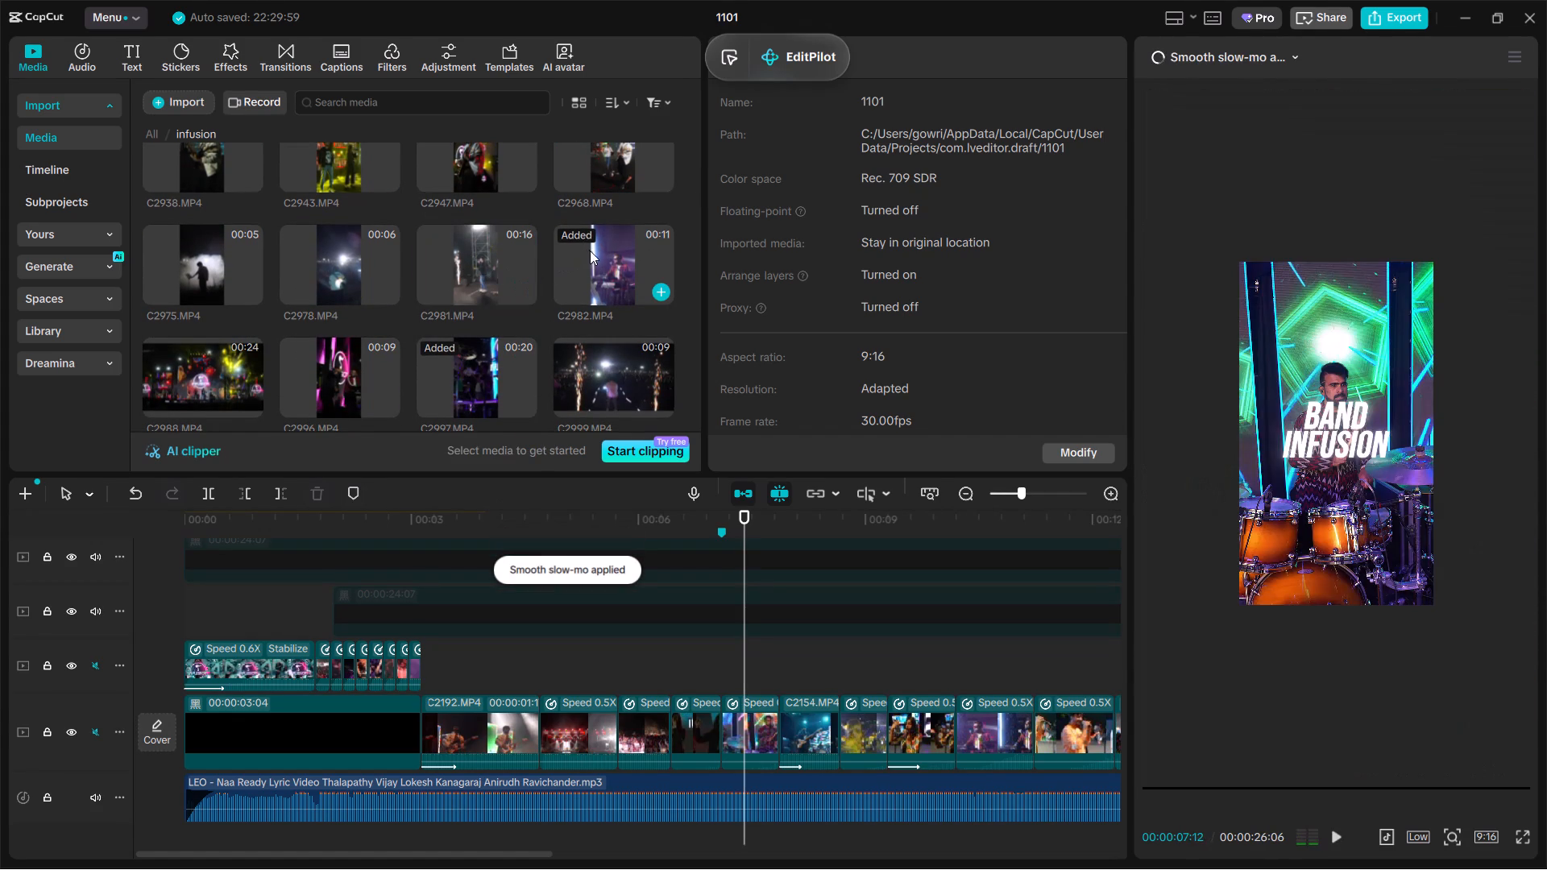
Replace the drummer clip at 00:00:07:12 with a later portion of C2996.MP4, keeping the original video effect.
scroll(608, 352, "down", 1)
left_click(317, 344)
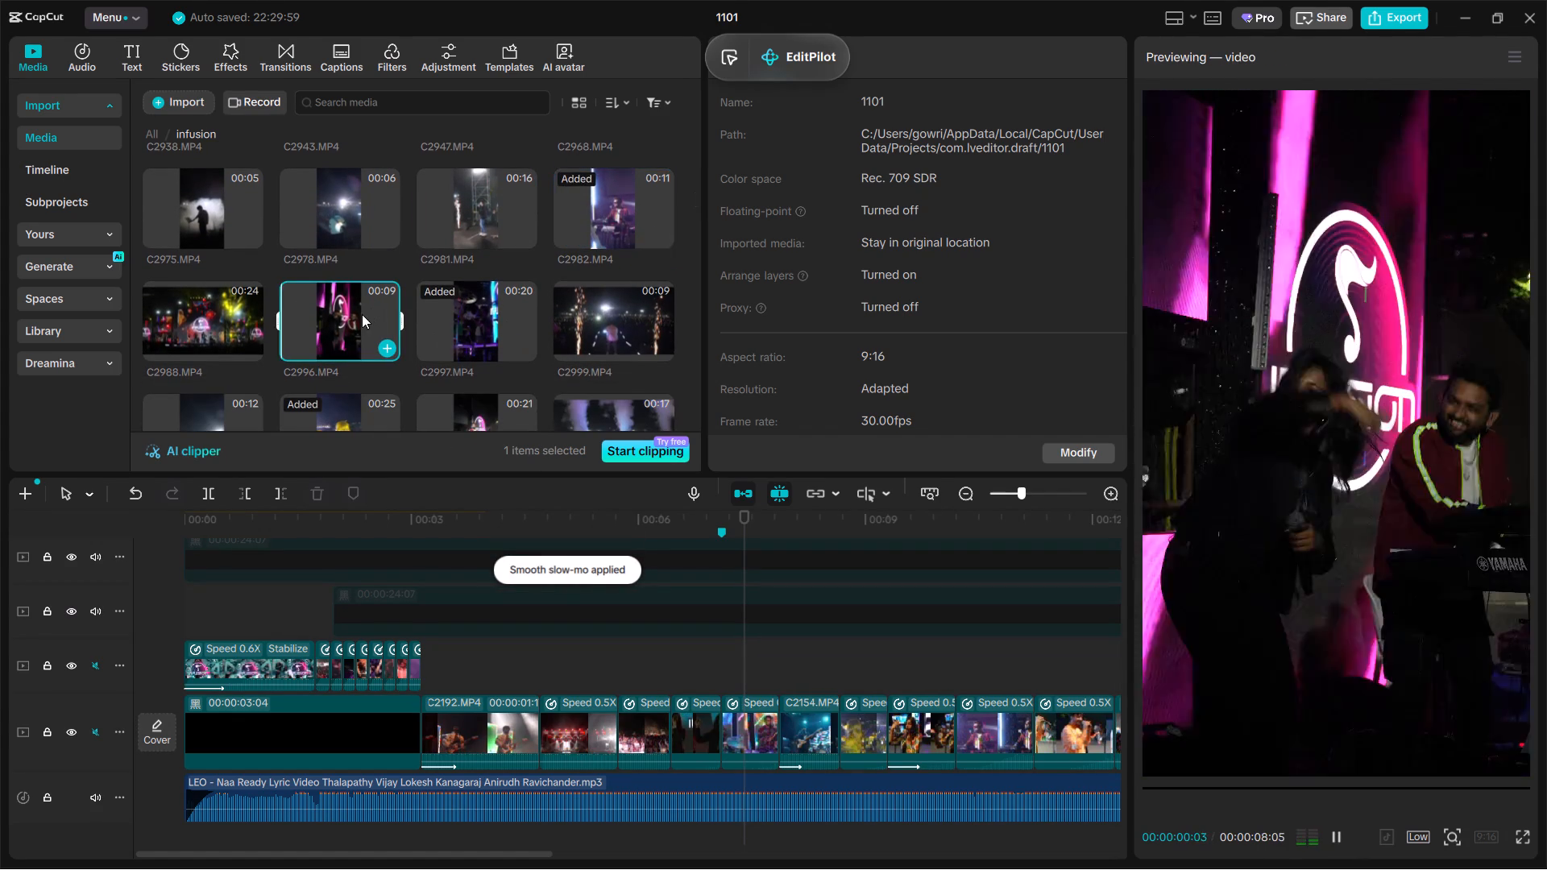
left_click_drag(359, 314, 758, 713)
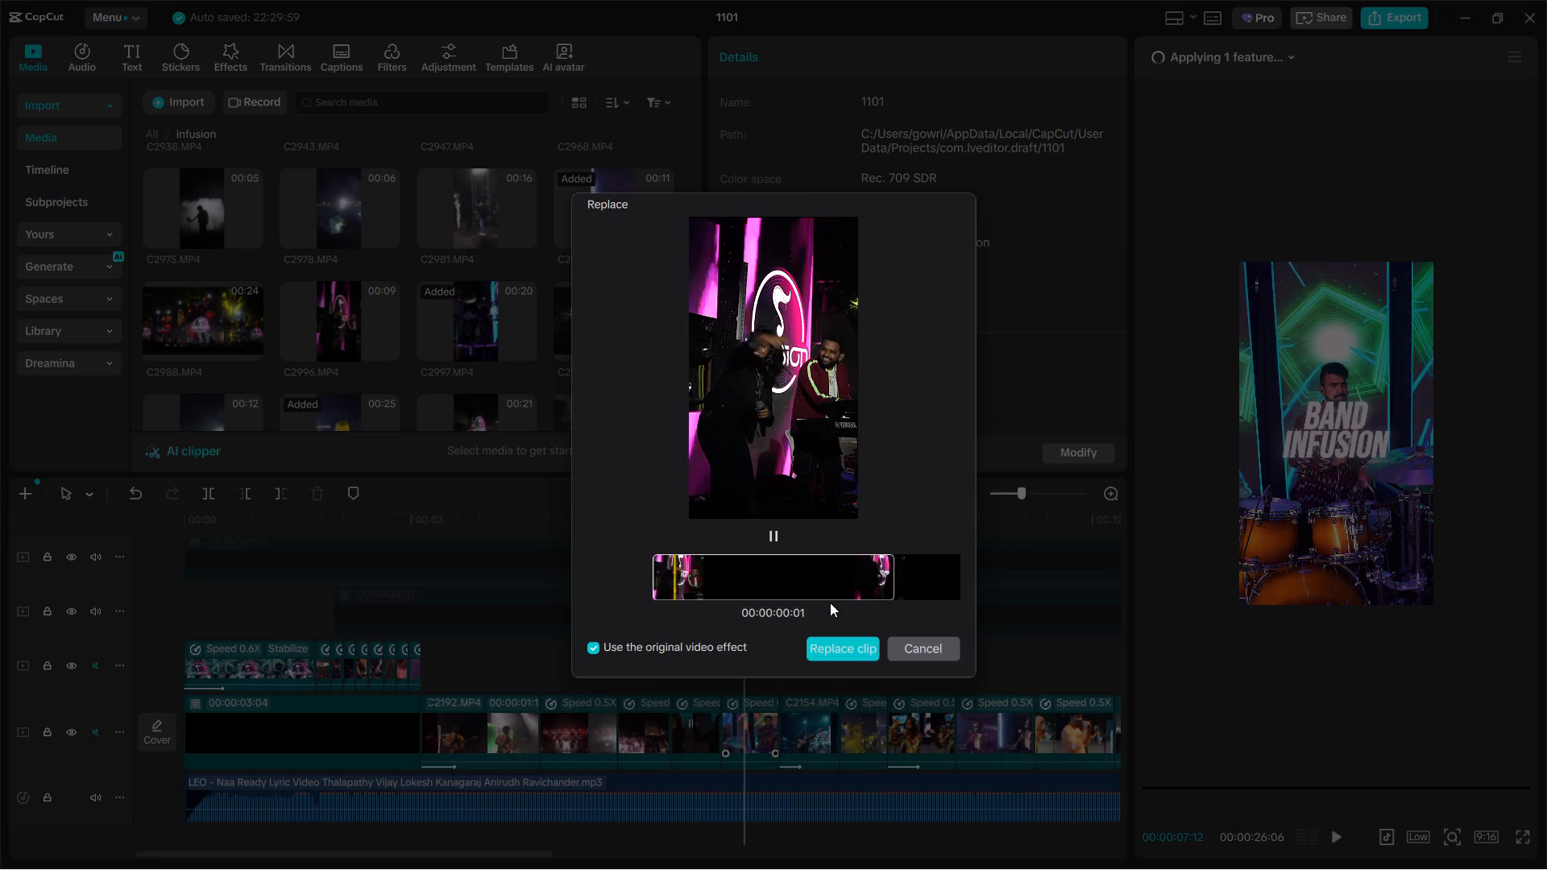
left_click_drag(833, 590, 241, 603)
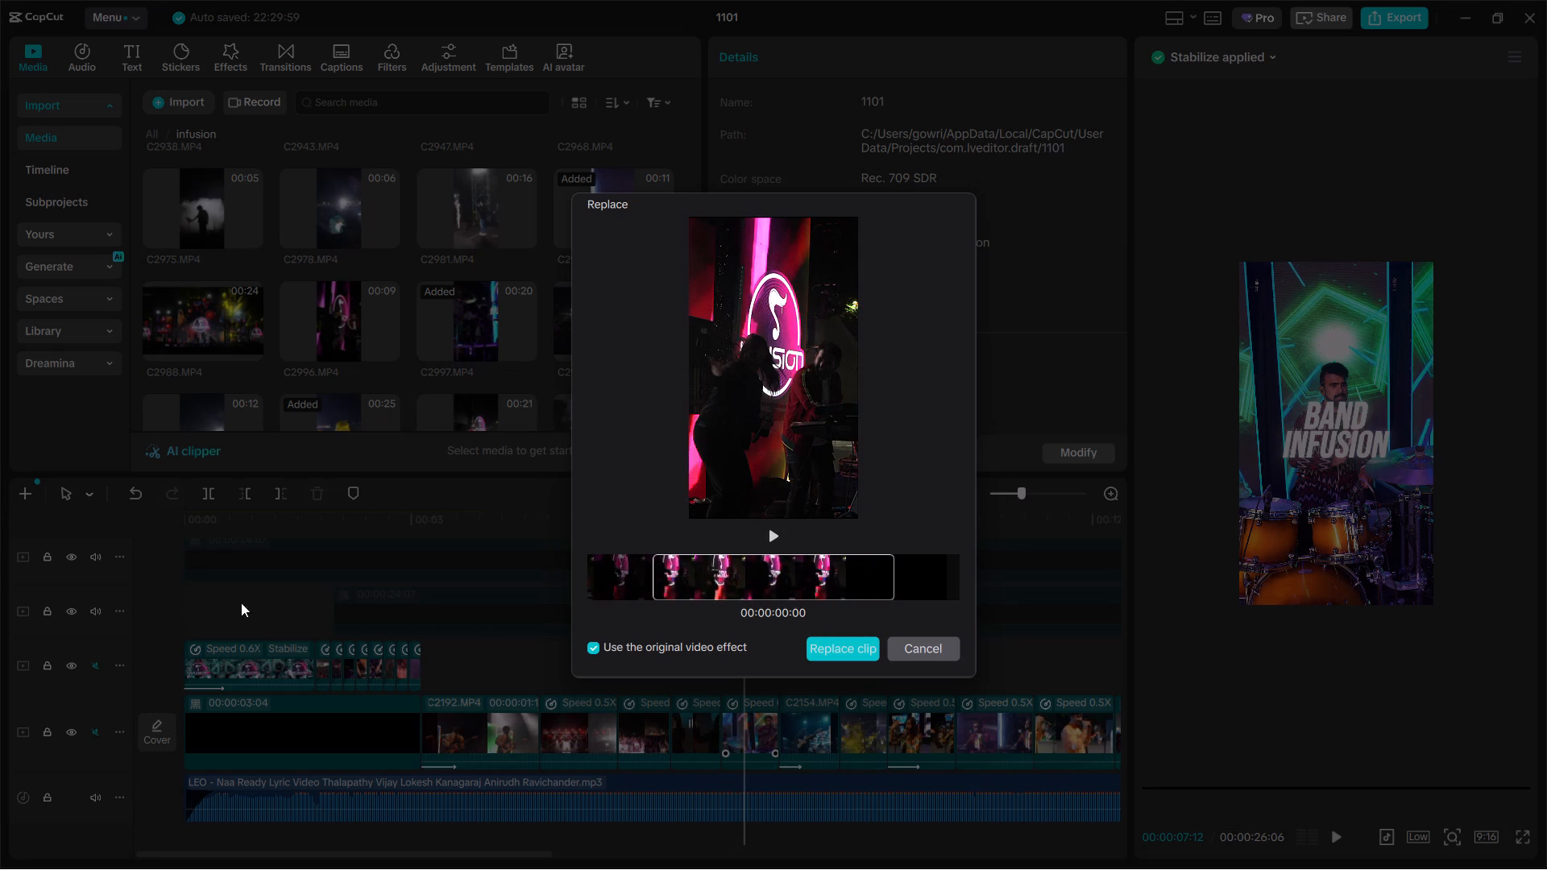
left_click_drag(241, 603, 512, 623)
left_click(847, 646)
left_click(683, 504)
scroll(683, 504, "down", 1)
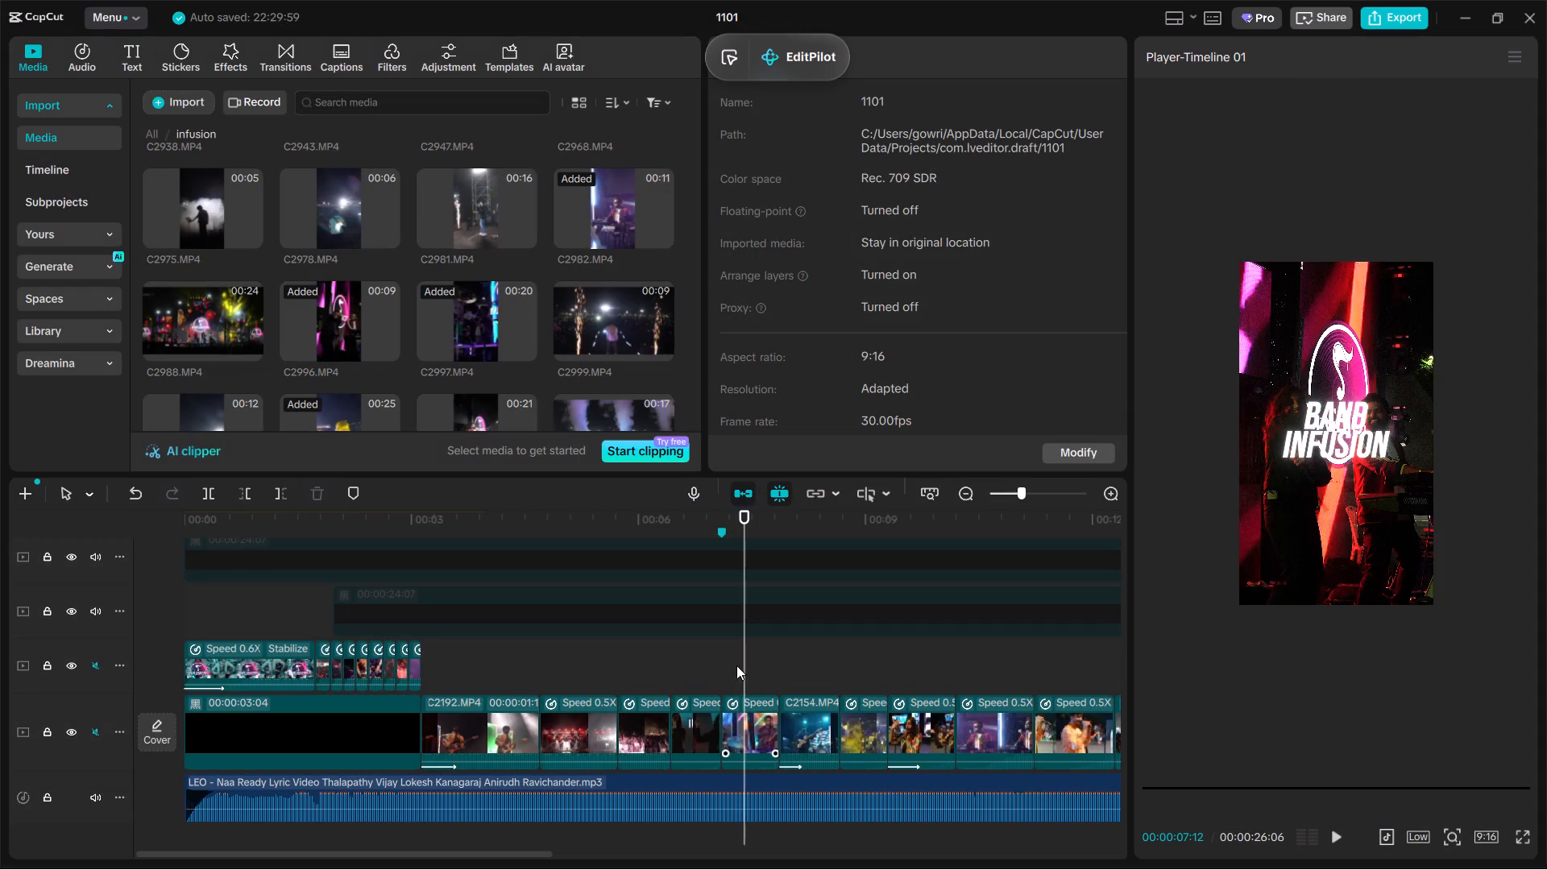
Set the C2154.MP4 bassist clip's In animation to None and replay from about 00:00:07:11 to check the cut.
left_click(728, 661)
key("space")
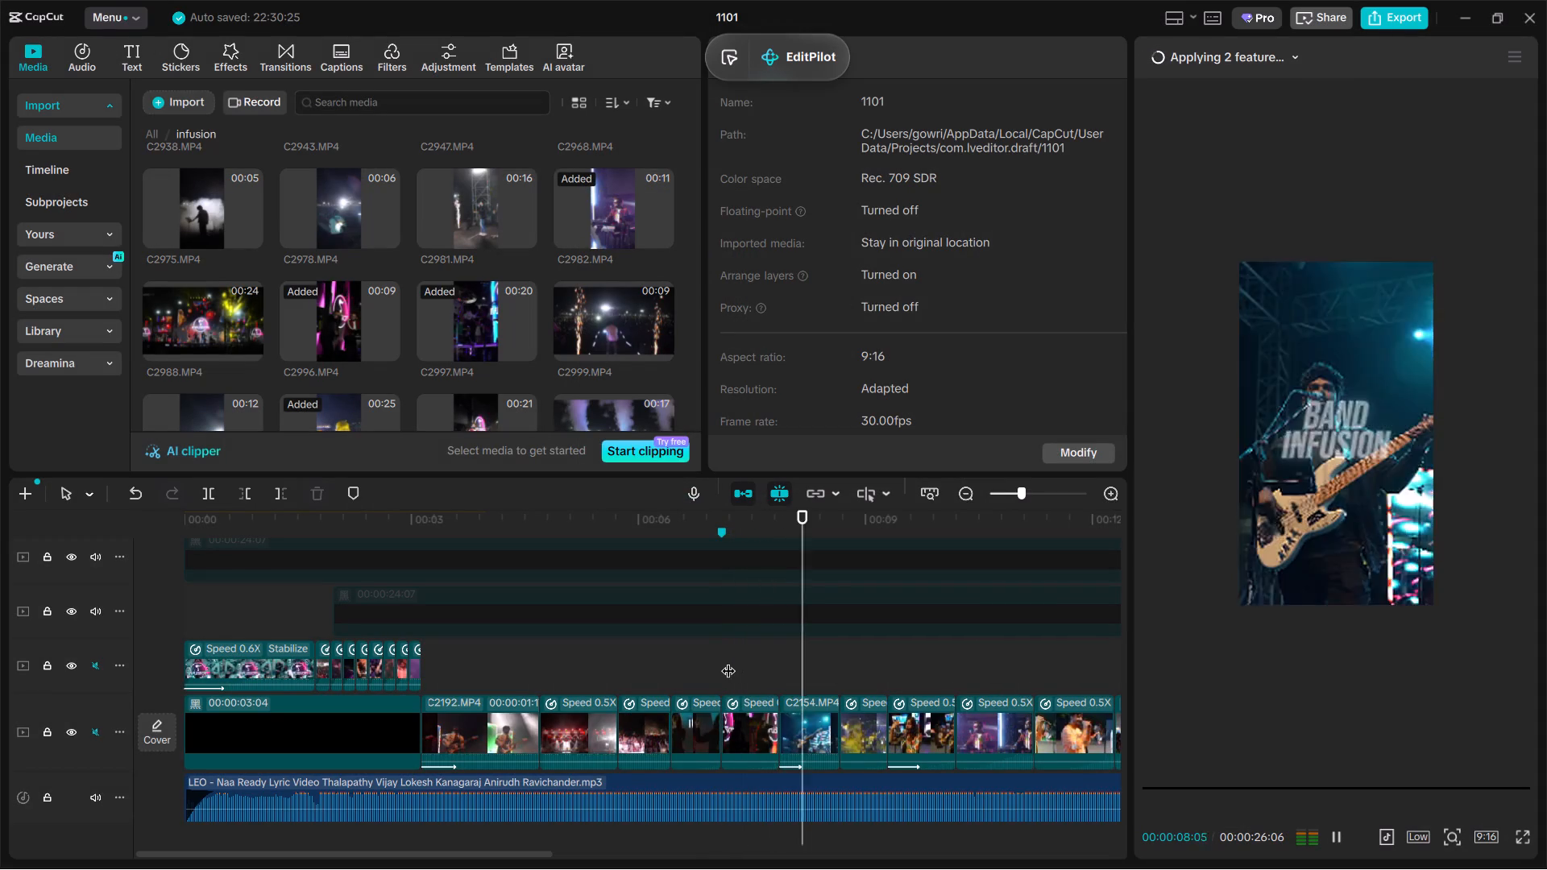
key("space")
left_click(748, 671)
left_click(801, 736)
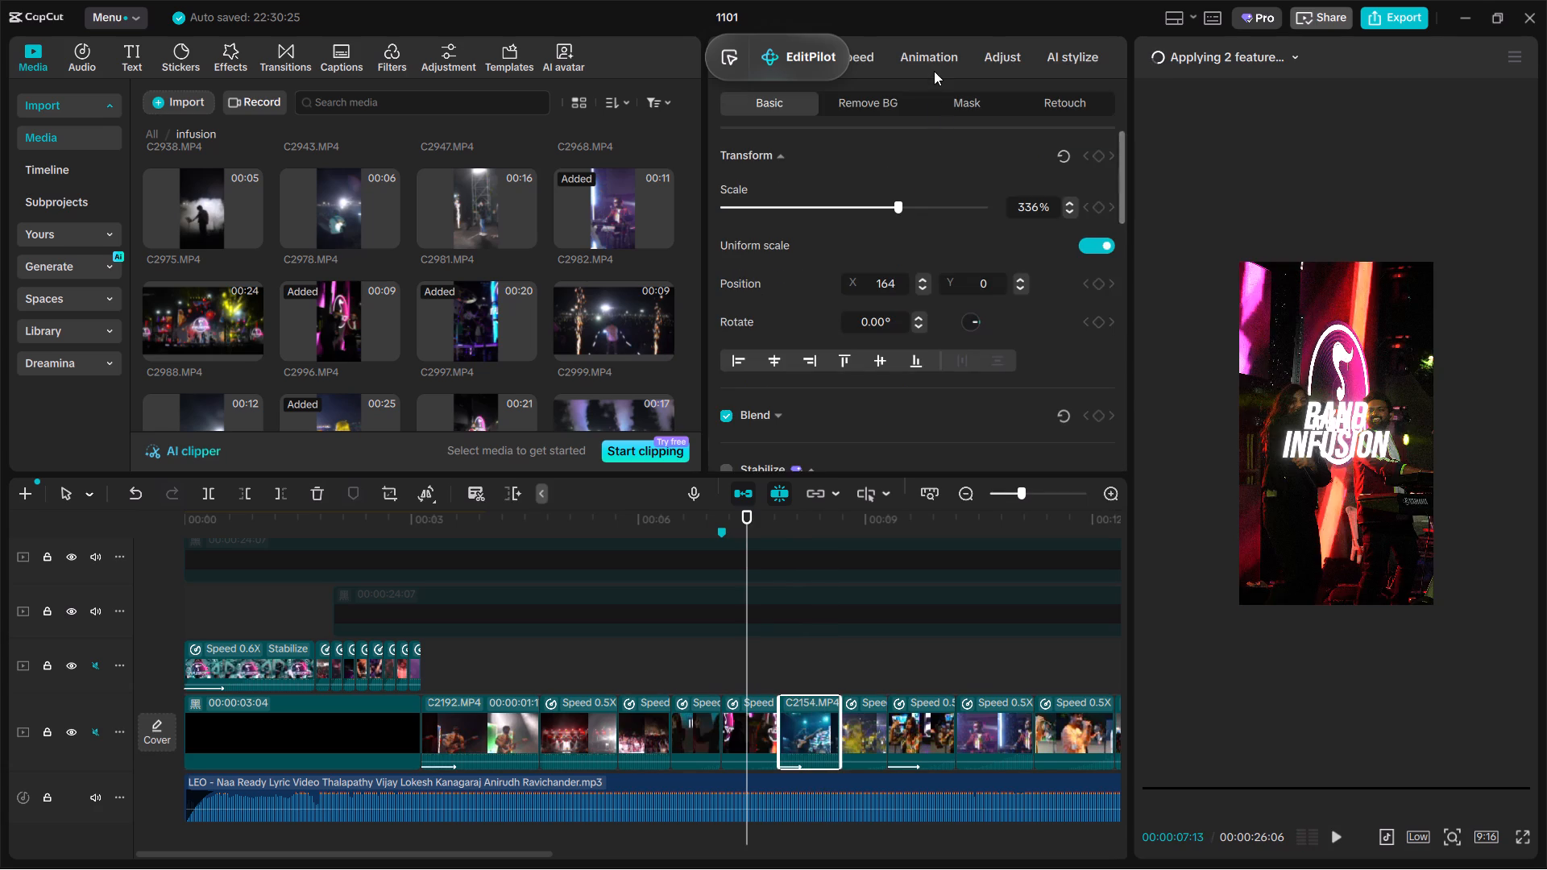
left_click(934, 71)
left_click_drag(811, 81, 611, 78)
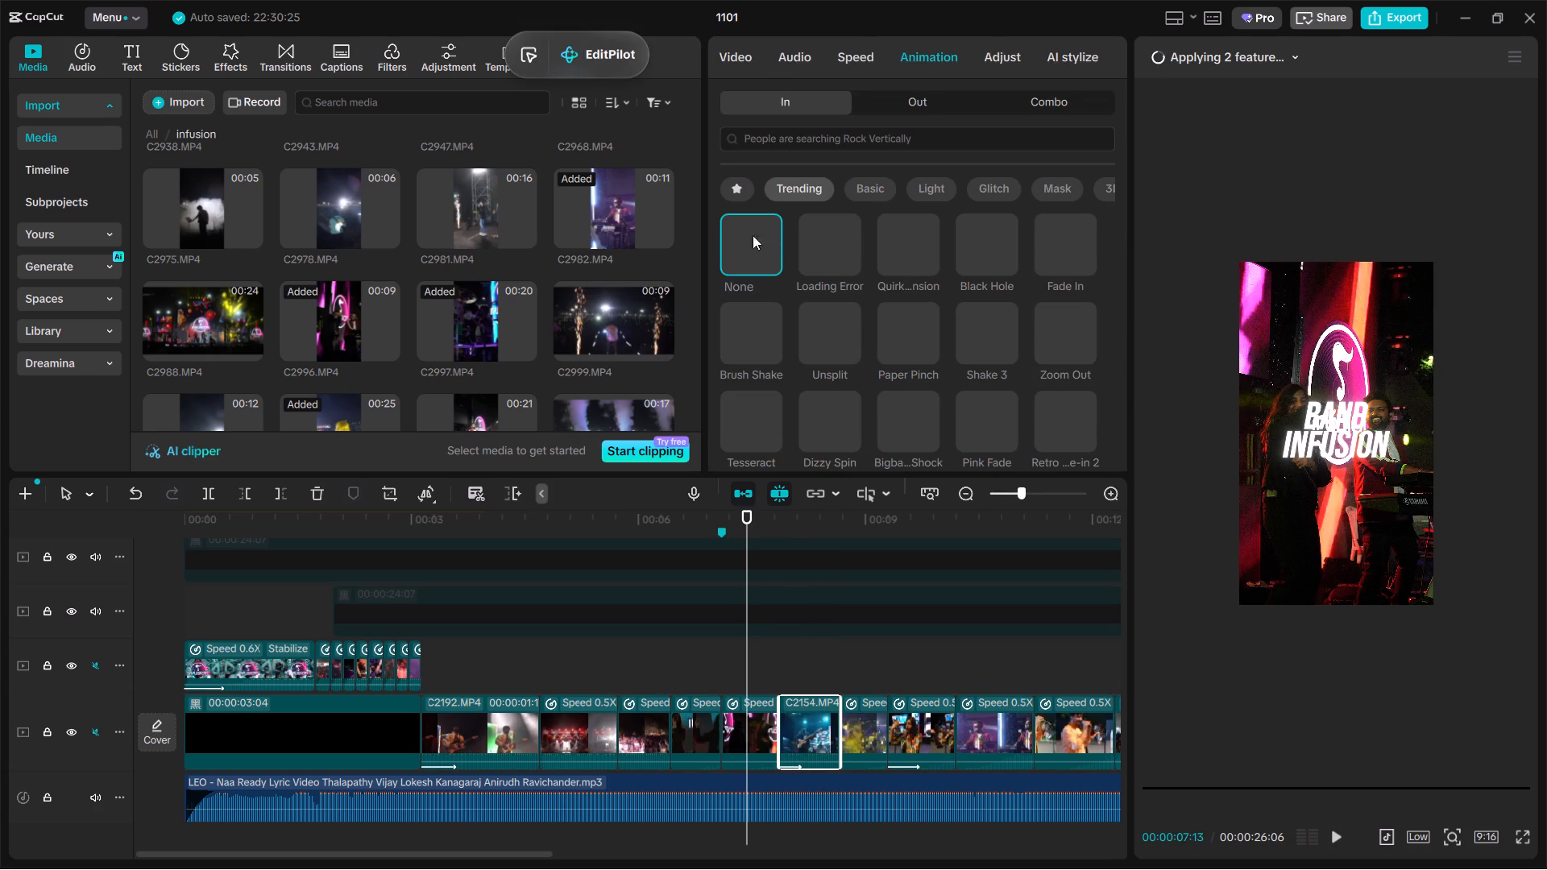
left_click(753, 242)
left_click(733, 643)
key("space")
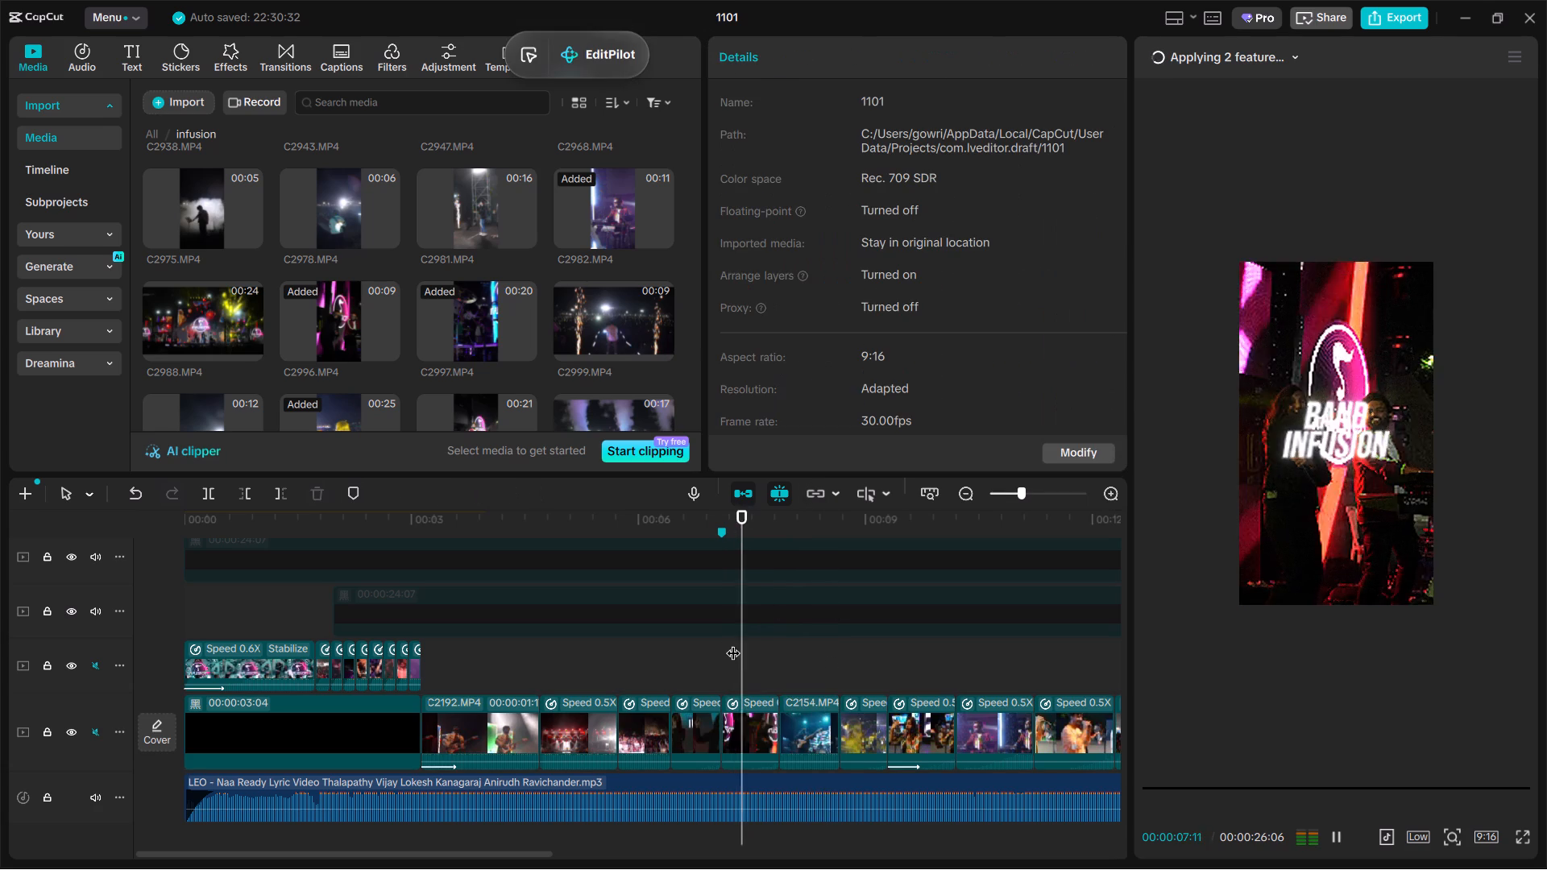
key("space")
key("space")
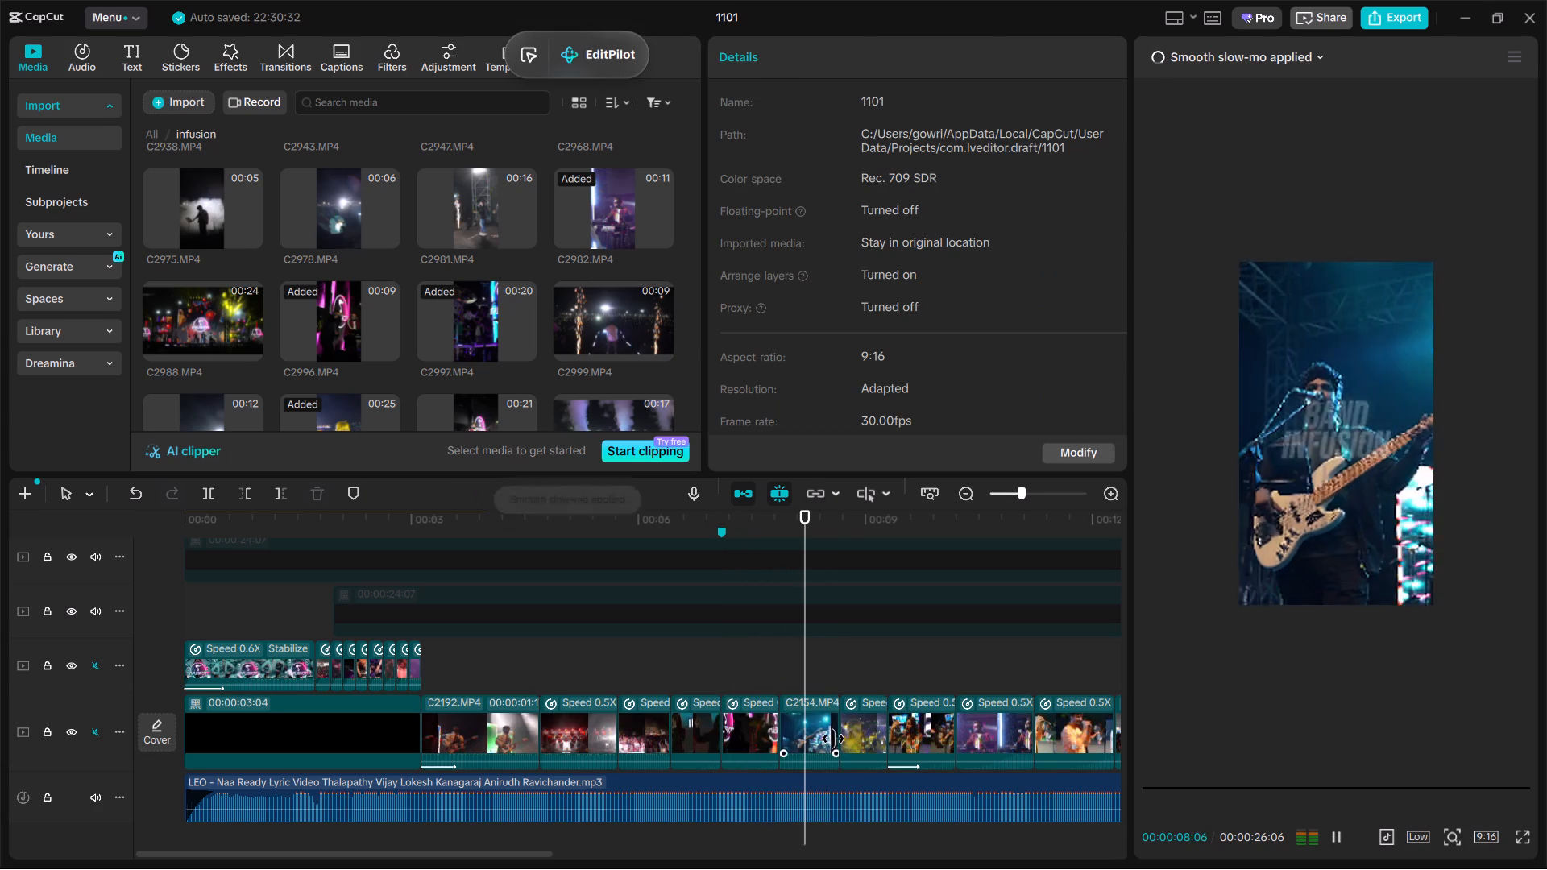
key("space")
Replace the C2154.MP4 bassist clip at 00:00:08:14 with C3005.MP4, keeping the original video effect.
left_click(824, 651)
scroll(453, 257, "down", 1)
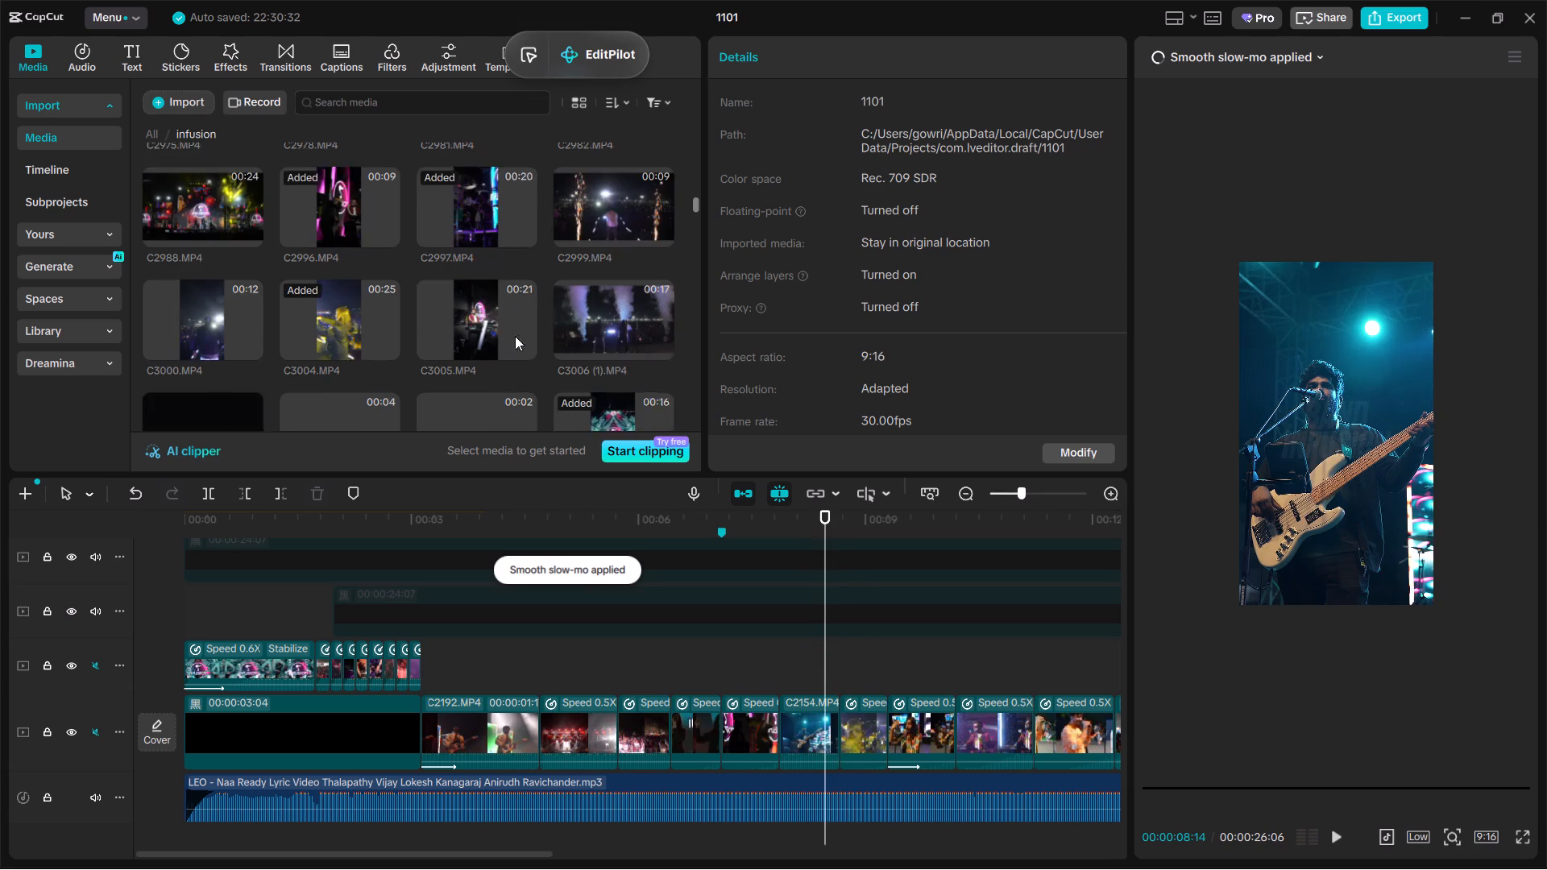
scroll(515, 336, "down", 1)
left_click(475, 237)
left_click_drag(480, 269, 790, 719)
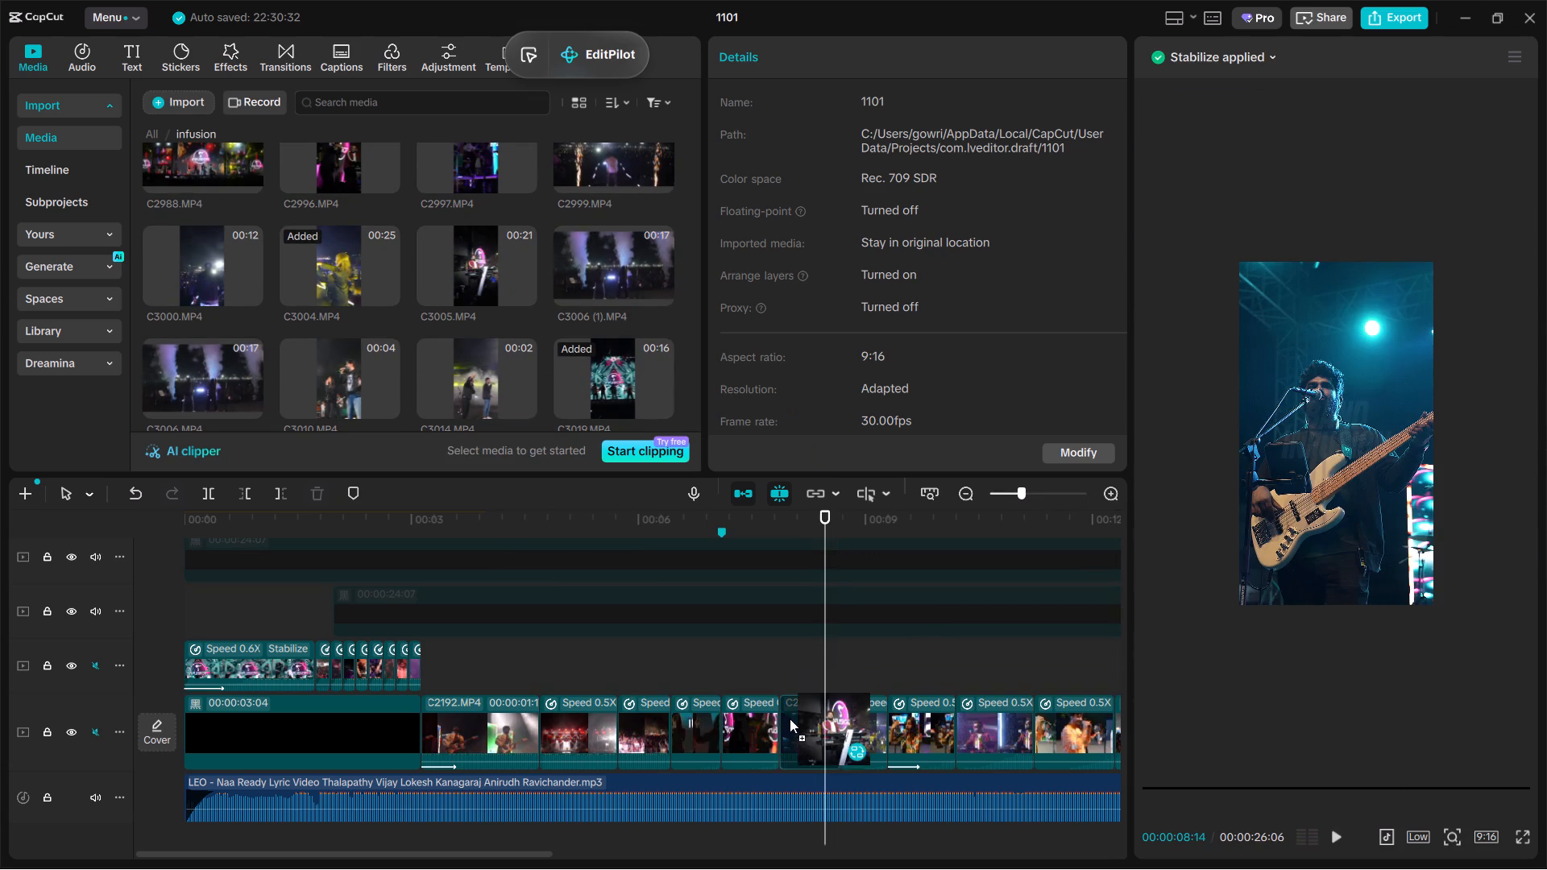
left_click_drag(790, 719, 798, 728)
scroll(817, 728, "down", 1)
left_click(859, 648)
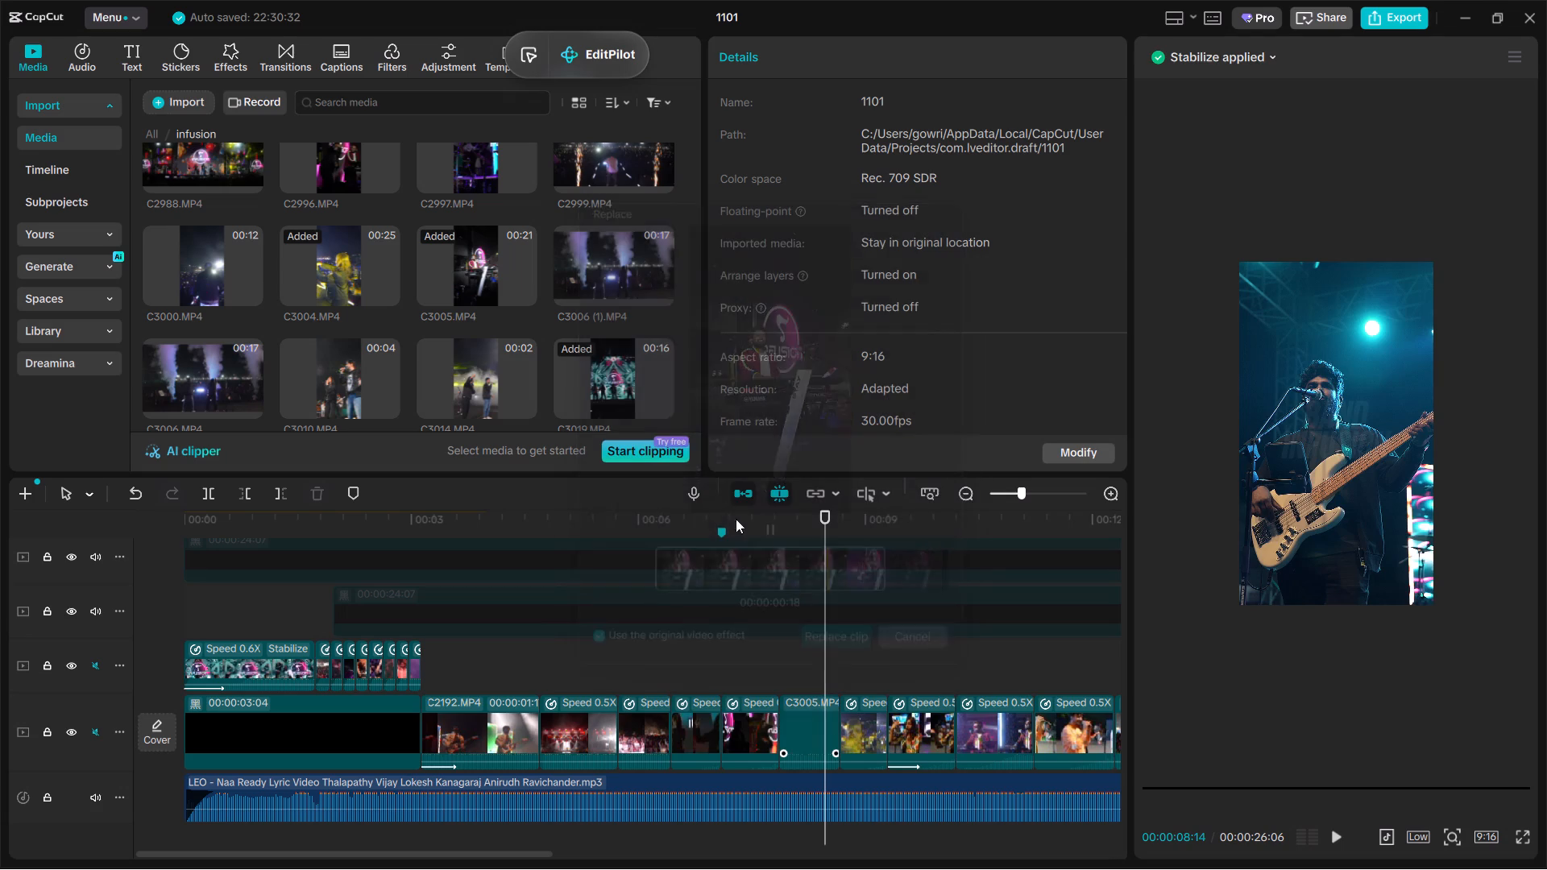
Set the scale of the C3005.MP4 keyboardist clip to 138%.
left_click(816, 723)
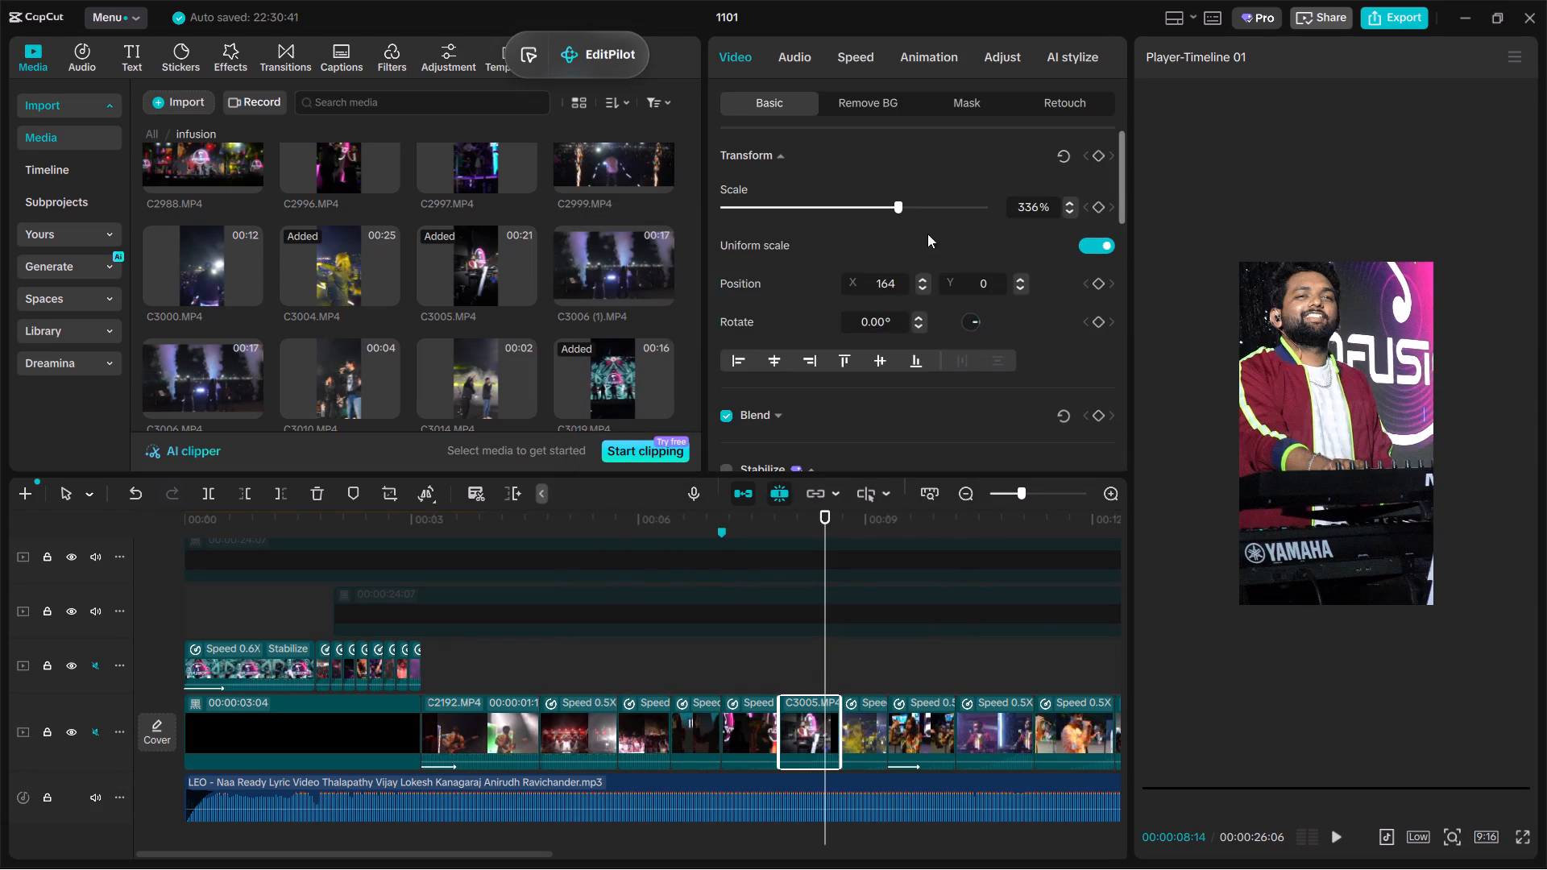
left_click(890, 186)
left_click_drag(875, 210, 811, 207)
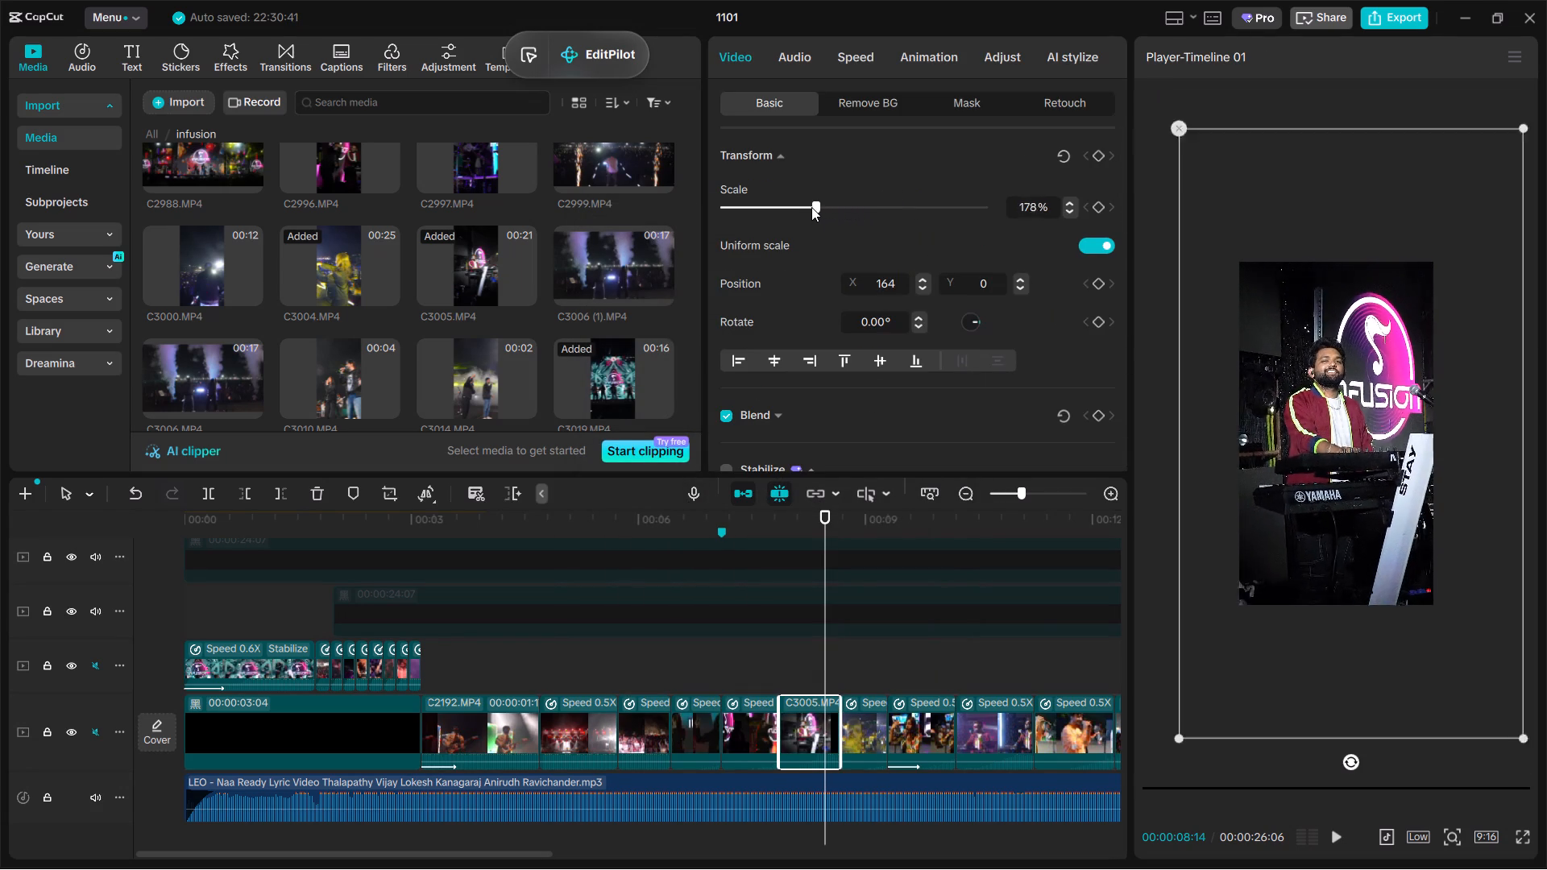
left_click_drag(811, 207, 794, 201)
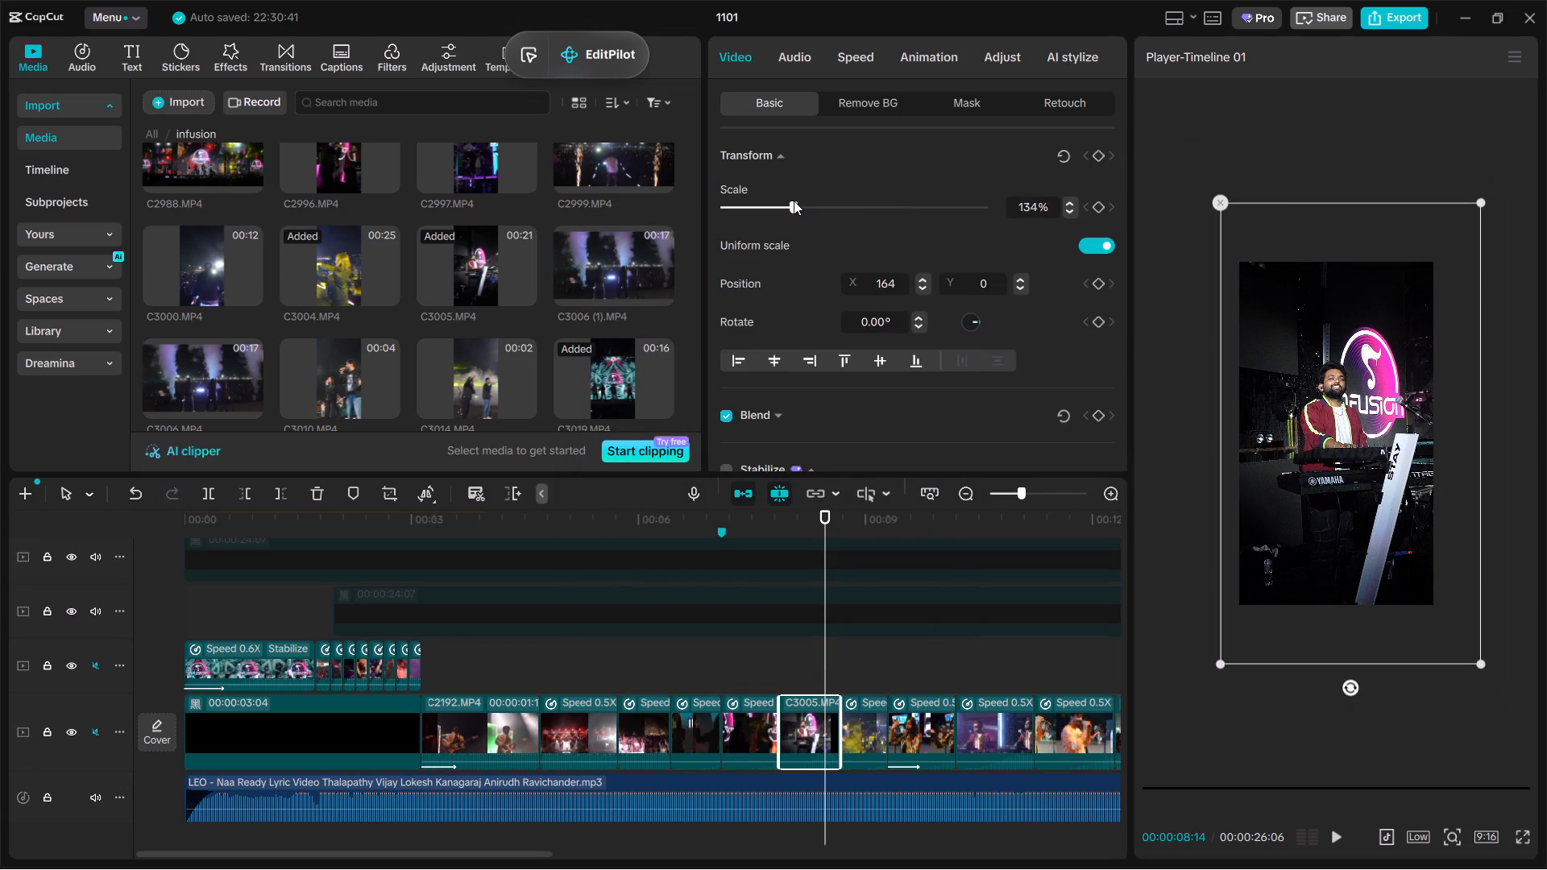
left_click_drag(794, 201, 795, 201)
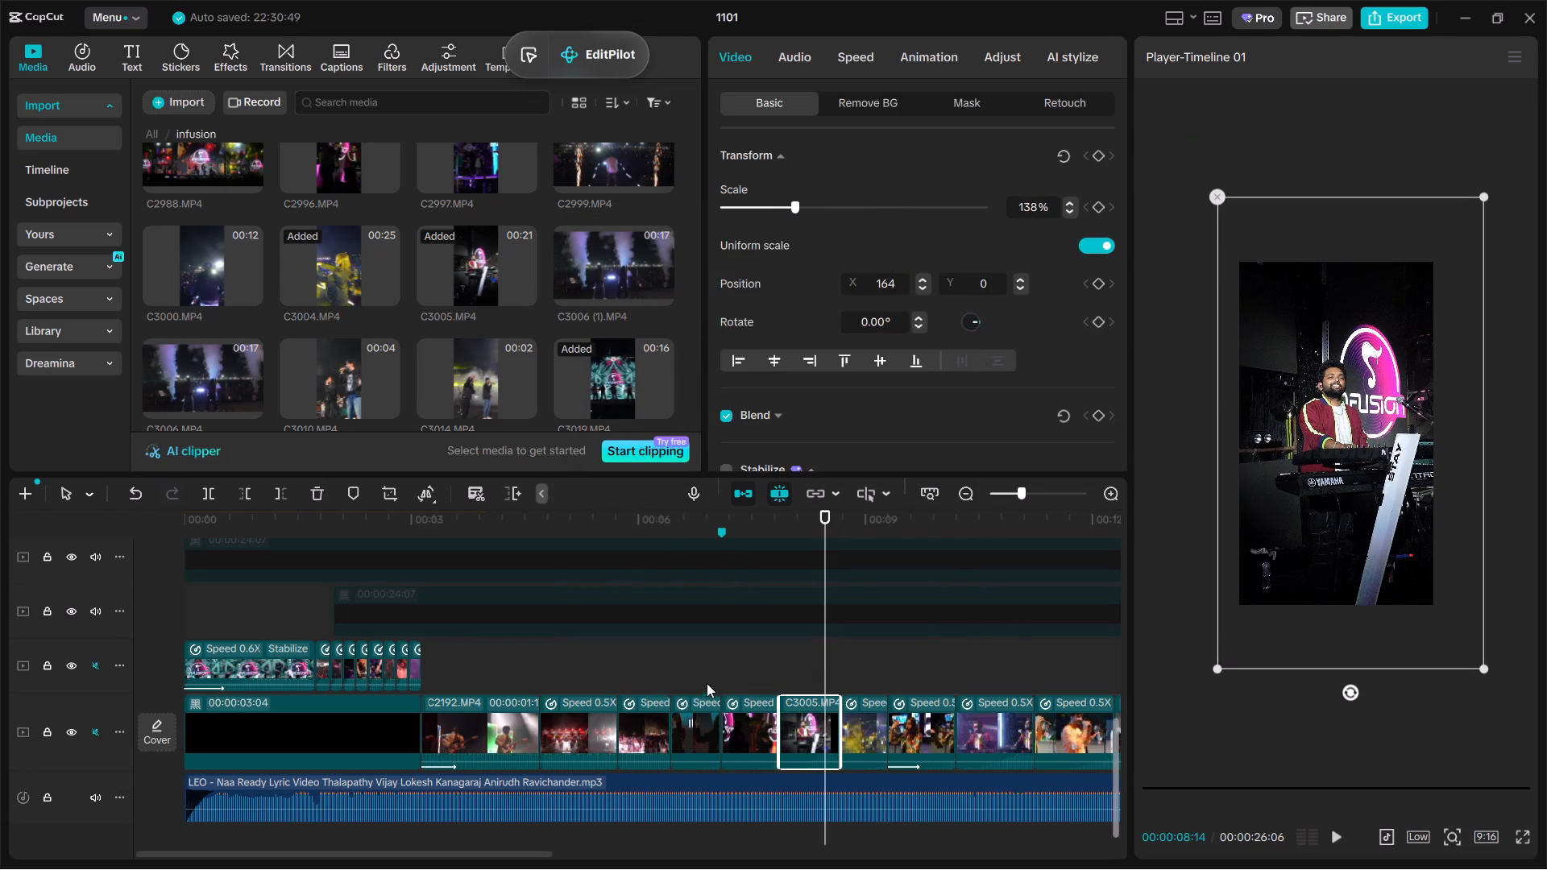
Play from about 00:00:02:19 to find the cut, and trim off the C2192.MP4 clip's end after 00:00:04:17.
left_click(702, 652)
left_click_drag(702, 652, 386, 649)
key("space")
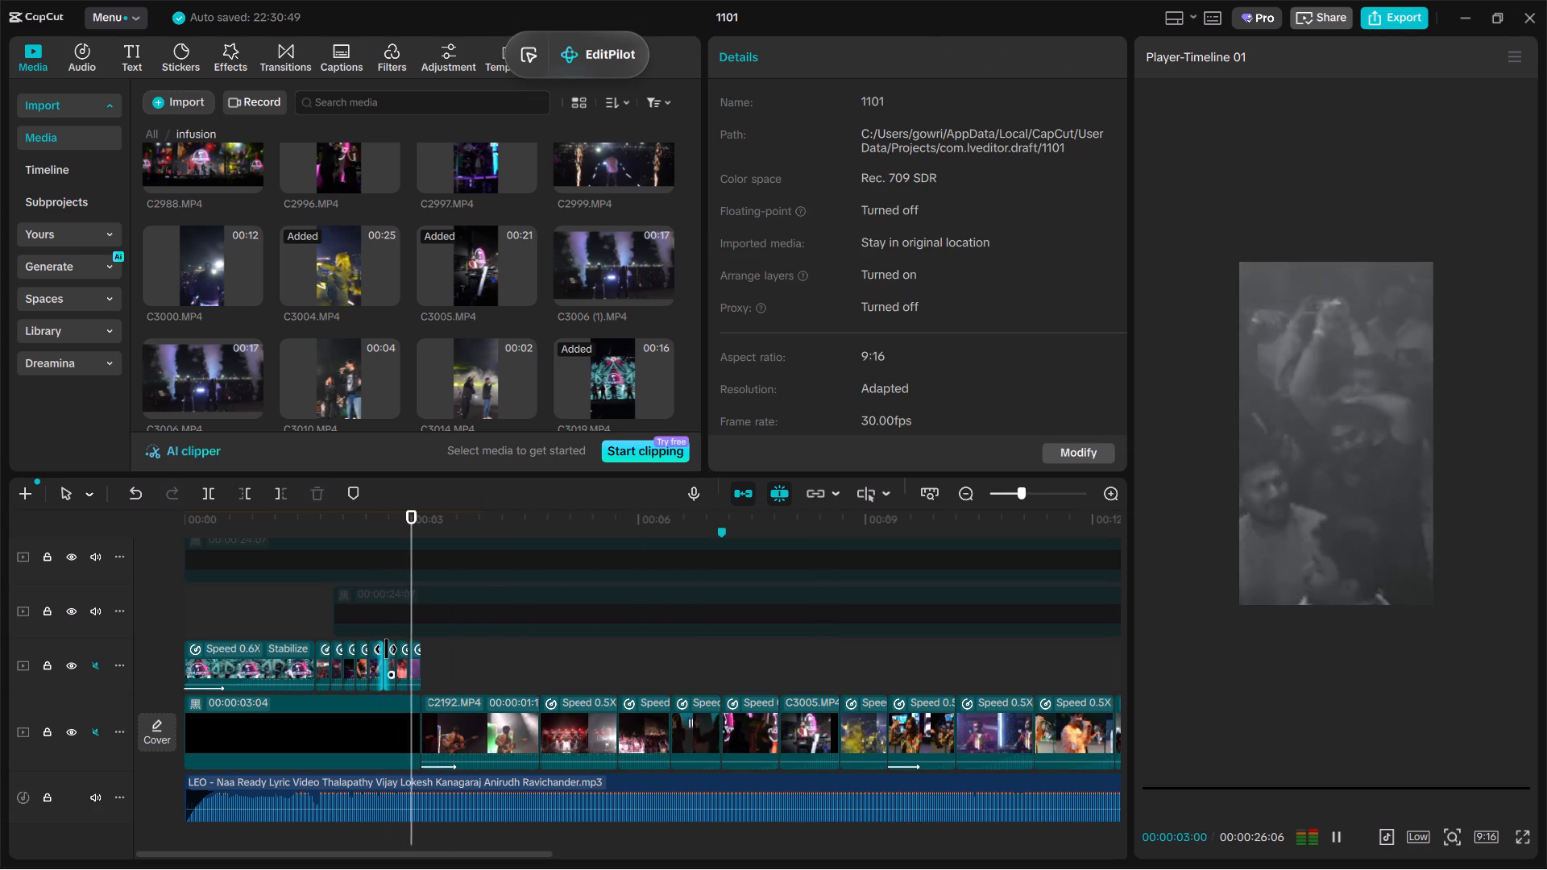
key("space")
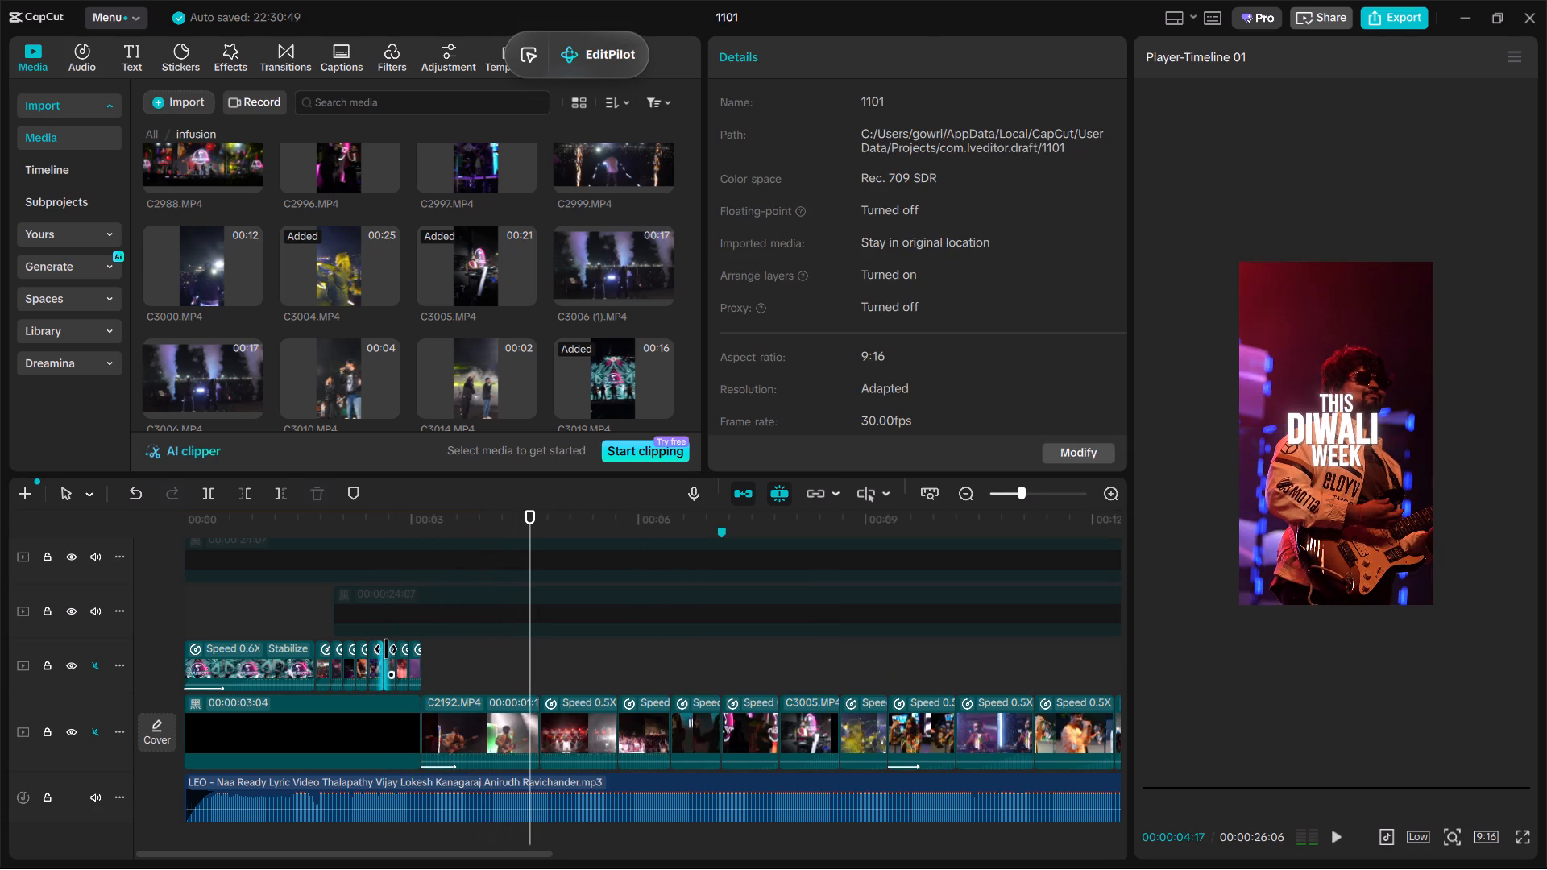
left_click(526, 723)
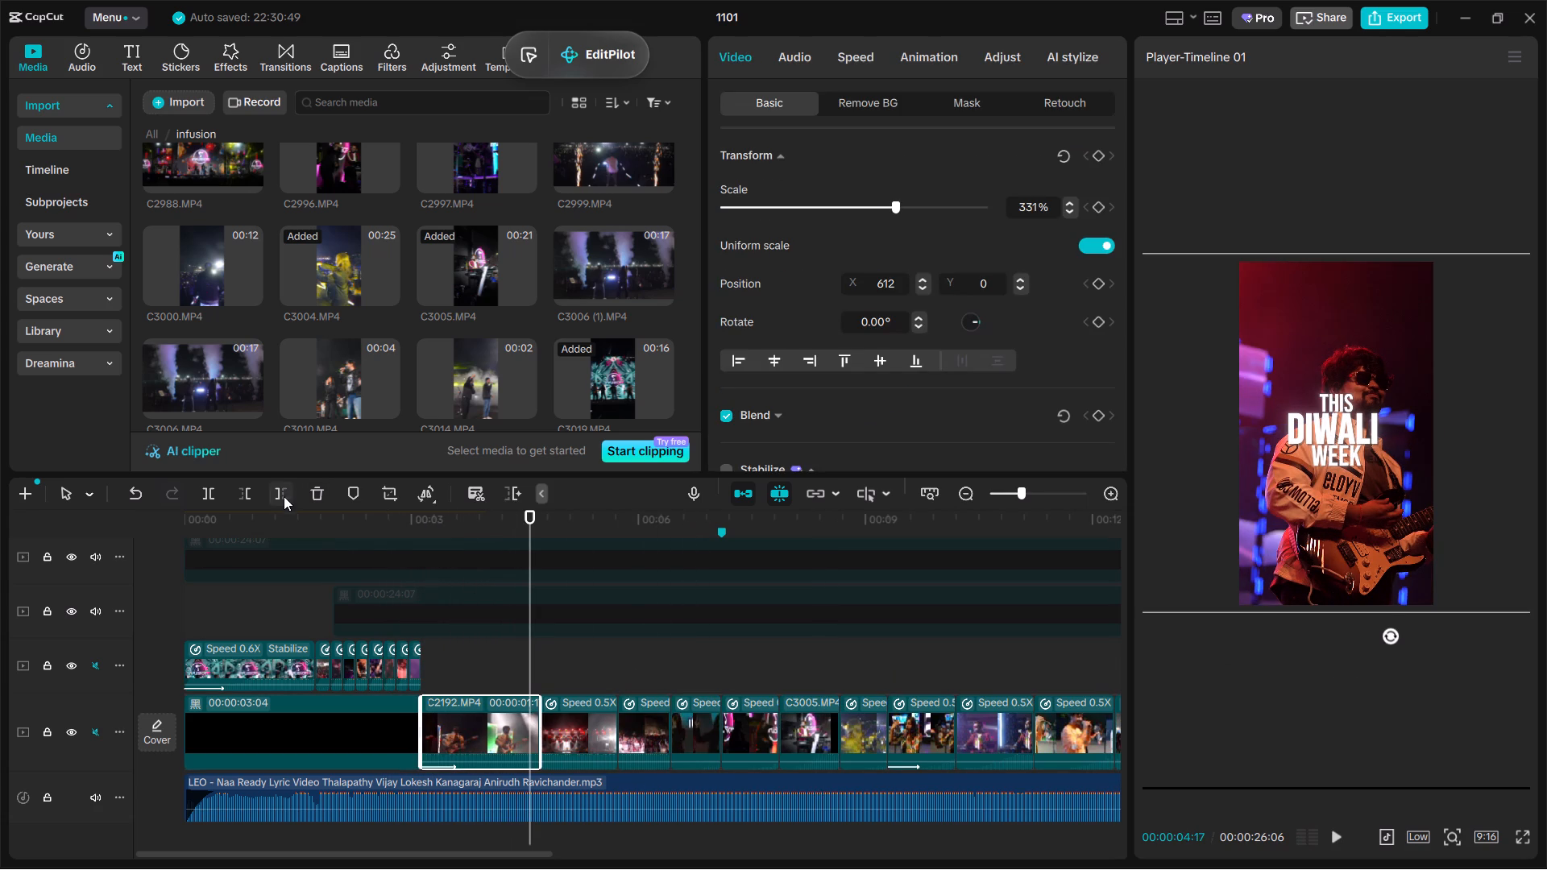
left_click(284, 496)
Replay the section from about 00:00:03:25 to check the shortened C2192.MP4 clip against the music.
left_click(476, 668)
key("space")
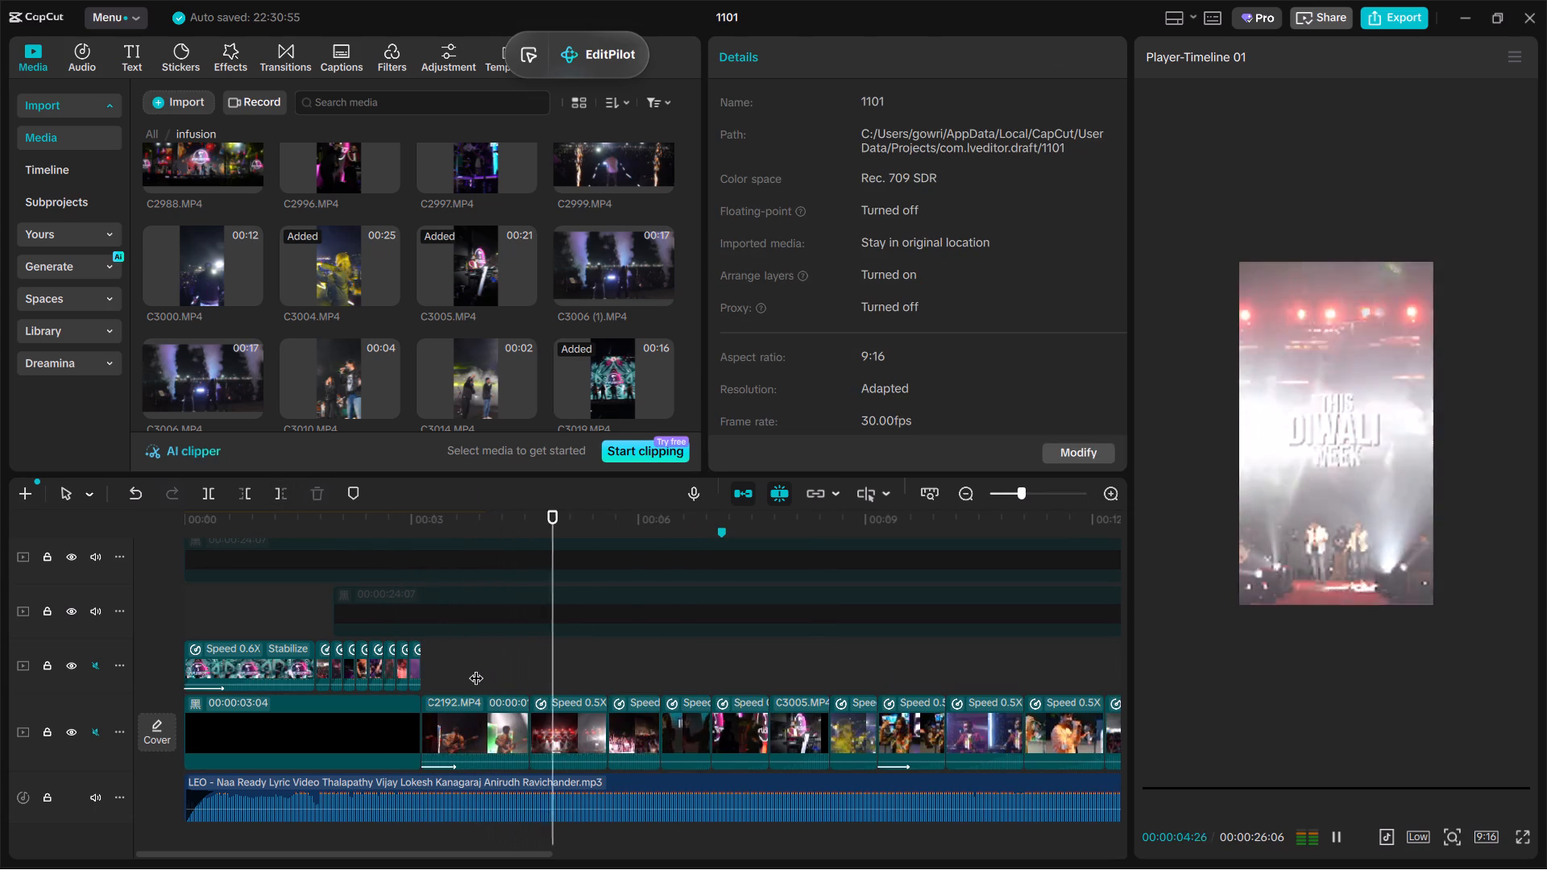
key("space")
key("space")
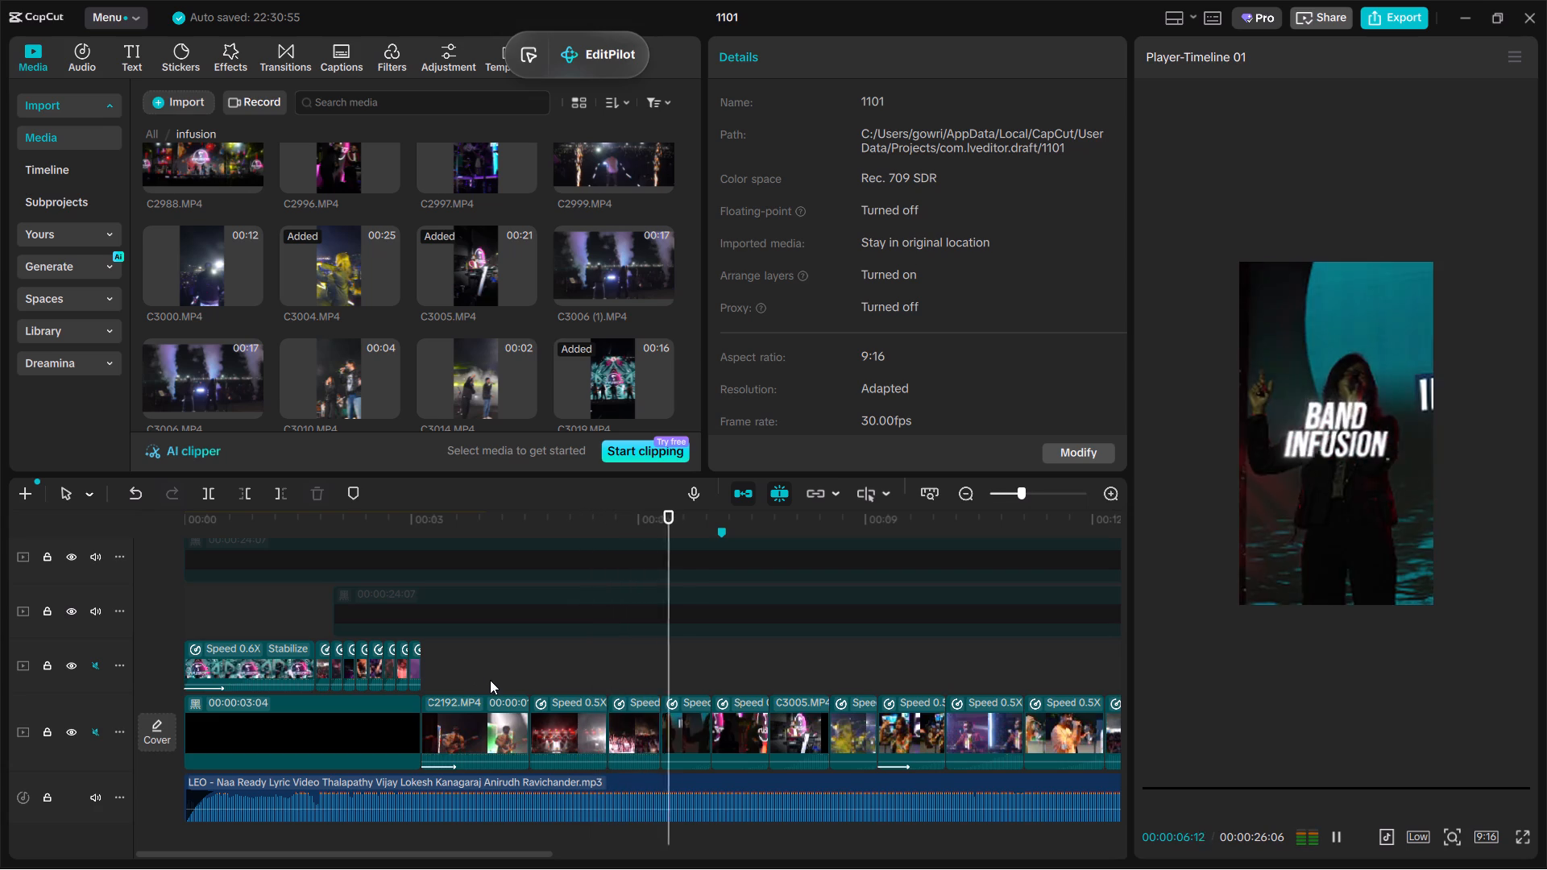
key("space")
left_click(580, 661)
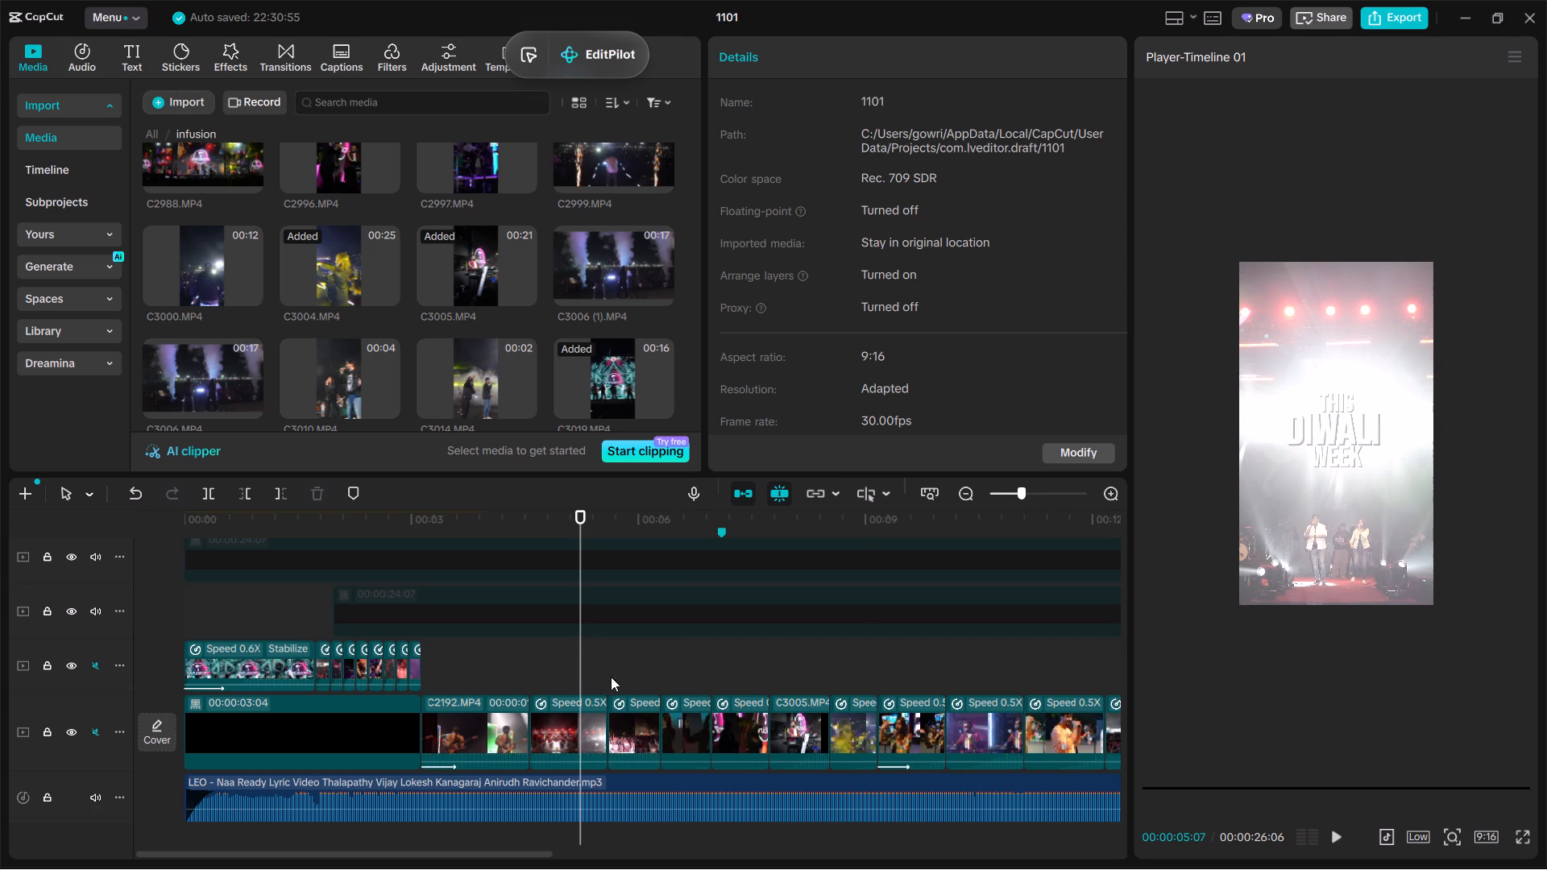
left_click(508, 690)
key("space")
key("space")
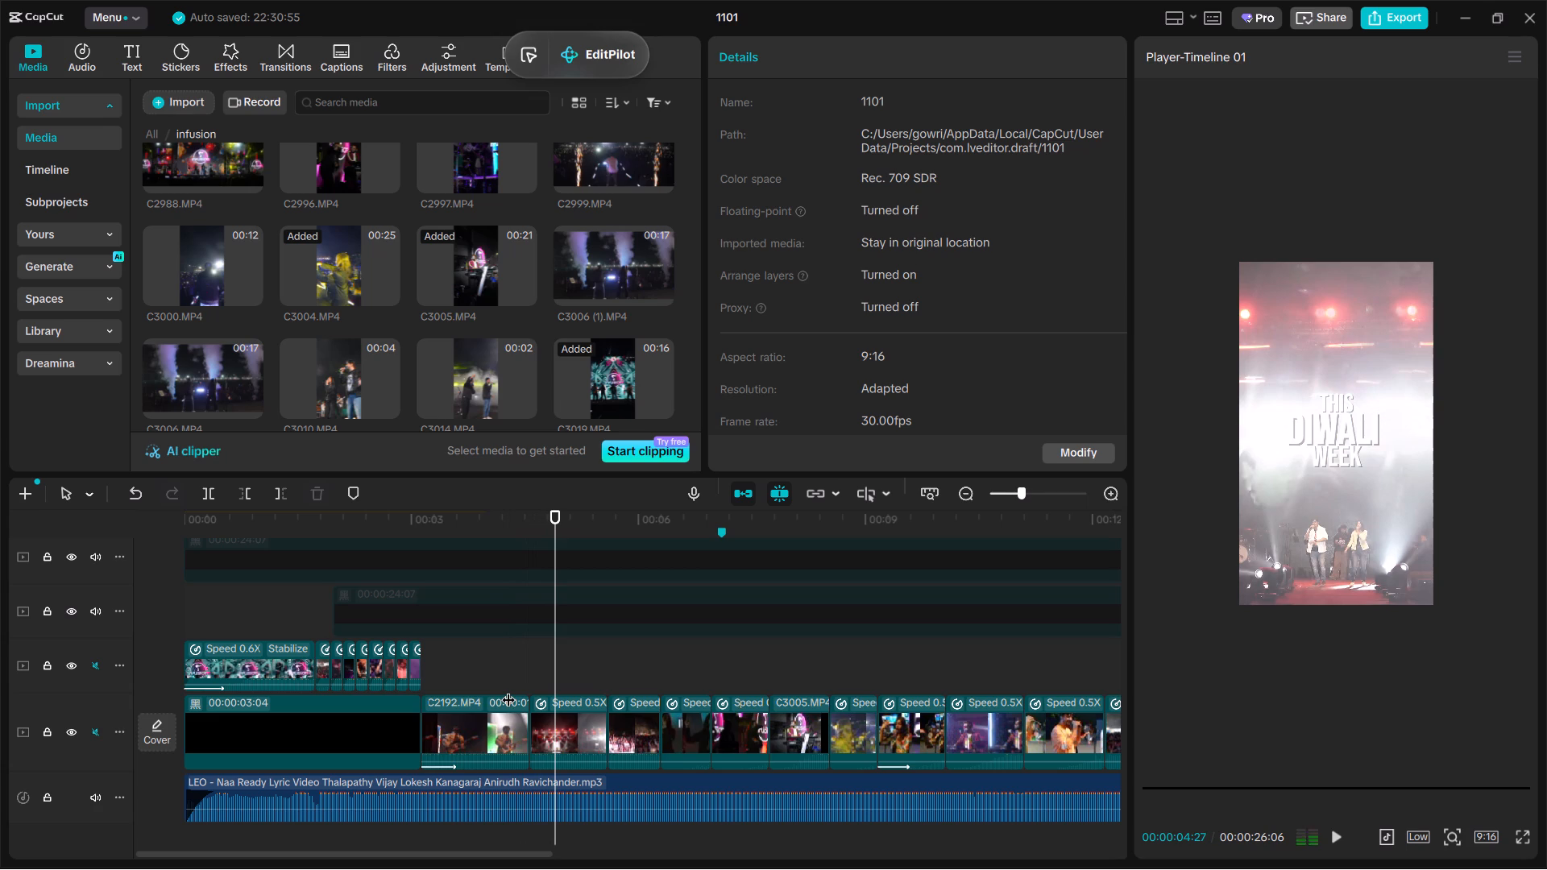
Disable the THIS DIWALI WEEK title compound clip with its Glow 2 effect.
scroll(508, 690, "up", 1)
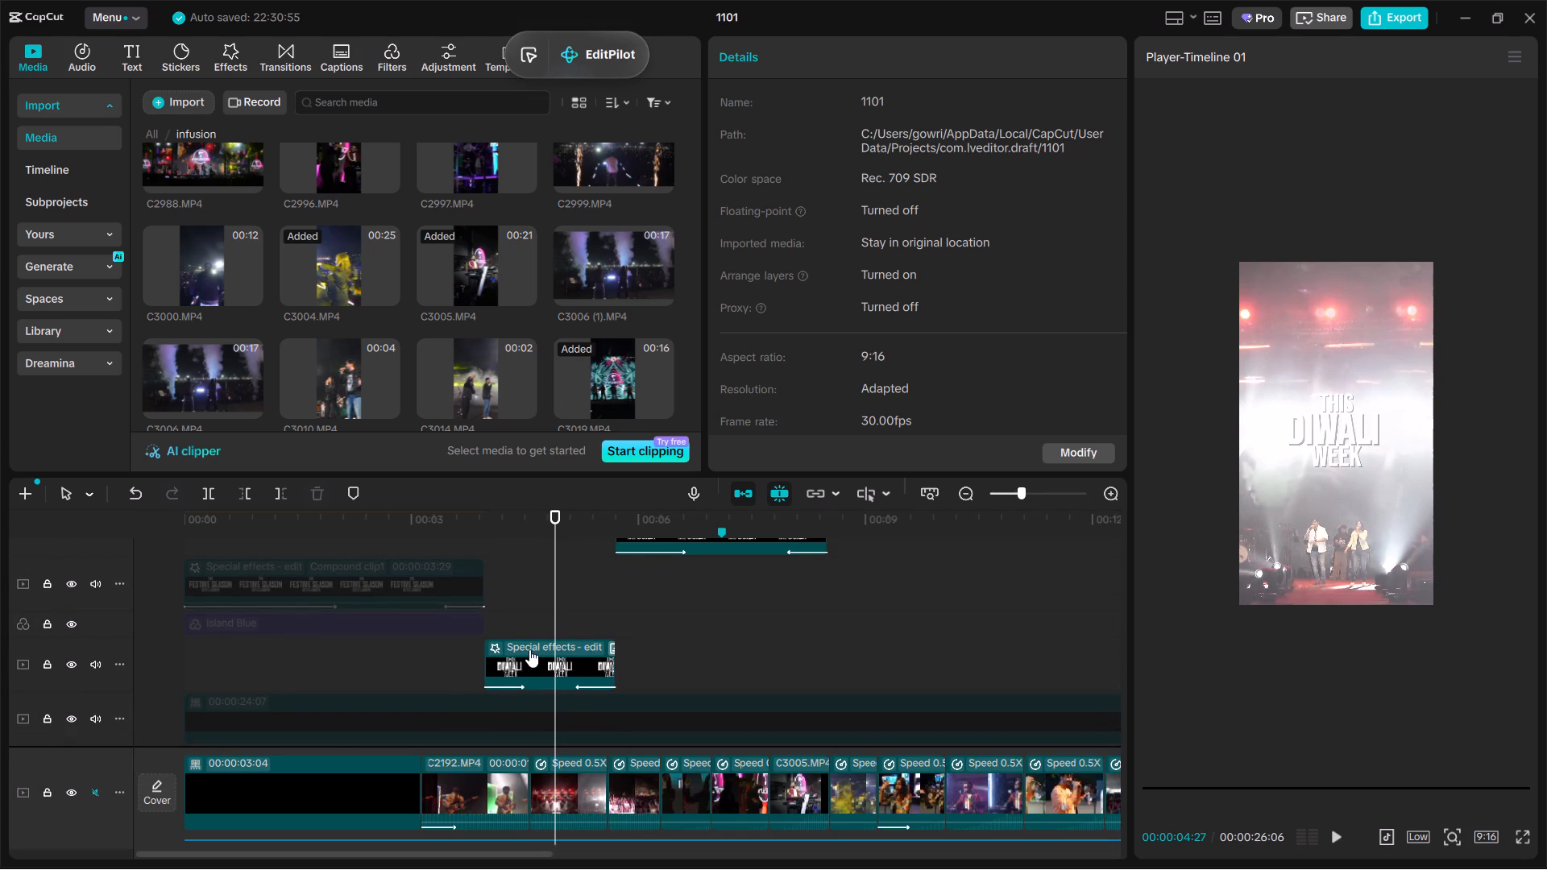
left_click(529, 648)
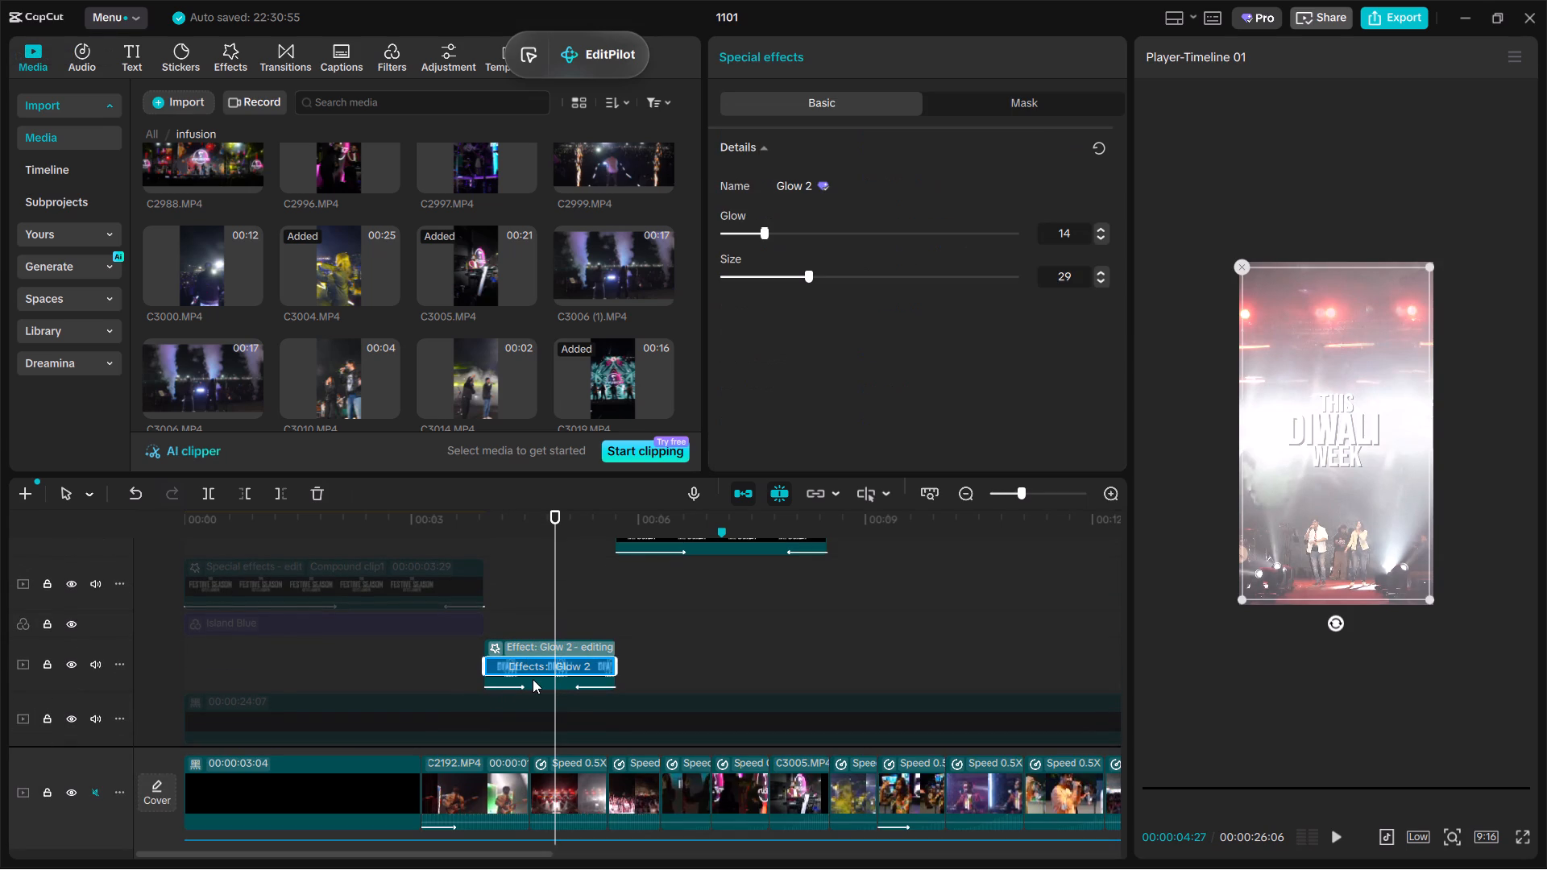
left_click(542, 685)
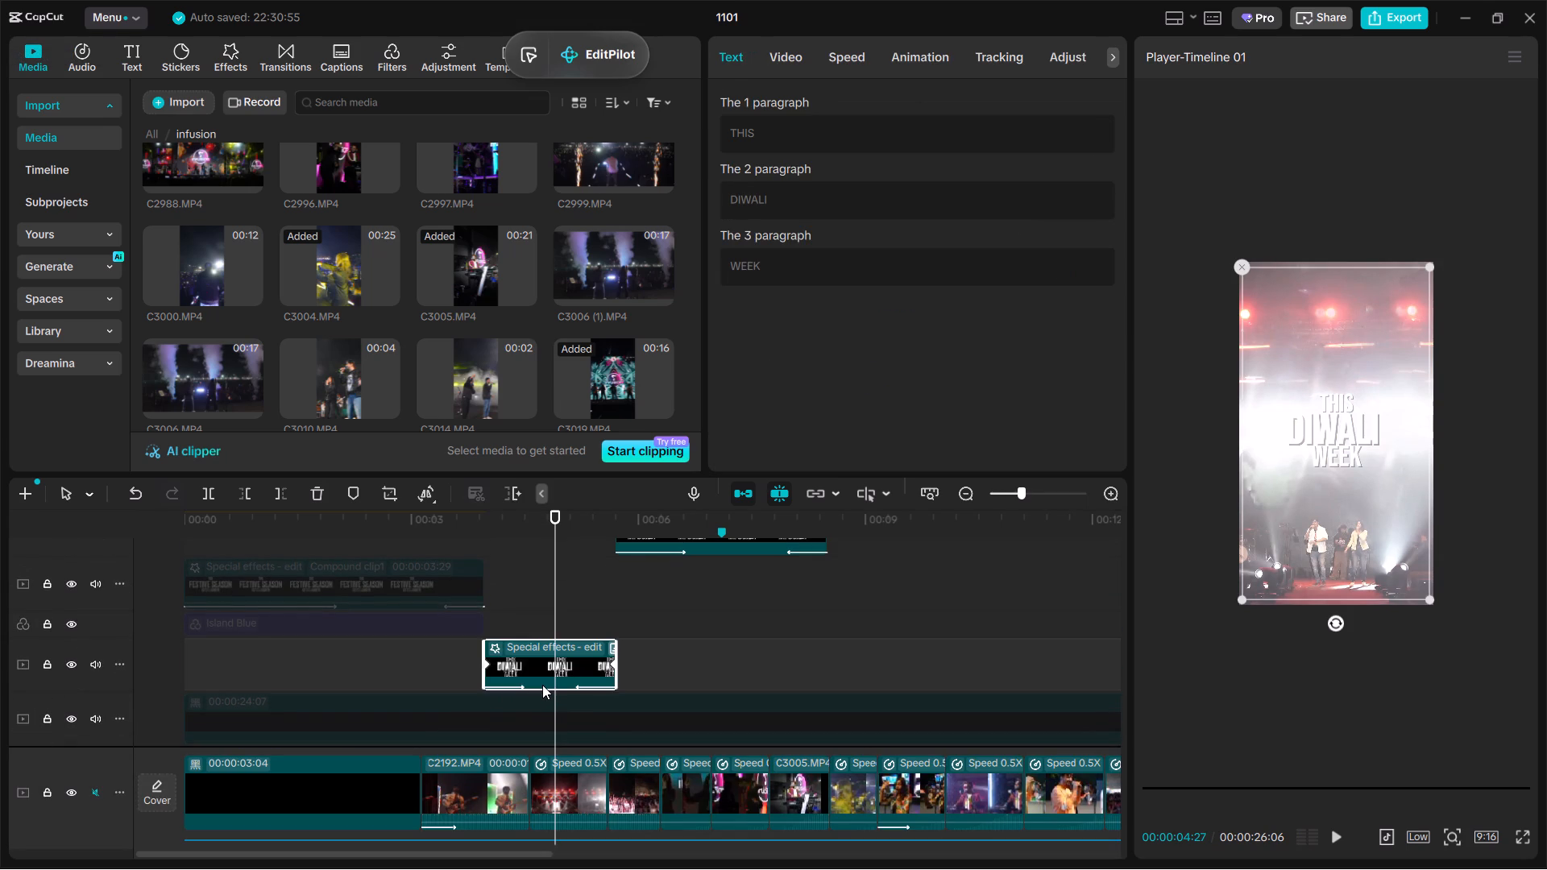
key("v")
Play the sequence from 00:00:04:27 to about 00:00:08:25 to review the clip cuts.
scroll(542, 685, "down", 1)
key("space")
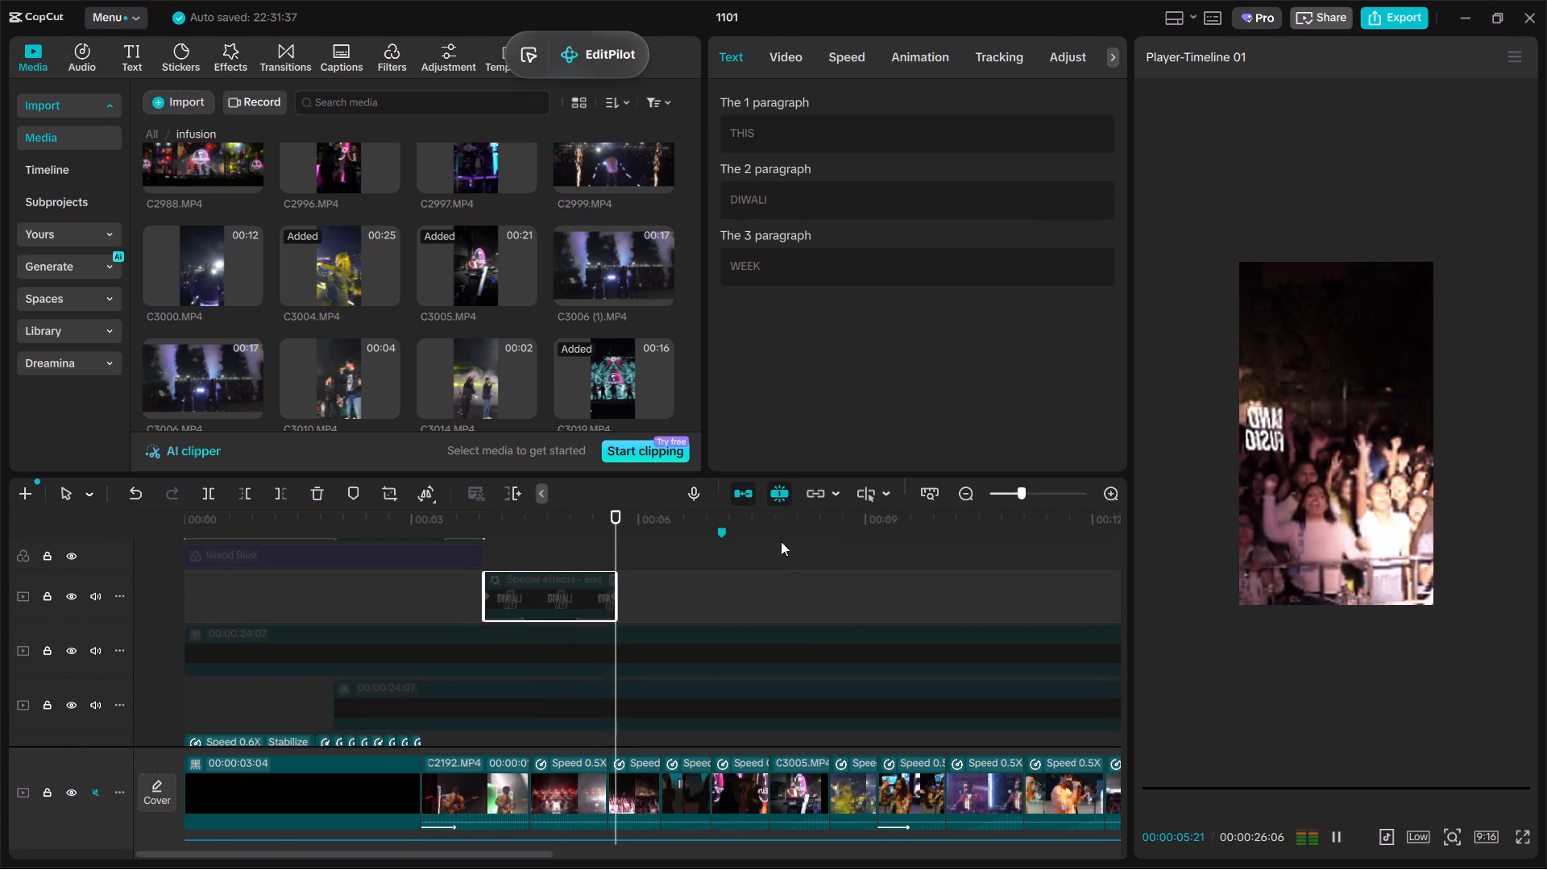
scroll(782, 574, "down", 3)
key("space")
key("space")
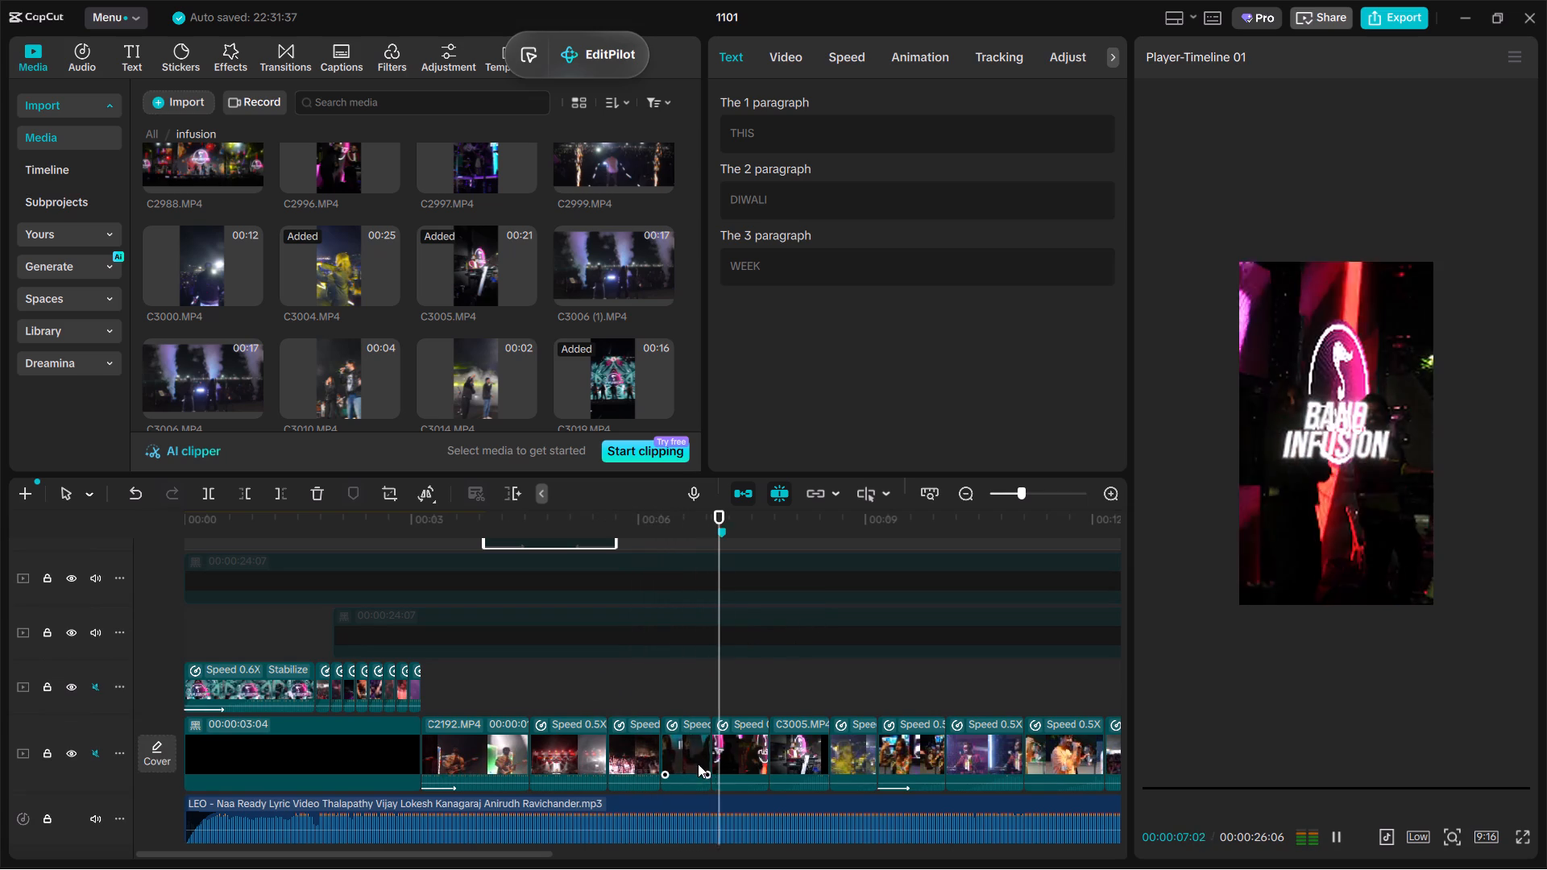
key("space")
key("space")
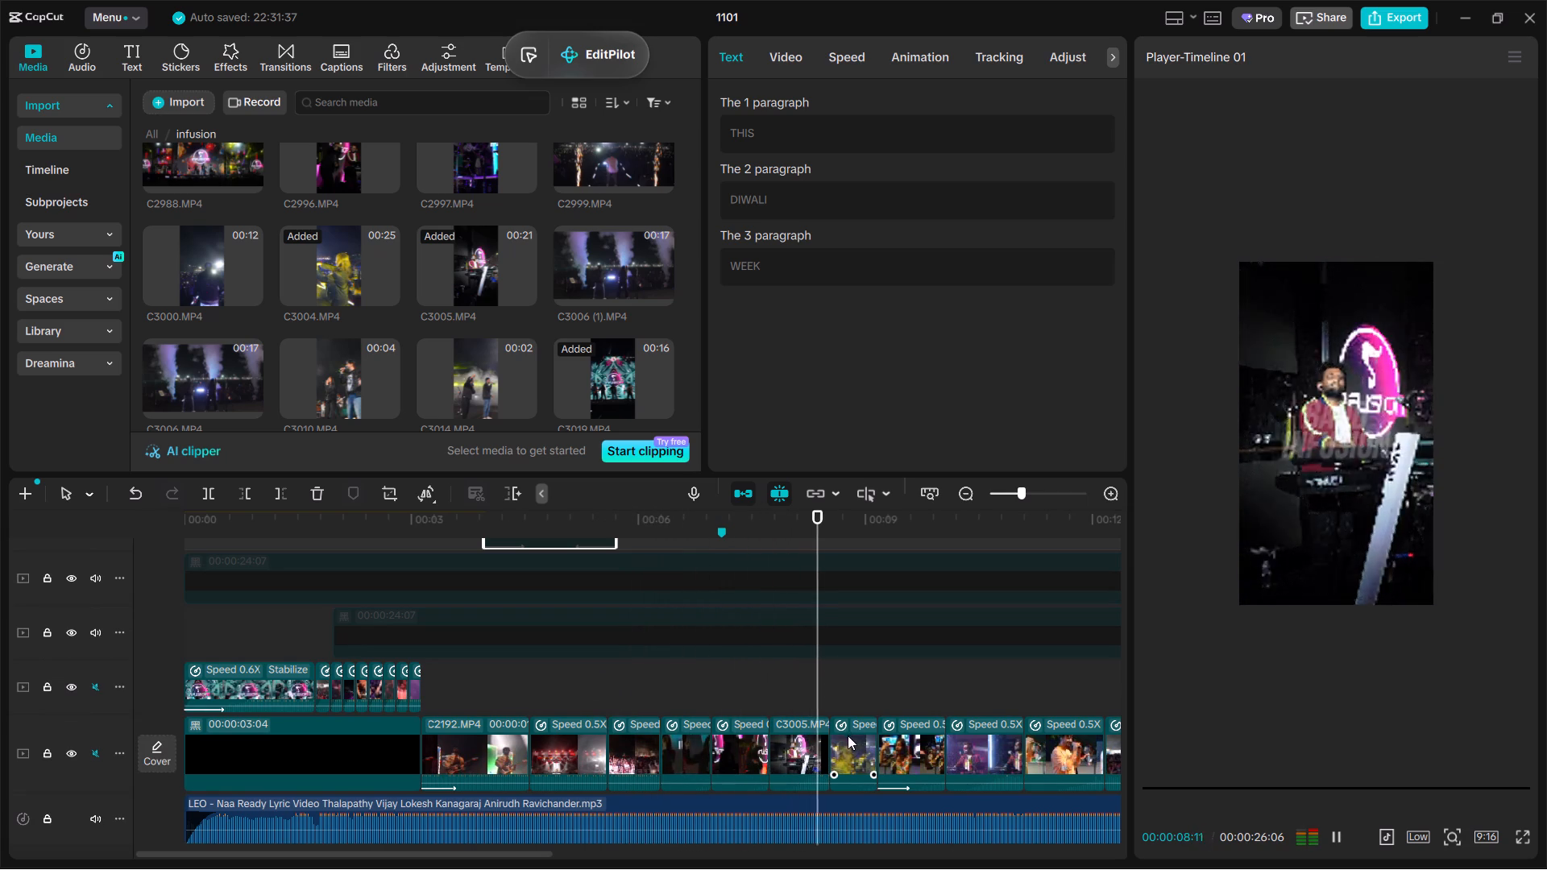
key("space")
Preview clips in the infusion media folder, such as C3602.MP4, C3626.MP4 and C3668.MP4, as replacements for the yellow-lit clip around 00:00:08:24.
scroll(570, 361, "down", 1)
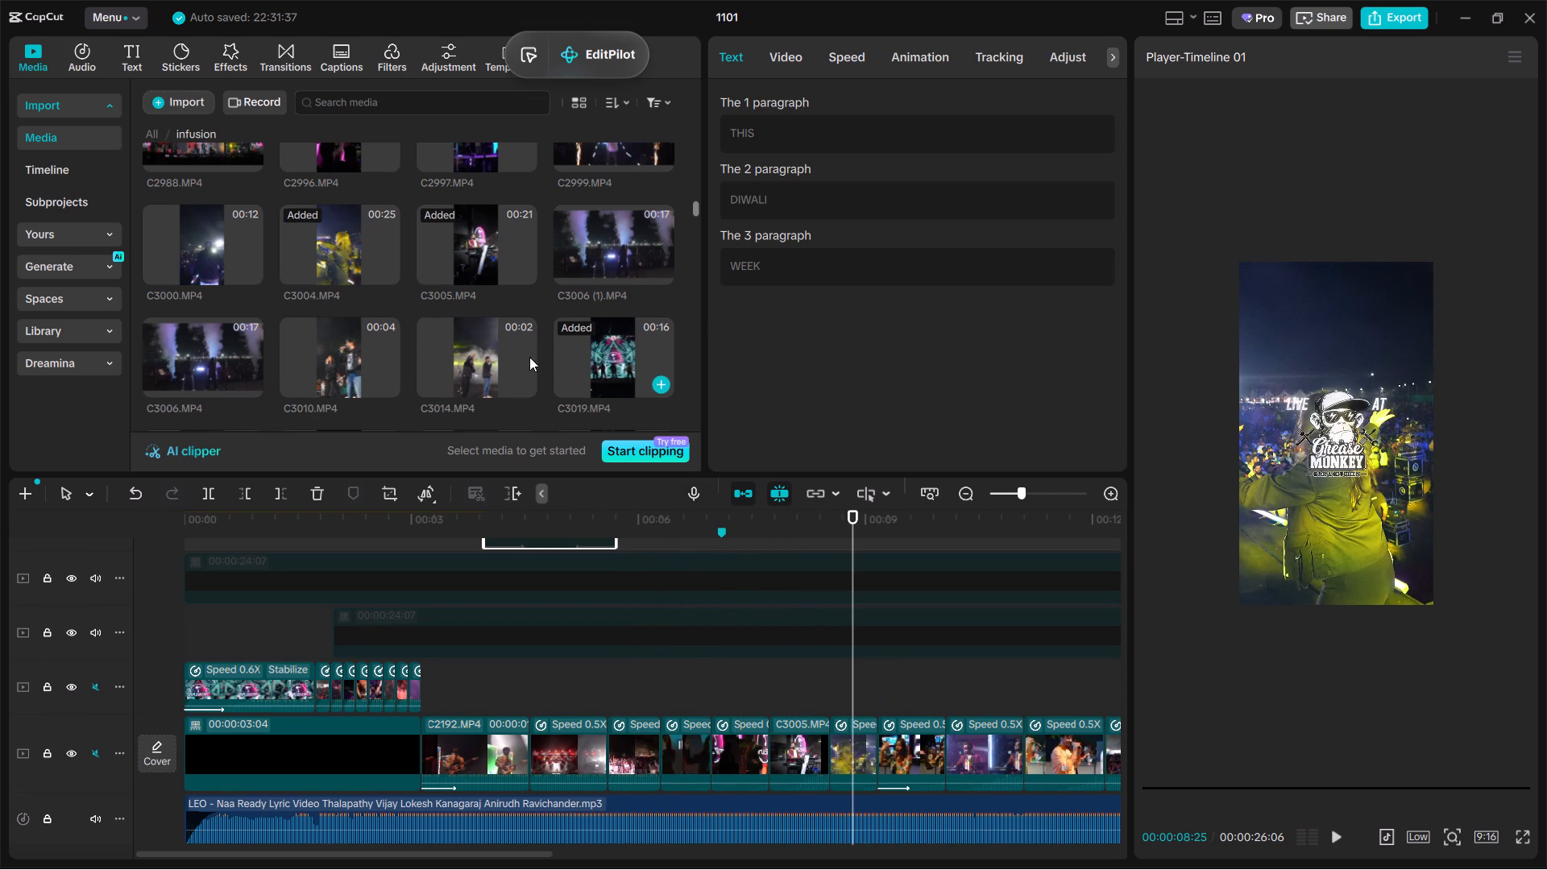
scroll(521, 365, "down", 1)
left_click(798, 698)
scroll(799, 700, "down", 1)
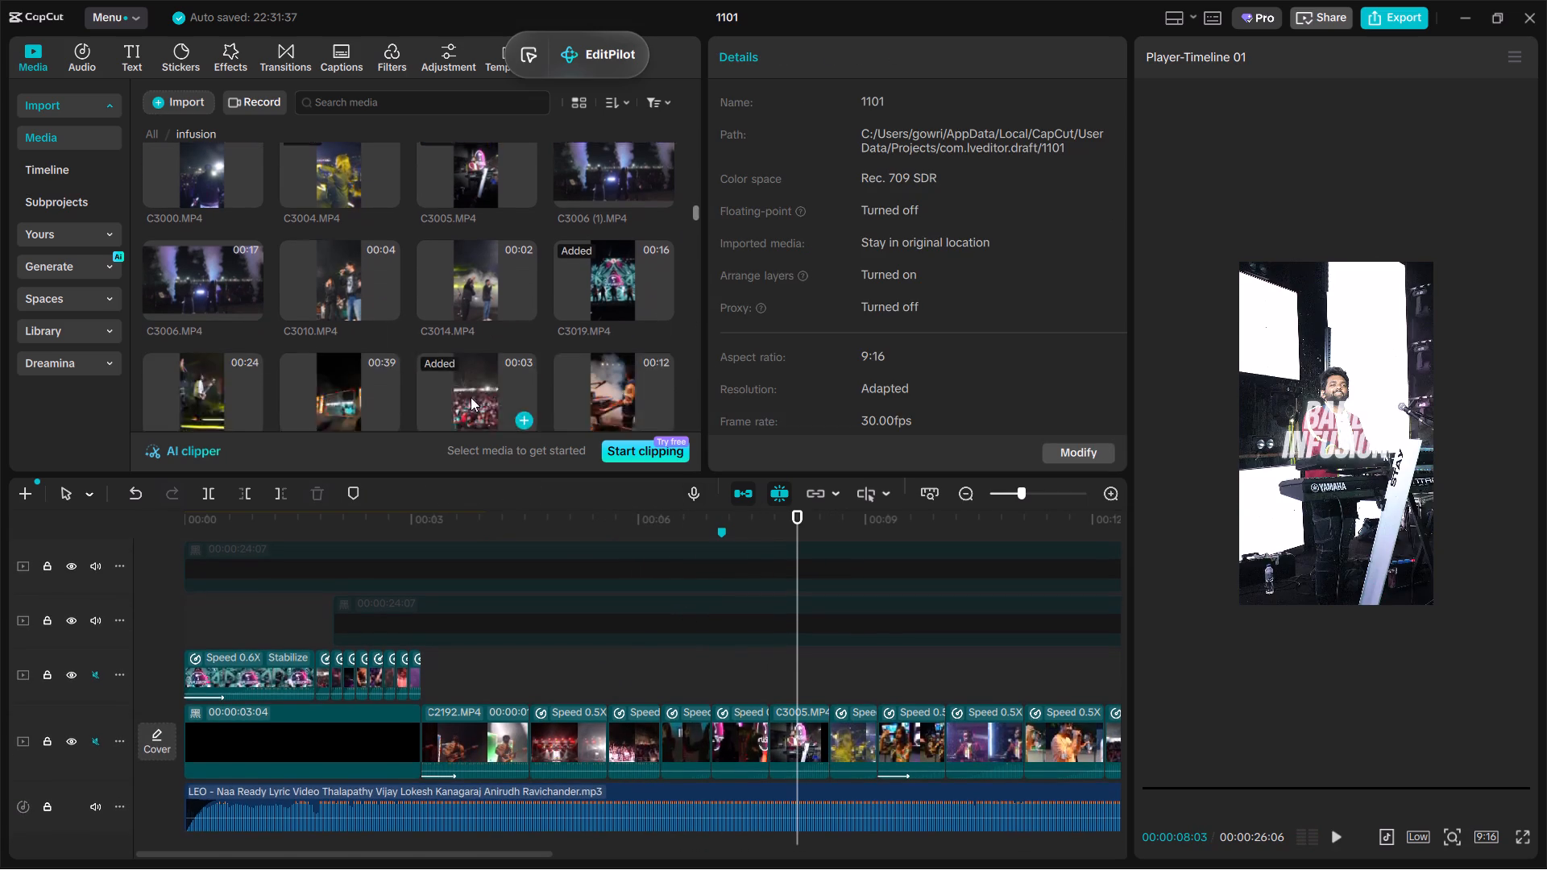
scroll(471, 397, "down", 1)
left_click(368, 339)
left_click(820, 670)
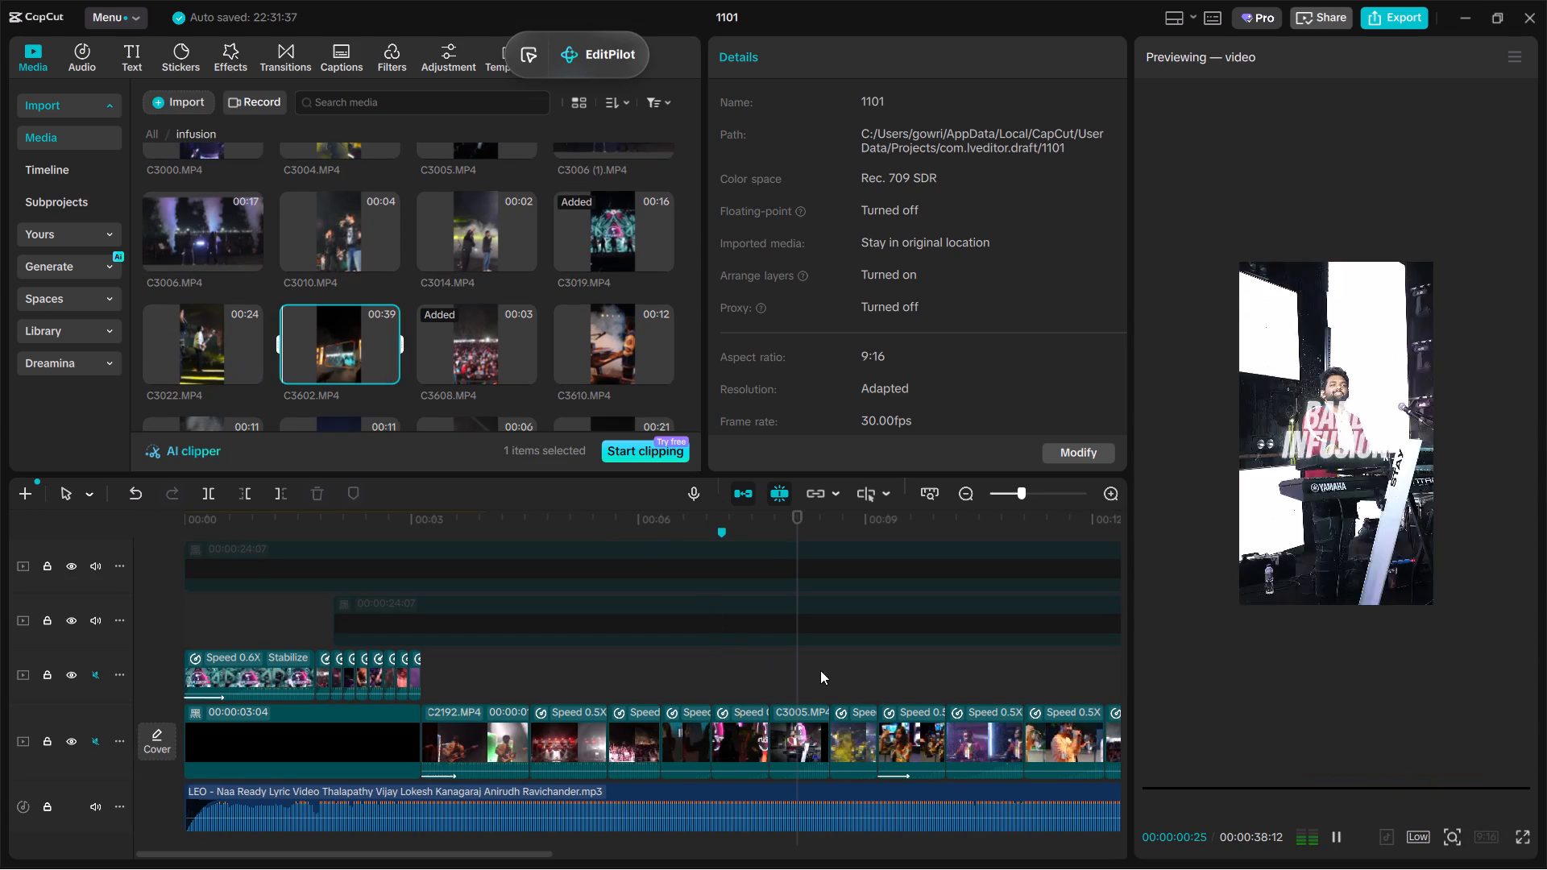
left_click_drag(820, 670, 853, 694)
scroll(152, 263, "down", 1)
scroll(275, 274, "down", 1)
left_click(213, 168)
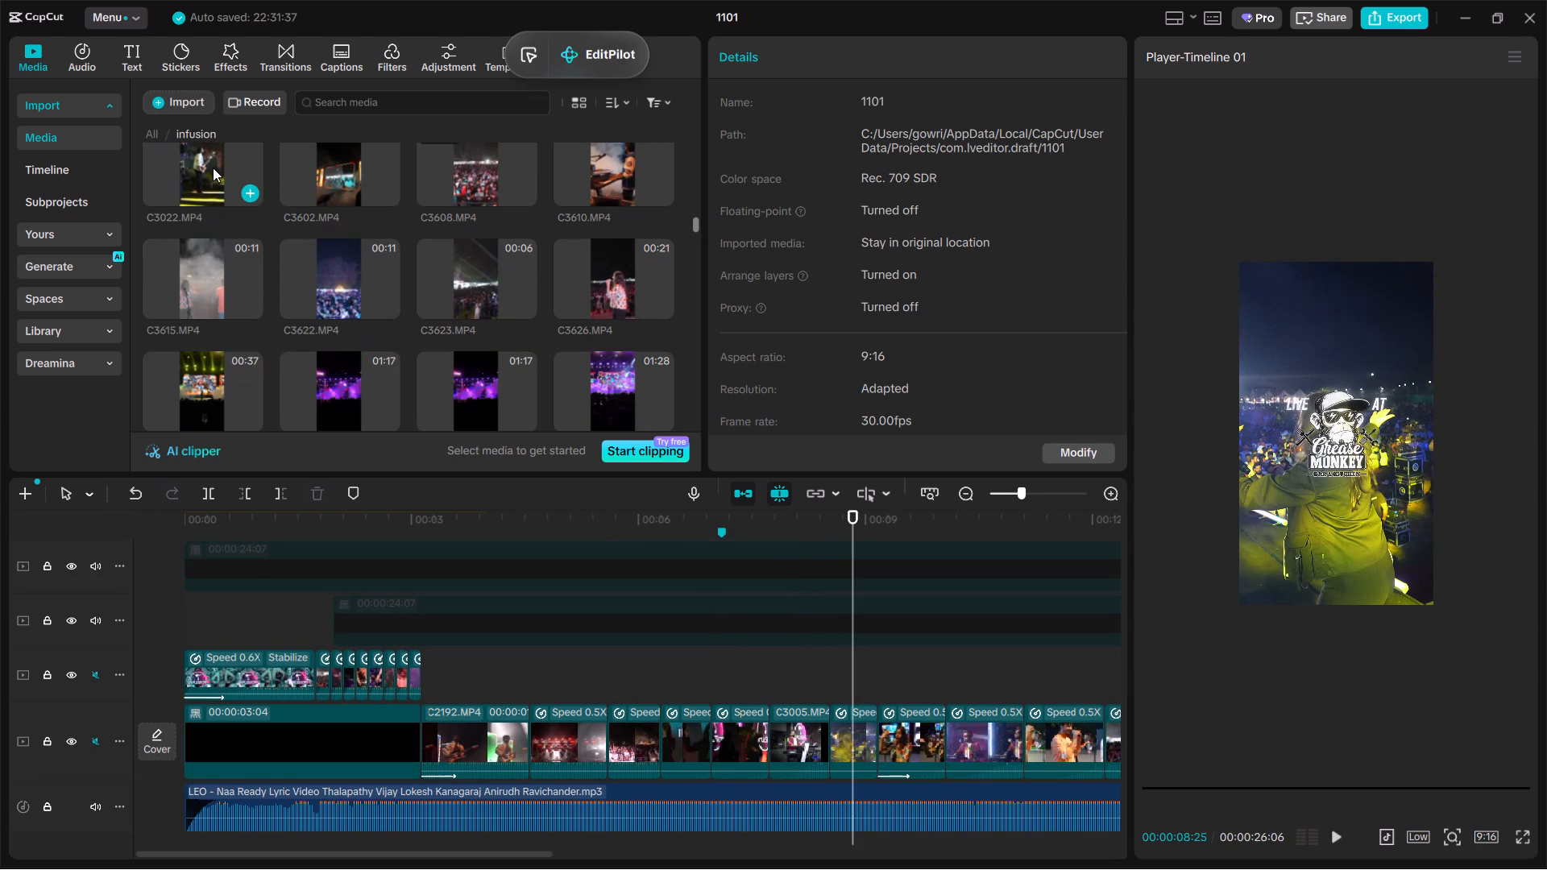
scroll(213, 168, "down", 1)
left_click(329, 167)
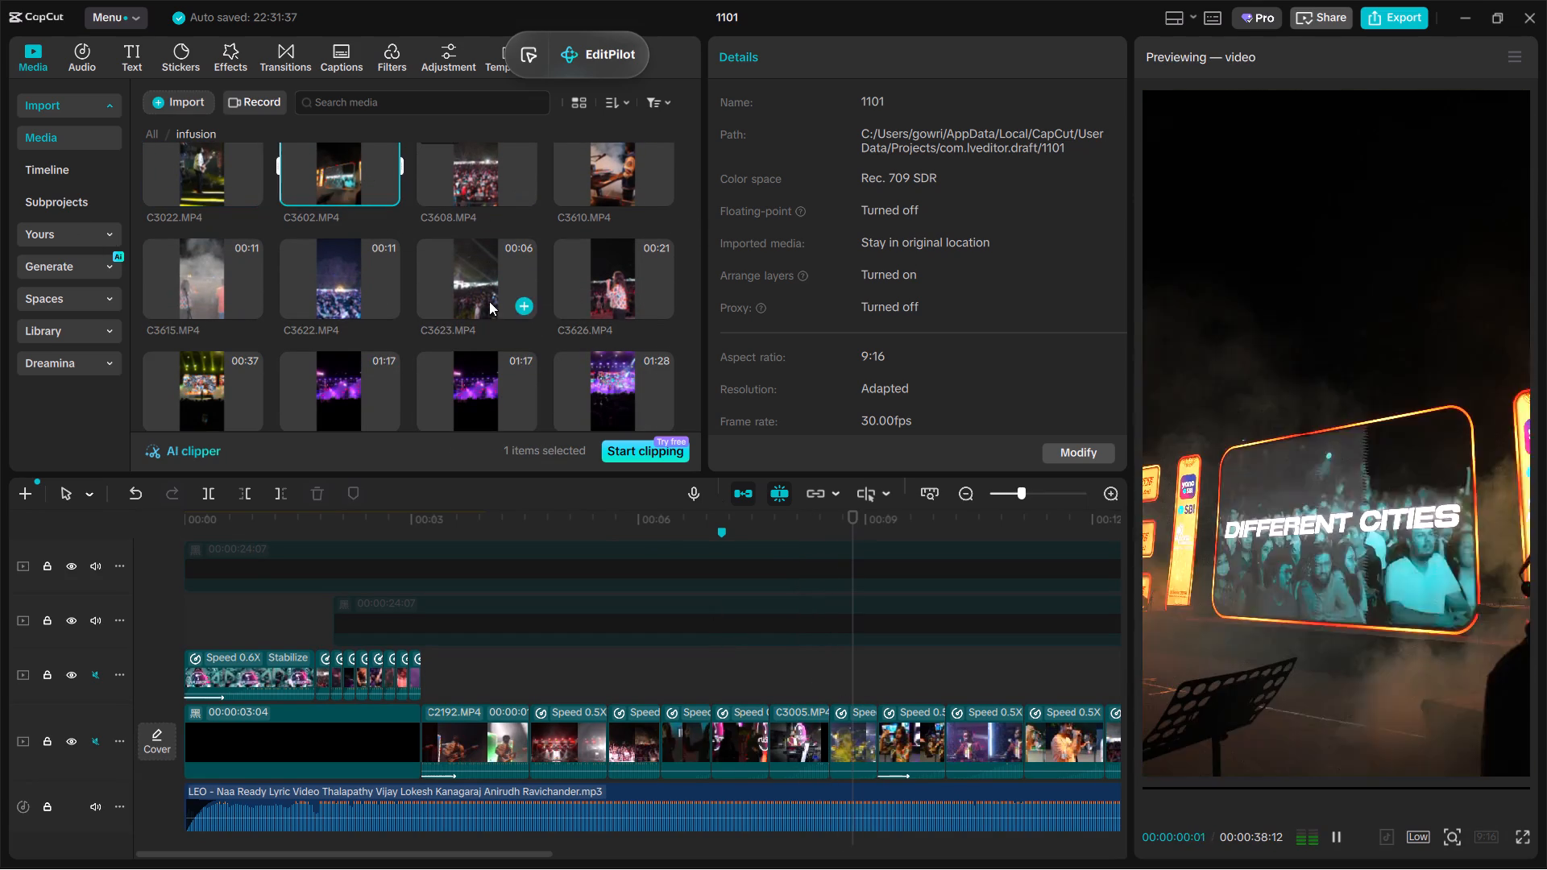
left_click(634, 283)
left_click_drag(591, 283, 590, 290)
scroll(571, 317, "down", 1)
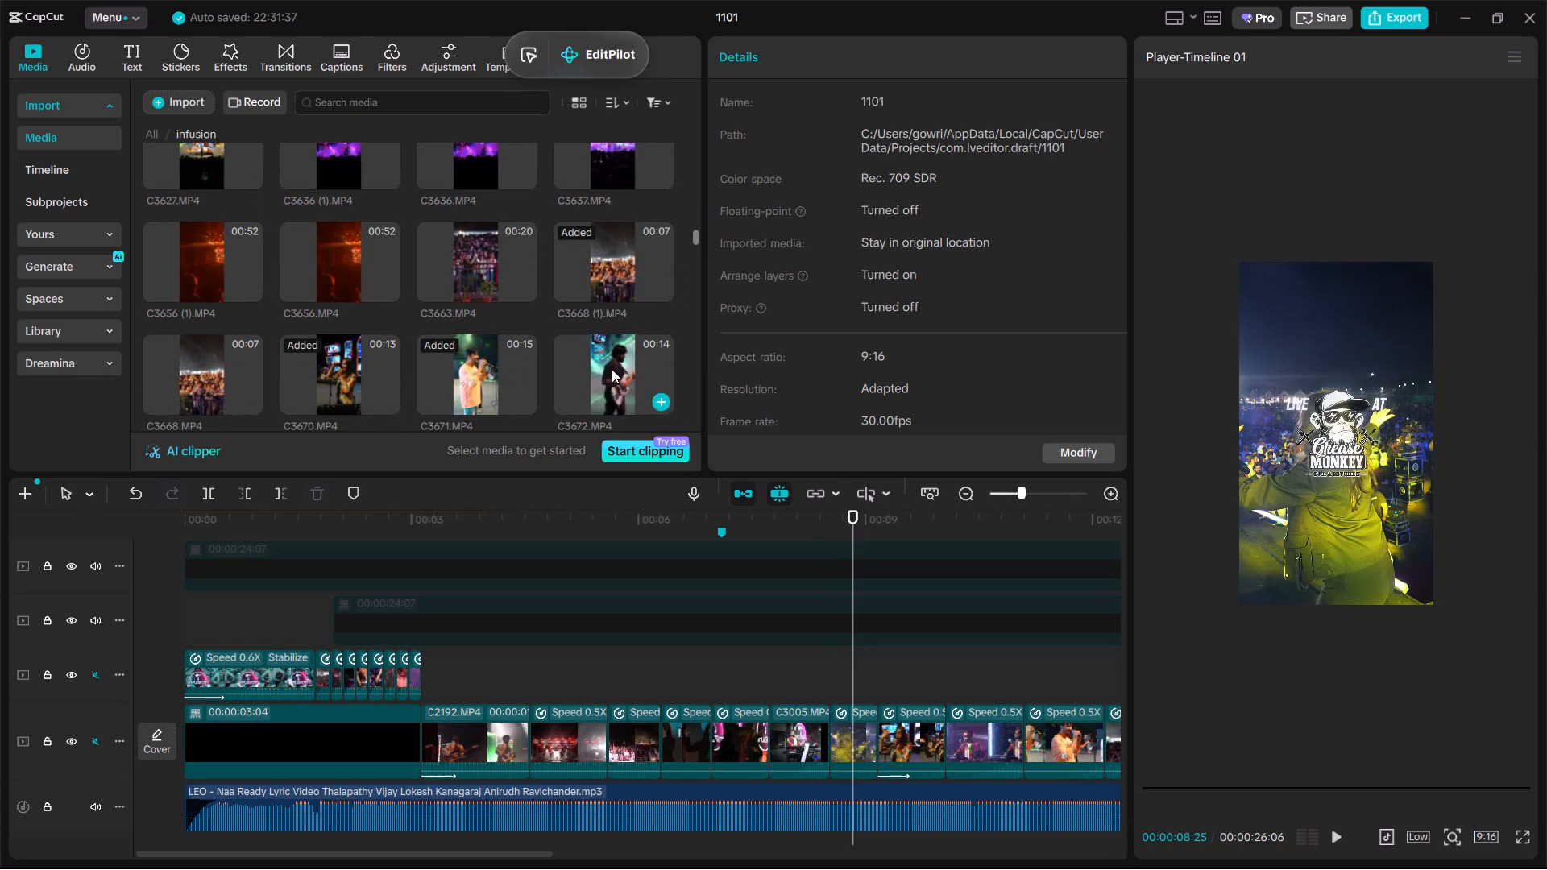
scroll(397, 346, "down", 1)
left_click(206, 278)
scroll(206, 278, "down", 1)
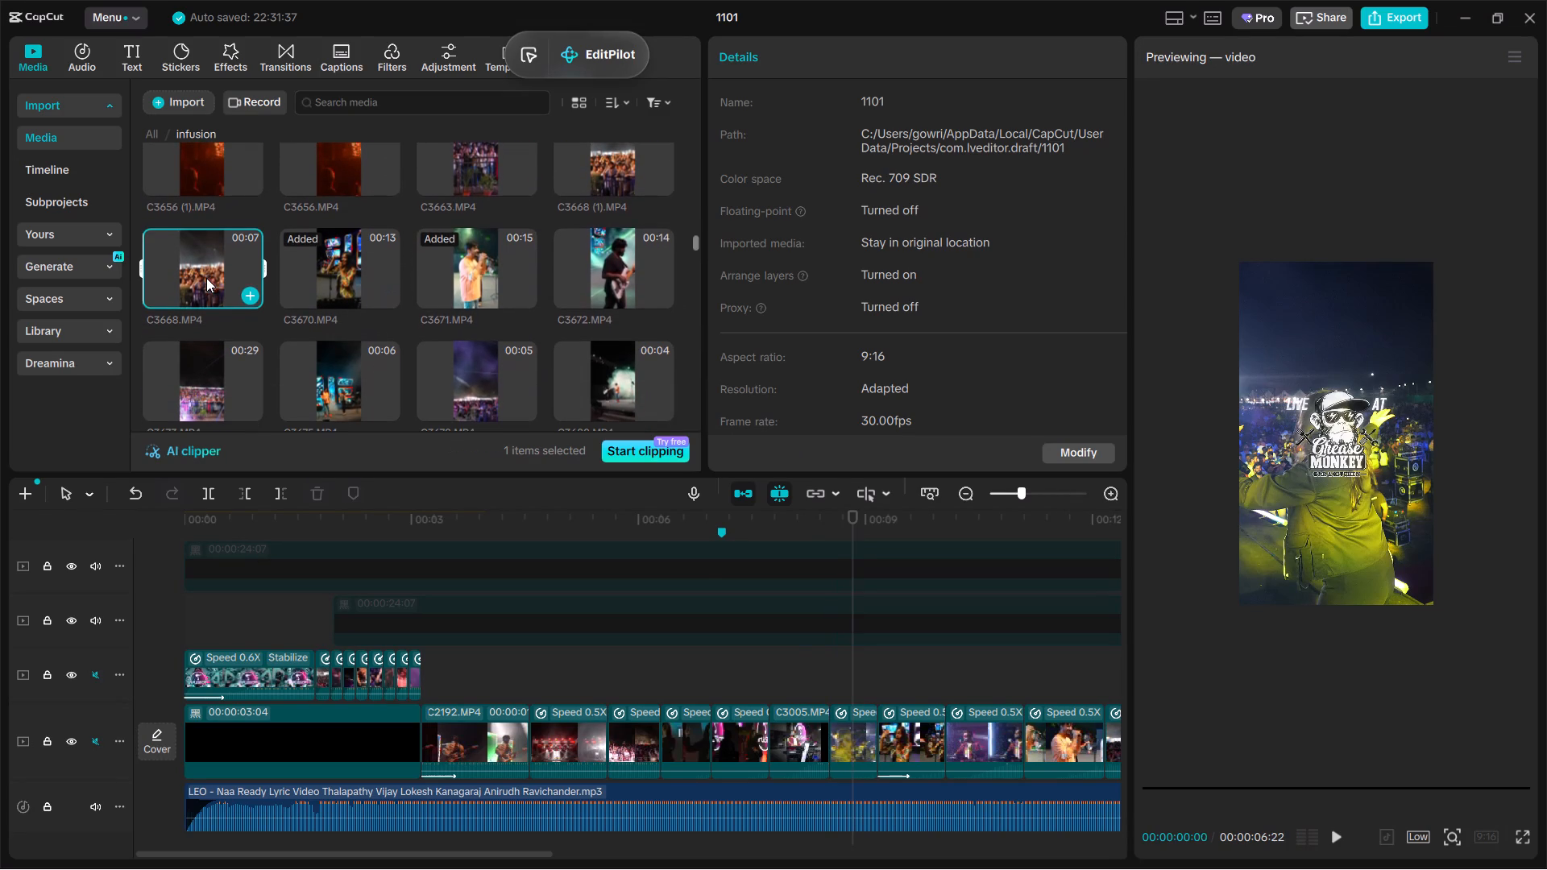
left_click(819, 655)
left_click_drag(819, 655, 844, 669)
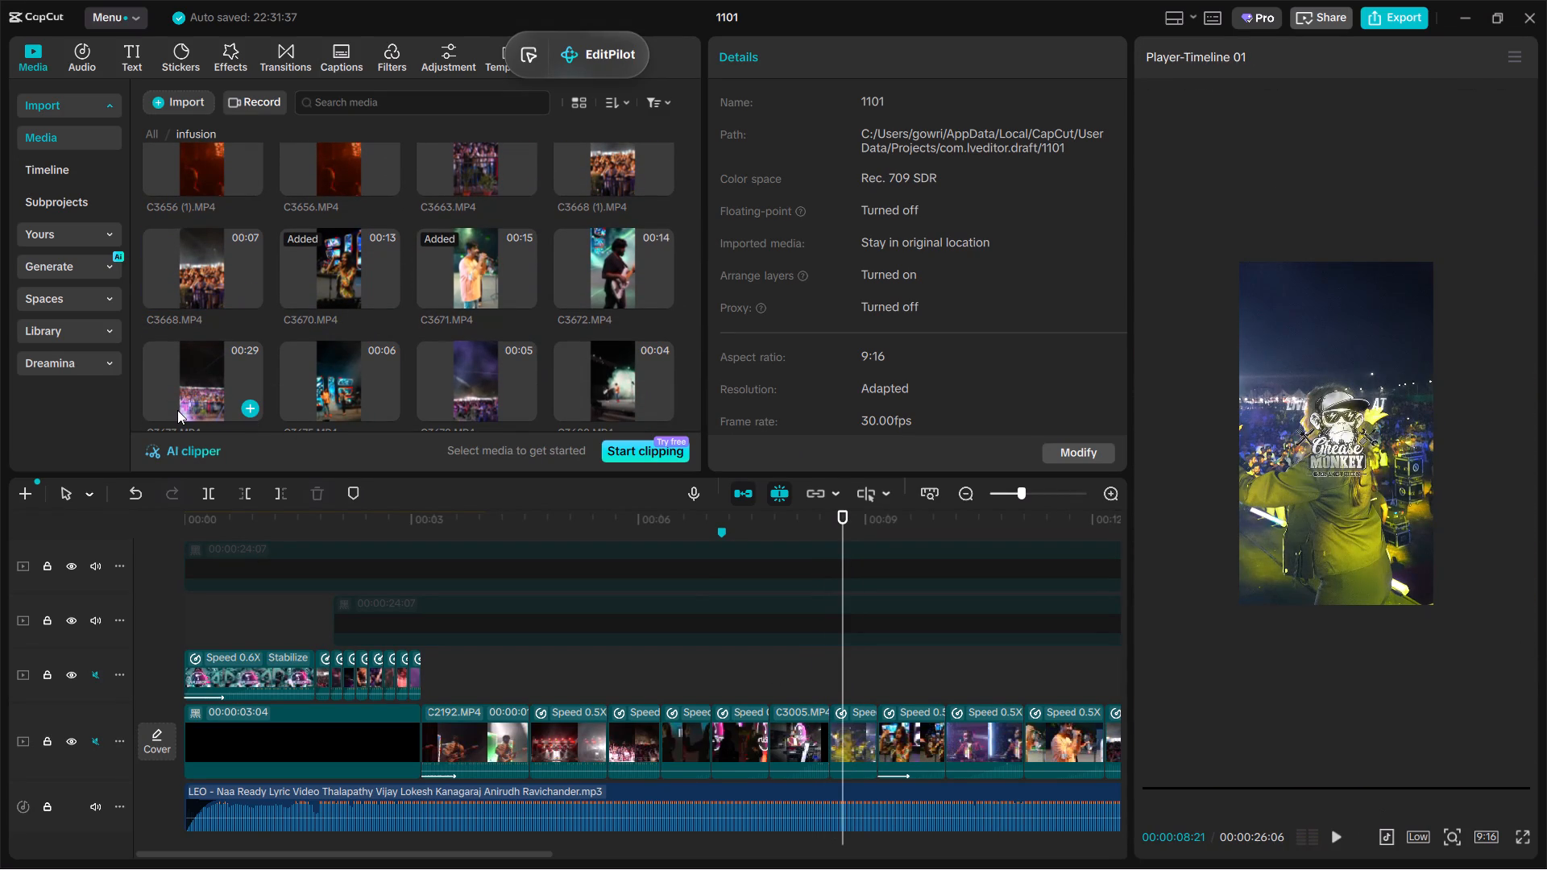
Examine further replacement candidates in the infusion folder, including C3726.MP4, C4865 - Copy.MP4 and C4865.MP4.
scroll(277, 341, "down", 2)
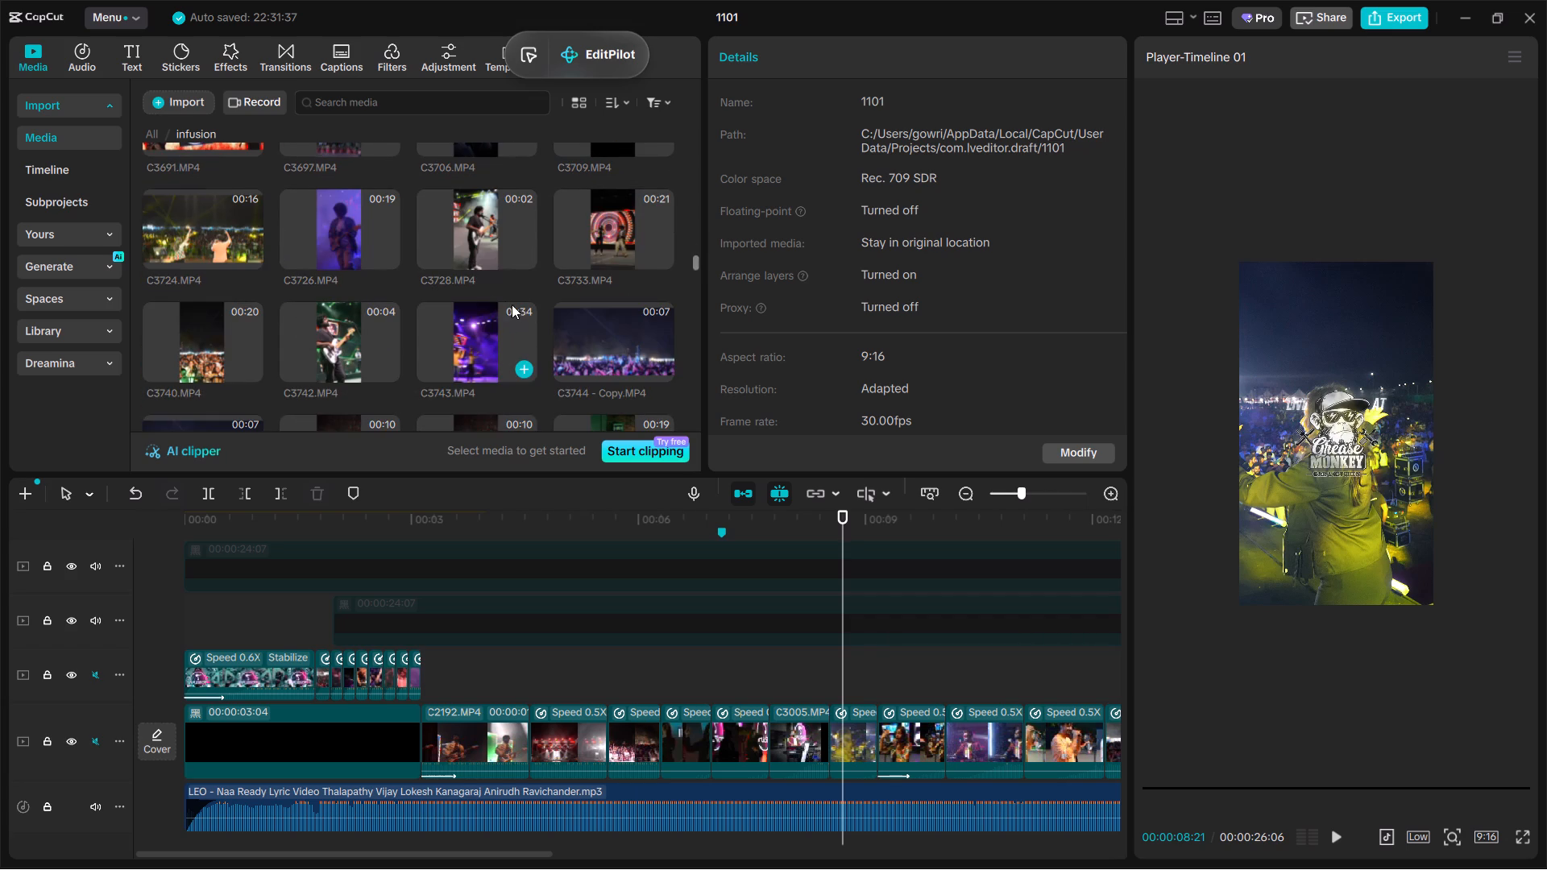
left_click(349, 231)
scroll(634, 253, "down", 1)
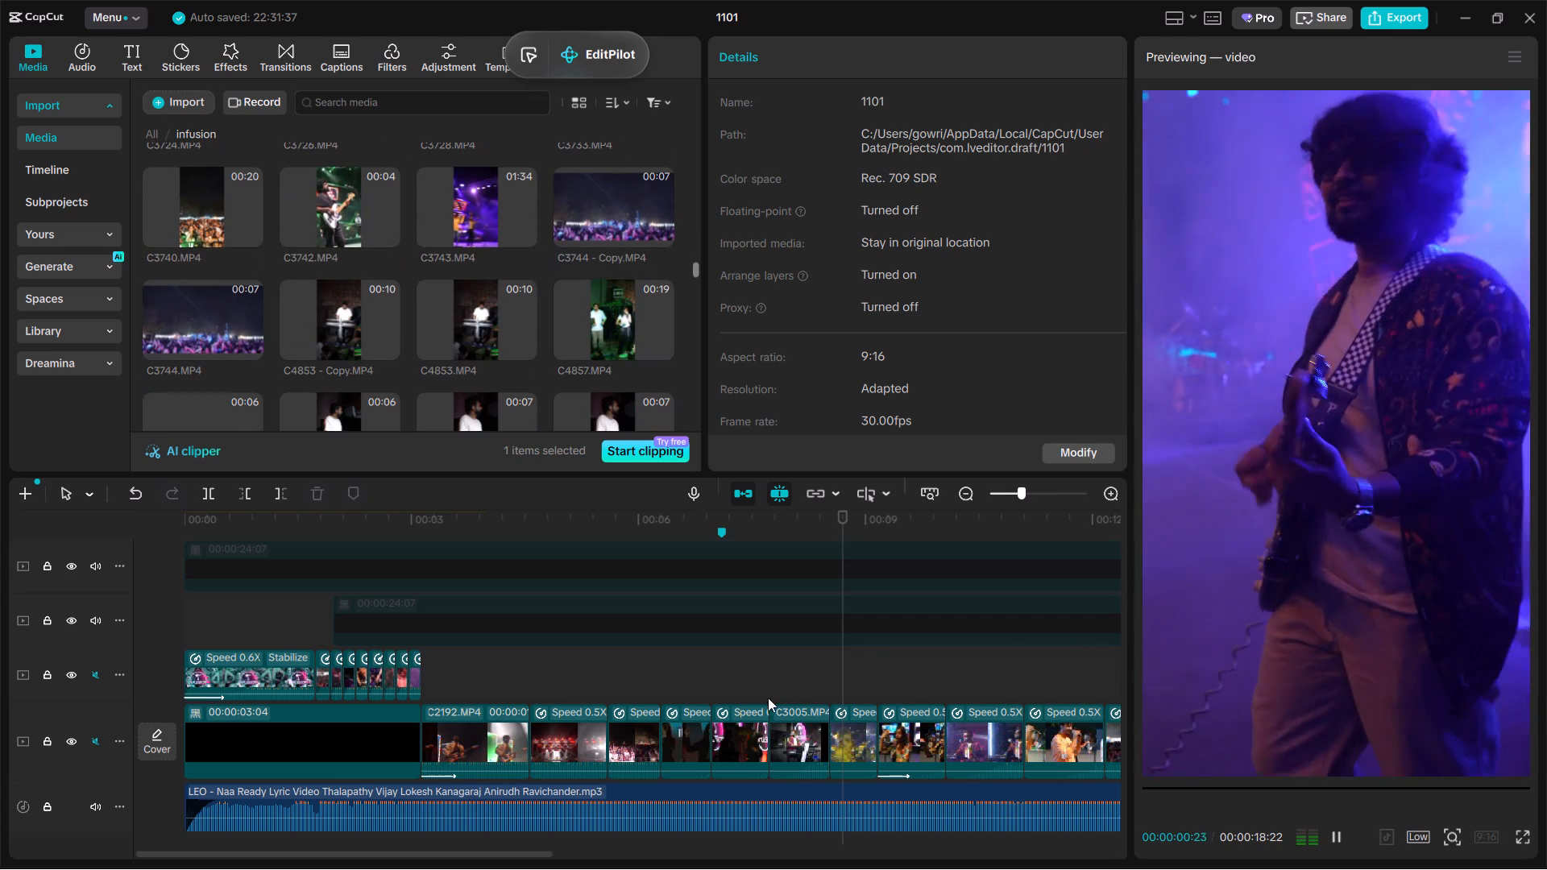
scroll(768, 698, "down", 1)
left_click(851, 672)
scroll(462, 309, "down", 1)
scroll(469, 213, "down", 1)
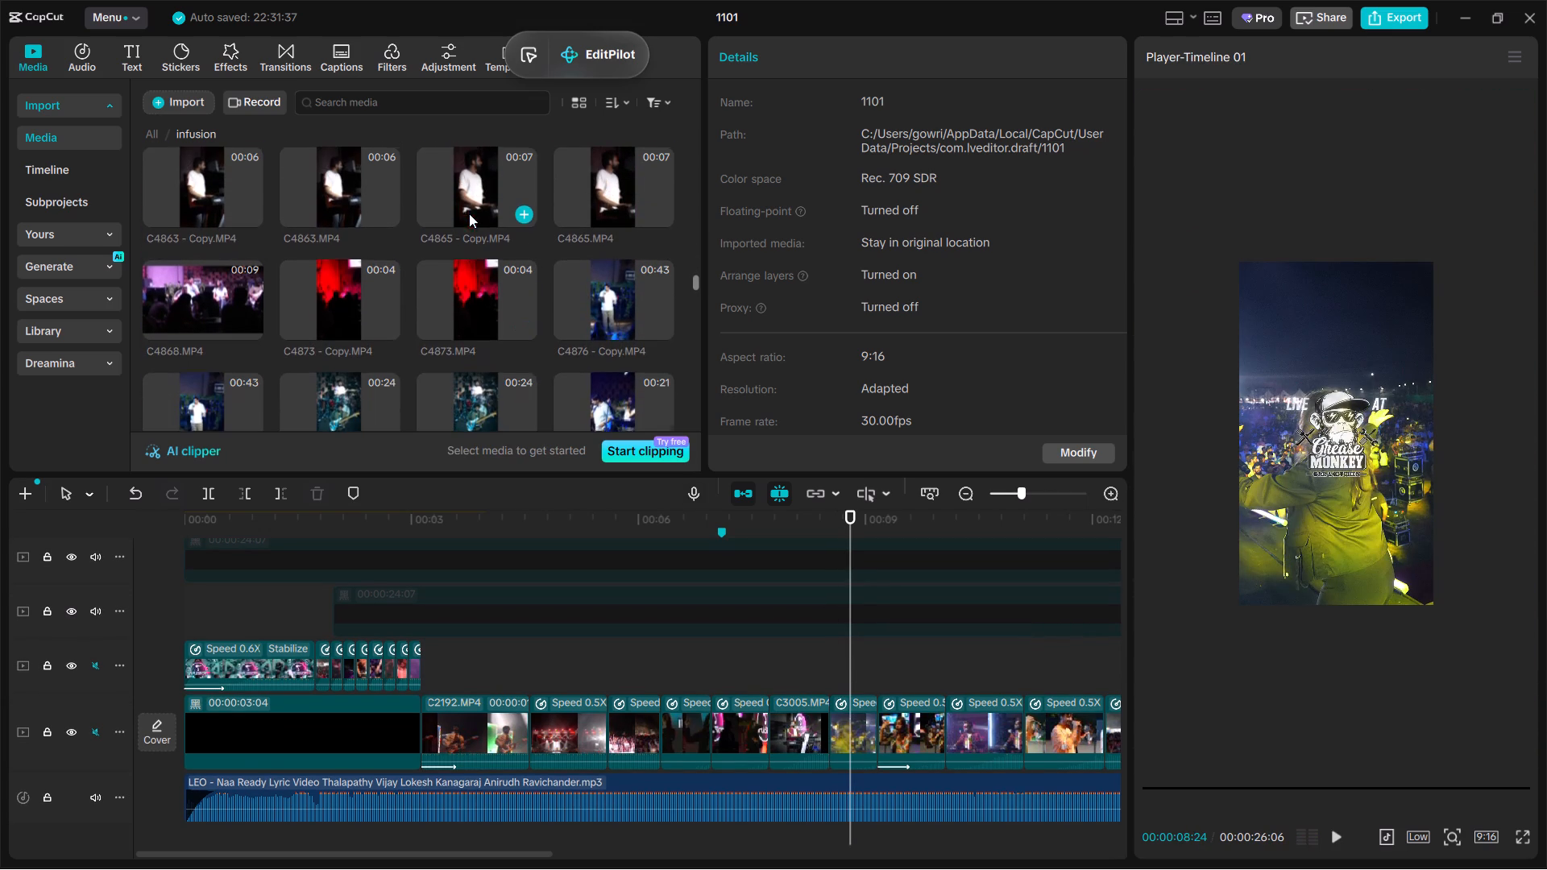
scroll(469, 213, "down", 1)
left_click(471, 219)
scroll(471, 219, "down", 2)
left_click(634, 182)
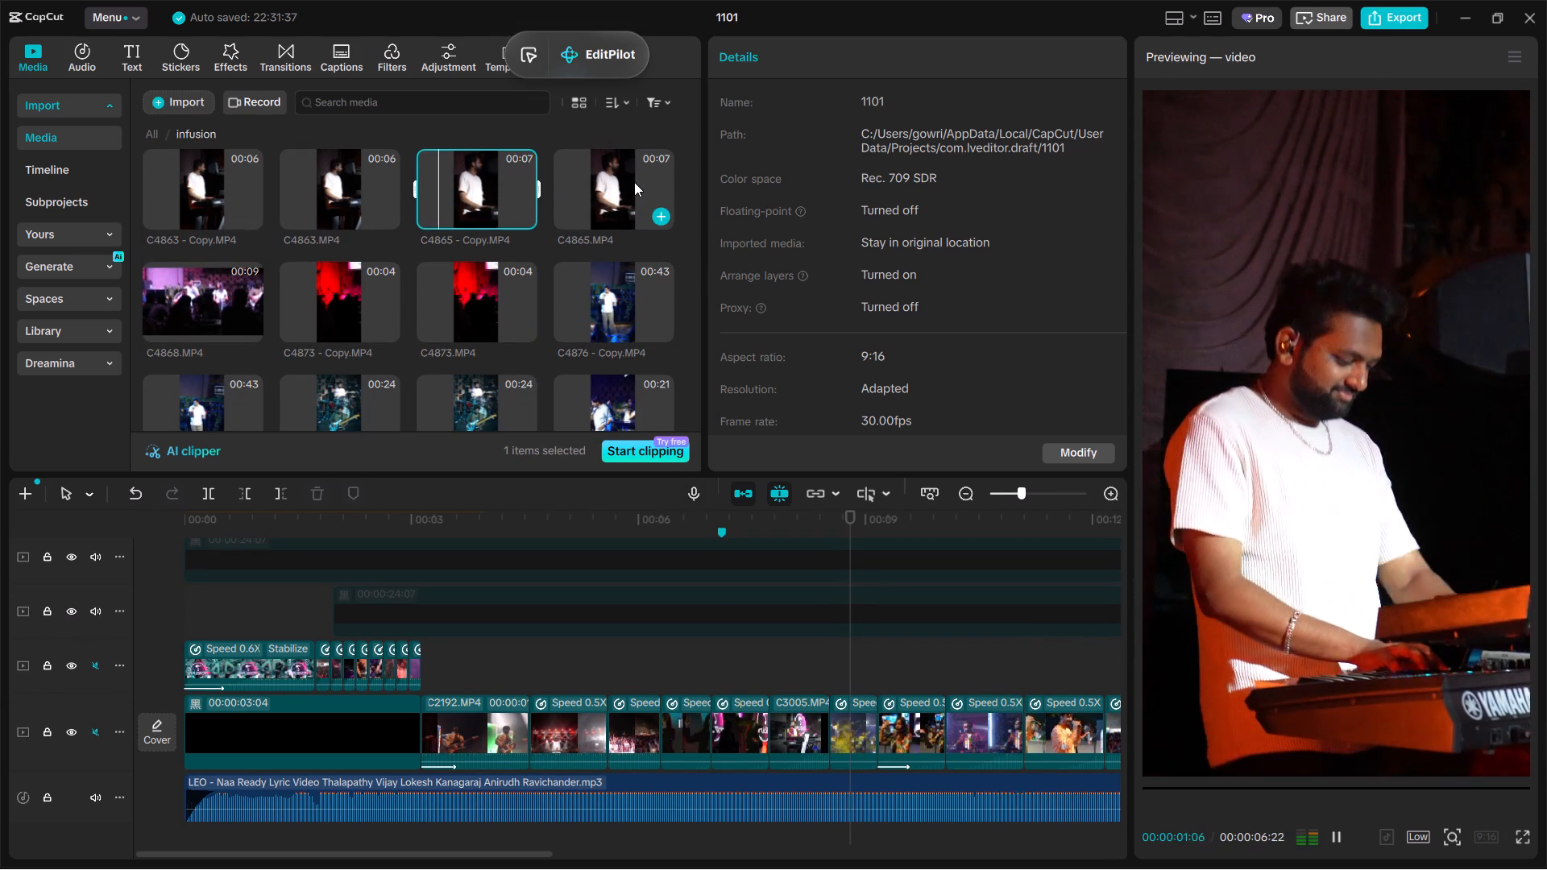
scroll(531, 257, "down", 1)
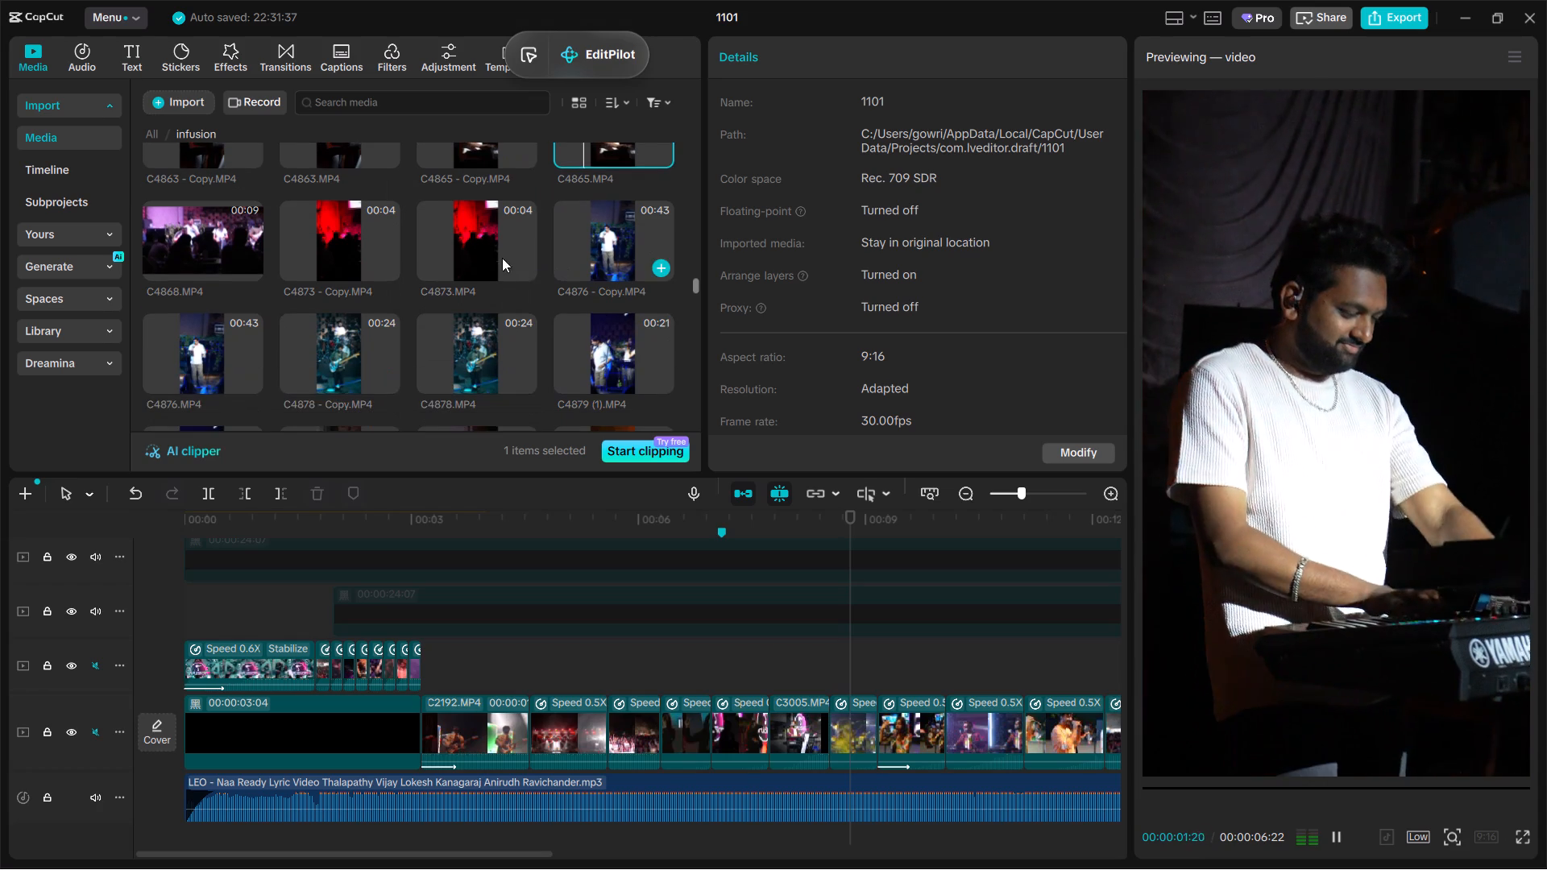
Replace the yellow-lit clip at 00:00:08:24 with an adjusted portion of C4873.MP4, keeping the original video effect.
left_click(445, 249)
scroll(488, 244, "down", 1)
left_click_drag(488, 244, 974, 630)
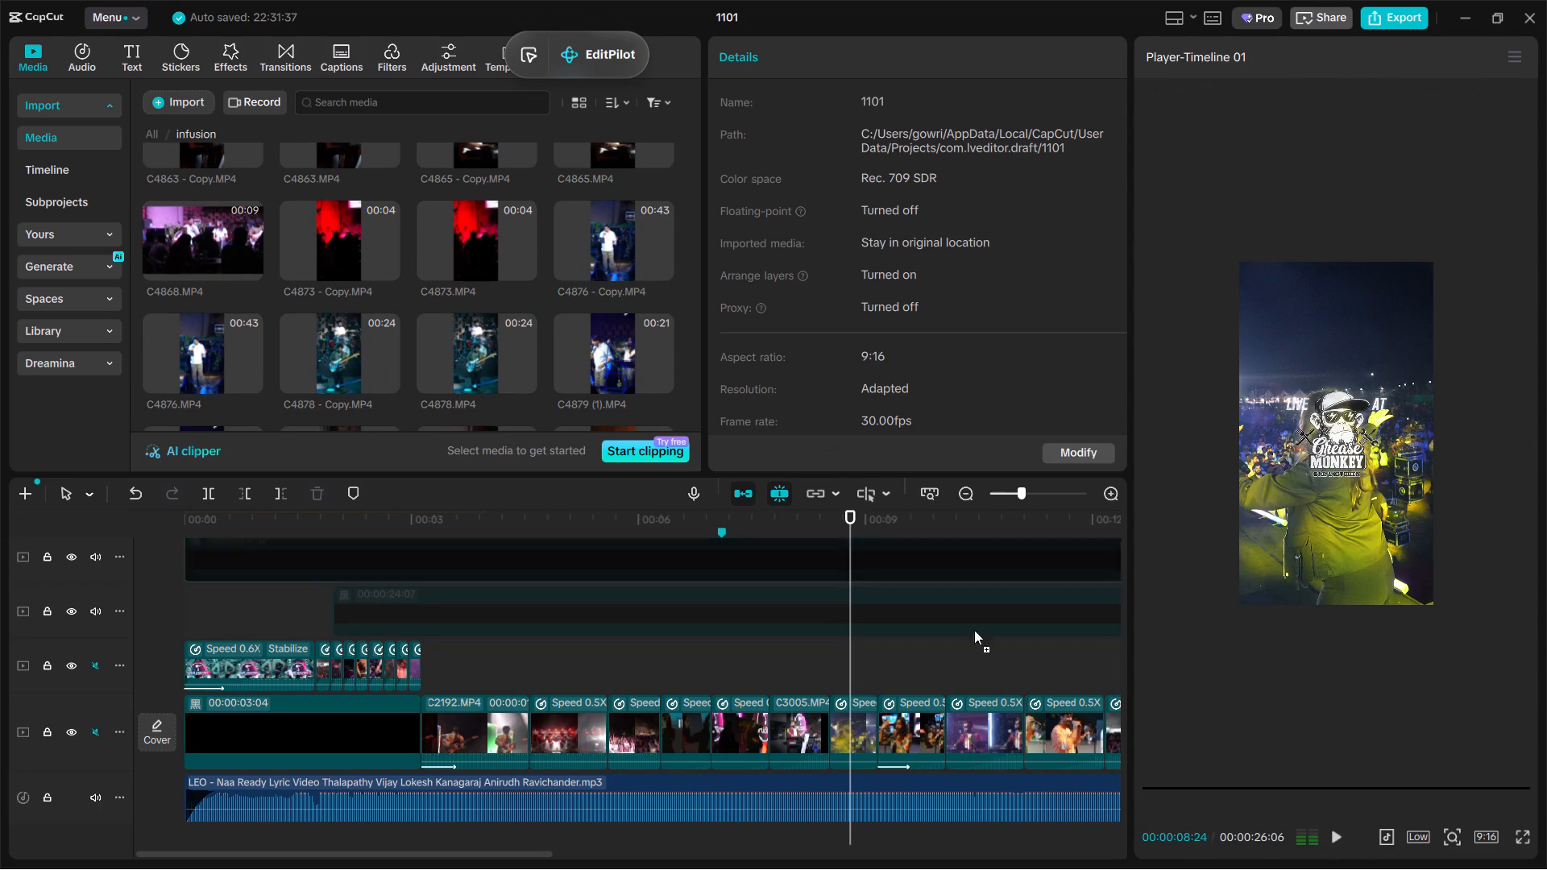
left_click_drag(974, 630, 847, 736)
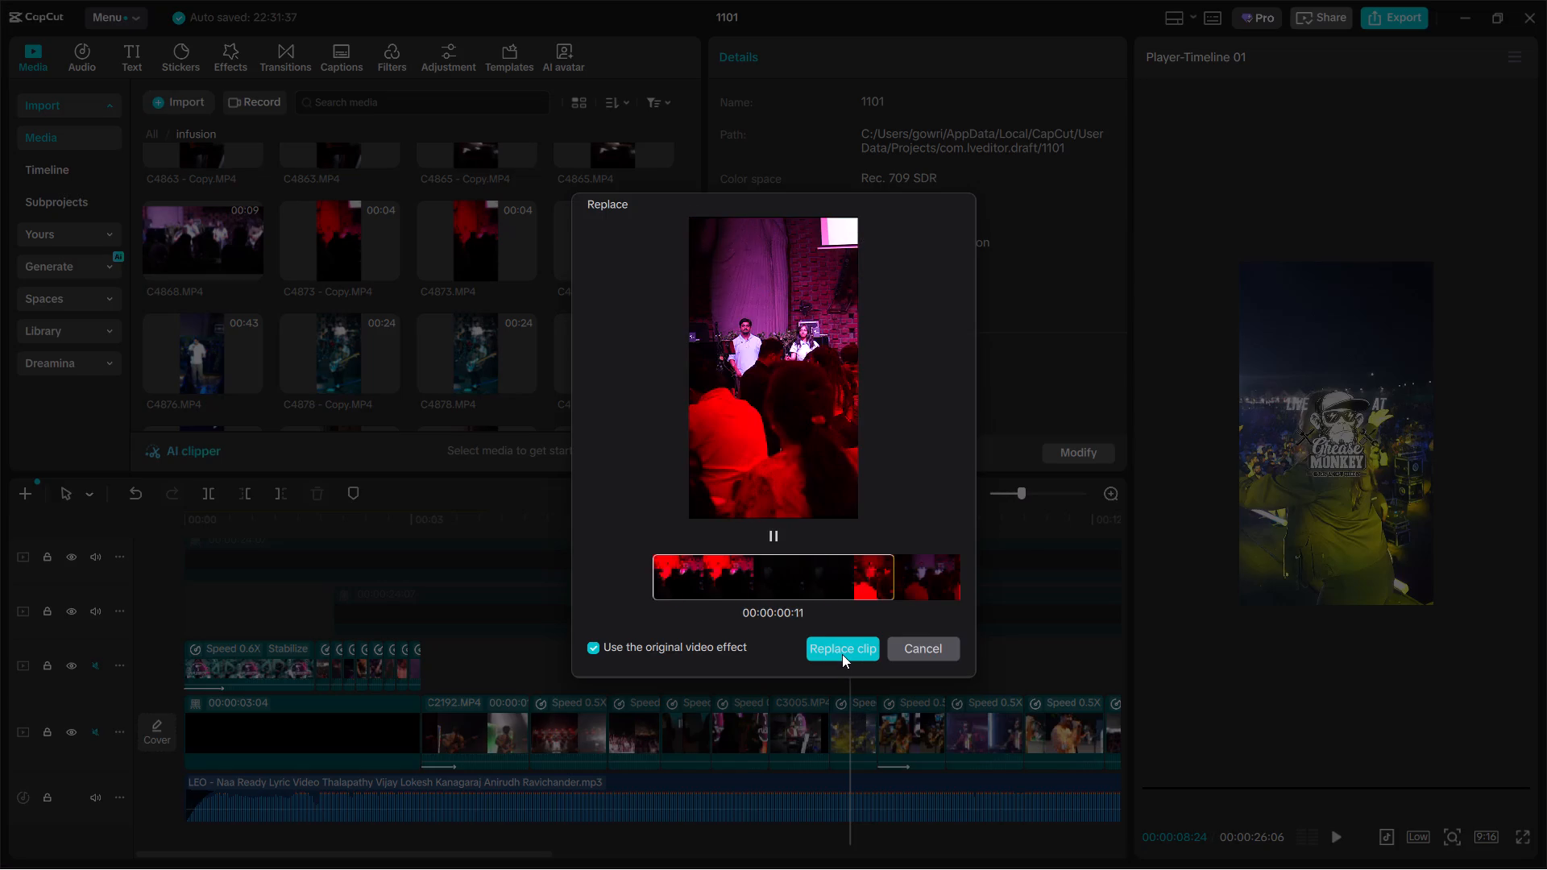
left_click_drag(824, 577, 790, 582)
left_click(834, 644)
left_click(729, 505)
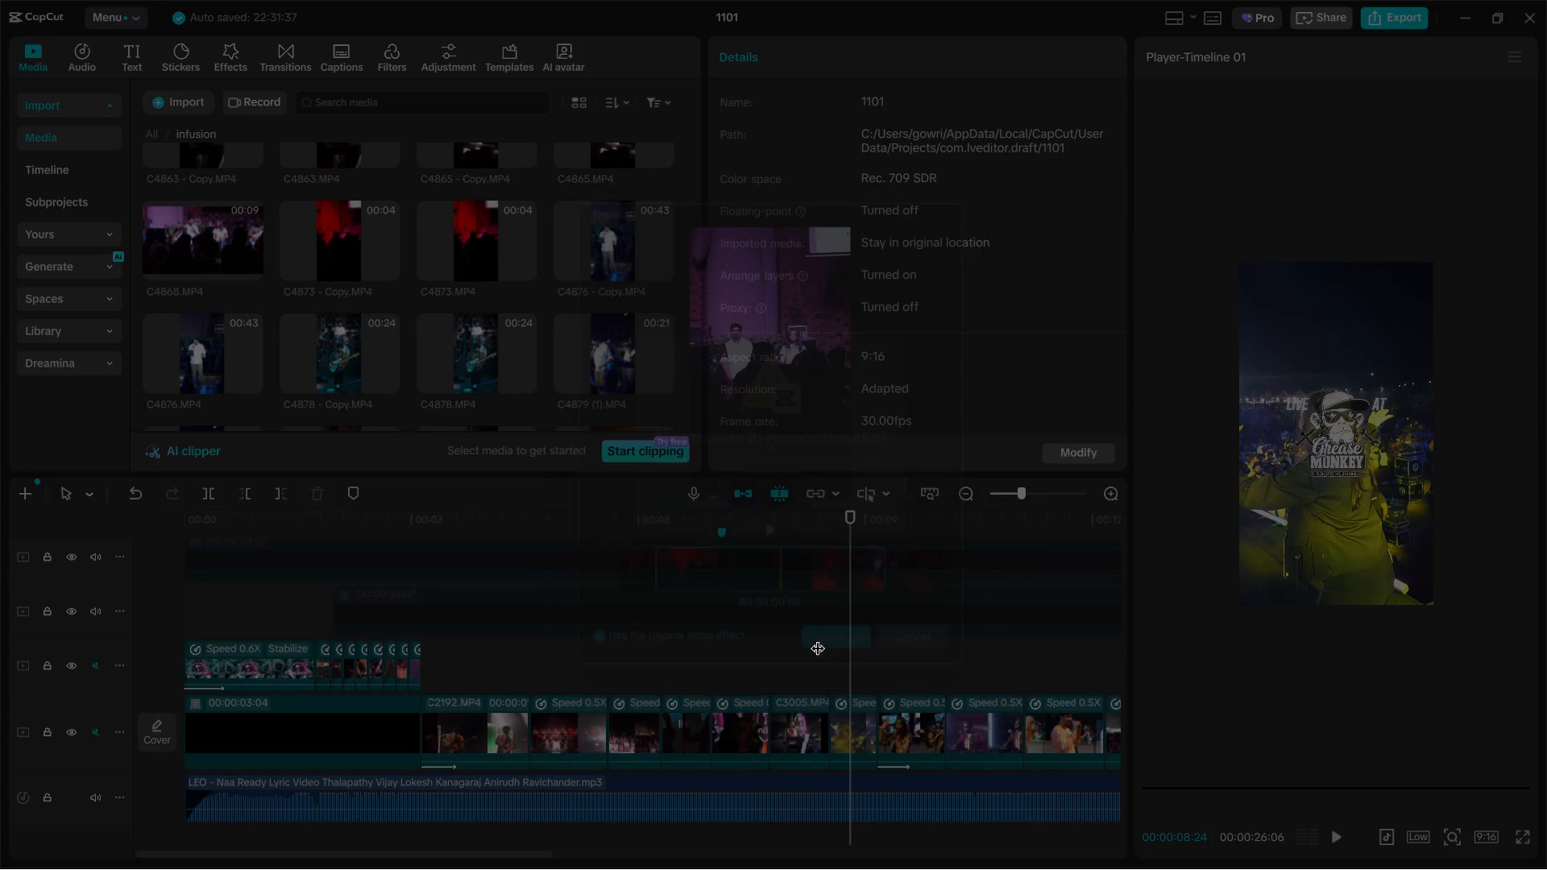
Replay from about 00:00:08:14 to check the C4873.MP4 replacement.
left_click(827, 661)
key("space")
key("space")
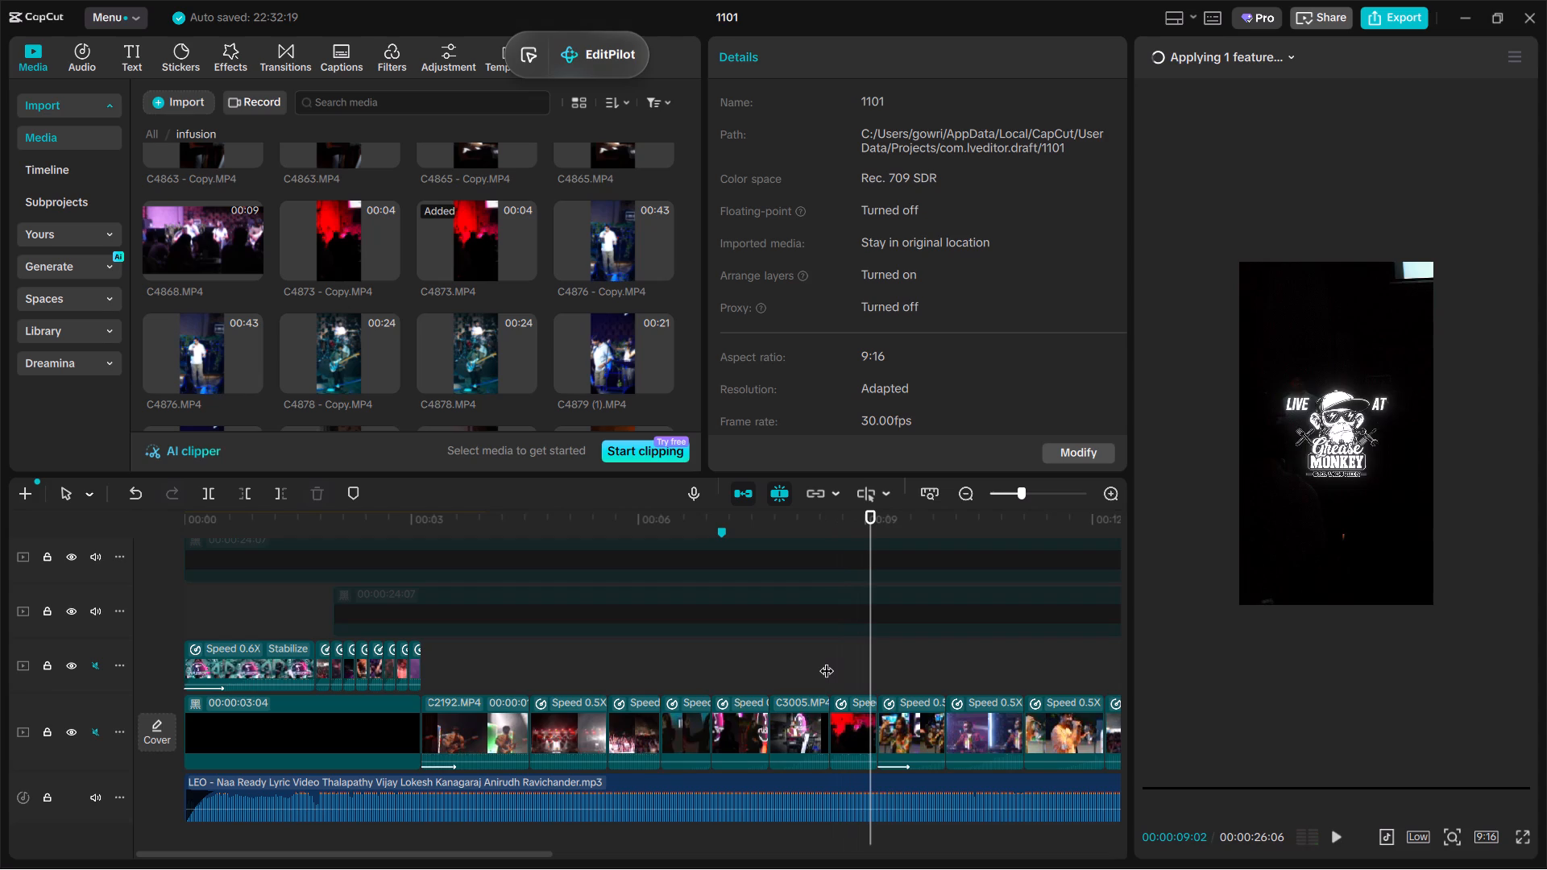
key("space")
key("space")
Disable the remaining title compound clips from BAND INFUSION onward together with the InfusionLogo.png overlay.
scroll(879, 661, "up", 3)
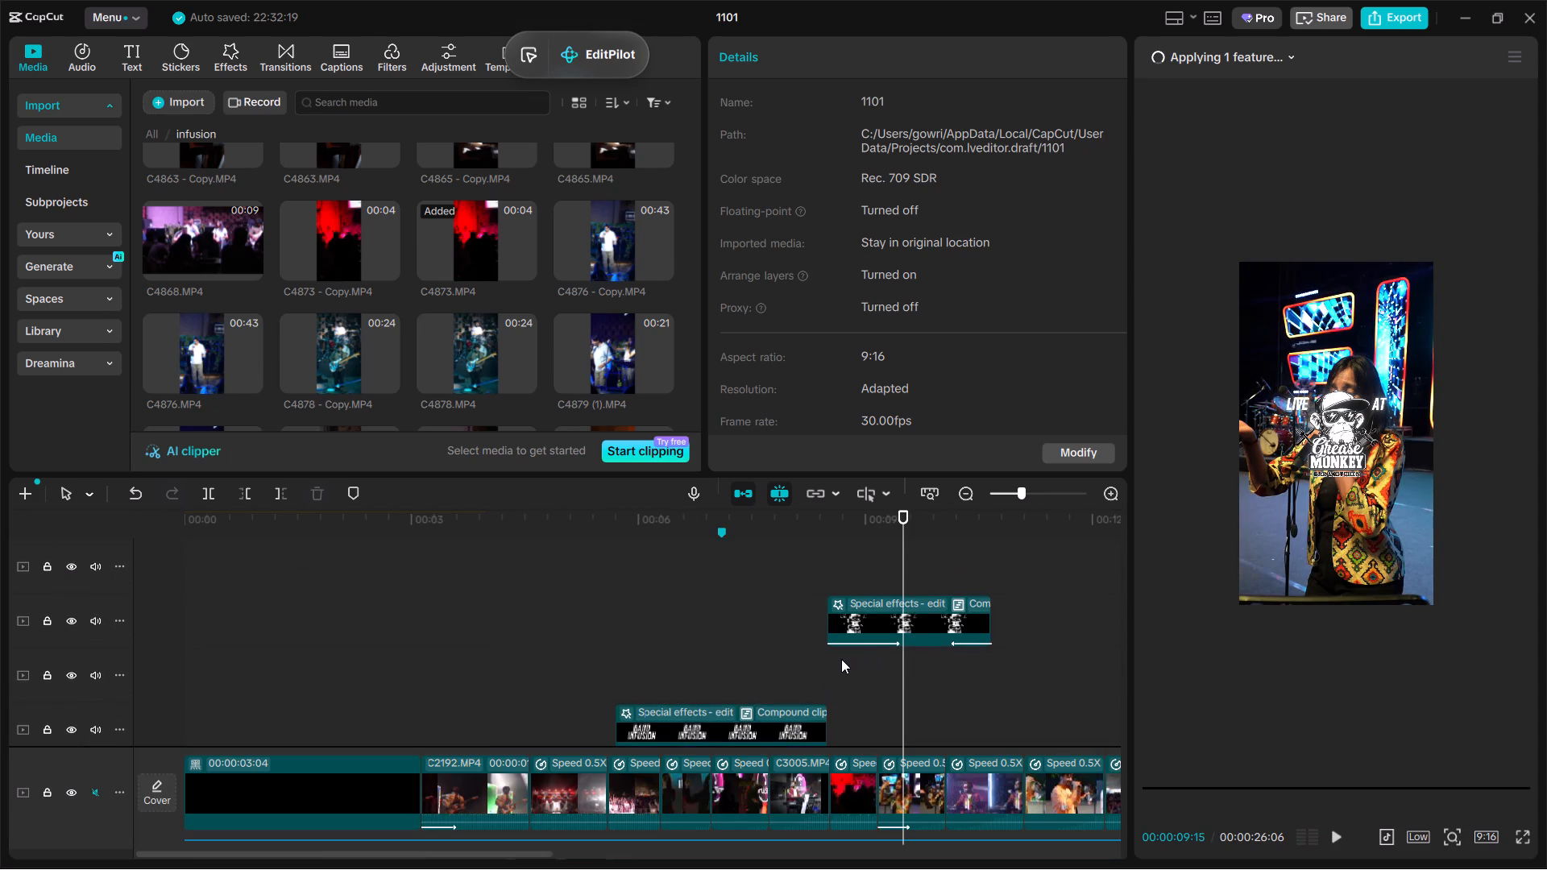
scroll(841, 659, "down", 5, "ctrl")
left_click_drag(438, 590, 1168, 688)
scroll(1054, 727, "left", 1)
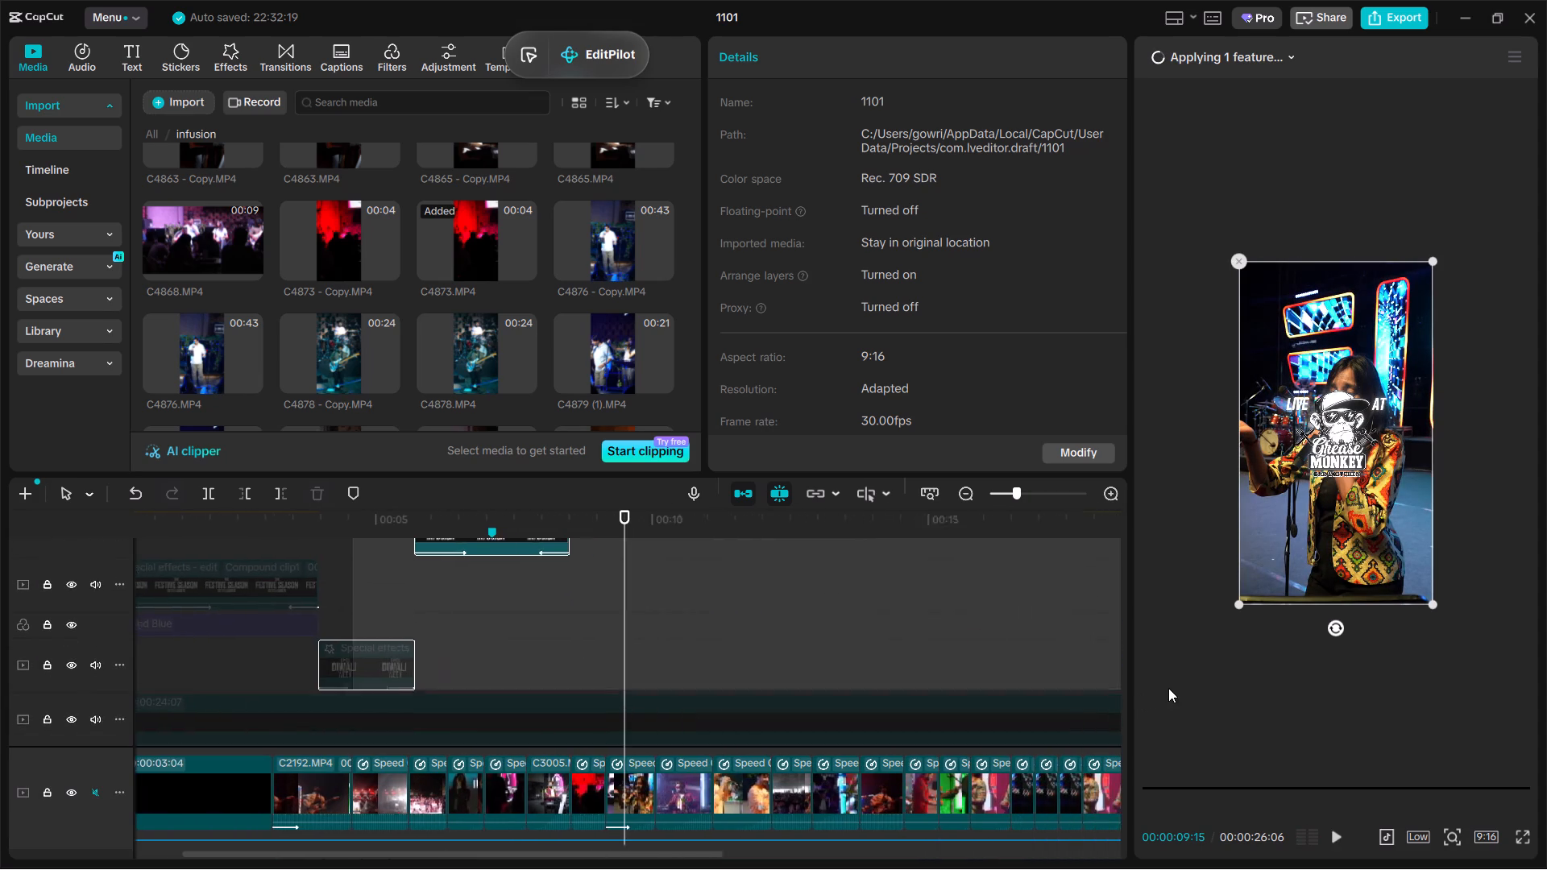
scroll(1168, 688, "left", 1)
left_click_drag(1168, 688, 931, 670)
scroll(1029, 599, "up", 2)
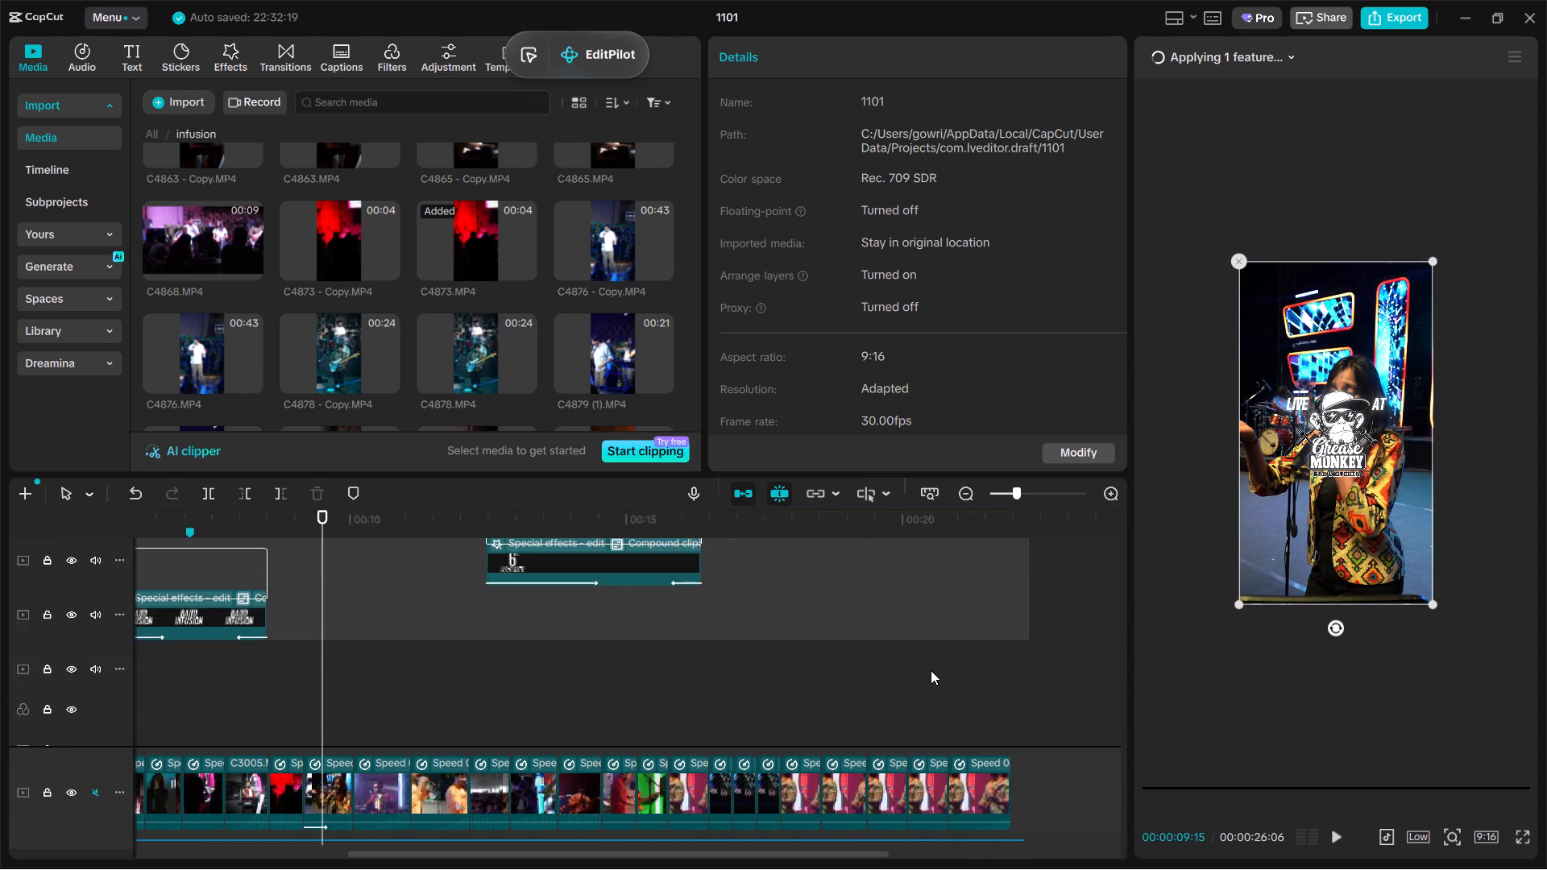
scroll(931, 670, "up", 1)
left_click_drag(931, 670, 927, 749)
scroll(930, 672, "up", 4)
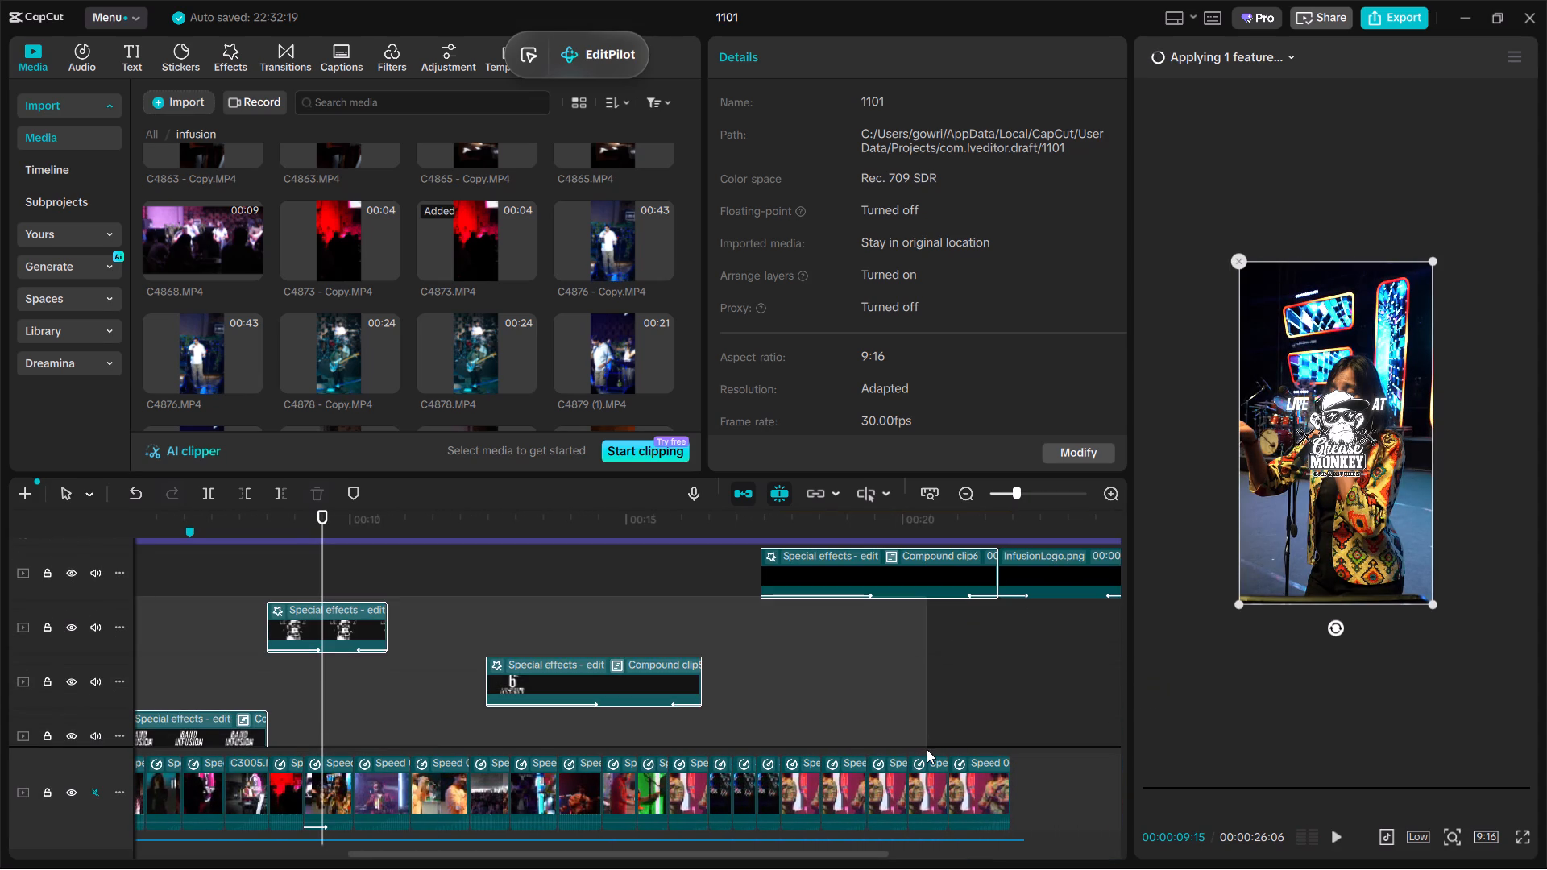
left_click_drag(927, 749, 1066, 737)
key("v")
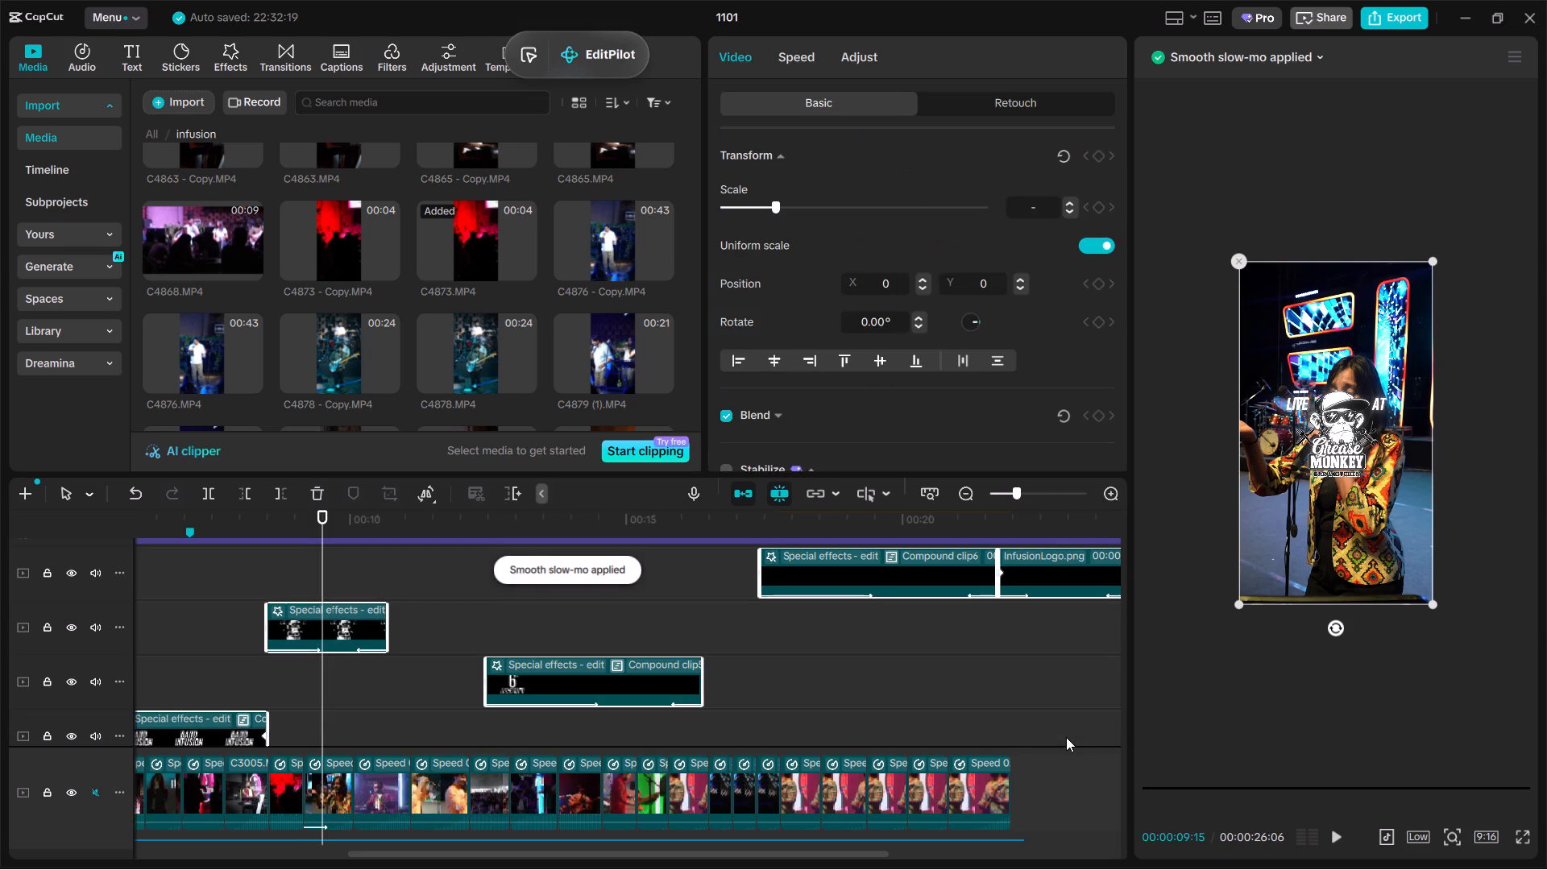
Reframe the C4873.MP4 clip at 00:00:08:26 to 146% scale with position X 213, Y -230, and play it back.
scroll(883, 693, "down", 4, "ctrl")
scroll(703, 674, "down", 4)
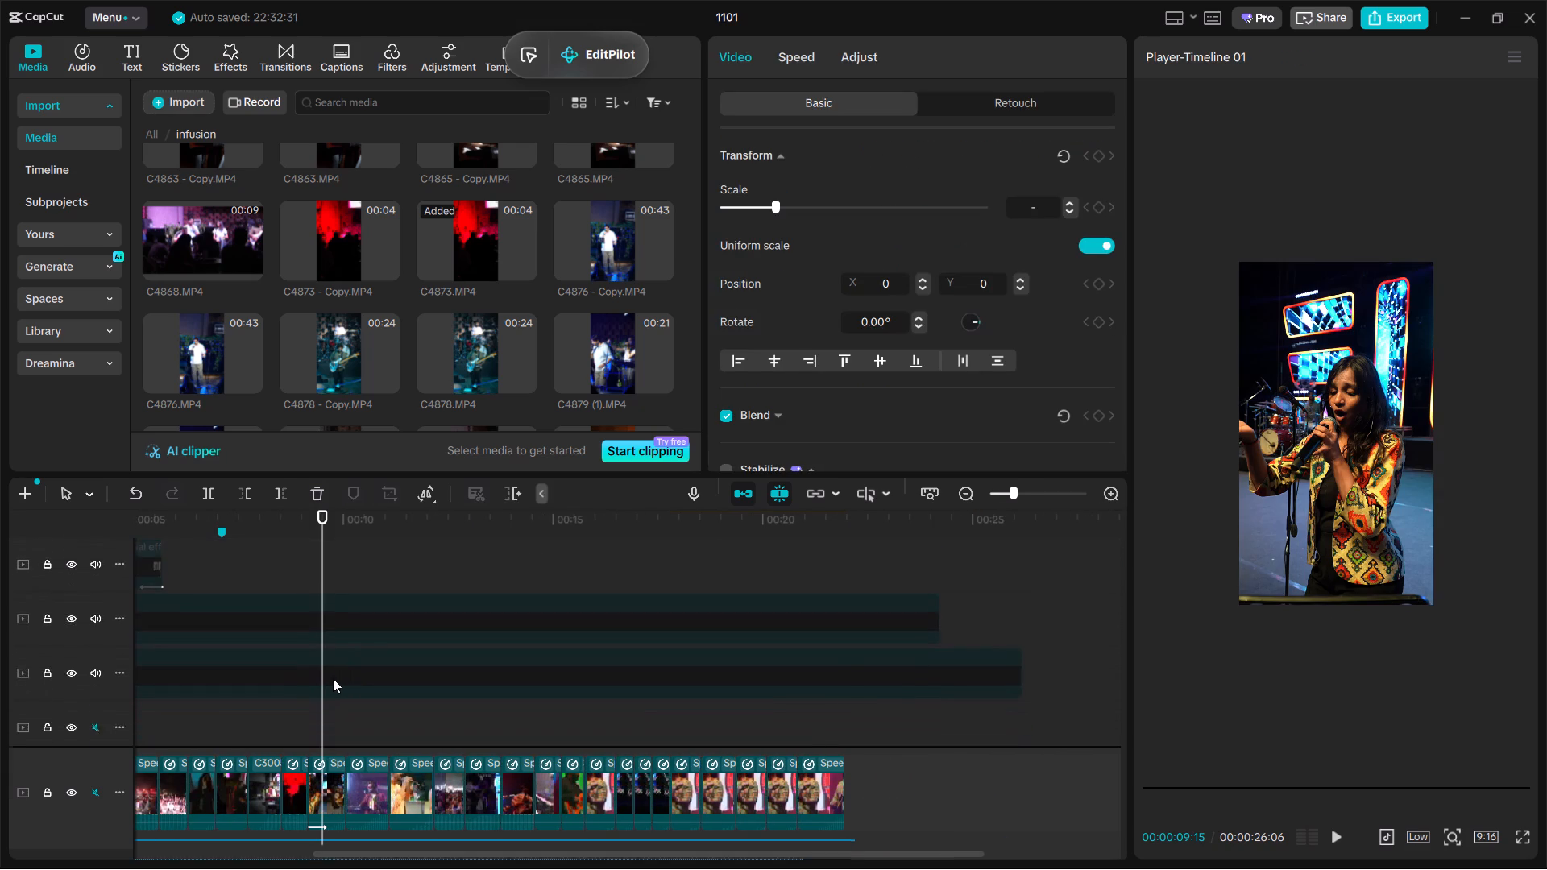
scroll(333, 678, "down", 2)
left_click(275, 653)
key("space")
key("space")
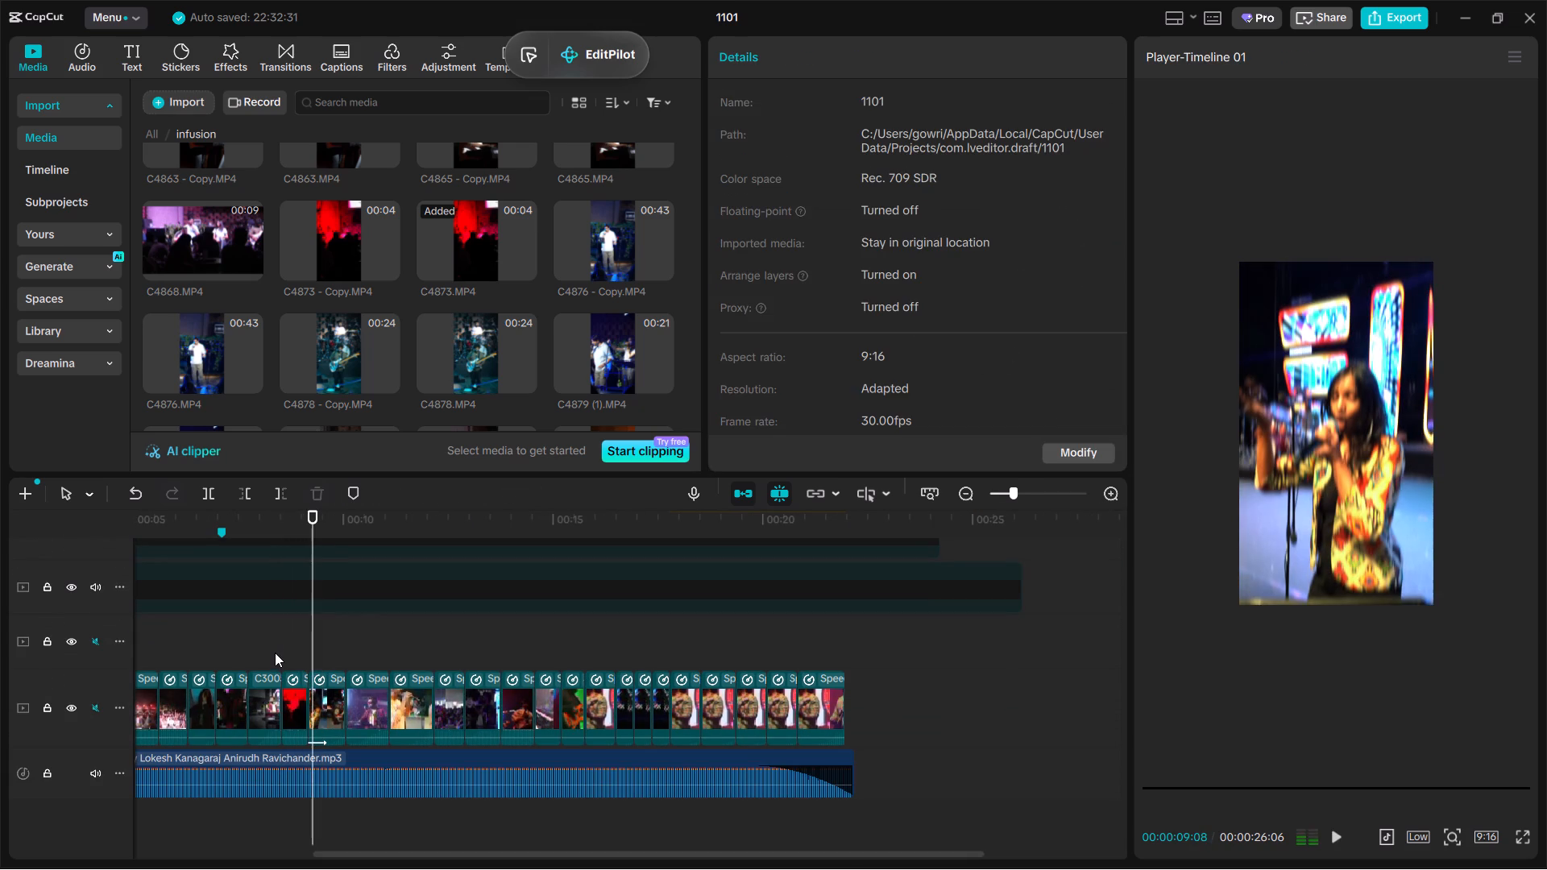
scroll(283, 658, "up", 4, "ctrl")
left_click(291, 657)
left_click(290, 718)
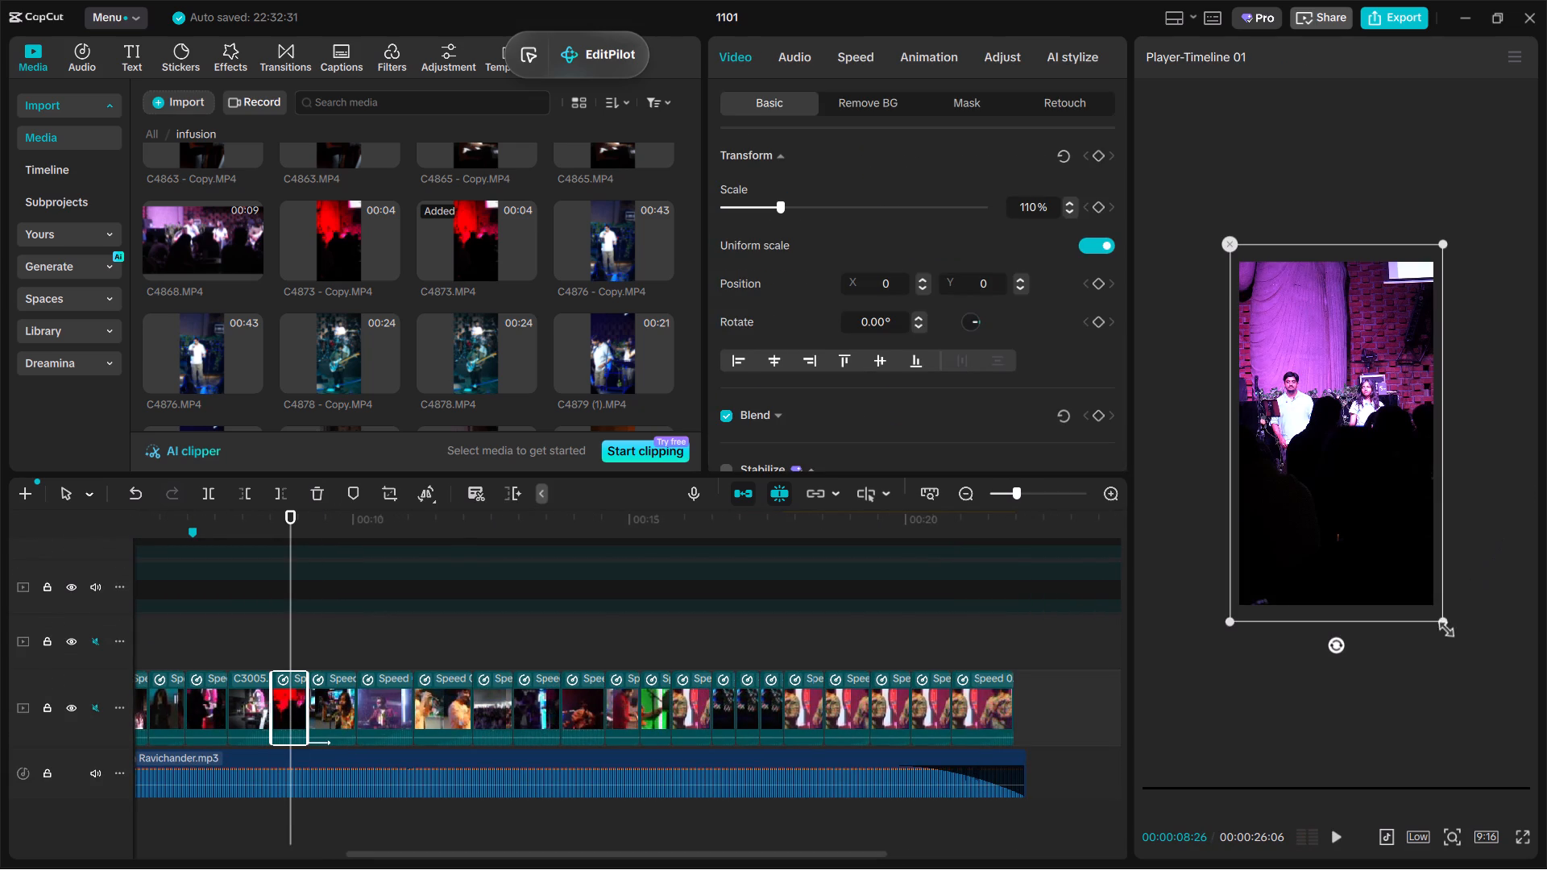
left_click_drag(1441, 628, 1499, 721)
left_click_drag(1353, 546, 1371, 567)
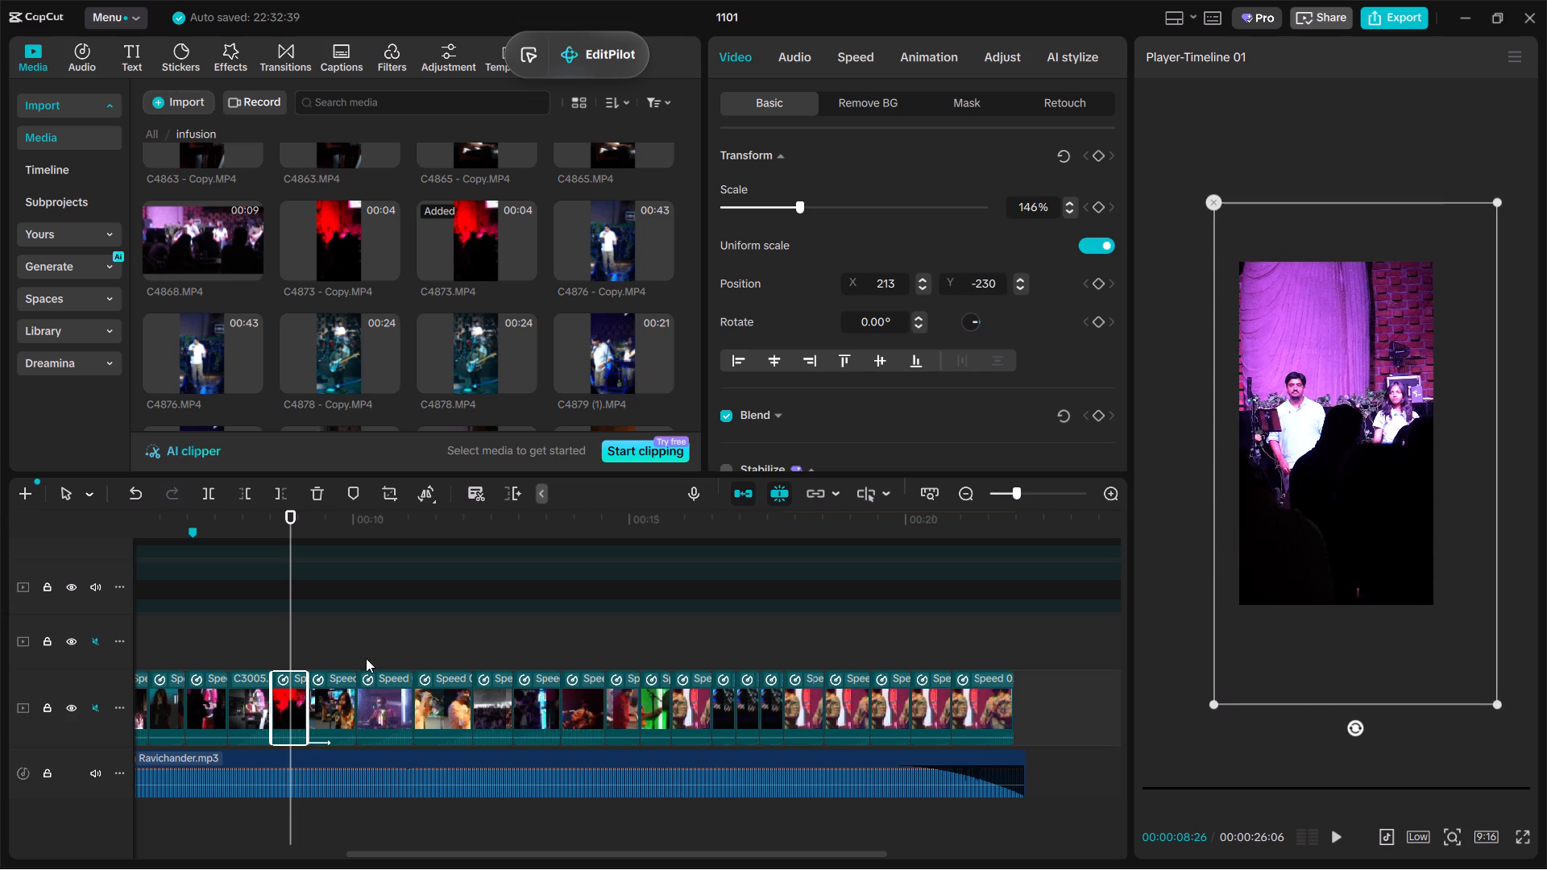
key("space")
key("space")
Replace the clip of the singer in the patterned jacket at 00:00:09:13 with an adjusted portion of C4878 - Copy.MP4, keeping the original video effect.
left_click(361, 694)
left_click(340, 694)
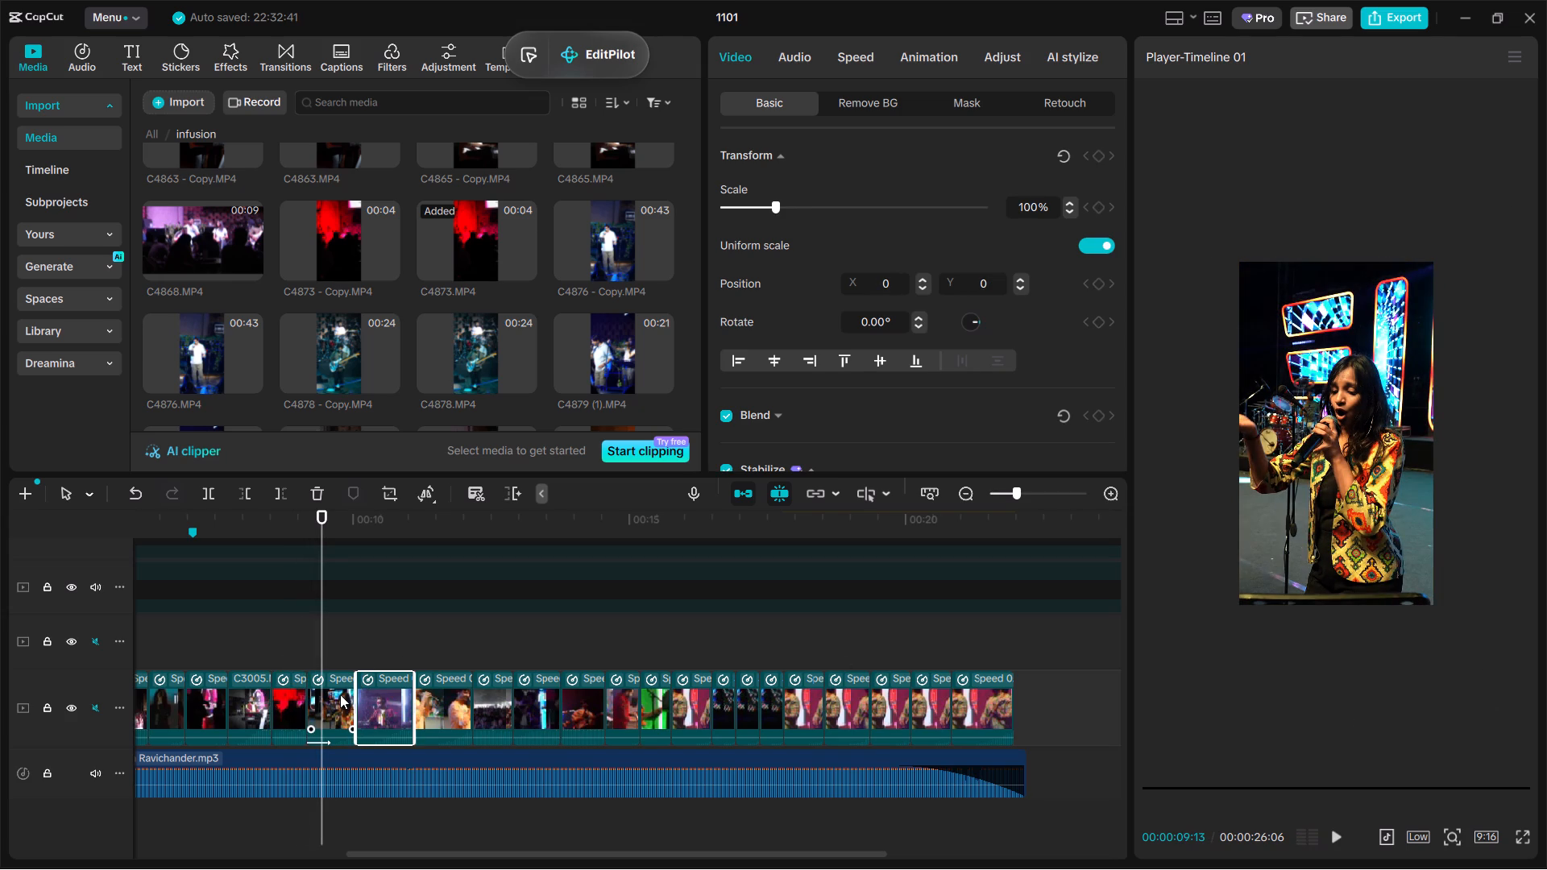
left_click(344, 324)
left_click_drag(344, 324, 328, 649)
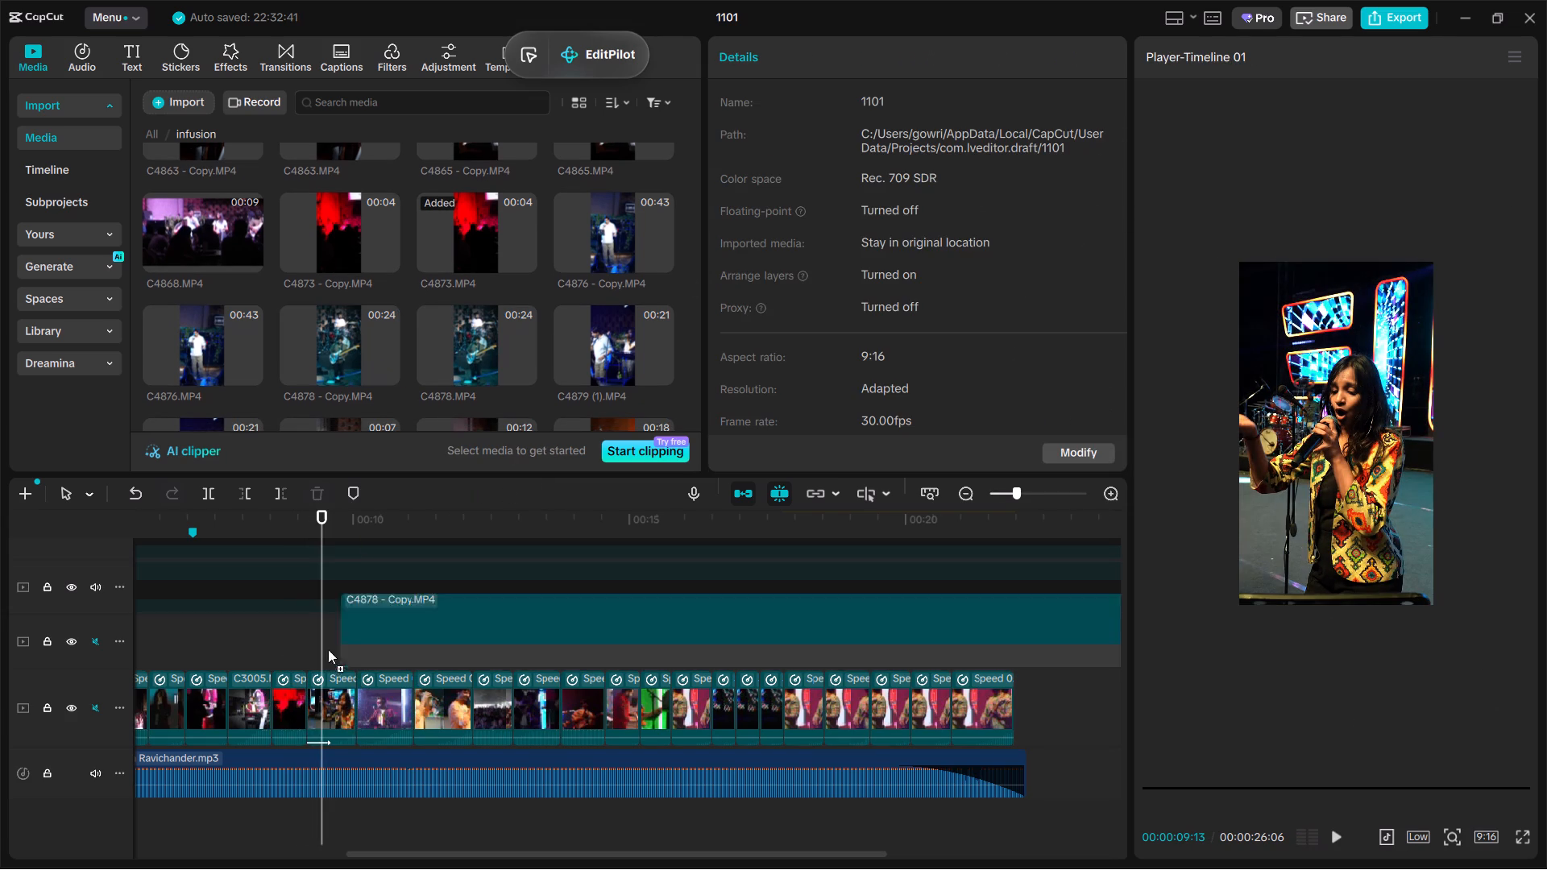
left_click_drag(328, 649, 330, 698)
left_click(854, 661)
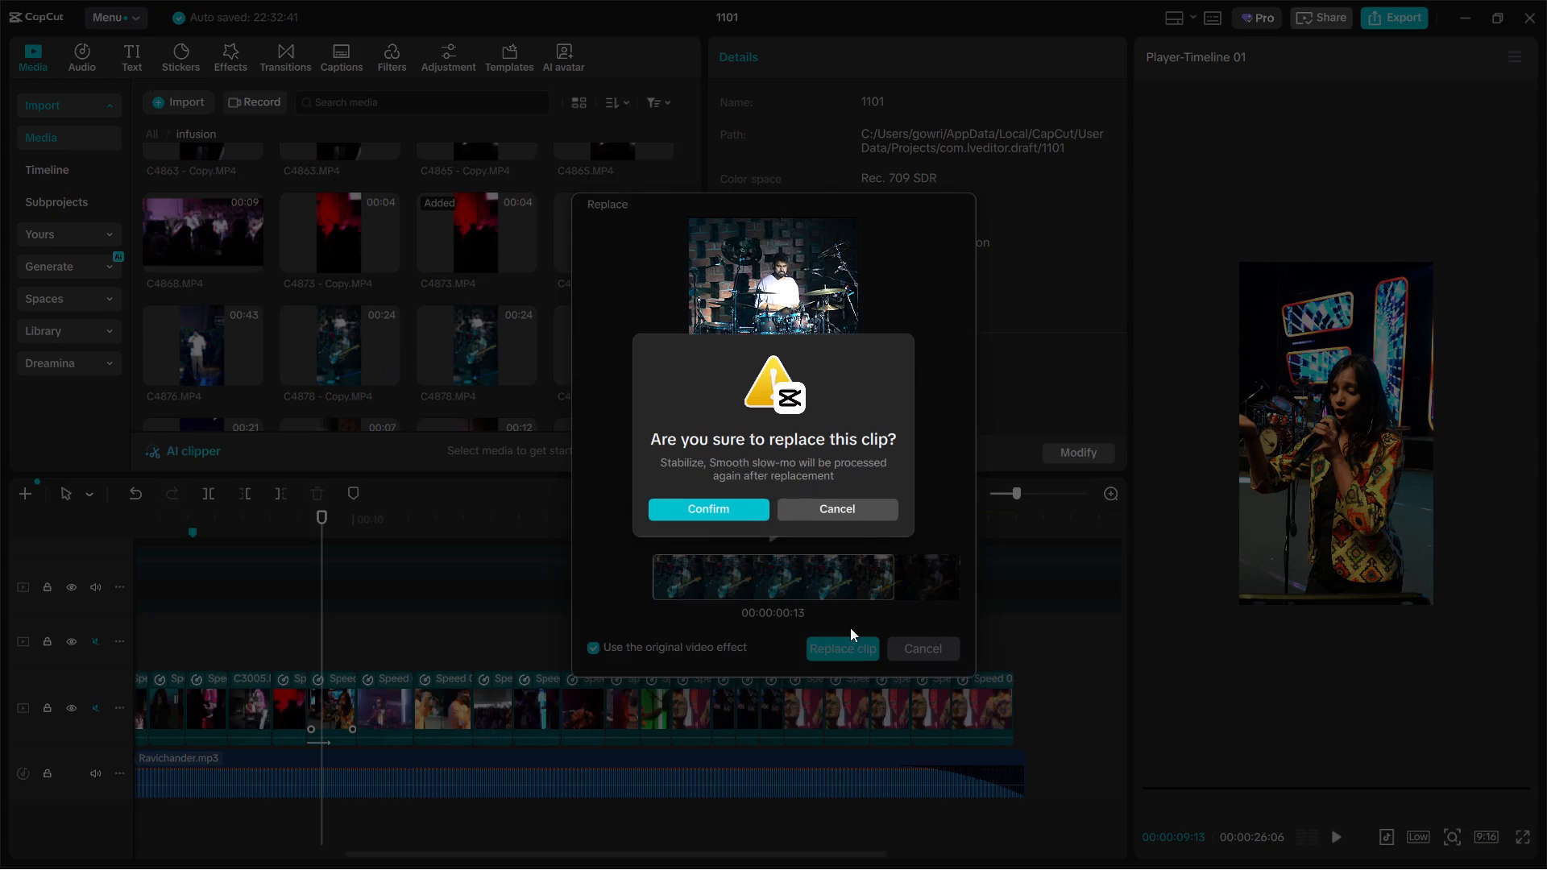
left_click(821, 498)
left_click(862, 503)
left_click_drag(836, 580, 625, 608)
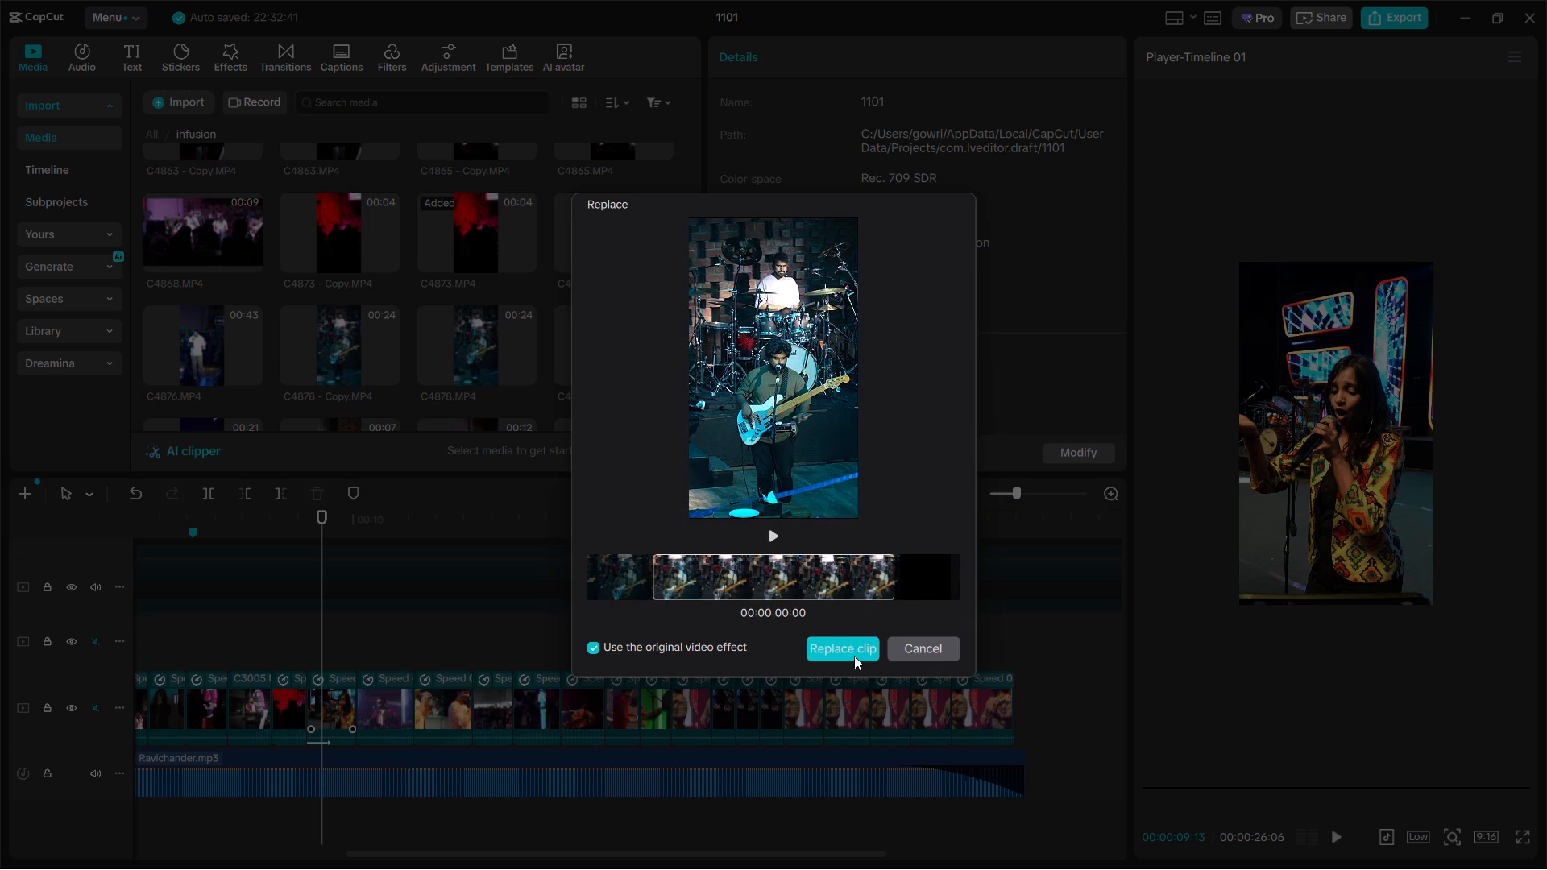
left_click(854, 656)
left_click(725, 516)
key("space")
key("space")
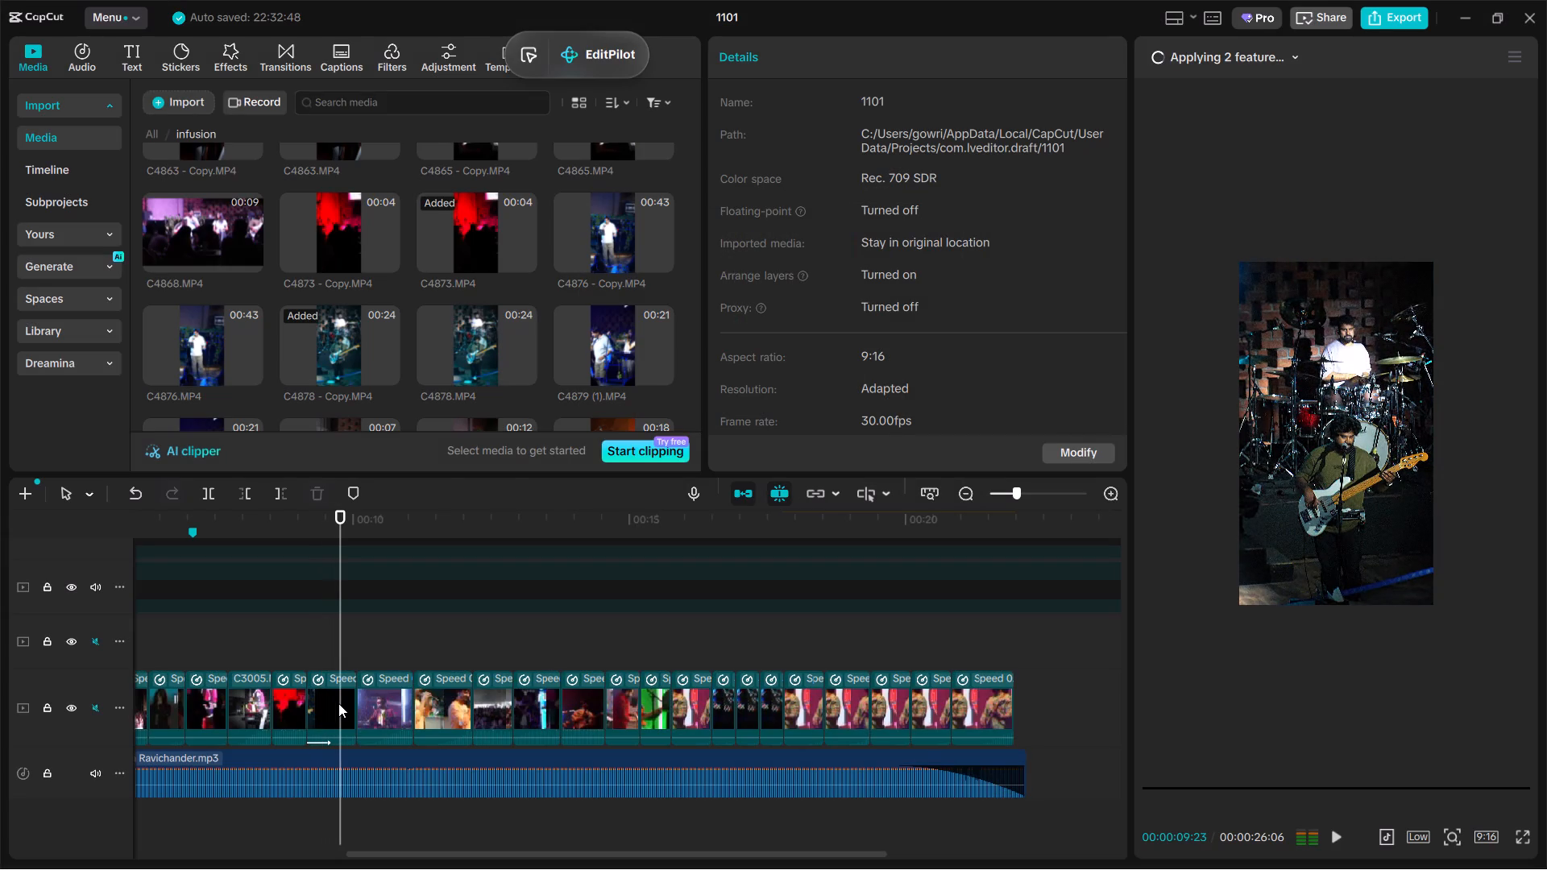
Enlarge the C4878 - Copy.MP4 clip slightly in the frame, keeping it centred at position 0, 0.
left_click(338, 703)
scroll(944, 416, "down", 1)
left_click(1343, 491)
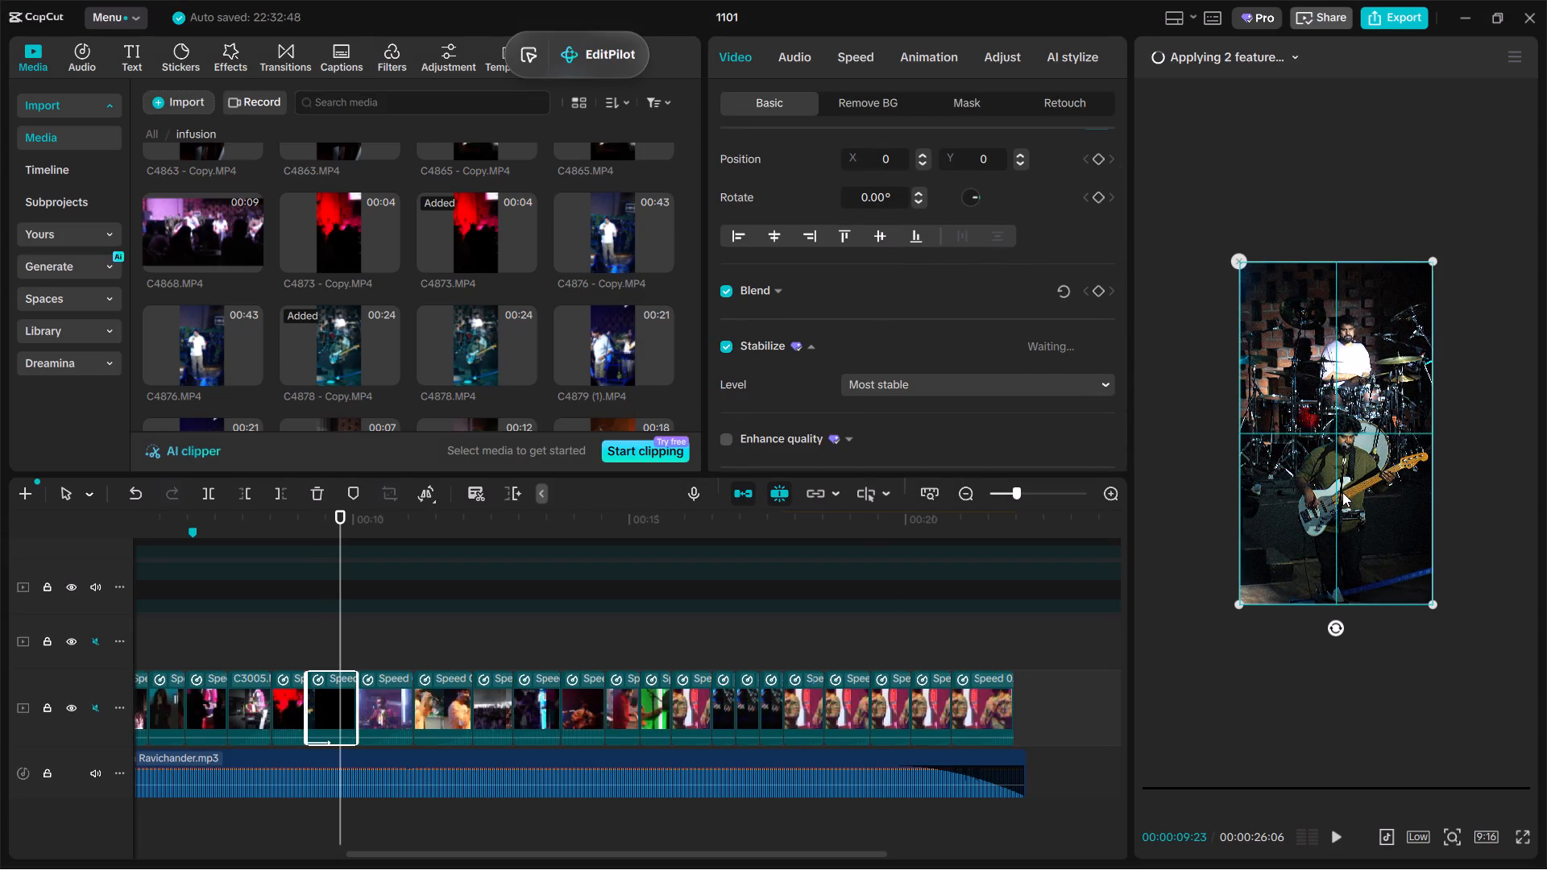
left_click_drag(1429, 605, 1462, 636)
left_click(1350, 548)
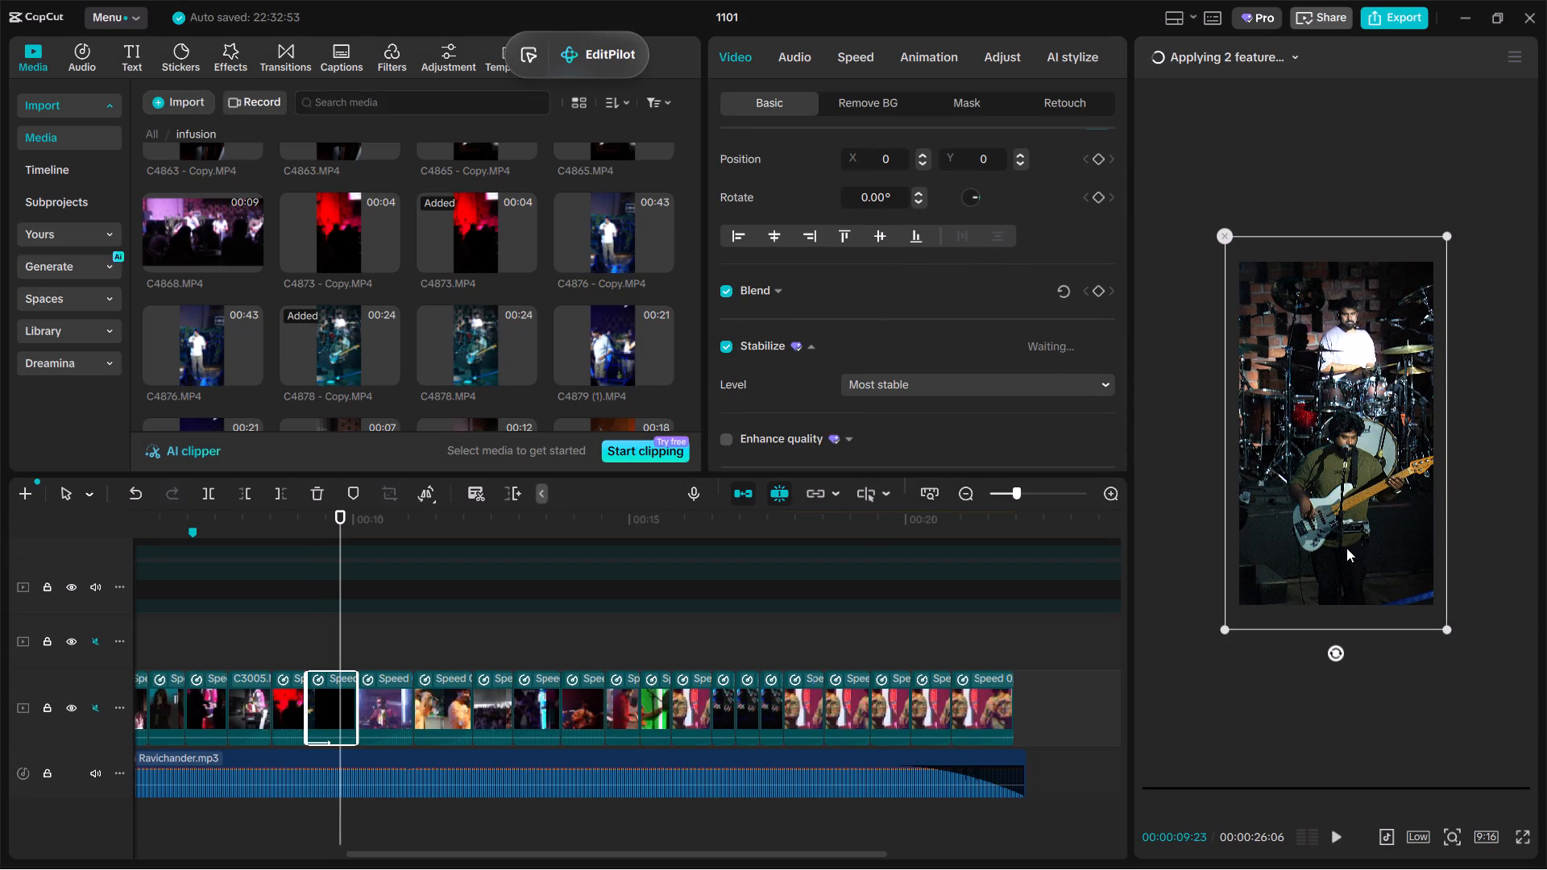
scroll(458, 586, "down", 1)
Replay the cut from the red-lit clip into the C4878 - Copy.MP4 clip and on to about 00:00:10:09.
left_click(302, 650)
key("space")
key("space")
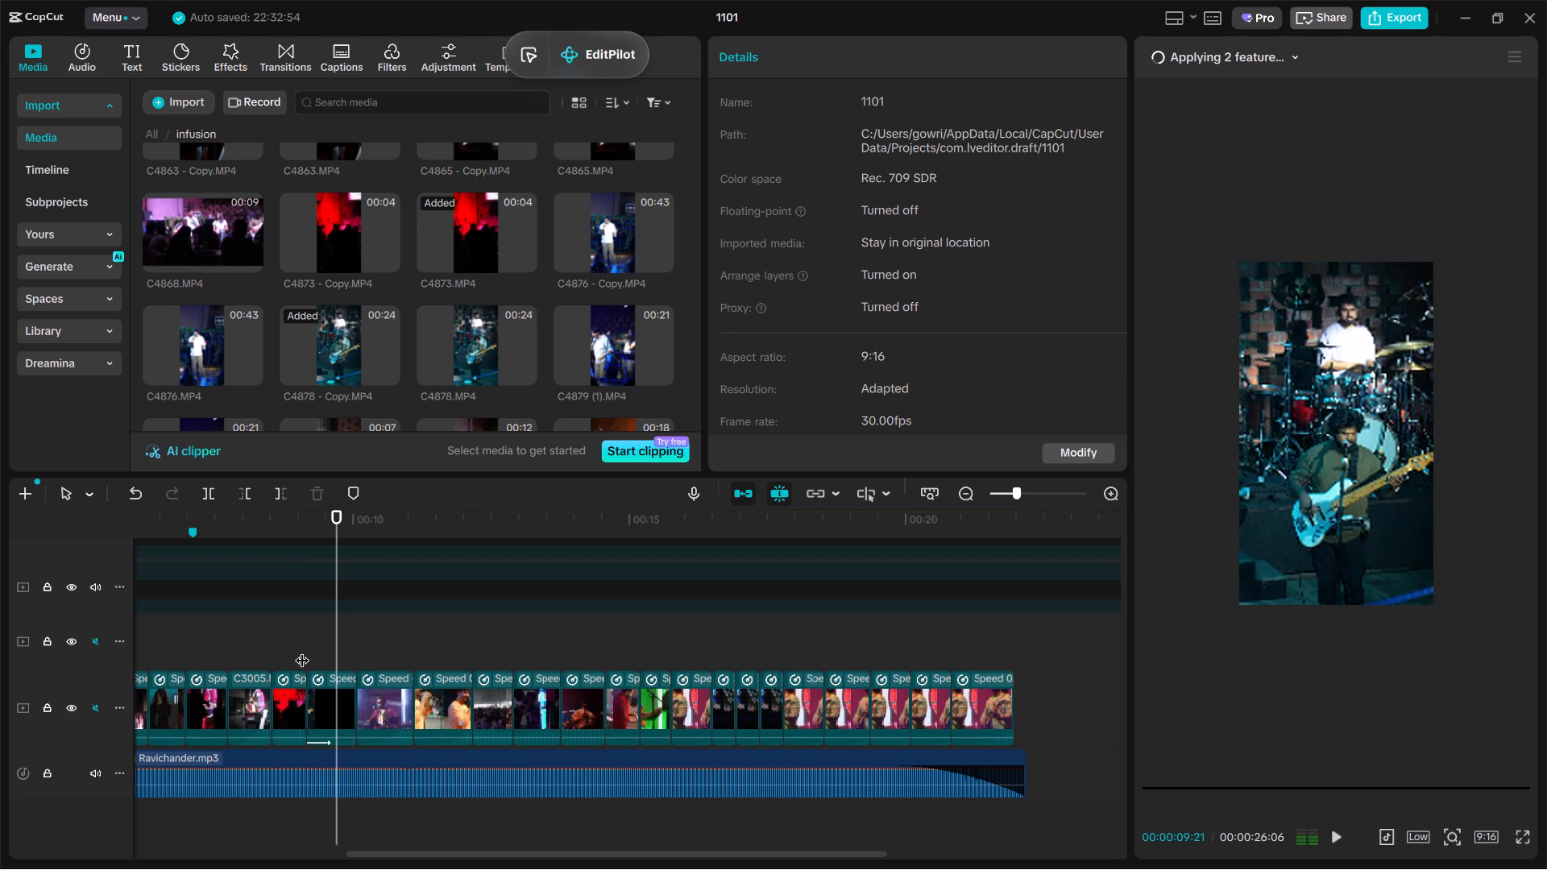
left_click(297, 648)
key("space")
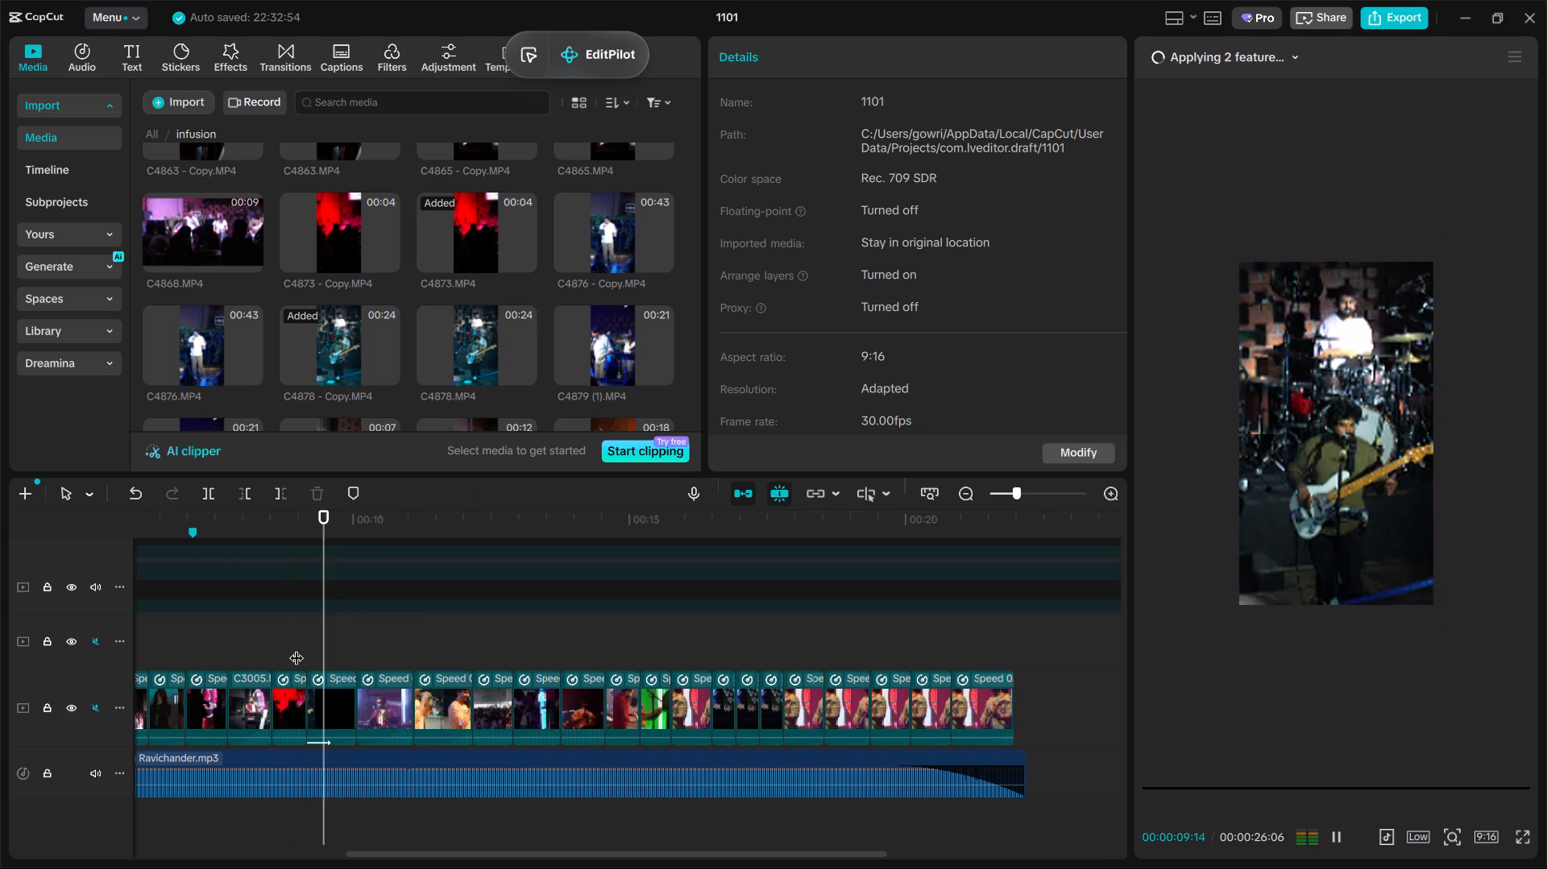
key("space")
key("space")
key("space")
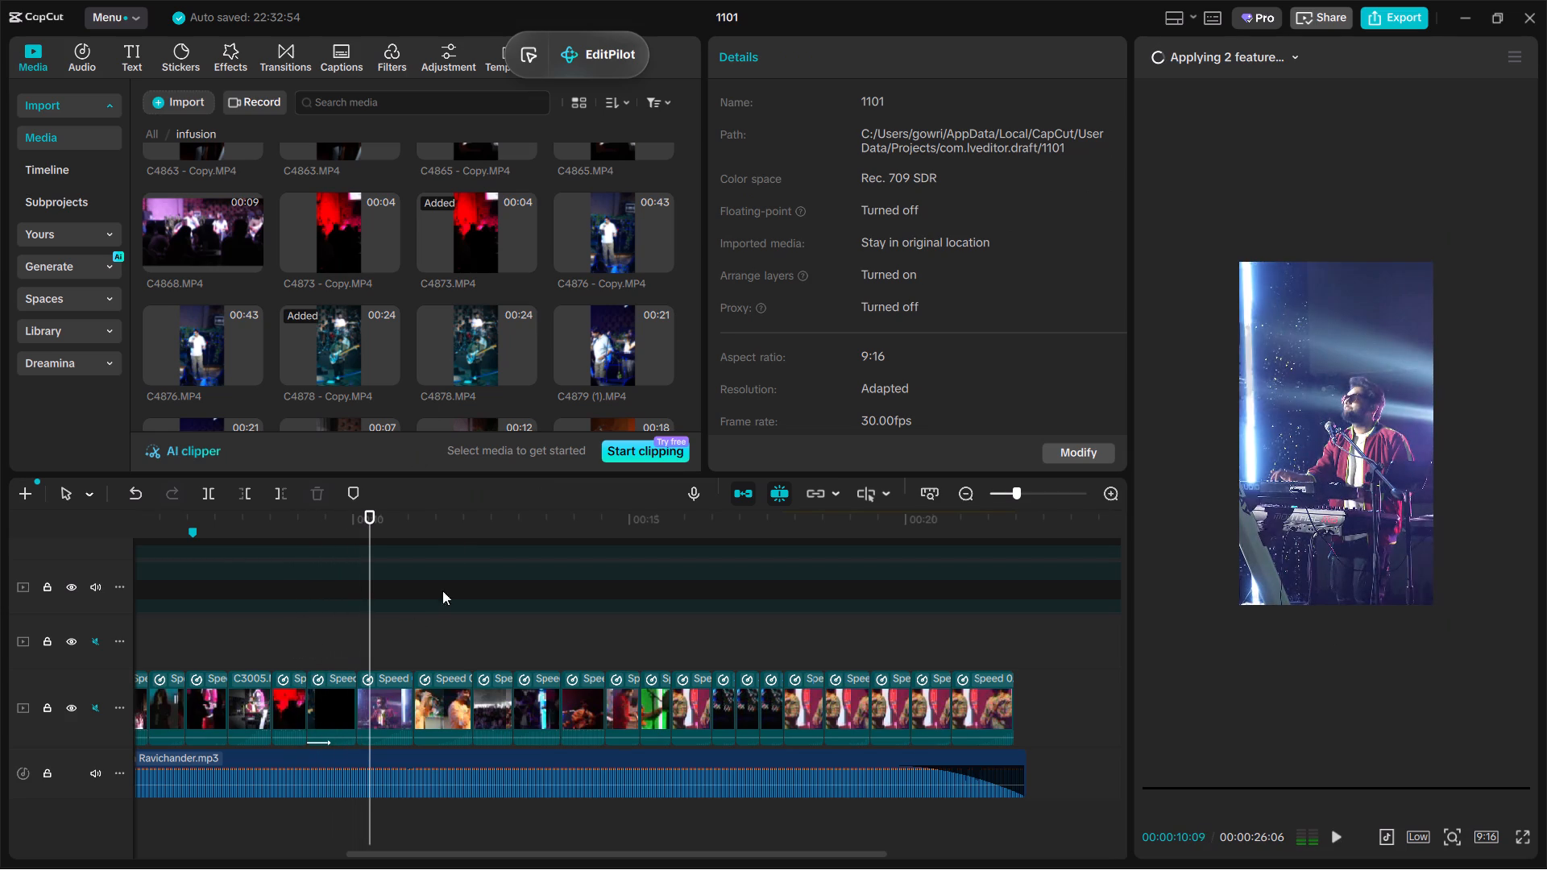
Replace the keyboardist clip at 00:00:10:09 with an adjusted portion of C4900.MP4, keeping the original video effect, and play it back.
scroll(457, 445, "down", 1)
scroll(601, 313, "down", 1)
left_click(616, 234)
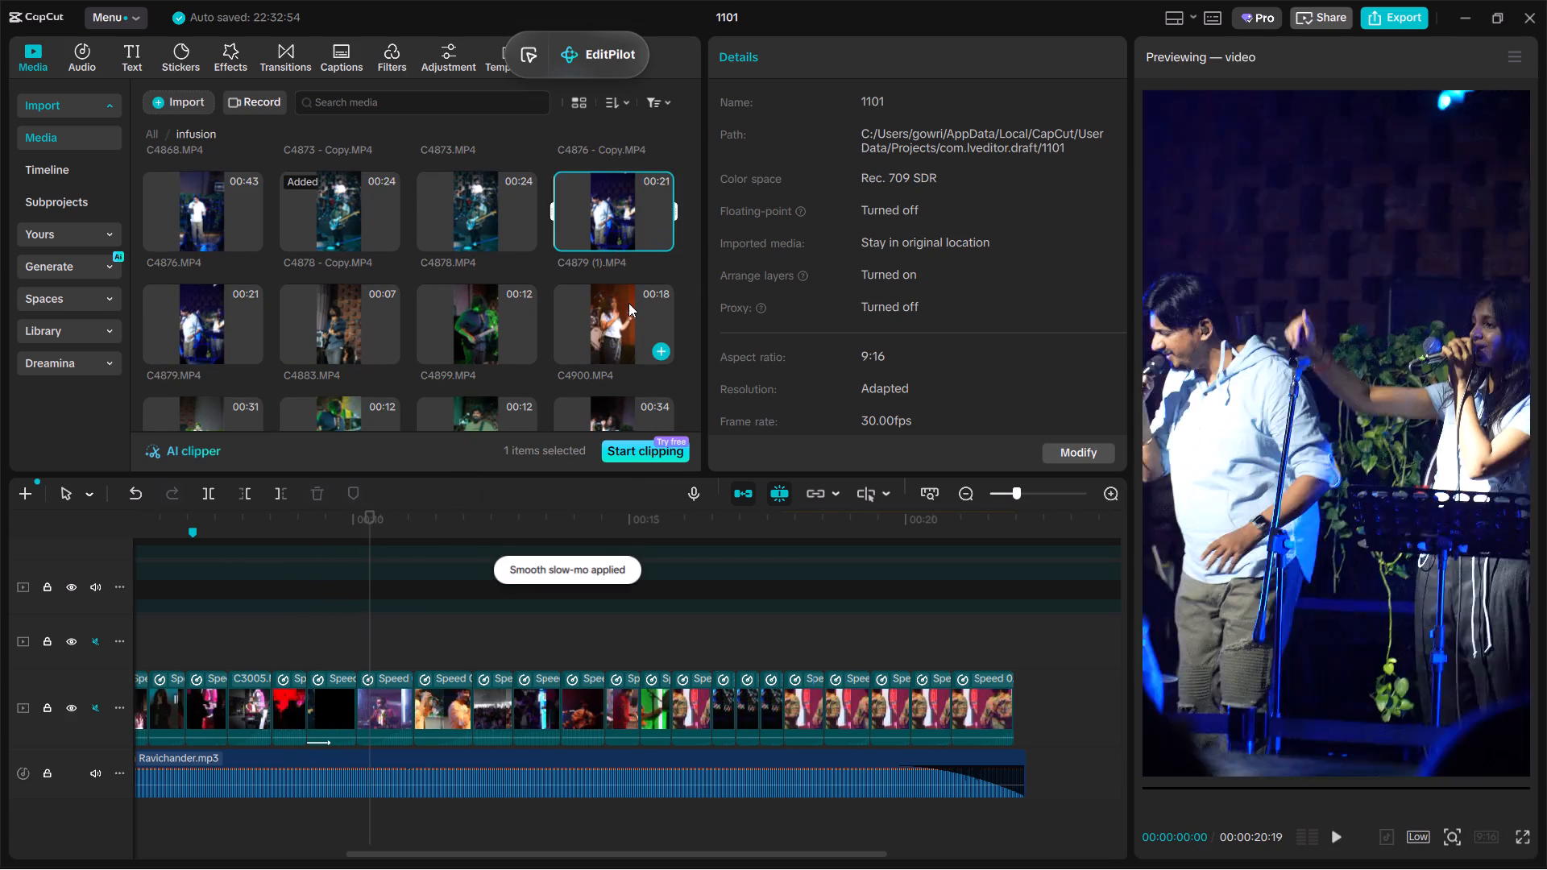
left_click(628, 304)
left_click_drag(628, 304, 384, 711)
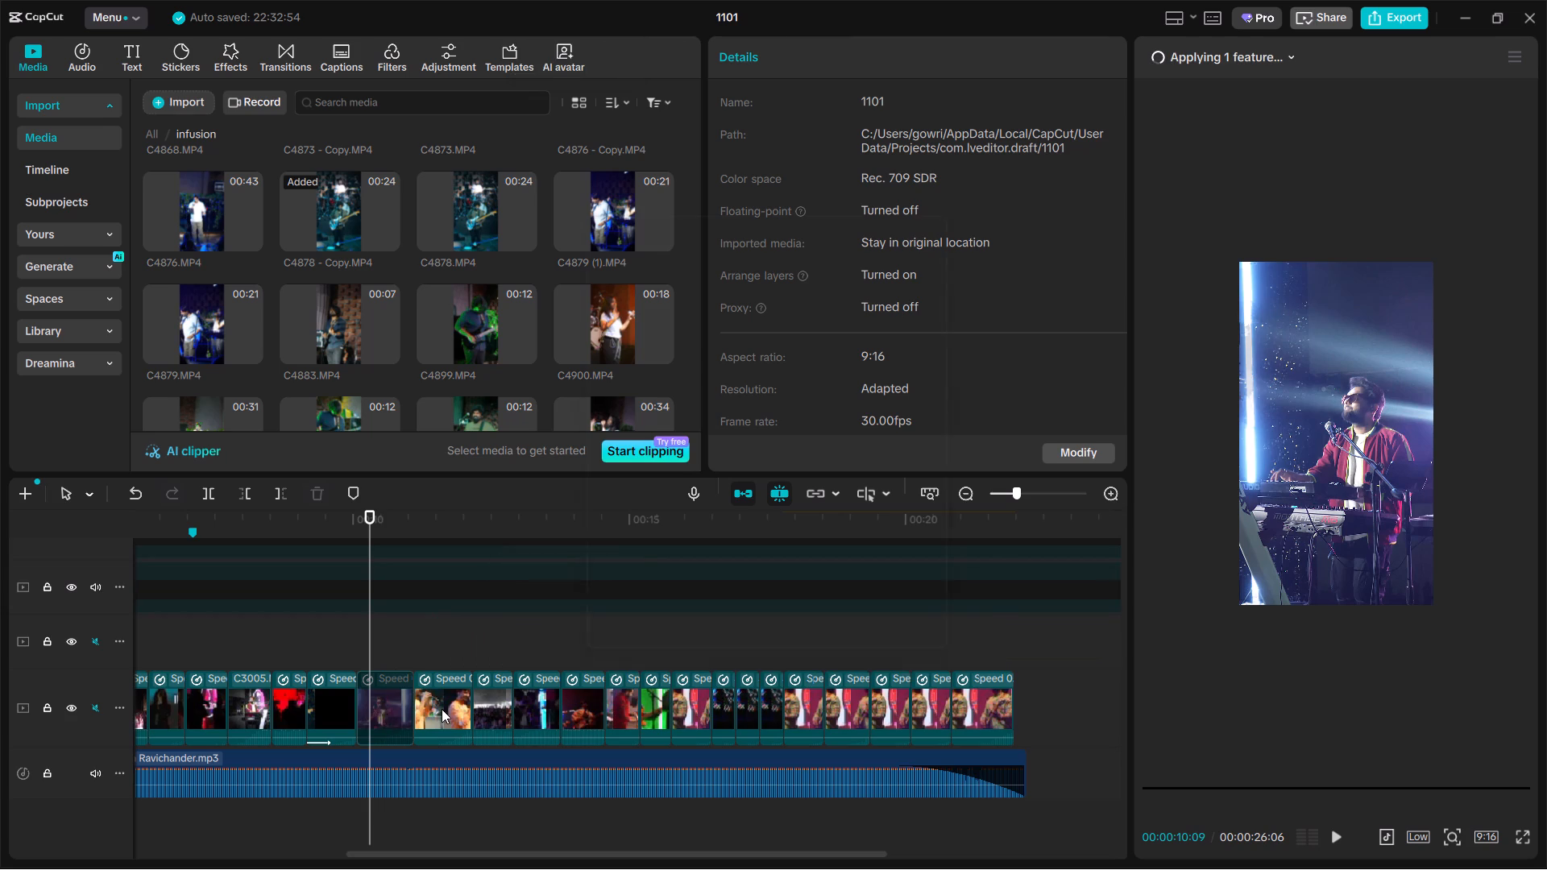
left_click_drag(813, 593, 693, 612)
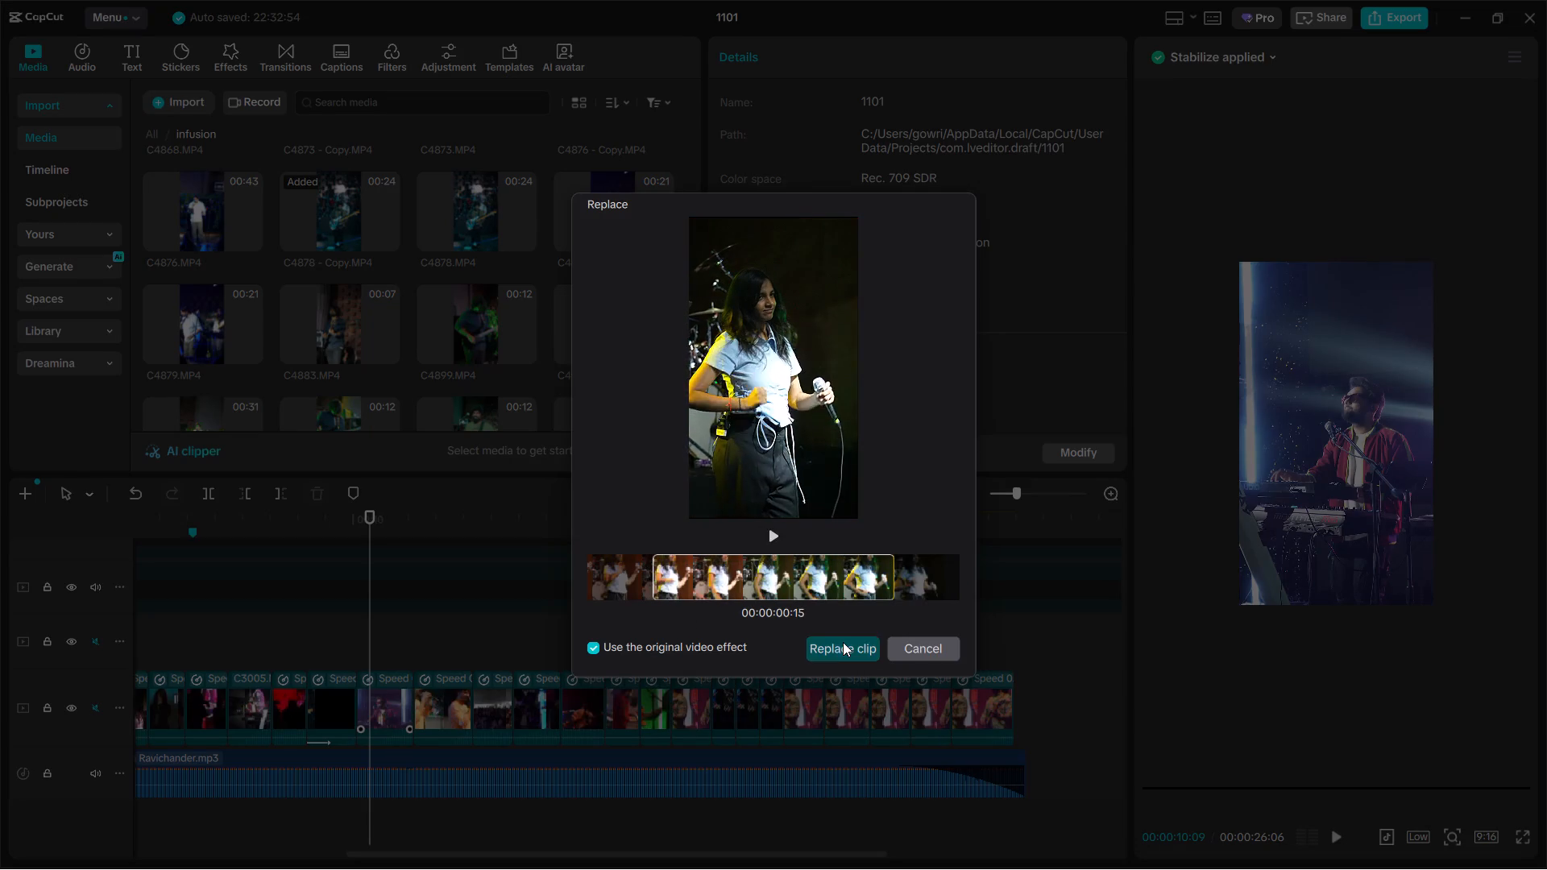
left_click(843, 642)
left_click(749, 528)
left_click(724, 508)
key("space")
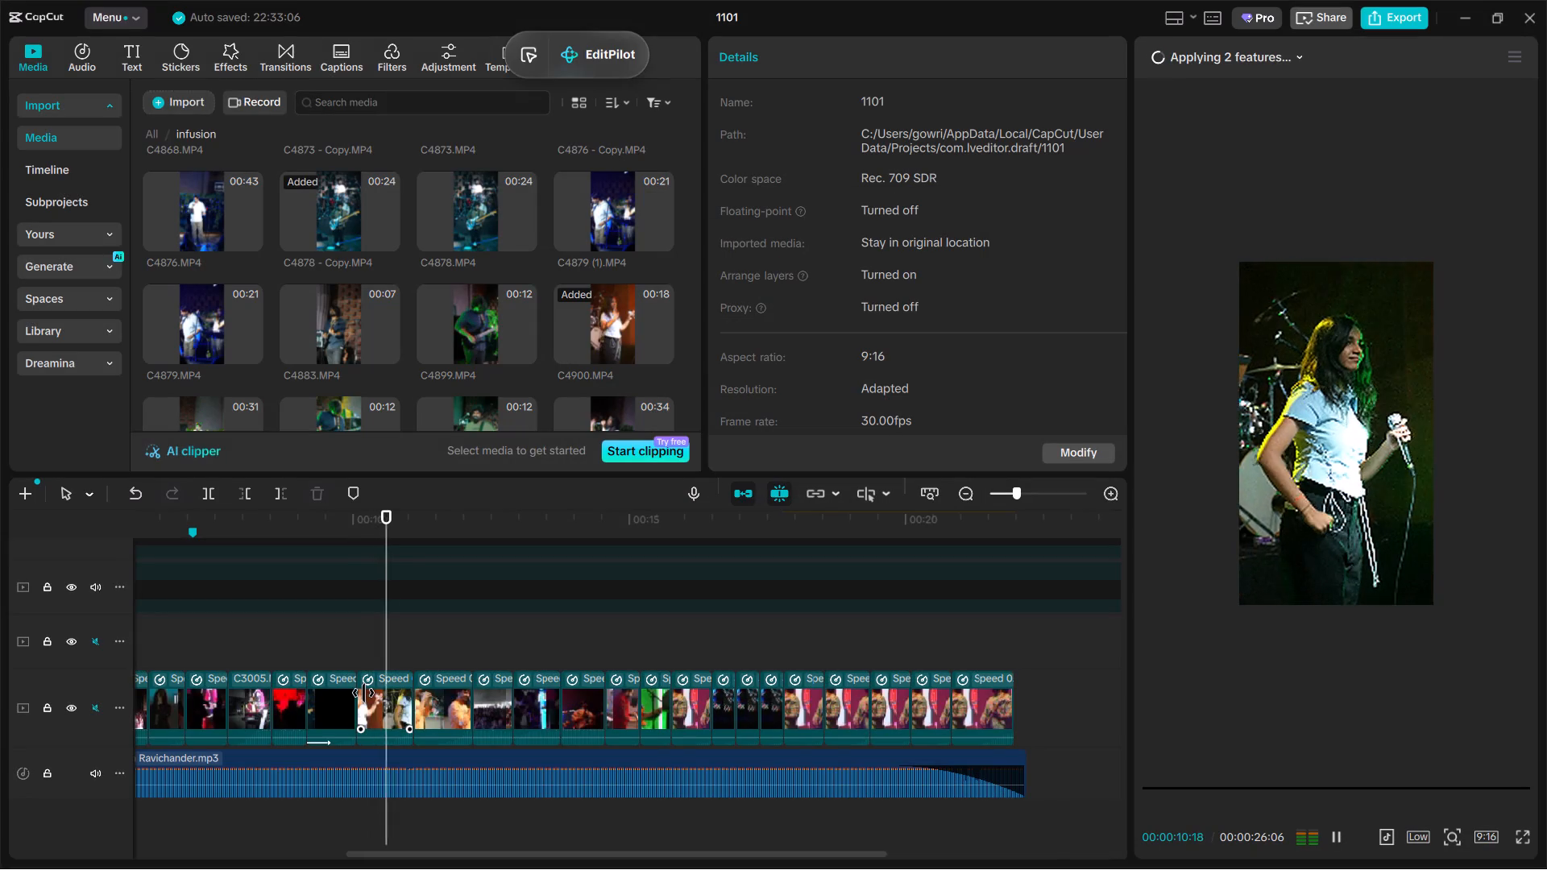
key("space")
key("space")
key("space")
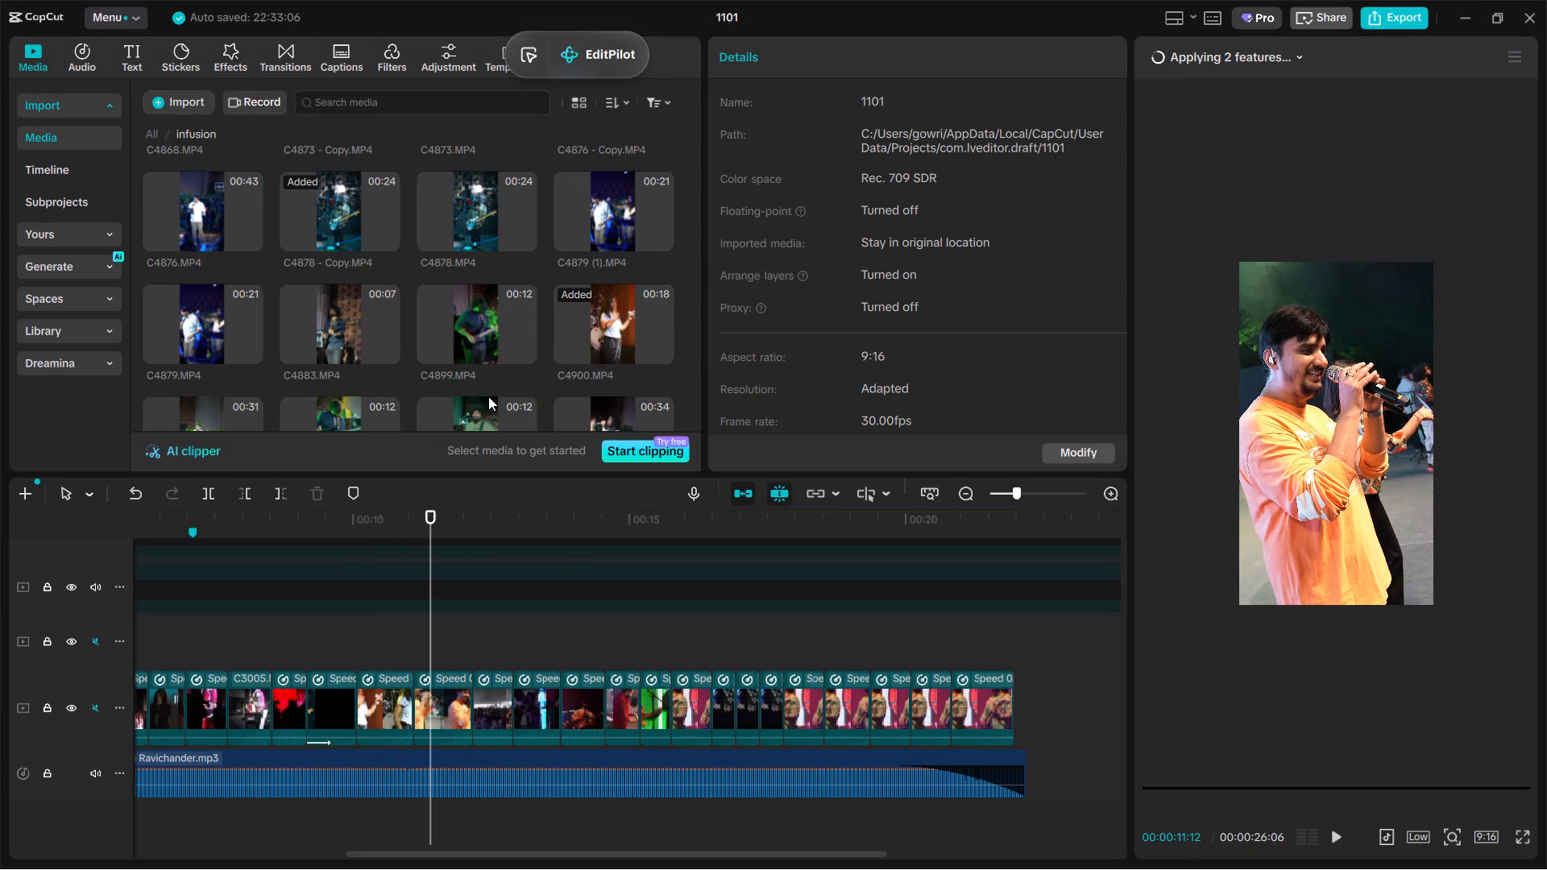
Replace the orange-shirt singer clip at 00:00:11:12 with an adjusted portion of C4929.MP4, keeping the original video effect.
scroll(426, 386, "down", 1)
left_click(464, 343)
scroll(464, 343, "down", 1)
scroll(475, 259, "down", 1)
scroll(329, 369, "down", 1)
scroll(371, 255, "down", 1)
left_click(358, 218)
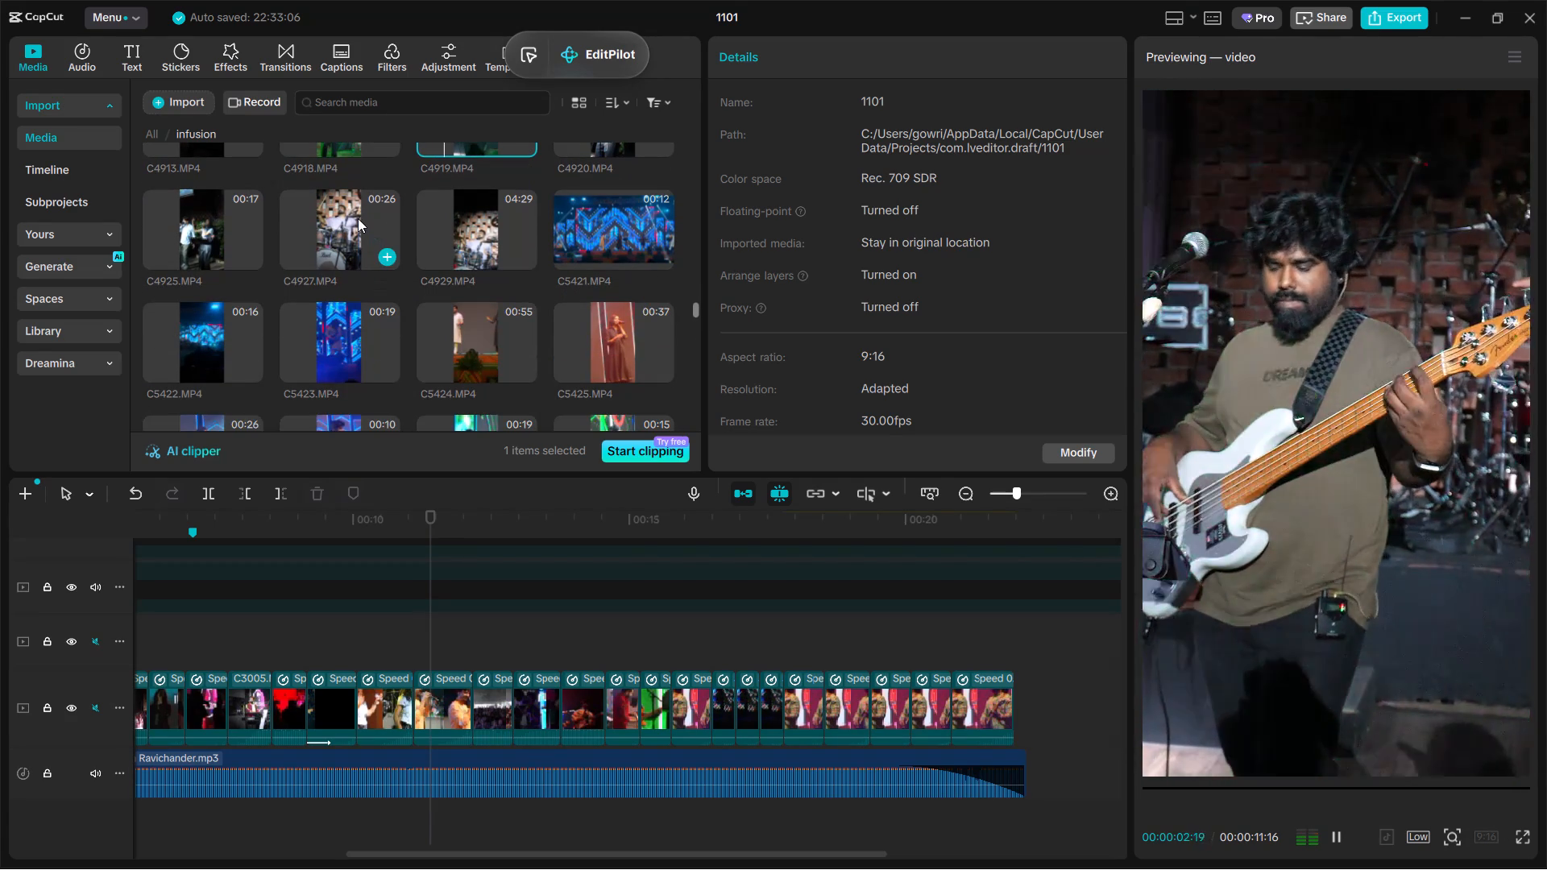
left_click_drag(489, 221, 440, 706)
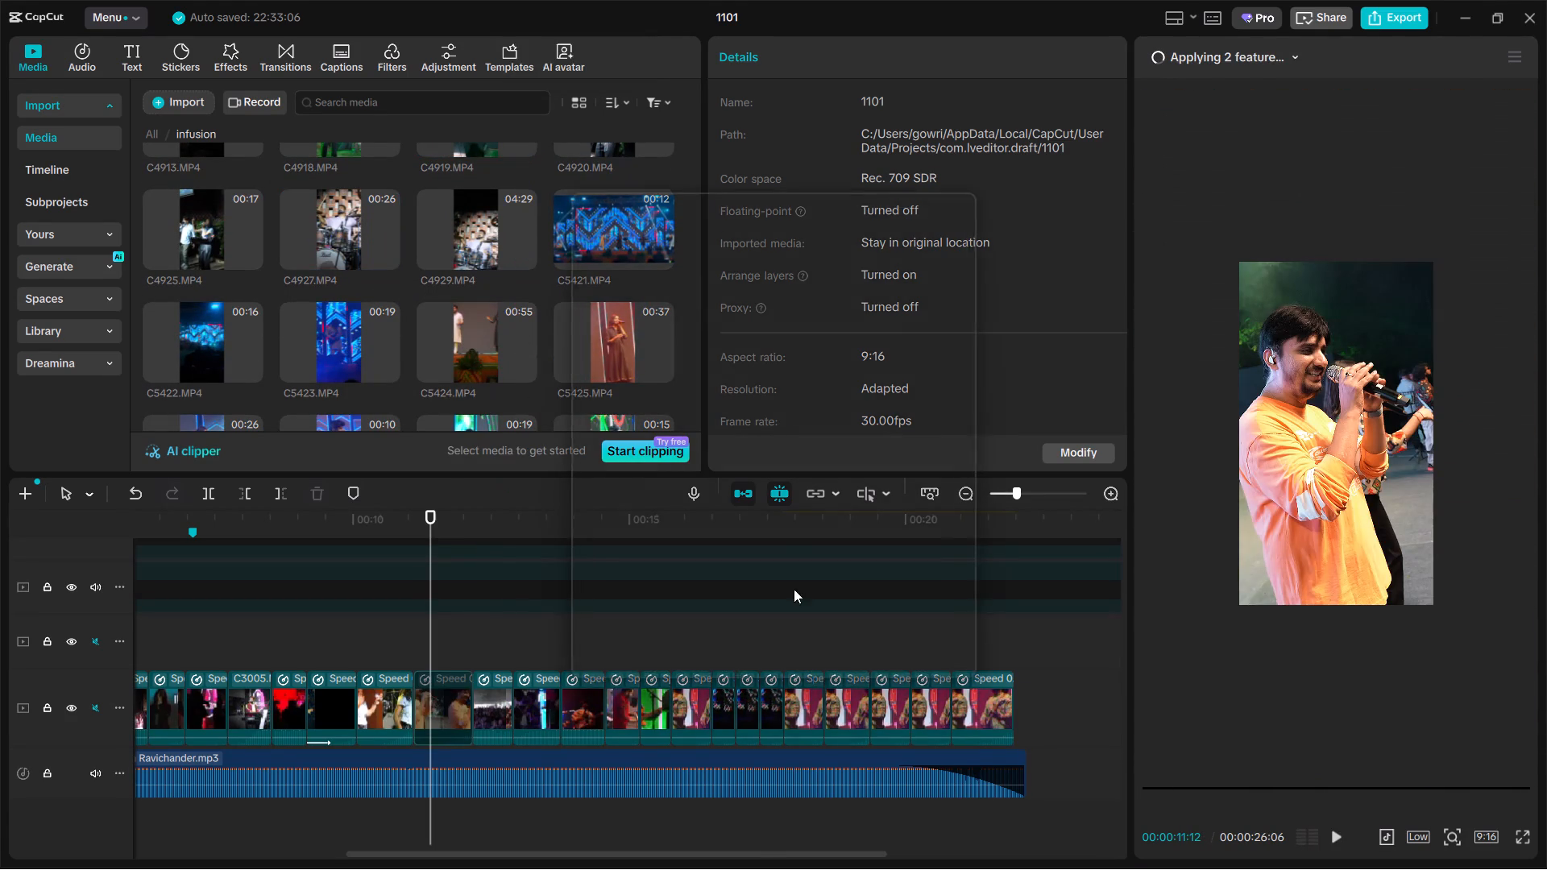
left_click_drag(807, 589, 597, 595)
left_click(857, 663)
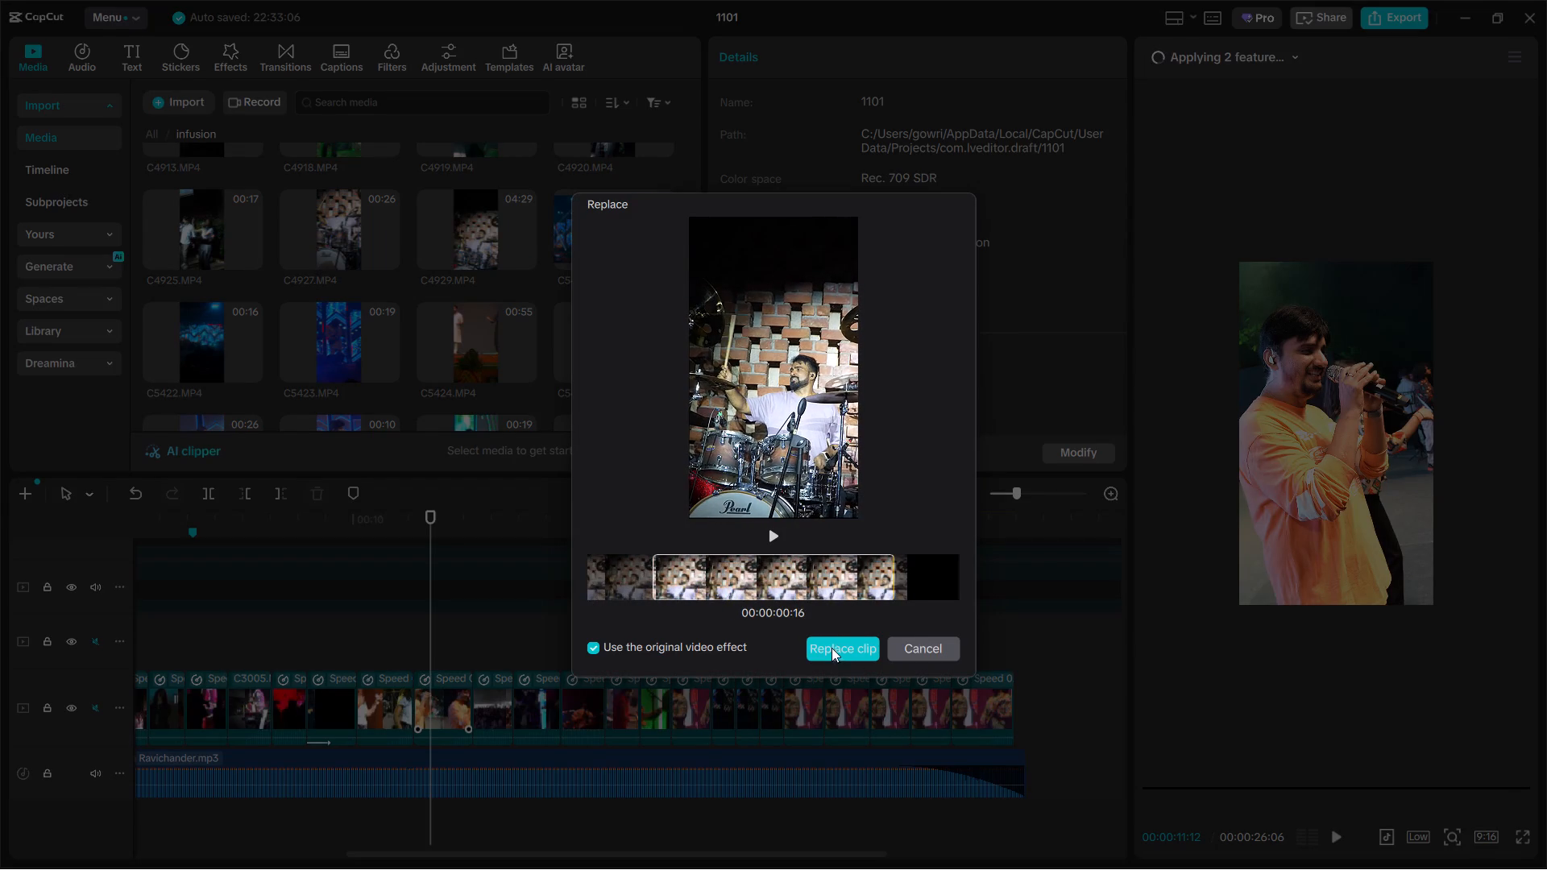
left_click_drag(813, 586, 719, 594)
left_click(854, 653)
left_click(677, 488)
left_click(676, 525)
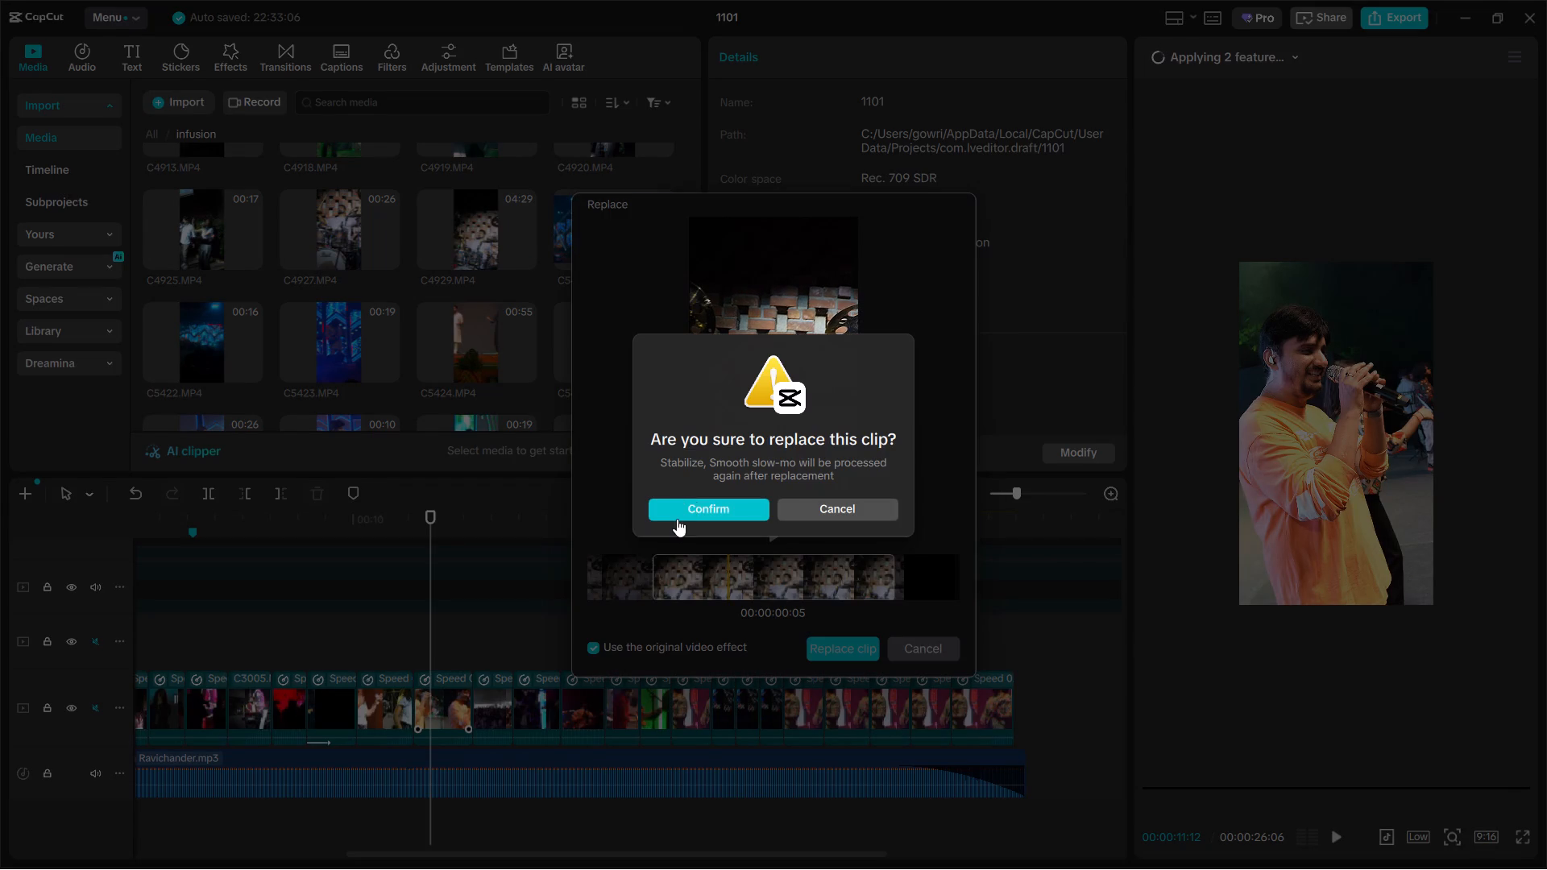
left_click(678, 516)
Reframe the C4929.MP4 drummer clip to 132% scale with position X -135, Y 213, and play it back.
key("space")
key("space")
left_click(425, 700)
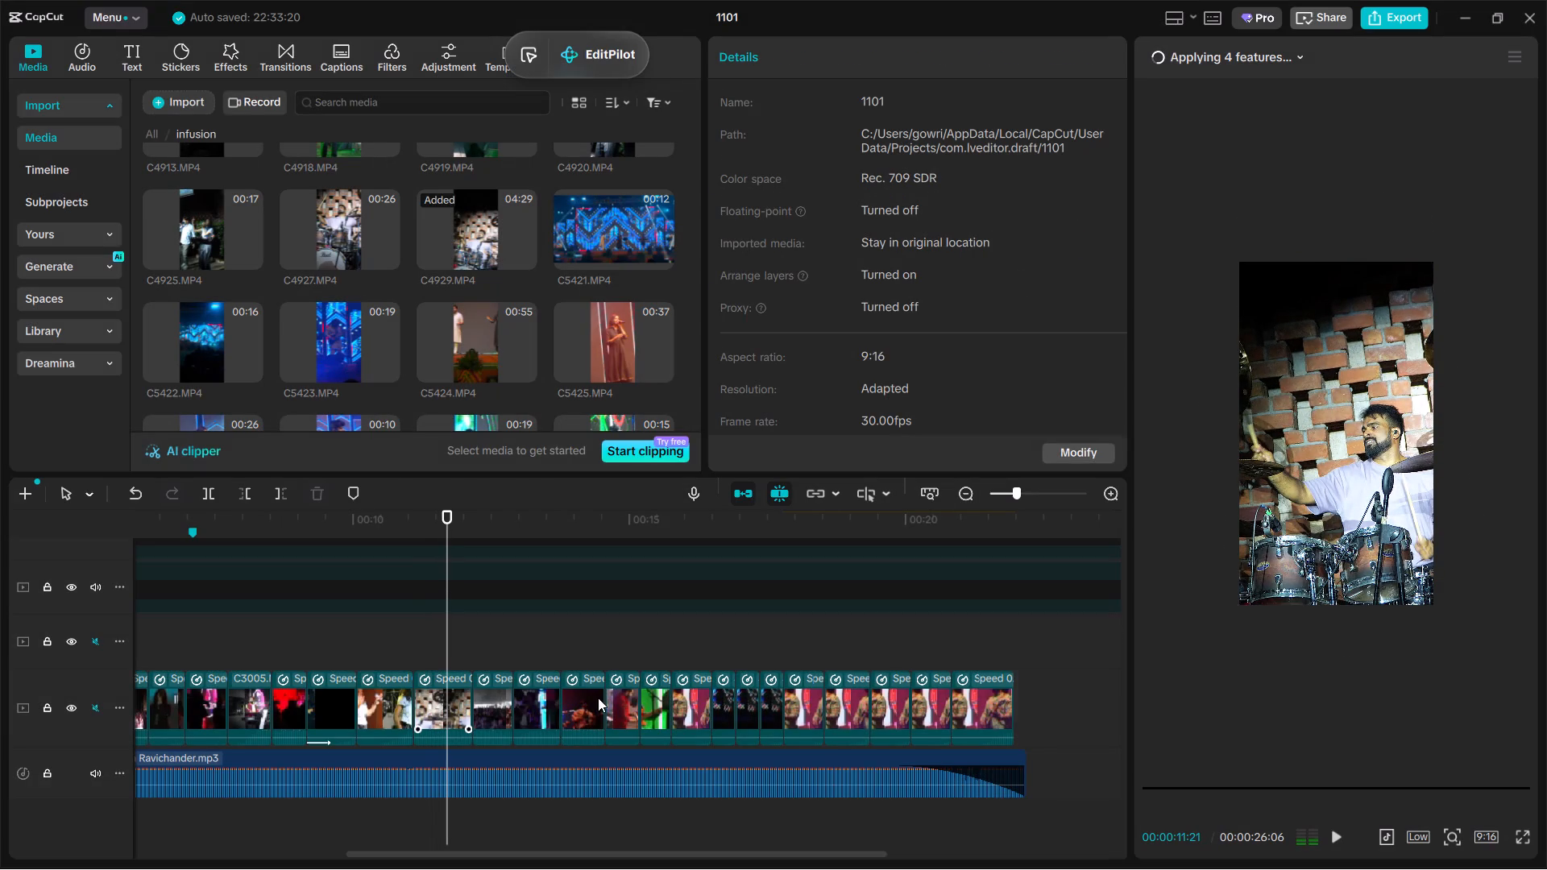
left_click_drag(1384, 669, 1356, 658)
left_click_drag(1373, 597, 1372, 582)
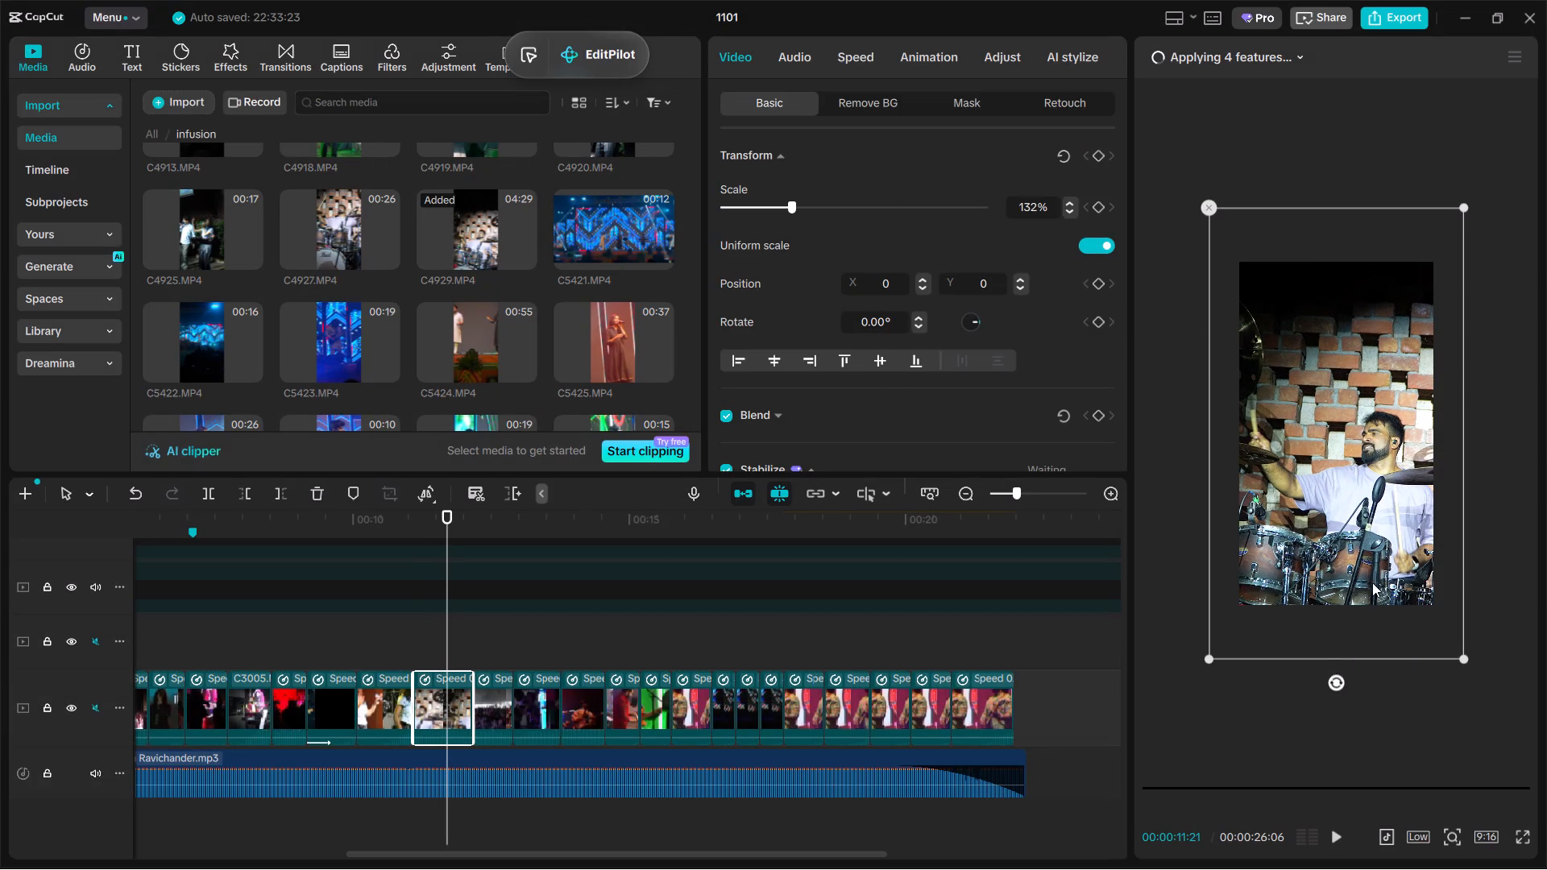
left_click_drag(1372, 582, 1360, 578)
key("space")
key("space")
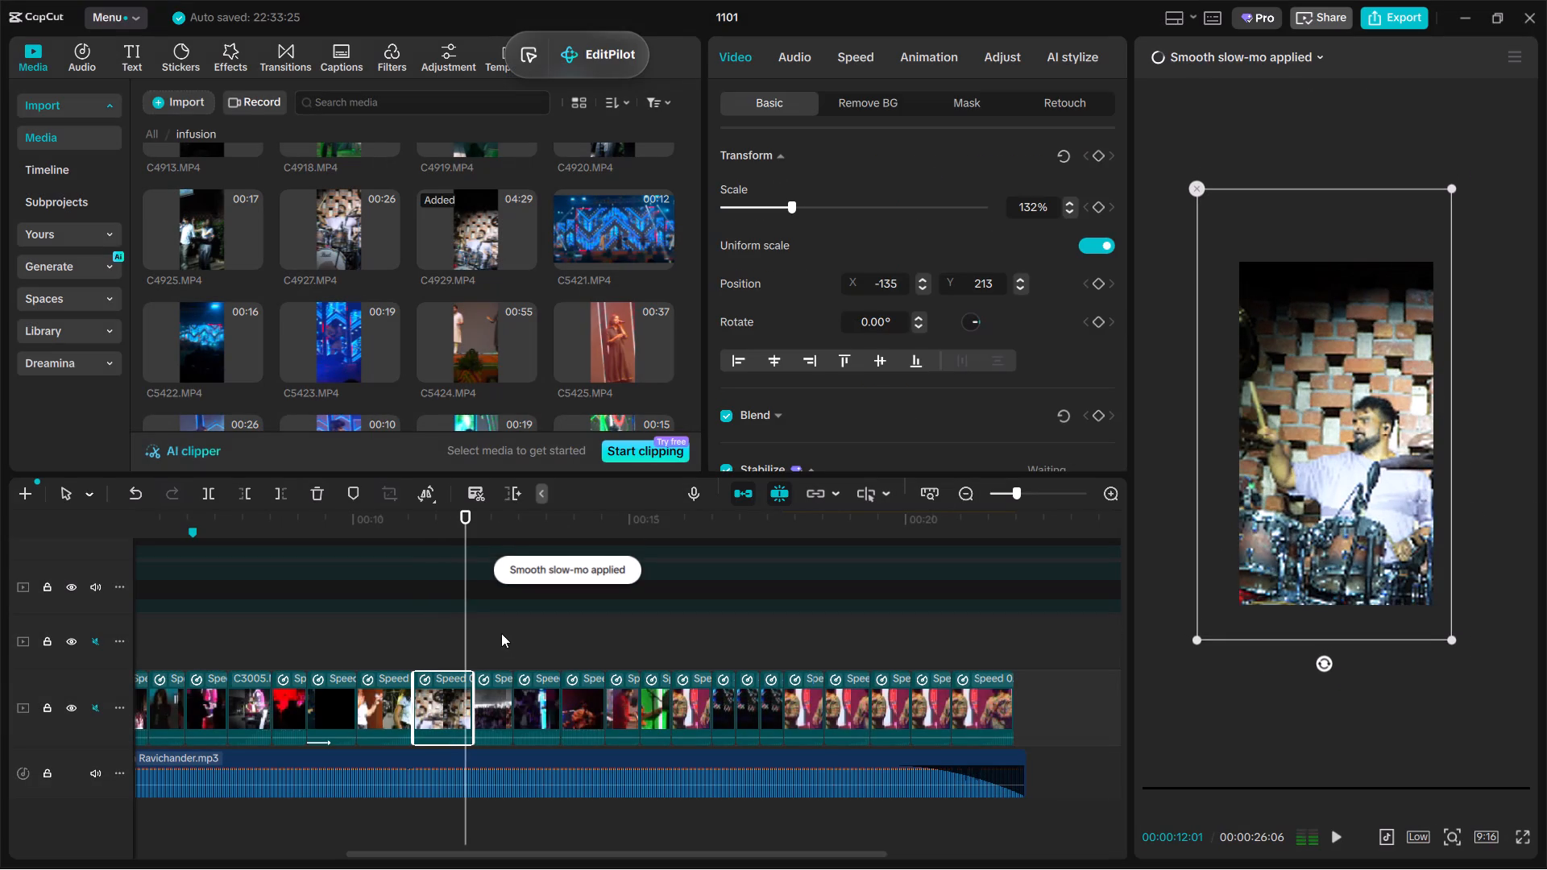
Replace the repeated clip near 00:00:19 with an adjusted portion of C4925.MP4, keeping the original video effect.
scroll(803, 406, "down", 1)
left_click(489, 656)
scroll(489, 656, "down", 1)
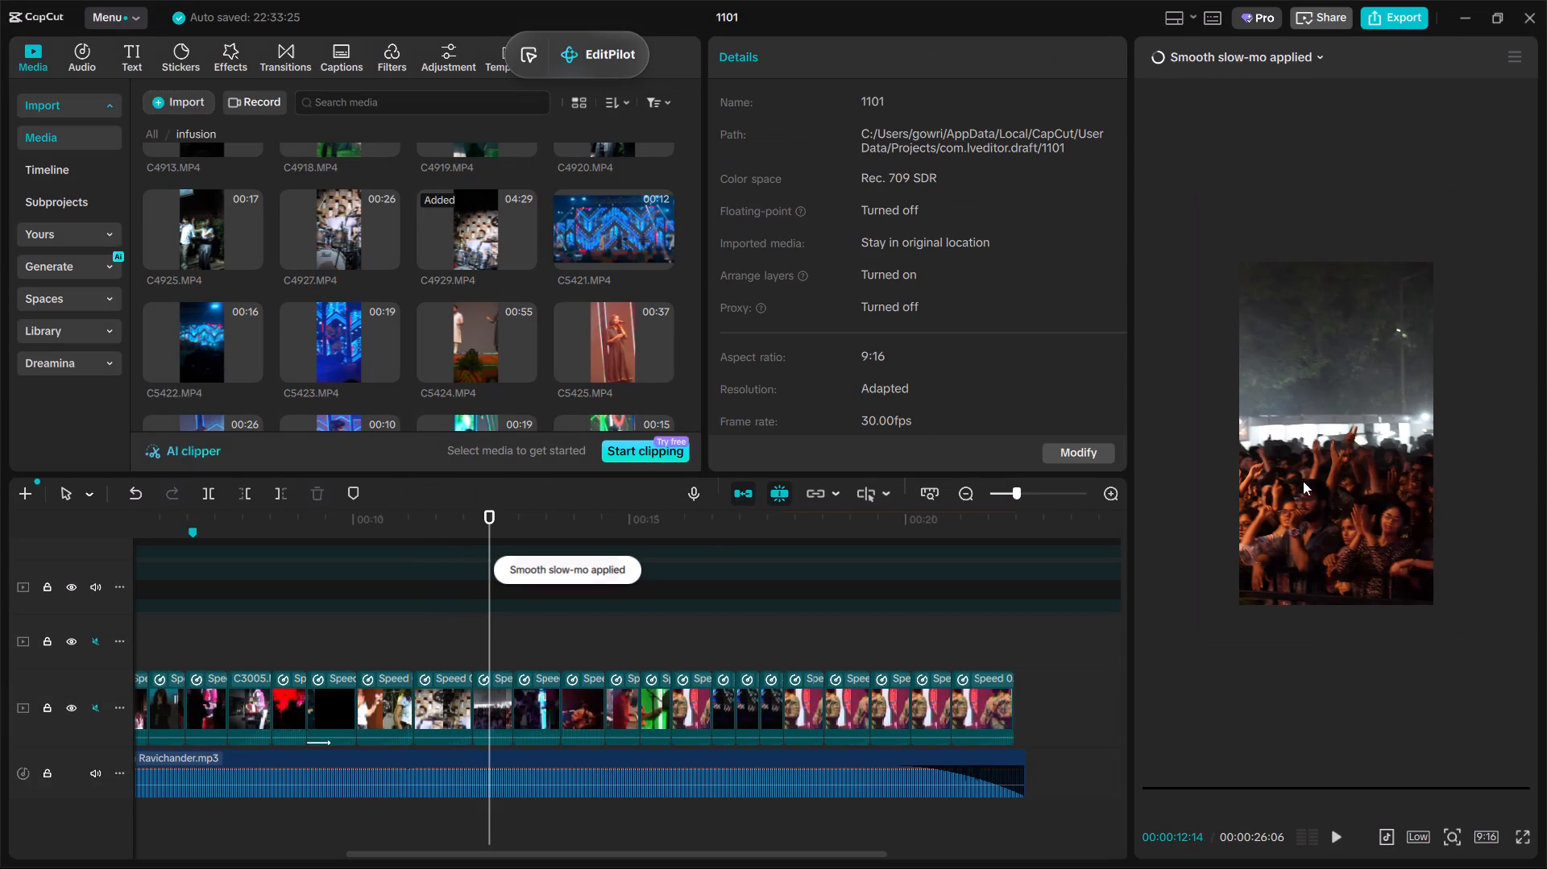
scroll(349, 296, "down", 1)
left_click(209, 217)
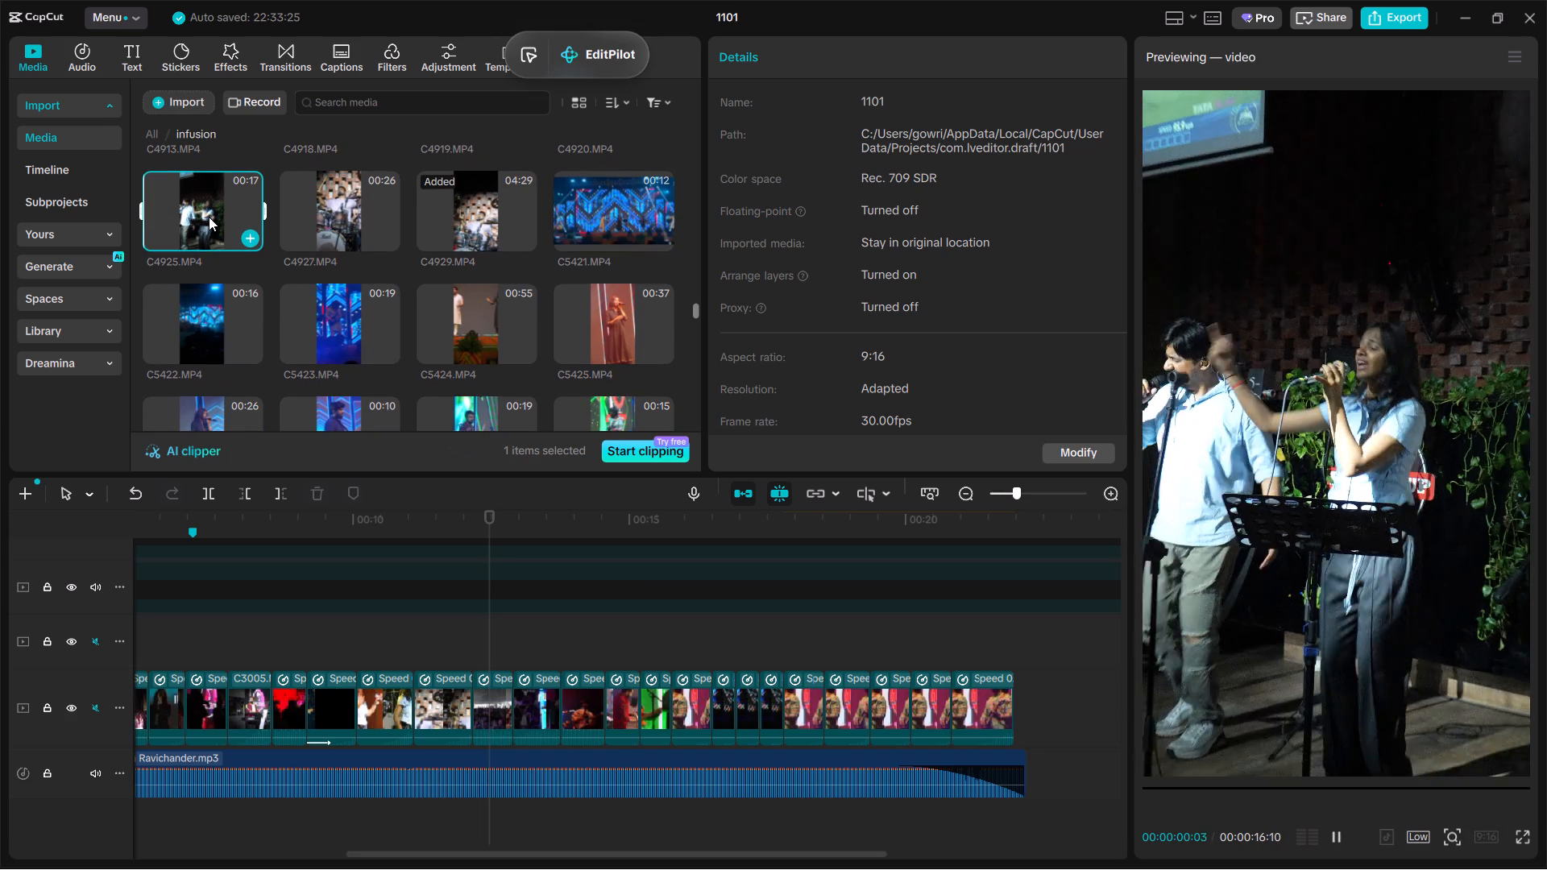
left_click_drag(209, 217, 981, 698)
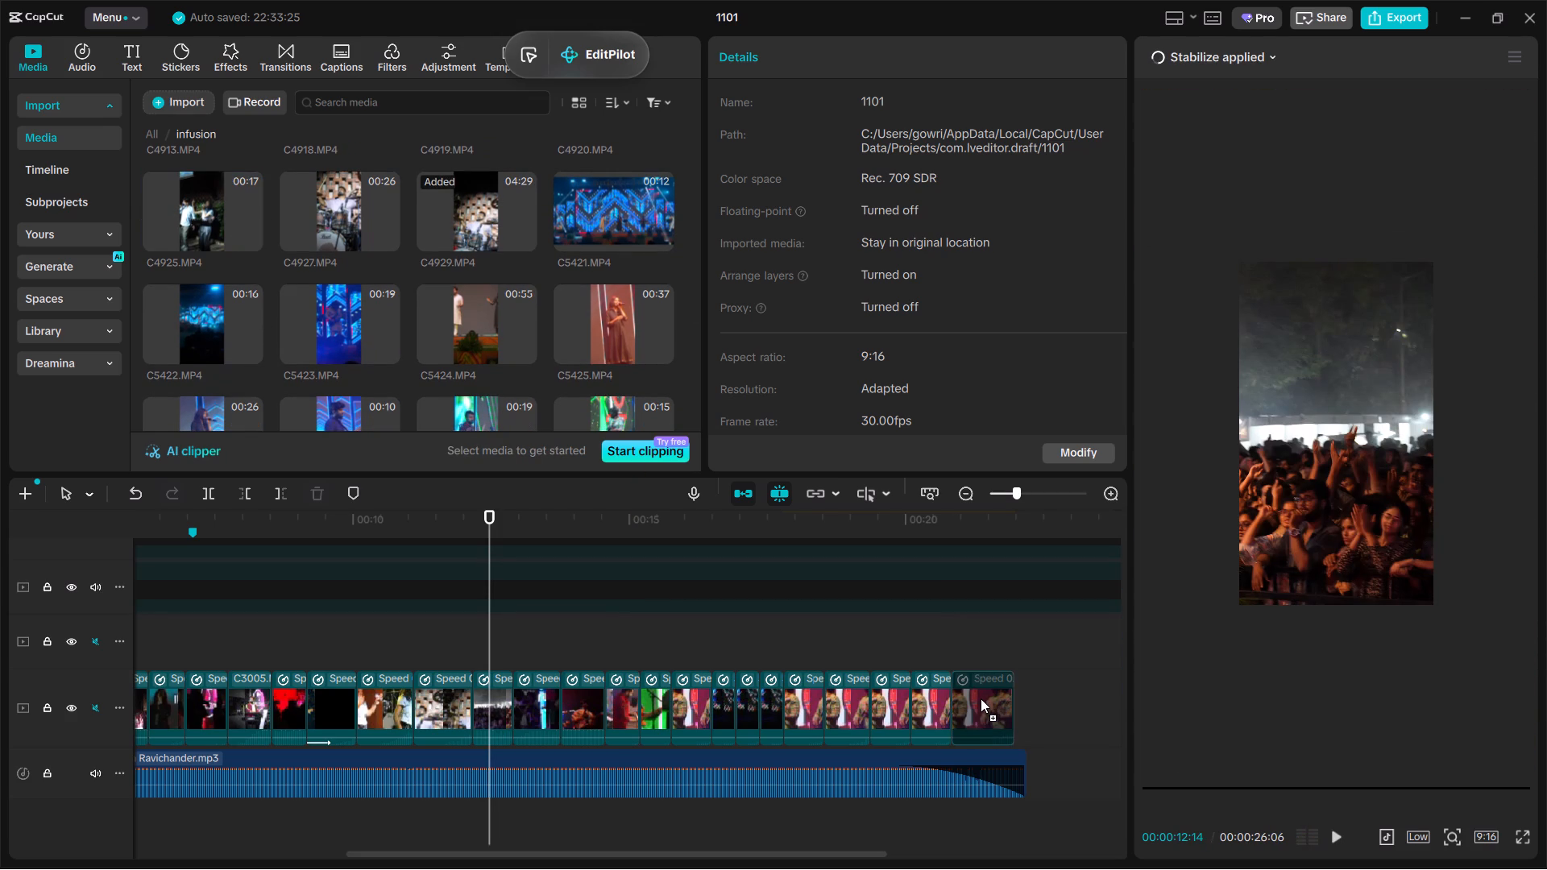
left_click_drag(981, 698, 857, 704)
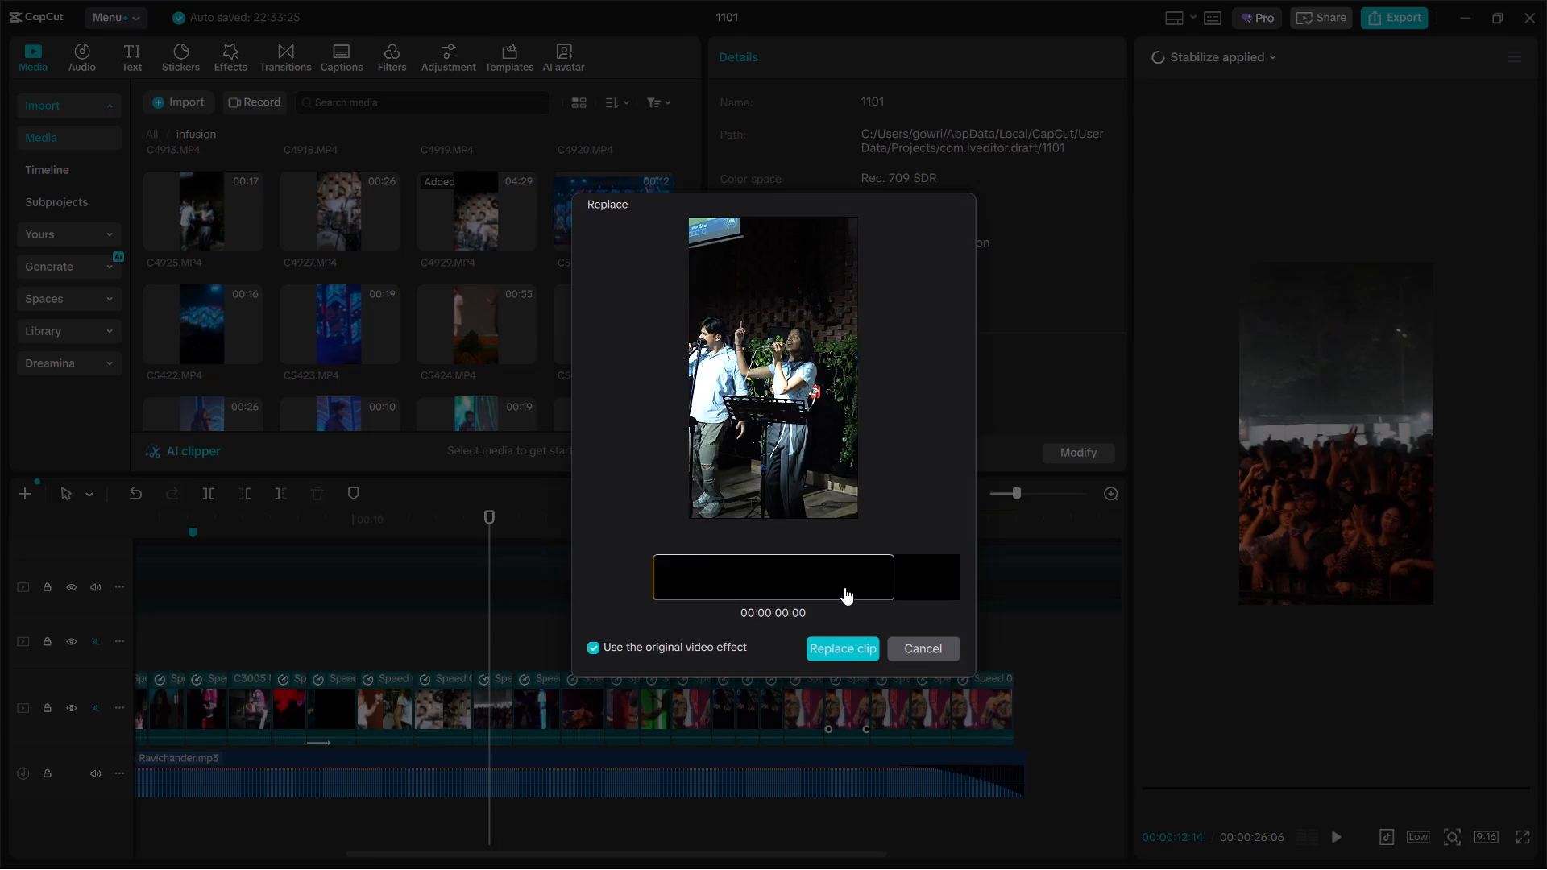
left_click_drag(845, 586, 62, 561)
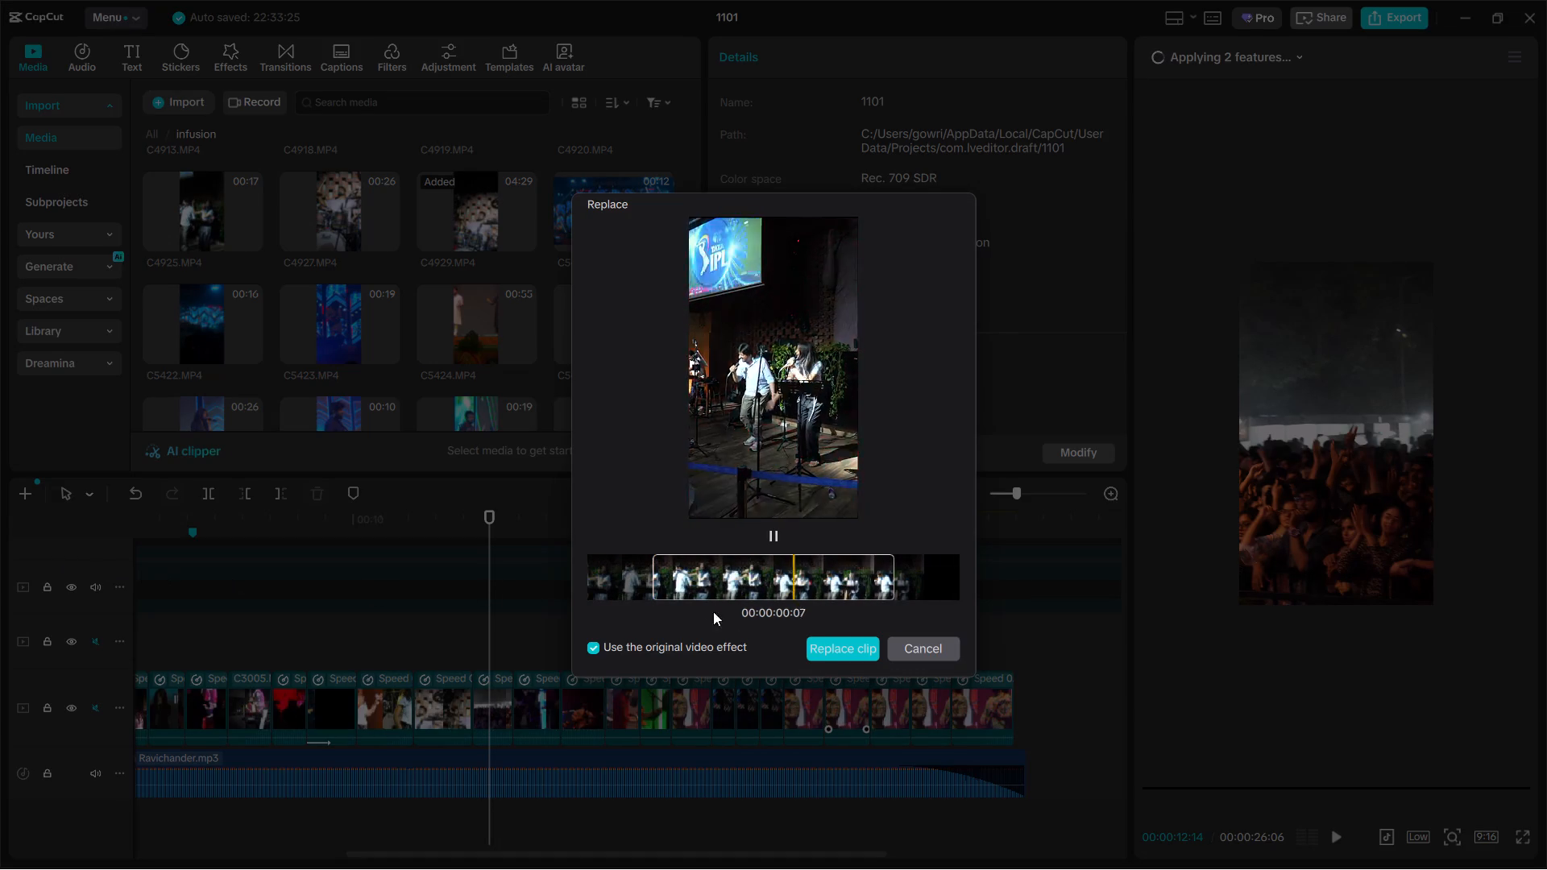
left_click(825, 656)
left_click(679, 503)
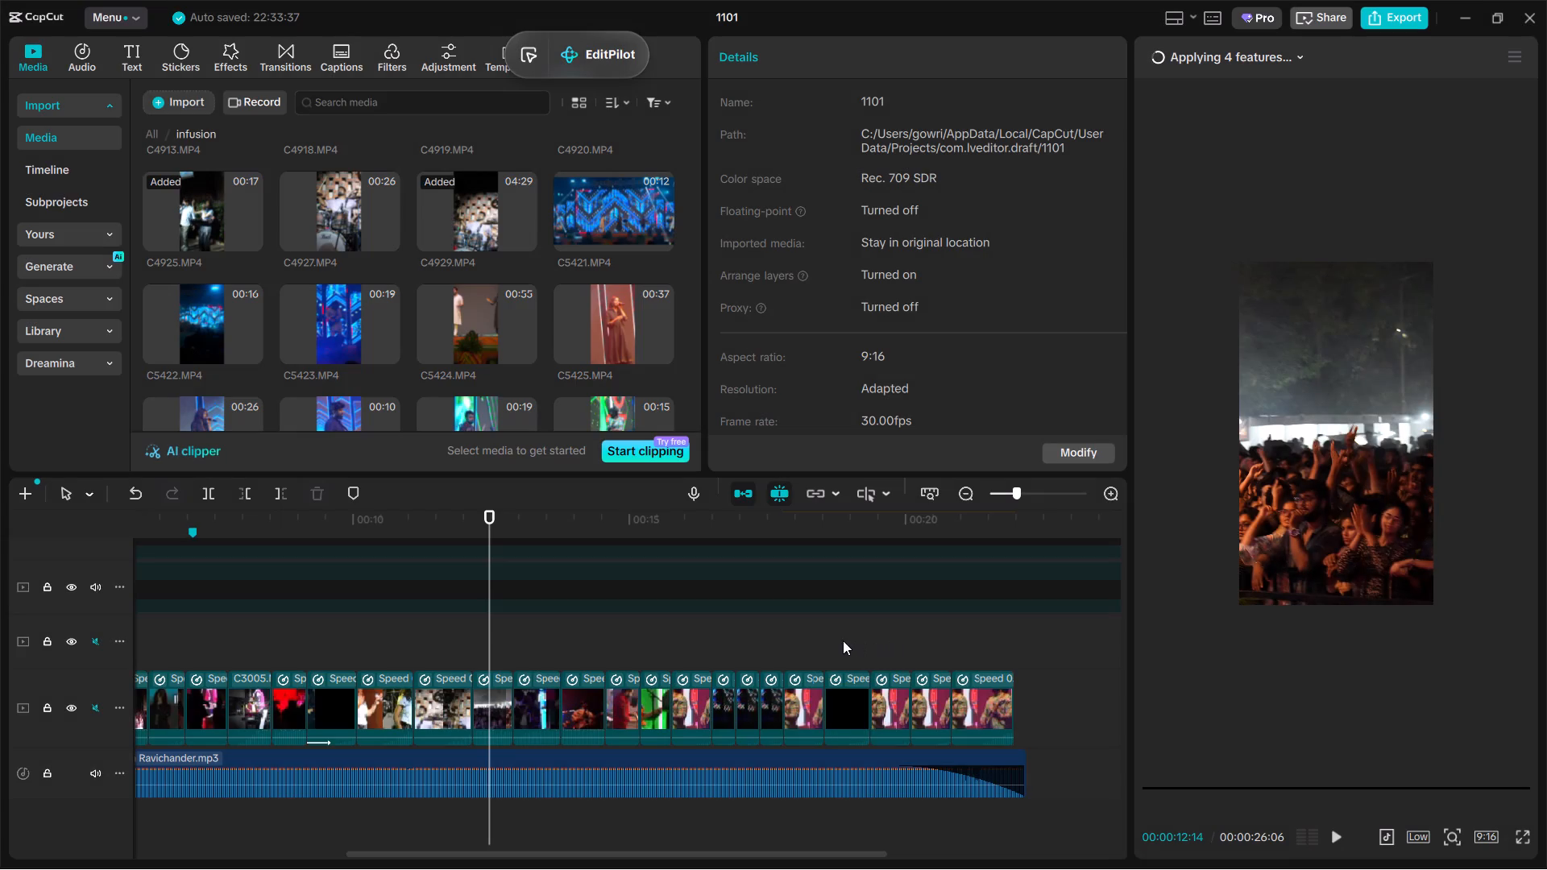
Replay the transition from the drummer clip into the crowd clip around 00:00:12:05.
left_click(508, 628)
left_click_drag(508, 628, 467, 638)
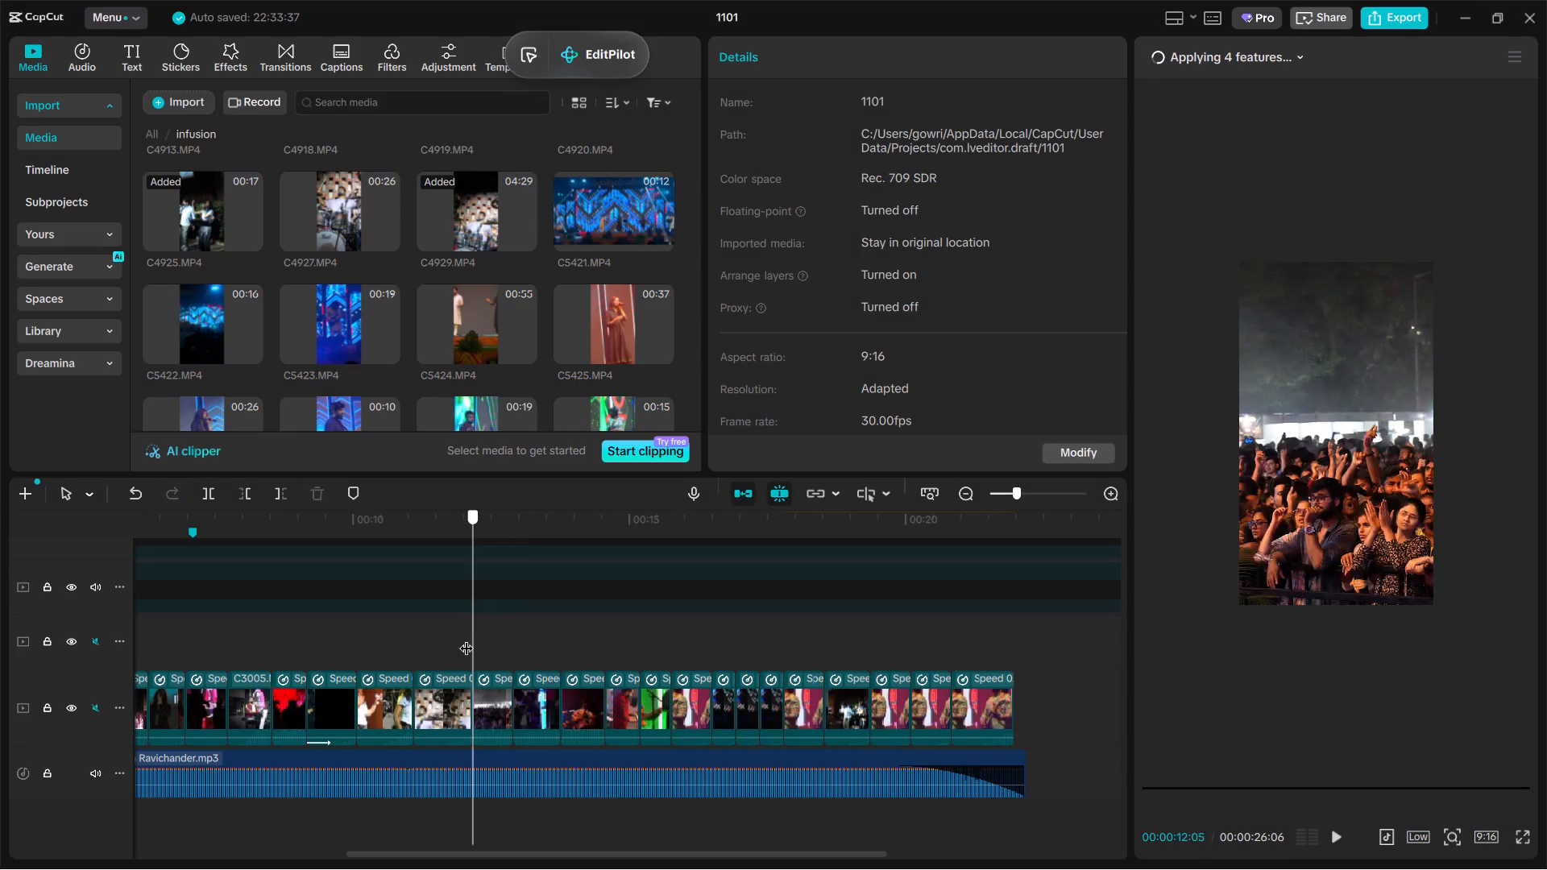
left_click_drag(467, 638, 451, 644)
key("space")
key("space")
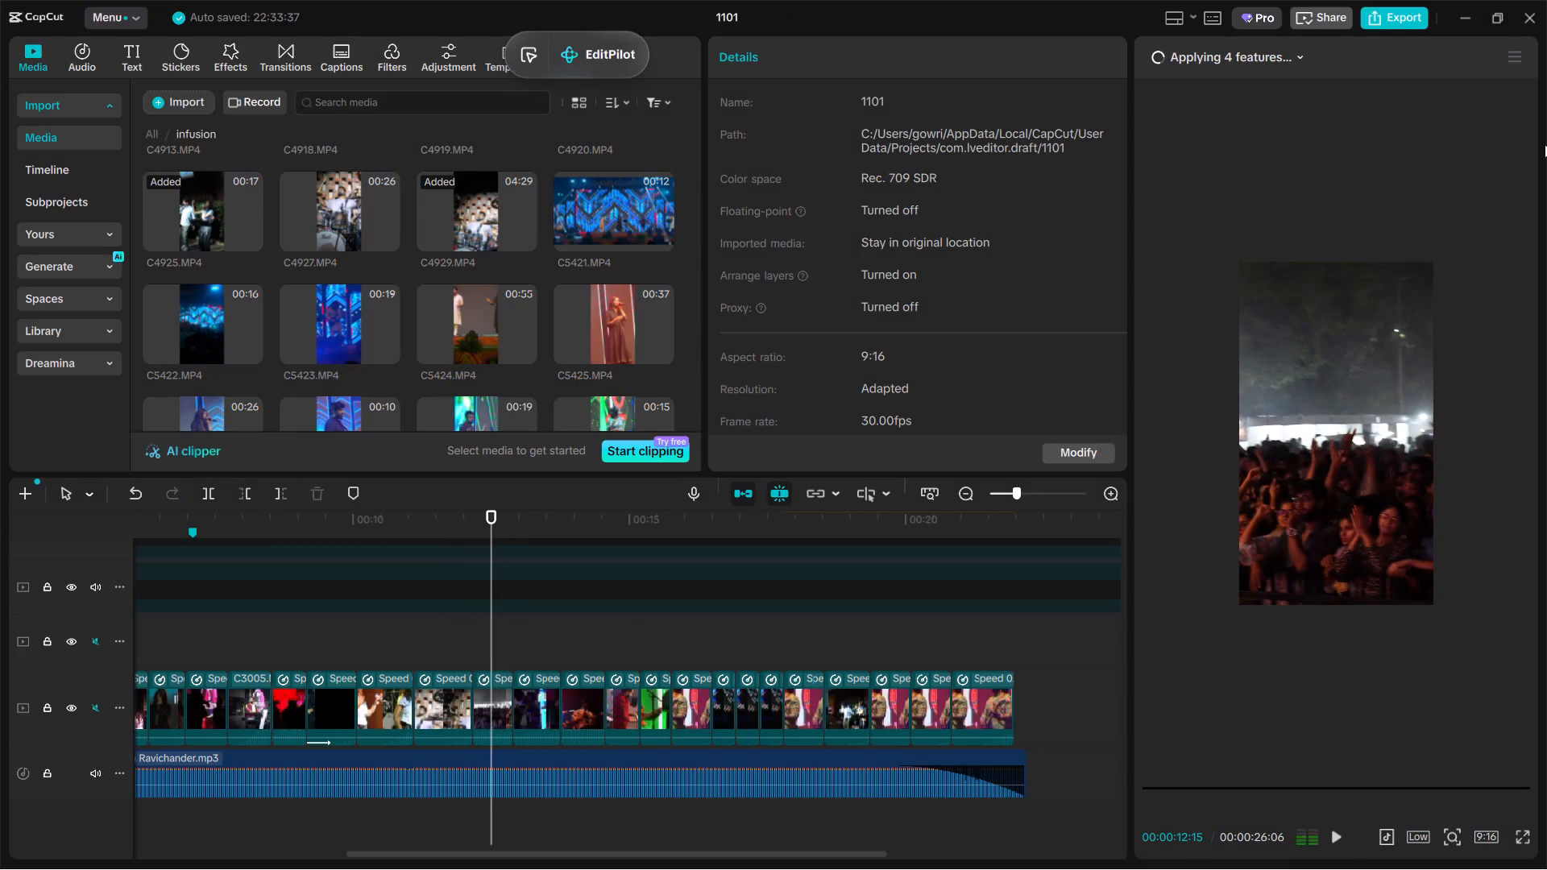
Replace the crowd clip at 00:00:12:15 with an adjusted portion of C5436.MP4, keeping the original video effect.
scroll(425, 268, "down", 1)
scroll(392, 342, "down", 1)
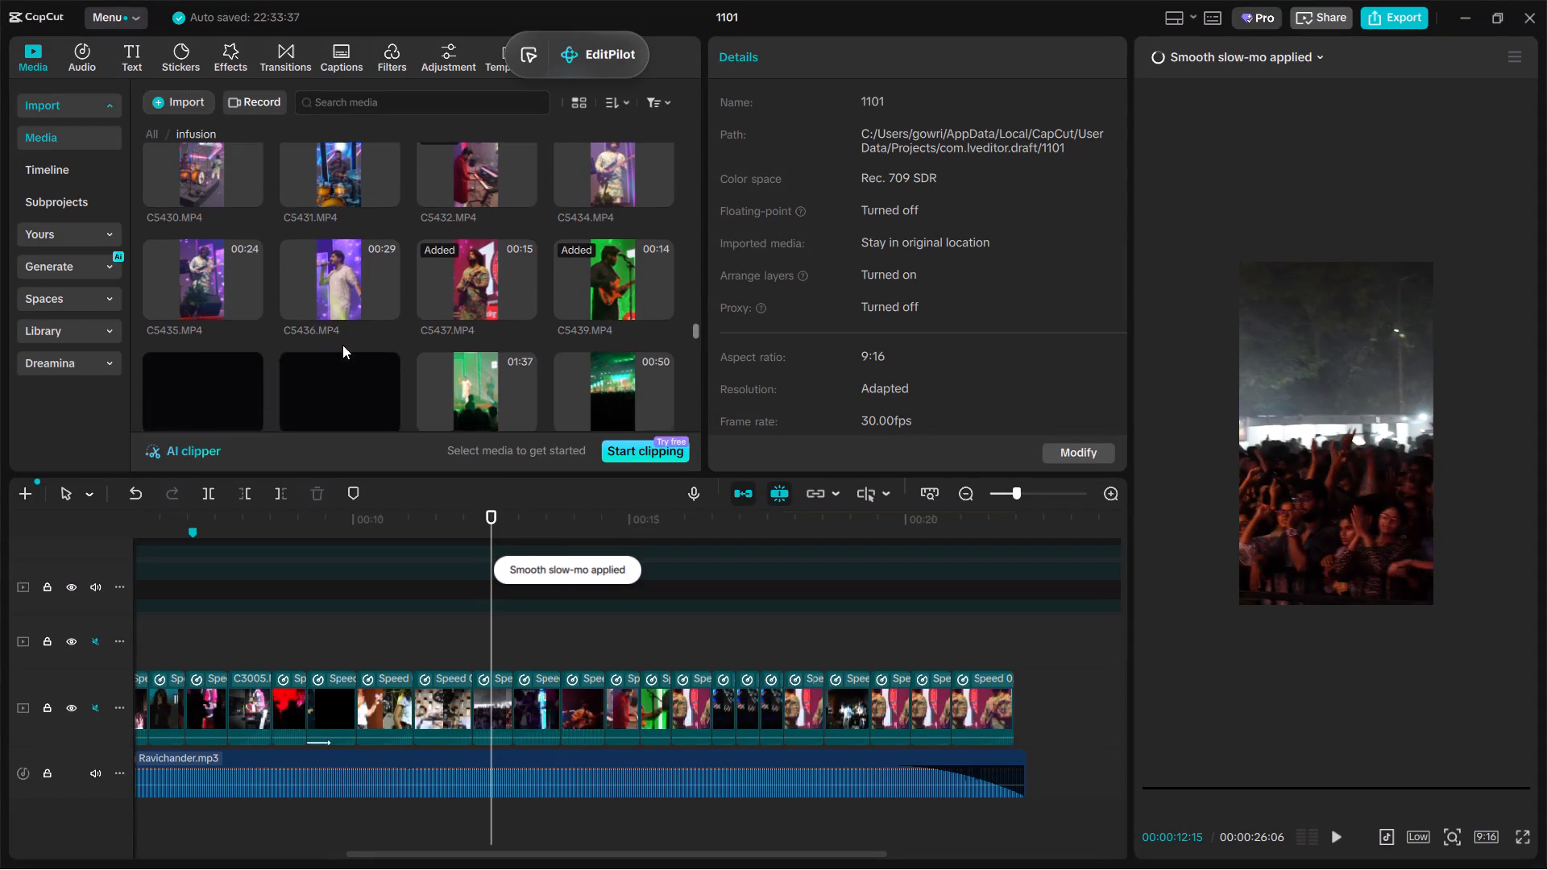
scroll(342, 345, "down", 1)
left_click(327, 228)
left_click(339, 258)
left_click_drag(339, 258, 498, 721)
scroll(339, 258, "down", 1)
left_click_drag(830, 574, 676, 583)
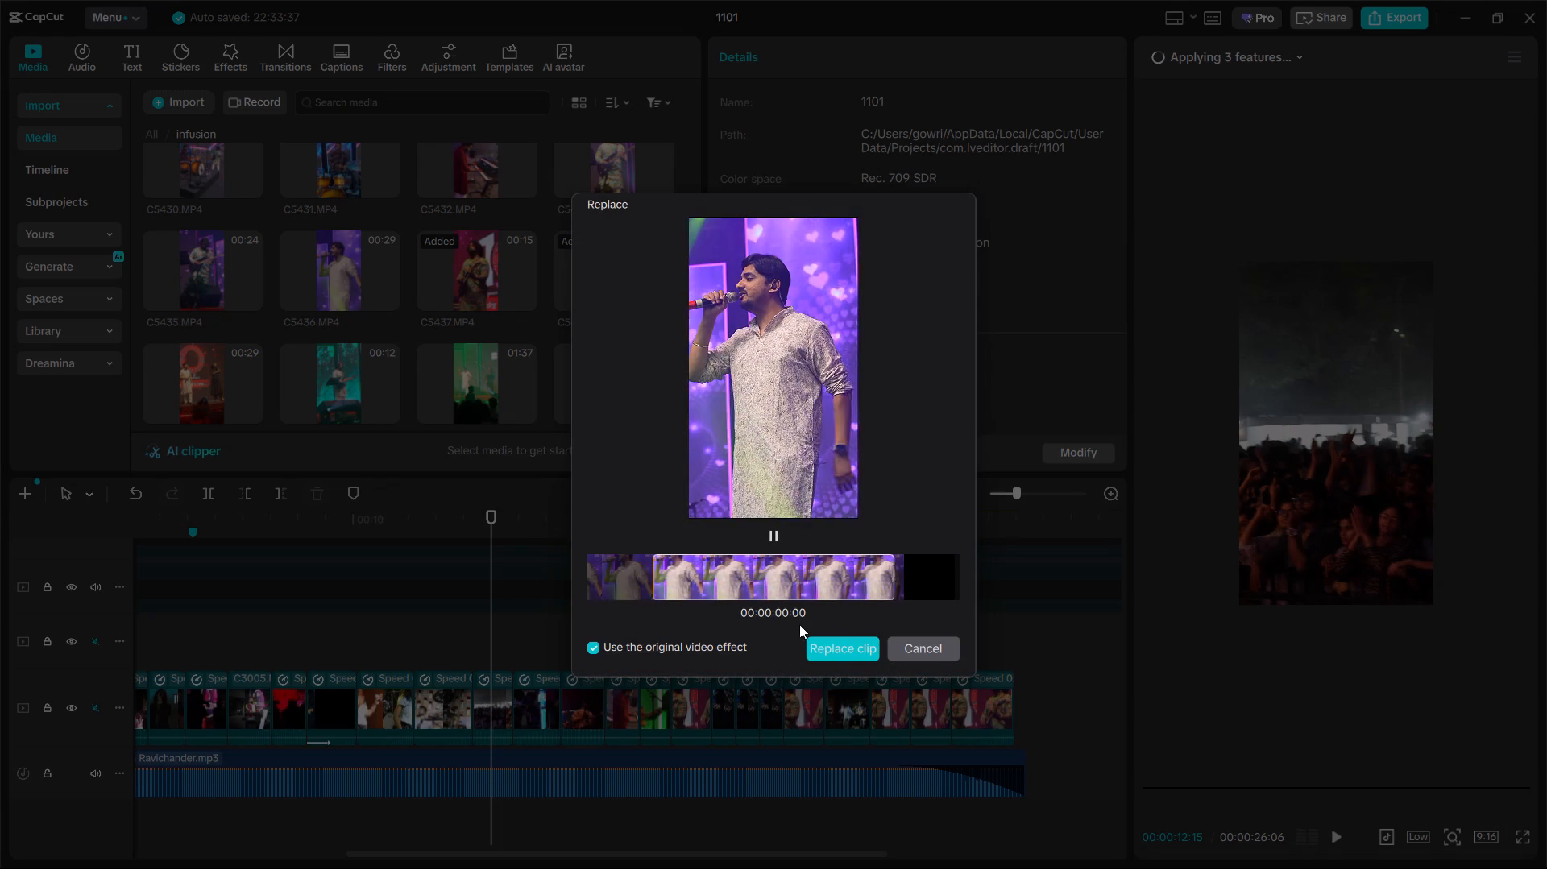
left_click(830, 653)
left_click(720, 546)
left_click(703, 513)
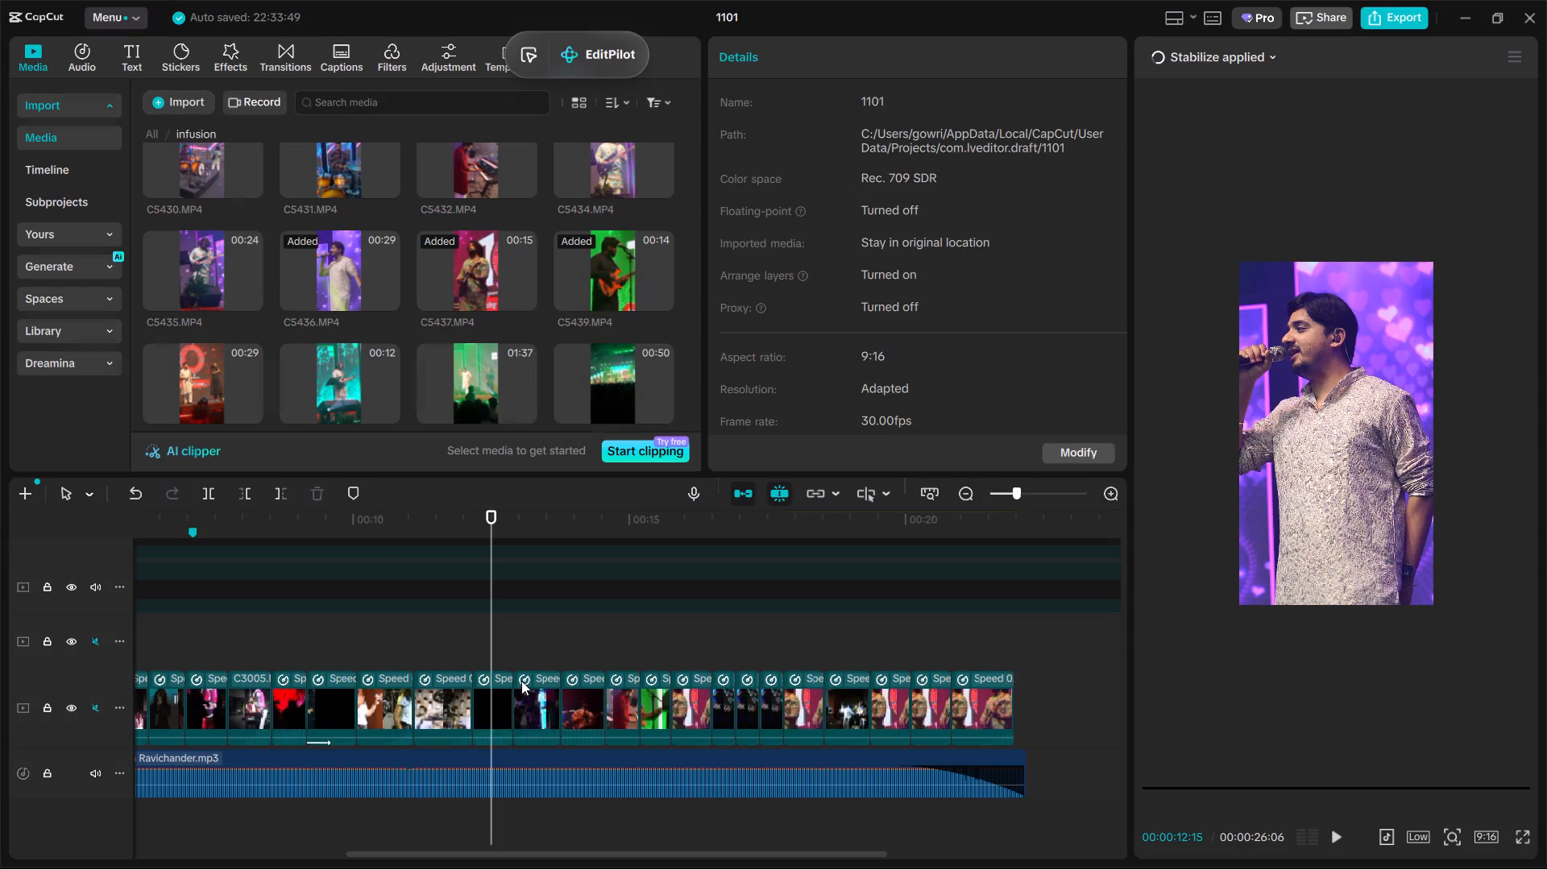
Reframe the C5436.MP4 singer clip to 107% scale and shift it up so it fills the frame.
left_click(501, 693)
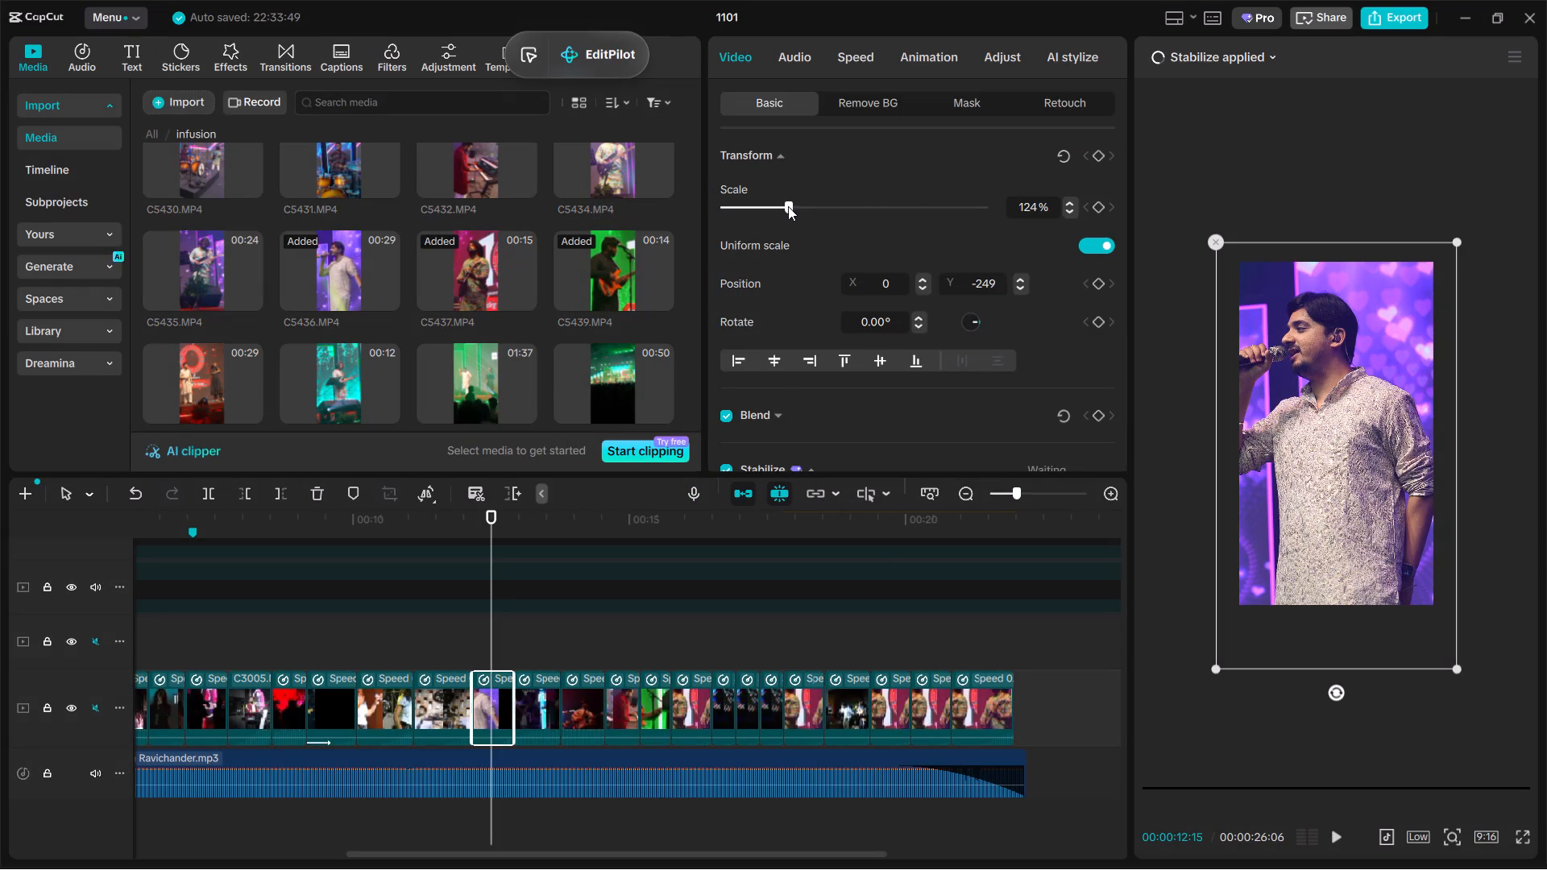
left_click(783, 211)
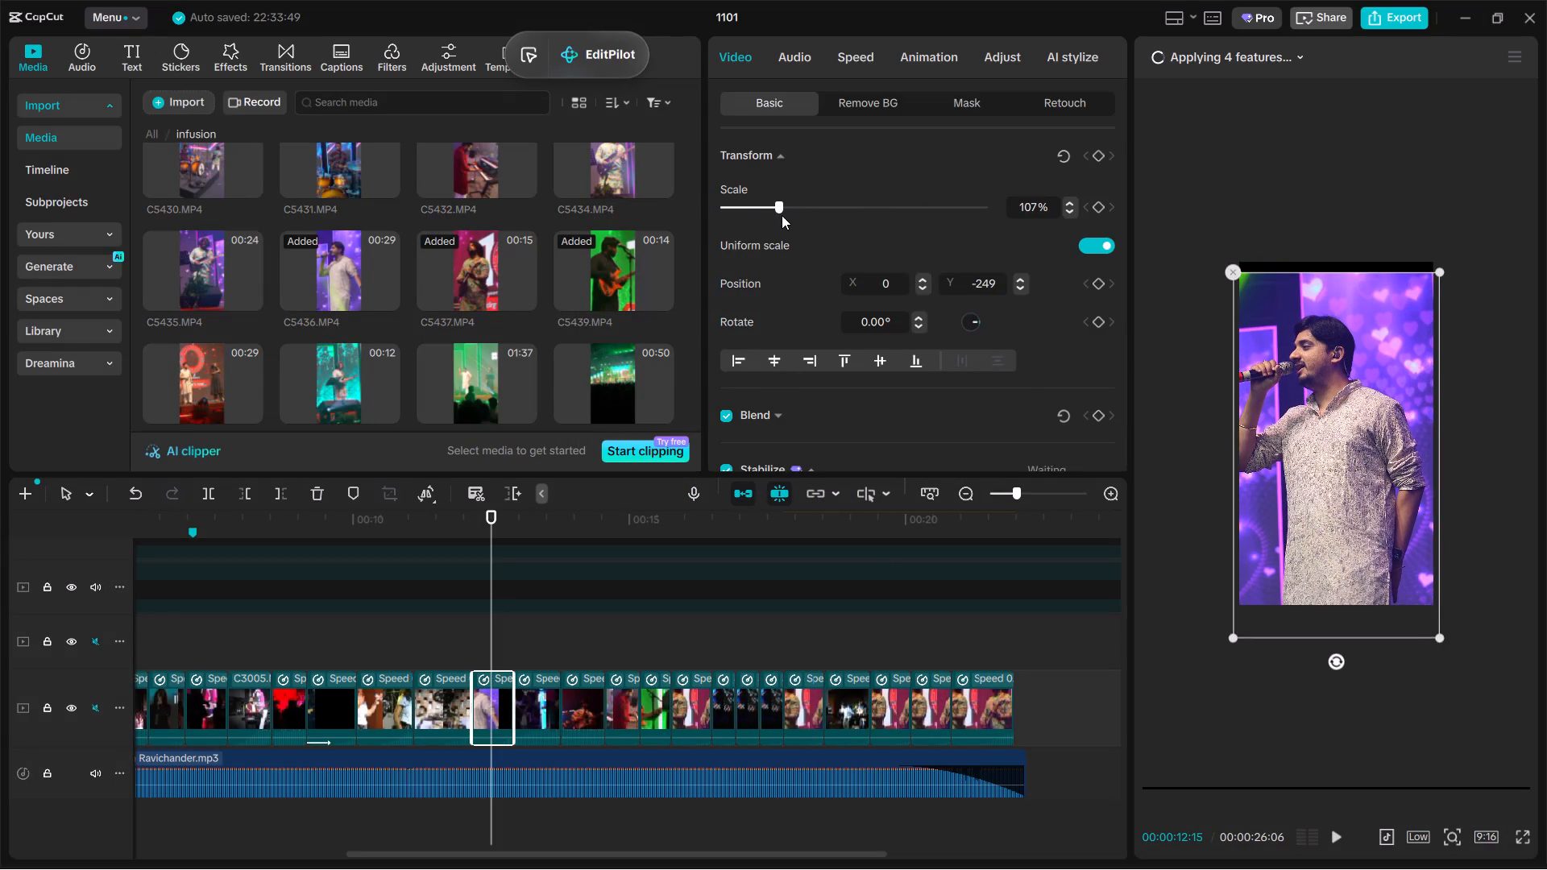
left_click_drag(1344, 500, 1350, 489)
Play back the C5436.MP4 singer clip from around 00:00:12 through the cut into the following drummer clip.
left_click(456, 636)
key("space")
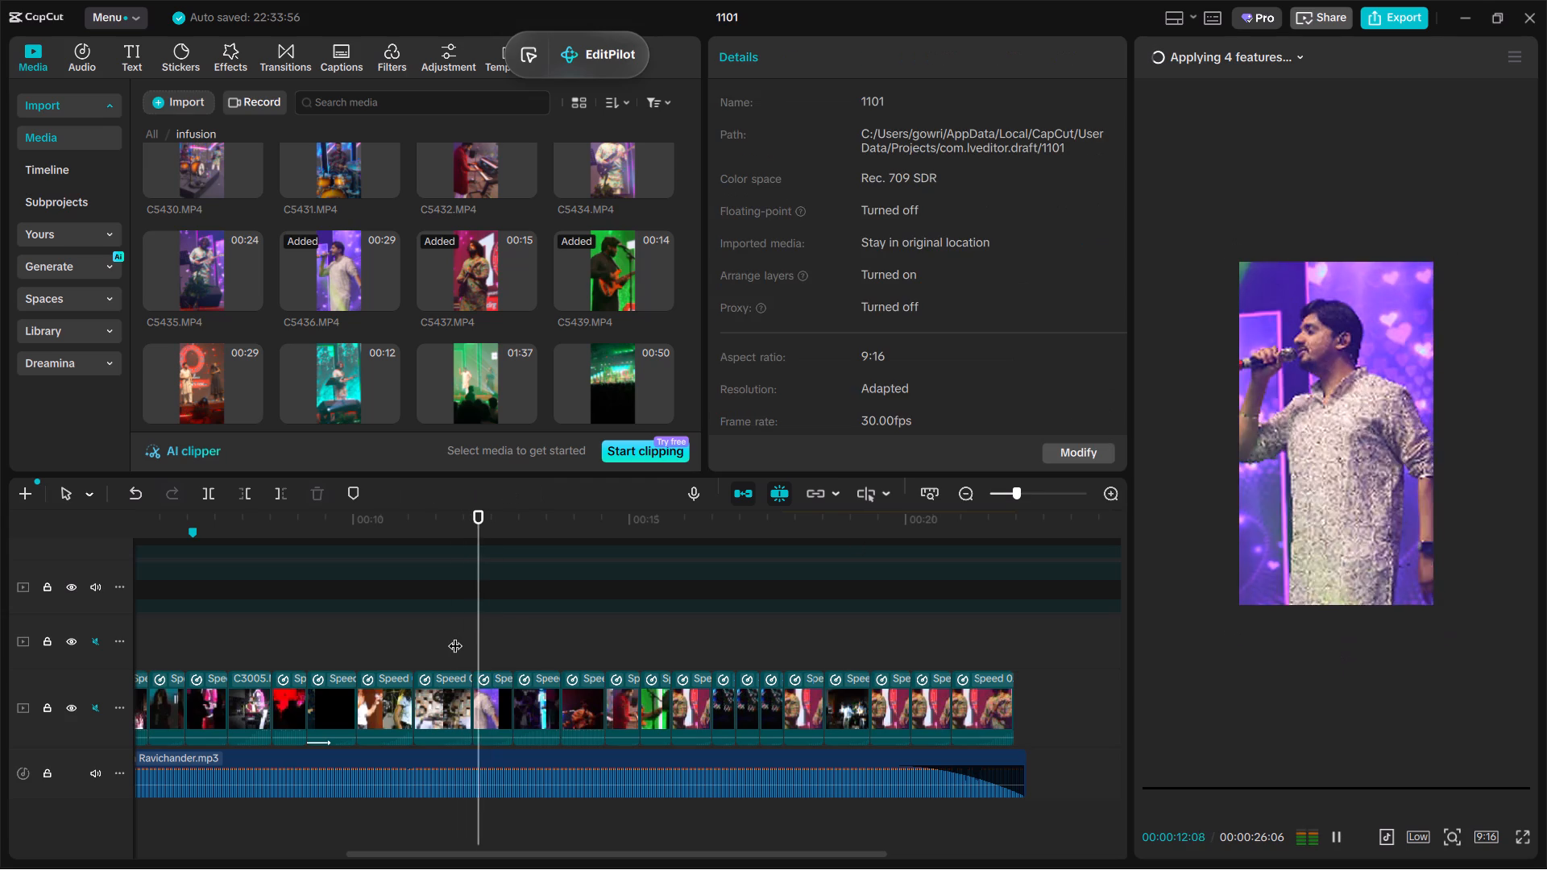
key("space")
left_click(484, 636)
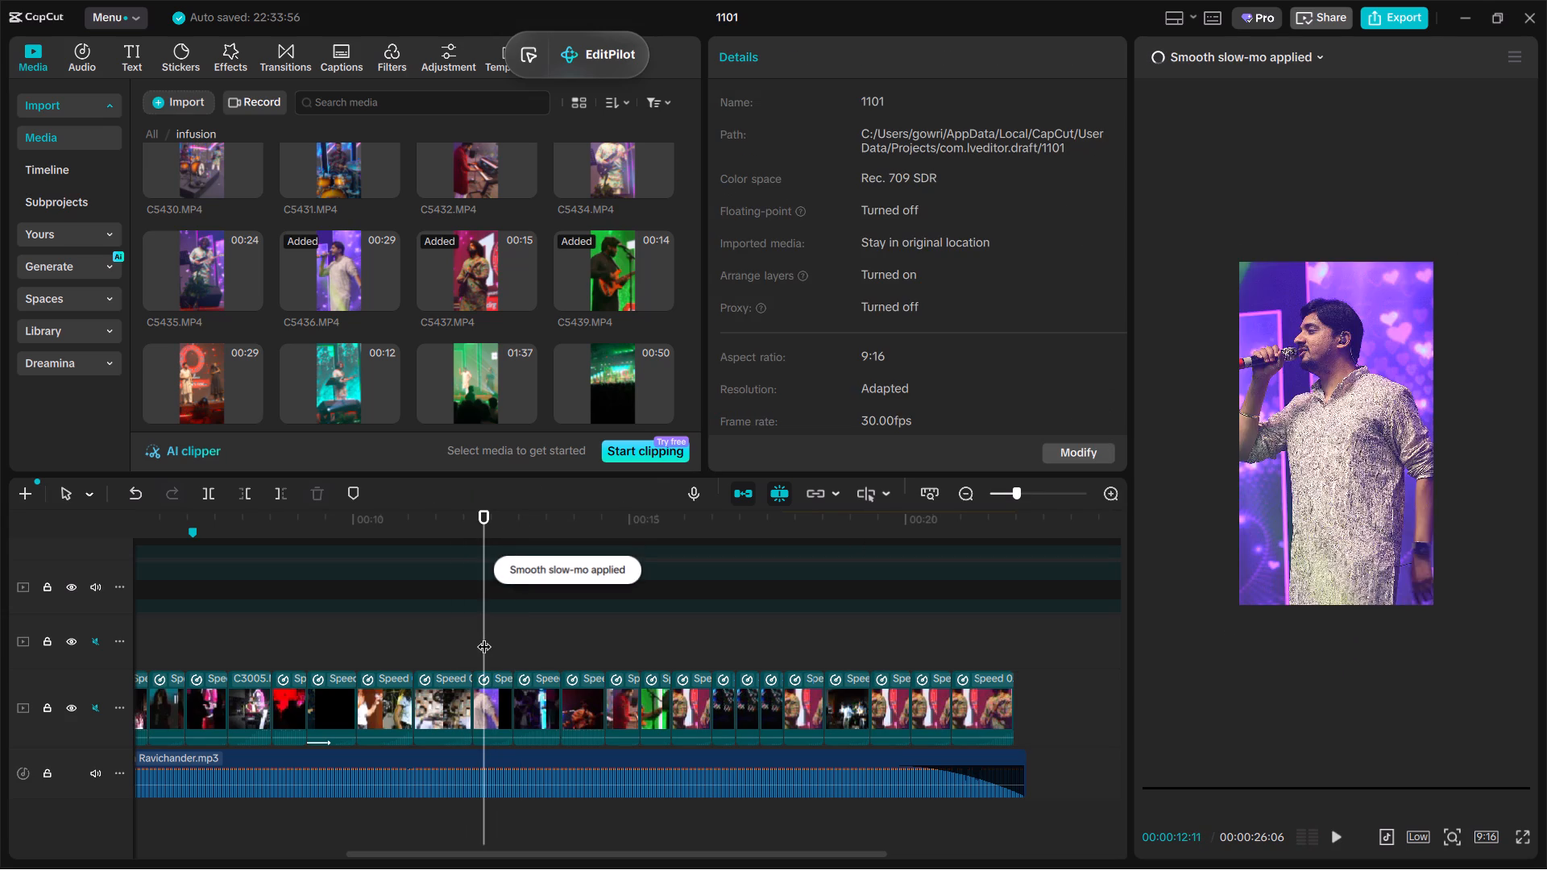
key("space")
key("space")
key("space")
key("space")
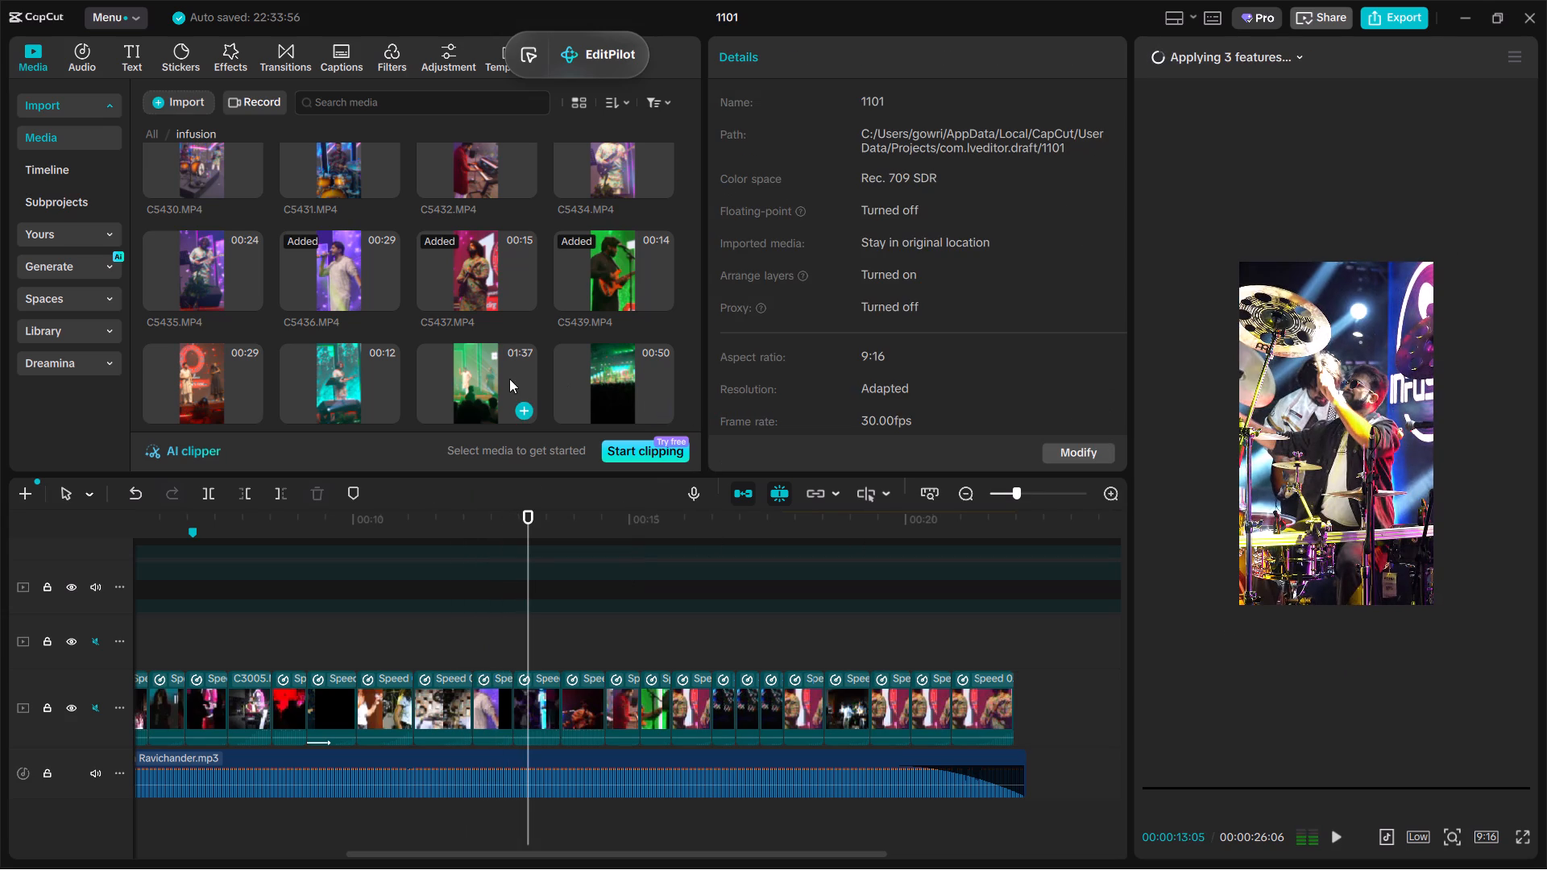
Replace the drummer clip at 00:00:13:05 with an adjusted portion of C5453.MP4, keeping the original video effect.
scroll(509, 377, "down", 2)
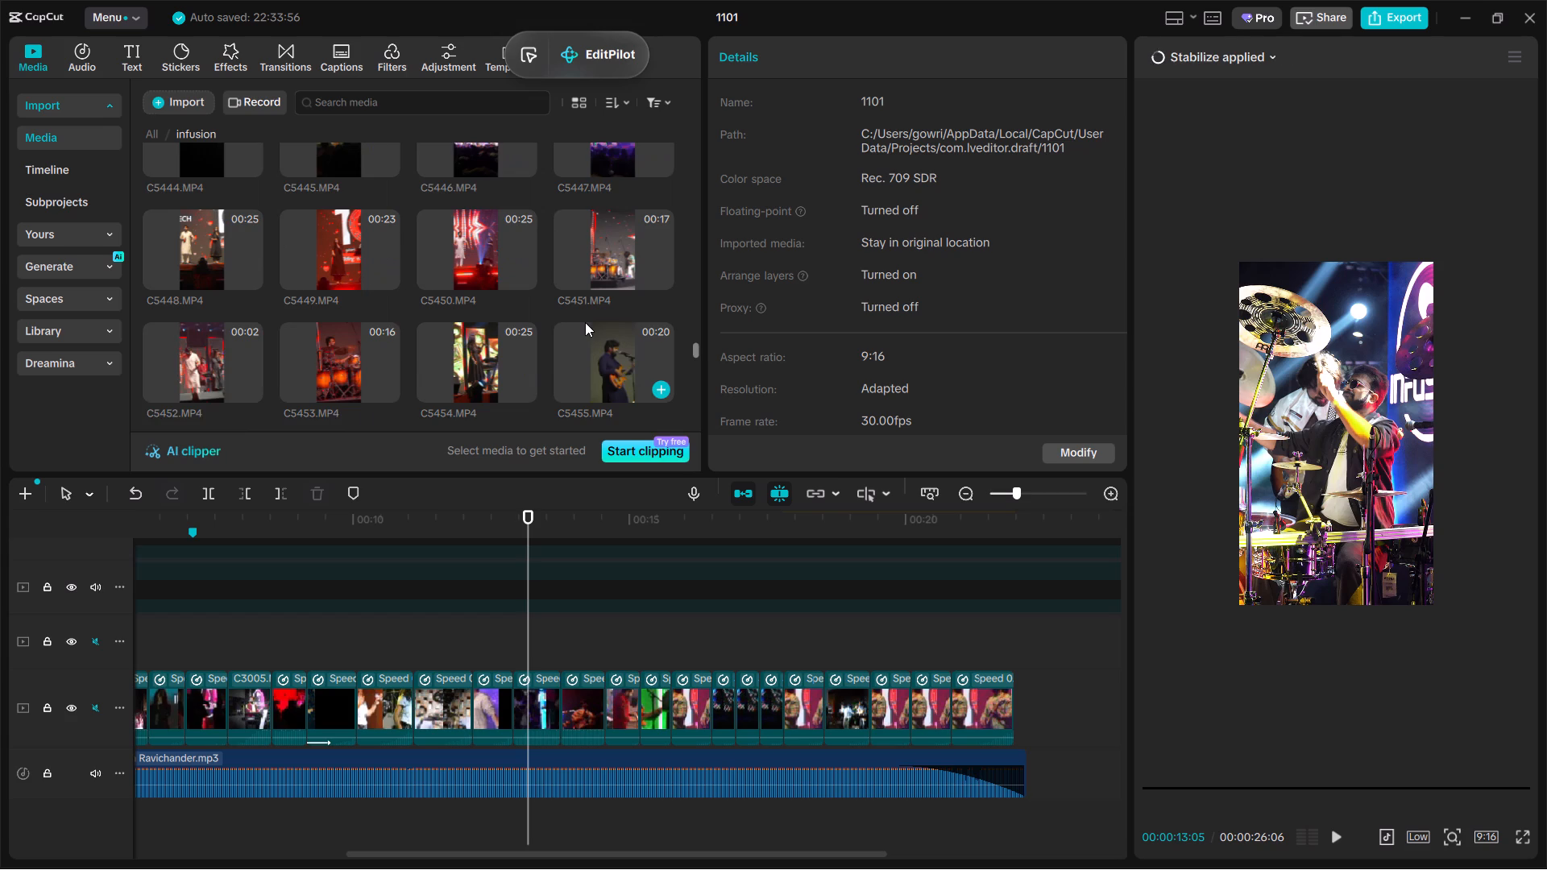
left_click(366, 289)
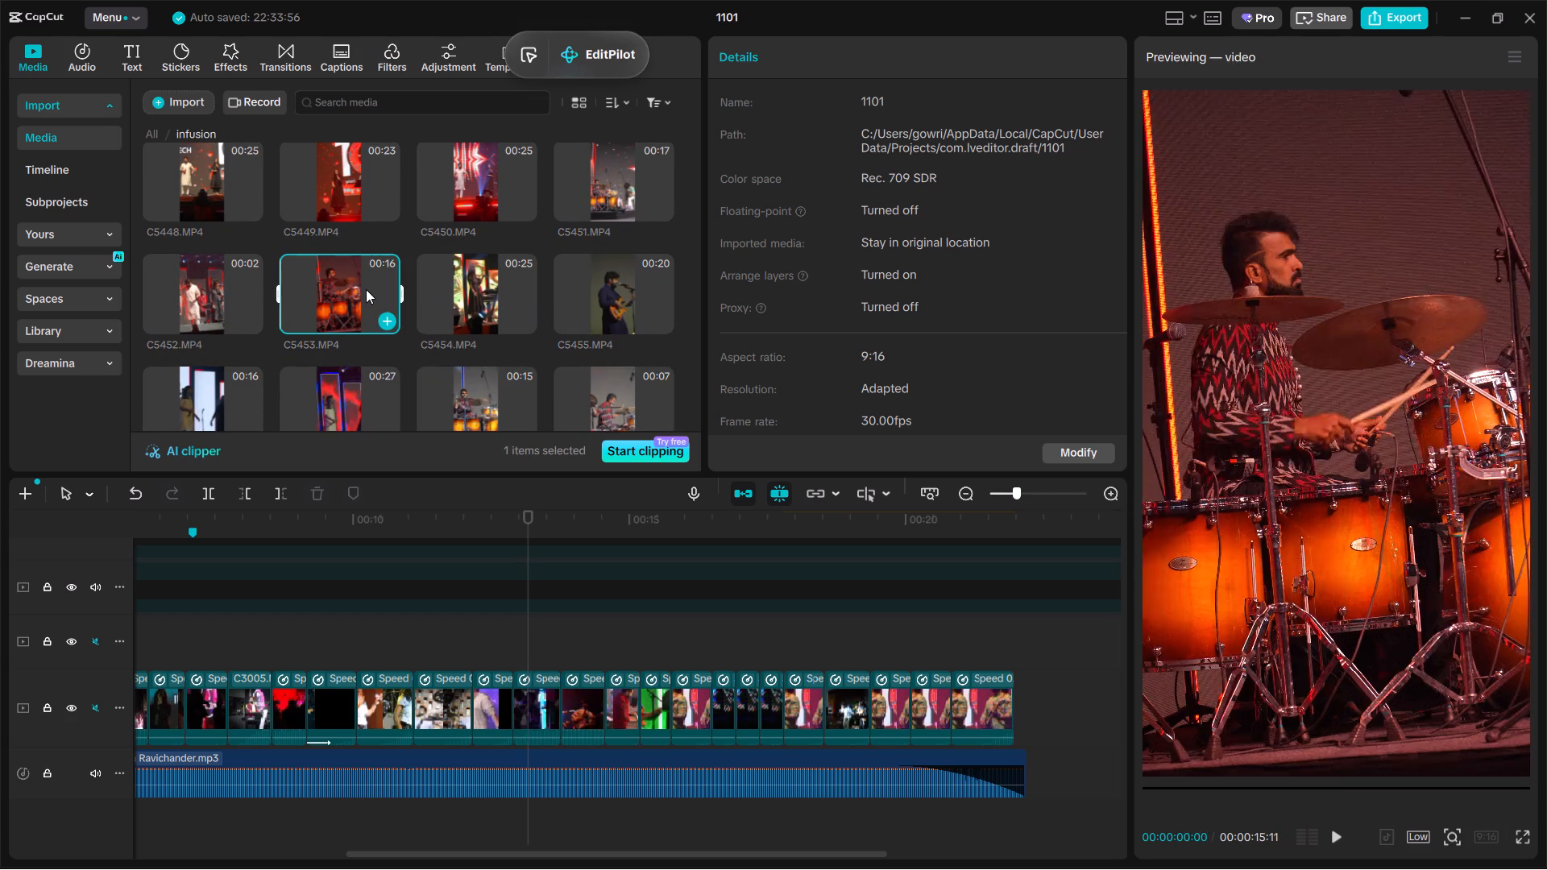
key("space")
left_click_drag(350, 278, 591, 713)
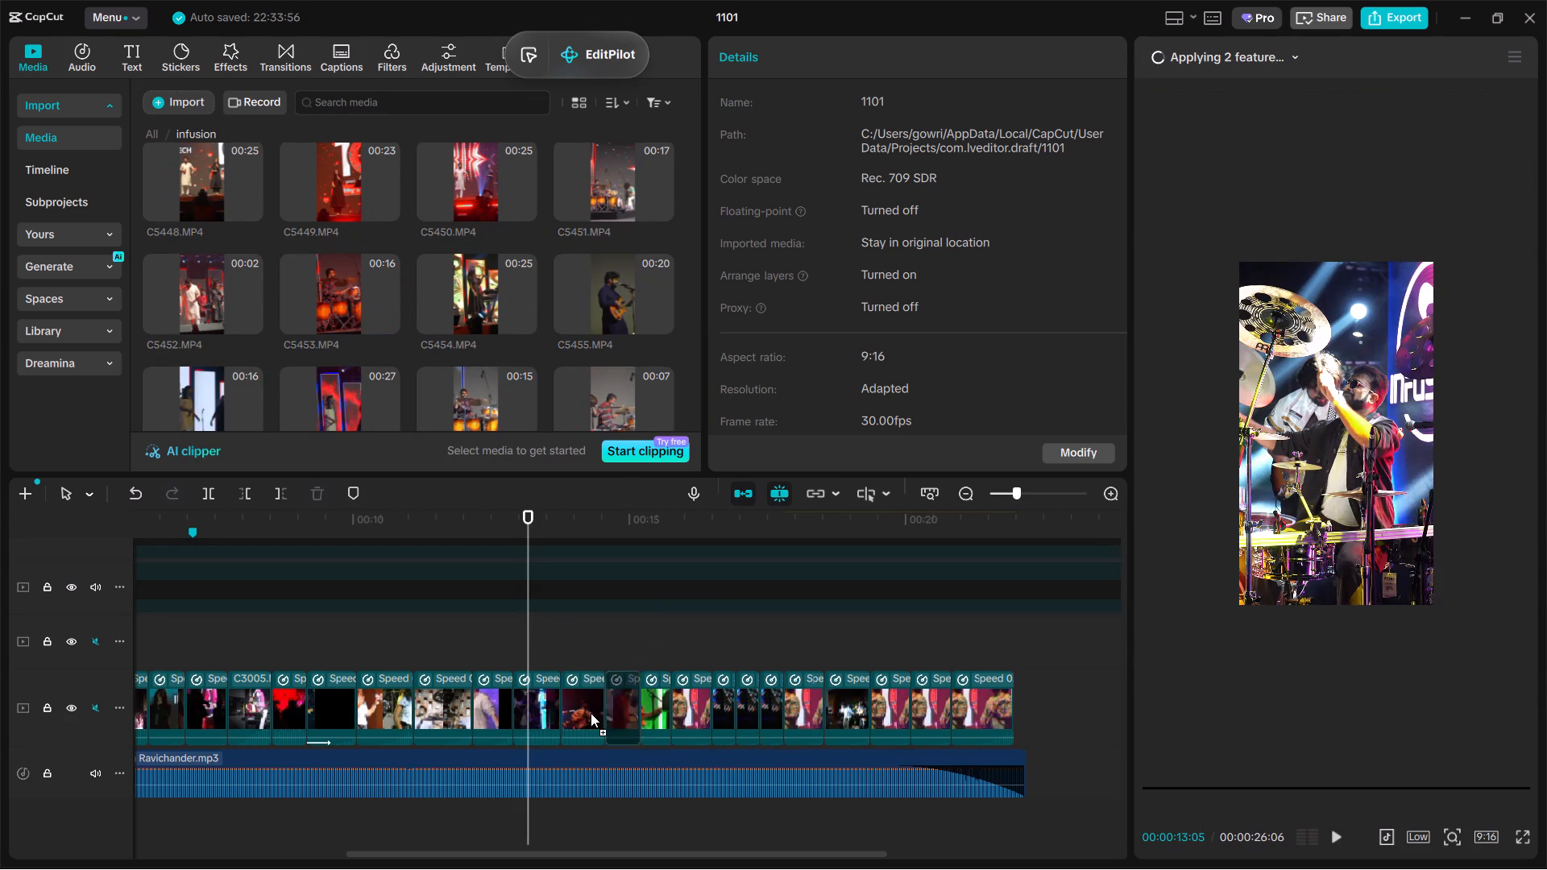
left_click_drag(591, 713, 541, 708)
left_click_drag(835, 573, 692, 594)
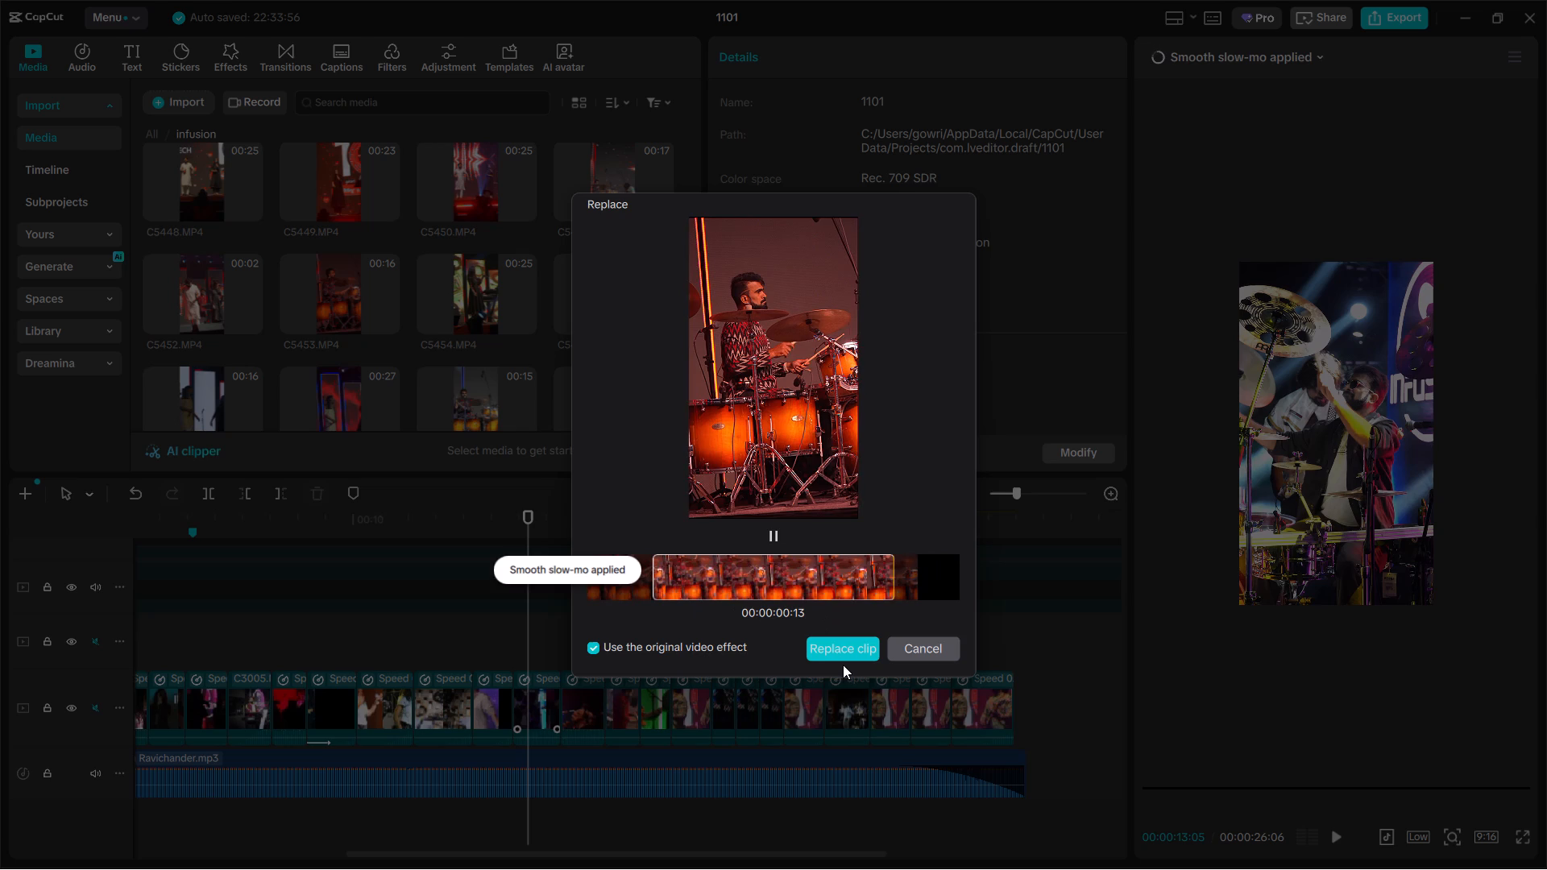
left_click(843, 665)
left_click_drag(894, 612, 844, 605)
left_click_drag(805, 578, 526, 585)
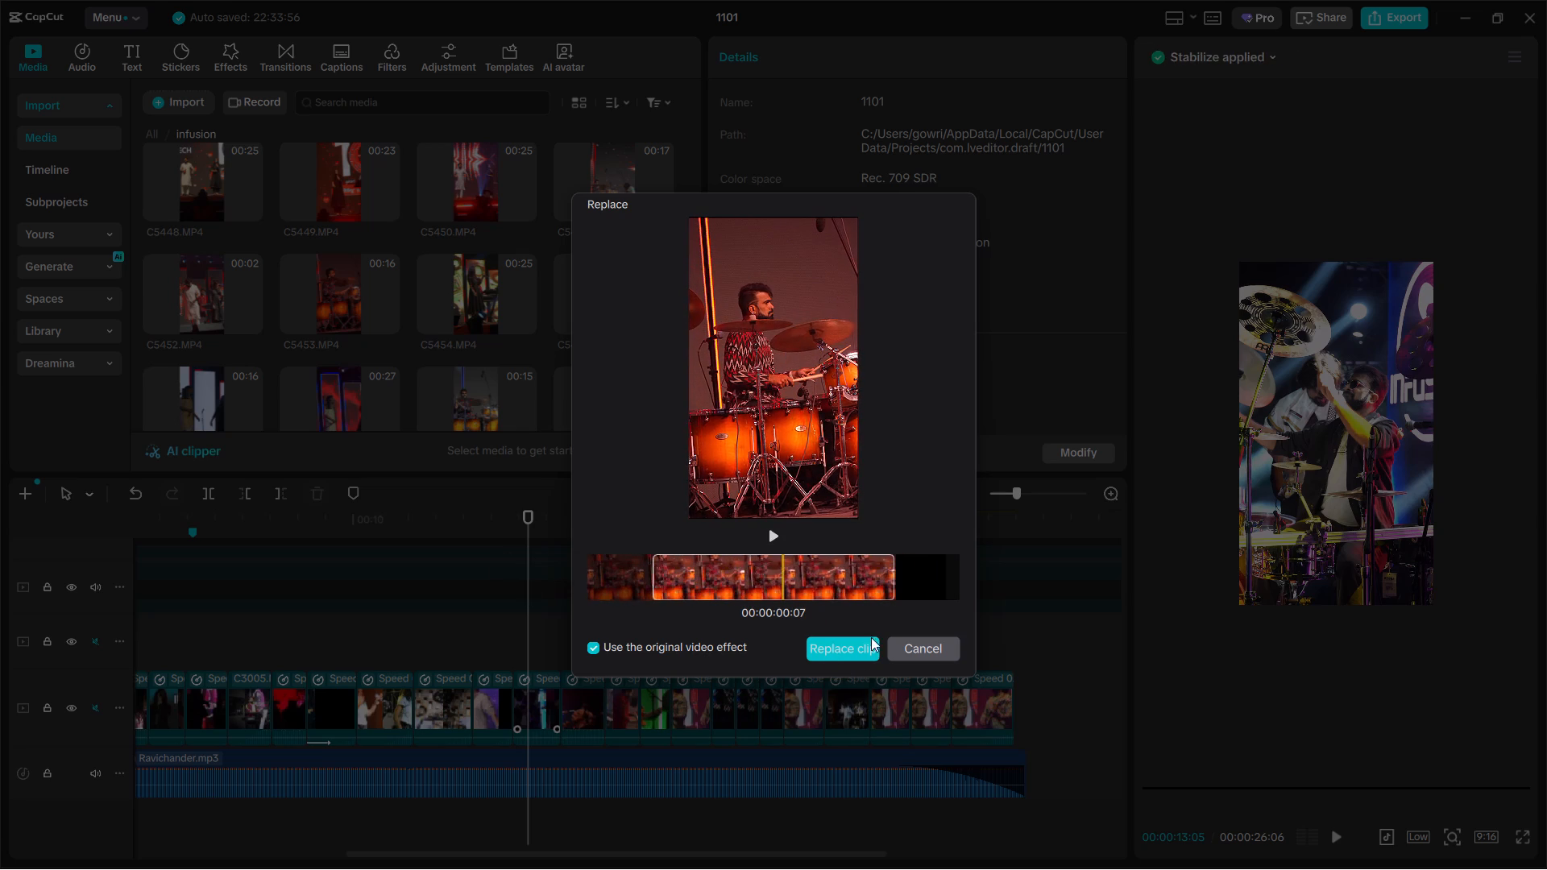
left_click(860, 659)
left_click(719, 502)
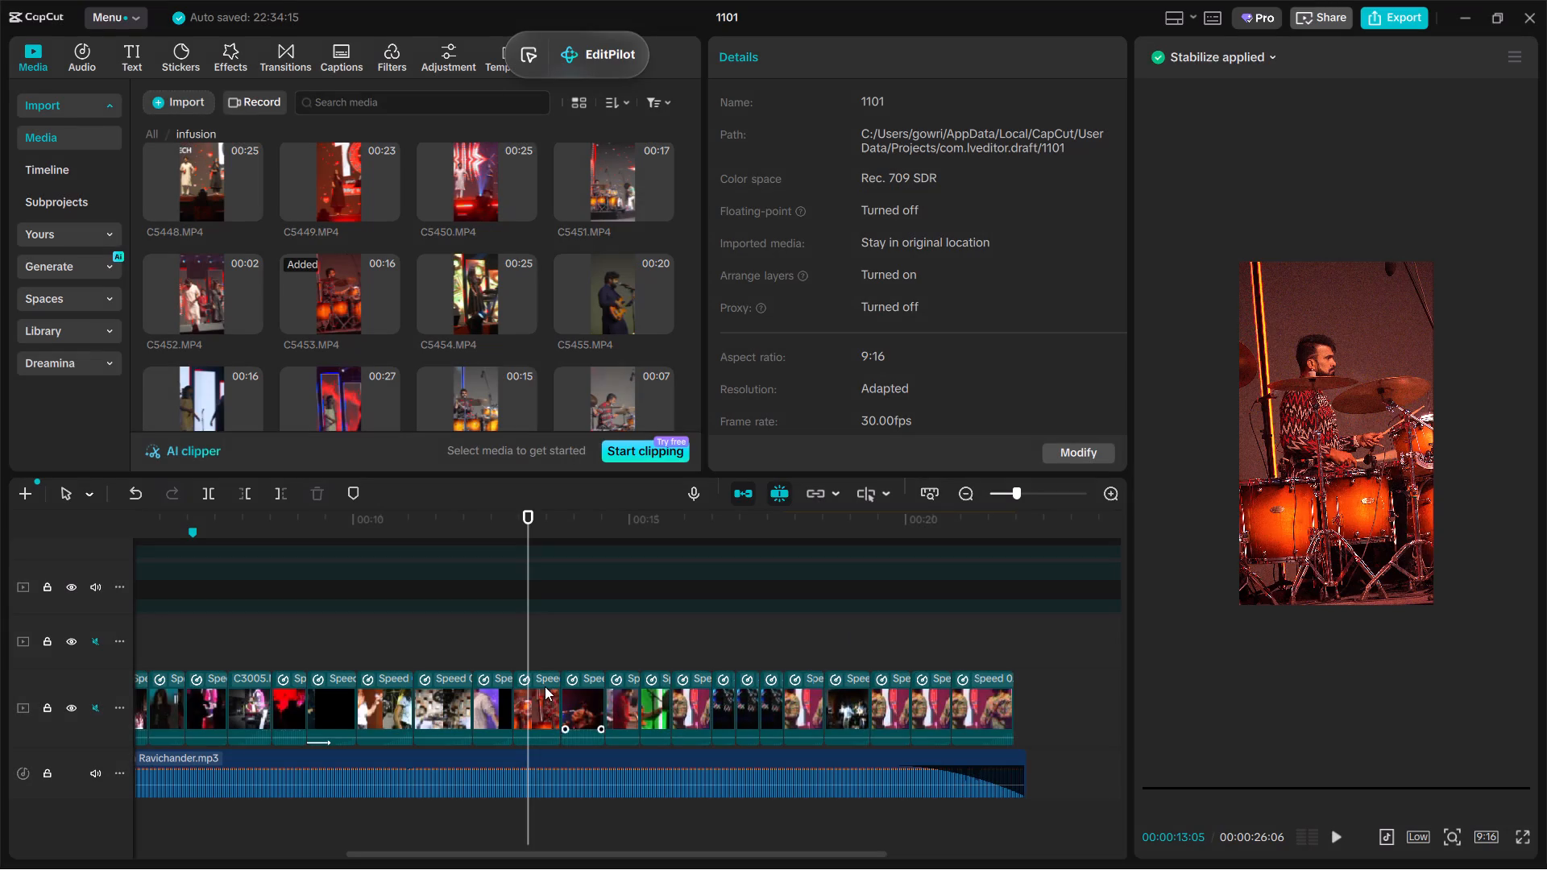
Enlarge the C5453.MP4 clip around its centre for a tighter view of the drummer.
left_click(542, 686)
left_click_drag(1437, 605, 1469, 682)
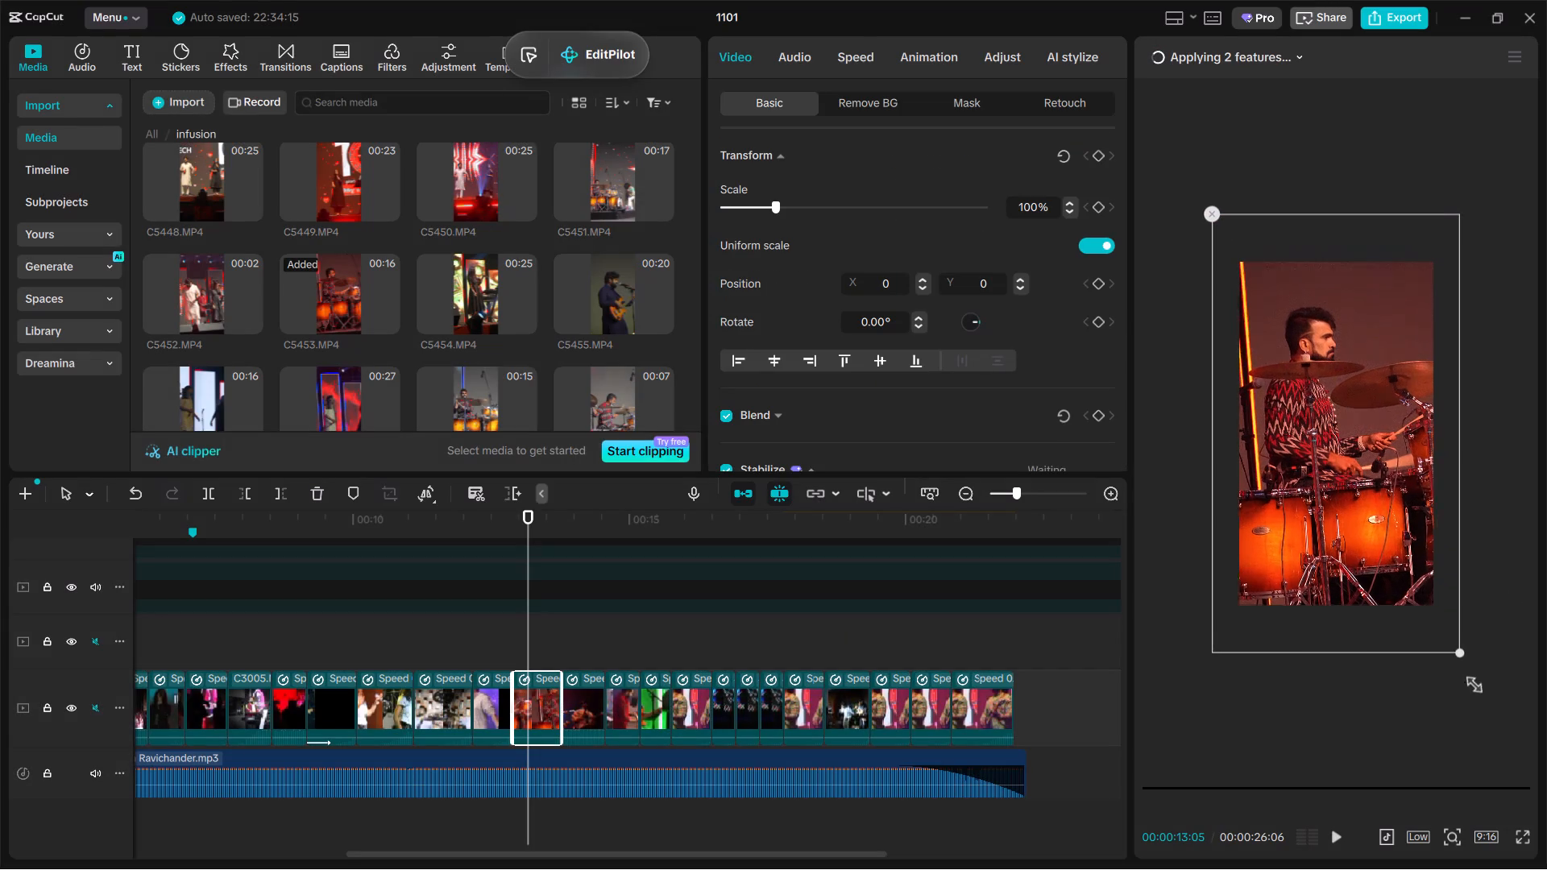
left_click_drag(1469, 682, 1466, 682)
Replace the repeated clip near 00:00:19:24 with an adjusted portion of C5454.MP4, keeping the original video effect.
left_click(584, 648)
scroll(366, 333, "down", 1)
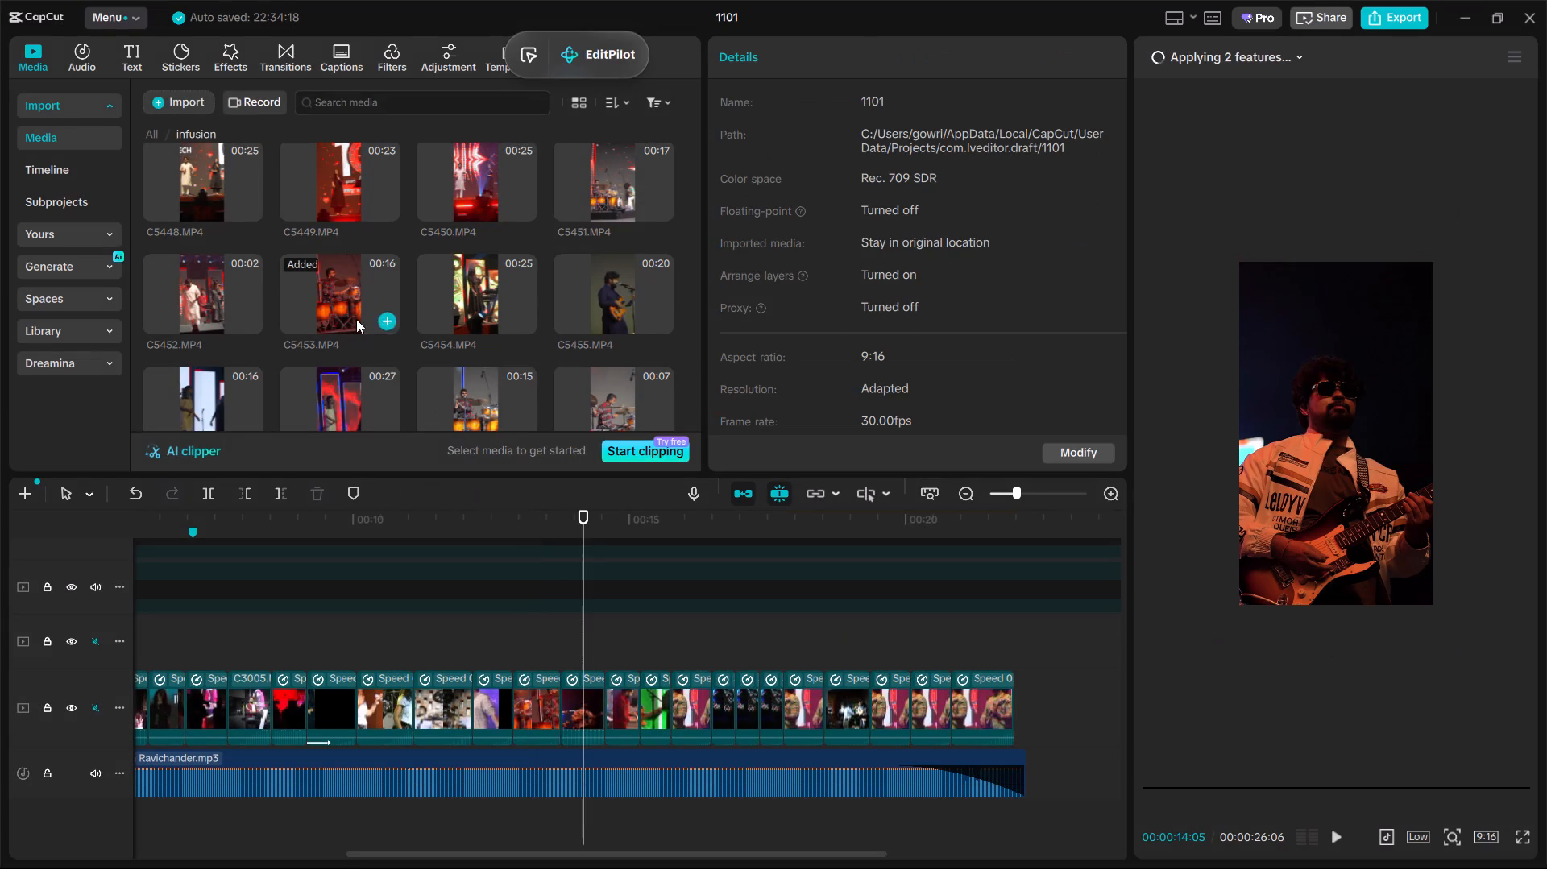
scroll(356, 319, "down", 1)
left_click(355, 347)
left_click(482, 330)
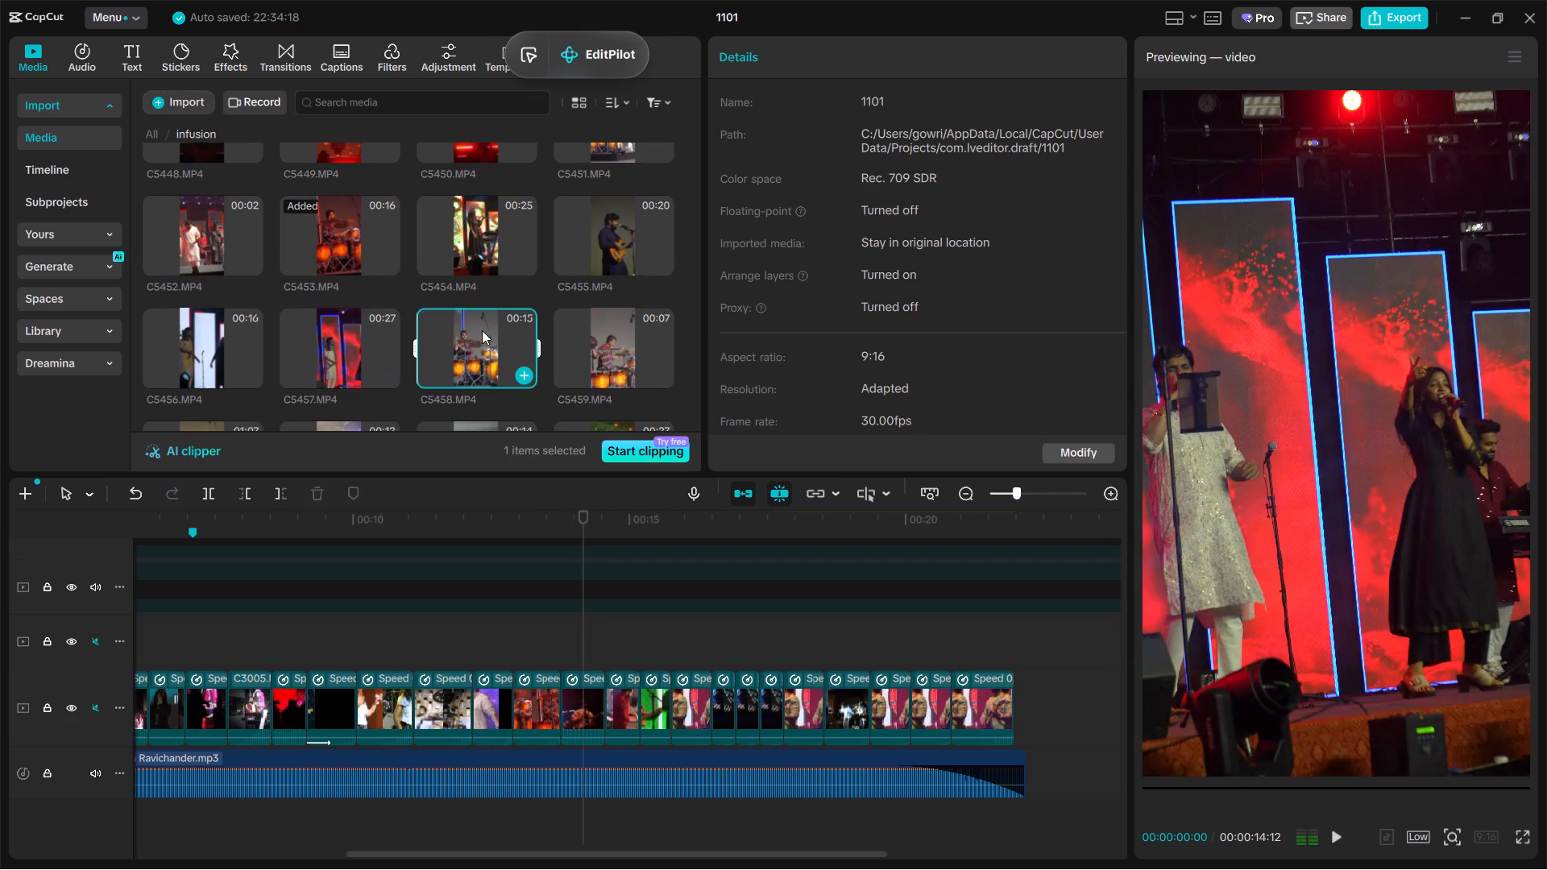
scroll(473, 327, "down", 1)
left_click(487, 238)
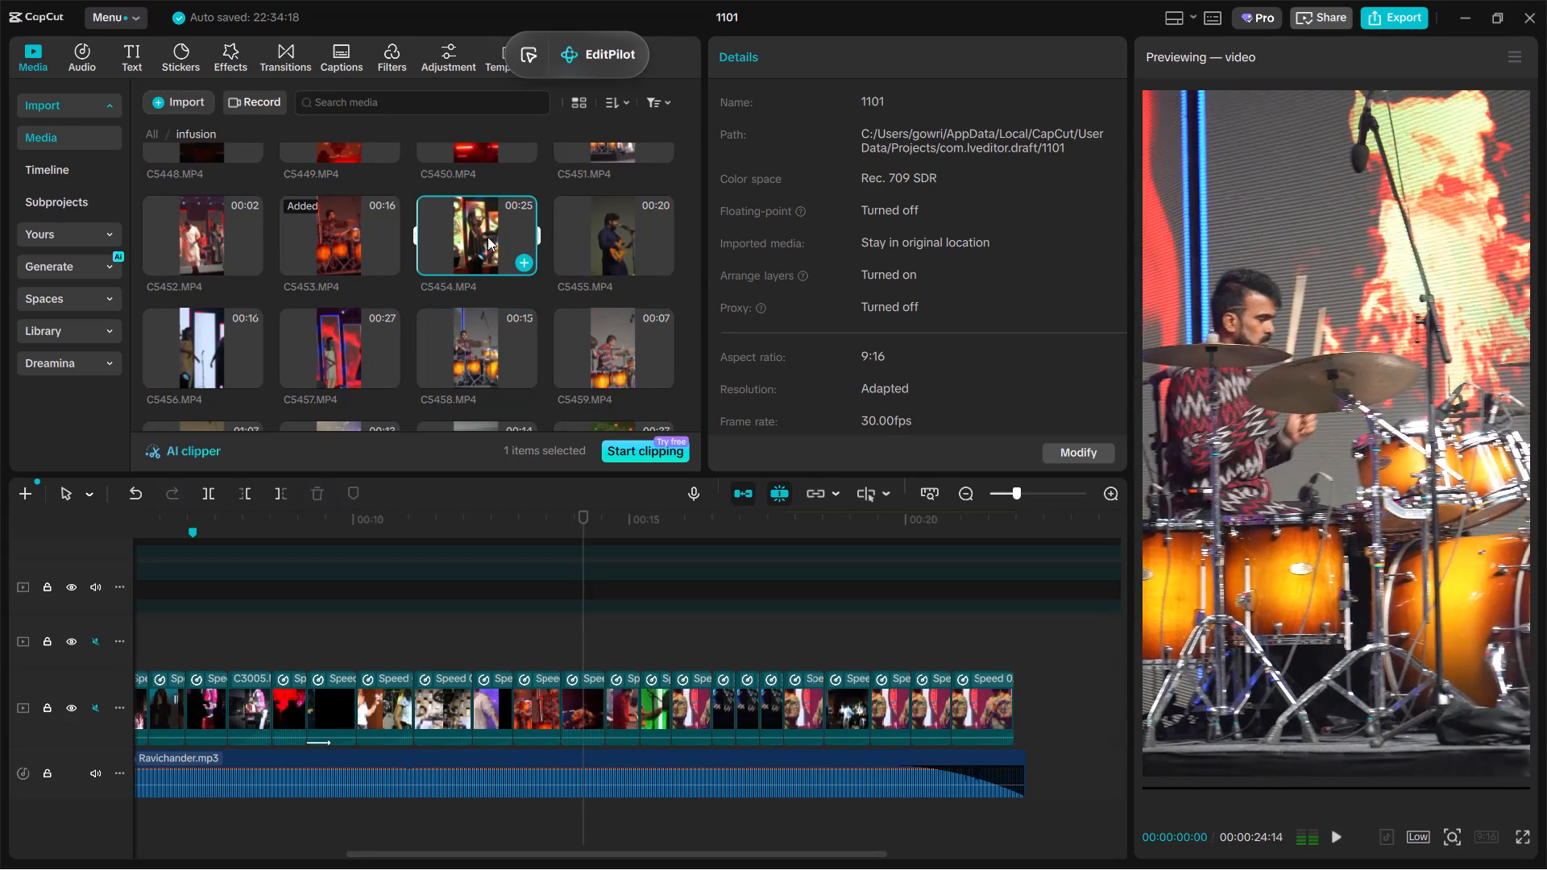
left_click_drag(493, 229, 689, 670)
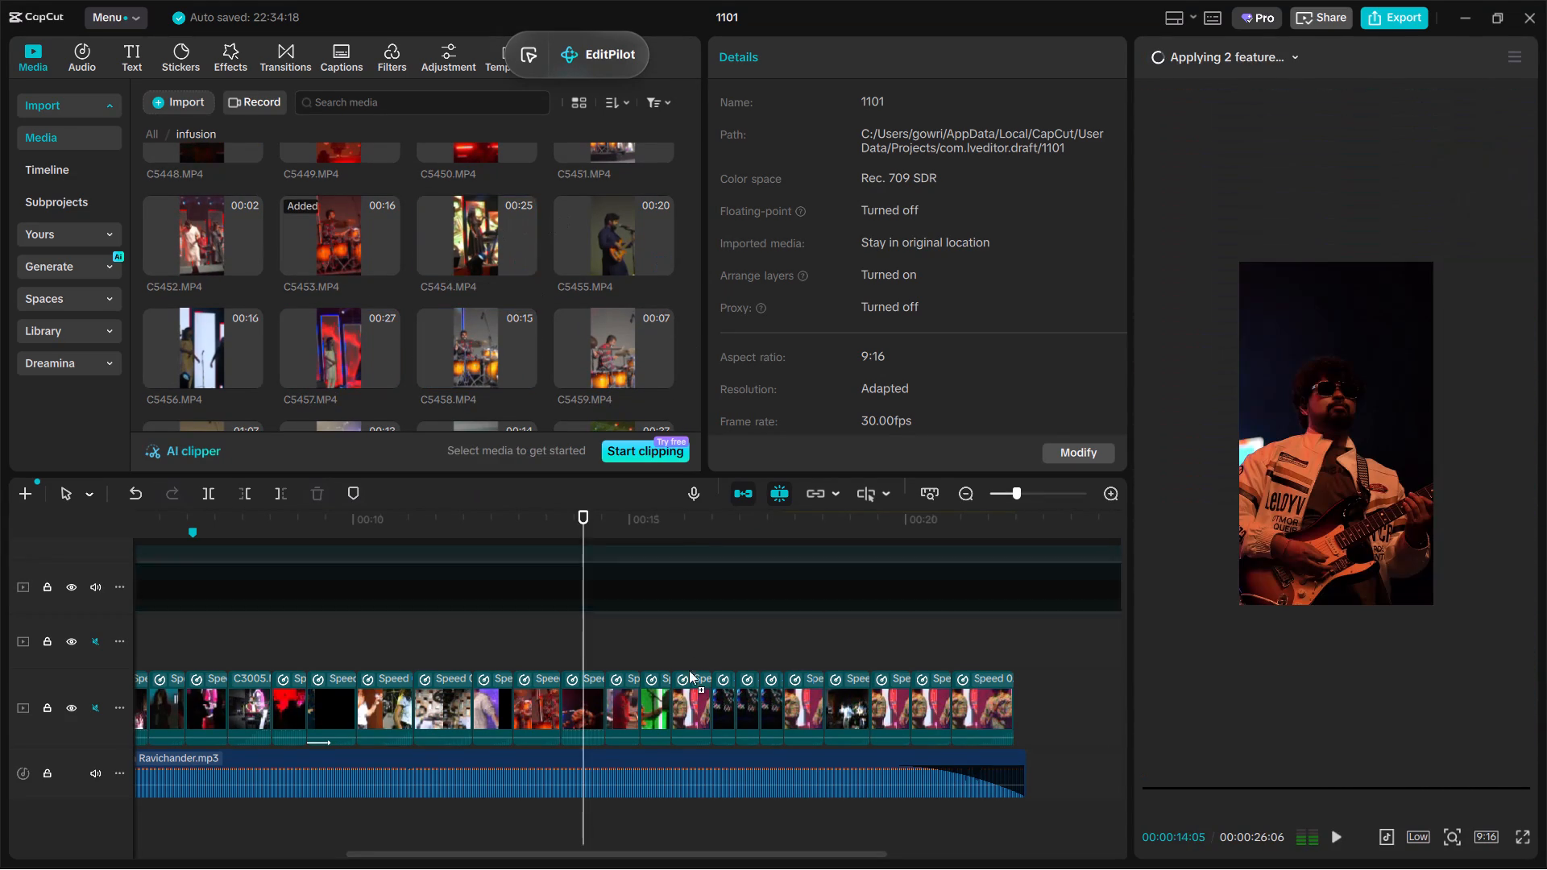
left_click_drag(689, 670, 896, 689)
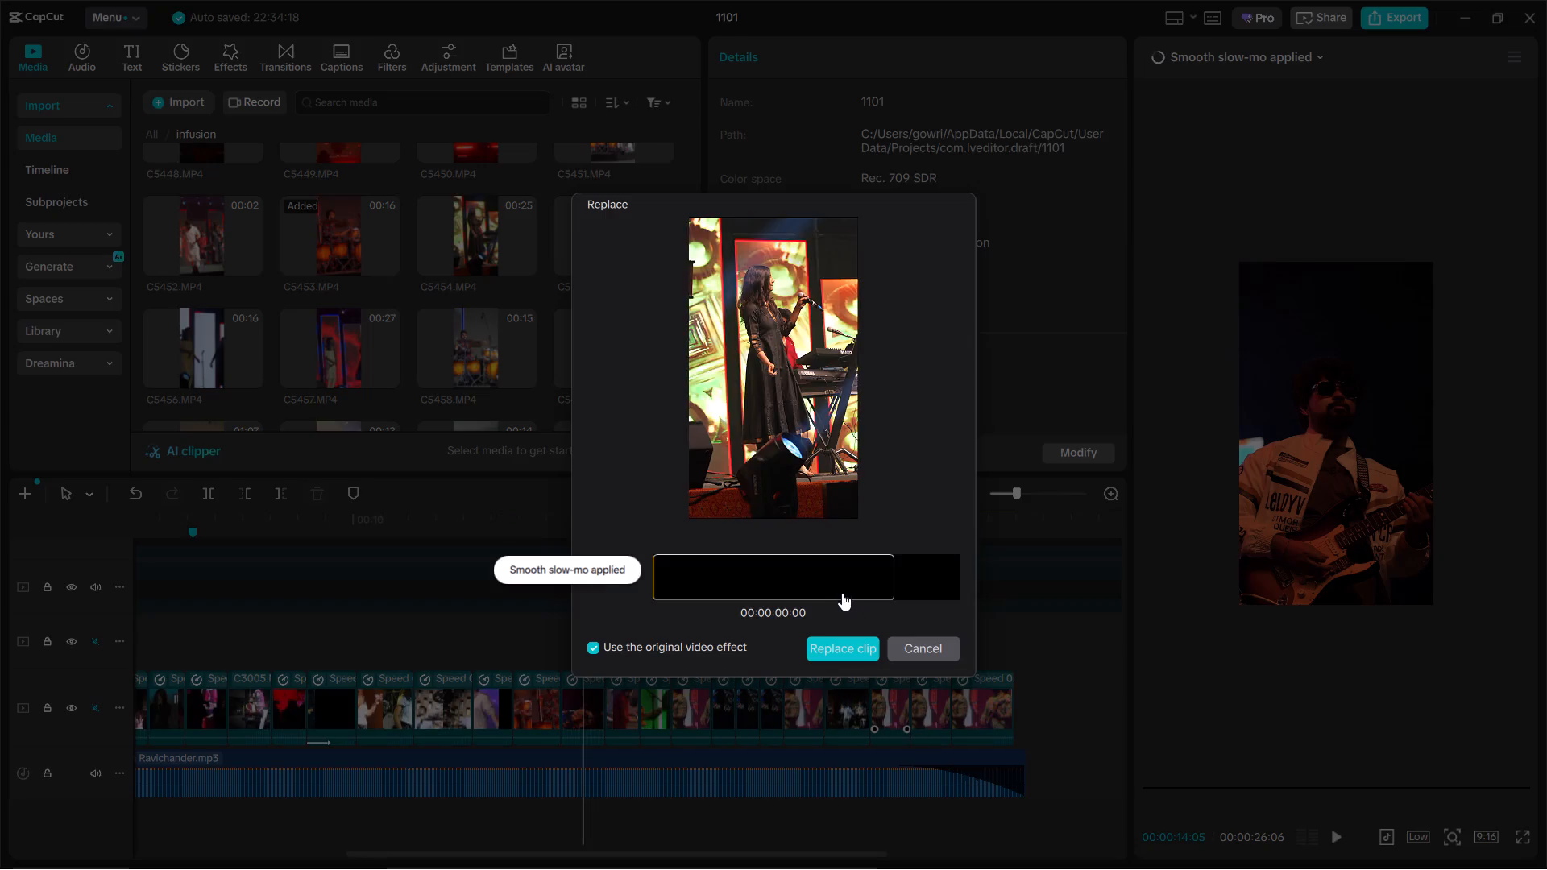
left_click_drag(842, 590, 676, 622)
left_click(827, 650)
left_click(707, 513)
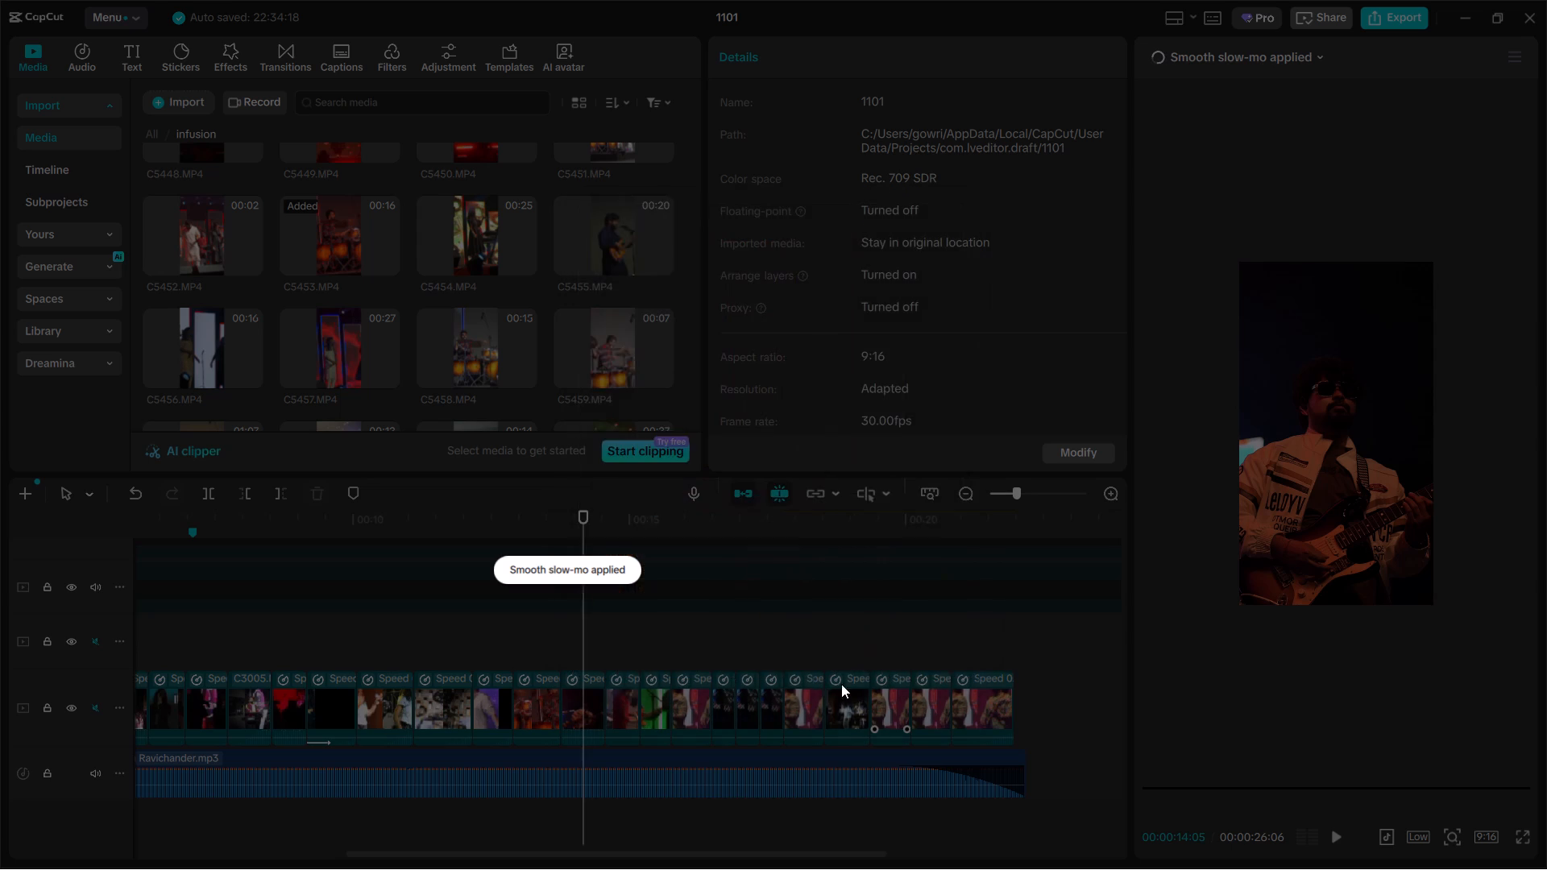
Reframe the C5454.MP4 singer clip to 161% scale with position X 140, Y -651, and play it back.
left_click(894, 650)
left_click(892, 697)
left_click_drag(1436, 605, 1503, 780)
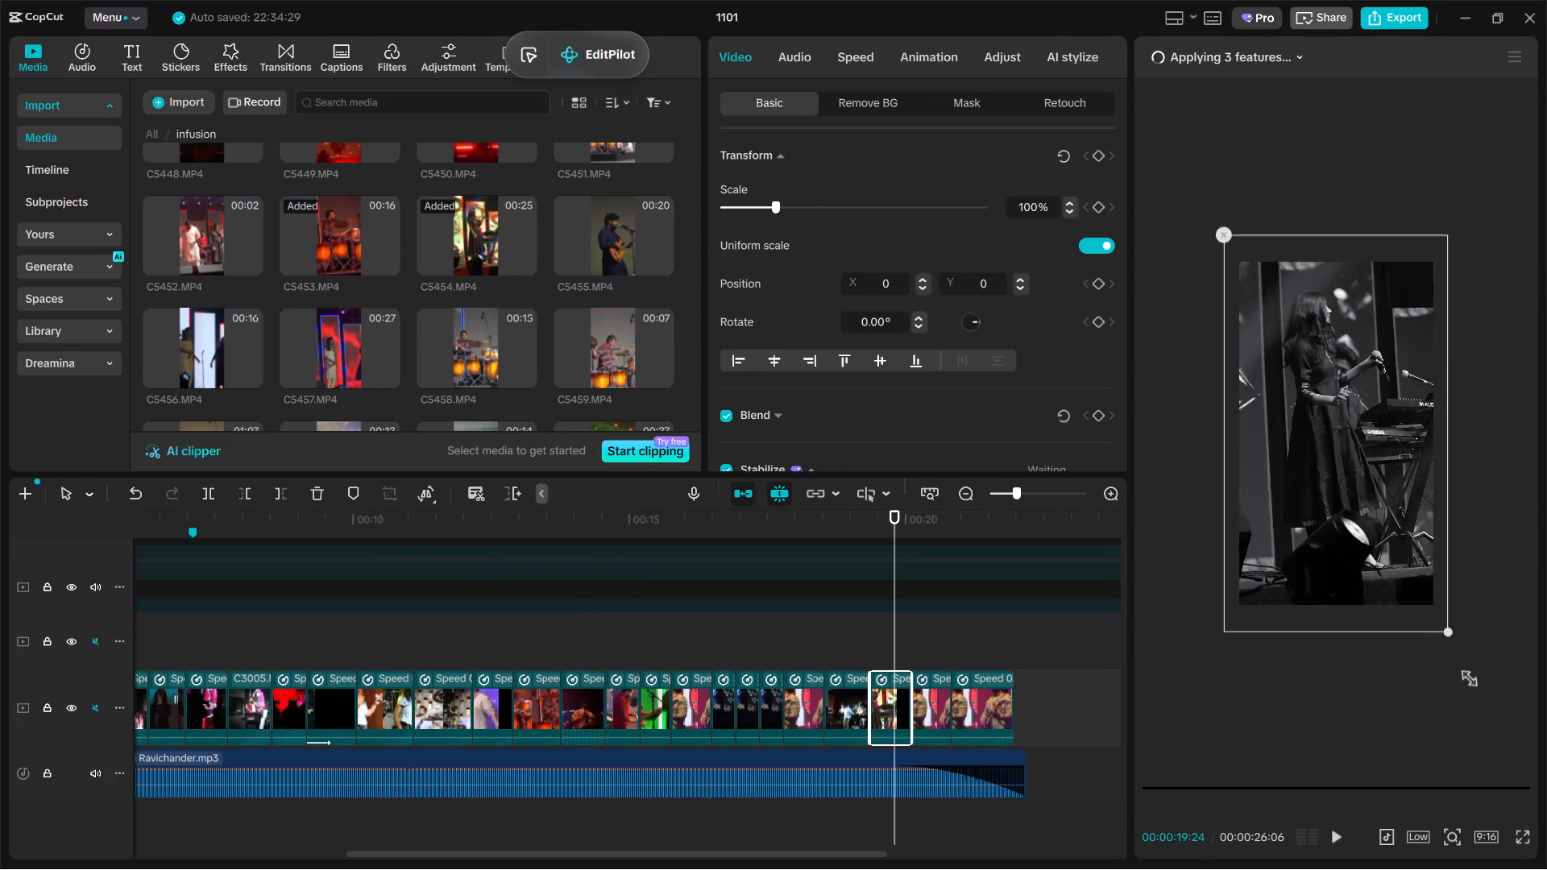
left_click_drag(1503, 780, 1500, 779)
left_click_drag(1393, 590, 1406, 649)
key("space")
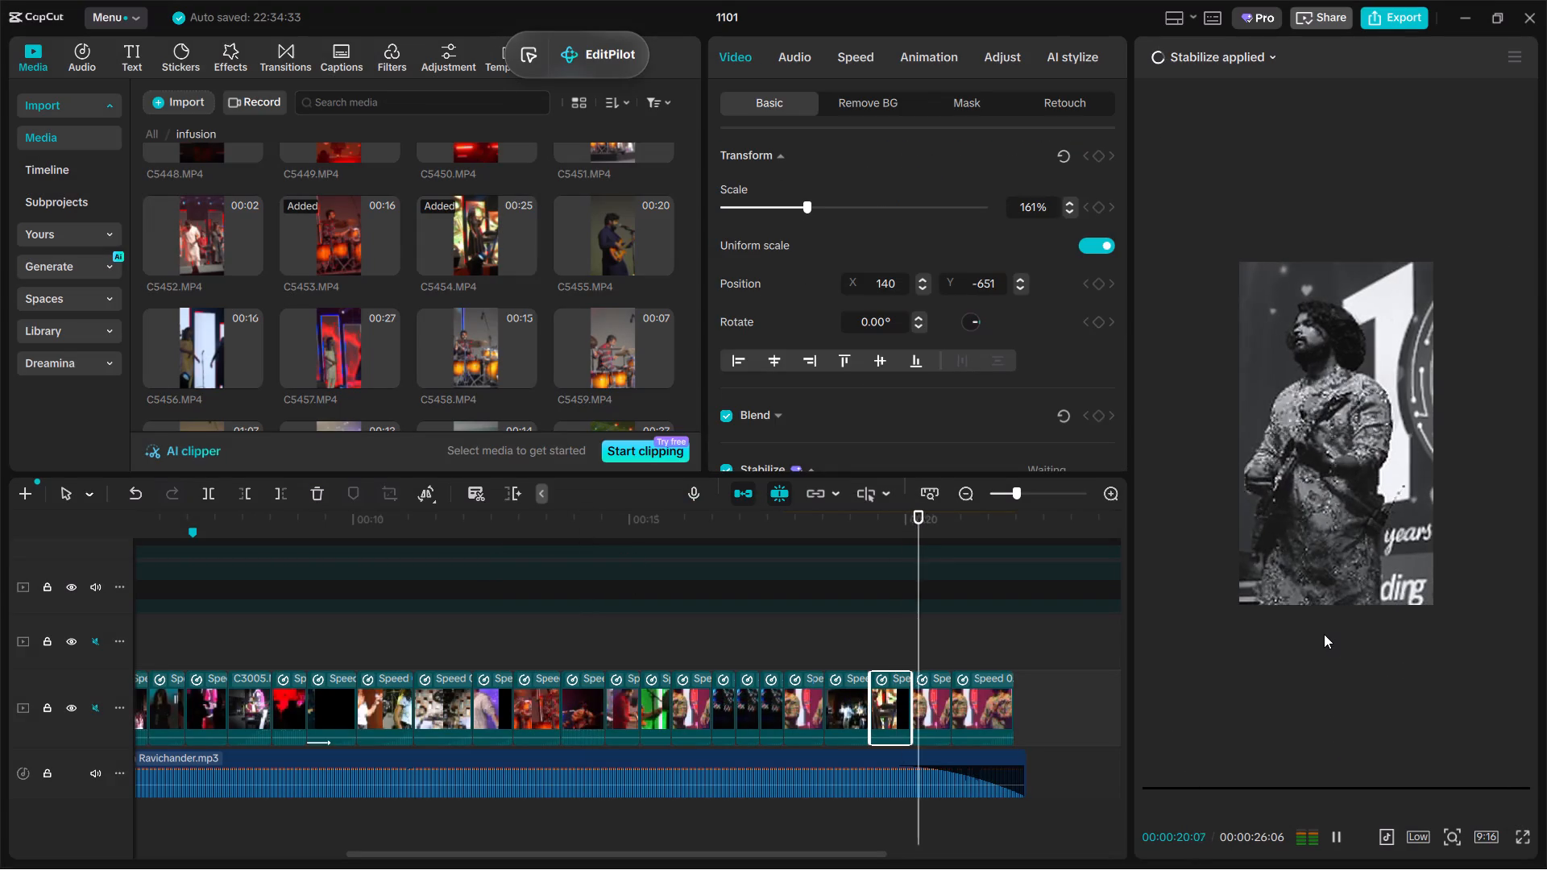
key("space")
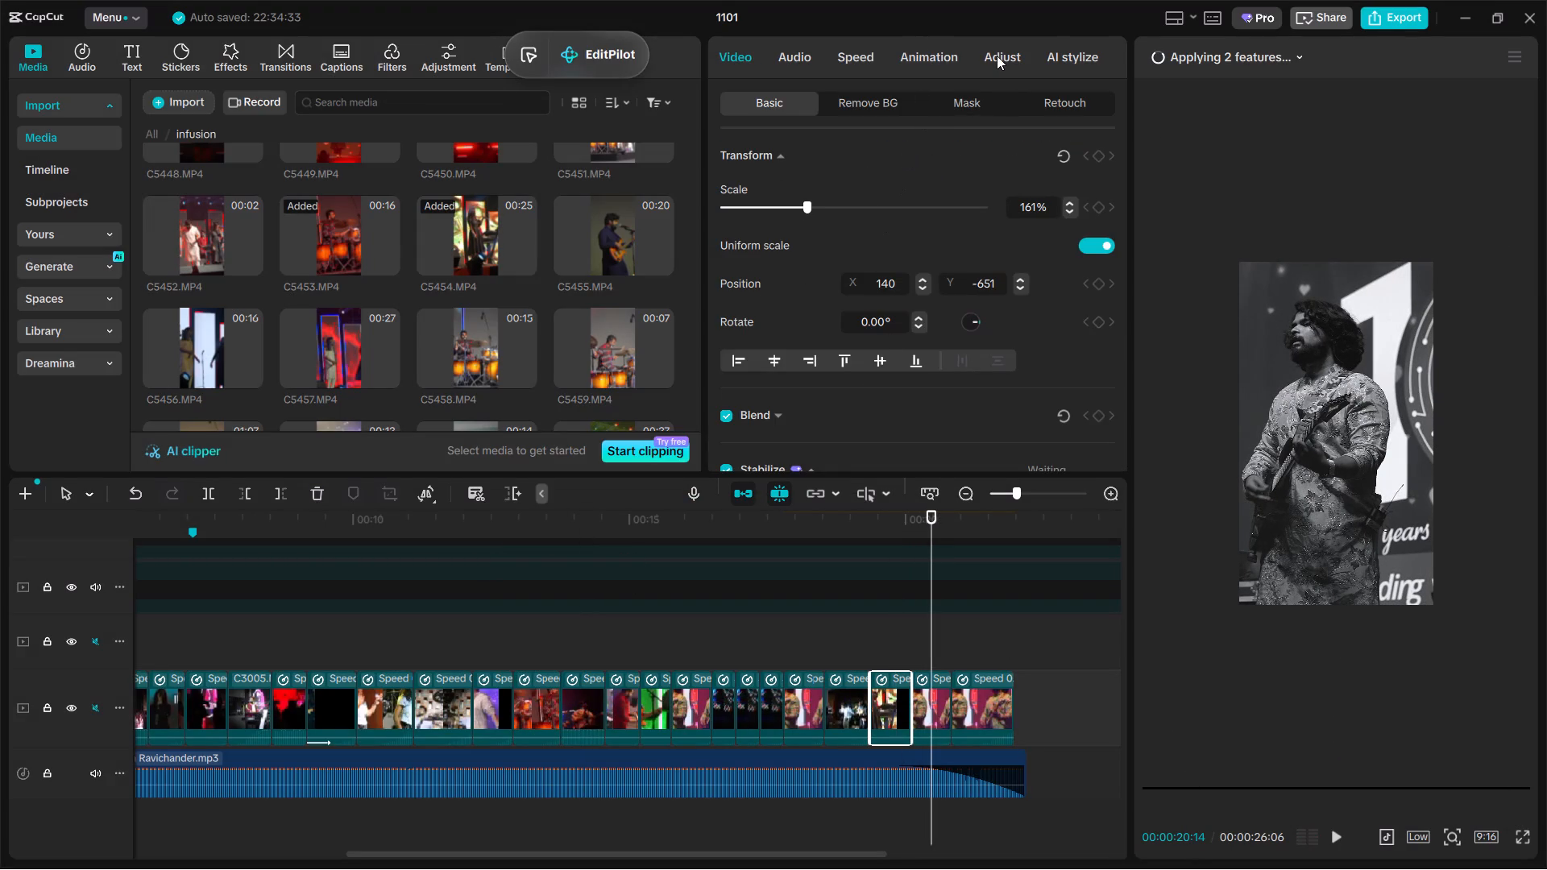
Raise the C5454.MP4 clip's saturation to around the neutral midpoint to bring back its colour.
left_click(997, 56)
scroll(934, 289, "down", 1)
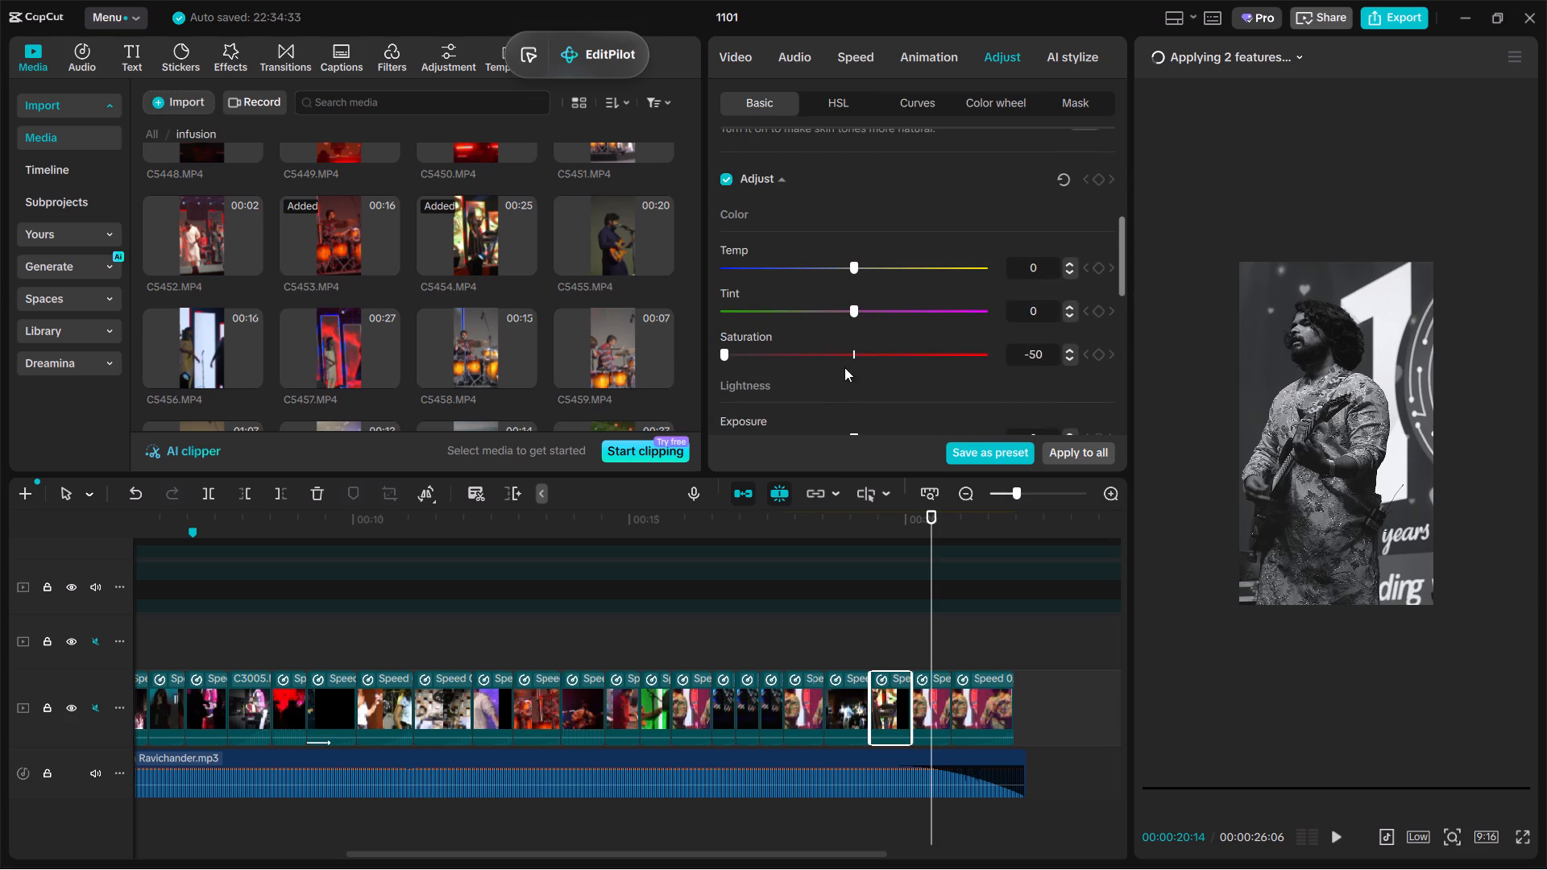
left_click(857, 363)
Play back the sequence from around 00:00:11:18 through the singer and orange-drum clips to check the cuts against the music.
left_click(894, 632)
left_click_drag(894, 632, 441, 674)
scroll(441, 674, "down", 1)
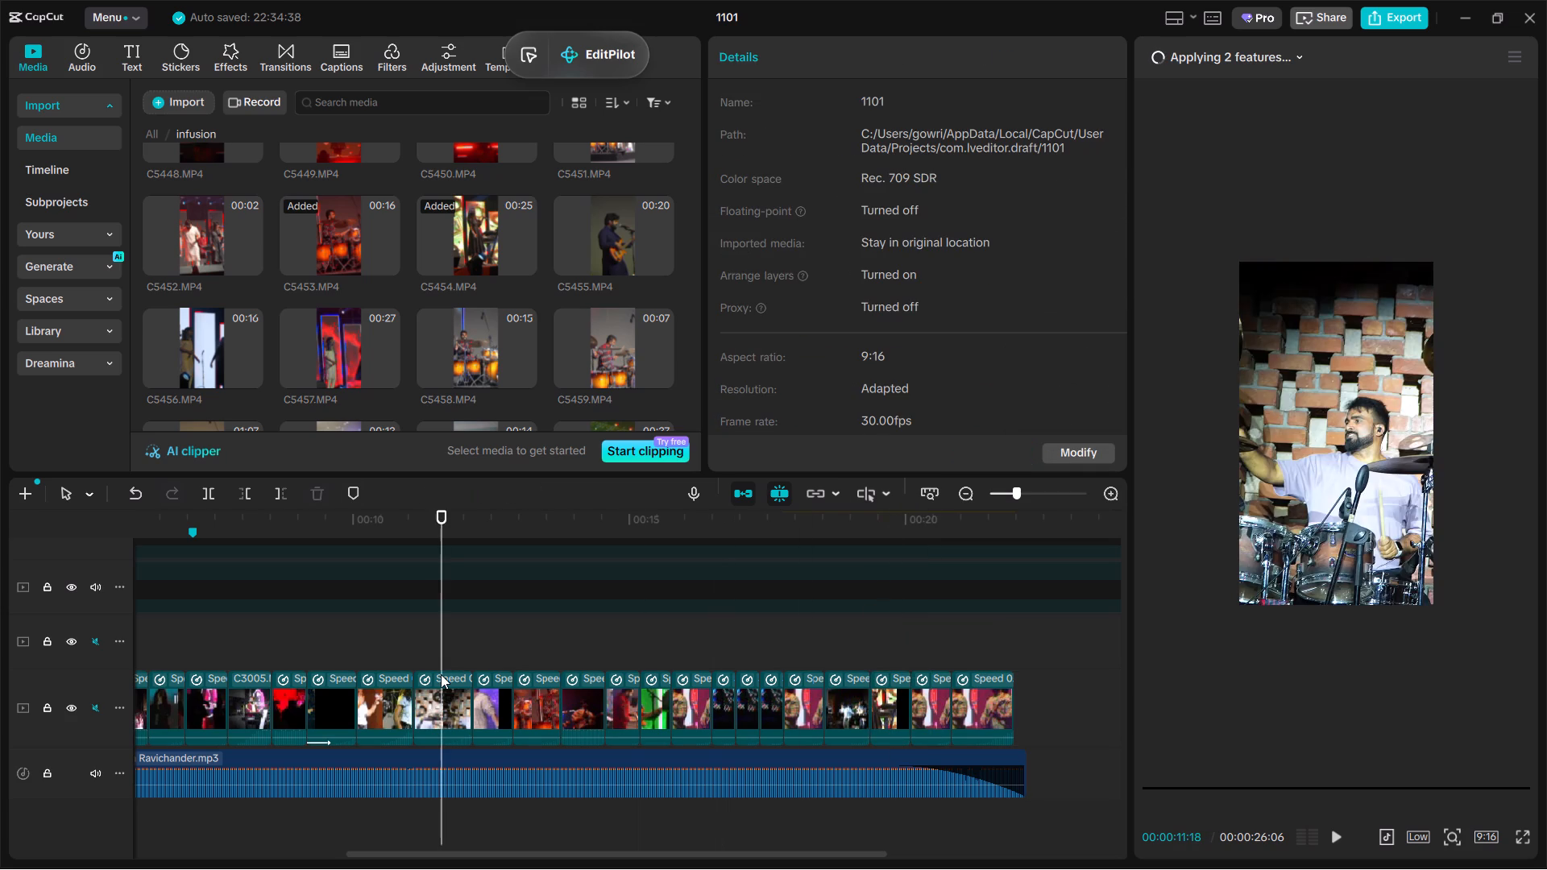
key("space")
key("space")
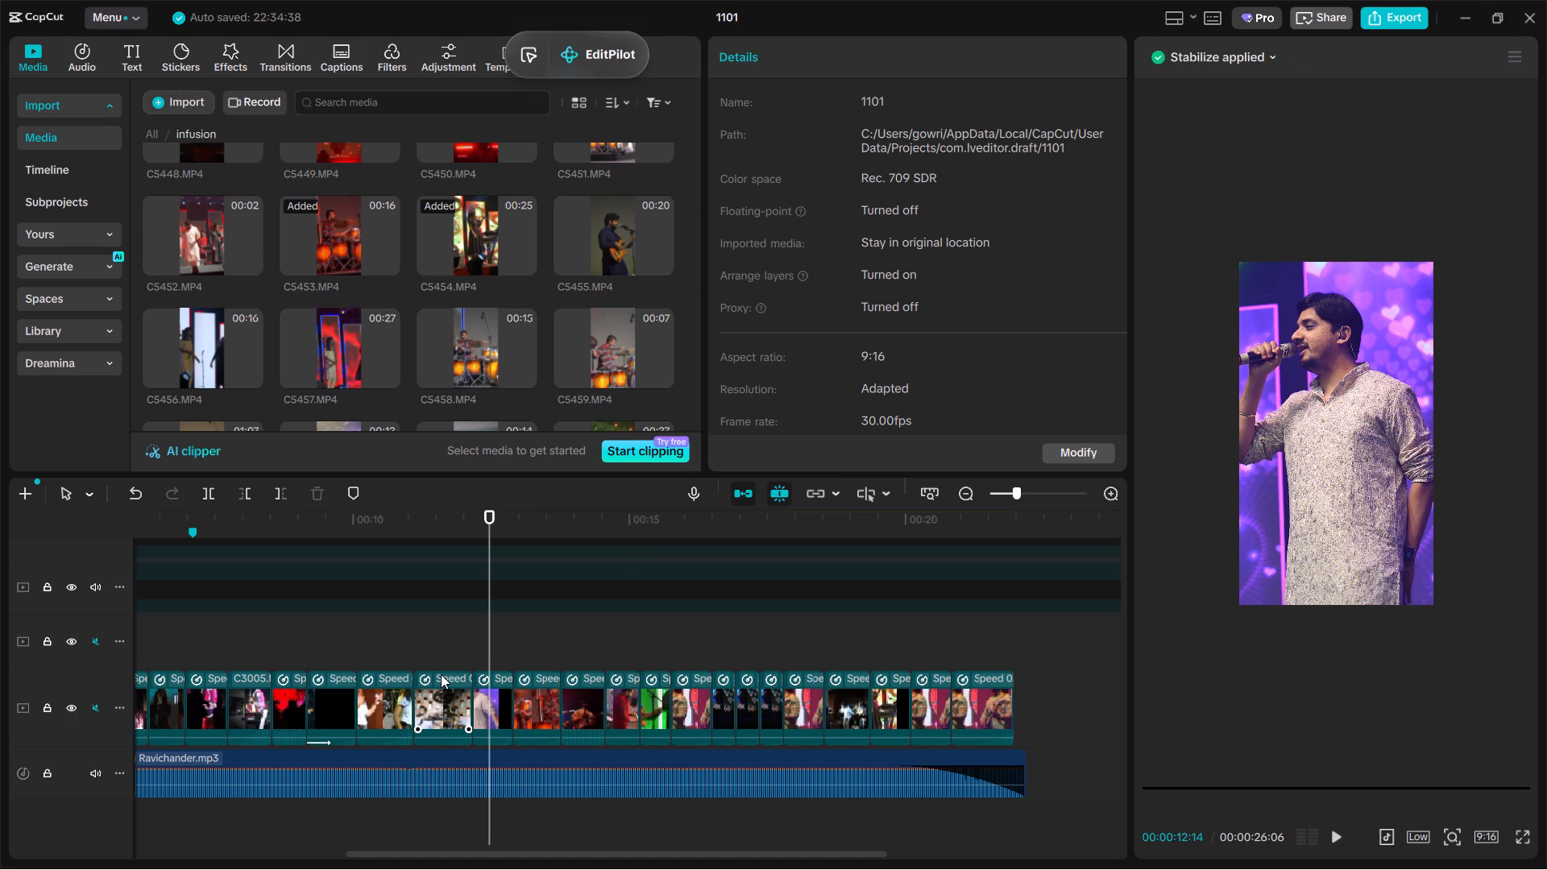
scroll(476, 670, "up", 7, "ctrl")
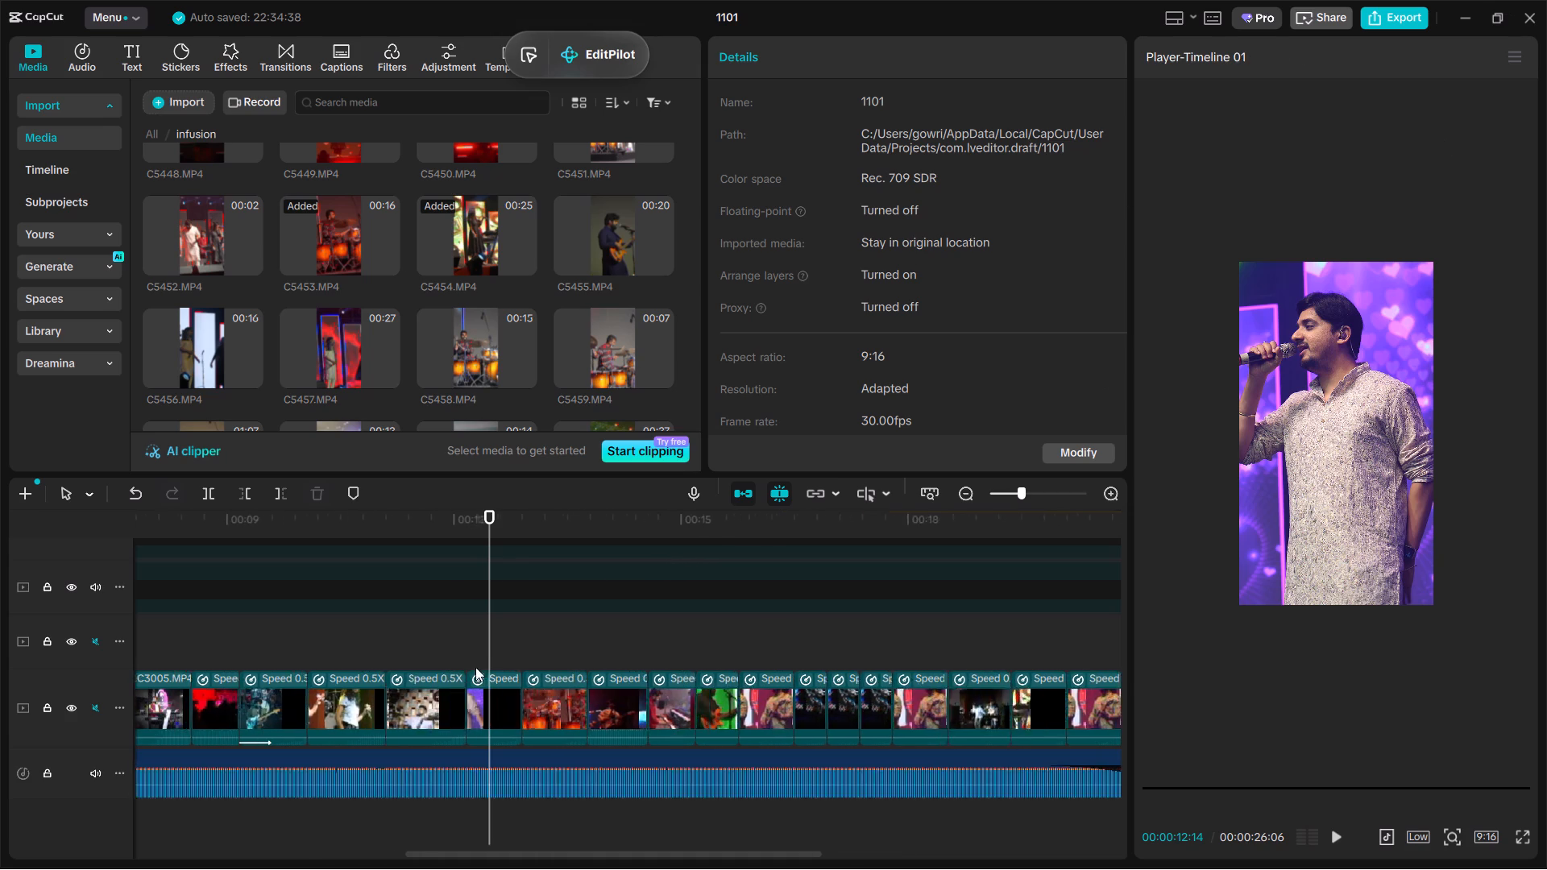
left_click(455, 643)
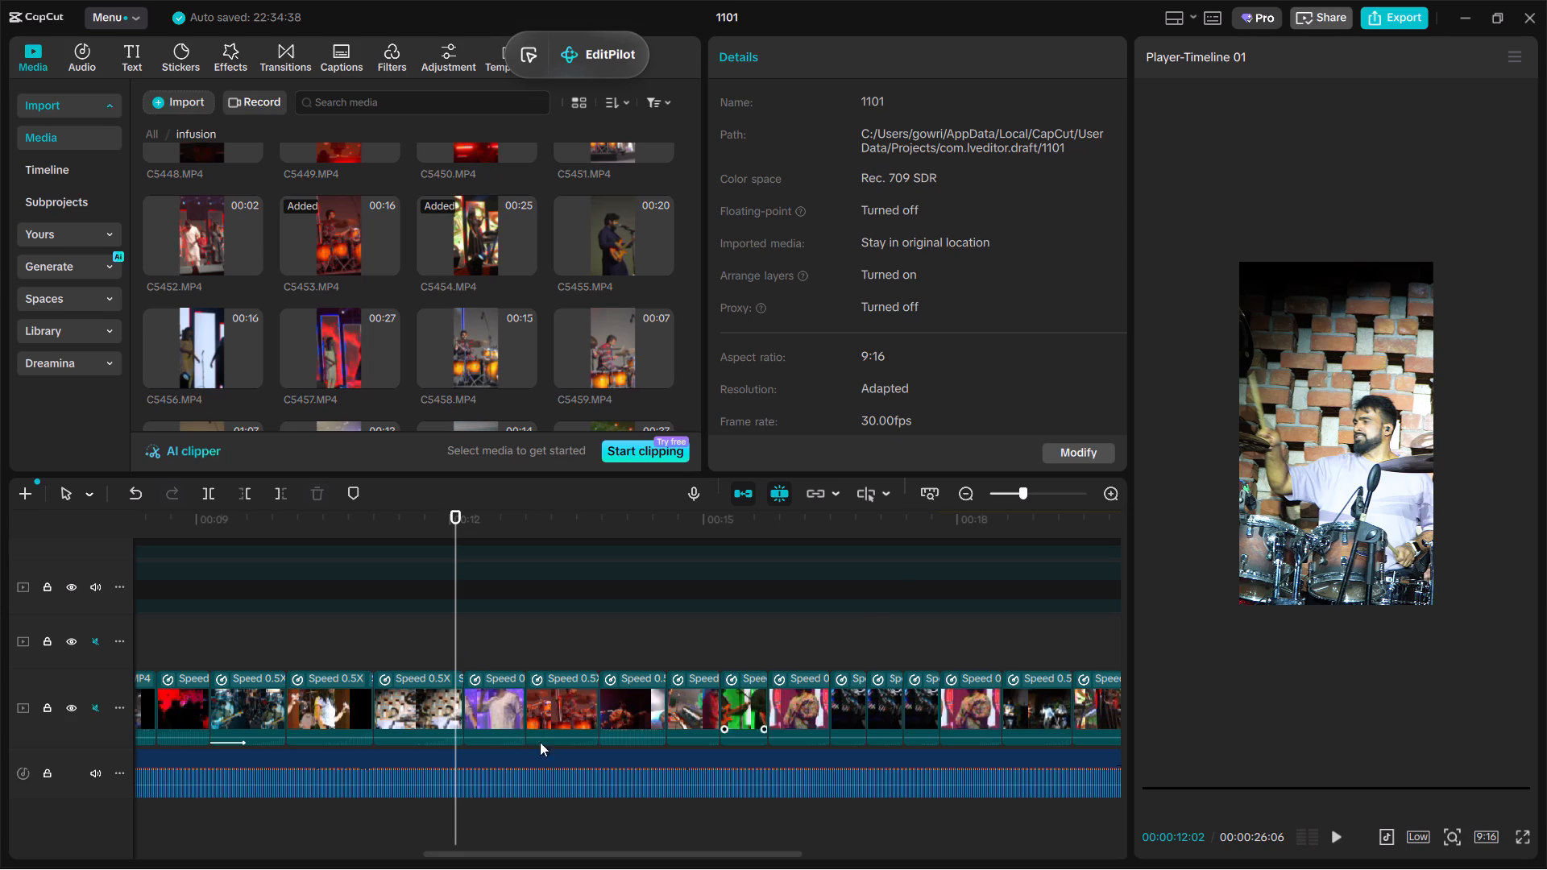
key("space")
key("space")
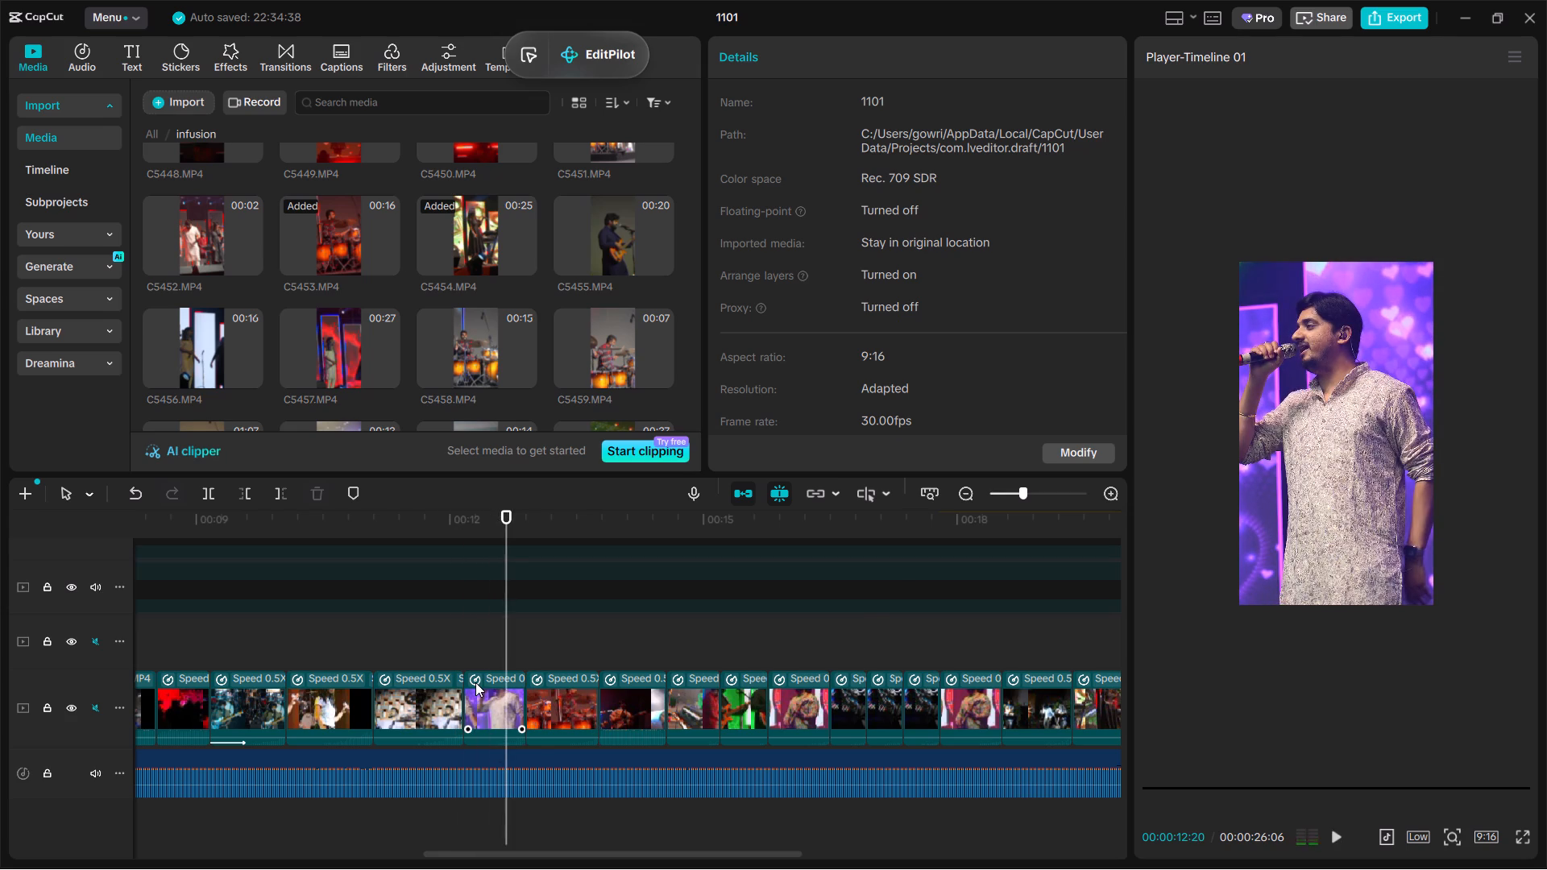
key("space")
key("space")
key("space")
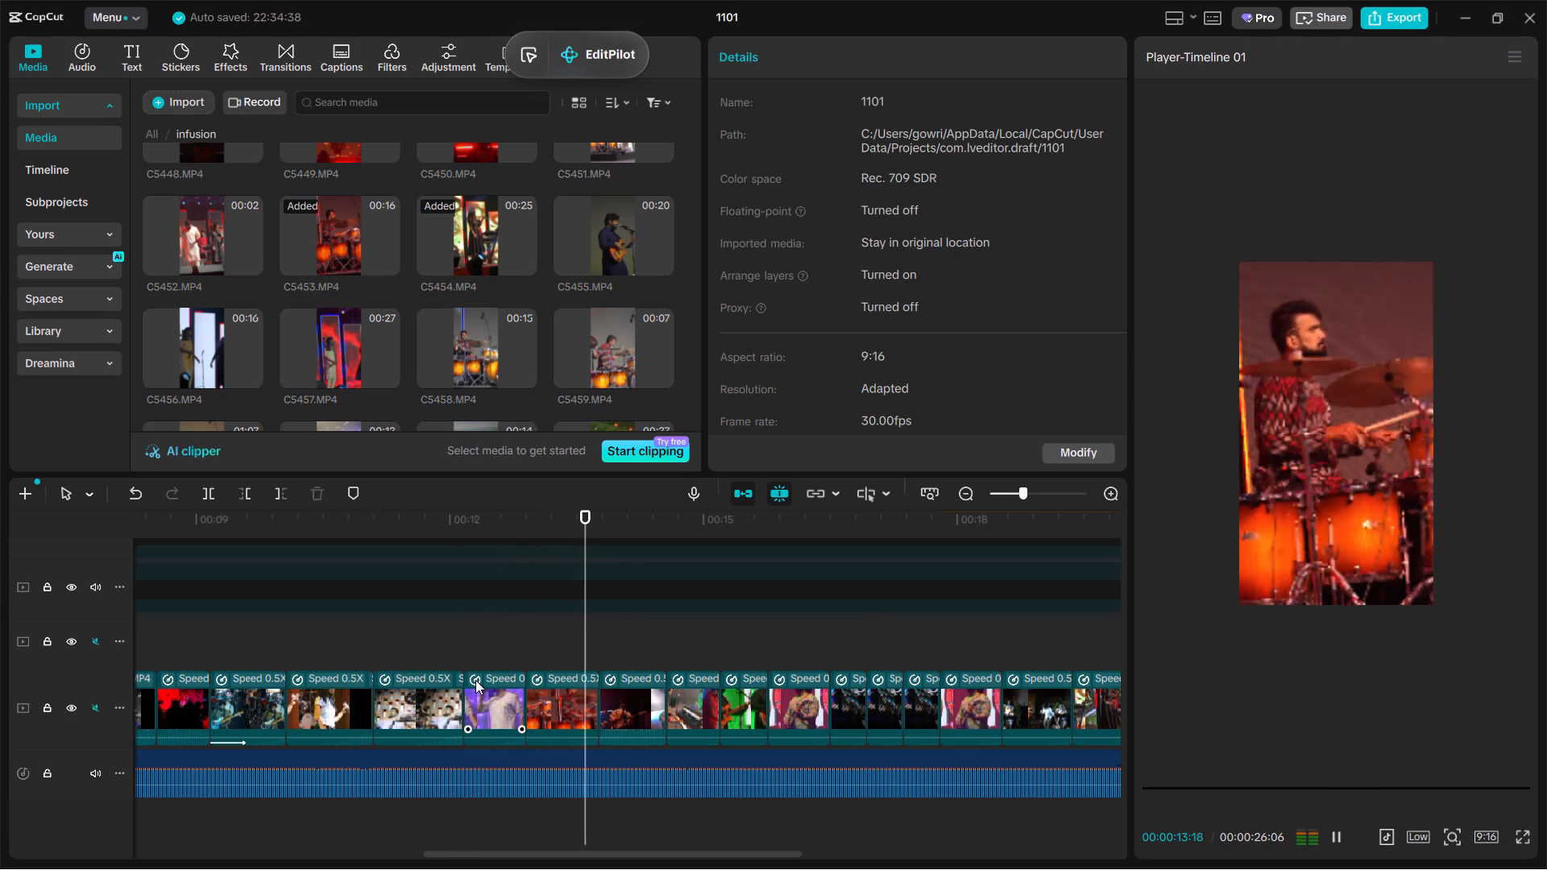
key("space")
Replace the guitarist clip at 00:00:14:05 with an adjusted portion of C5455.MP4, keeping the original video effect.
scroll(705, 336, "down", 1)
left_click(616, 332)
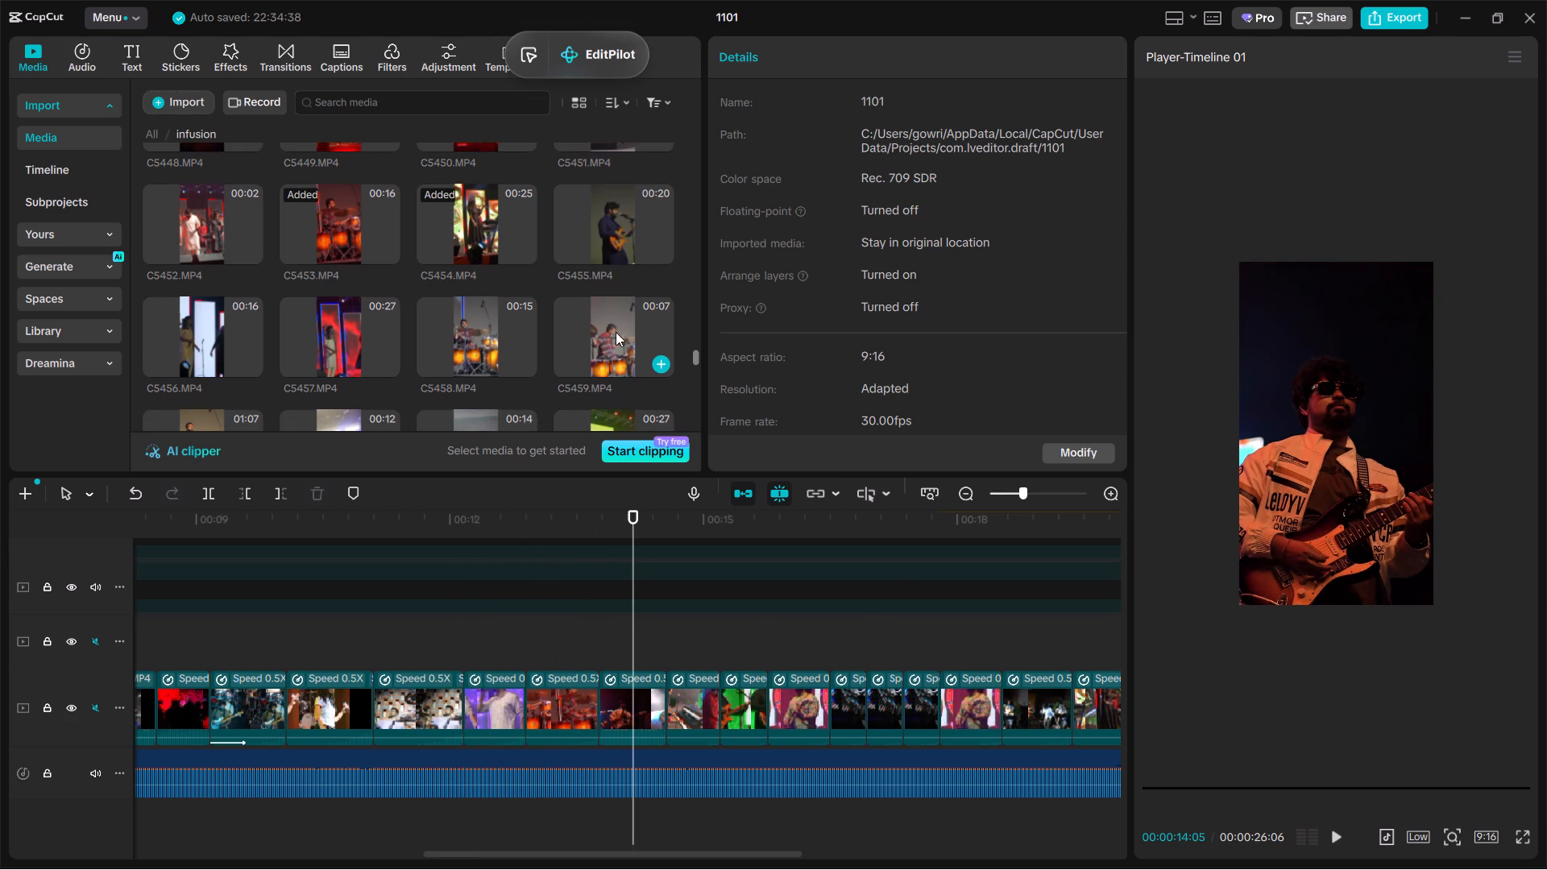
left_click(612, 212)
left_click_drag(614, 215, 644, 690)
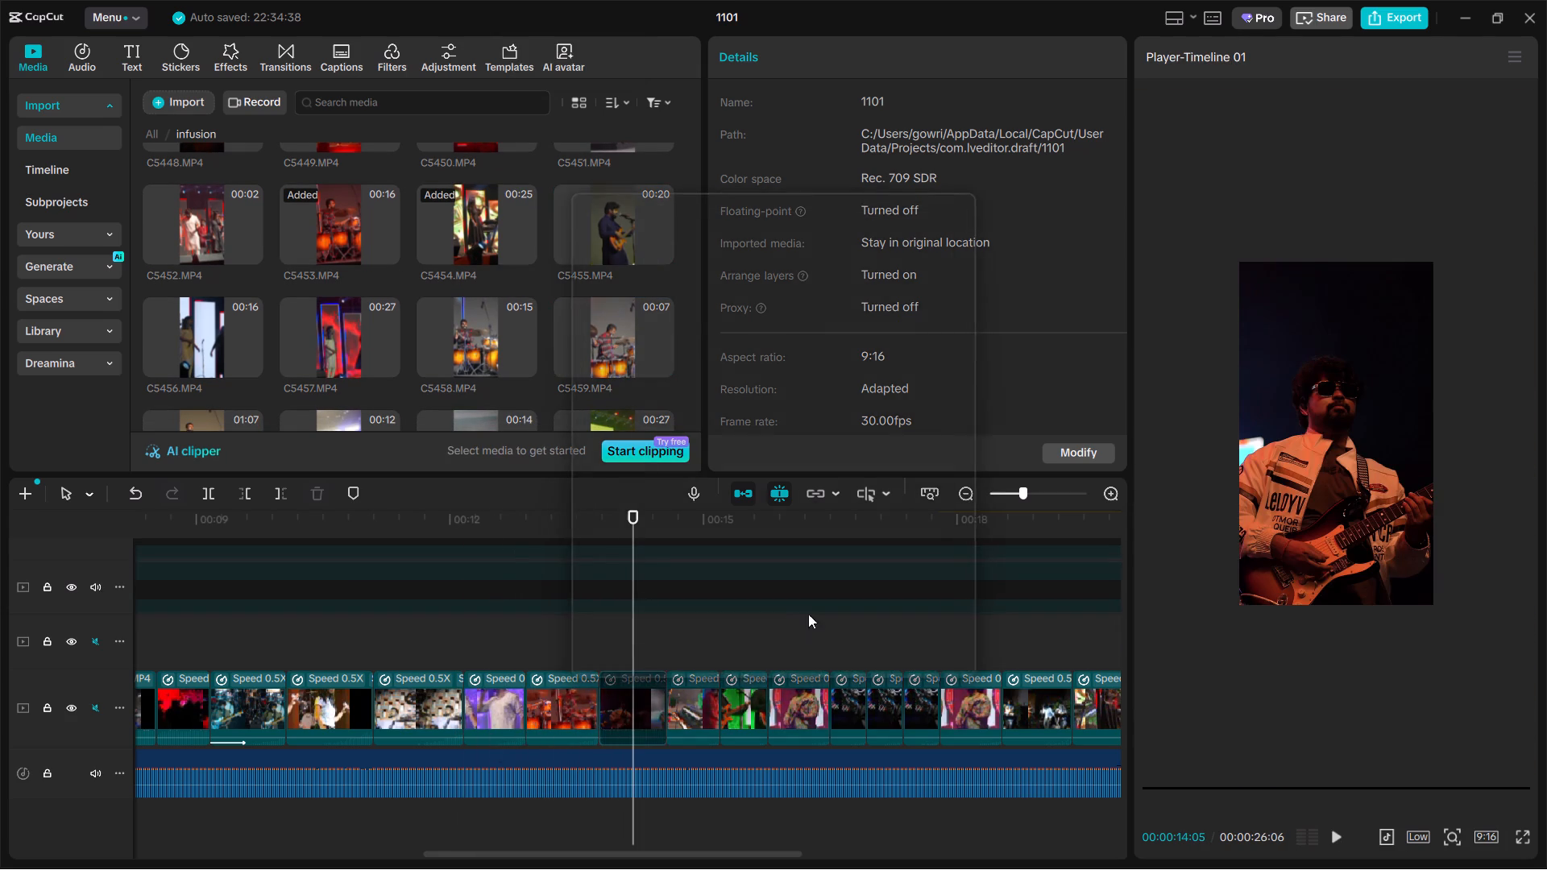
left_click_drag(857, 582, 0, 594)
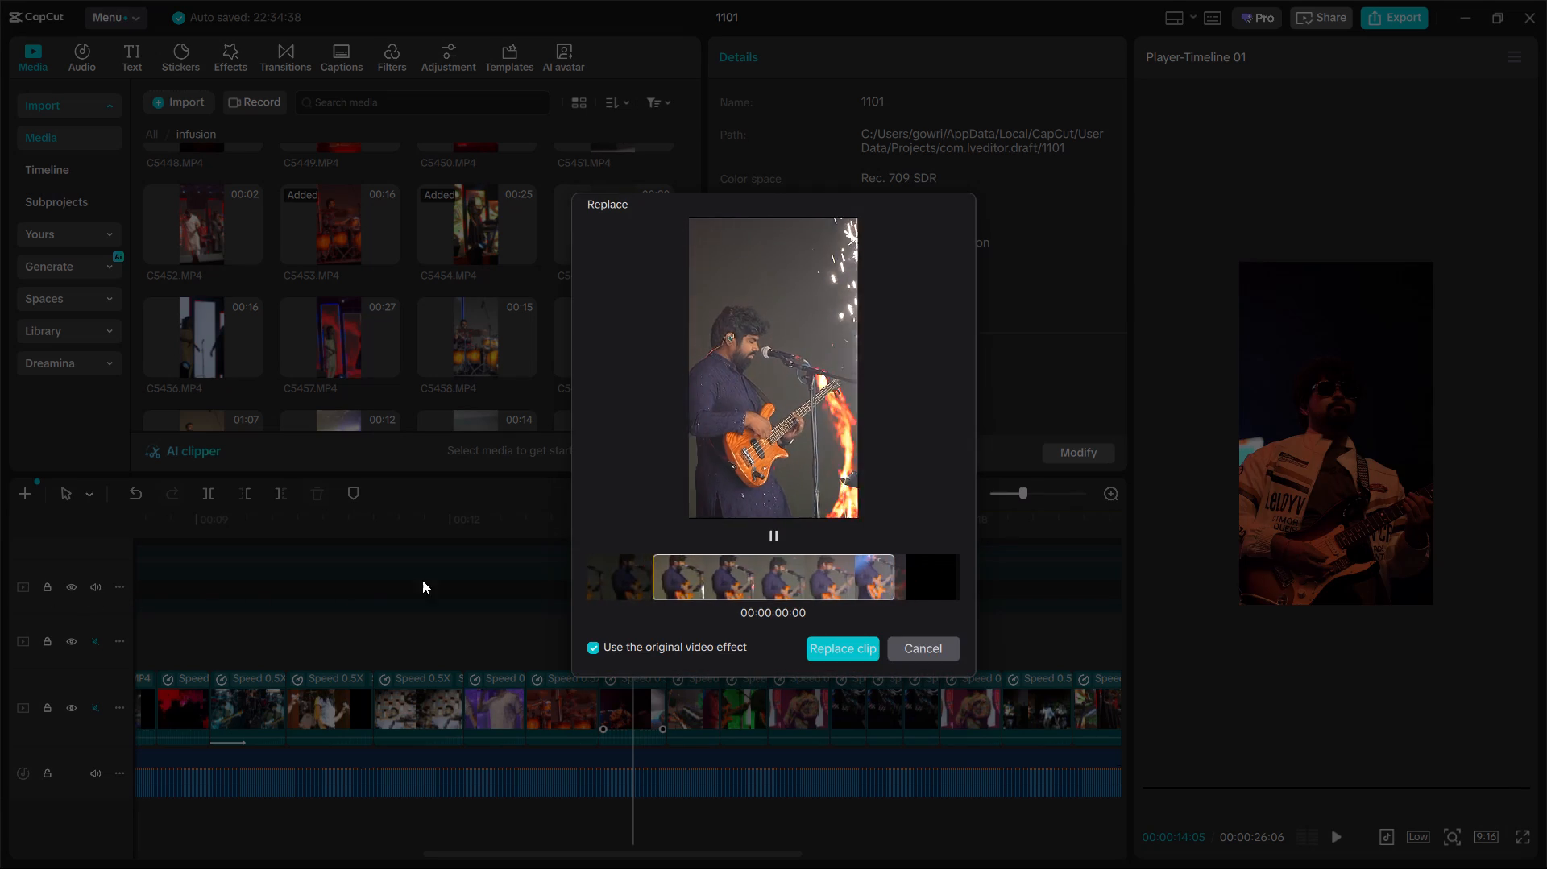
left_click(845, 661)
left_click(686, 514)
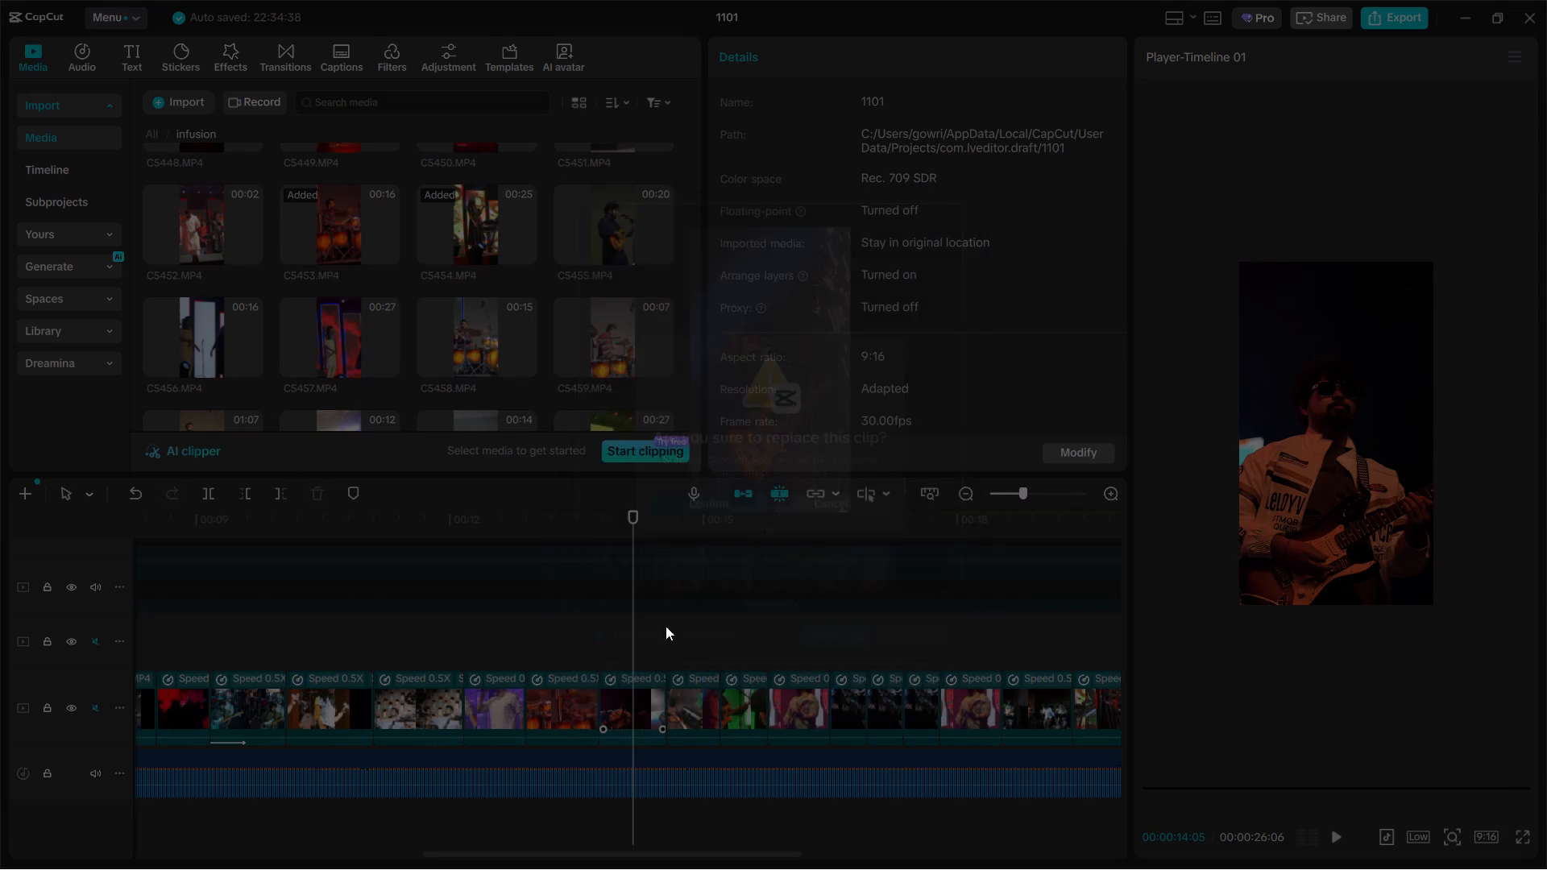
Reframe the C5455.MP4 guitarist clip to 107% scale, centred at position X 0, Y 0.
left_click(640, 709)
scroll(745, 106, "up", 5)
left_click(739, 65)
left_click_drag(881, 213, 795, 226)
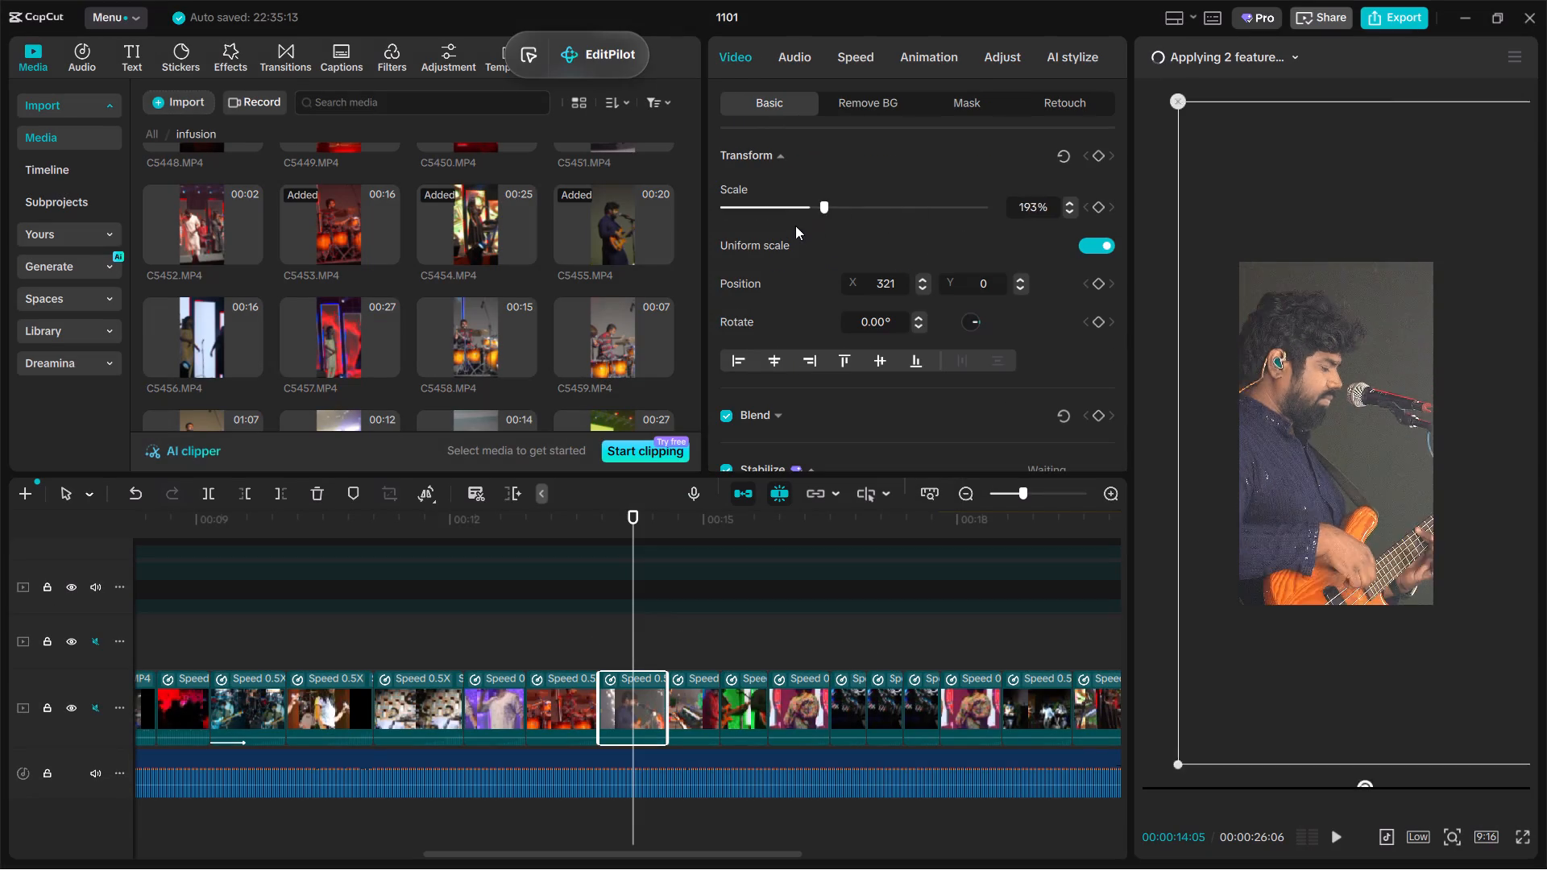
left_click_drag(795, 226, 801, 234)
left_click_drag(1391, 436, 1387, 403)
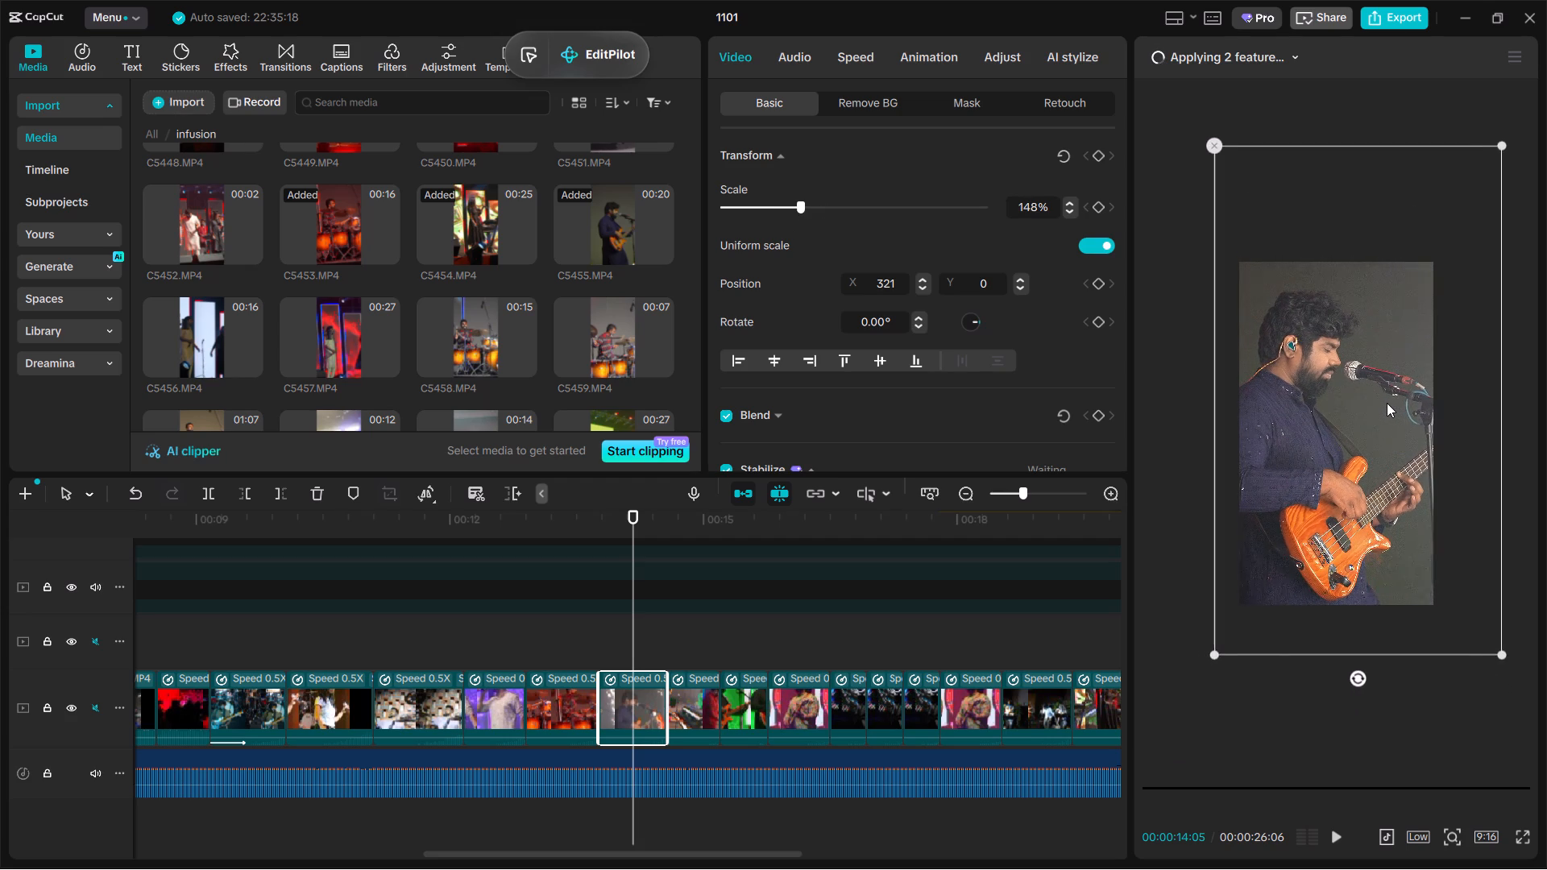
left_click_drag(1387, 403, 1391, 406)
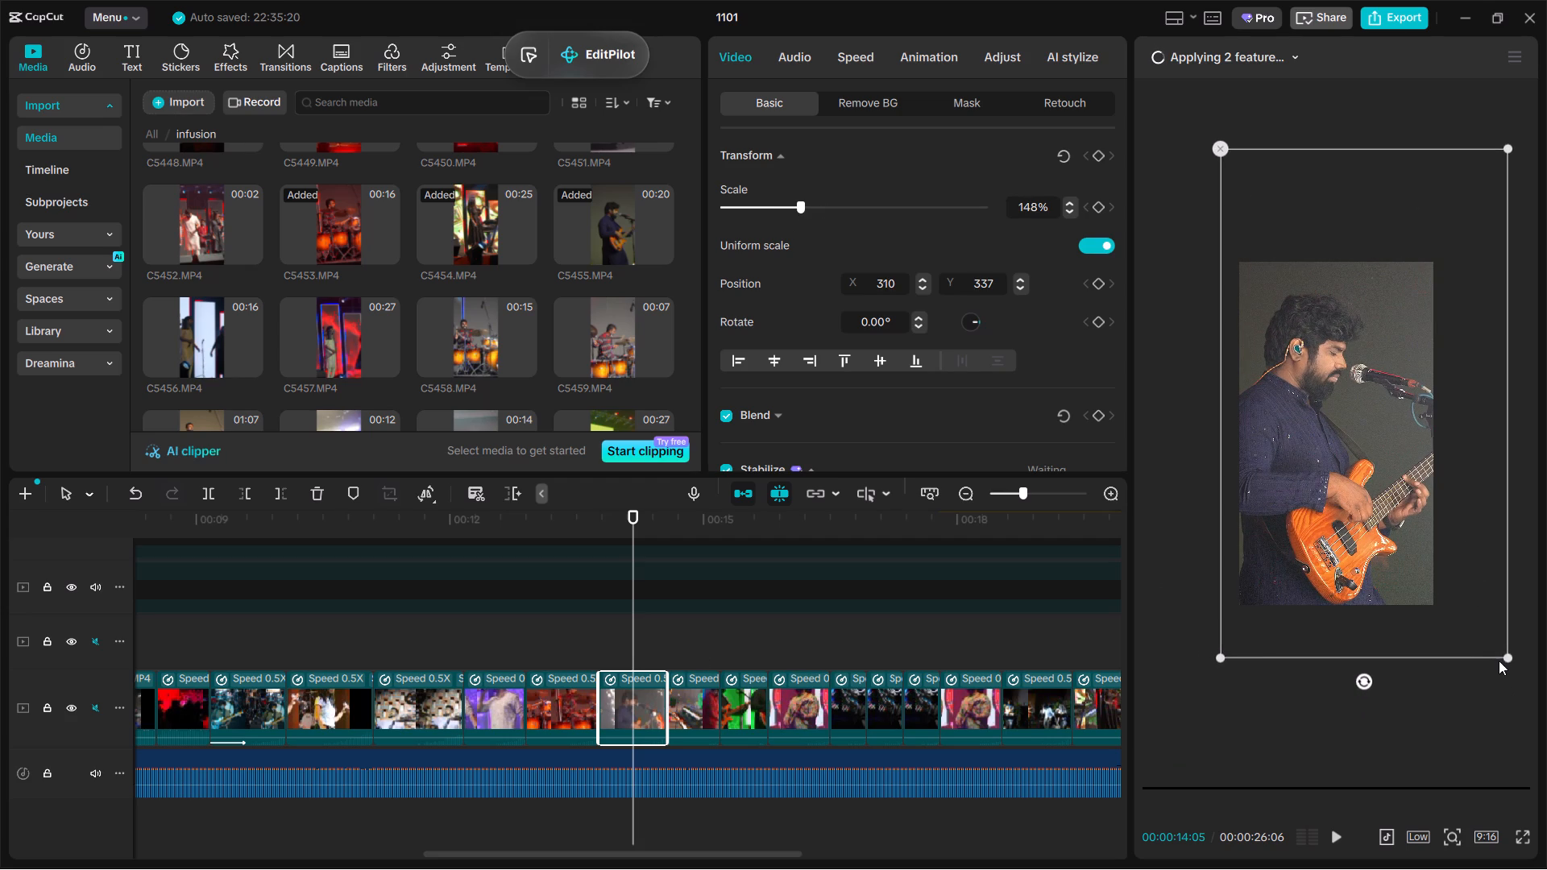
left_click_drag(1504, 662, 1460, 600)
left_click_drag(1394, 583, 1374, 618)
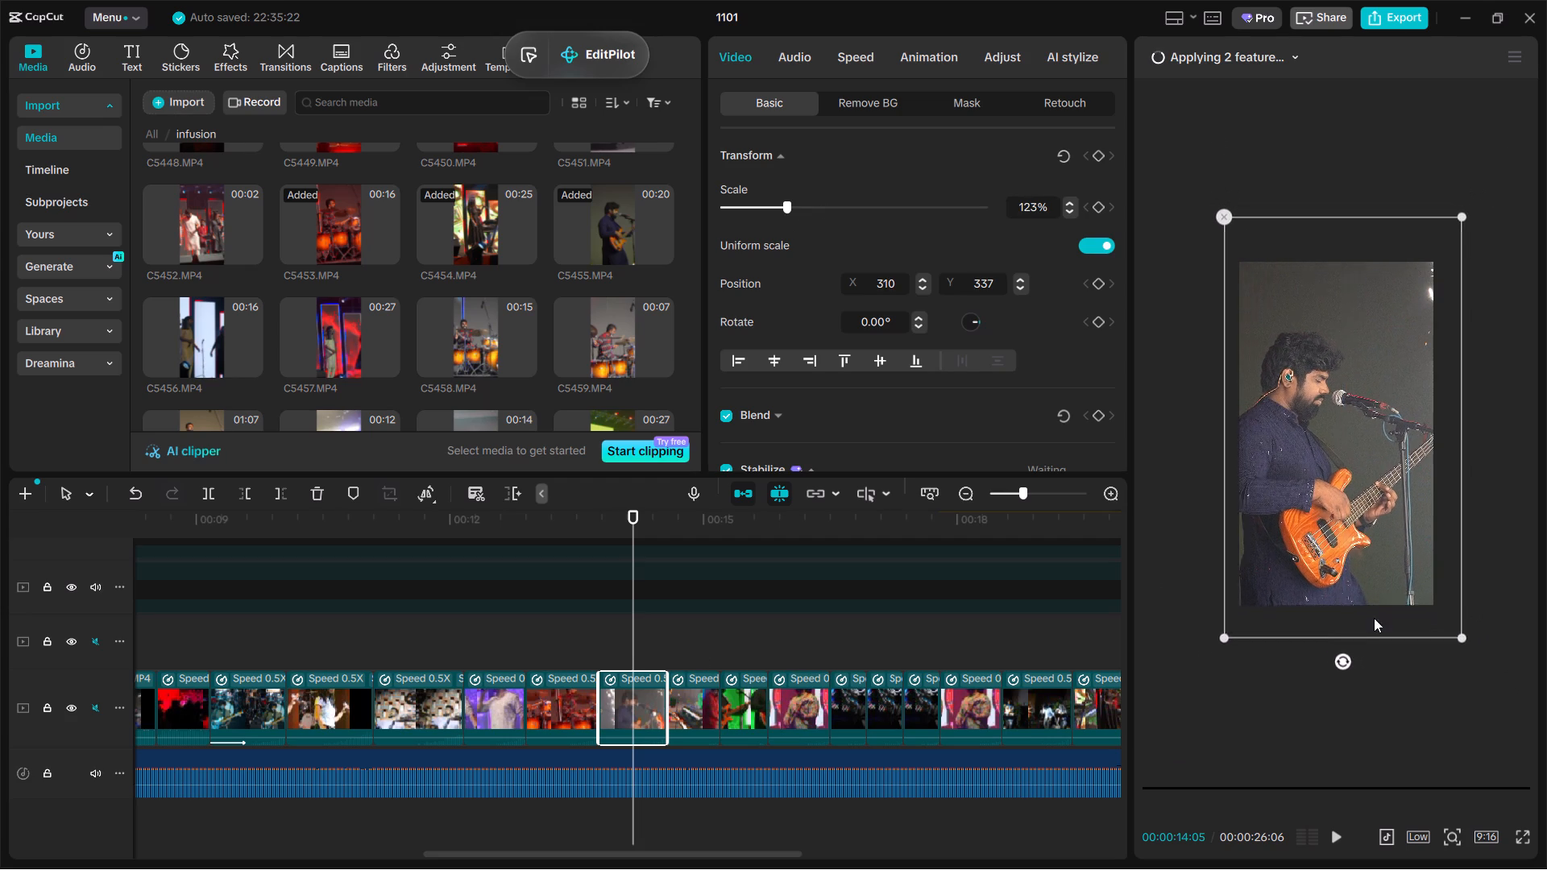
left_click_drag(1374, 618, 1358, 619)
left_click_drag(1447, 657, 1420, 612)
left_click_drag(1363, 570, 1379, 576)
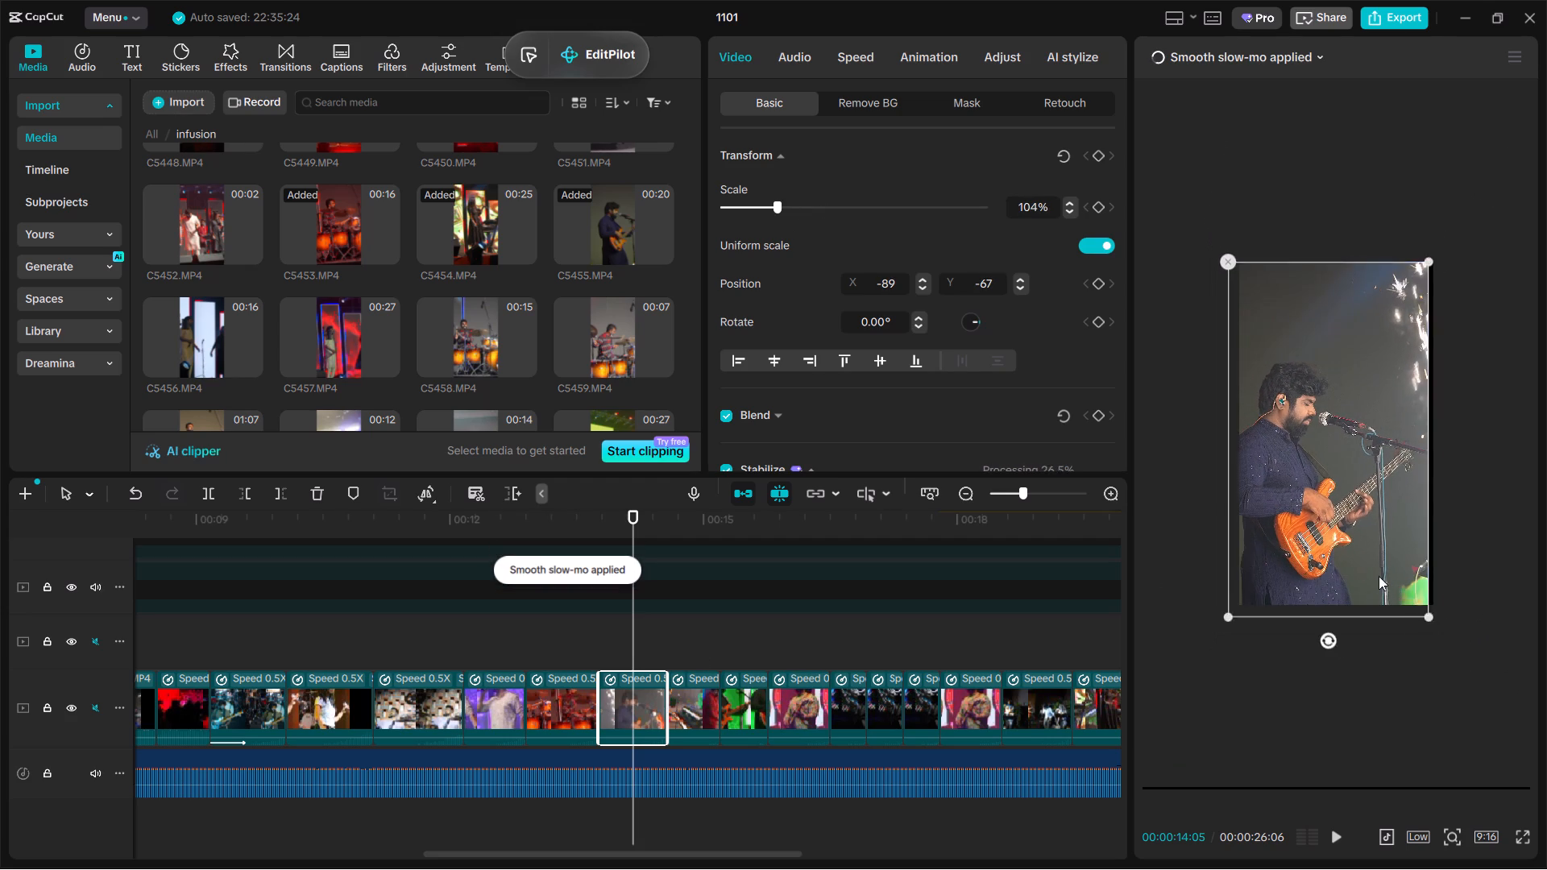
left_click_drag(1379, 576, 1371, 565)
left_click_drag(1439, 611, 1445, 619)
Play back from the orange-drum clip through the reframed guitarist clip to the keyboard player clip to check the cuts.
left_click(585, 636)
key("space")
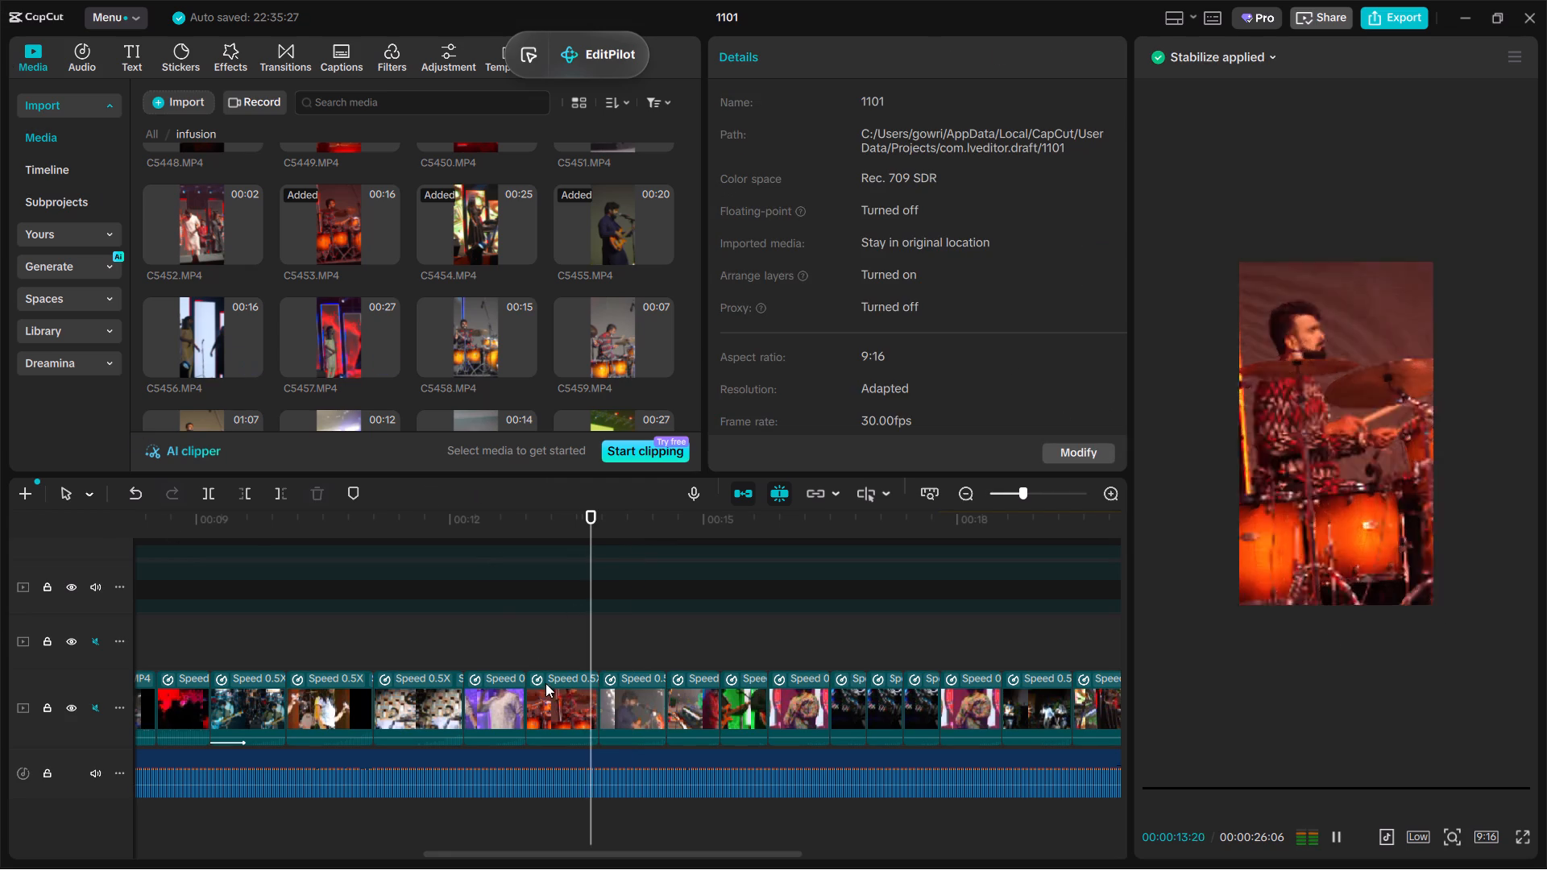
key("space")
left_click(621, 702)
scroll(858, 375, "down", 1)
key("space")
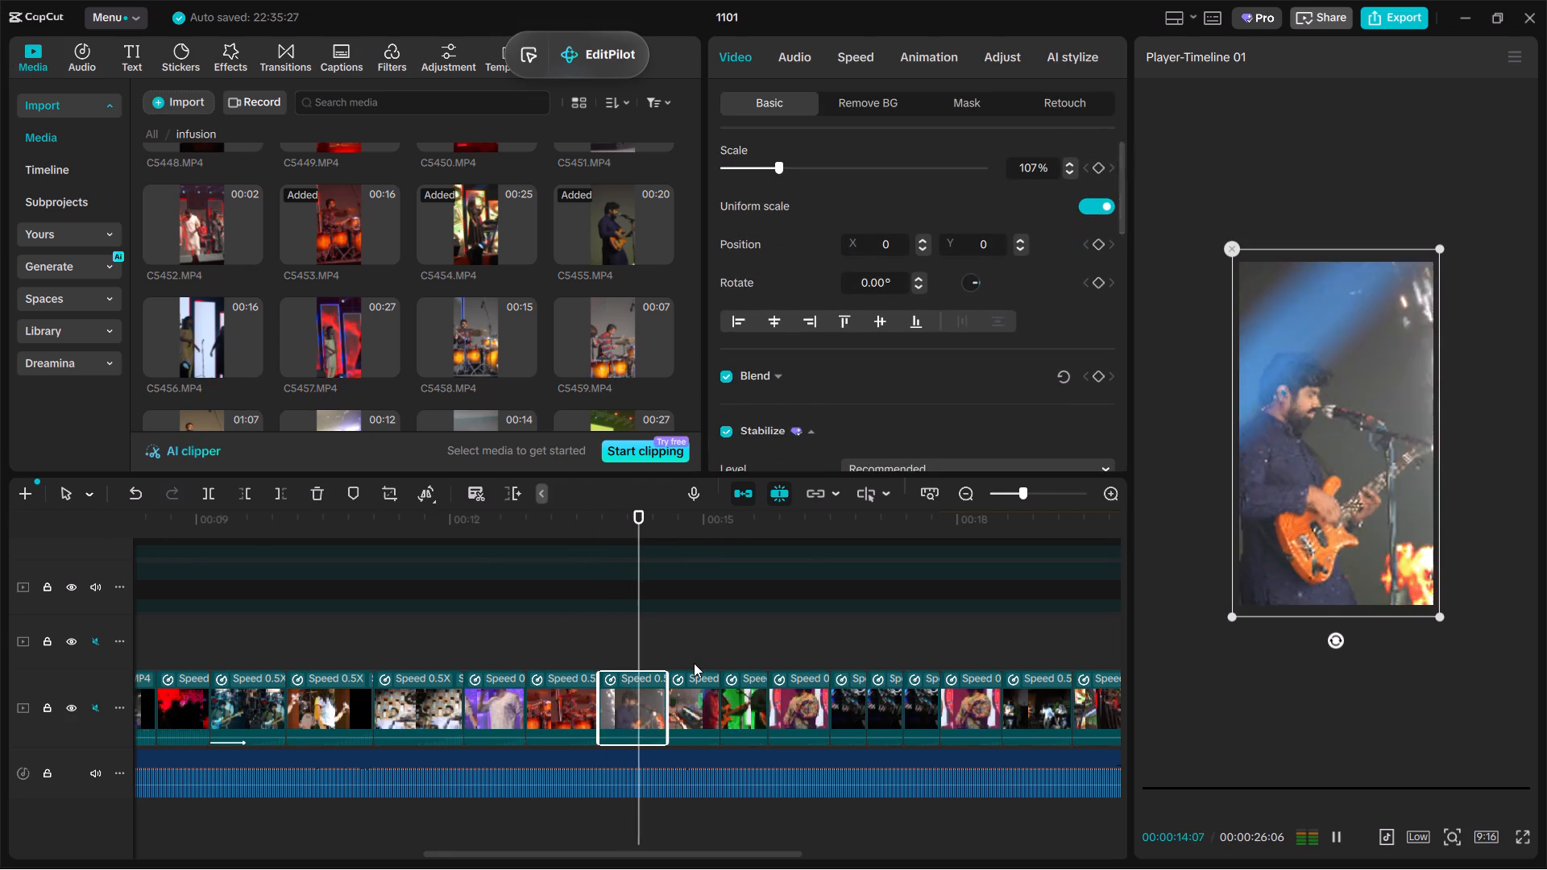
key("space")
Browse the infusion media for replacement footage and preview the guitarist photo DSC03099.JPG.
scroll(438, 280, "down", 1)
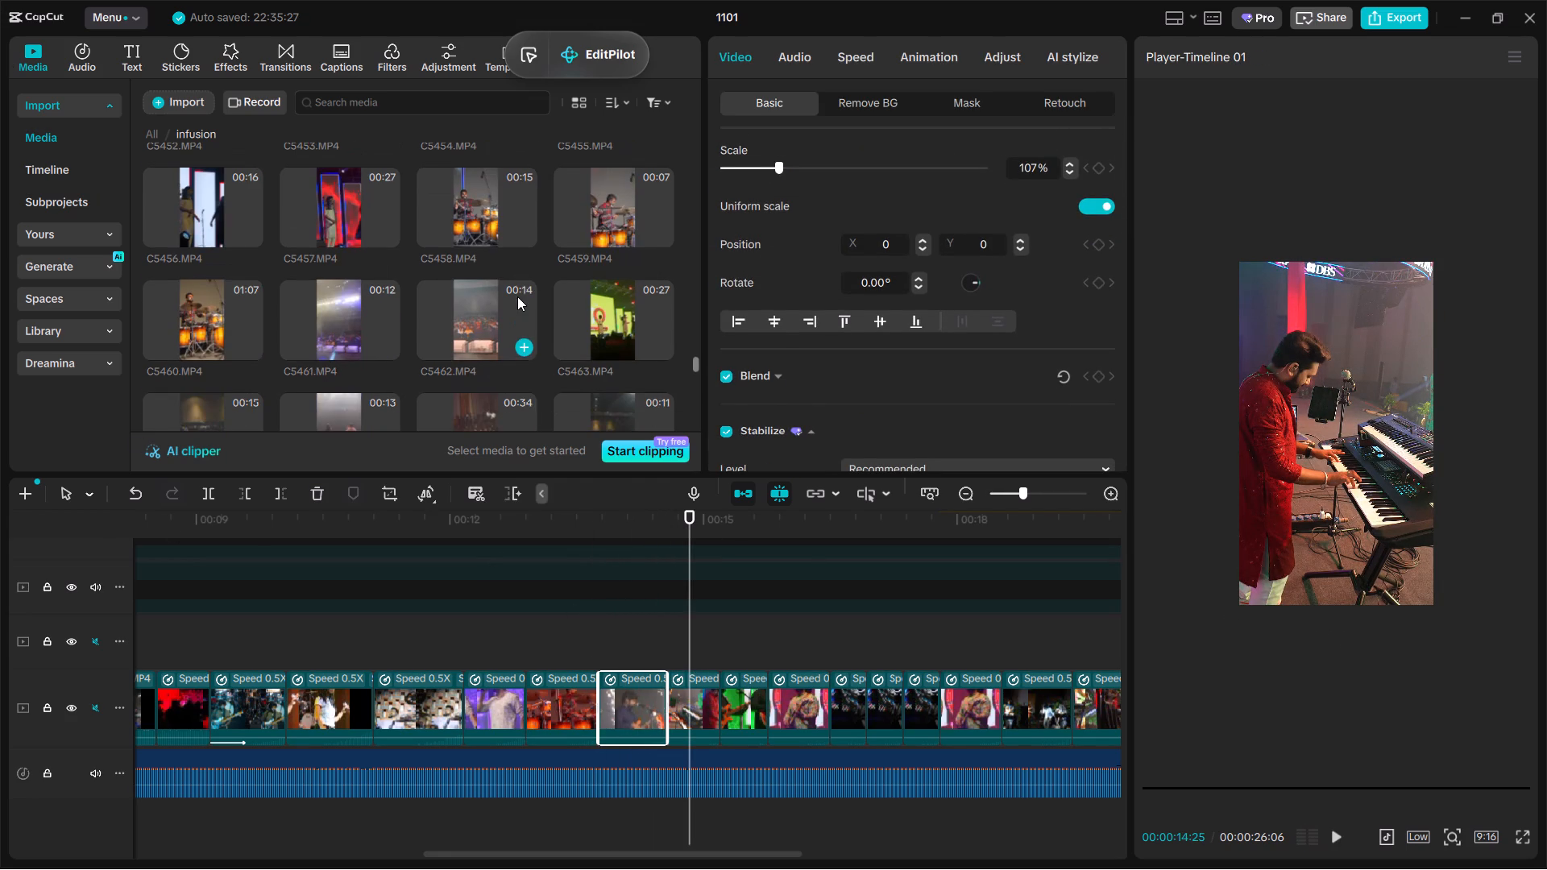
scroll(517, 296, "down", 3)
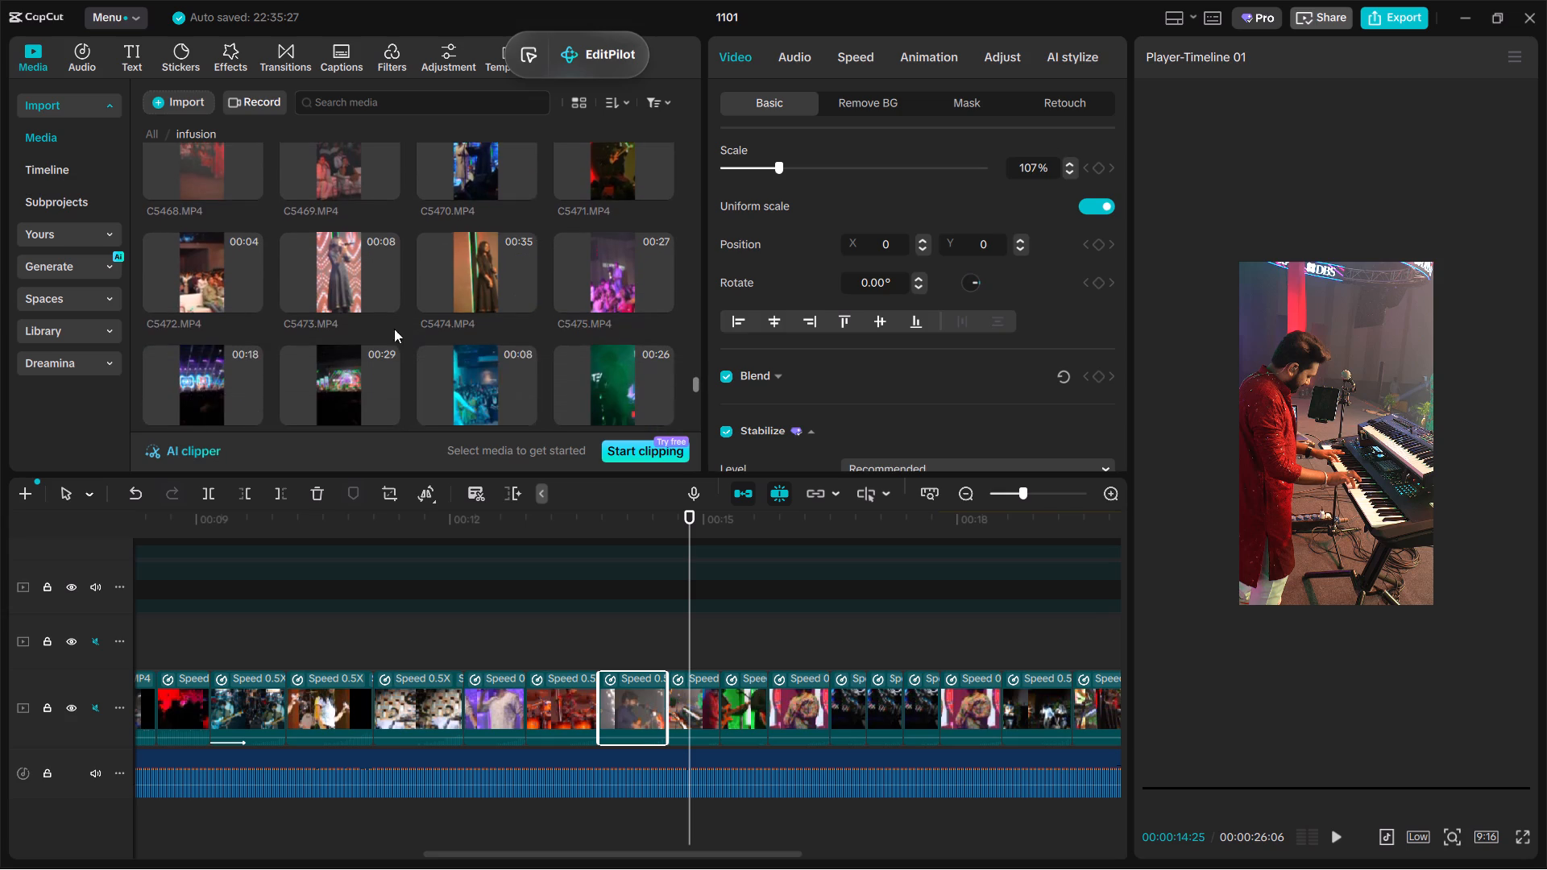
scroll(394, 329, "down", 1)
scroll(526, 341, "down", 2)
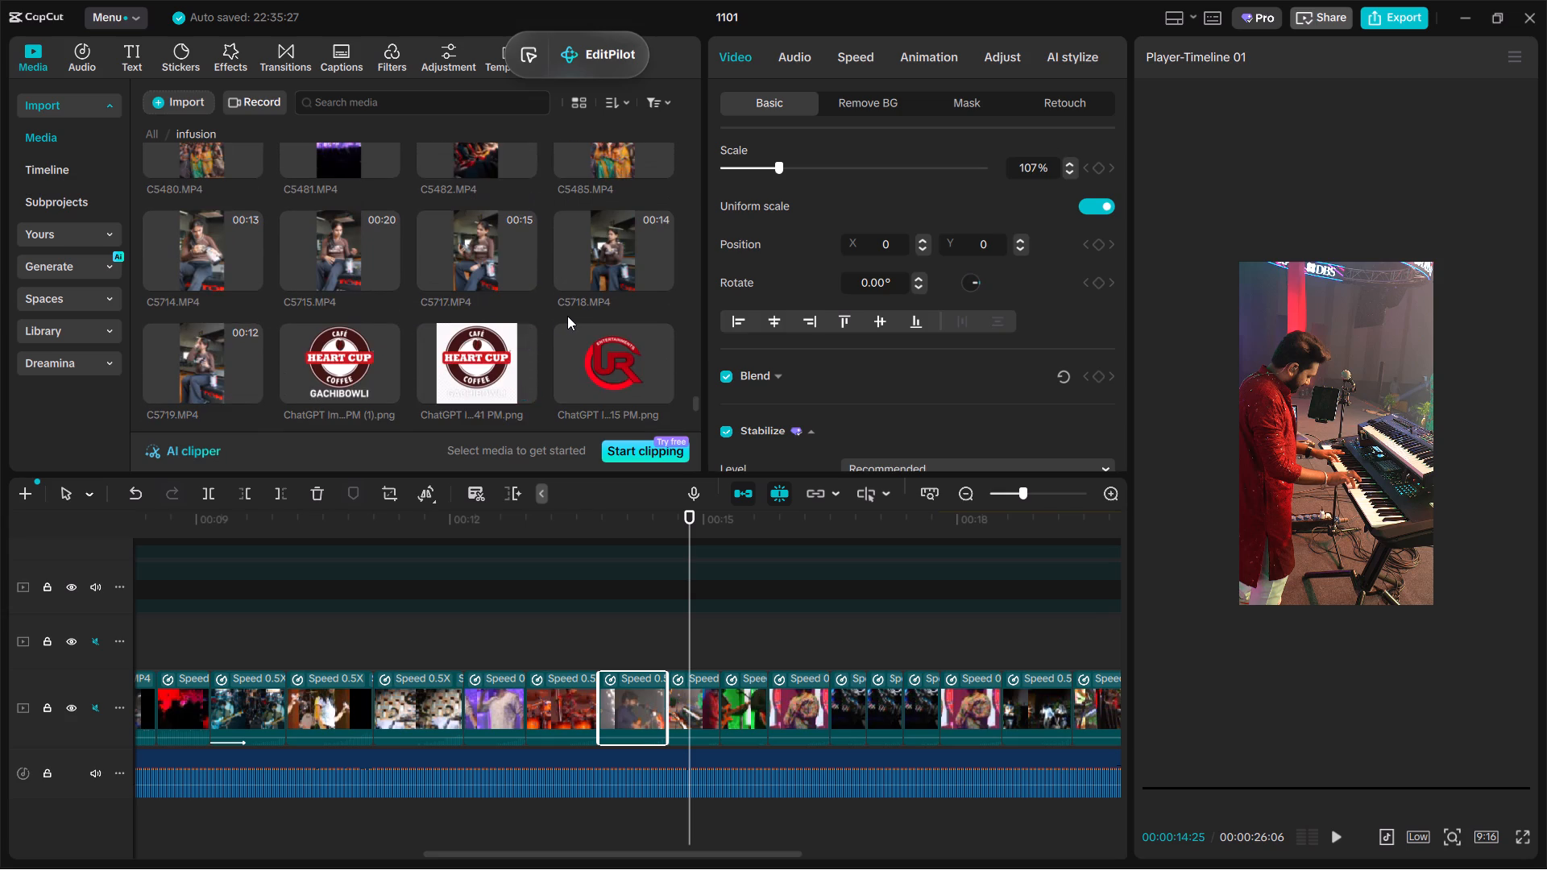
scroll(567, 316, "up", 2)
scroll(574, 314, "down", 9)
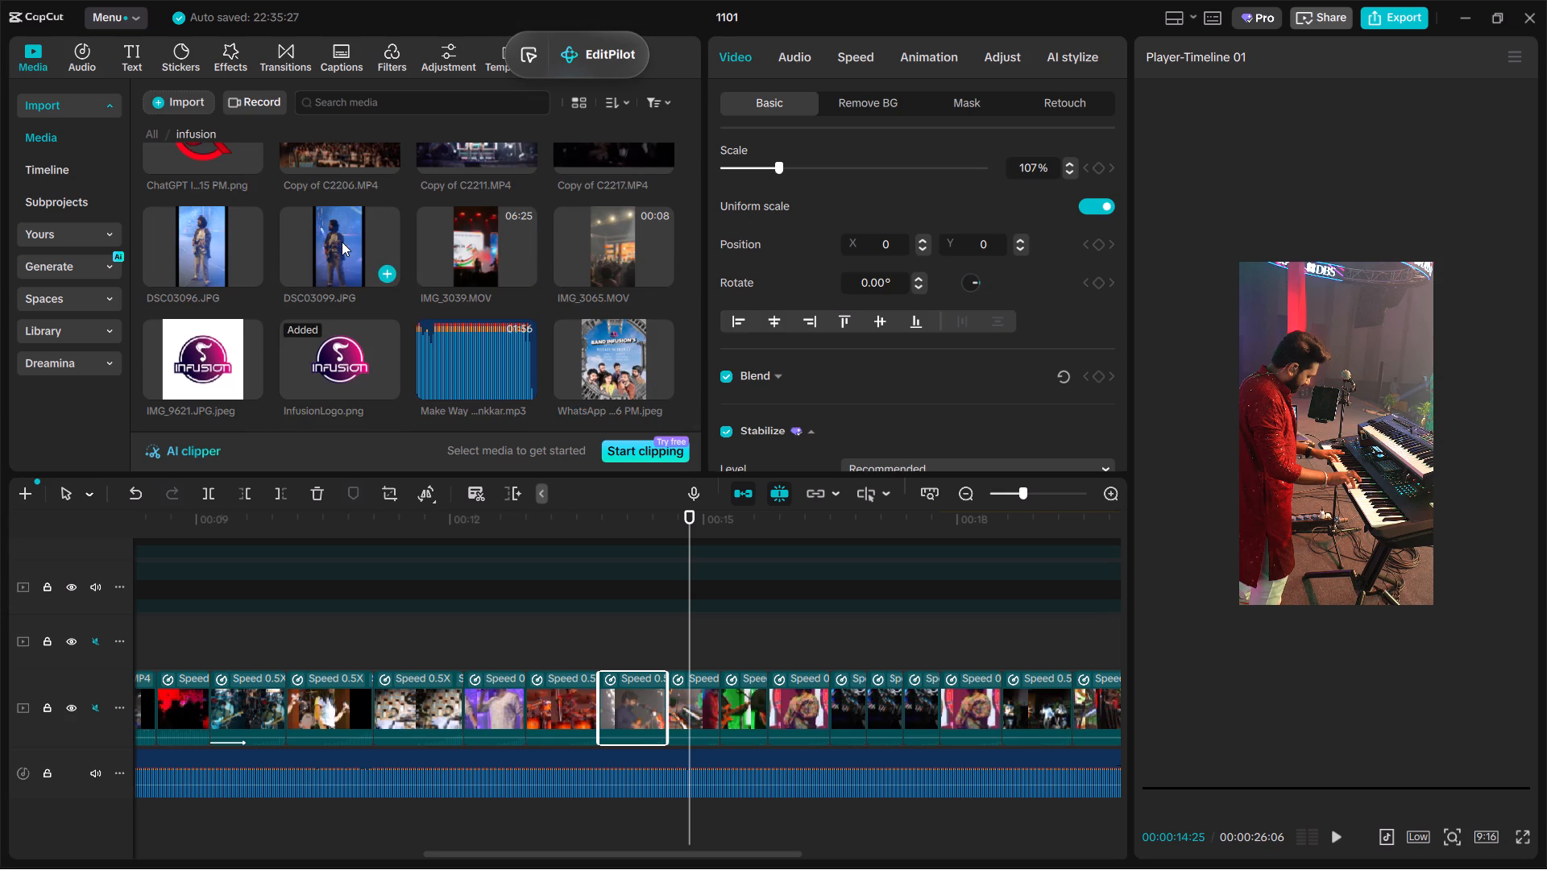
left_click(342, 242)
Replace the keyboard player clip at 00:00:14:25 with an adjusted portion of C3743.MP4, keeping the original video effect.
scroll(375, 241, "up", 5)
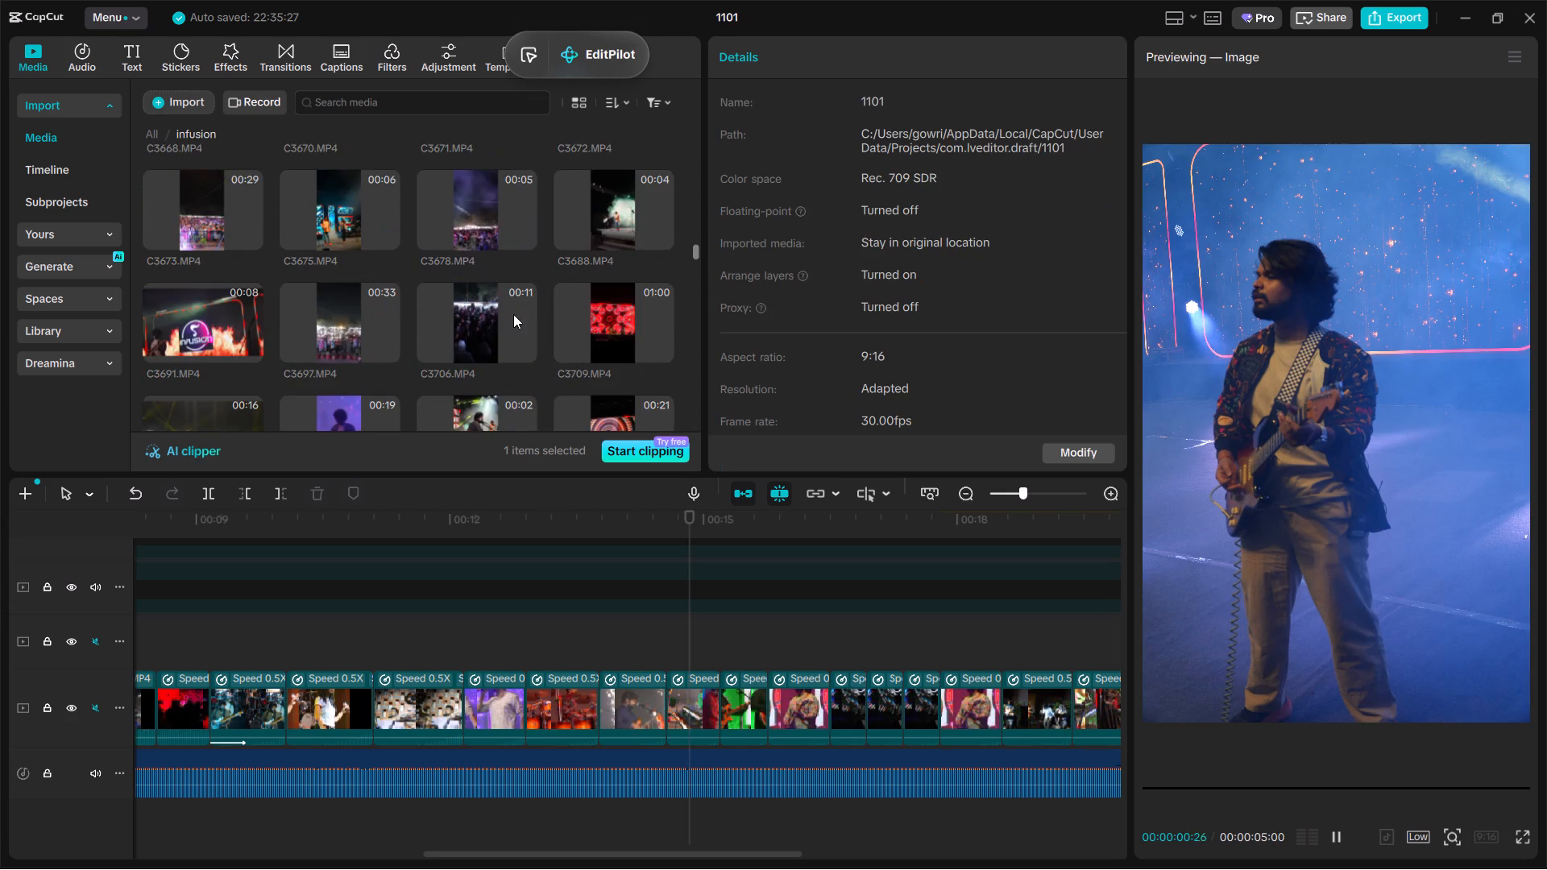
left_click(484, 384)
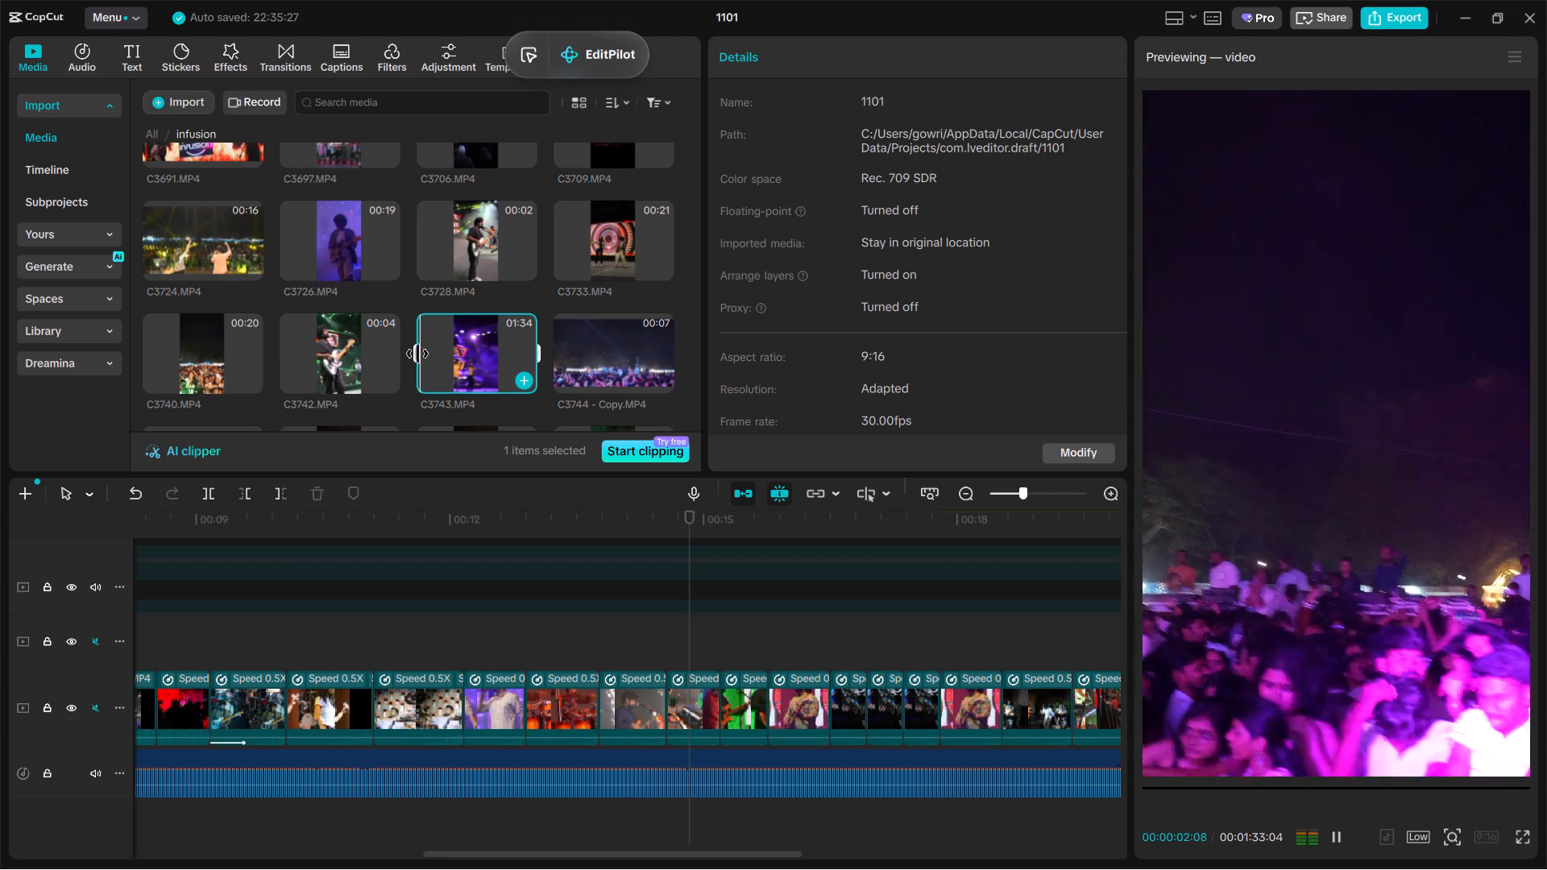
left_click_drag(417, 354, 454, 372)
key("space")
key("space")
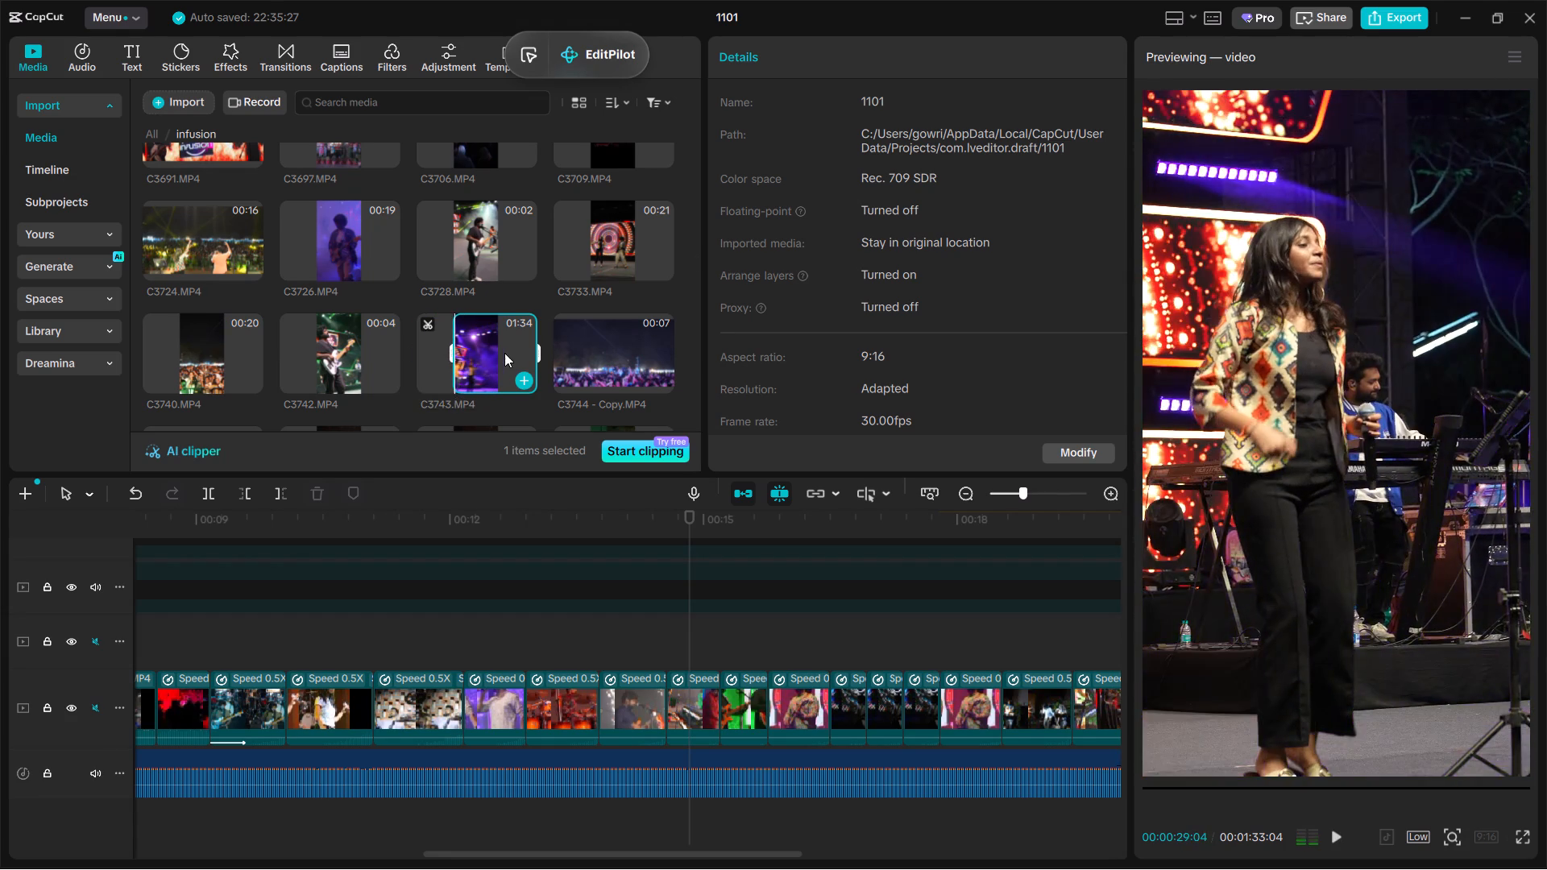
left_click_drag(504, 353, 707, 694)
left_click_drag(826, 574, 716, 590)
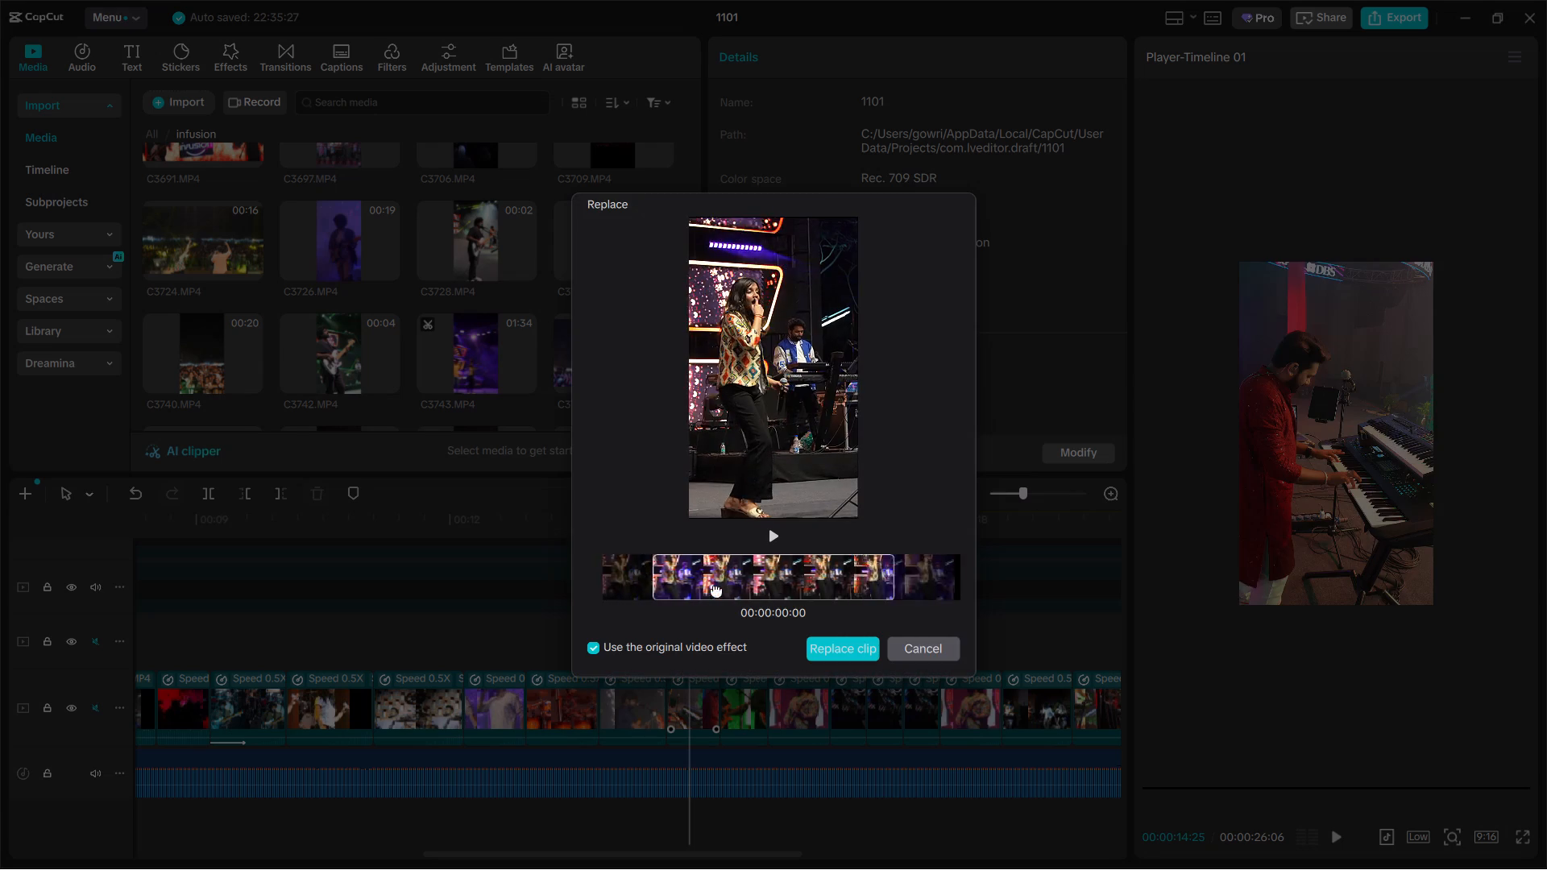
left_click_drag(716, 590, 0, 550)
left_click_drag(812, 565, 599, 583)
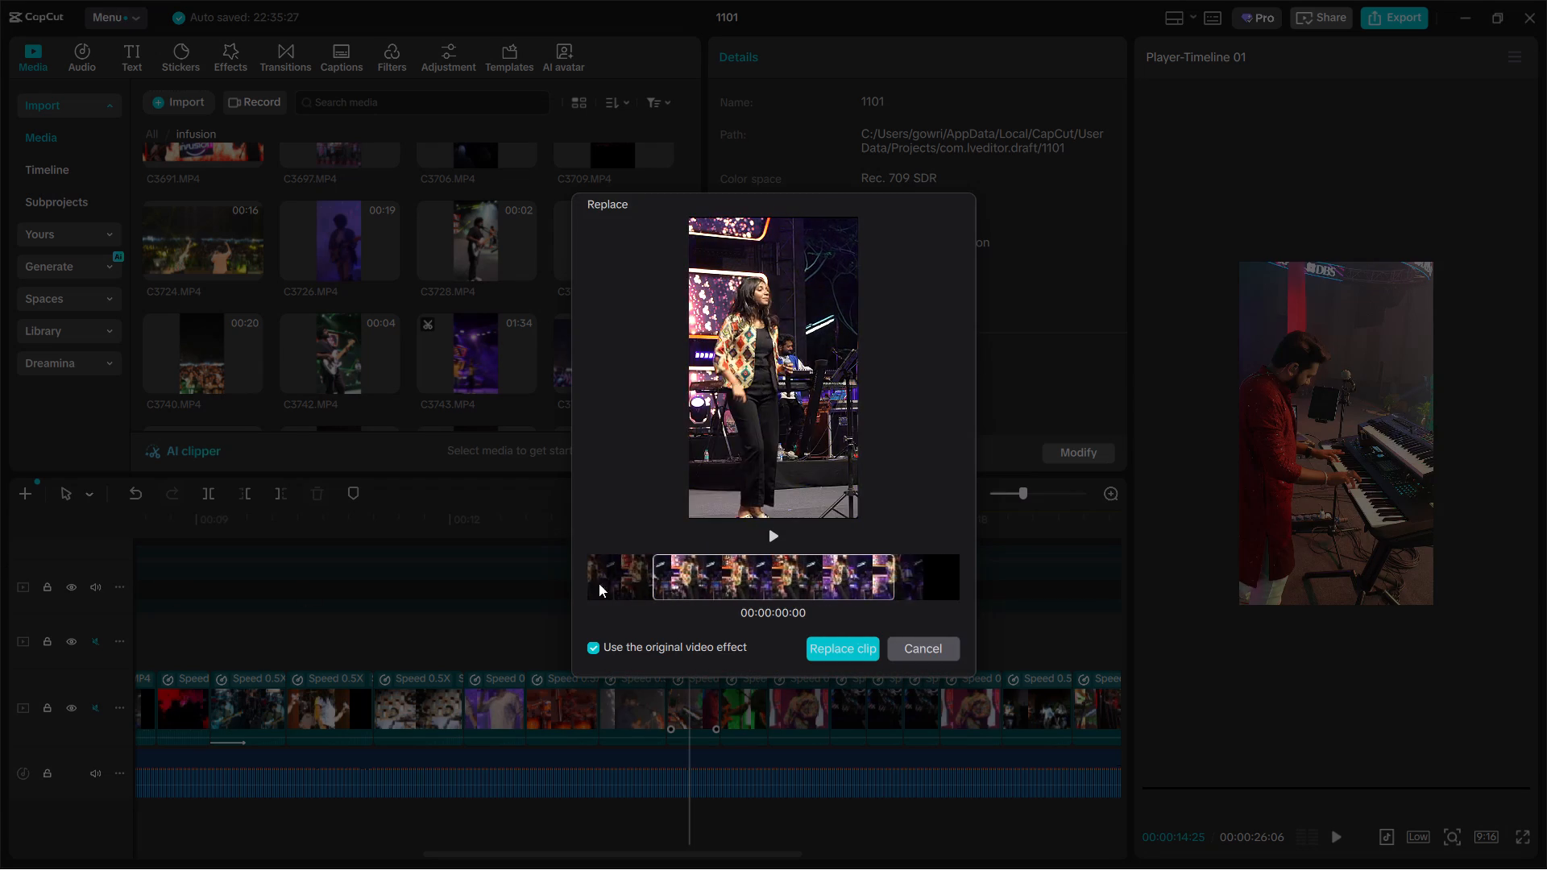
left_click_drag(599, 583, 495, 582)
left_click(862, 644)
left_click(733, 500)
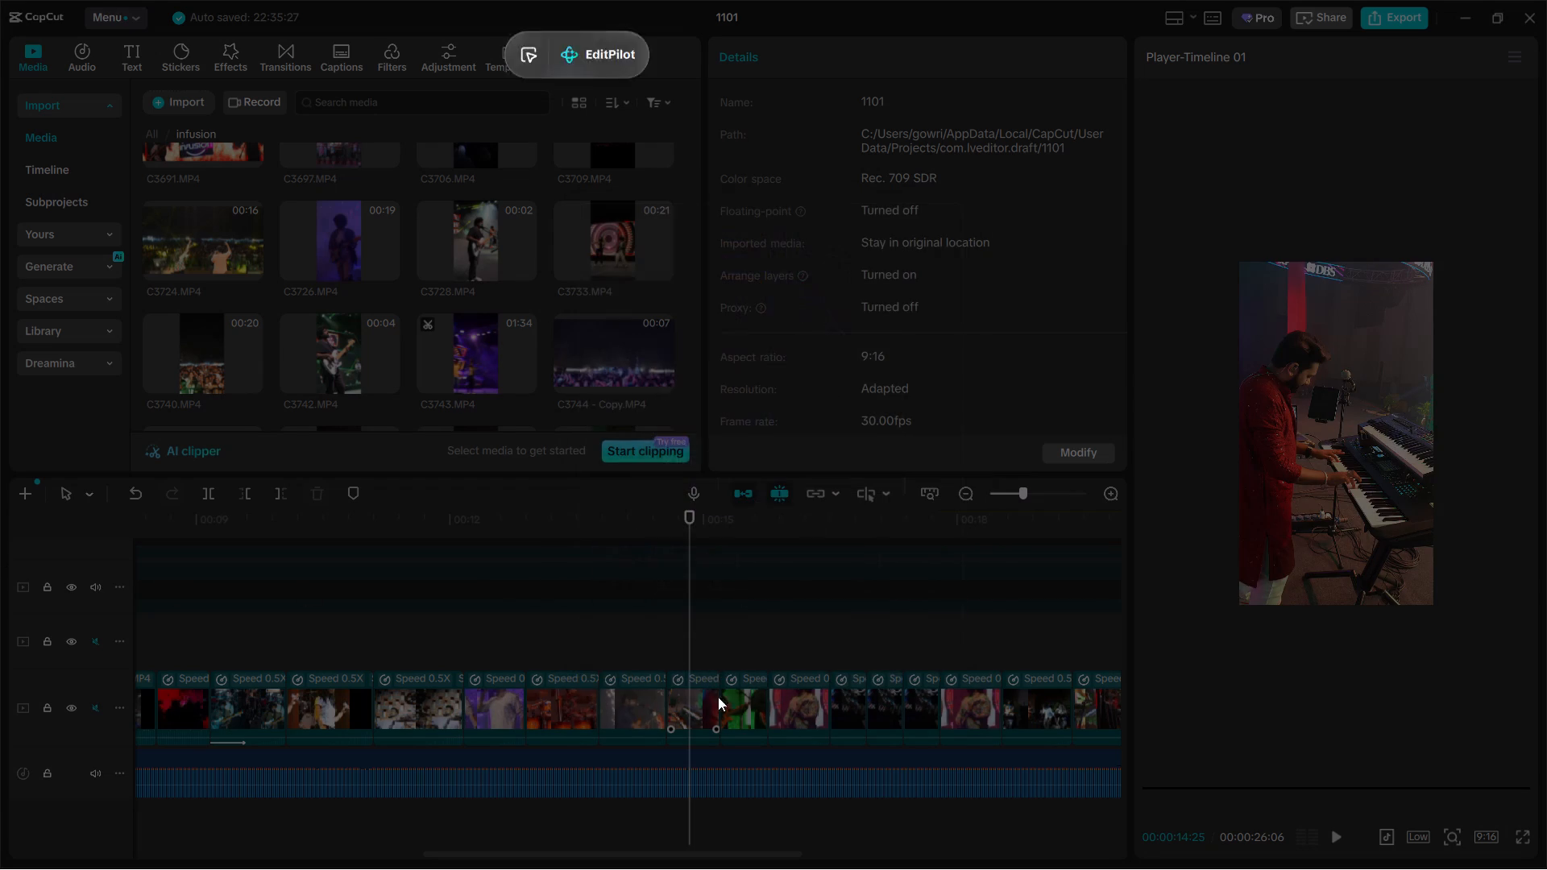
Reframe the C3743.MP4 female singer clip to 122% scale and shift the picture rightward within the frame.
left_click(700, 722)
left_click_drag(1435, 612, 1470, 671)
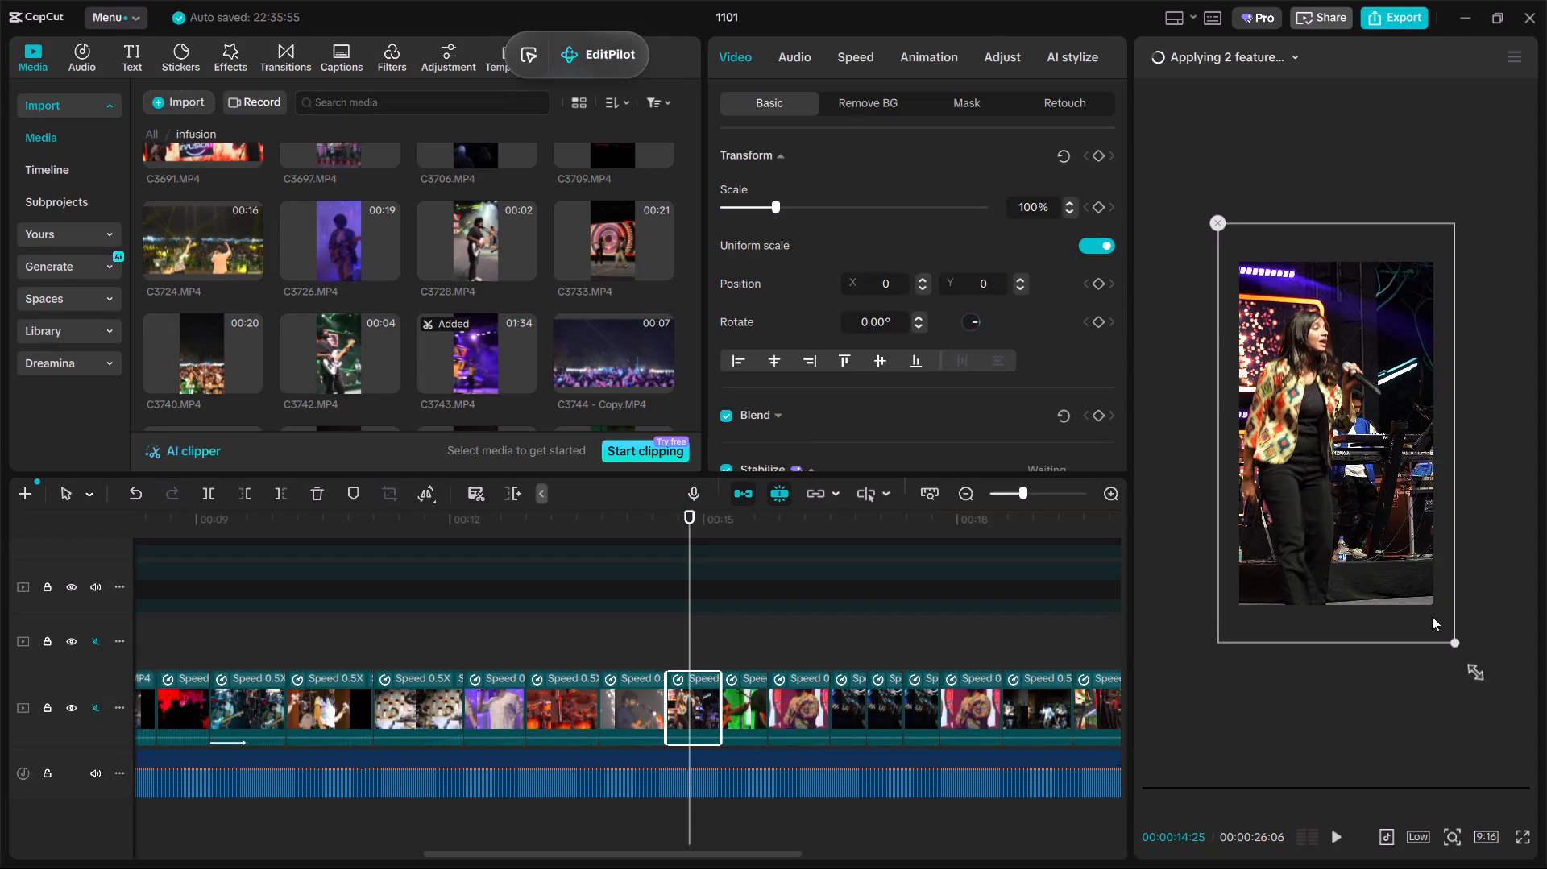
key("space")
key("space")
left_click(689, 635)
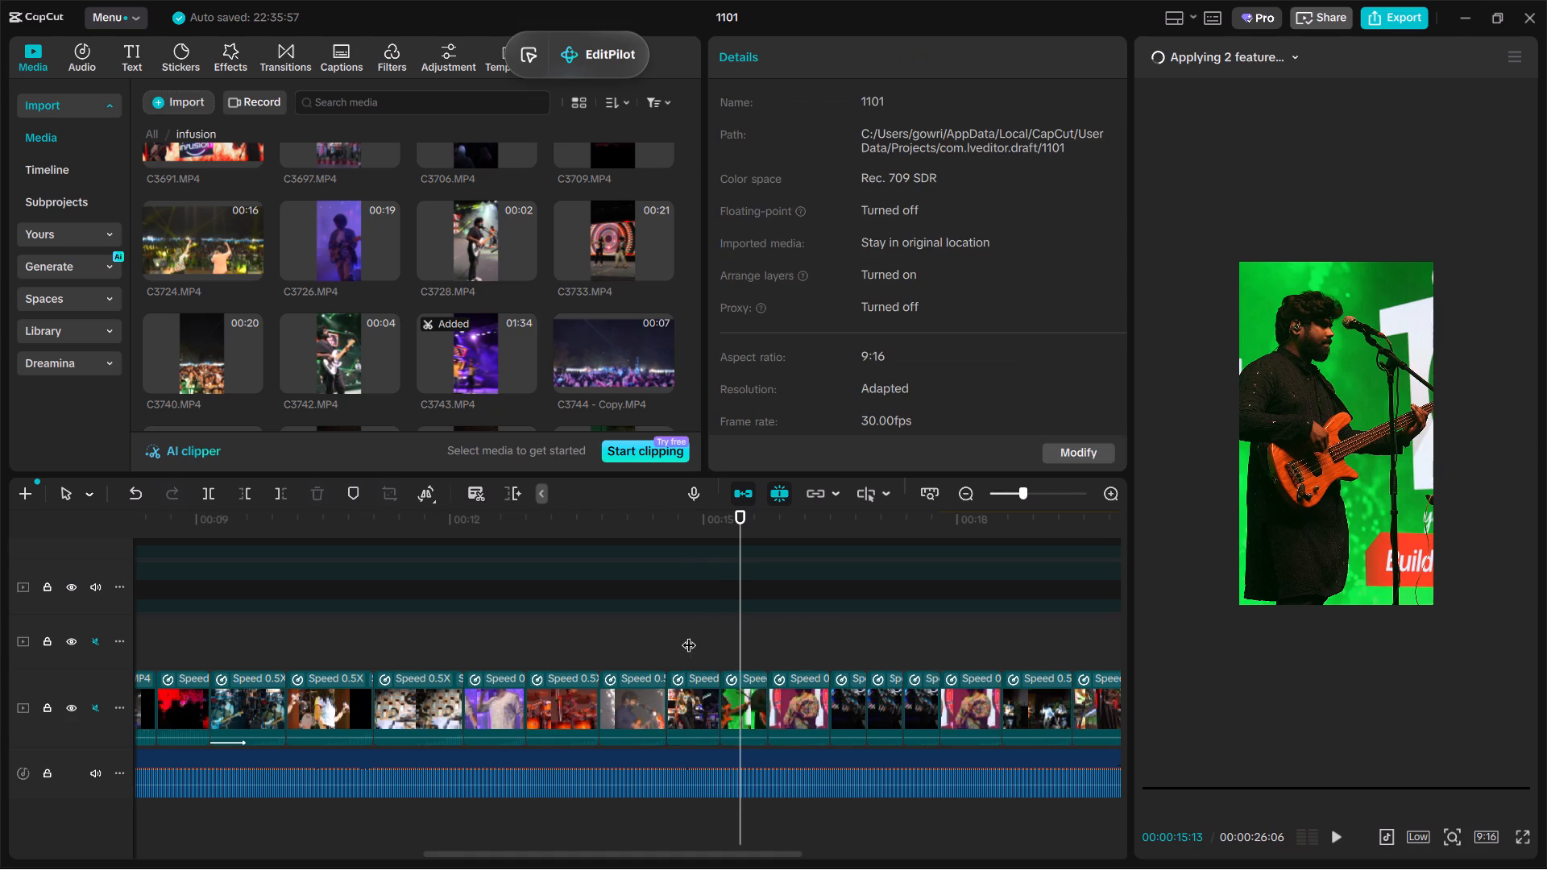
key("space")
key("space")
key("space")
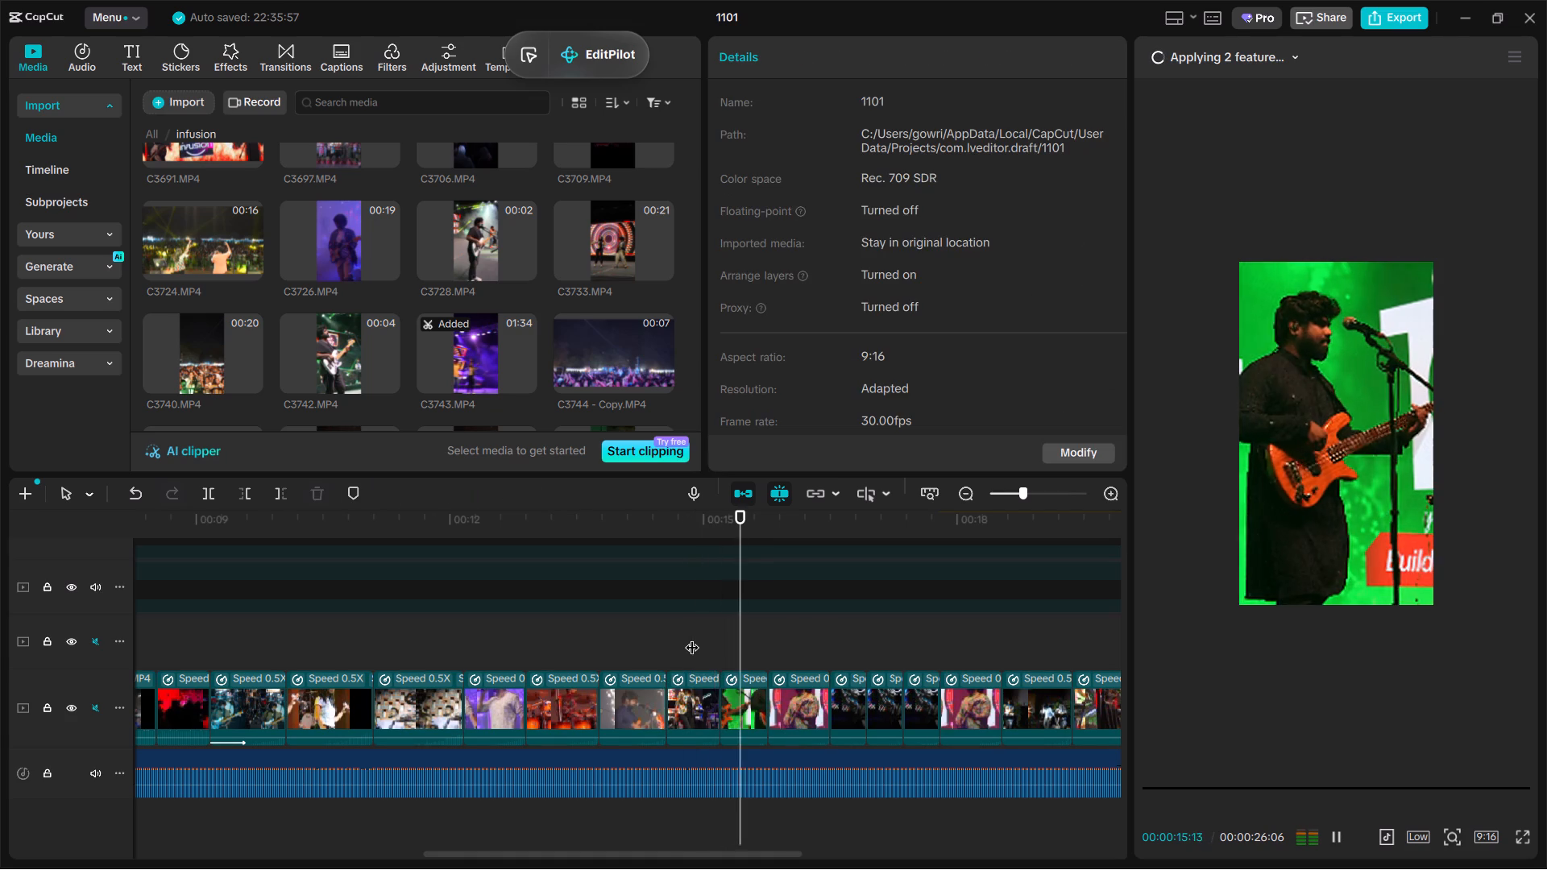
key("space")
left_click(707, 658)
left_click(685, 729)
left_click_drag(1338, 565, 1355, 571)
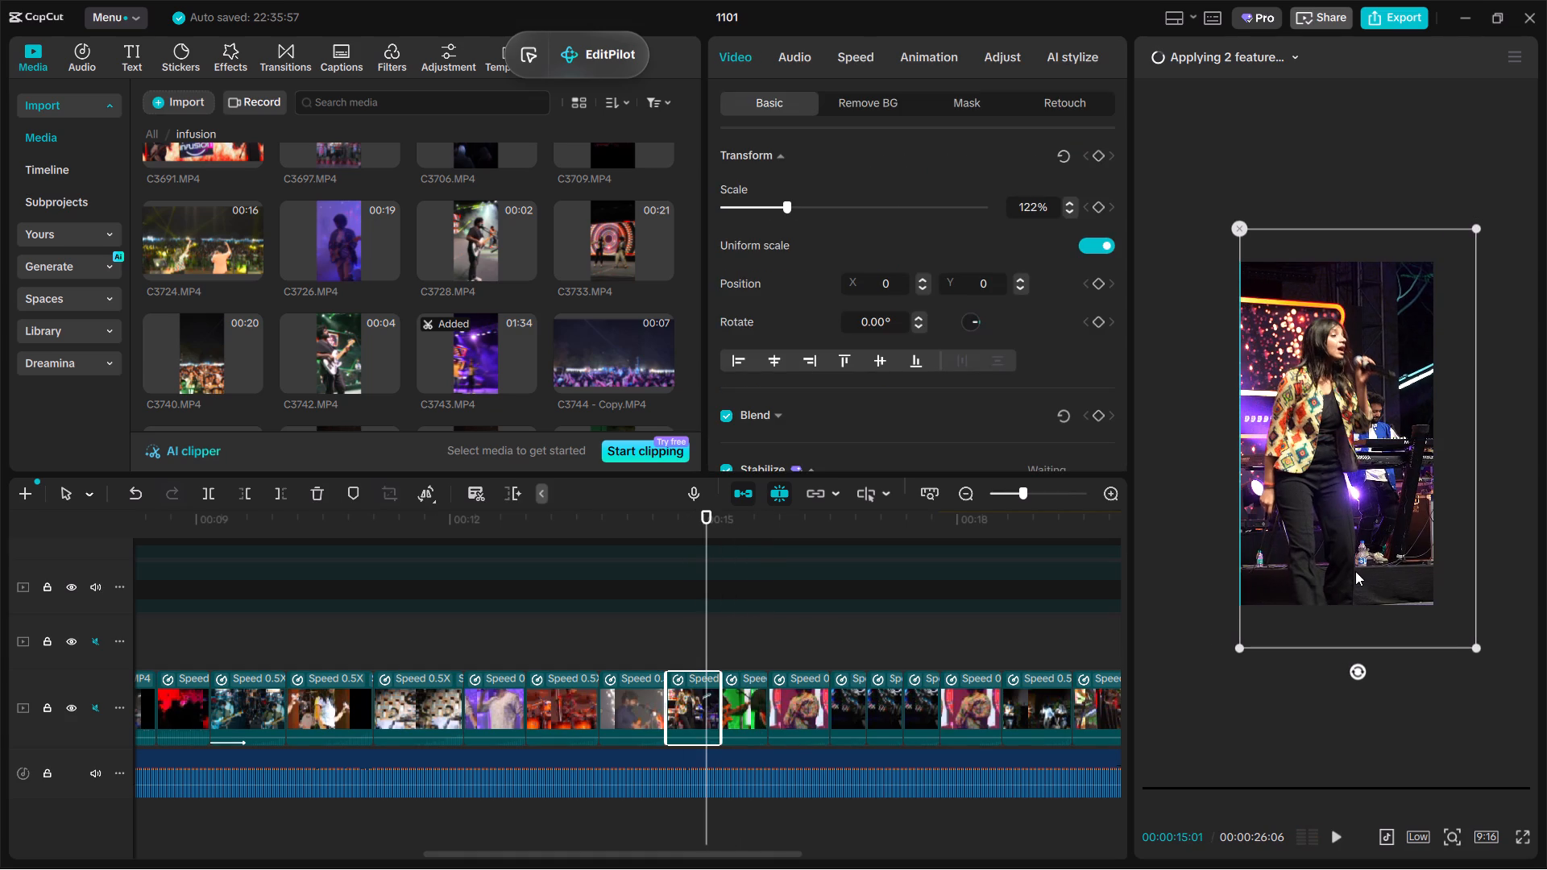
left_click_drag(1355, 571, 1352, 571)
Play back from the C5455.MP4 guitarist through the female singer to the green-backdrop bassist to check the cuts.
left_click(649, 648)
key("space")
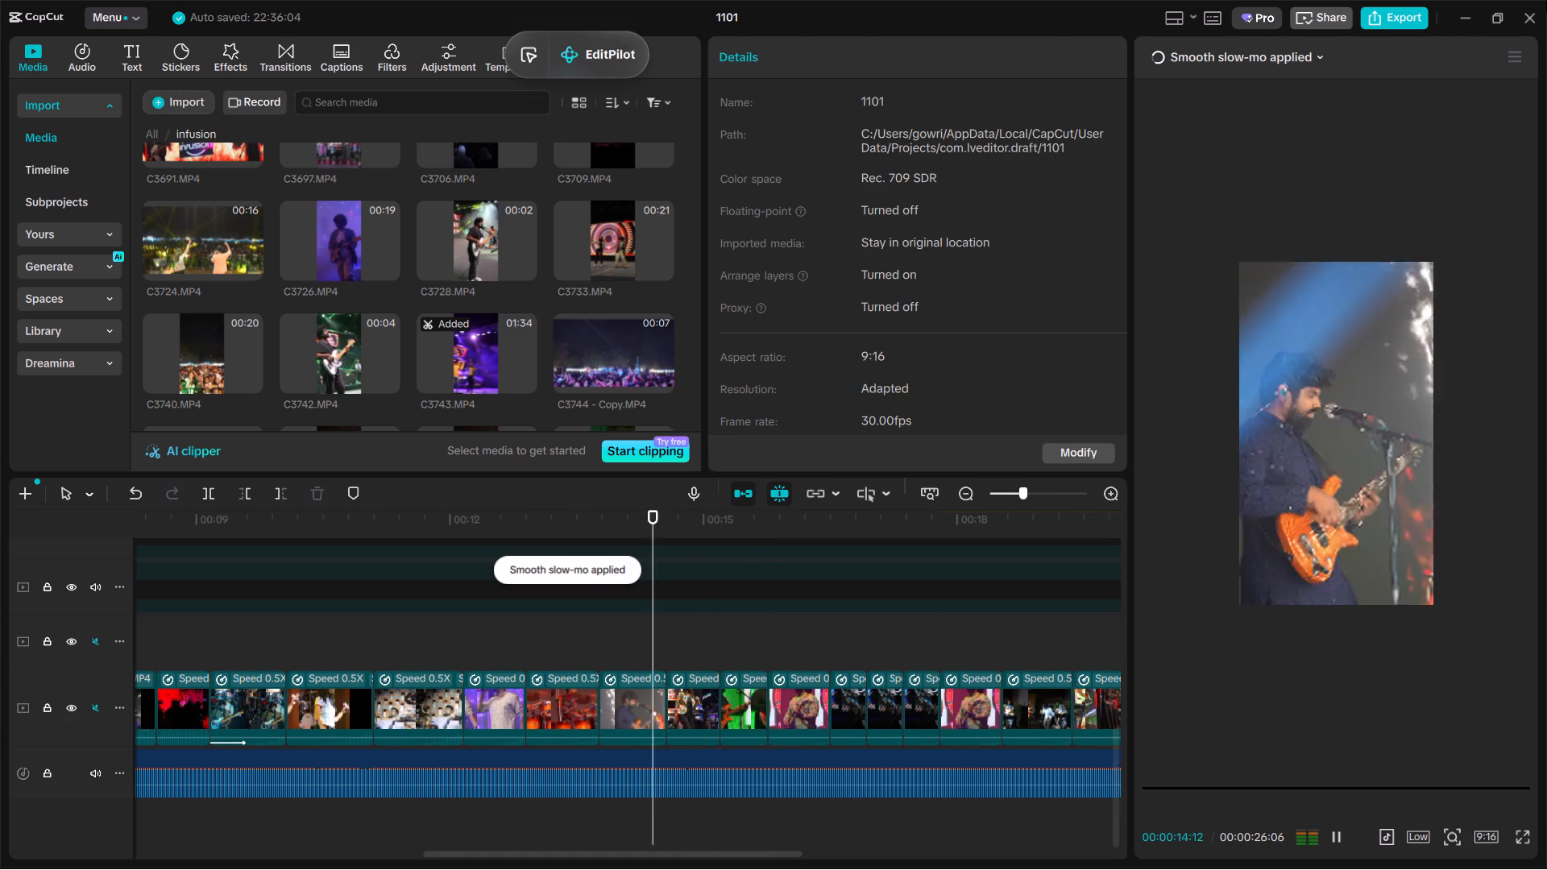
key("space")
key("space")
key("space")
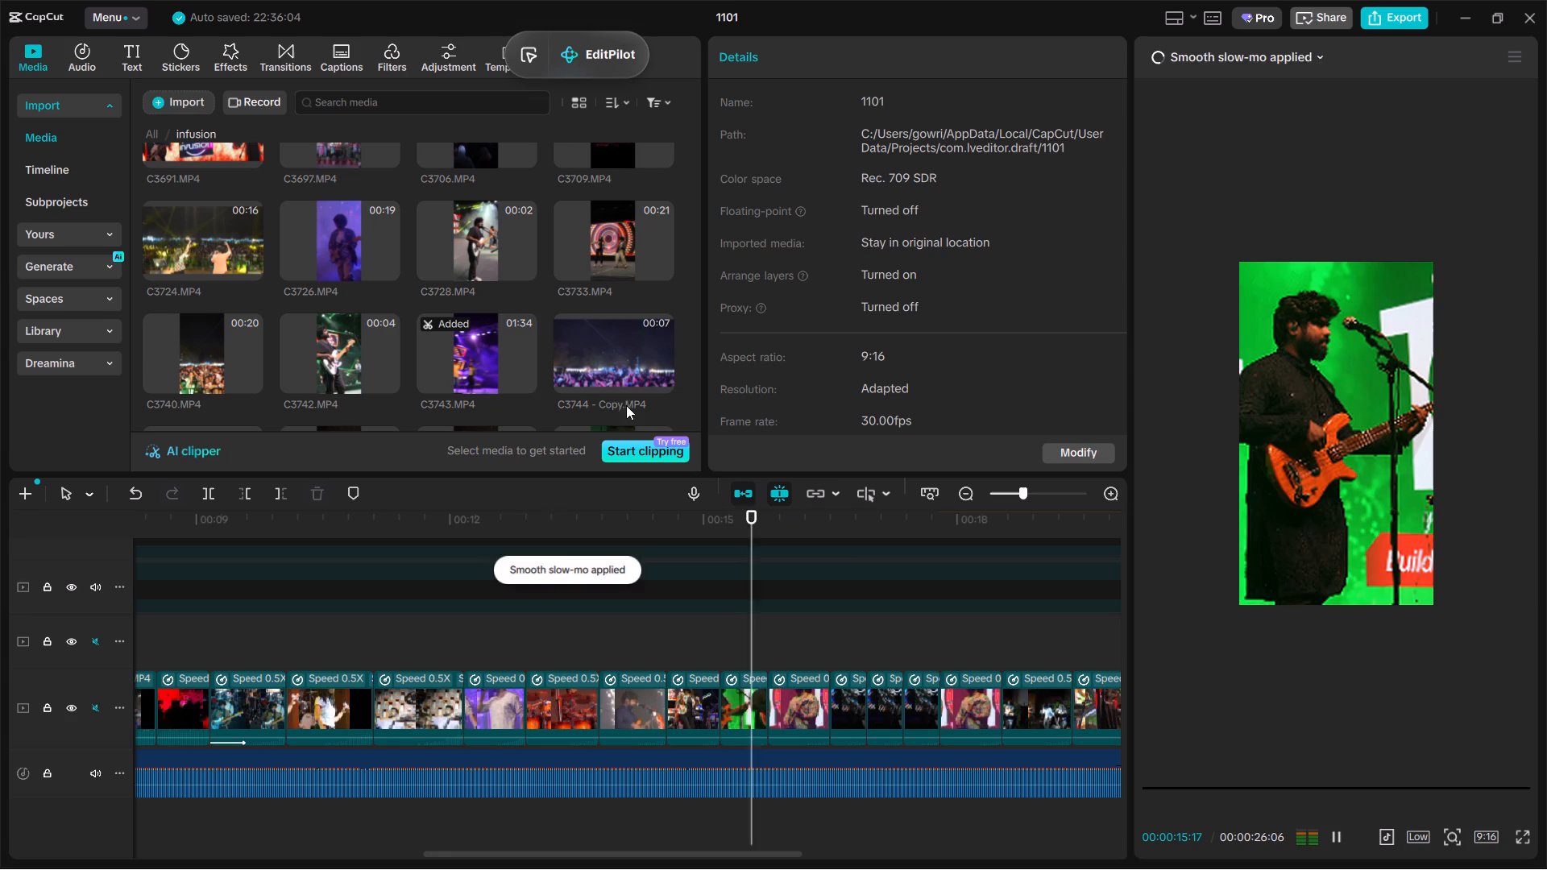
Replace the clip following the green-backdrop bassist with an adjusted portion of C2975.MP4, keeping the original video effect.
scroll(368, 324, "up", 1)
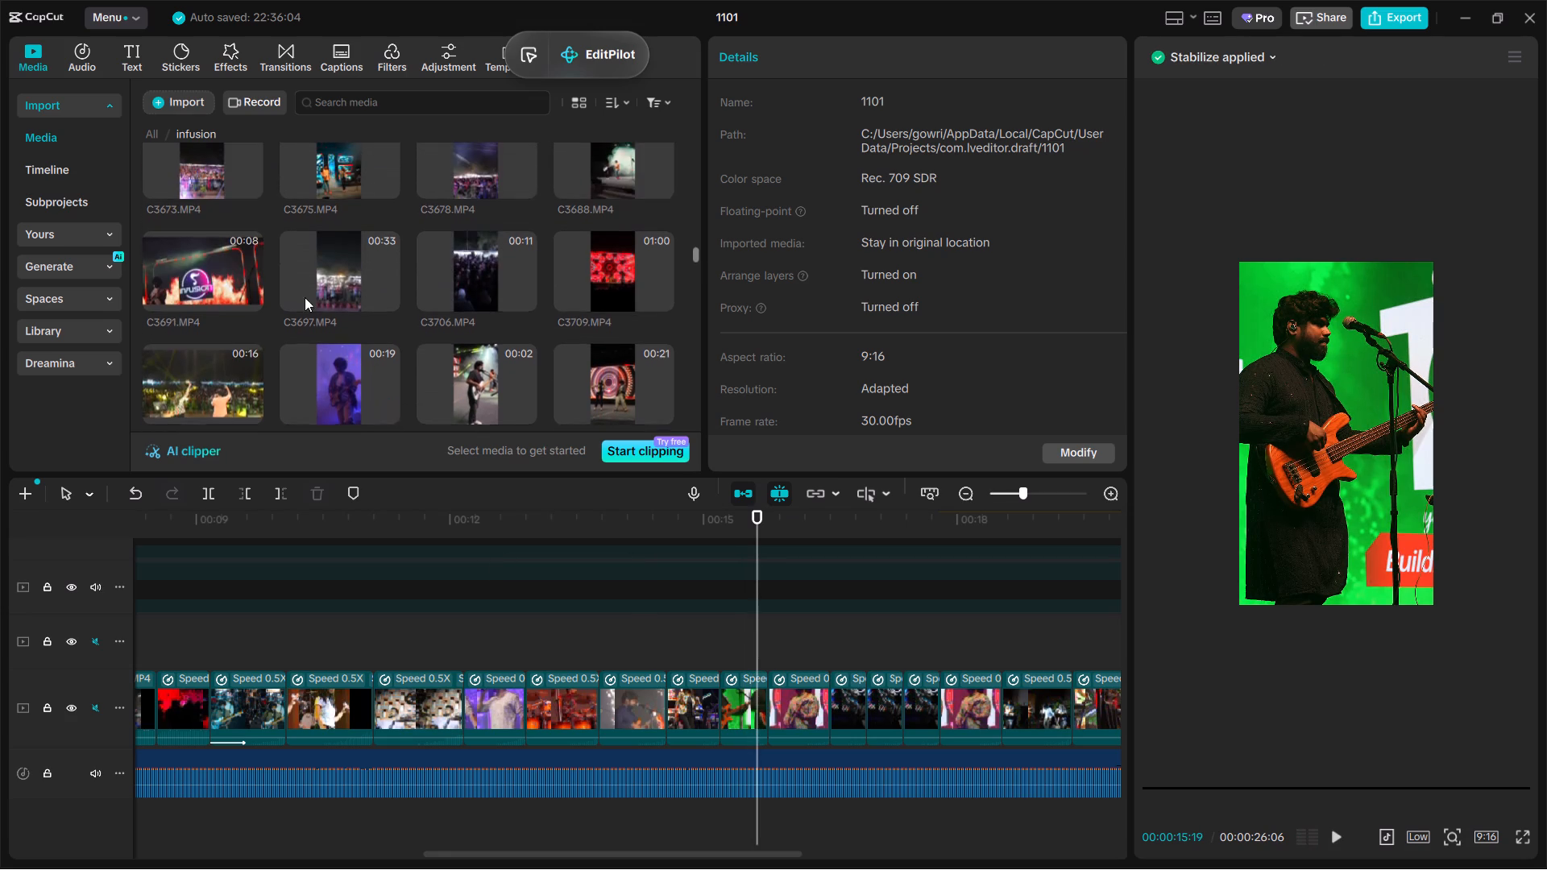
scroll(305, 297, "up", 2)
scroll(521, 338, "up", 1)
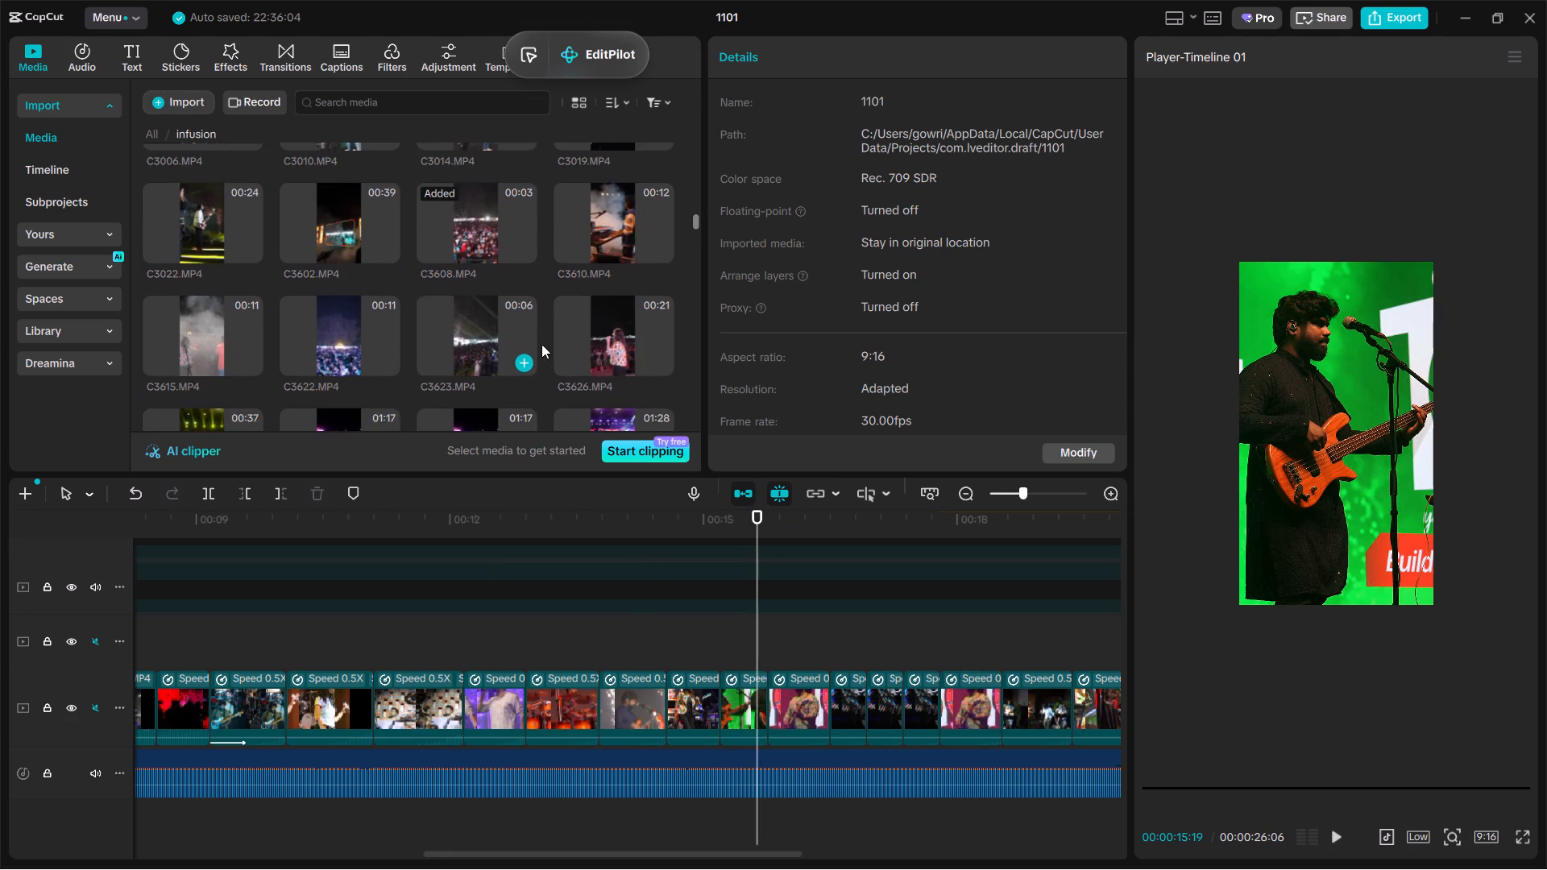
scroll(541, 344, "up", 2)
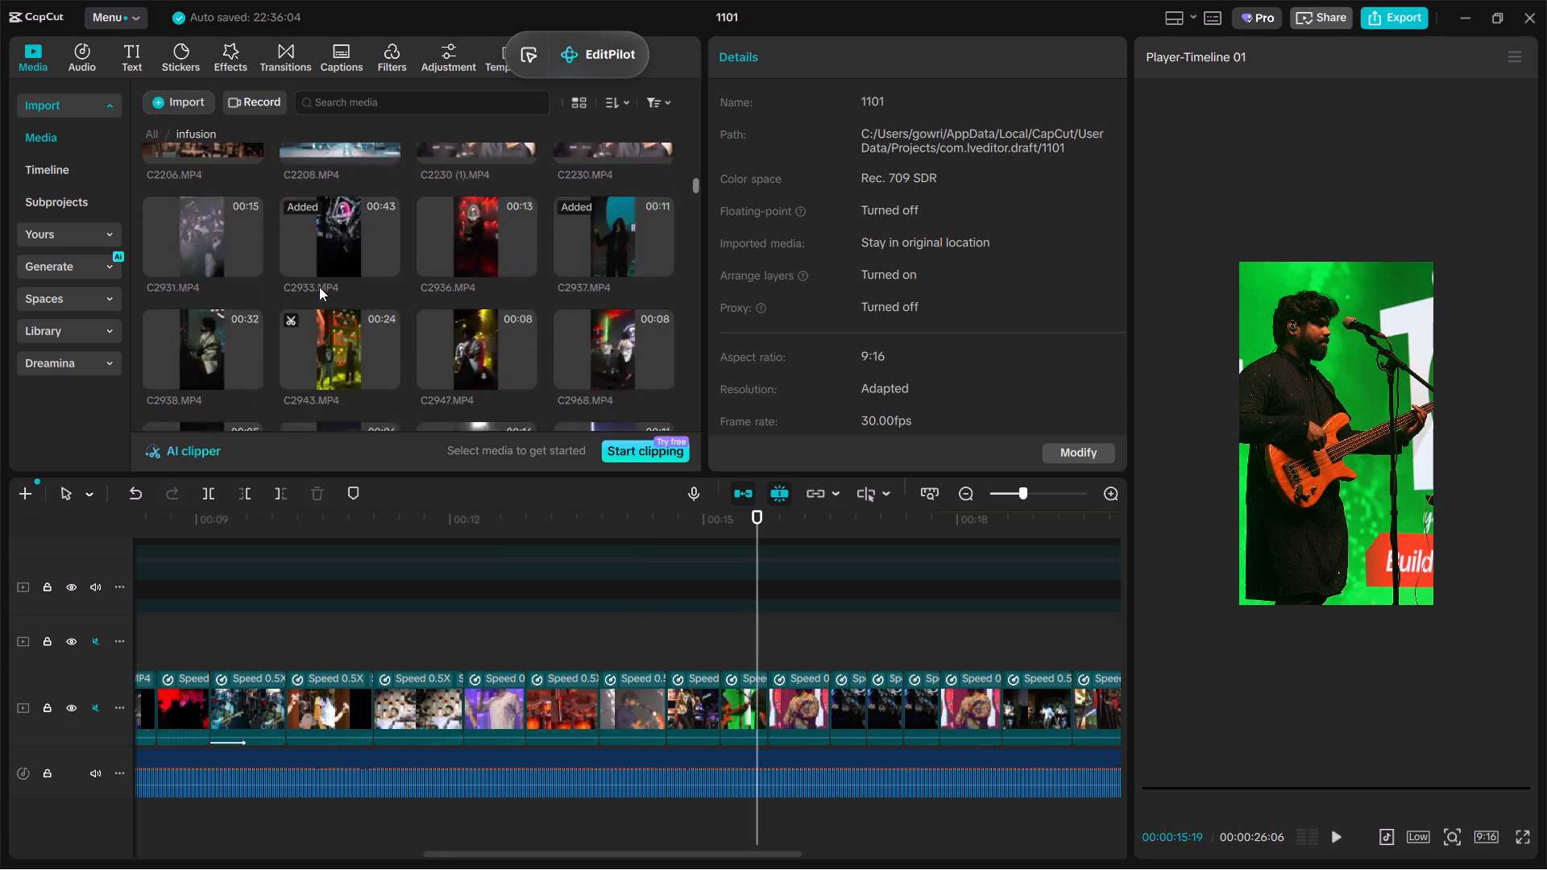
scroll(319, 287, "up", 1)
scroll(239, 172, "up", 1)
scroll(209, 238, "up", 1)
left_click(209, 238)
scroll(209, 238, "up", 1)
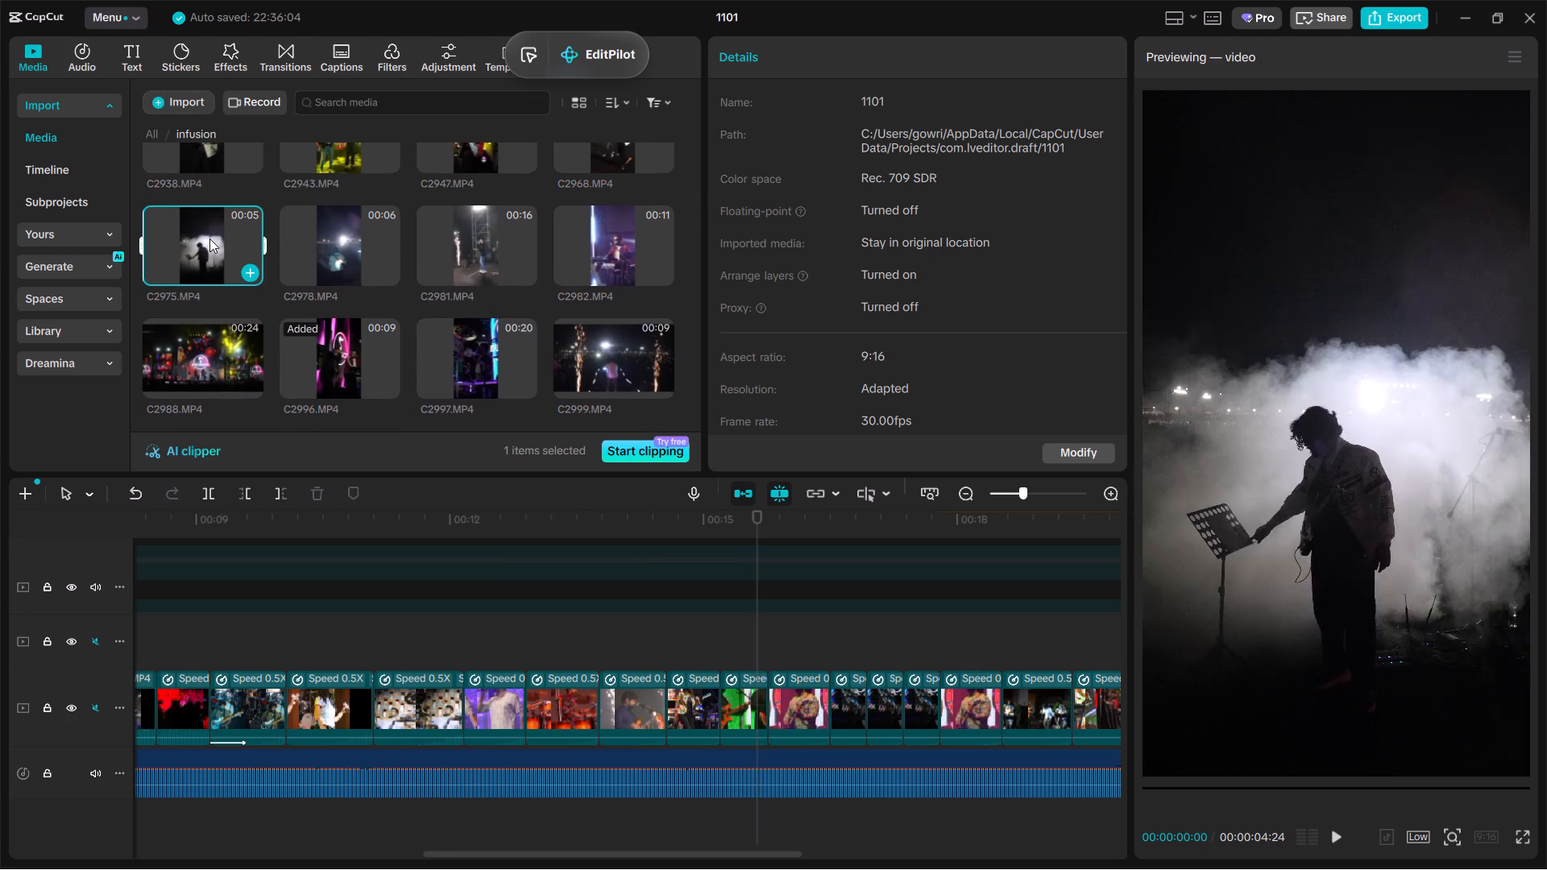
left_click_drag(209, 240, 811, 706)
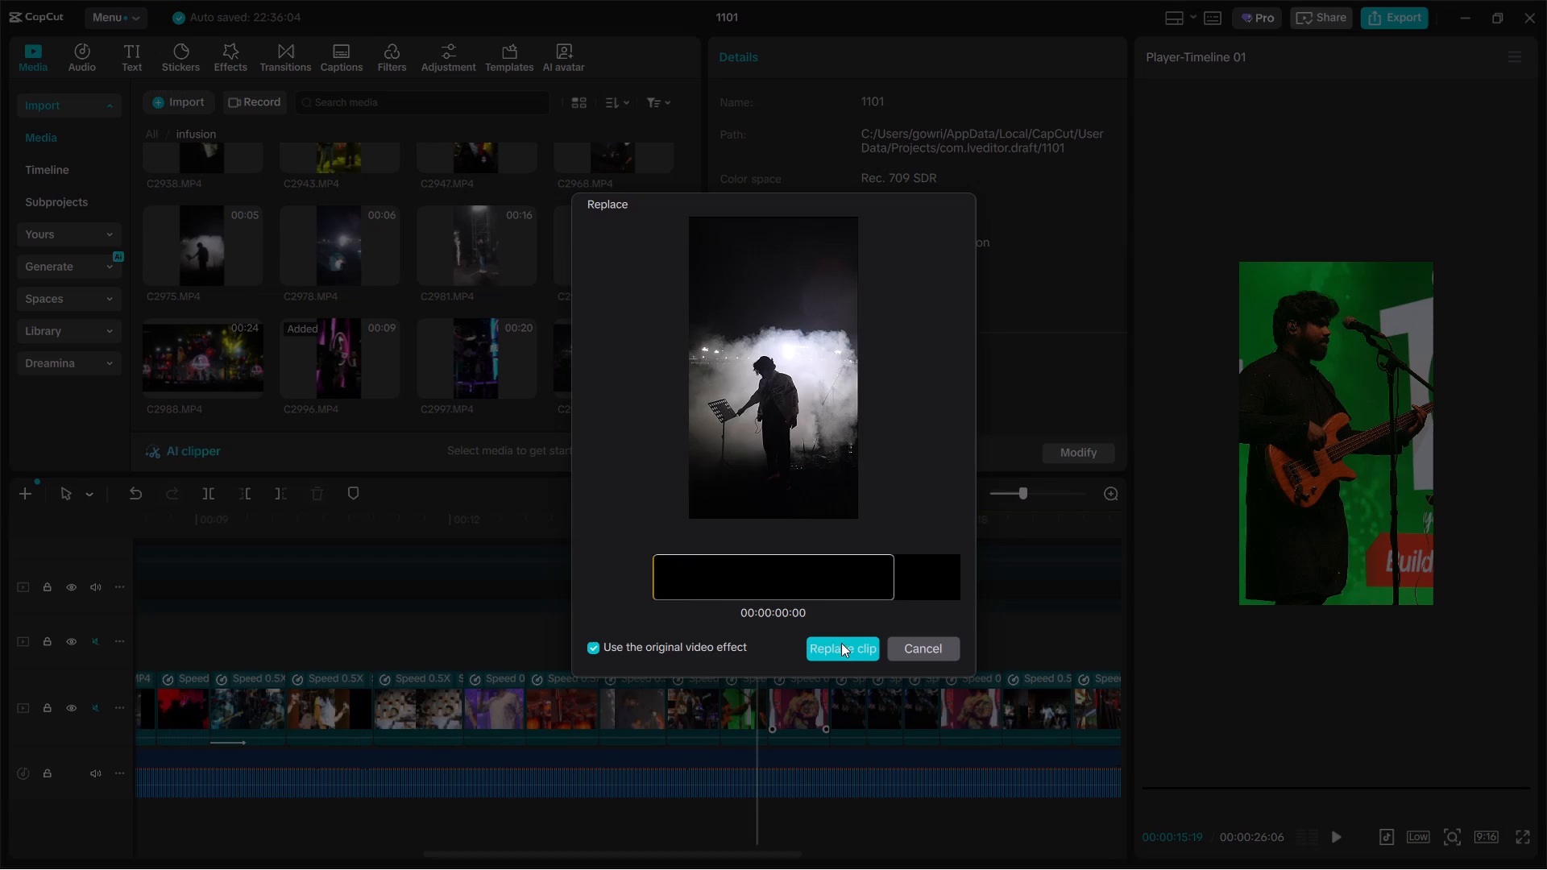
left_click_drag(850, 578, 558, 615)
left_click(842, 632)
left_click(844, 652)
left_click(691, 526)
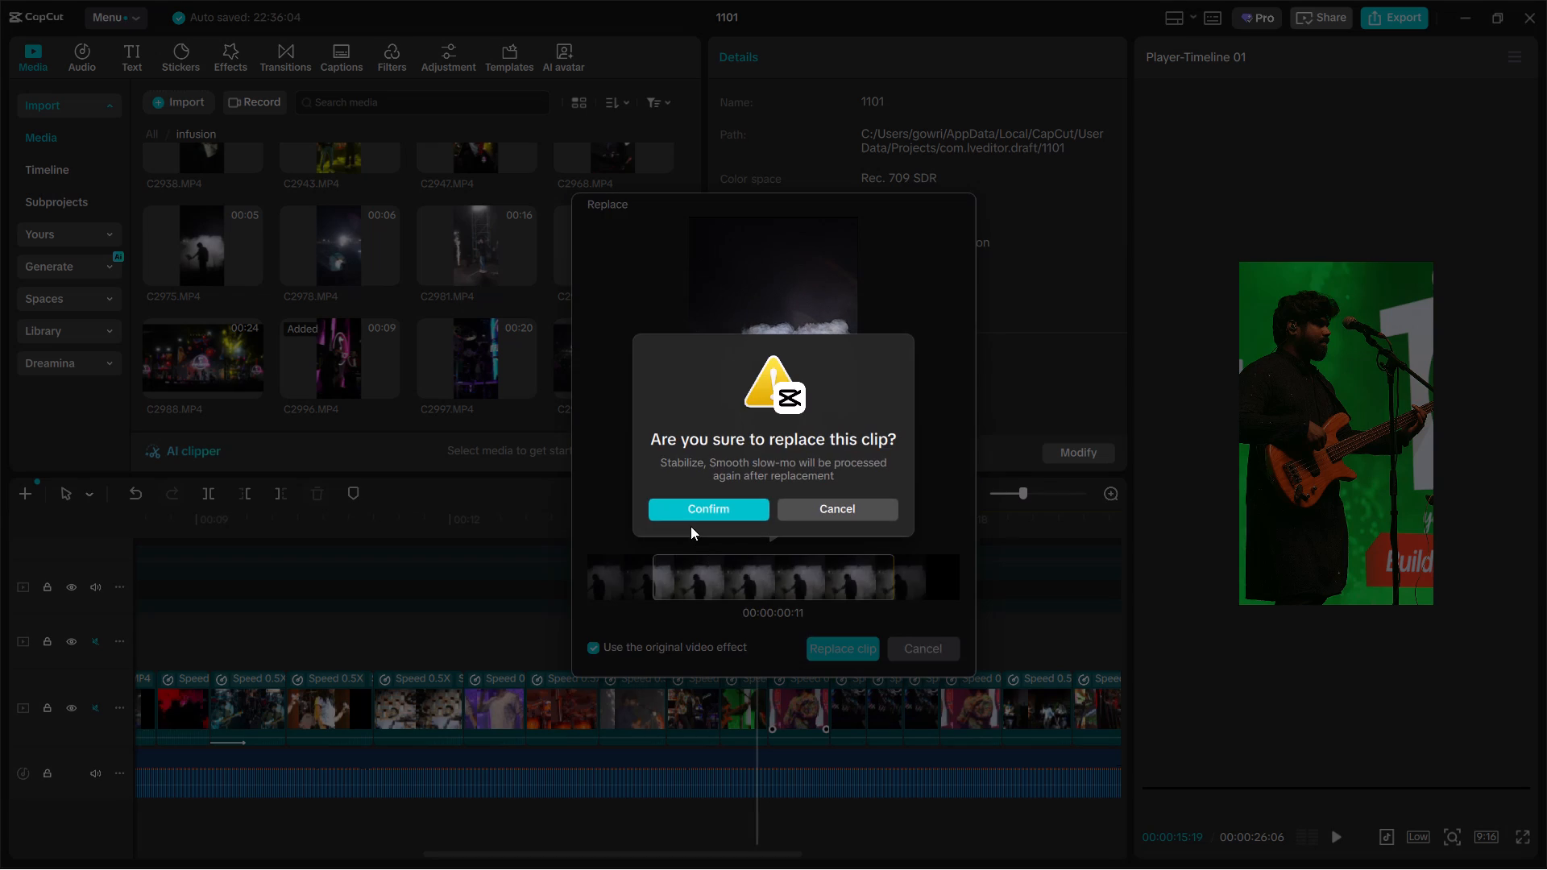
left_click(708, 522)
left_click(711, 506)
Reframe the C2975.MP4 silhouette clip to 135% scale with position X 90, Y 264.
left_click(782, 661)
left_click(803, 703)
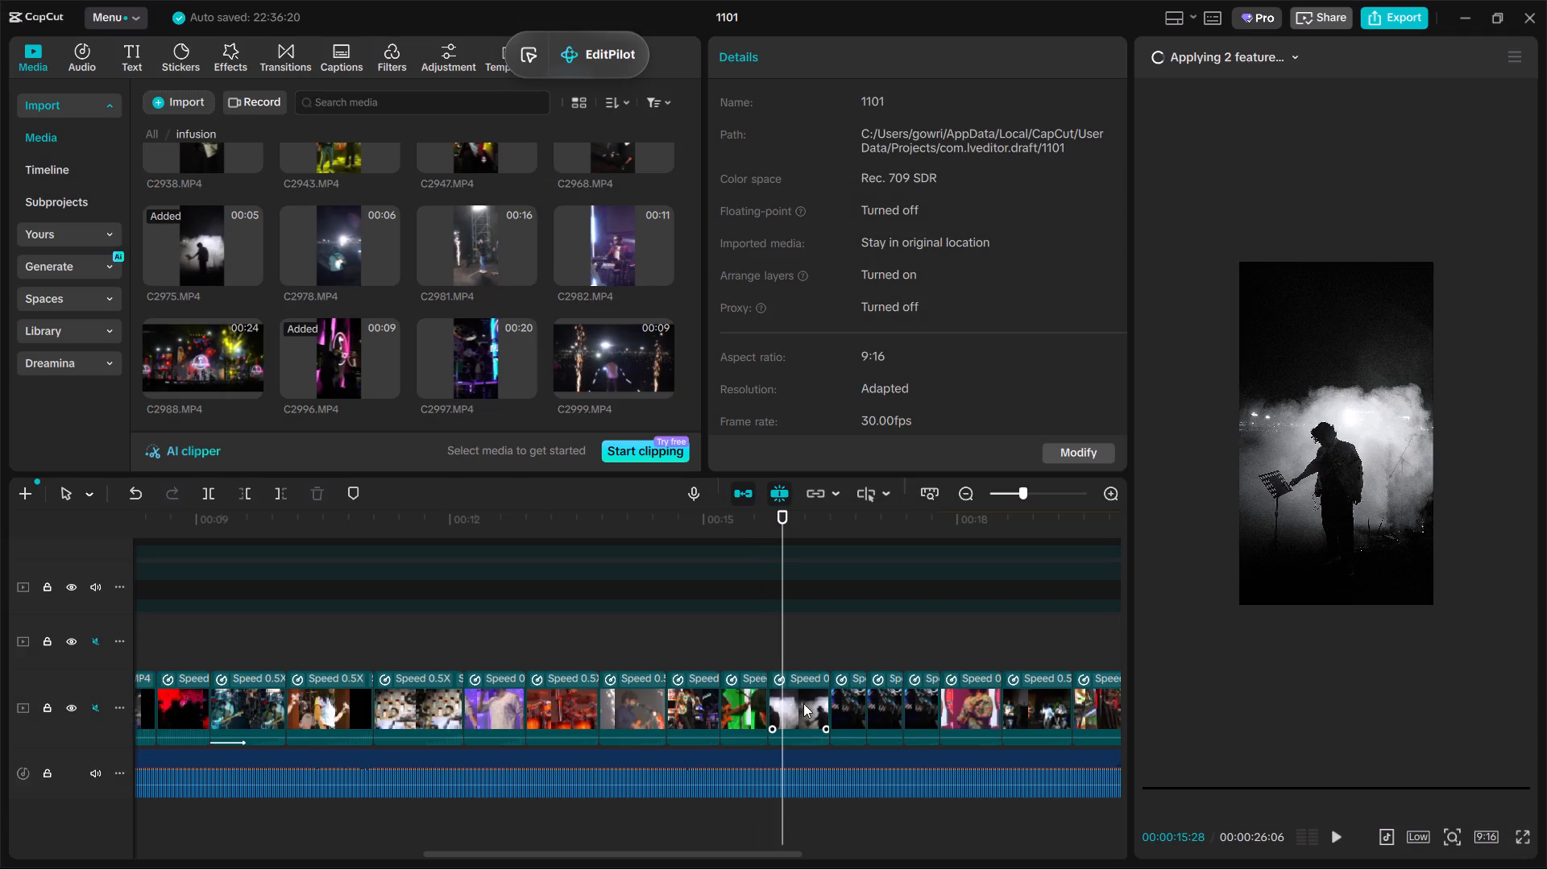
left_click_drag(1426, 604, 1462, 702)
left_click_drag(1384, 588, 1388, 566)
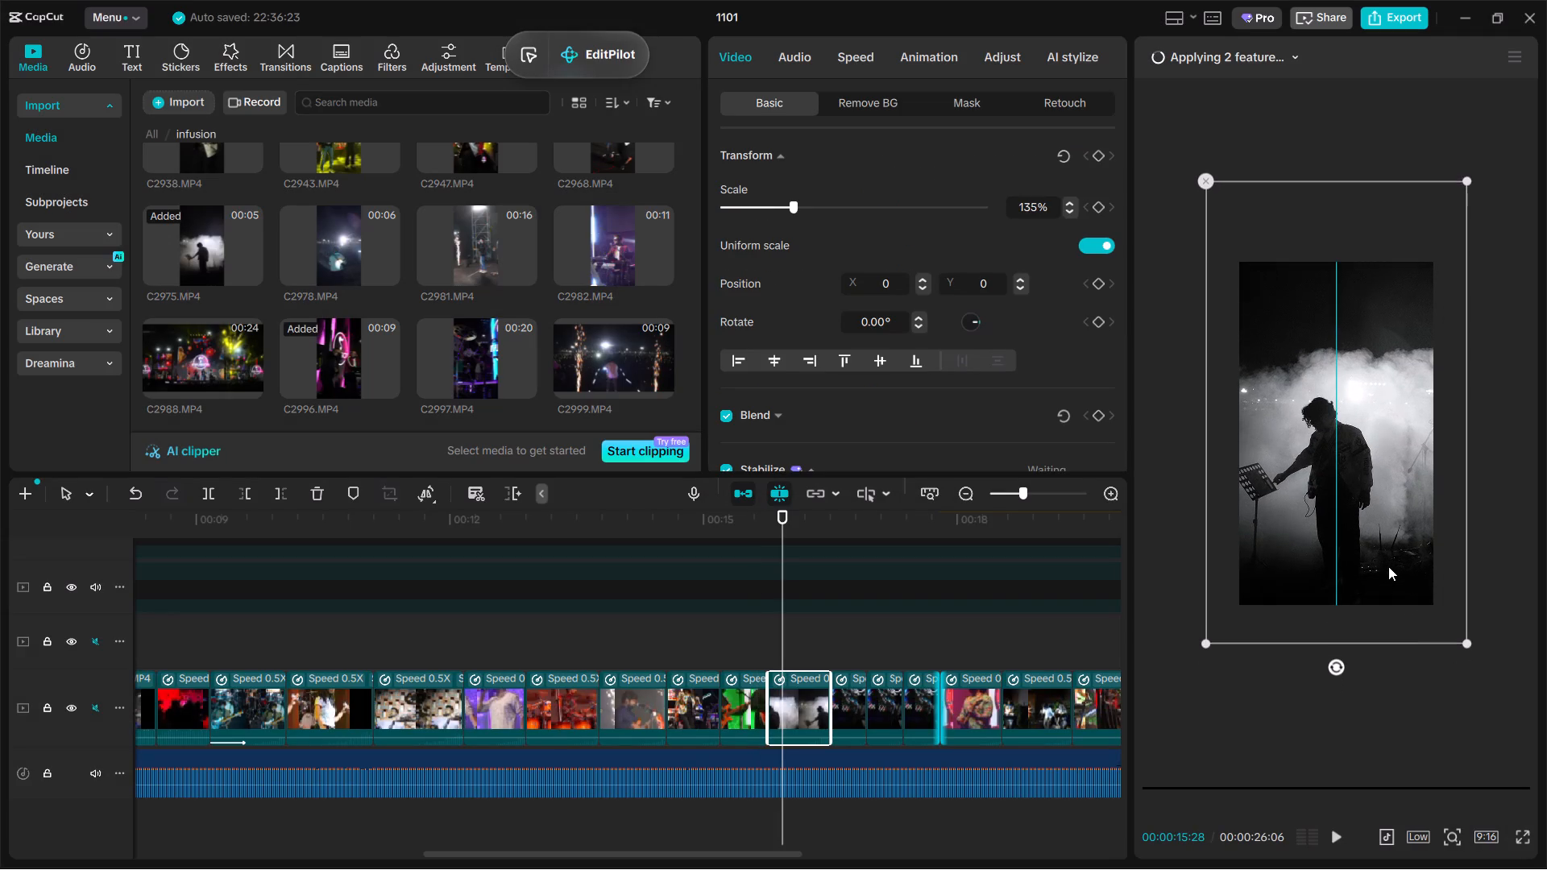
left_click_drag(1388, 566, 1392, 565)
Raise the C2975.MP4 clip's saturation close to the neutral midpoint and play it back.
left_click(990, 56)
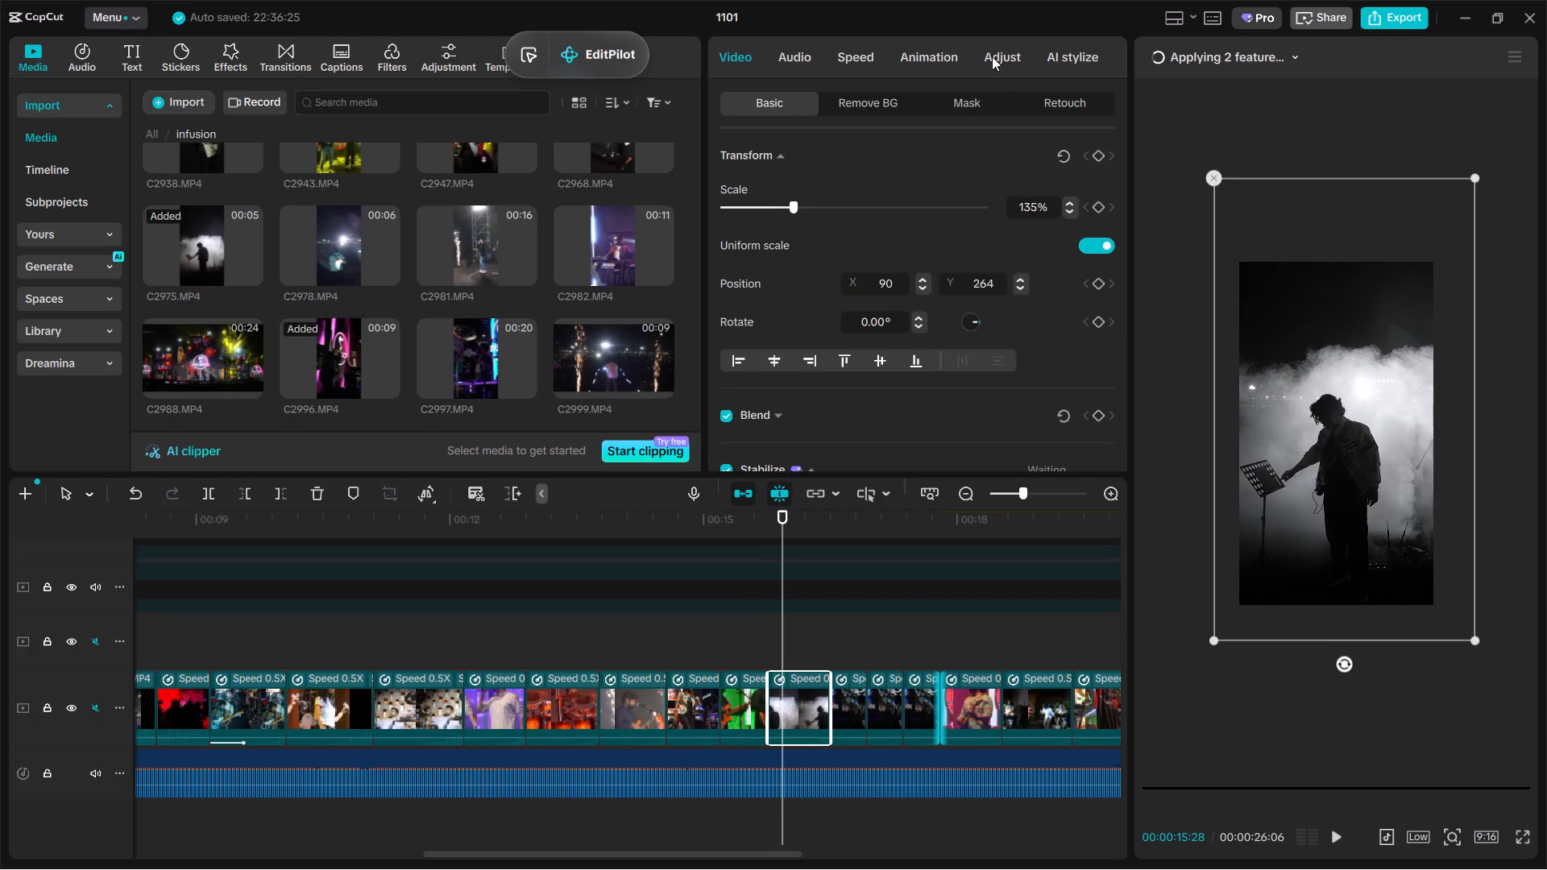
scroll(941, 215, "down", 1)
left_click(836, 392)
left_click_drag(836, 392, 847, 396)
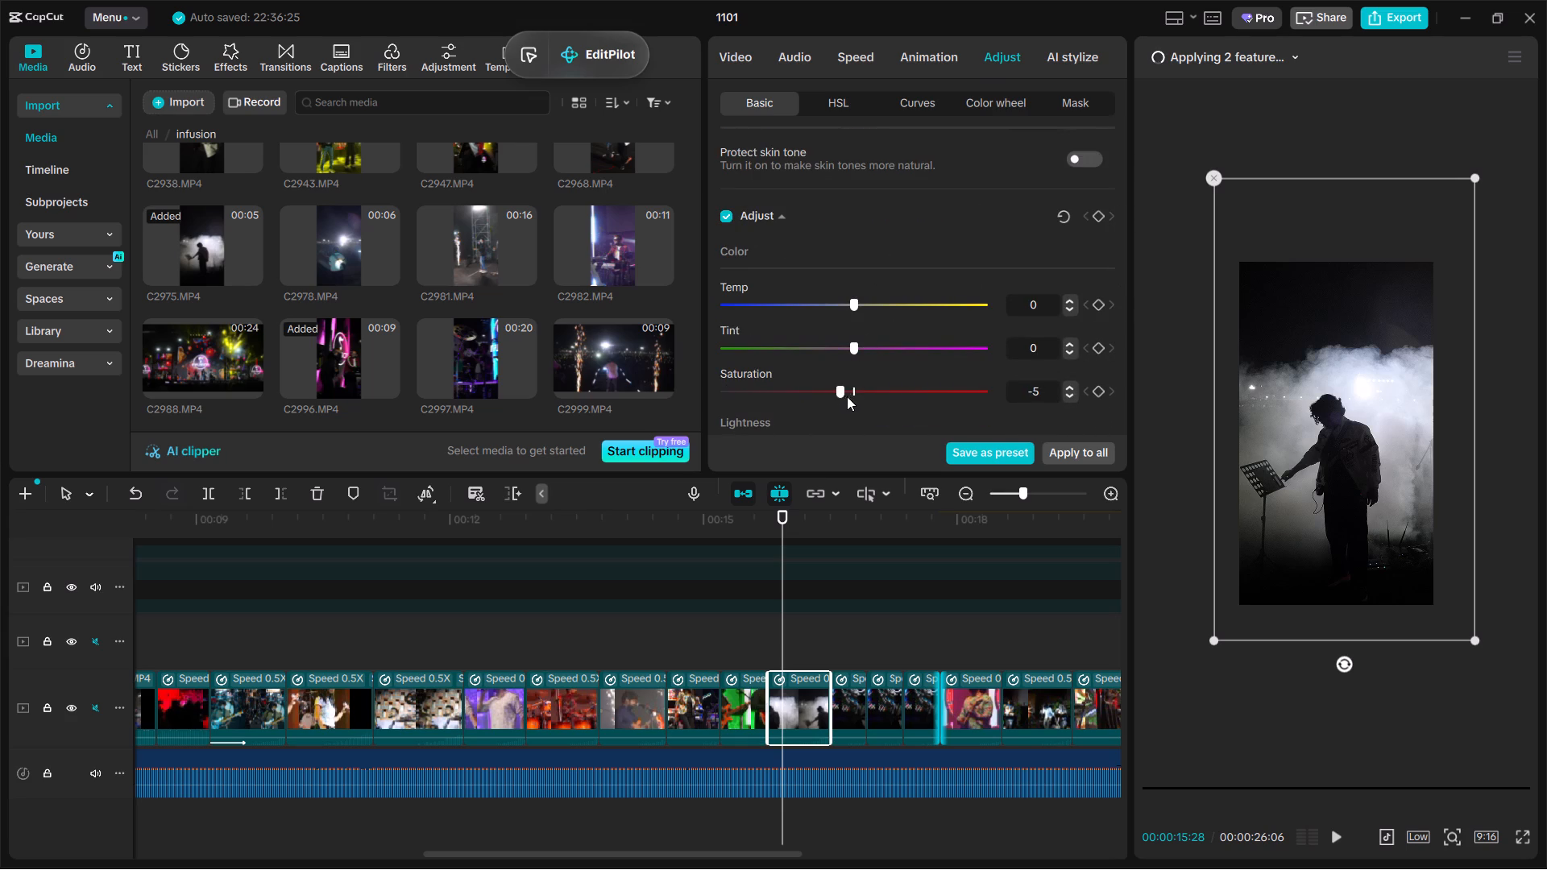
left_click_drag(847, 396, 849, 397)
scroll(757, 693, "down", 1)
left_click(734, 641)
key("space")
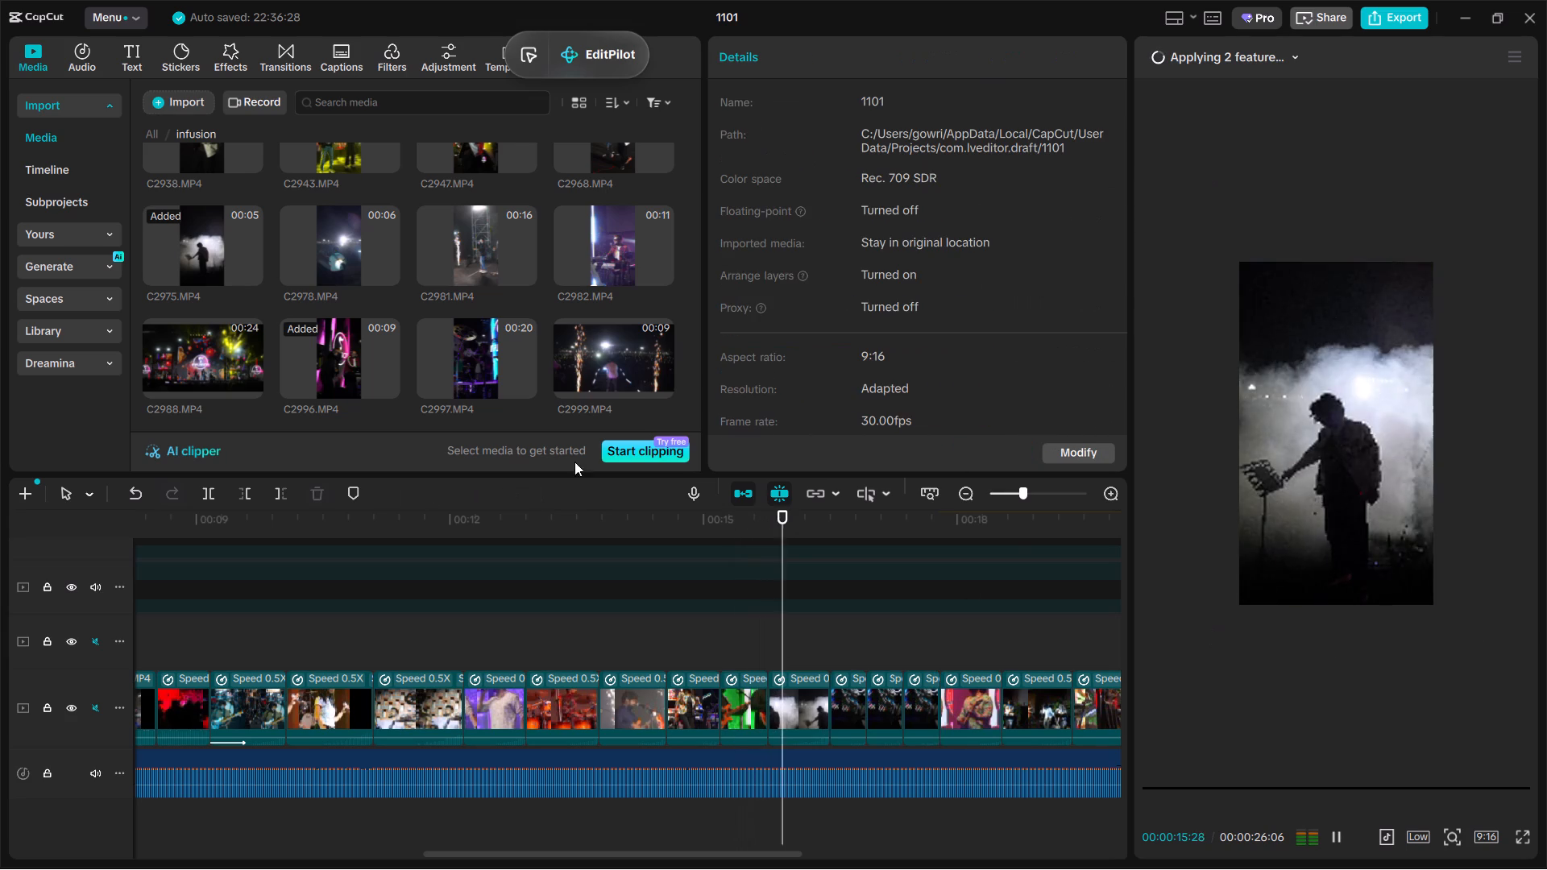
key("space")
Preview C2982.MP4, C2092 (1).MP4 and C2092.MP4 in the infusion media as candidate replacement footage.
left_click(623, 254)
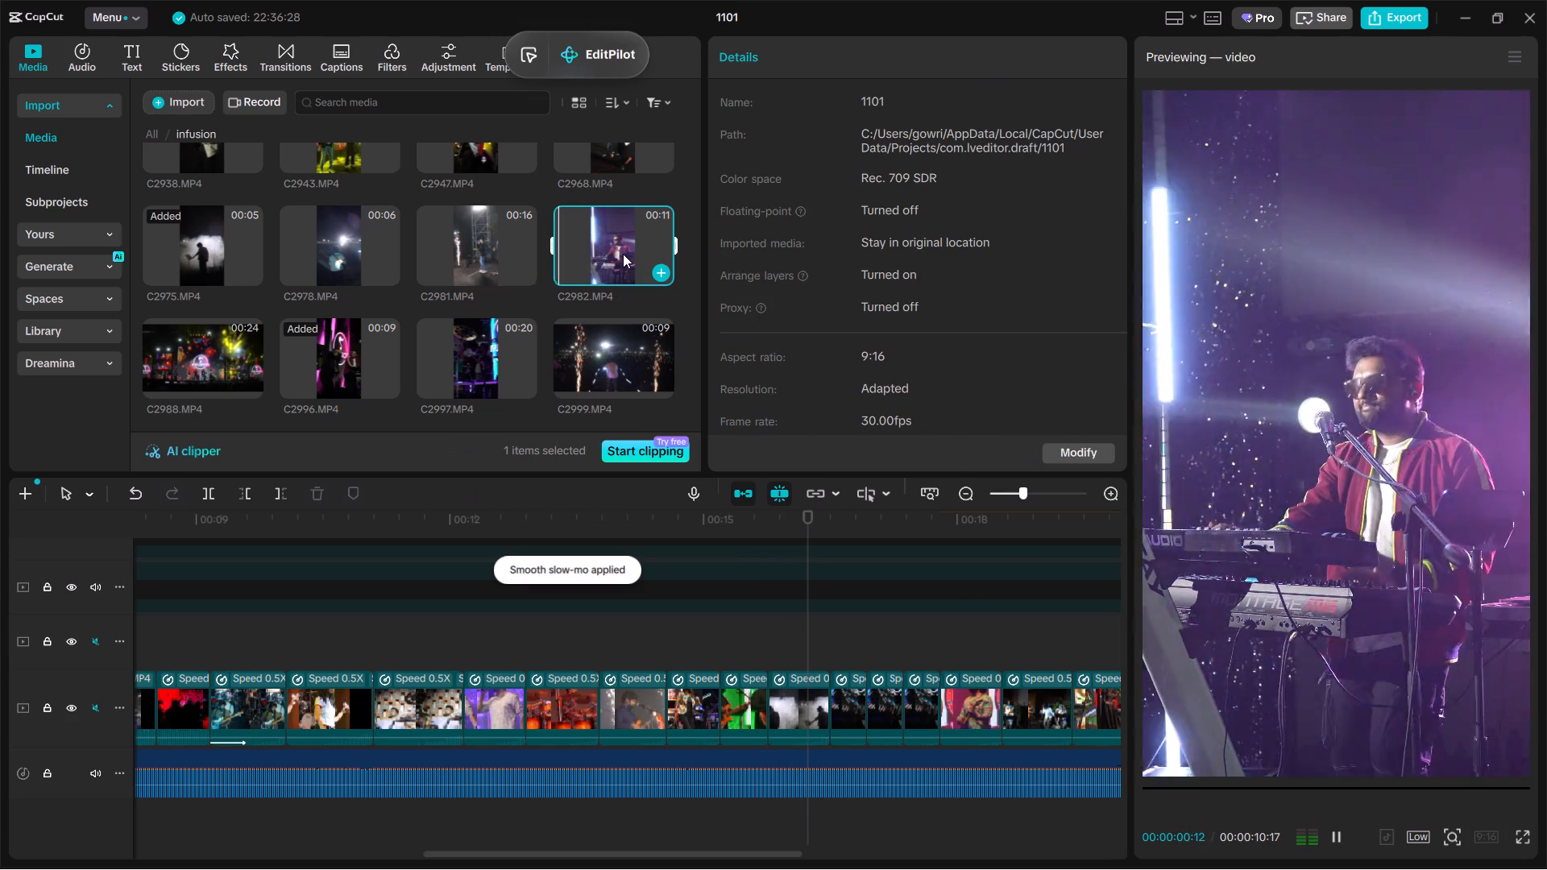
left_click_drag(623, 254, 622, 246)
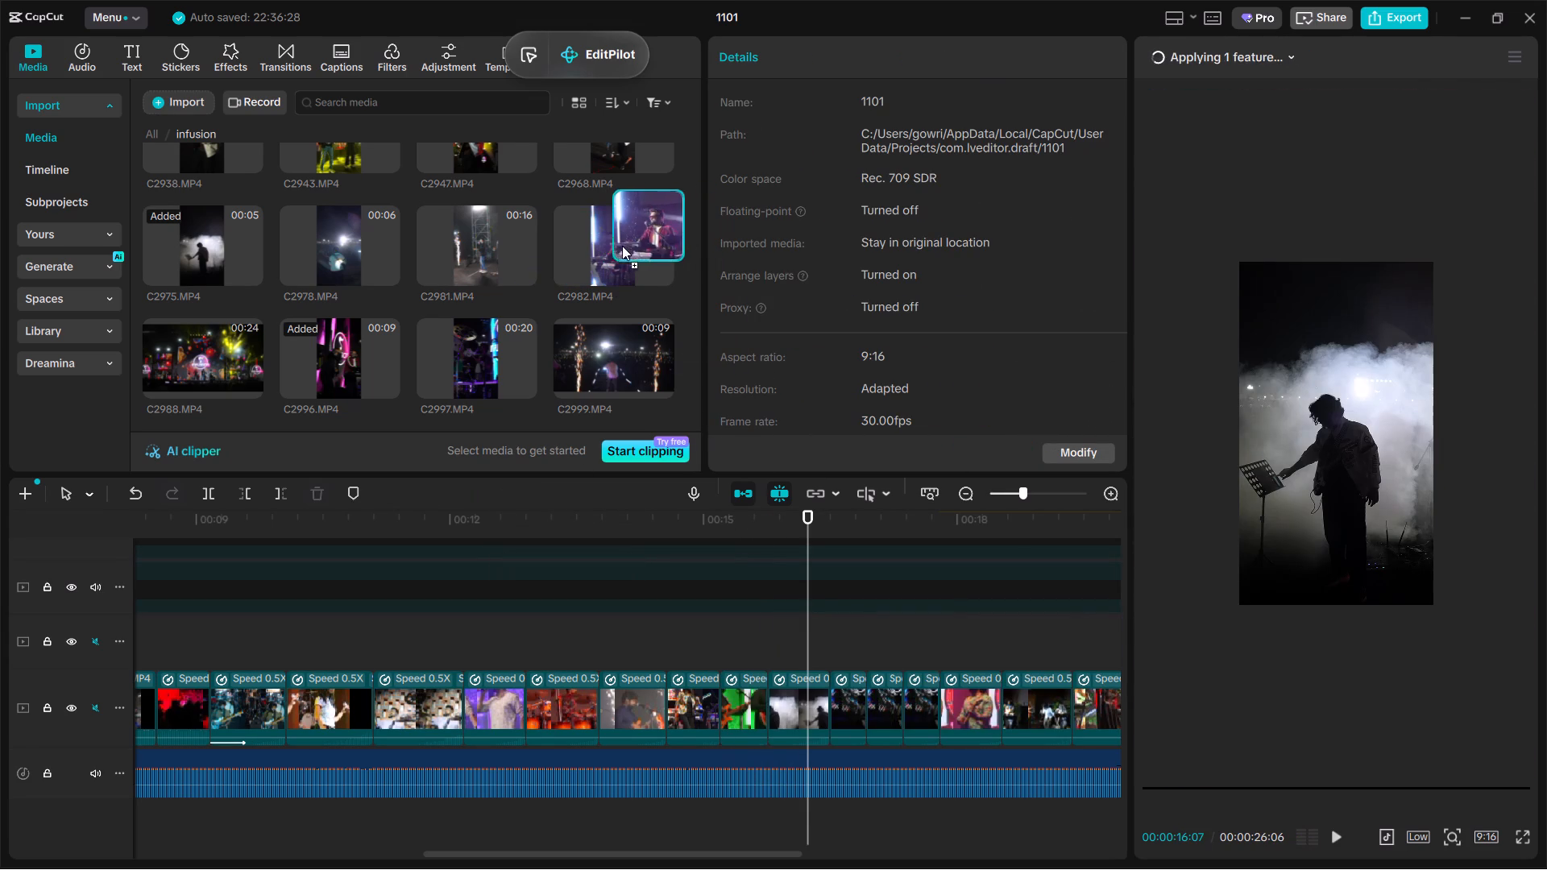
left_click_drag(622, 246, 612, 253)
scroll(611, 255, "up", 3)
left_click(479, 219)
scroll(479, 219, "up", 1)
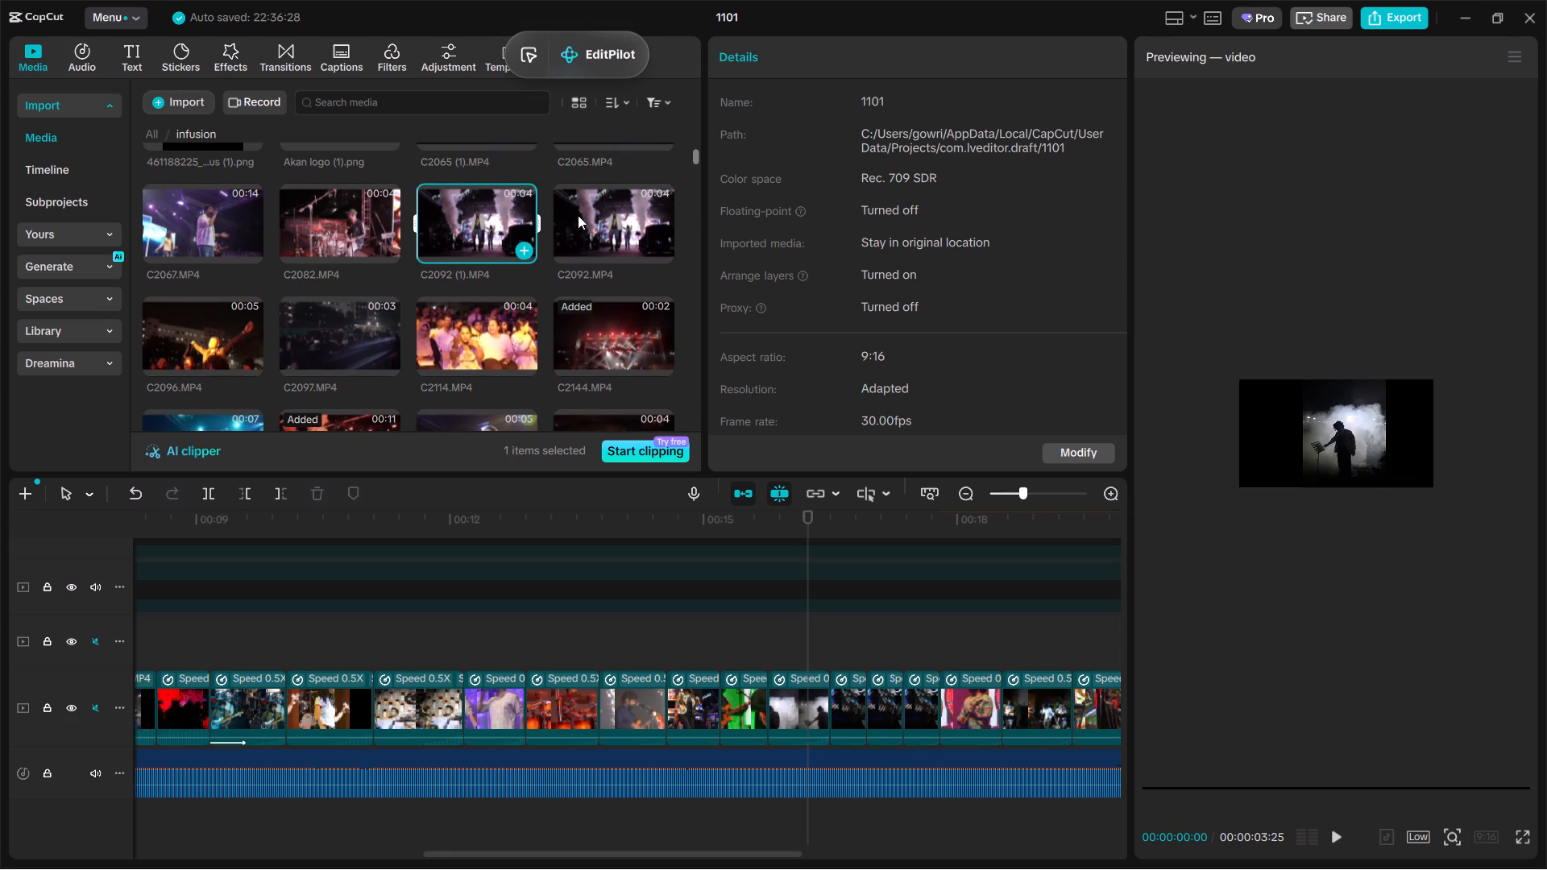
scroll(578, 215, "up", 1)
left_click(628, 222)
scroll(632, 242, "up", 1)
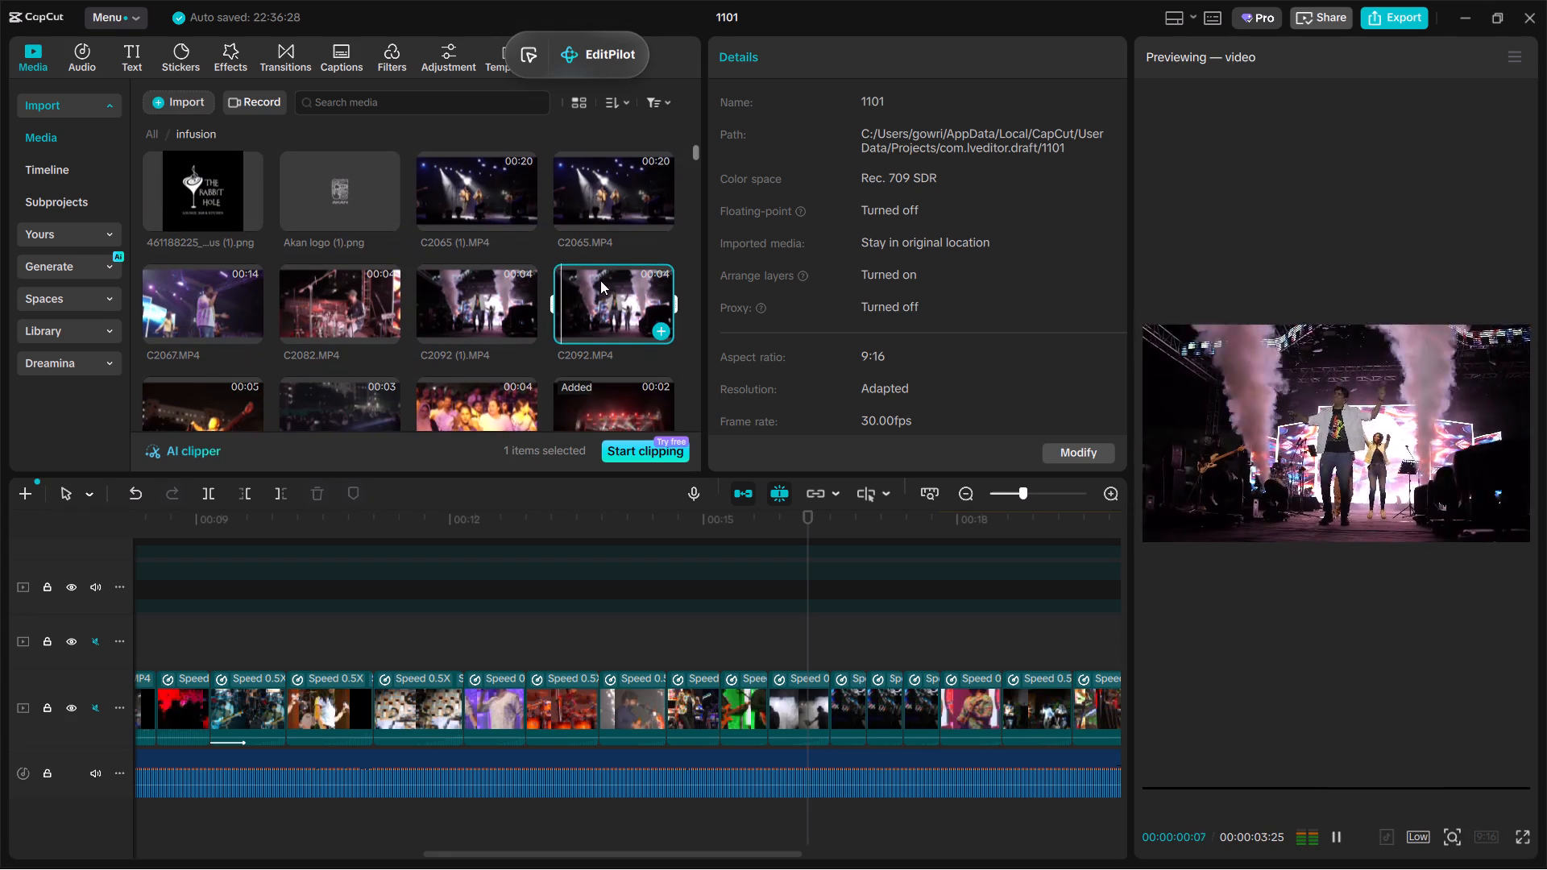
Replace the green-backdrop bassist clip before the silhouette with an adjusted portion of C2065 (1).MP4, keeping the original video effect.
left_click(467, 197)
left_click_drag(461, 199, 809, 728)
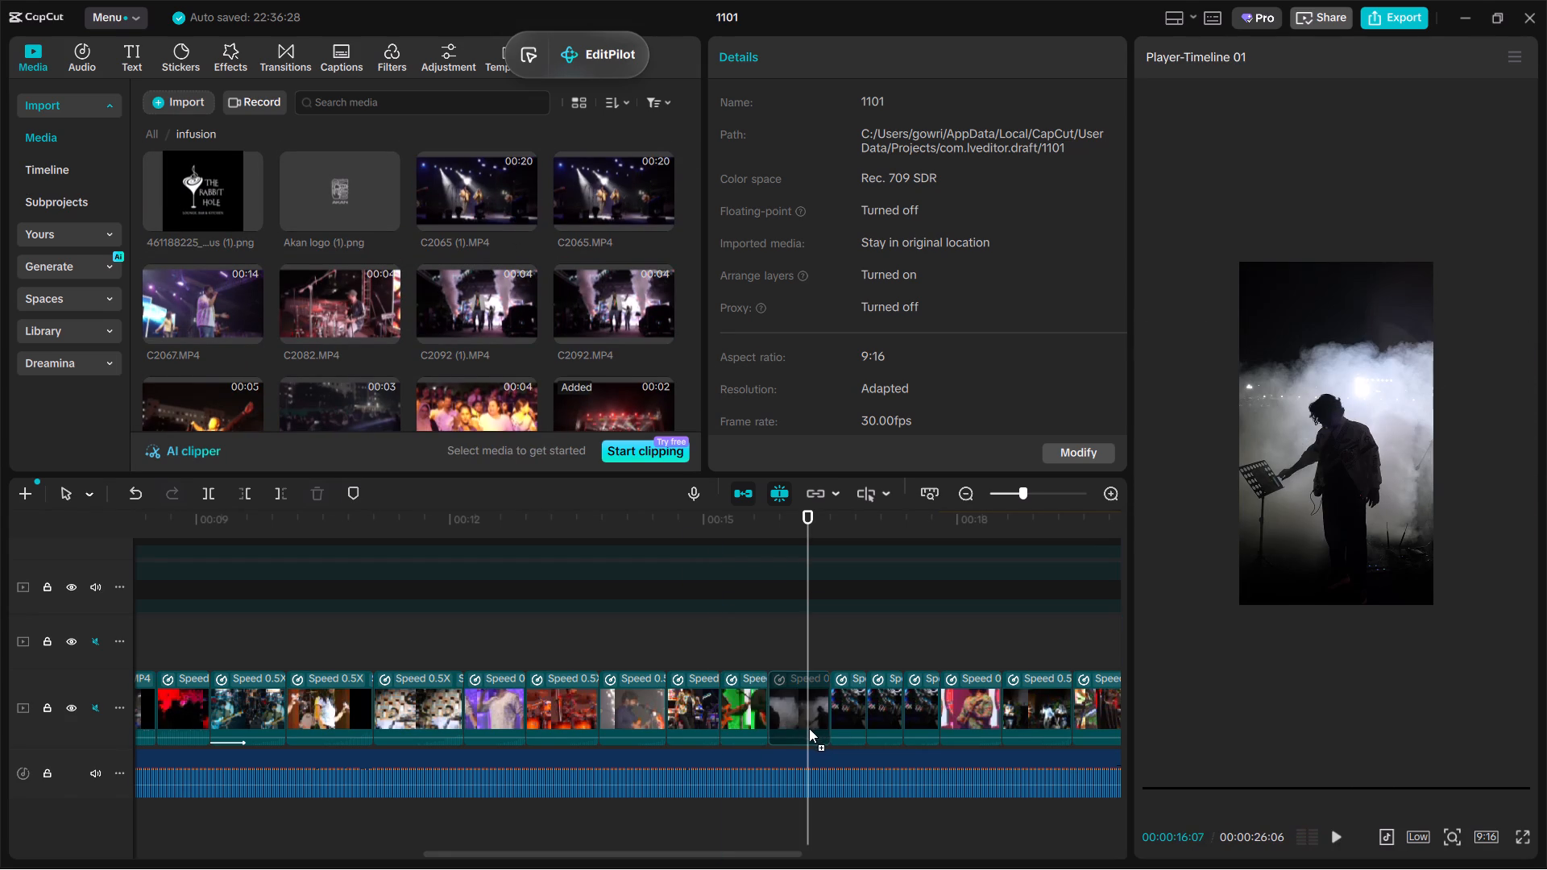
left_click_drag(809, 728, 747, 719)
left_click_drag(827, 540, 656, 565)
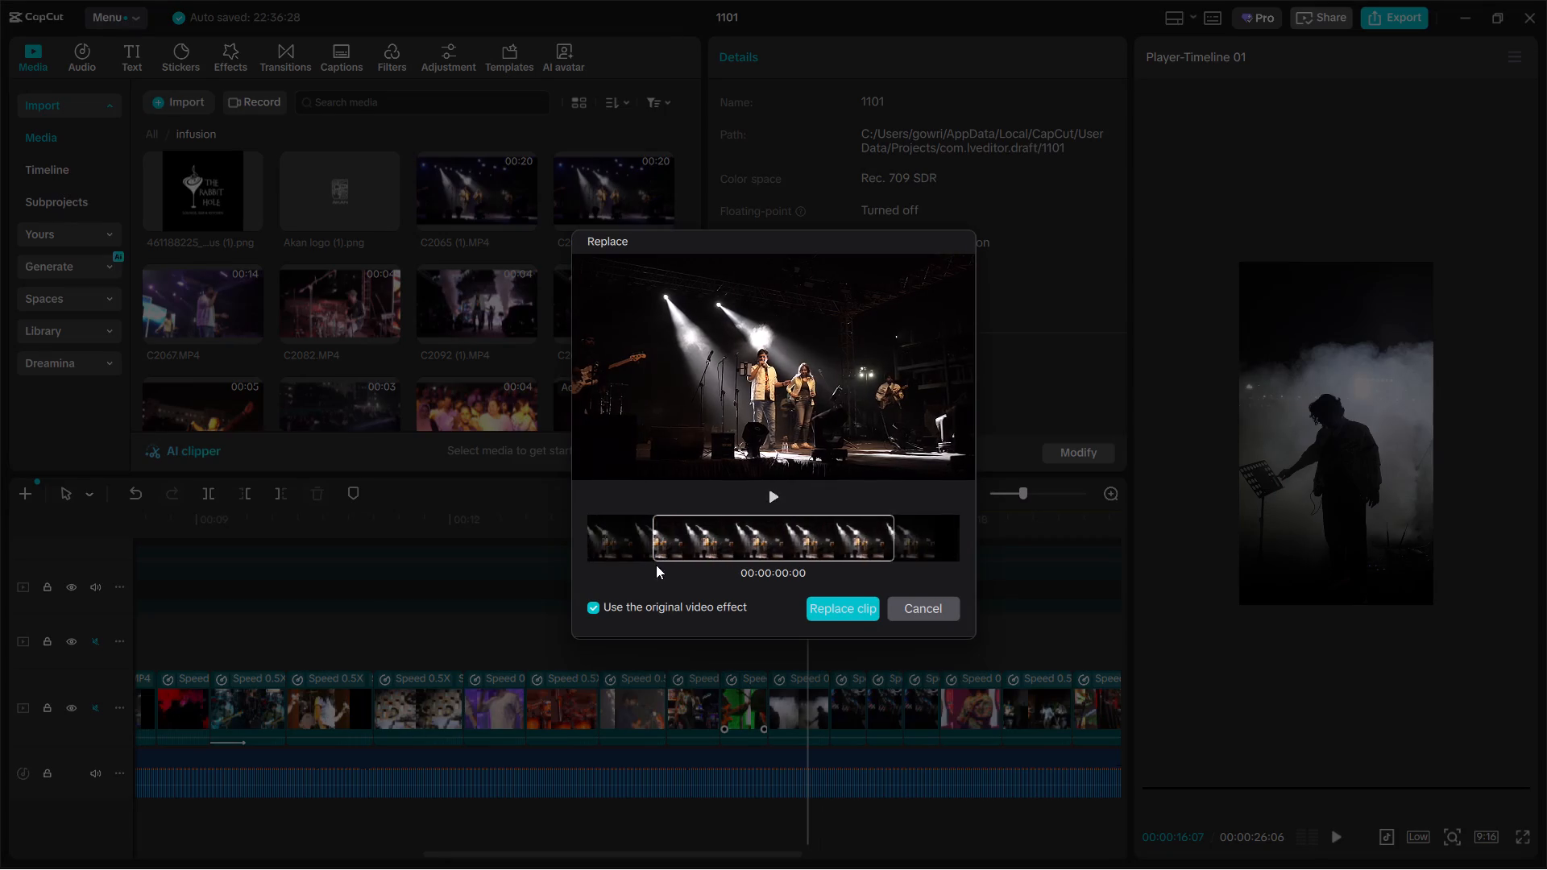
left_click_drag(656, 565, 657, 565)
left_click(852, 622)
left_click_drag(702, 492, 699, 512)
left_click(700, 516)
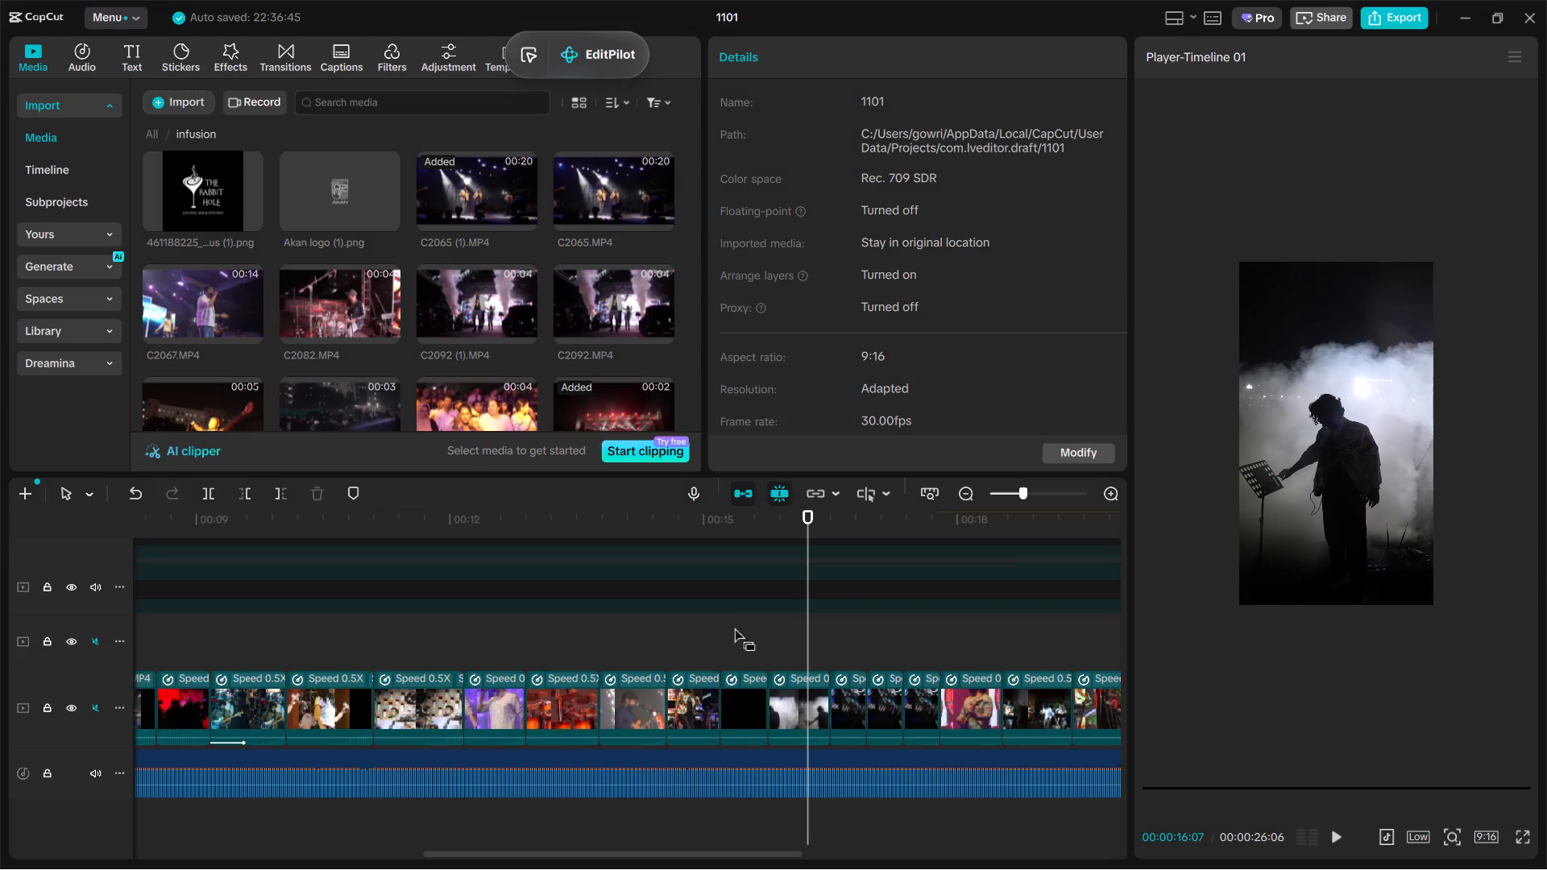
Enlarge the C2065 (1).MP4 duo clip to 367% scale and play it back through the silhouette into the INFUSION logo clip.
left_click(733, 627)
left_click(743, 713)
left_click(739, 68)
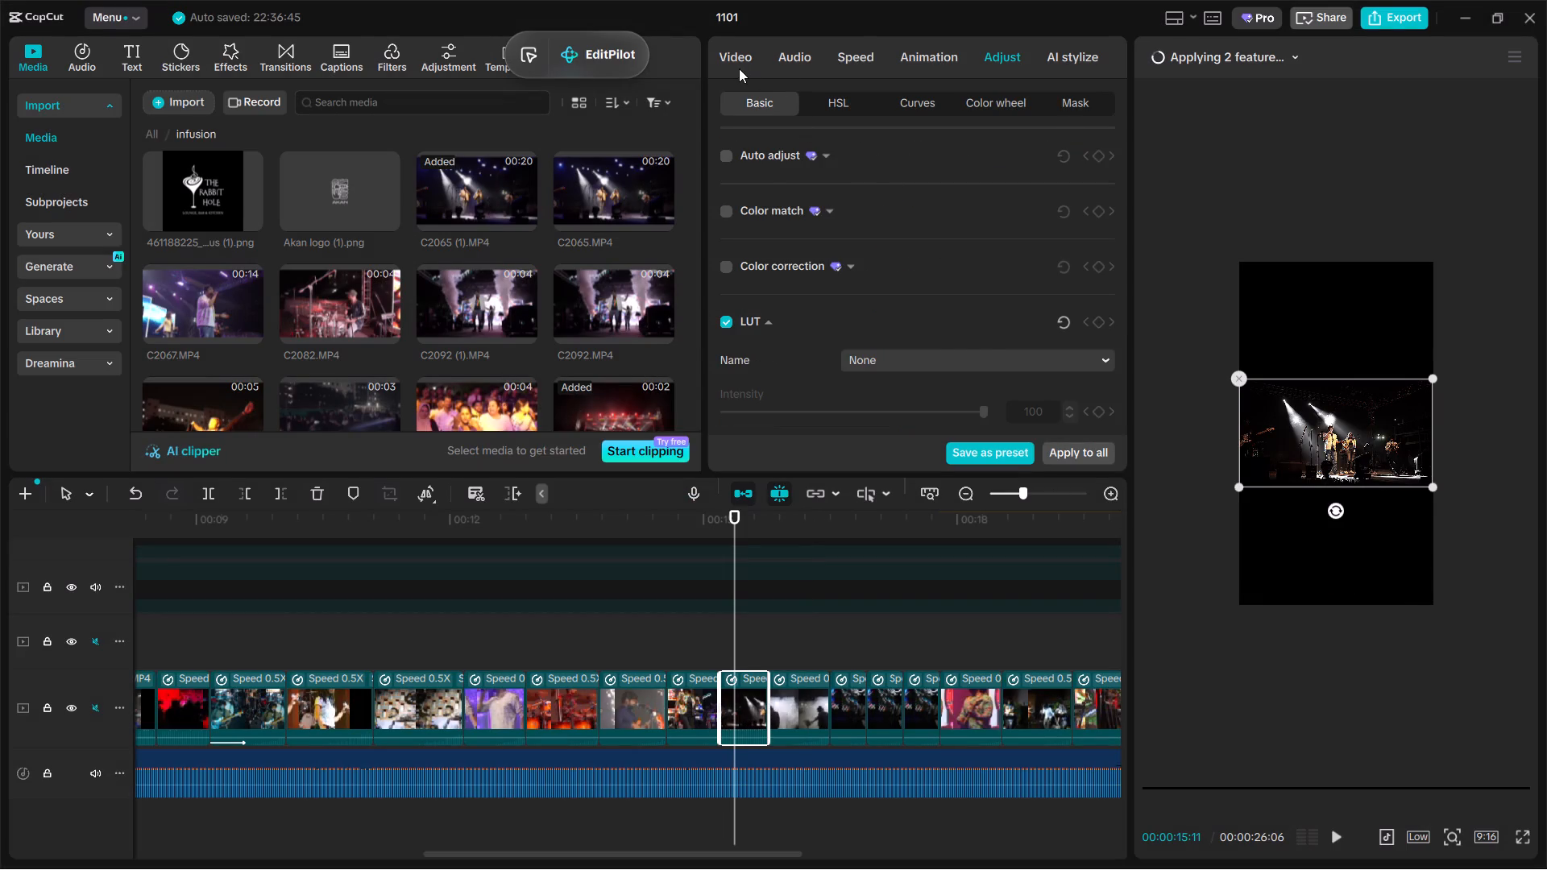
left_click(853, 209)
left_click_drag(853, 209, 916, 229)
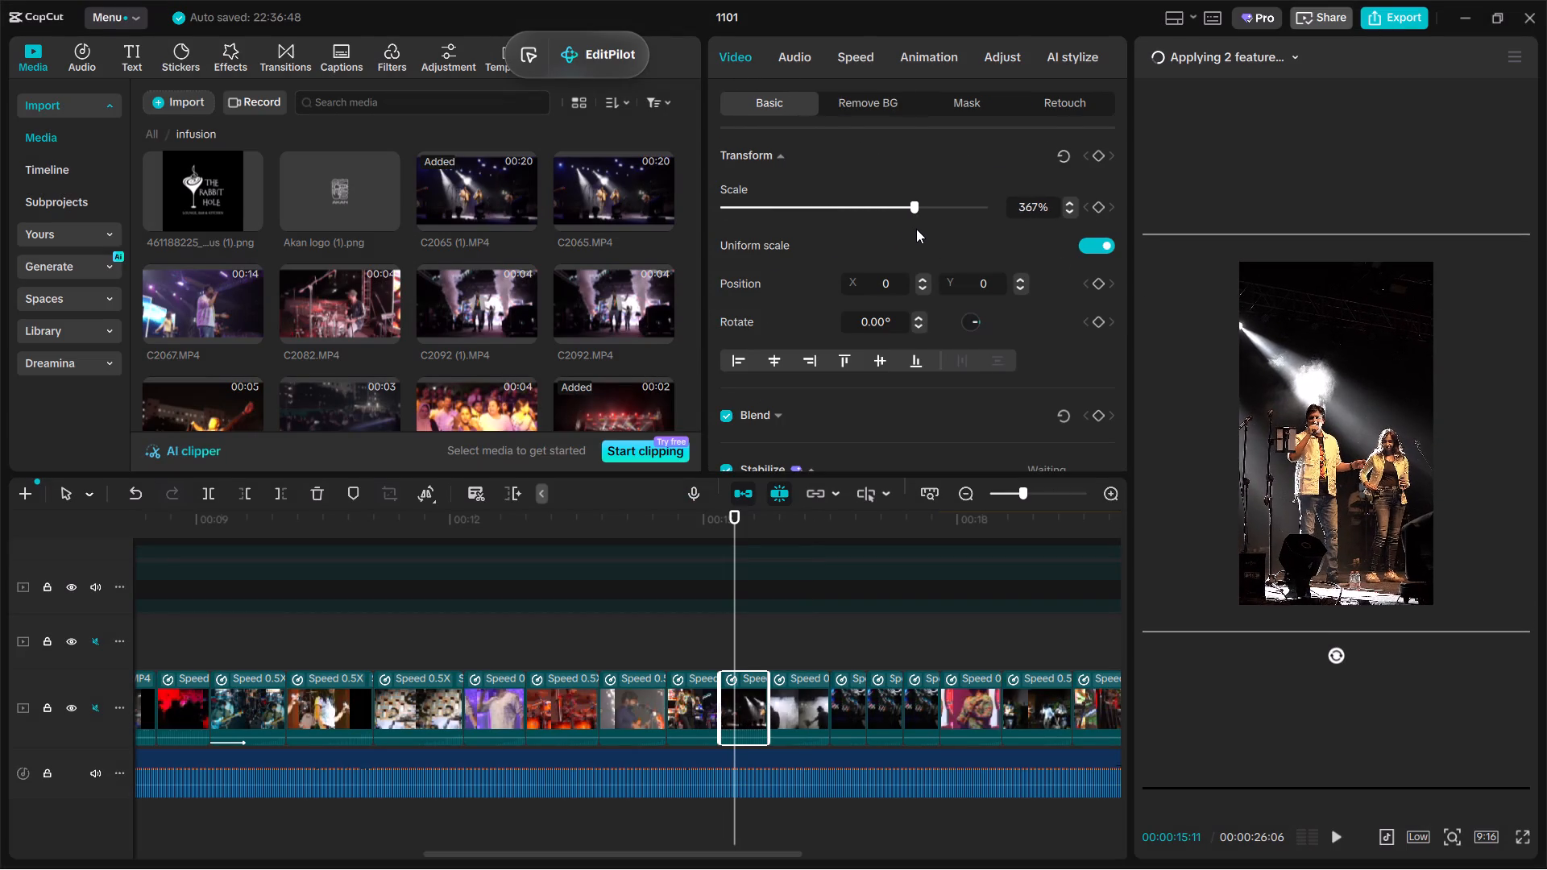
left_click_drag(916, 229, 917, 229)
left_click(725, 641)
key("space")
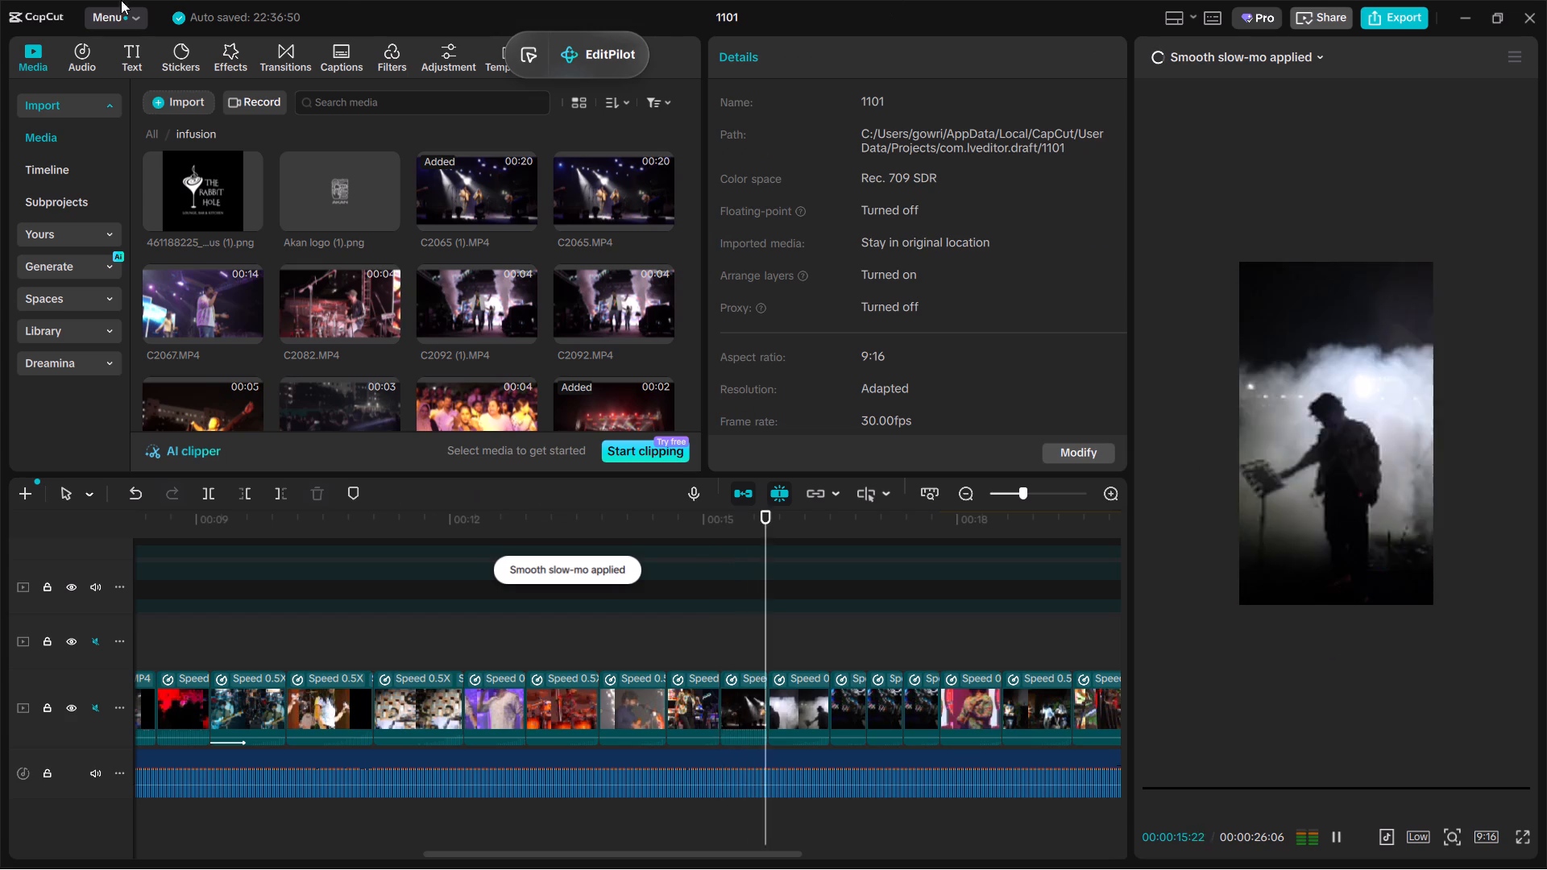
key("space")
key("space")
key("space")
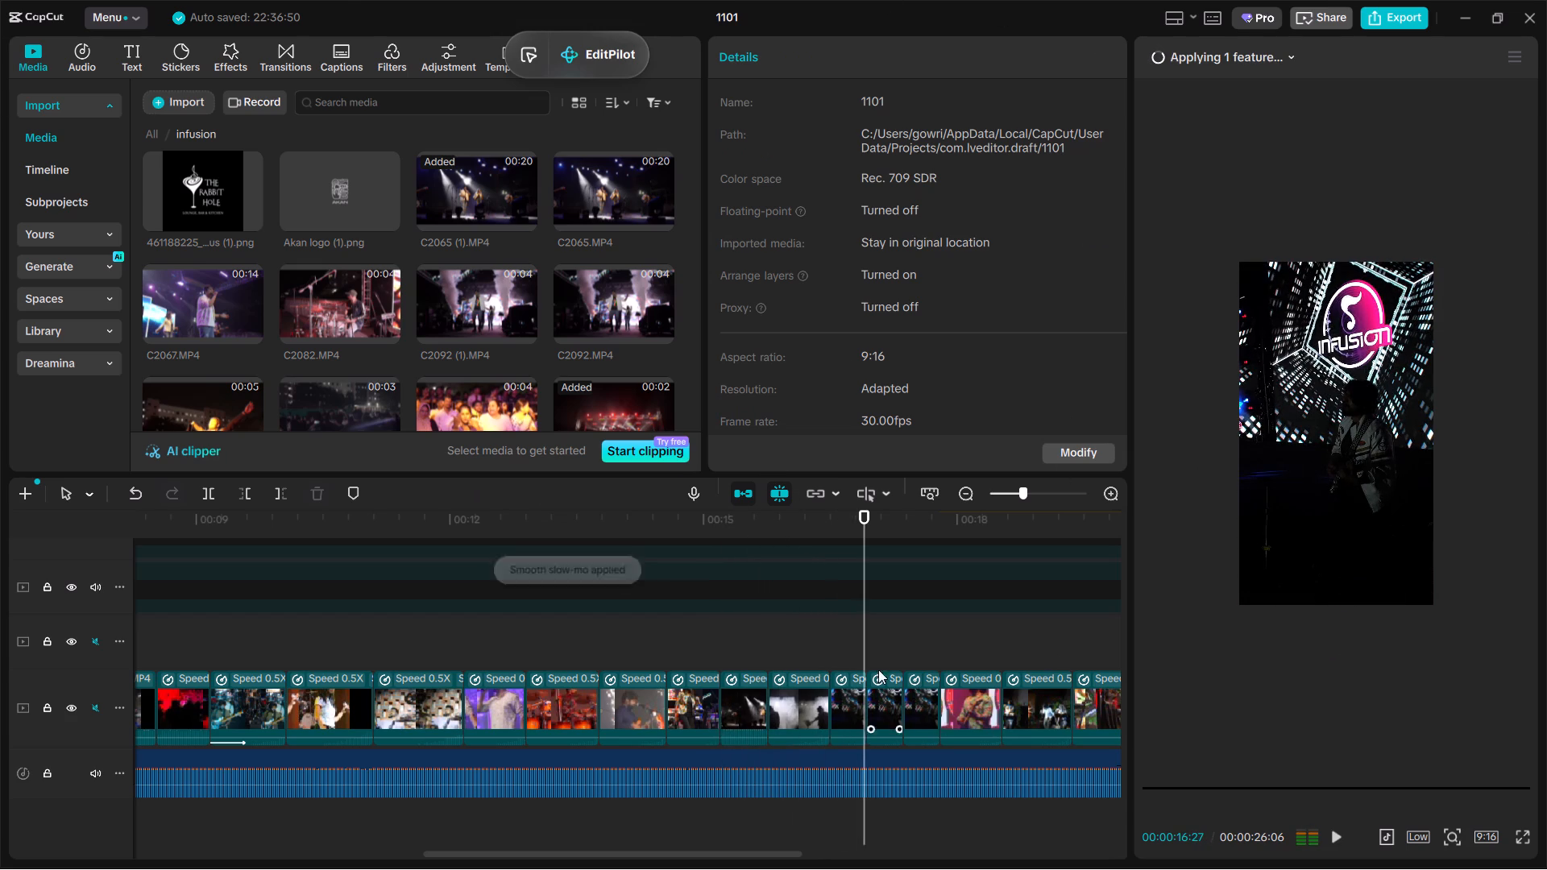
Replace the first INFUSION logo clip after the silhouette with an adjusted portion of C2114.MP4, keeping the original video effect.
left_click(854, 628)
left_click_drag(854, 628, 597, 661)
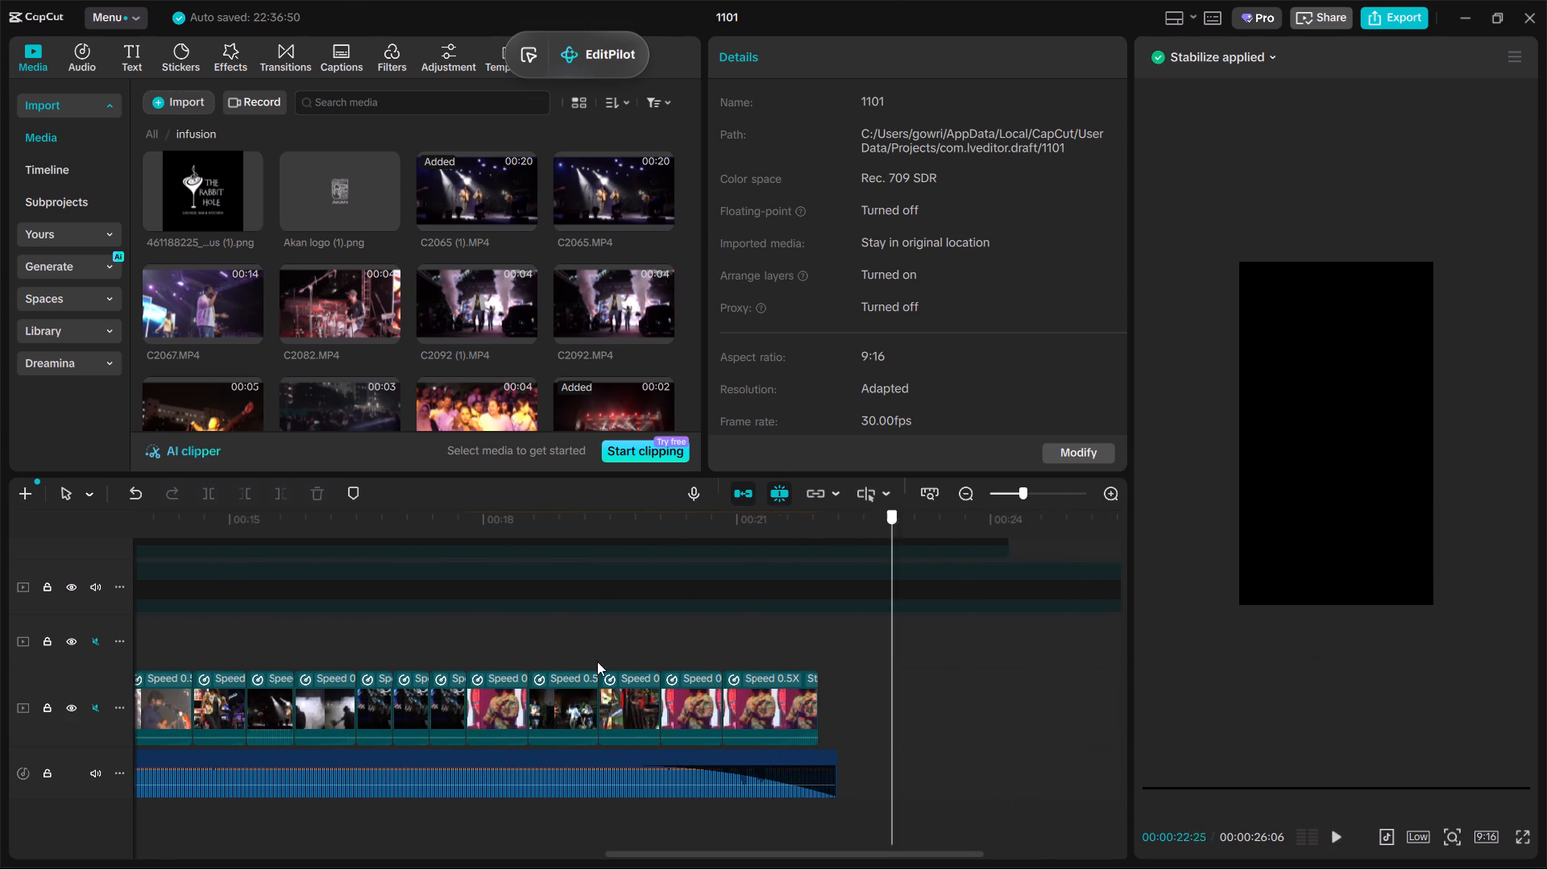
left_click_drag(597, 661, 366, 661)
scroll(502, 392, "down", 1)
left_click_drag(466, 304, 406, 694)
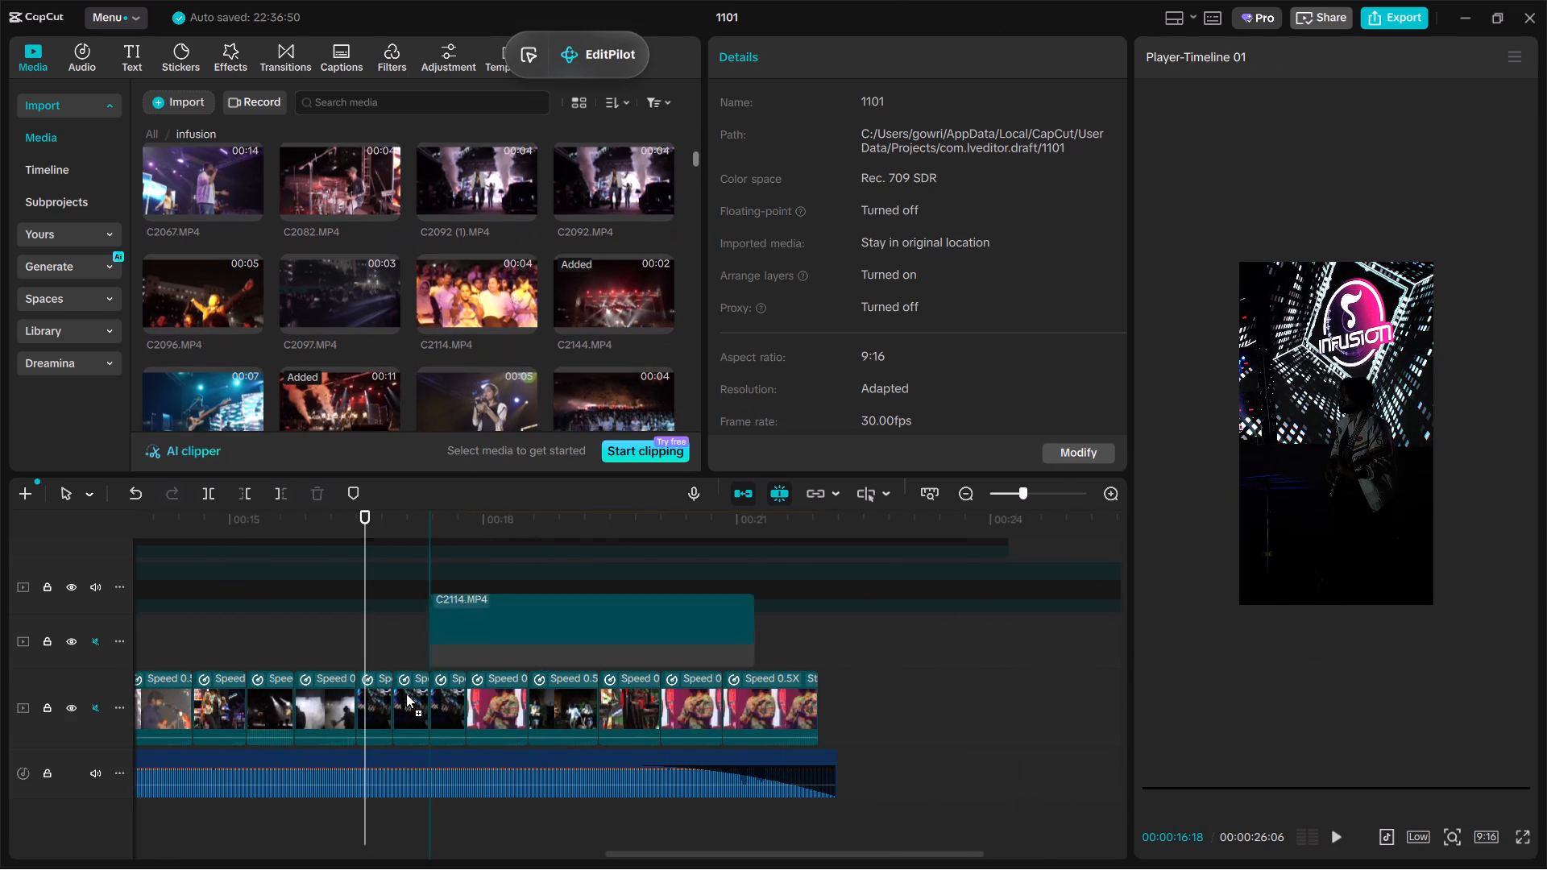
left_click_drag(406, 694, 376, 718)
left_click(852, 609)
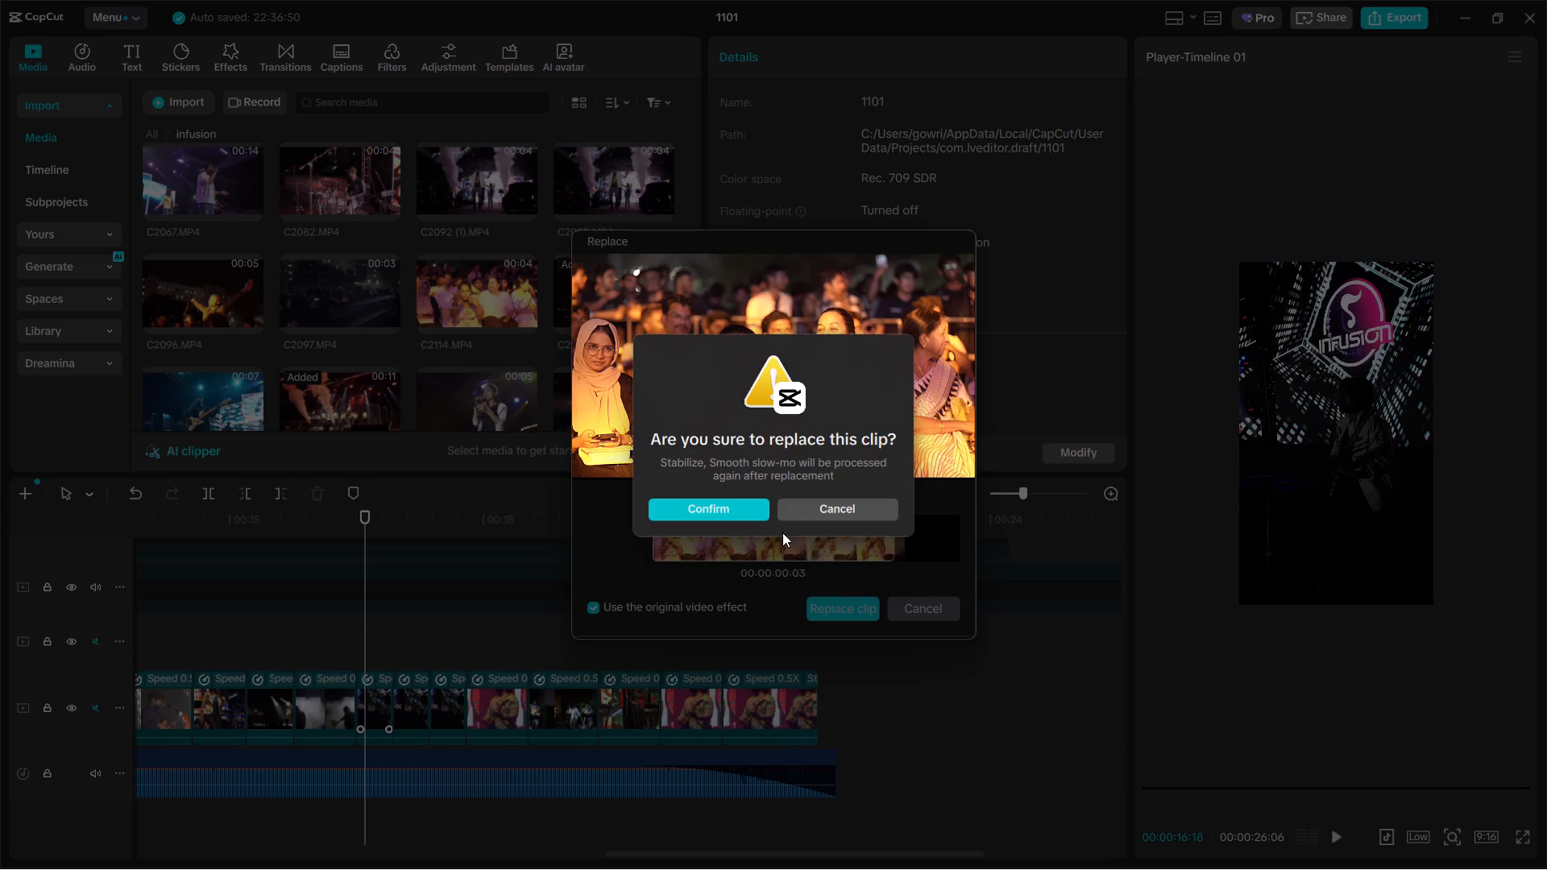
left_click(809, 504)
left_click_drag(810, 547, 713, 562)
left_click(850, 609)
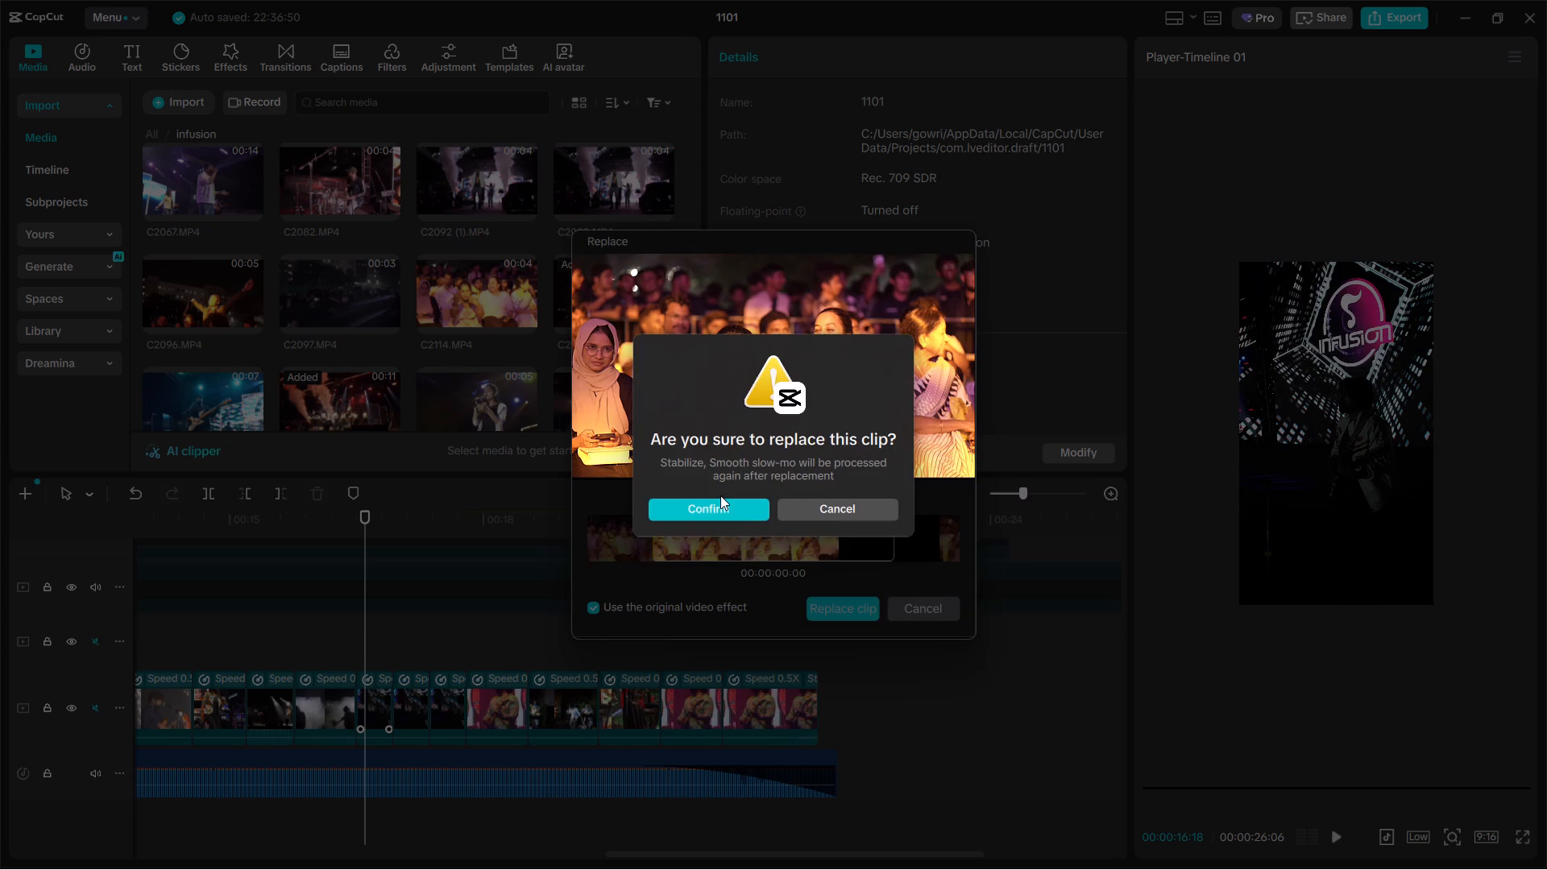
left_click(720, 495)
left_click(717, 516)
Reframe the C2114.MP4 audience clip to 337% scale with position X 578, centring the woman in the frame.
left_click(376, 704)
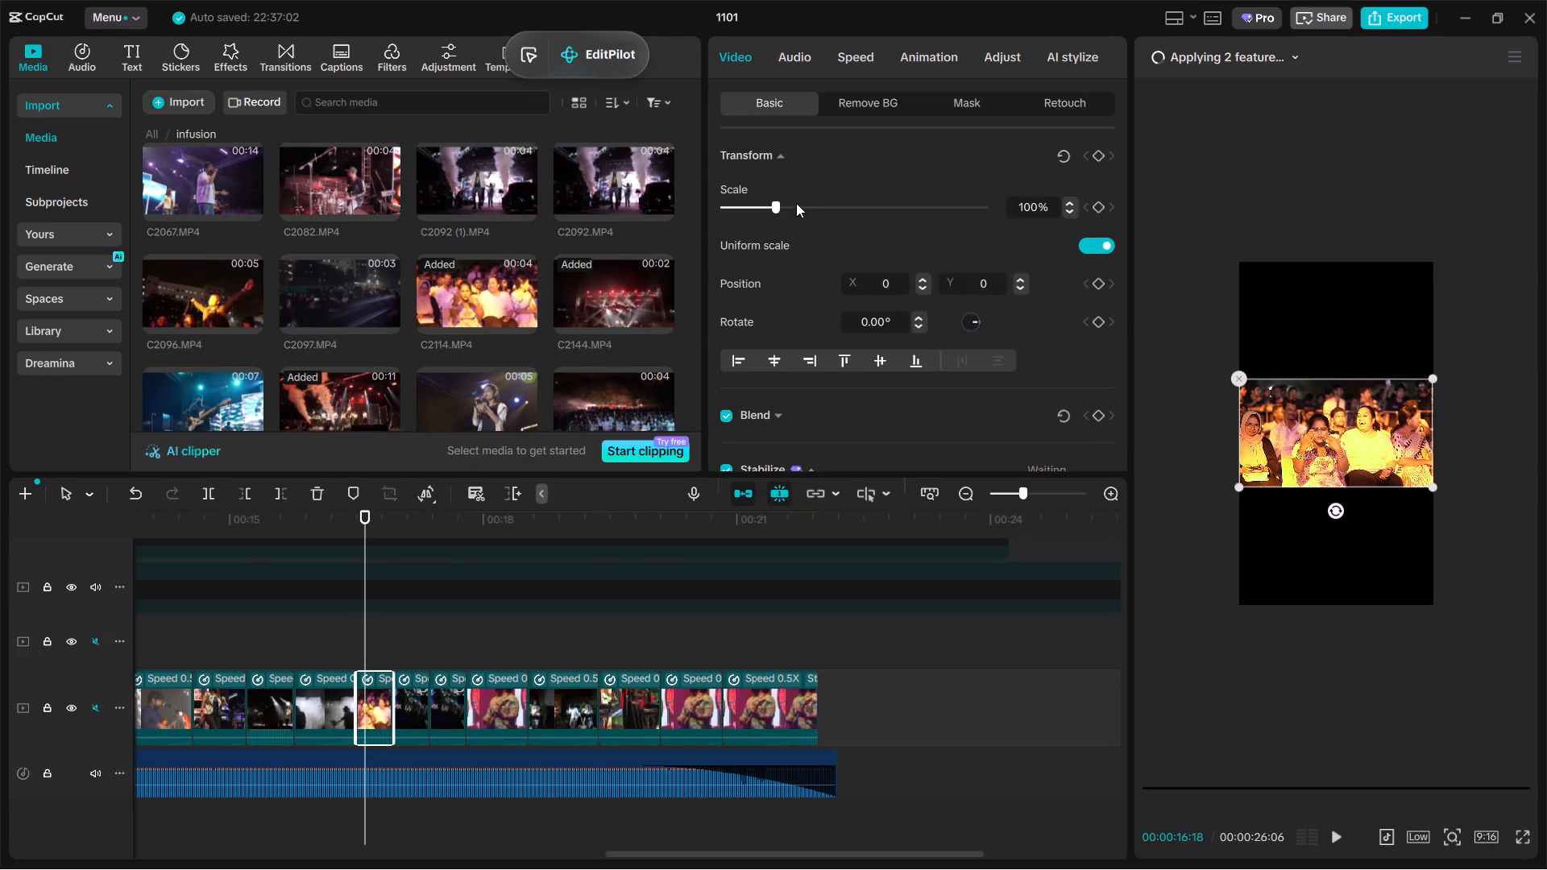
left_click_drag(797, 203, 899, 259)
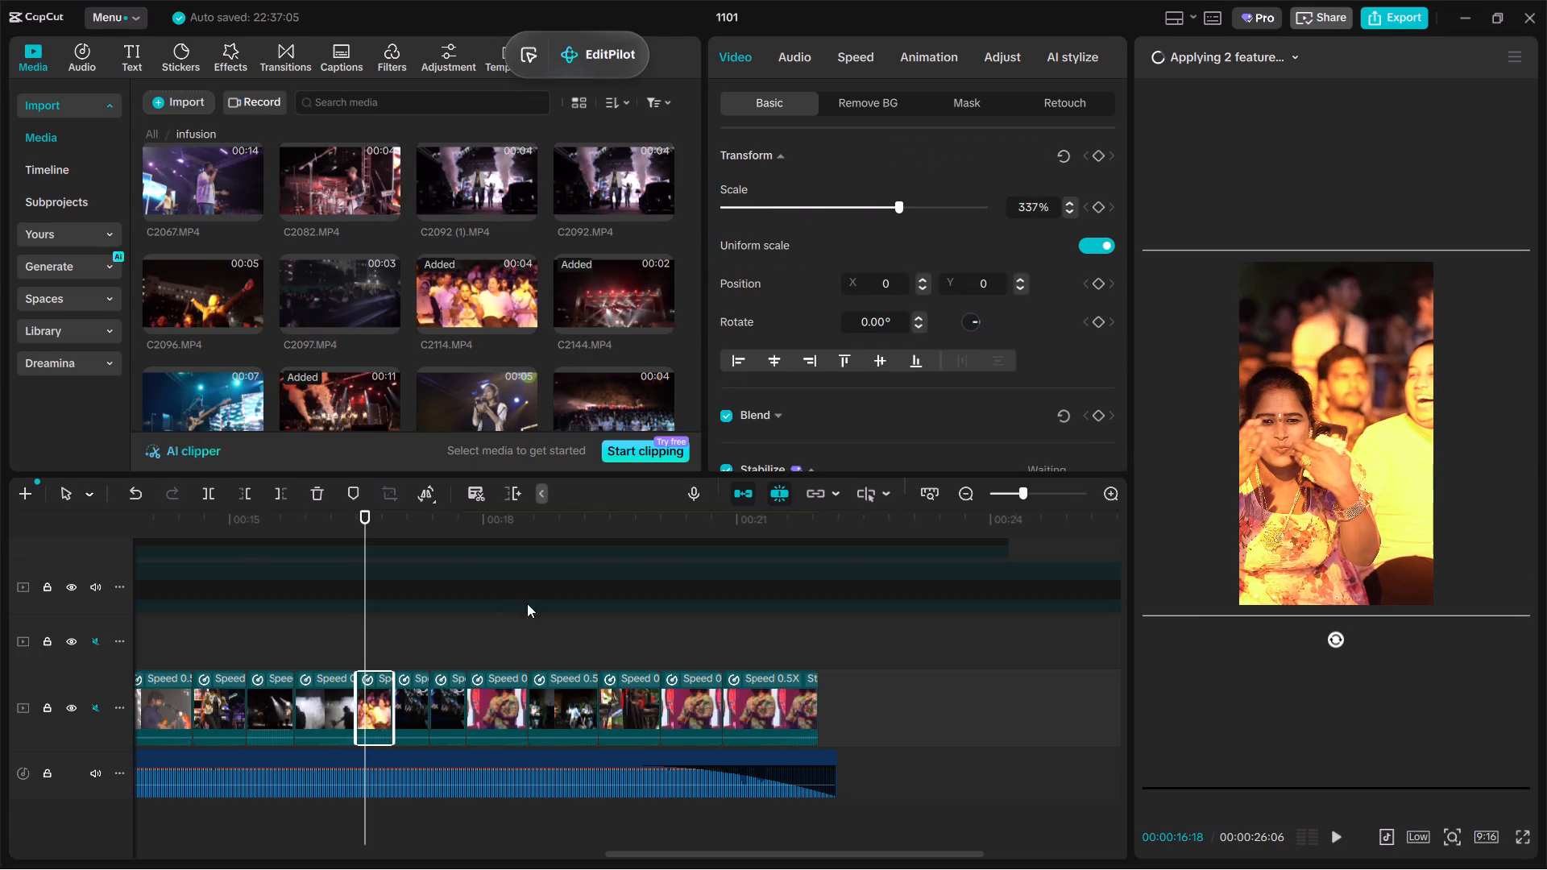
scroll(508, 611, "down", 1)
left_click_drag(1236, 466, 1288, 466)
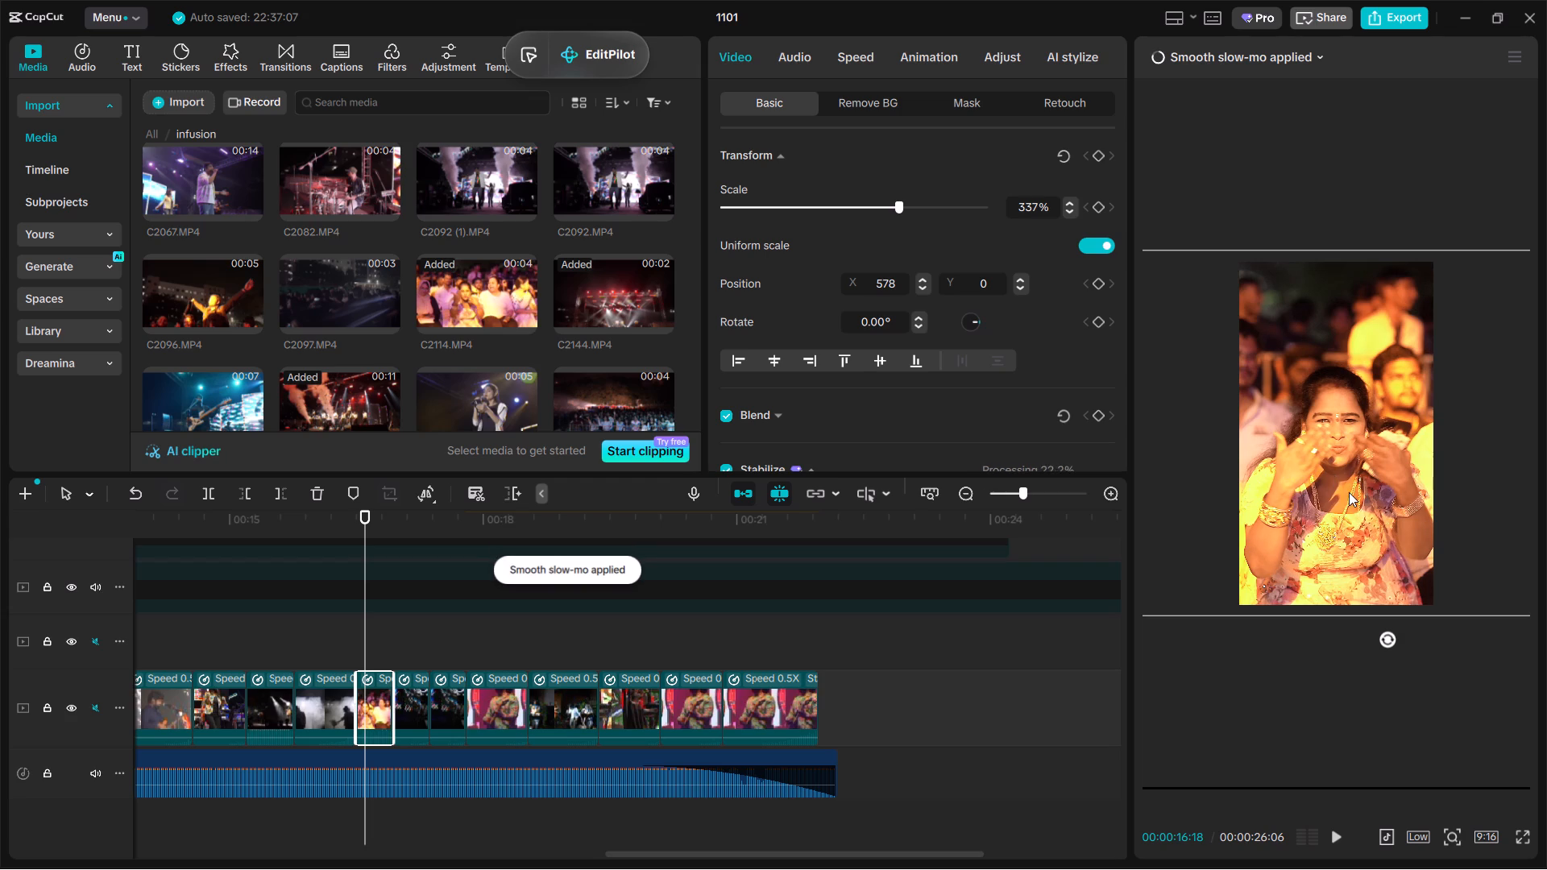
double_click(421, 649)
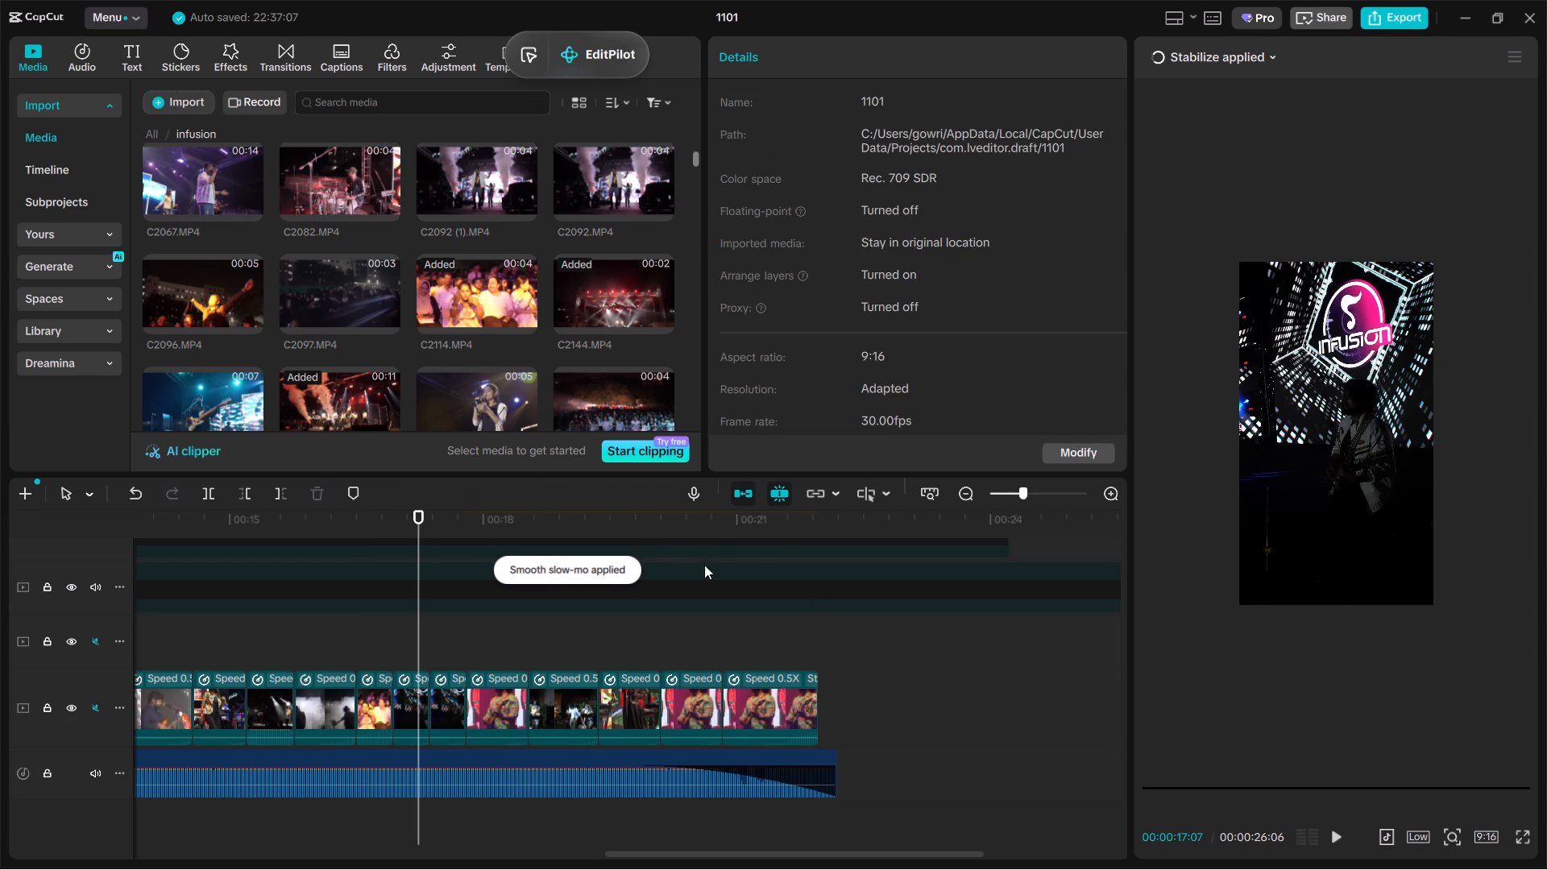
key("ctrl+z")
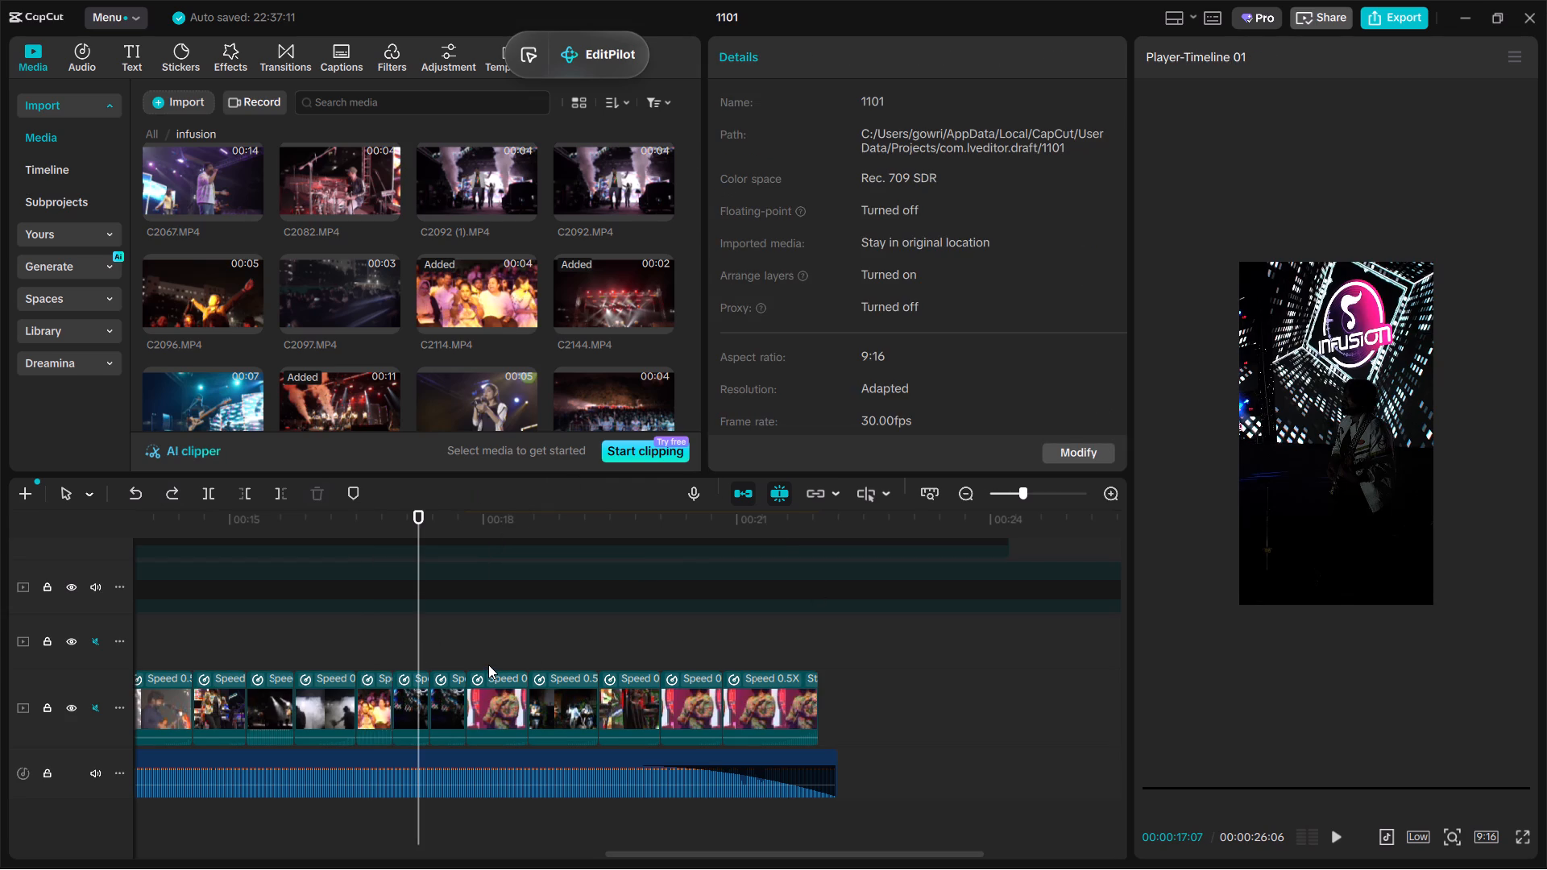
left_click(378, 650)
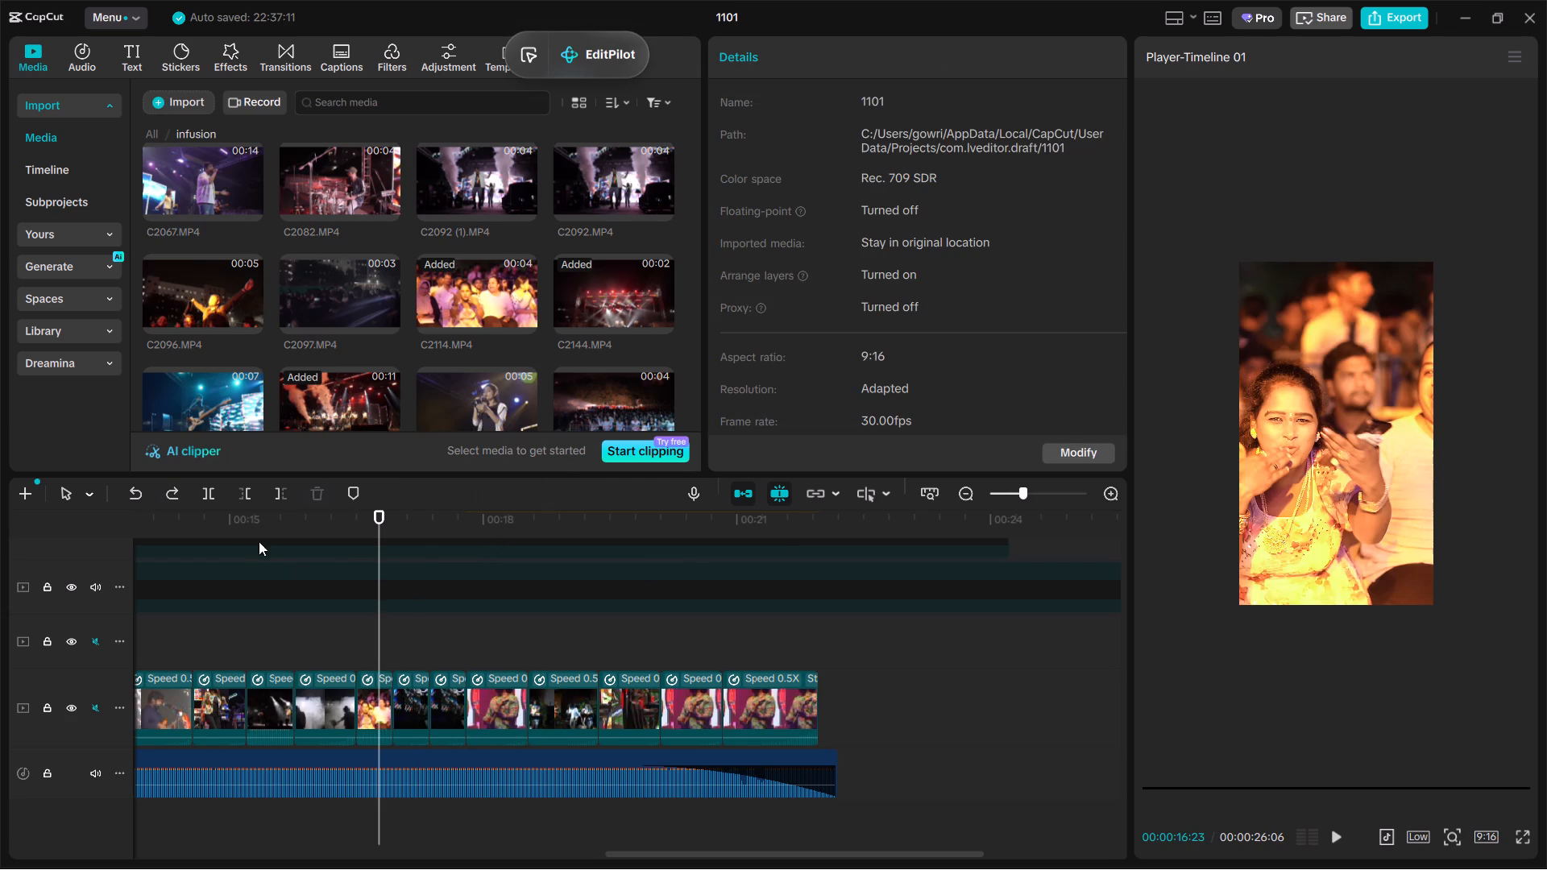
left_click(163, 491)
Replace the last clip of the main video track with an adjusted portion of C2182.MP4, keeping the original video effect.
scroll(357, 355, "down", 1)
left_click(475, 337)
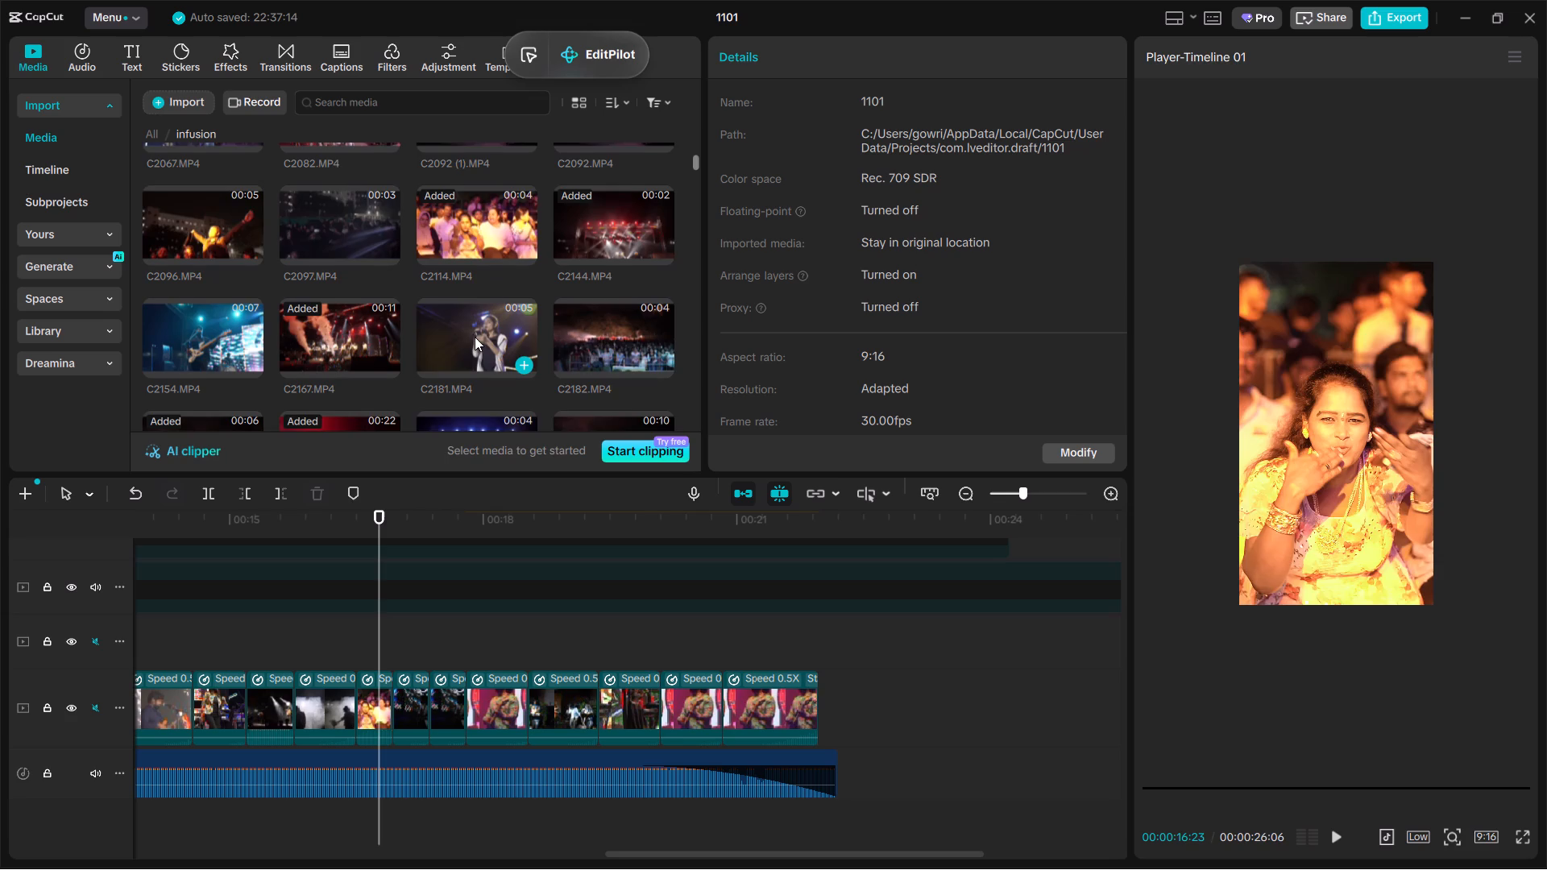
scroll(427, 333, "down", 1)
left_click(619, 229)
scroll(619, 229, "down", 1)
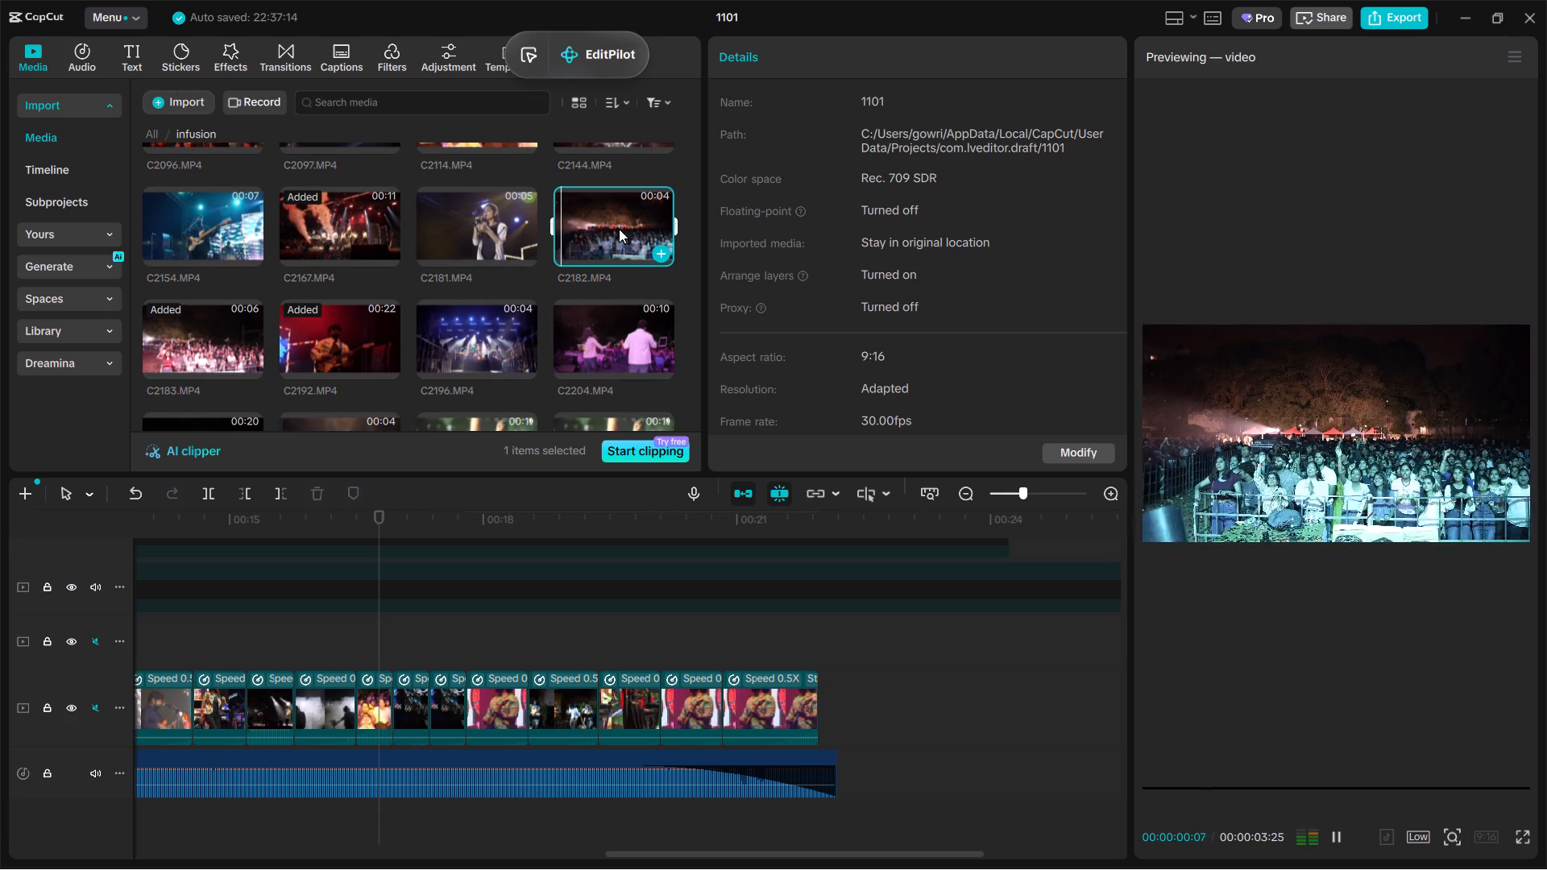
left_click_drag(619, 229, 769, 706)
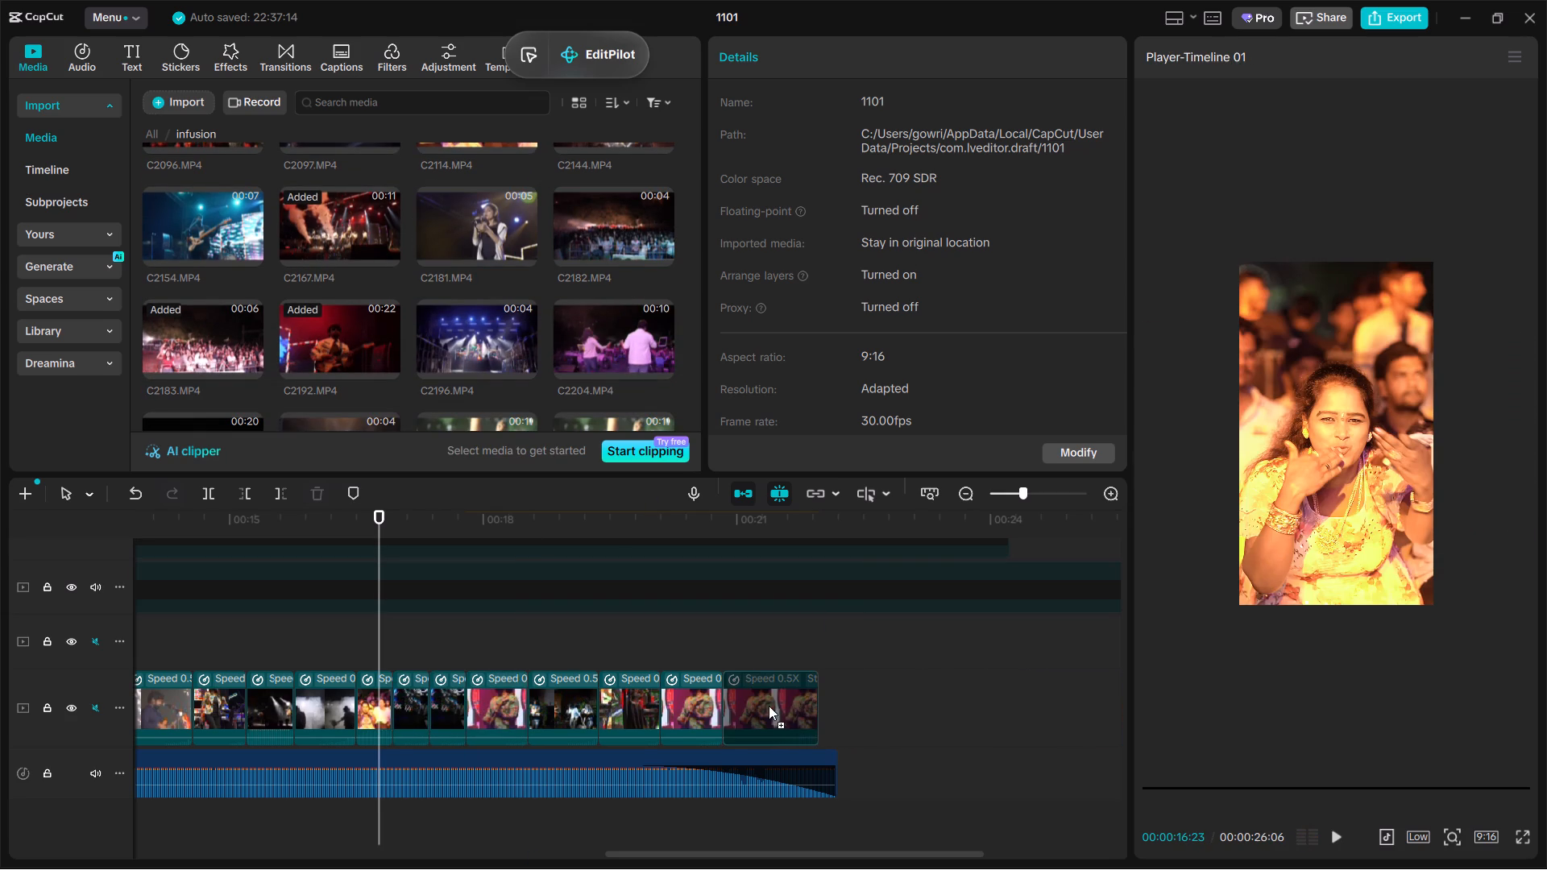
left_click_drag(769, 706, 779, 706)
left_click(852, 599)
left_click_drag(821, 549, 740, 566)
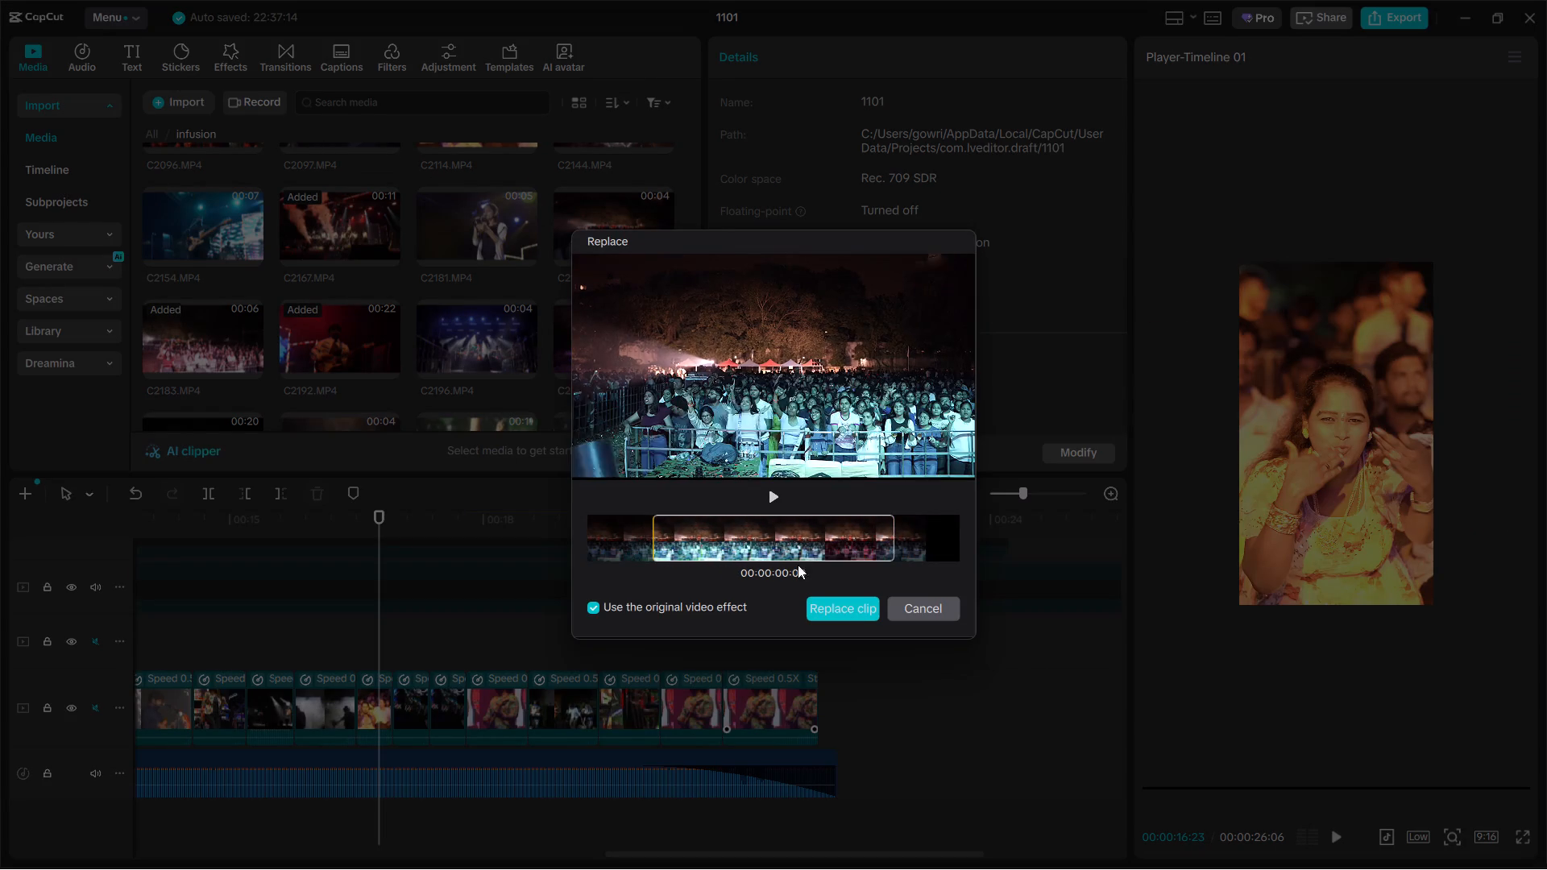
left_click(836, 618)
left_click(734, 492)
left_click(728, 509)
Enlarge the closing C2182.MP4 crowd clip to 345% scale.
left_click(760, 655)
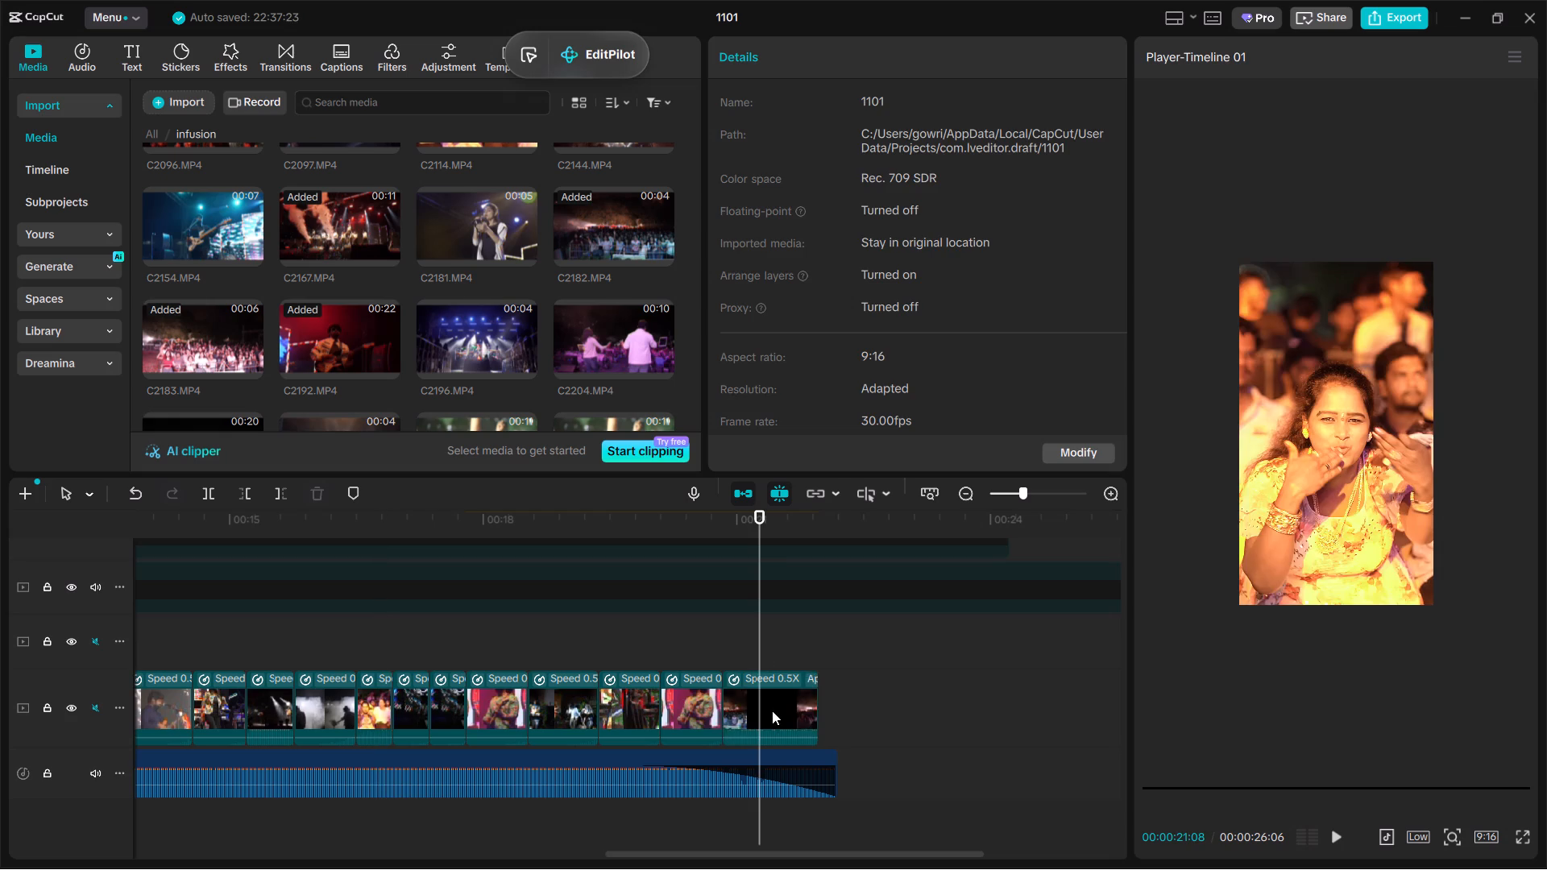
left_click(772, 710)
left_click_drag(825, 201, 903, 234)
Play back the ending and extend the closing C2182.MP4 clip to the end of the music.
key("space")
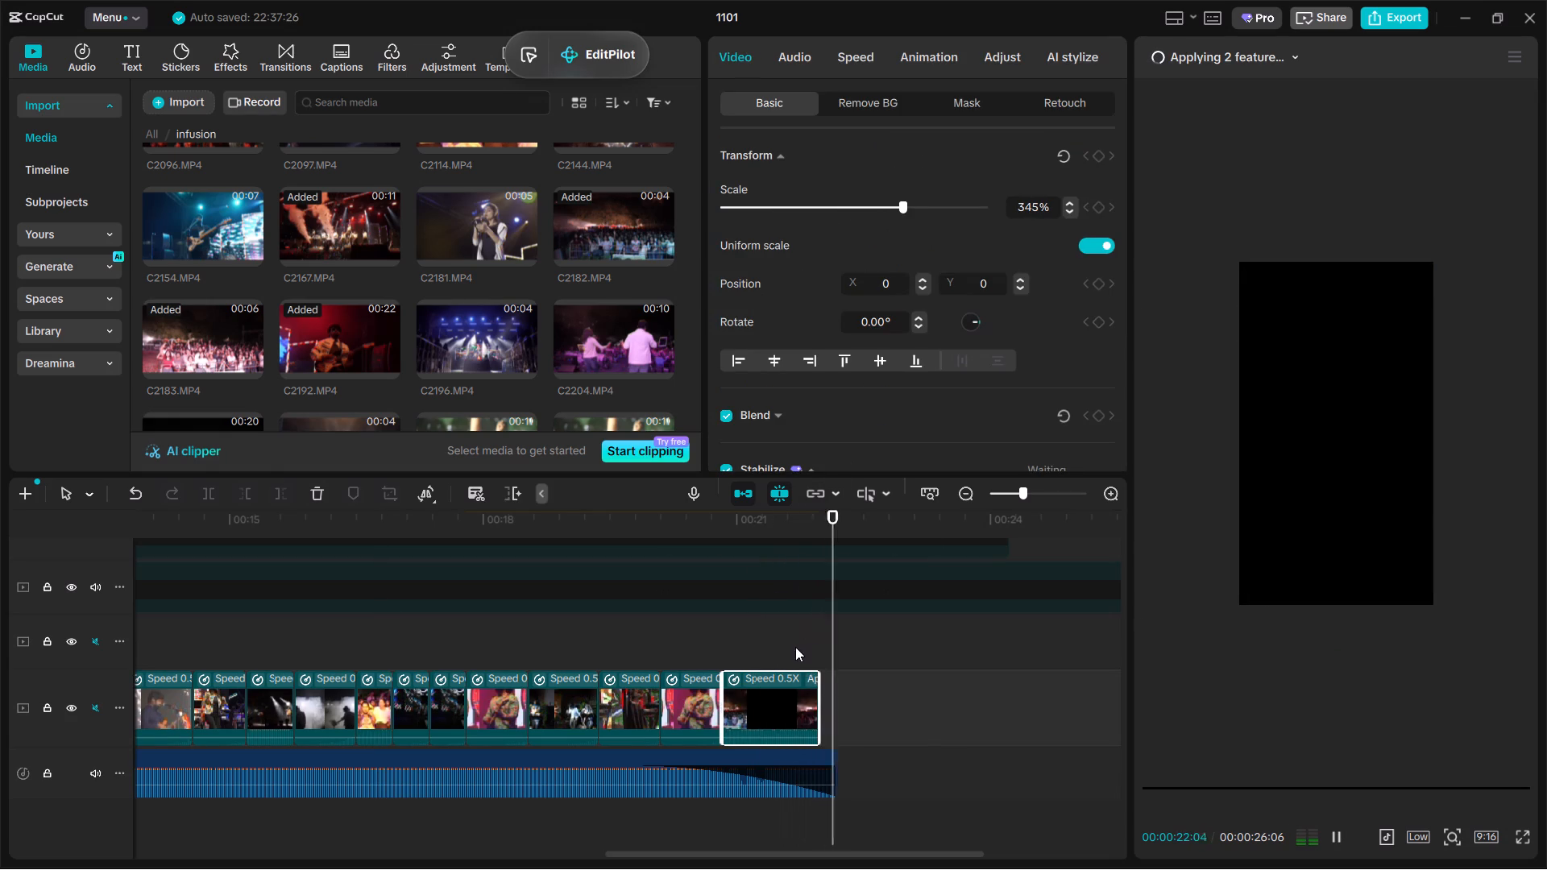
left_click_drag(818, 696, 838, 710)
left_click(671, 623)
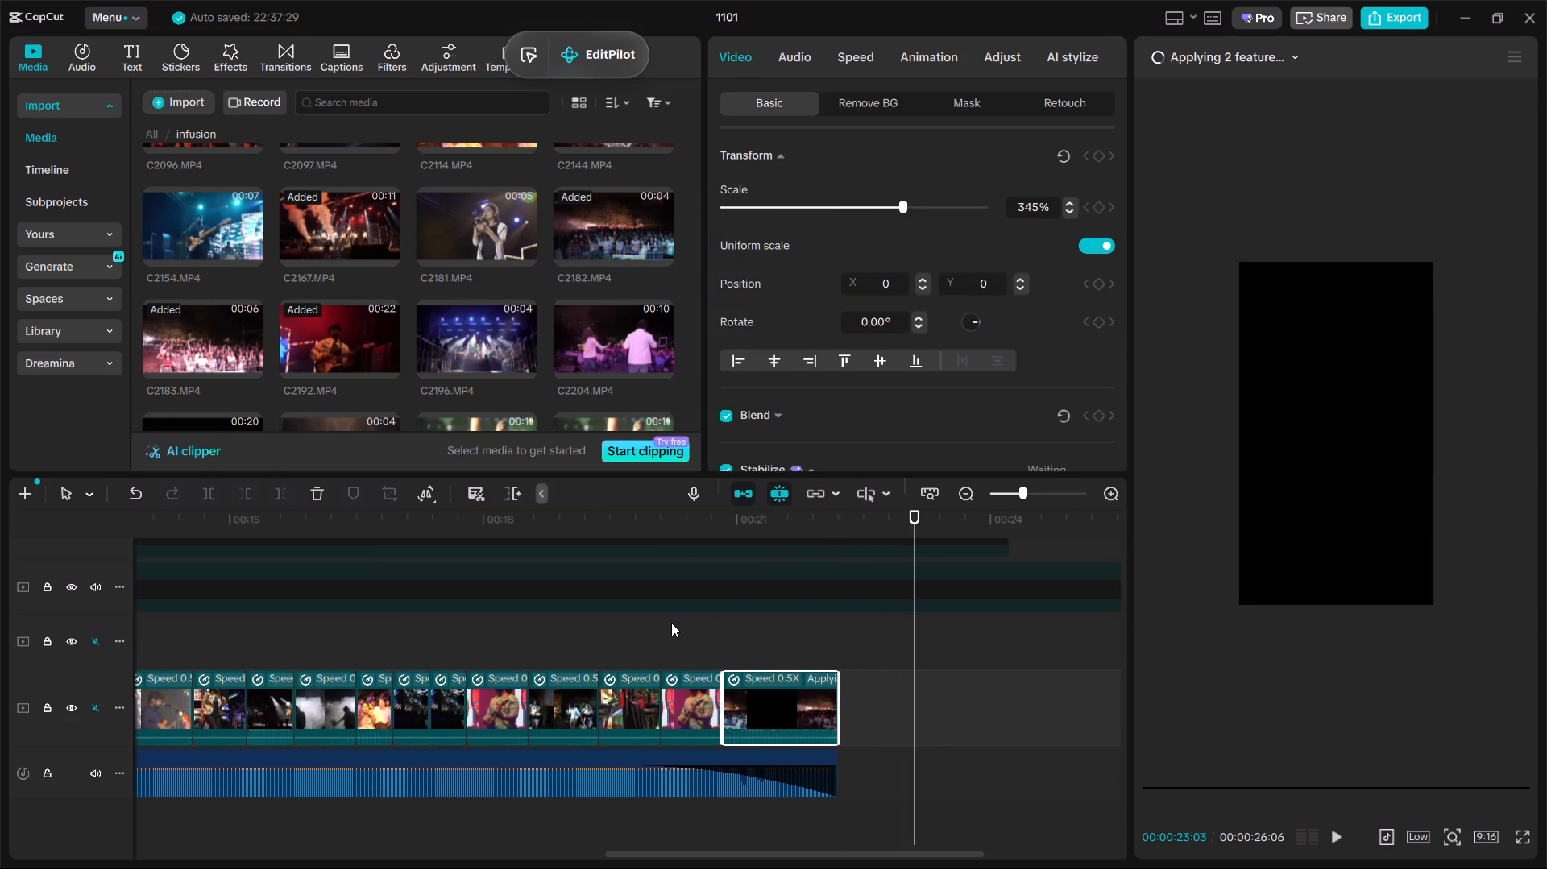
Preview C2943.MP4 from the infusion media folder and move its start point close to the end of the footage.
left_click_drag(671, 623, 682, 648)
scroll(619, 530, "down", 1)
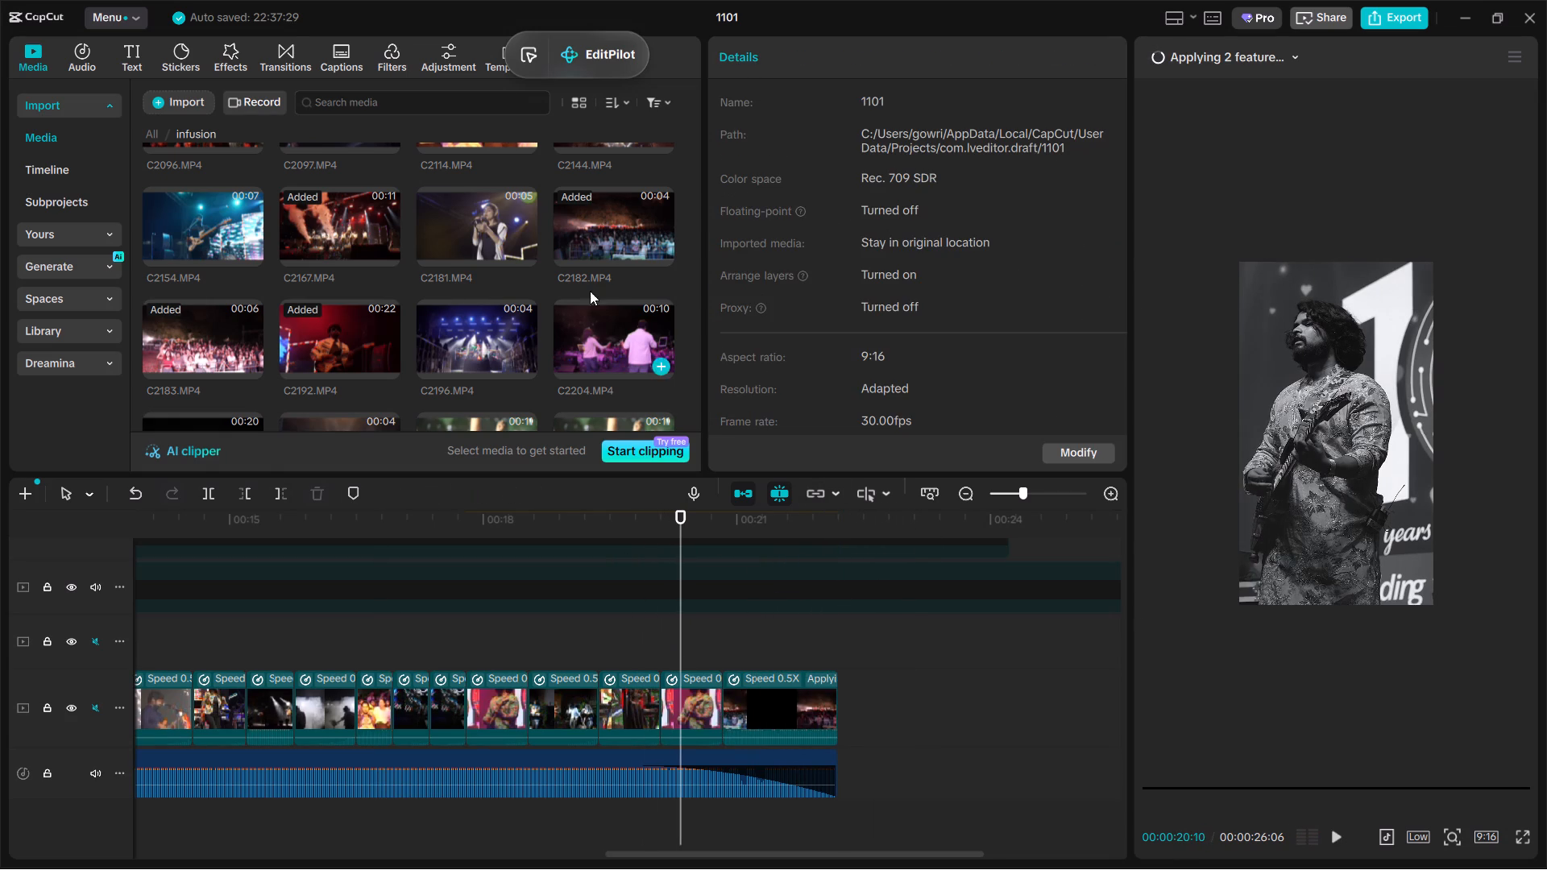
scroll(590, 291, "down", 1)
scroll(486, 286, "down", 1)
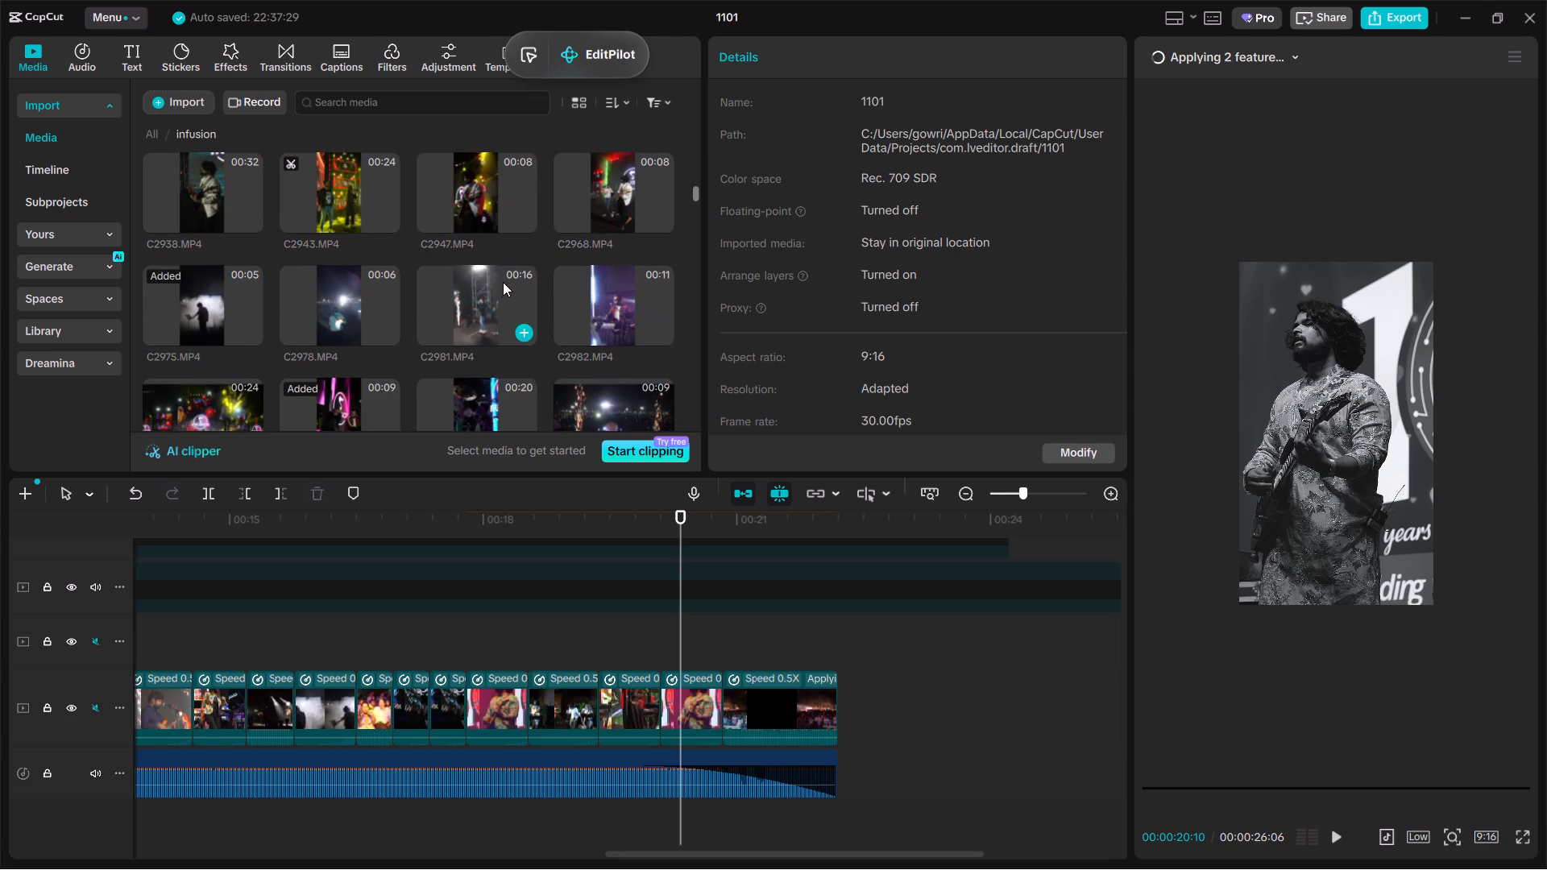
left_click(453, 182)
left_click(277, 206)
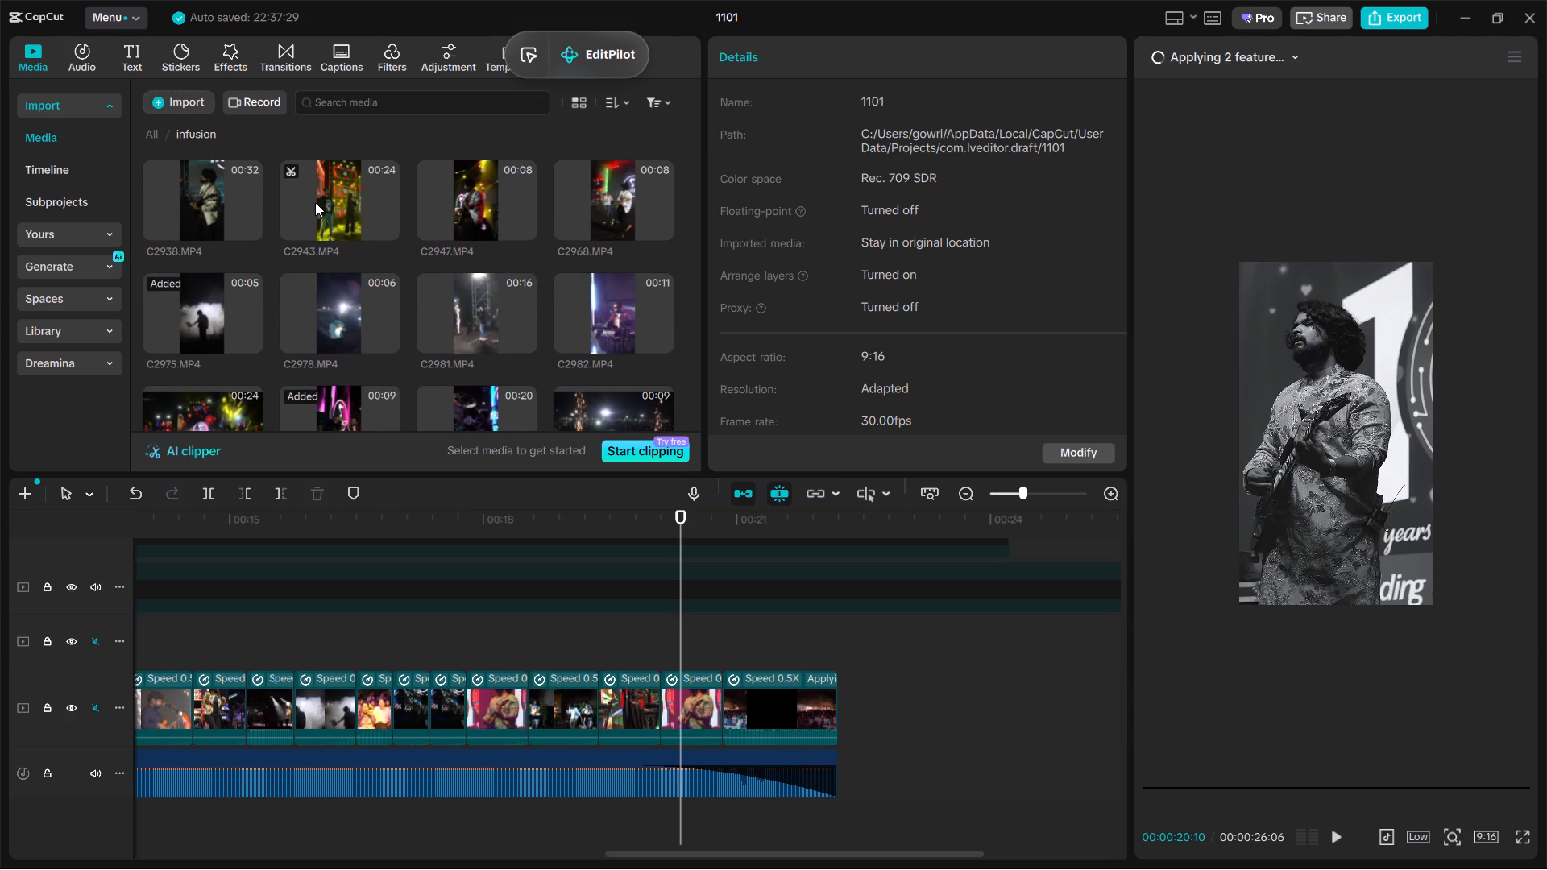
left_click(328, 200)
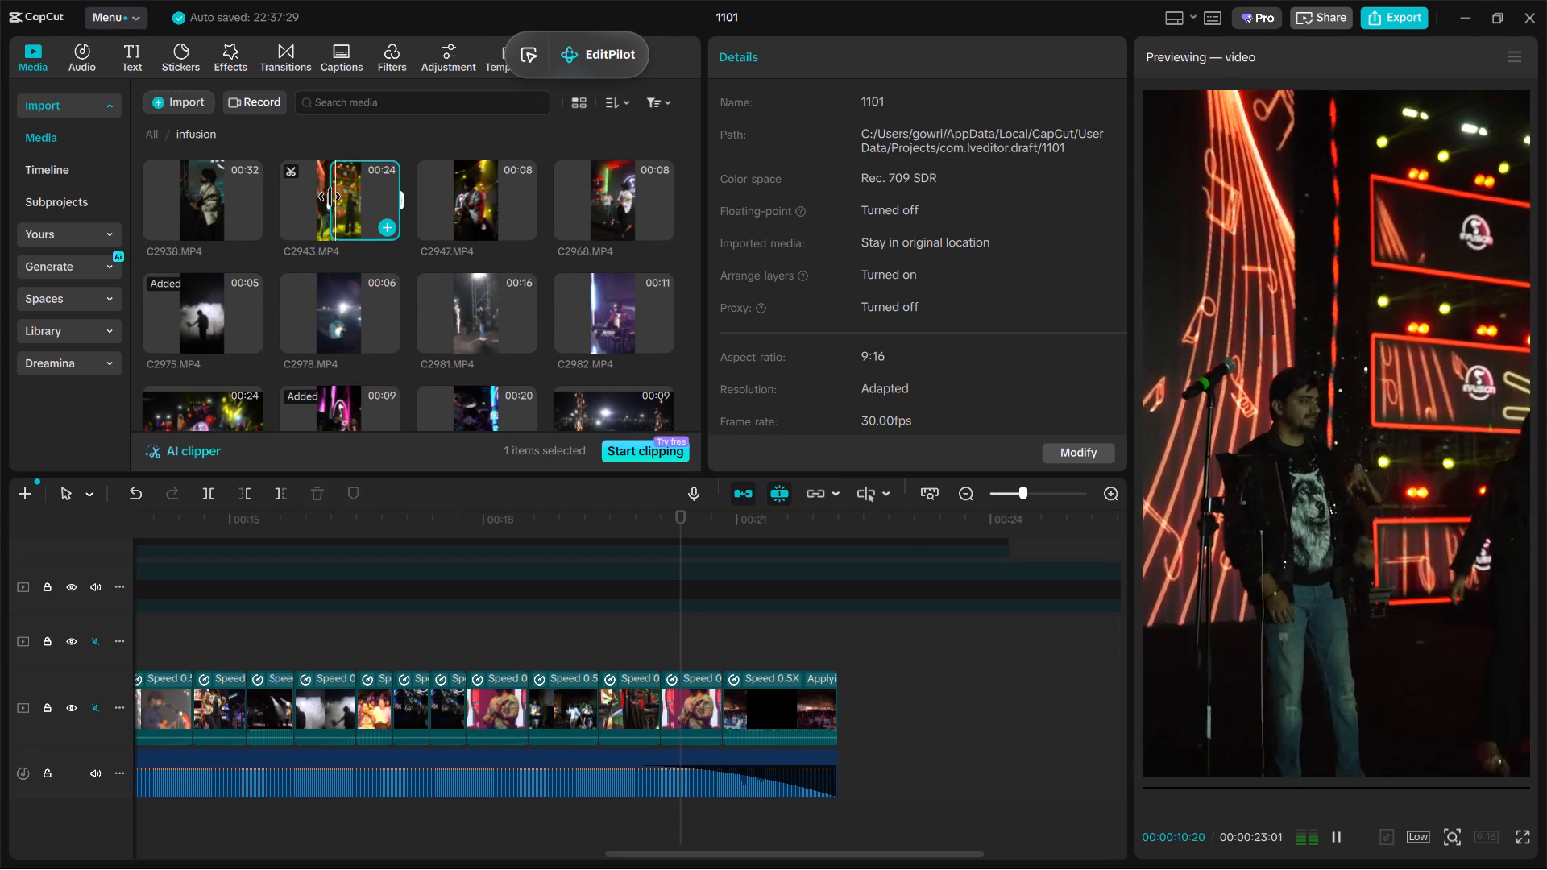
left_click_drag(330, 197, 383, 229)
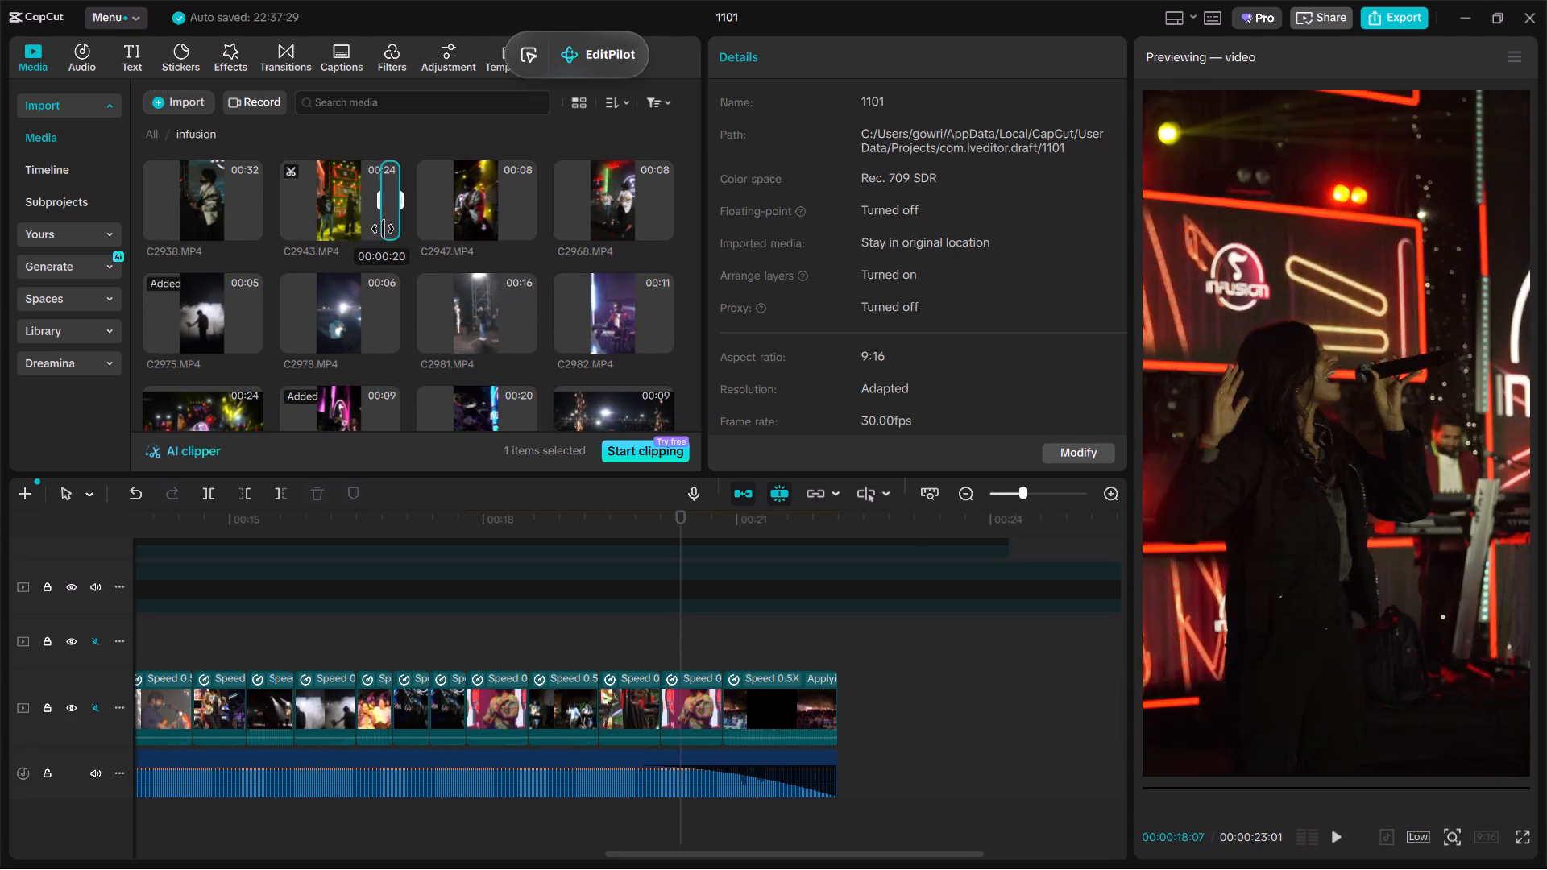
left_click_drag(383, 229, 381, 234)
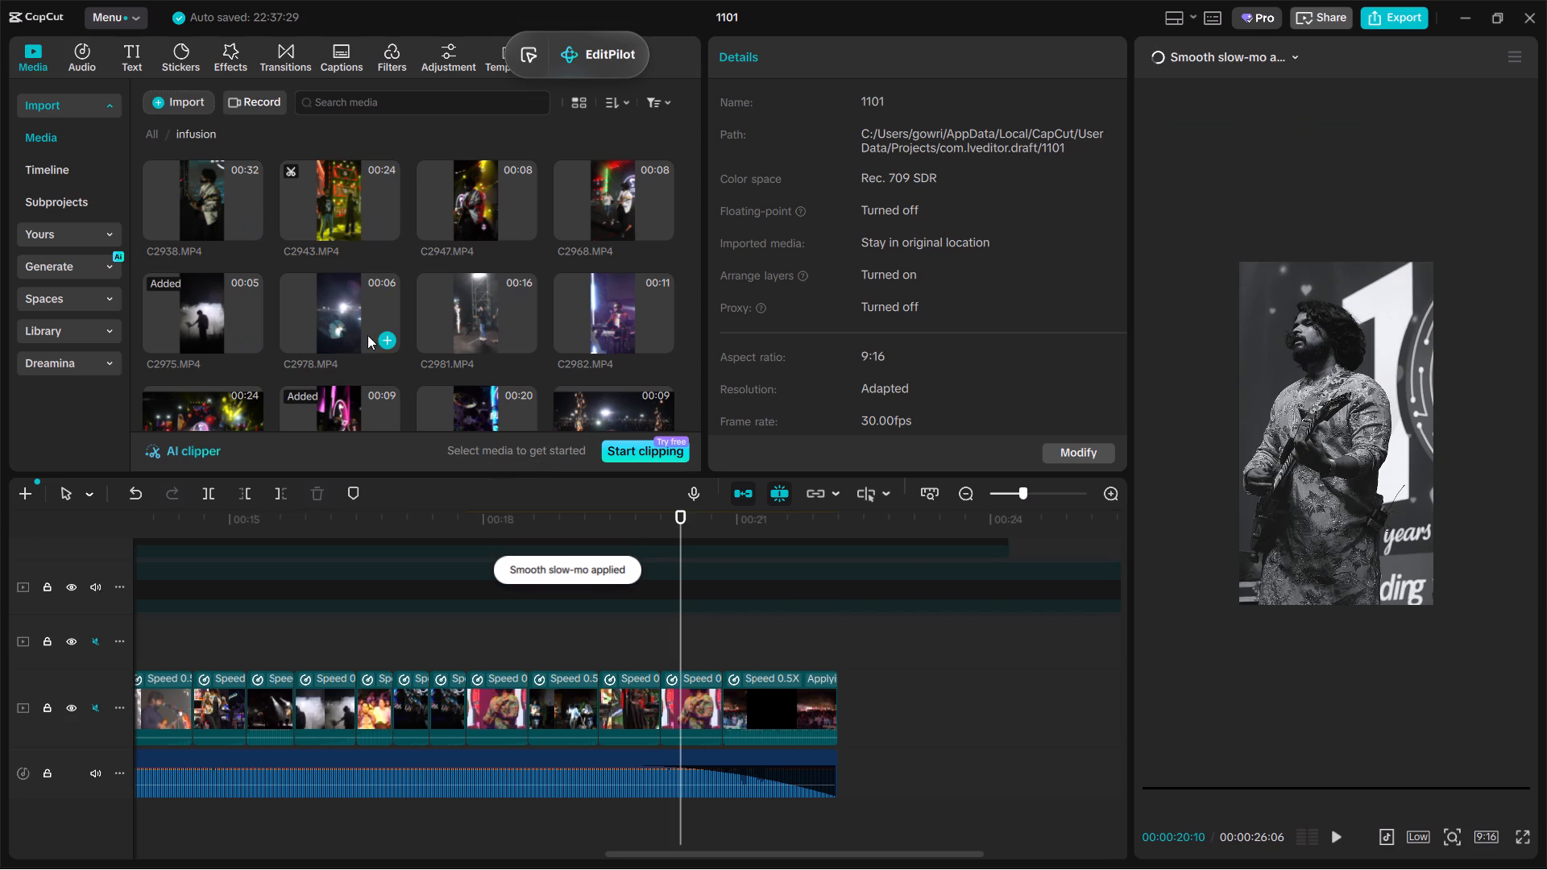
Preview C3004.MP4 and C3000.MP4 in the infusion folder as candidates for replacing the repeated guitarist clip.
scroll(289, 346, "down", 1)
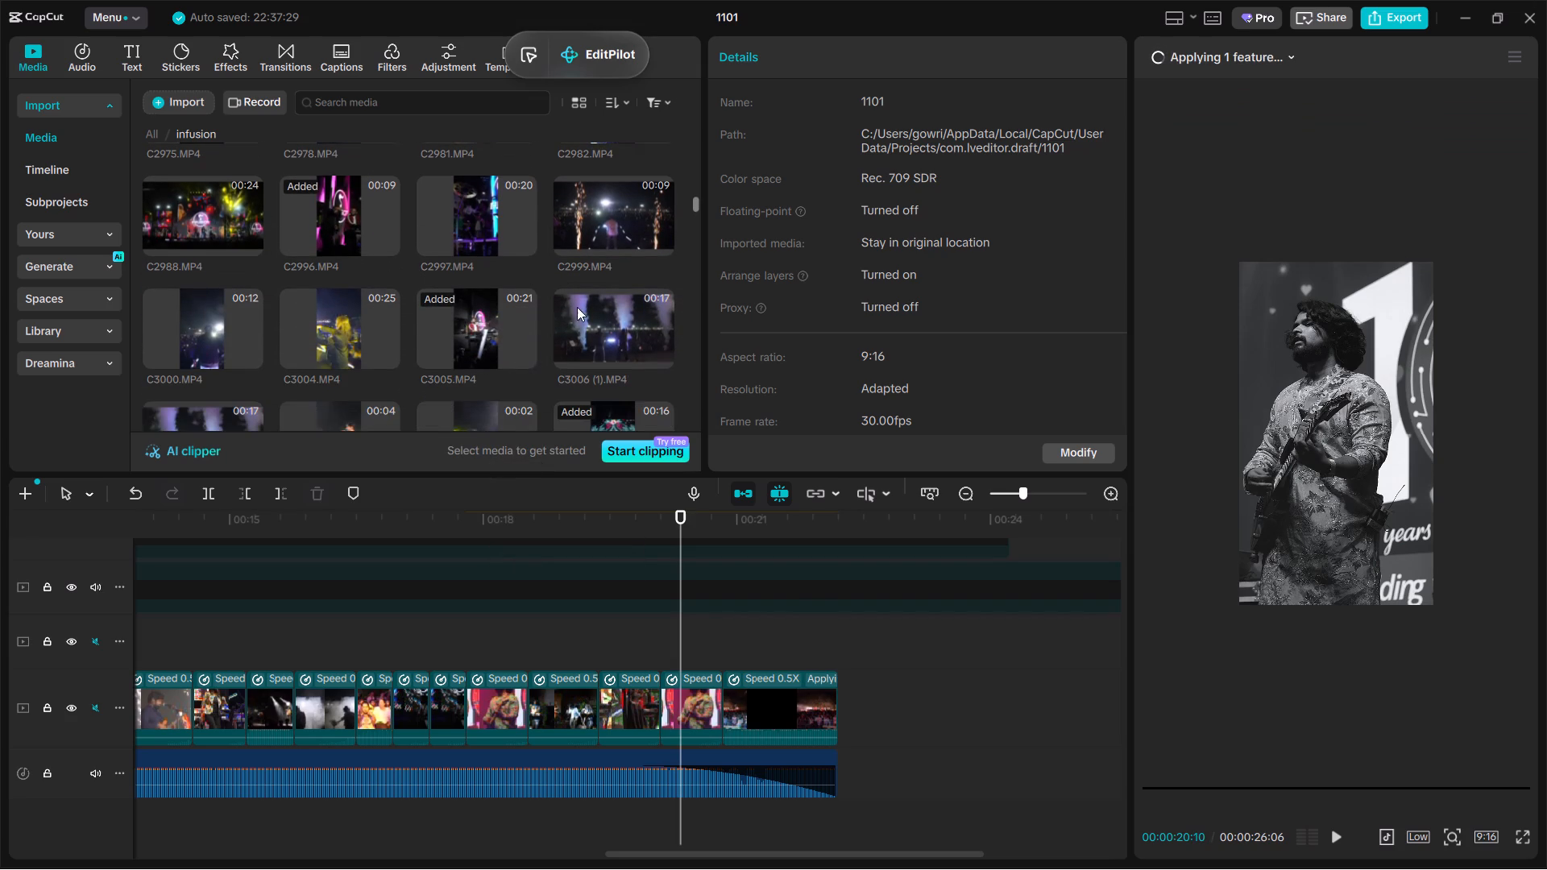
scroll(577, 307, "down", 1)
scroll(355, 330, "down", 1)
left_click(355, 330)
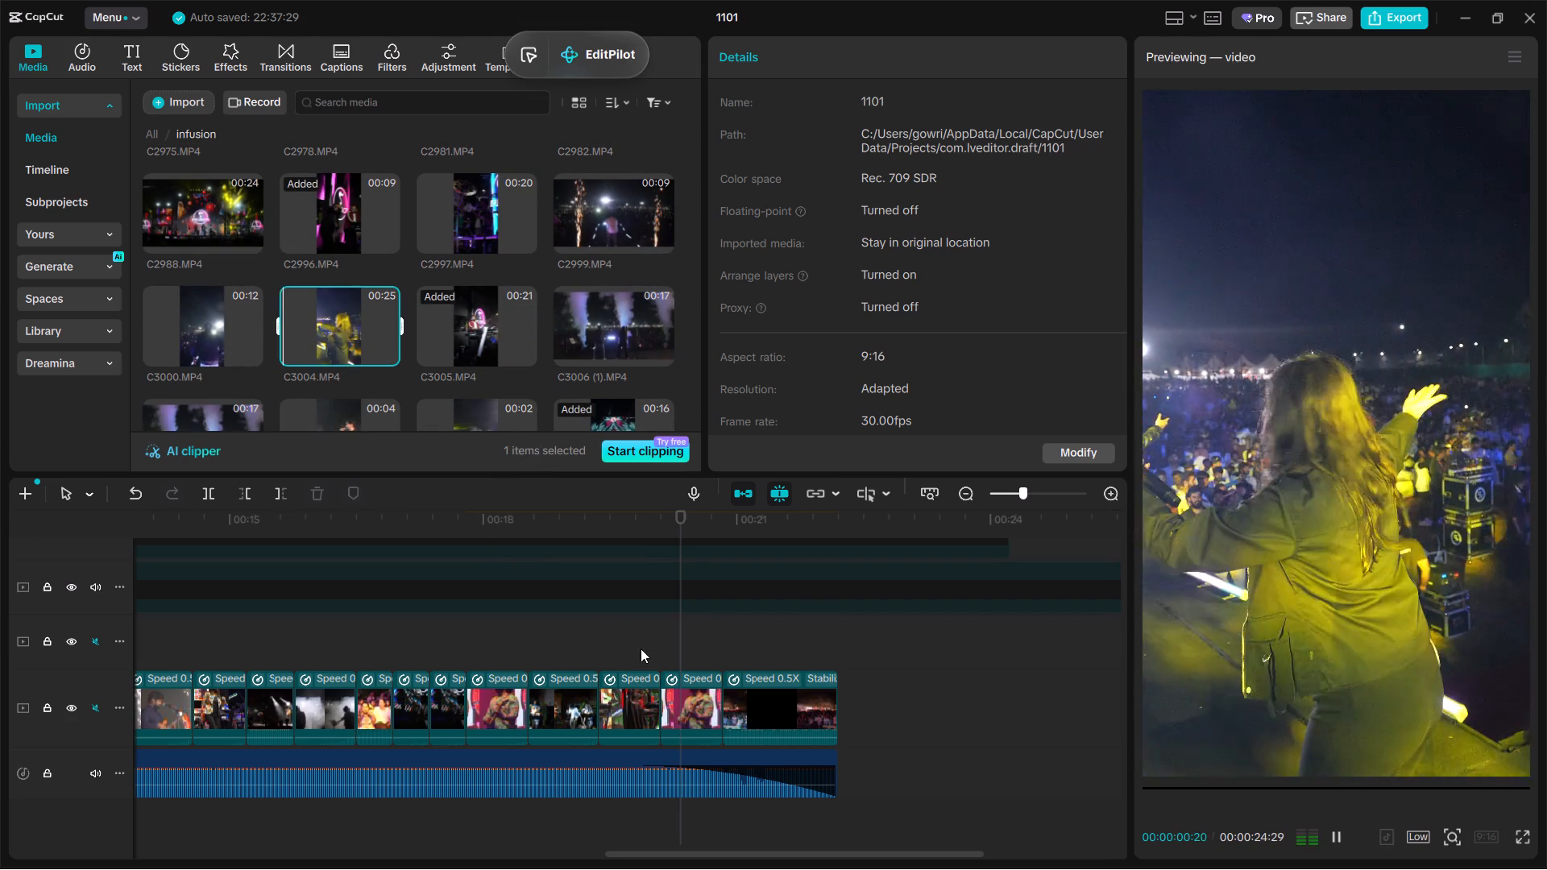
left_click(641, 644)
left_click_drag(642, 641, 682, 651)
left_click(359, 320)
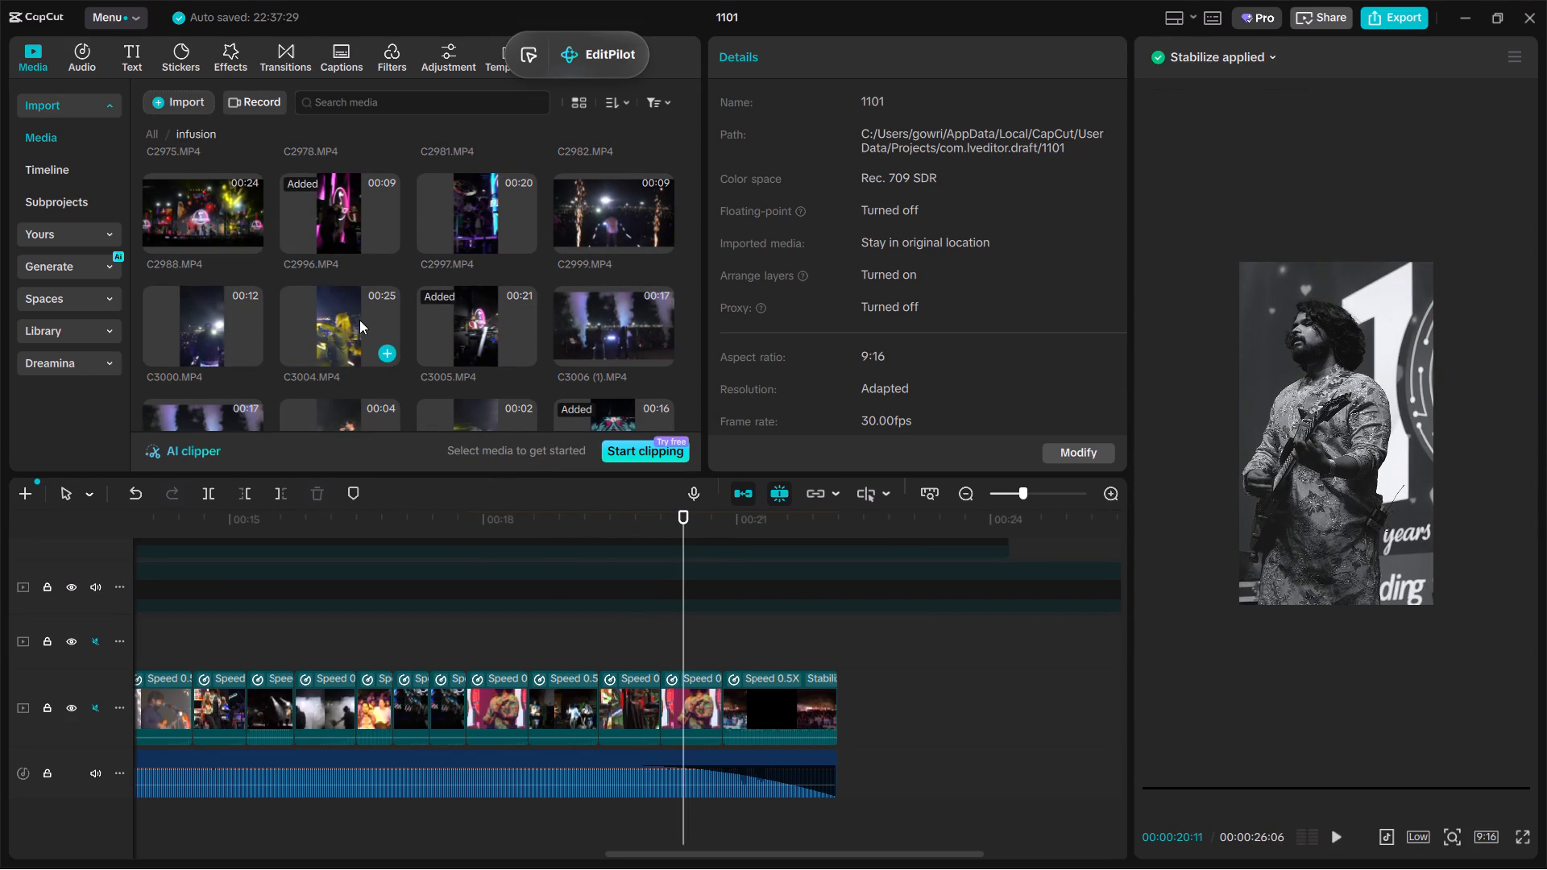
scroll(359, 320, "down", 1)
left_click(209, 311)
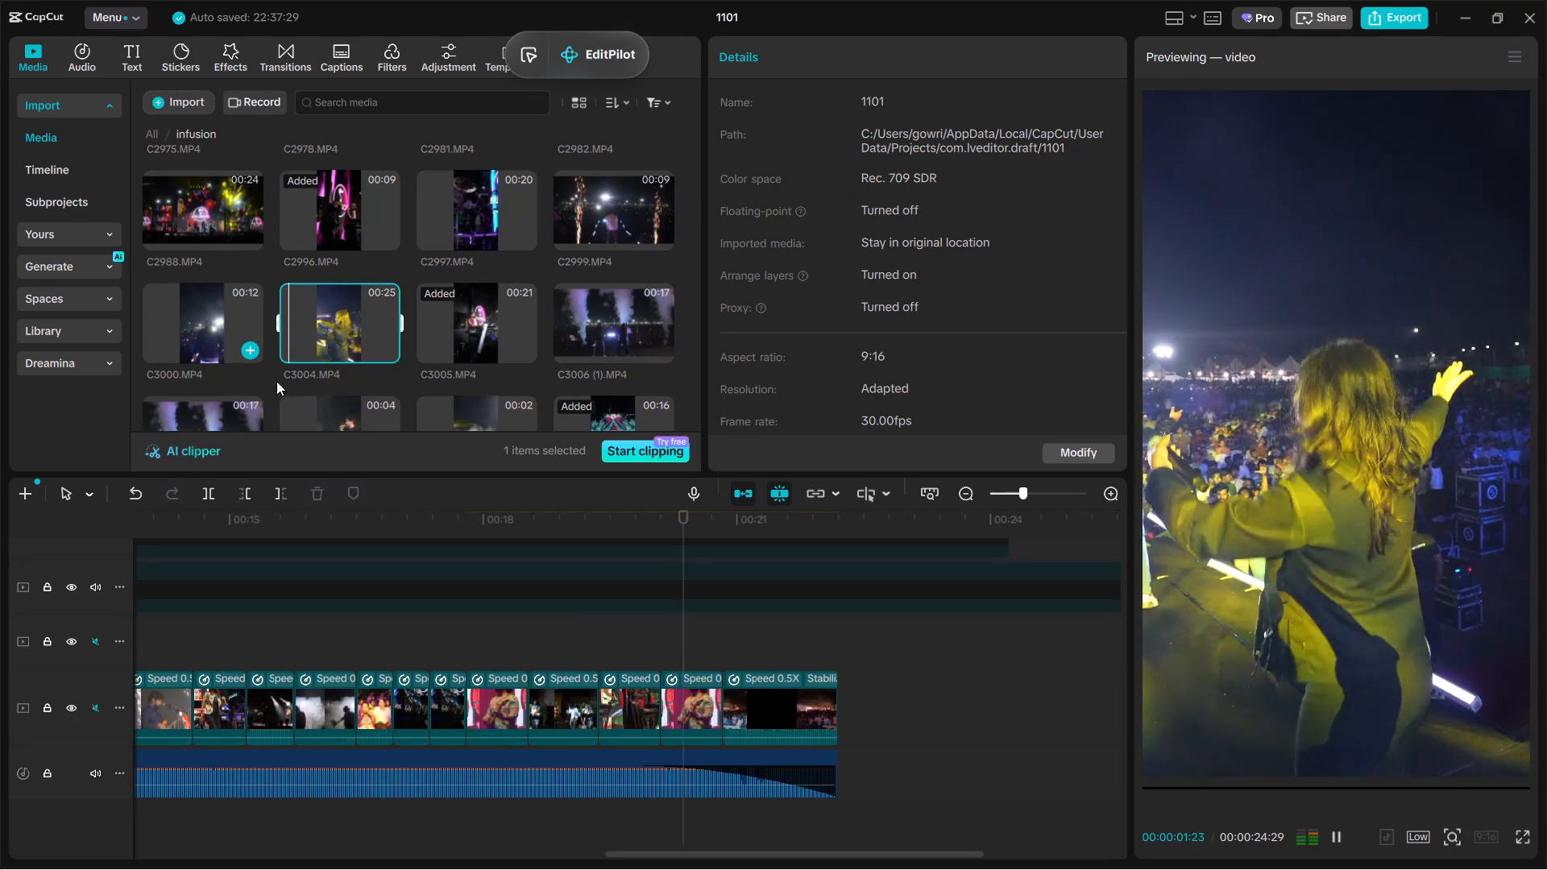
scroll(344, 351, "down", 1)
Replace the dark clip just before 00:17:11 with C3610.MP4, starting about 3 seconds in and keeping the original video effect.
left_click(613, 652)
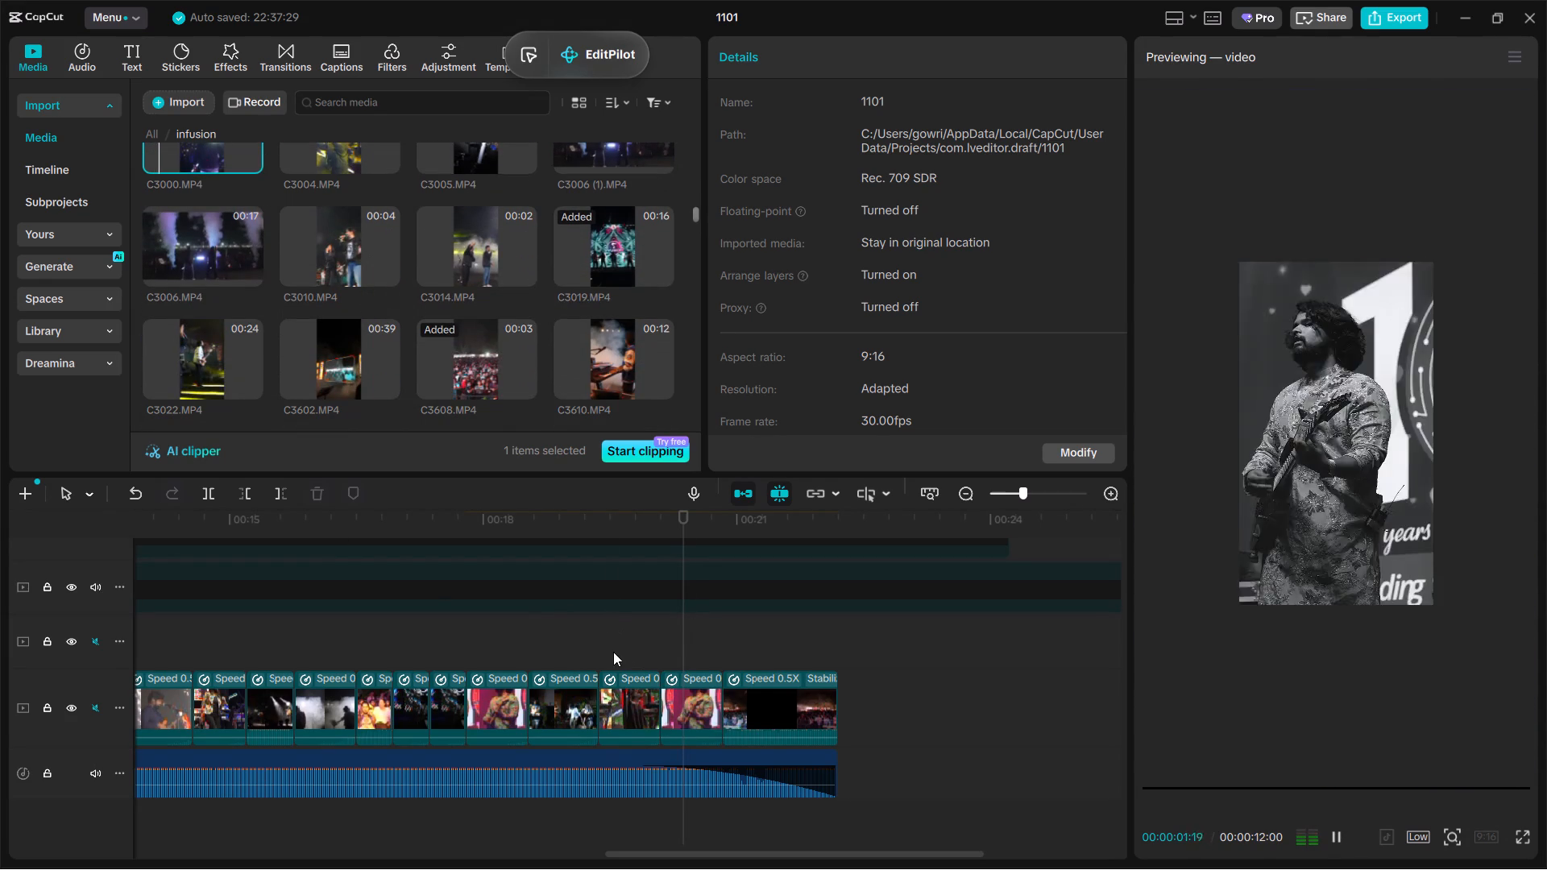
left_click_drag(613, 652, 562, 653)
left_click(489, 618)
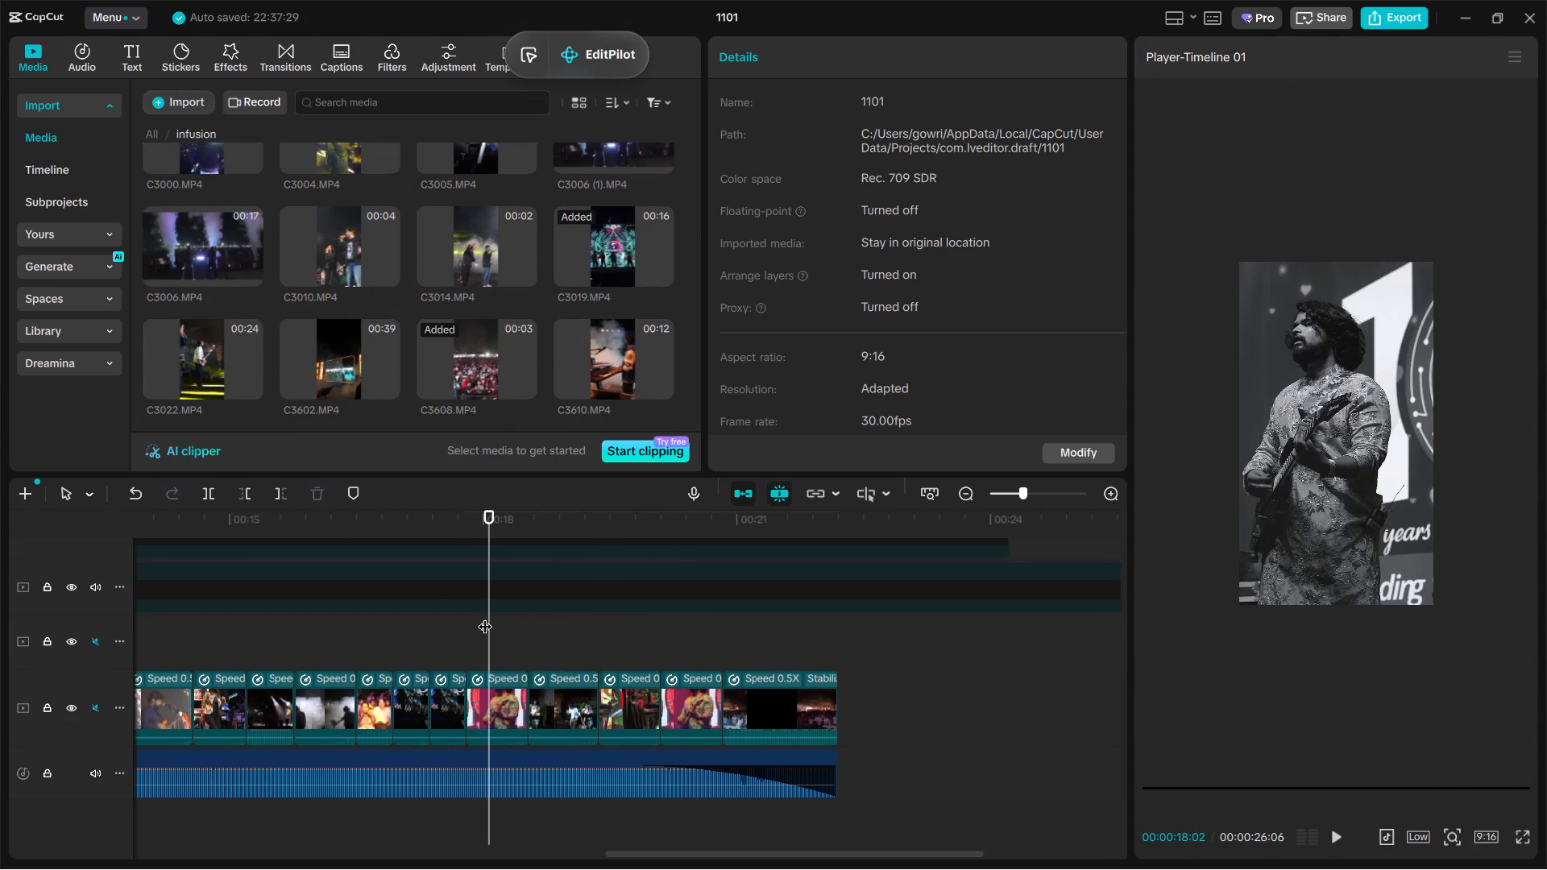
scroll(463, 618, "down", 1)
left_click(433, 649)
scroll(574, 418, "down", 1)
left_click(612, 246)
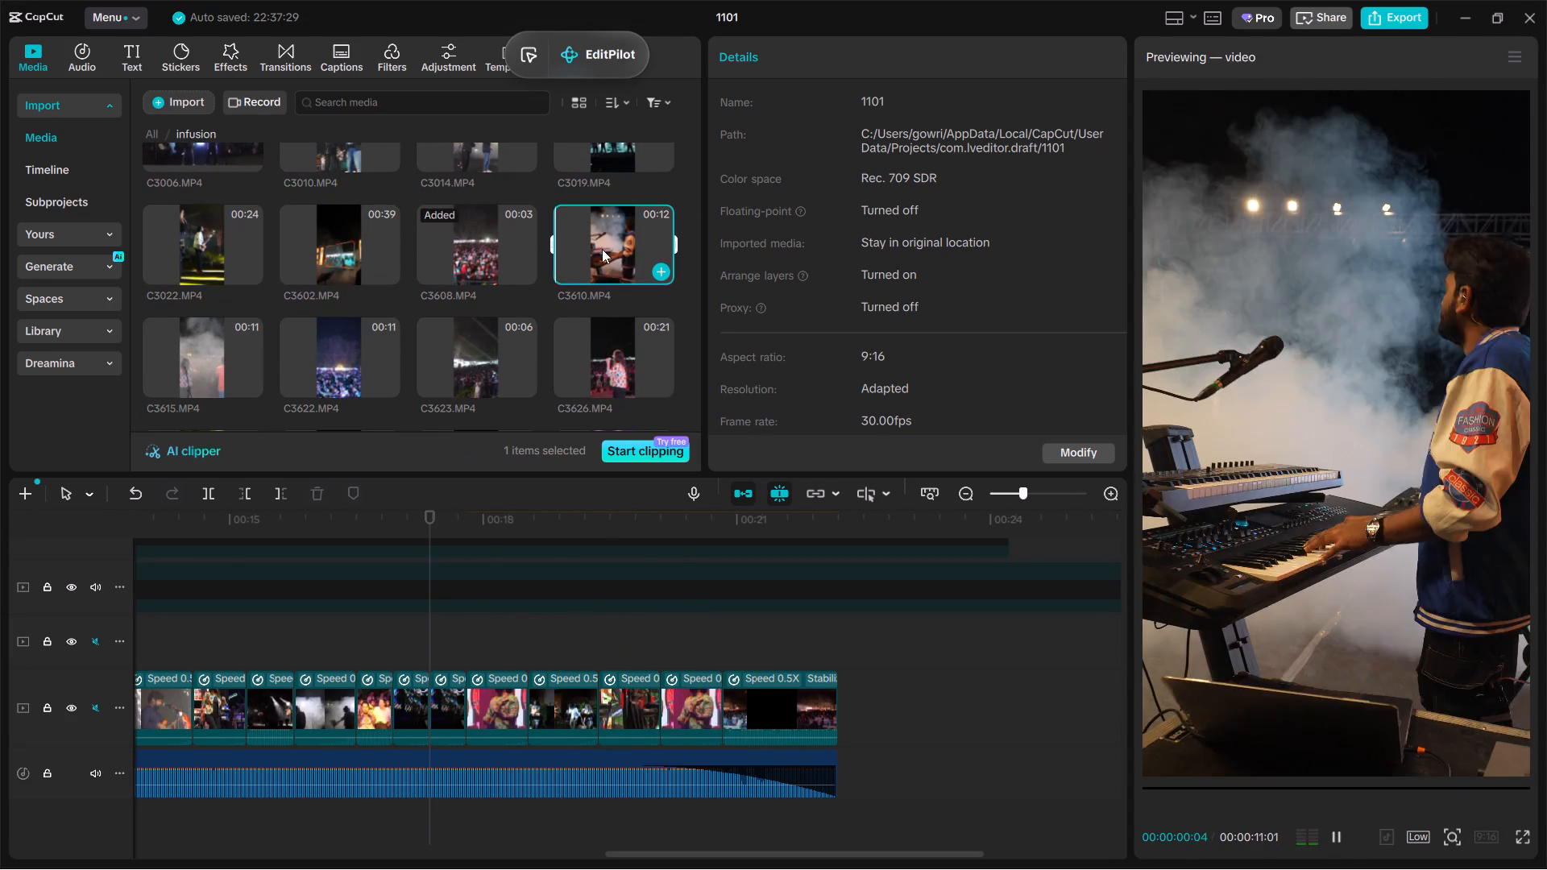
left_click_drag(550, 240, 583, 259)
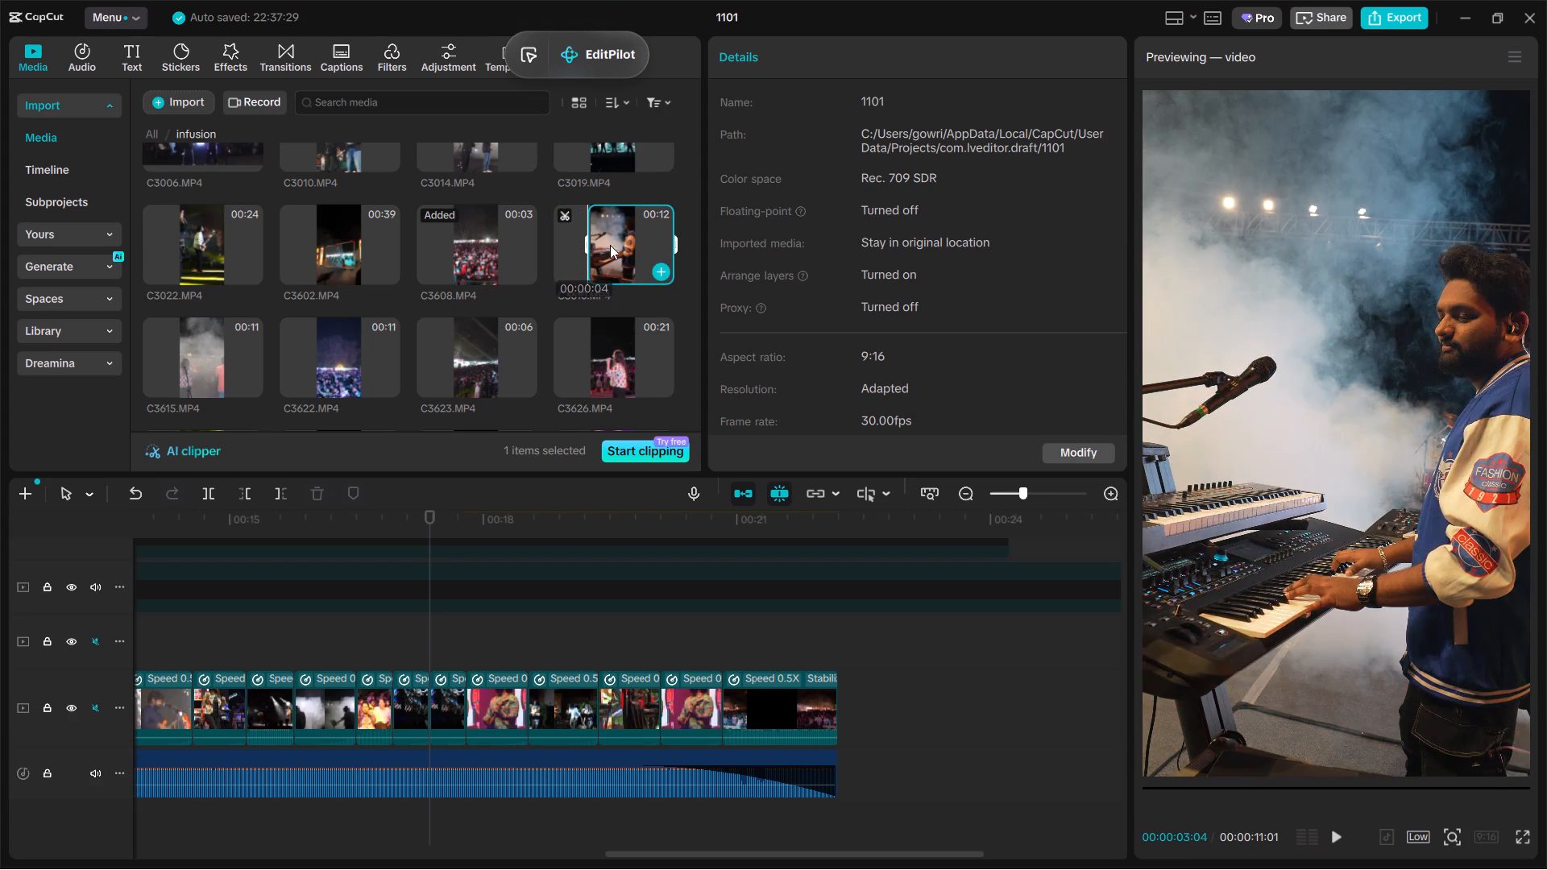
left_click_drag(628, 236, 432, 703)
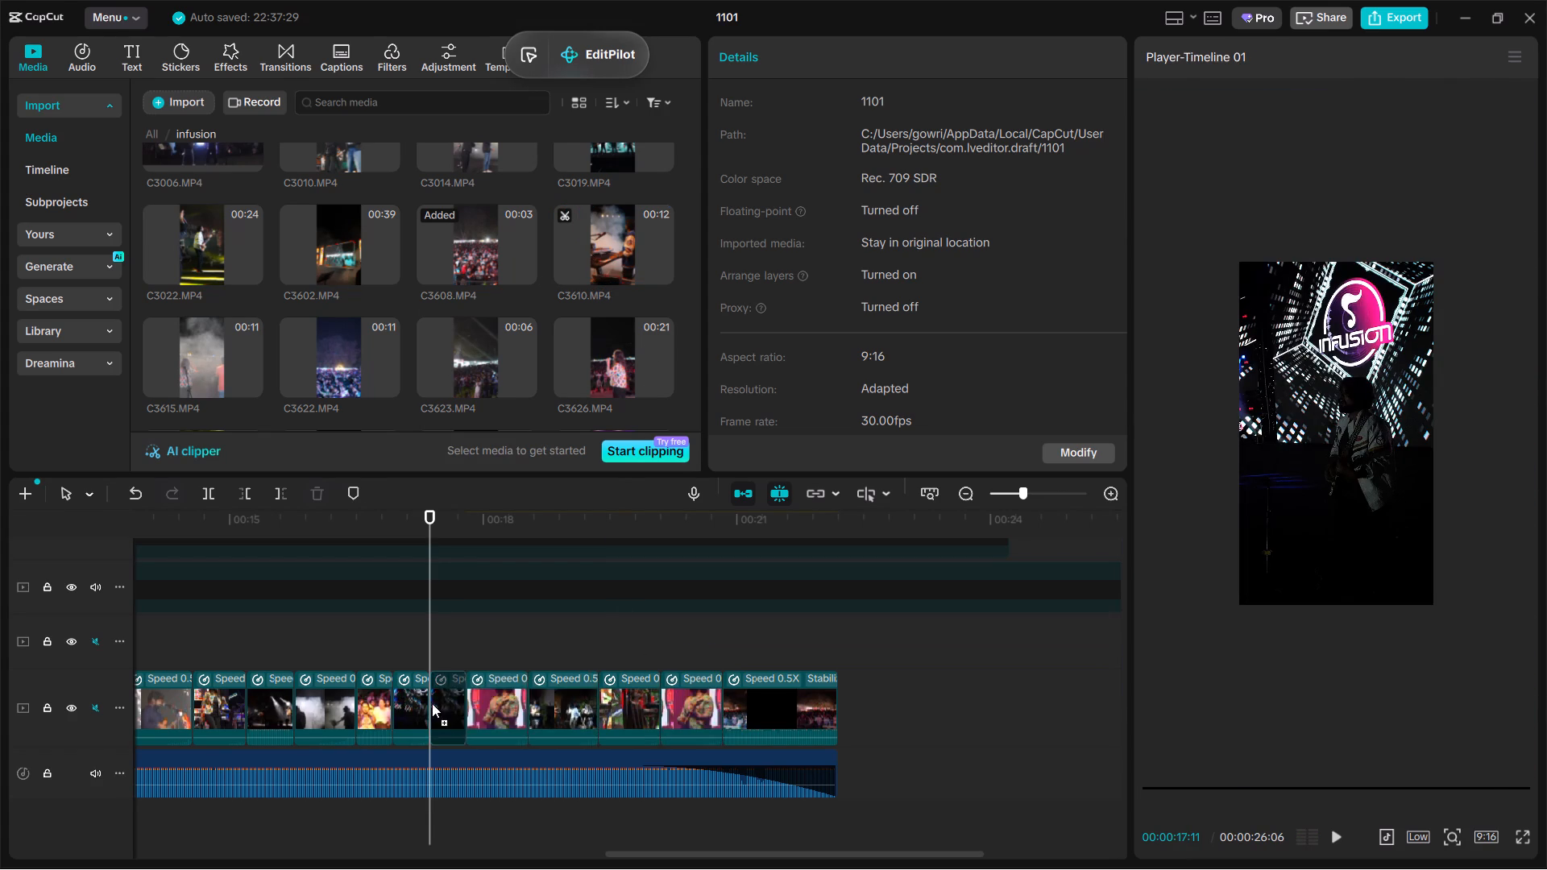
left_click_drag(432, 703, 417, 704)
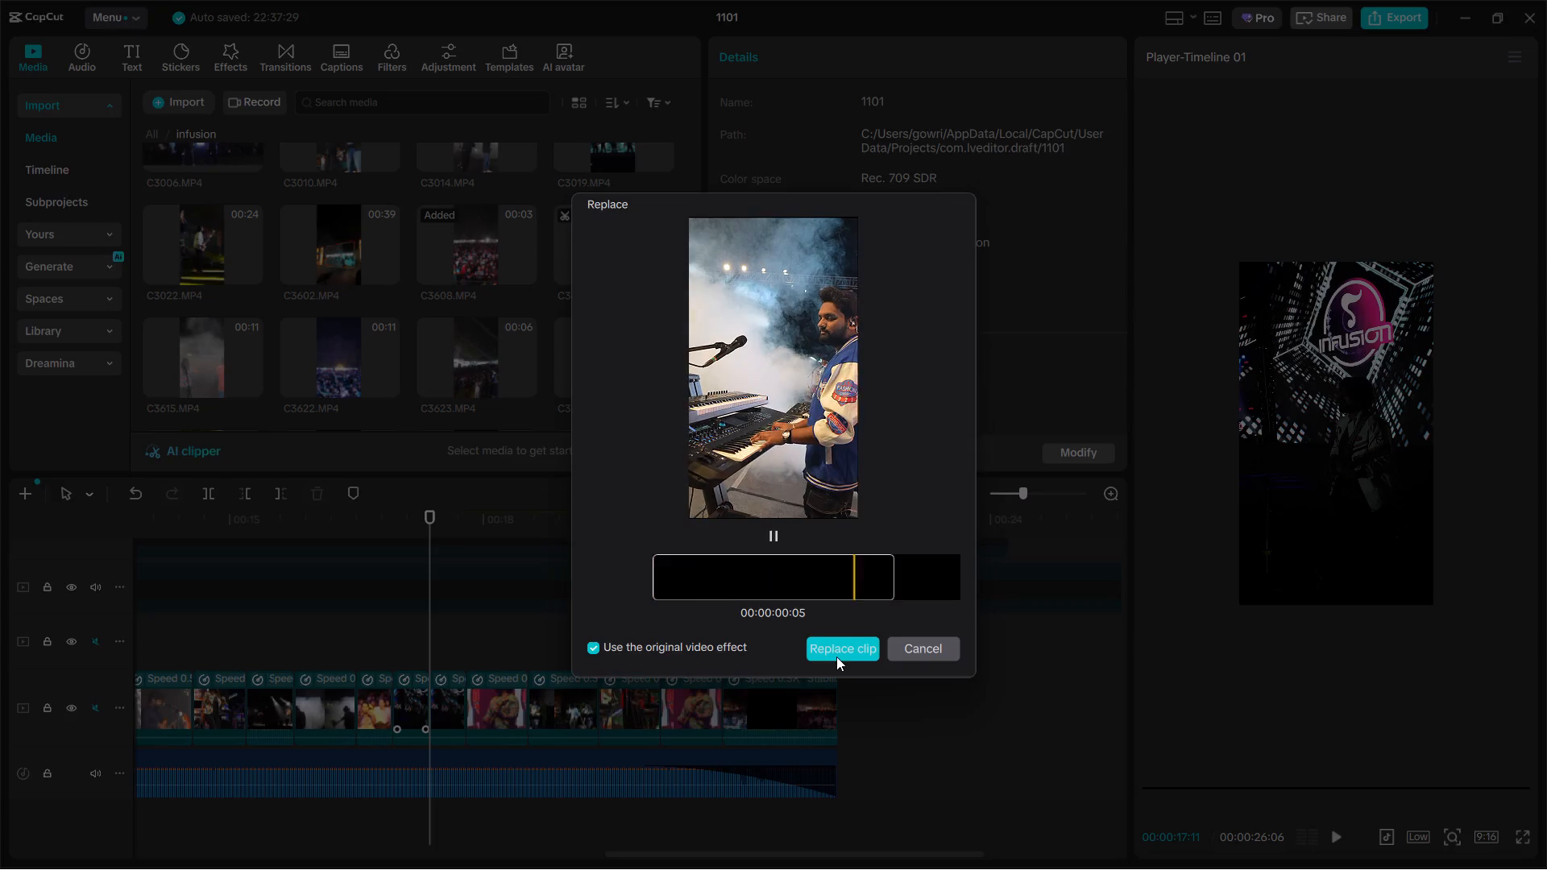
left_click(838, 658)
left_click(686, 515)
Replace the second-to-last main-track clip with an adjusted portion of C4853 - Copy.MP4, keeping the original video effect.
left_click(416, 651)
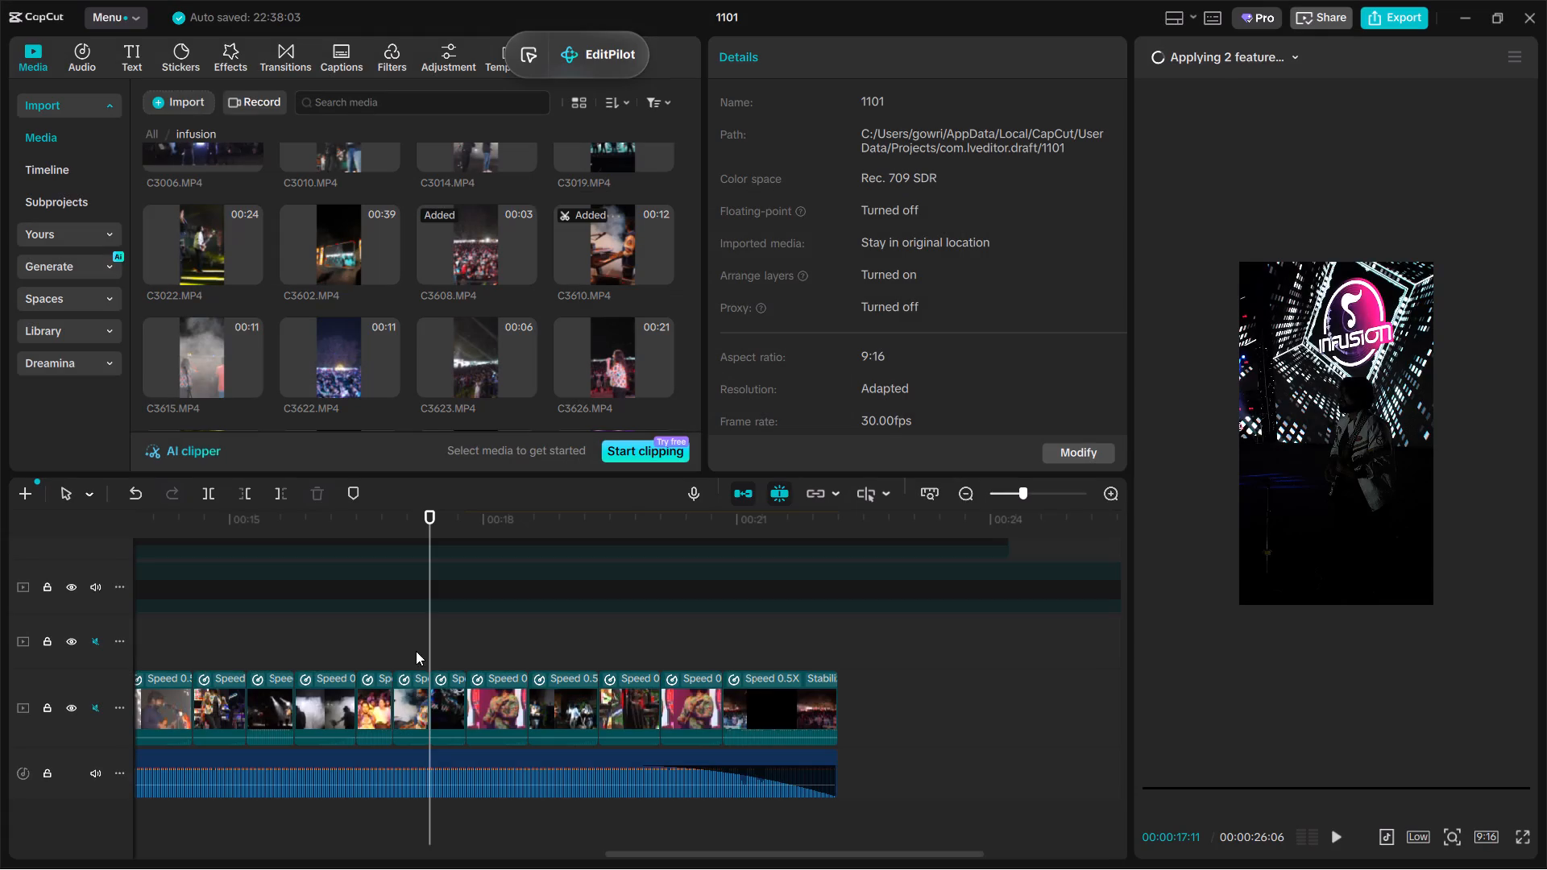
left_click_drag(416, 651, 441, 665)
scroll(446, 376, "down", 1)
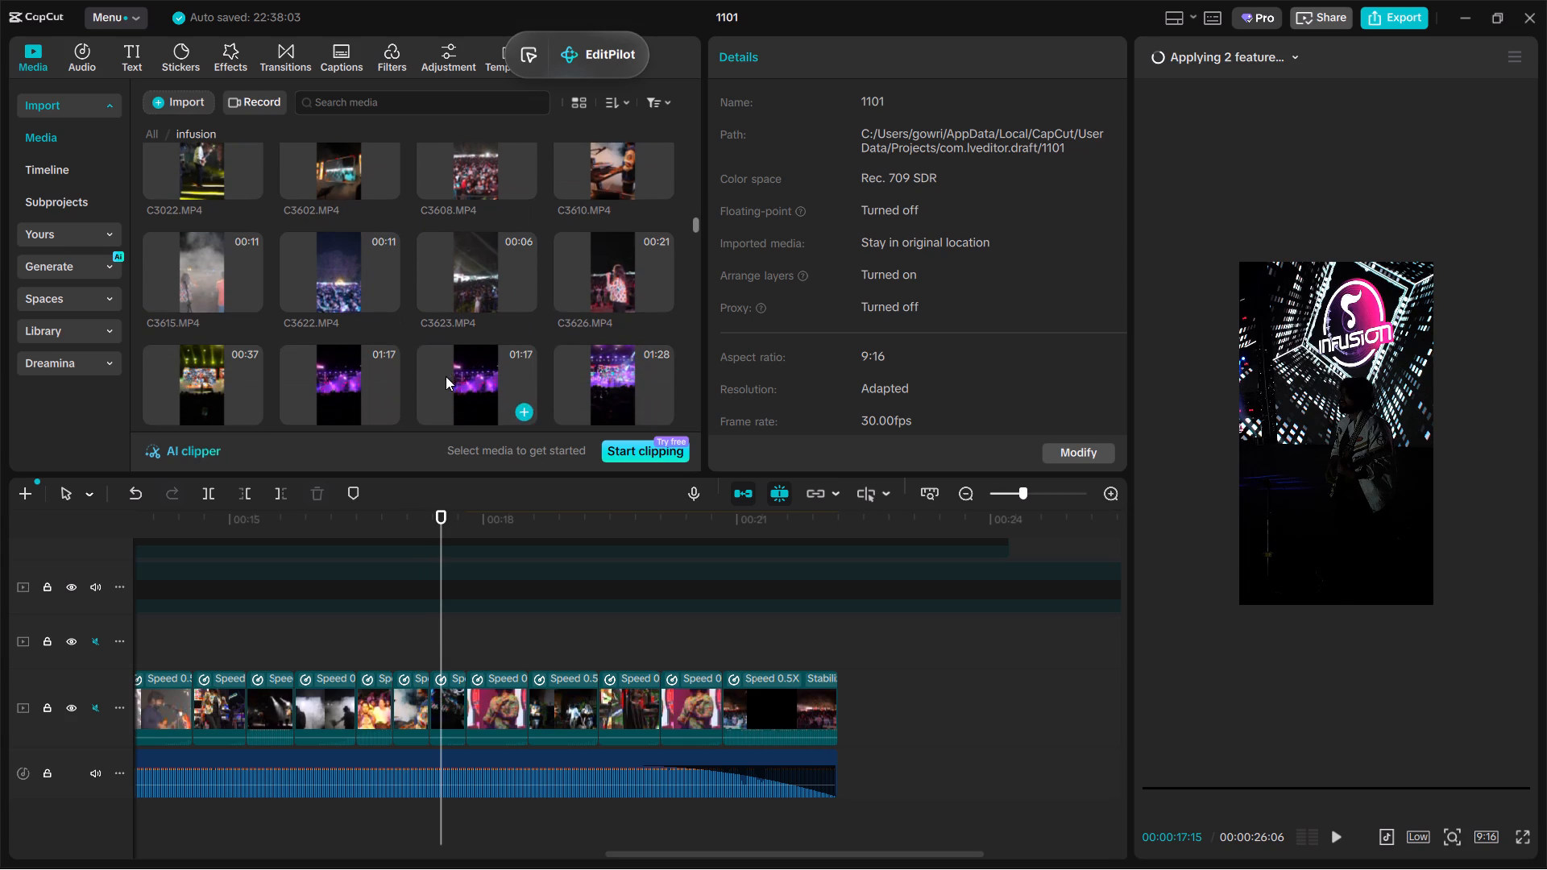
scroll(234, 321, "down", 1)
scroll(414, 637, "down", 1)
scroll(534, 703, "up", 5, "ctrl")
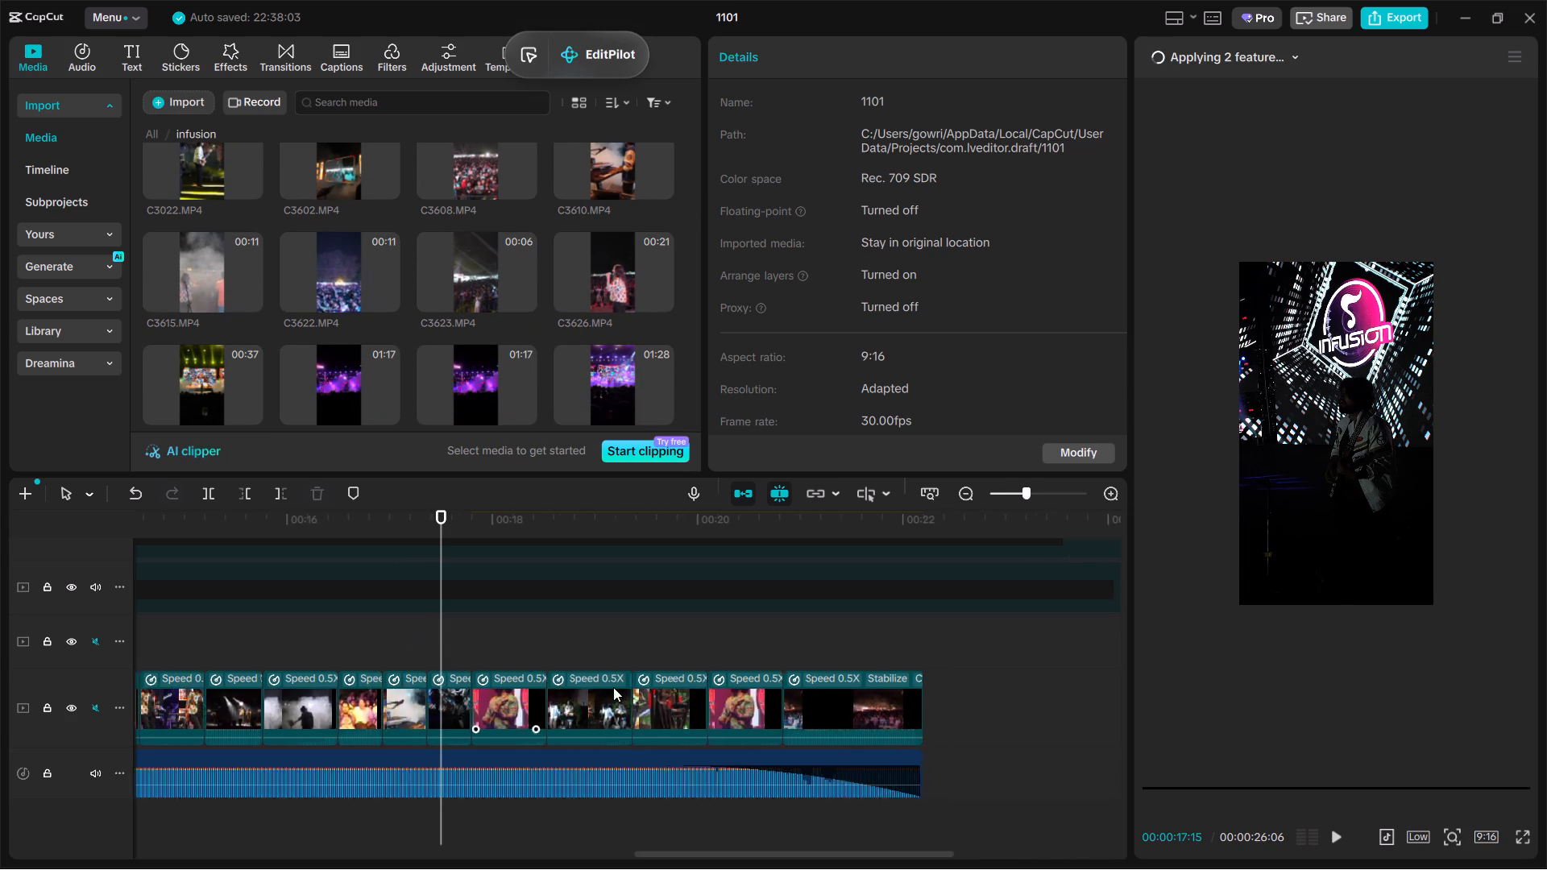
left_click_drag(797, 855, 827, 864)
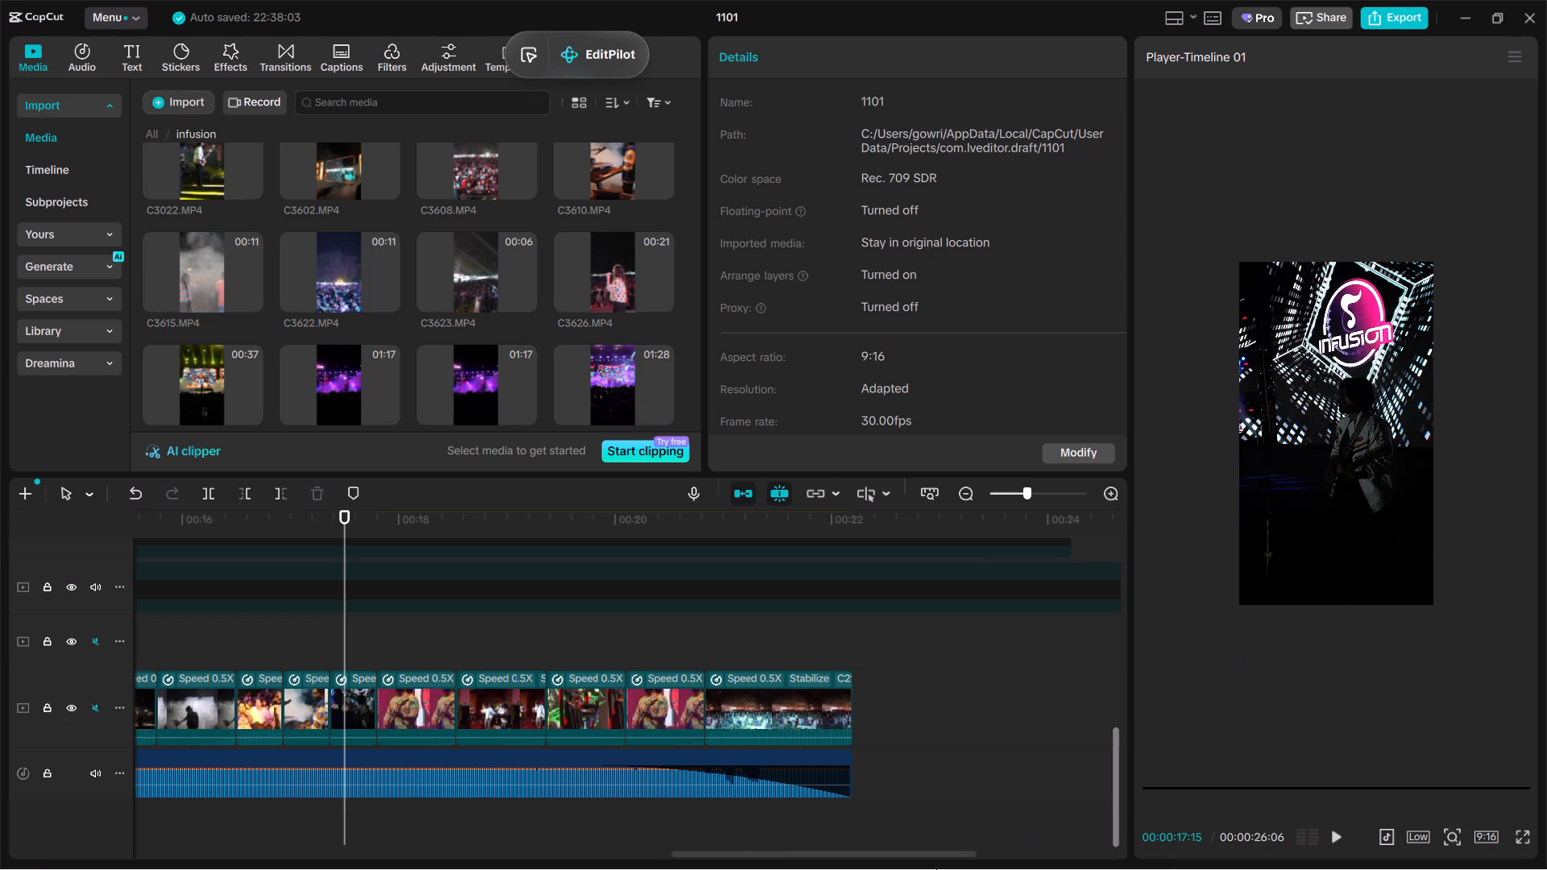
scroll(362, 317, "down", 1)
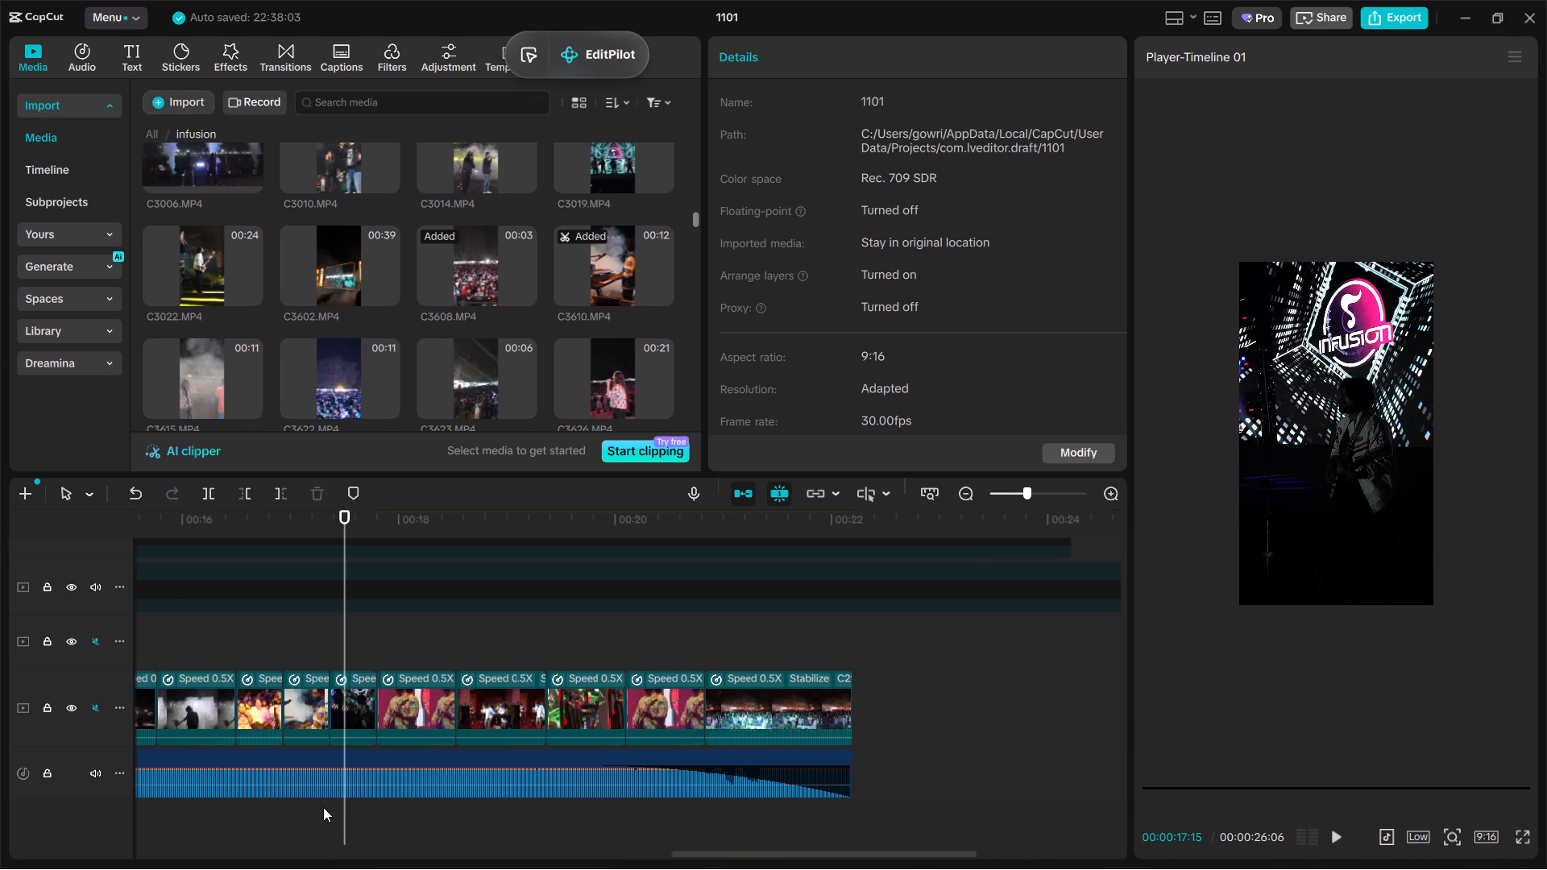
scroll(323, 807, "down", 2)
left_click(371, 265)
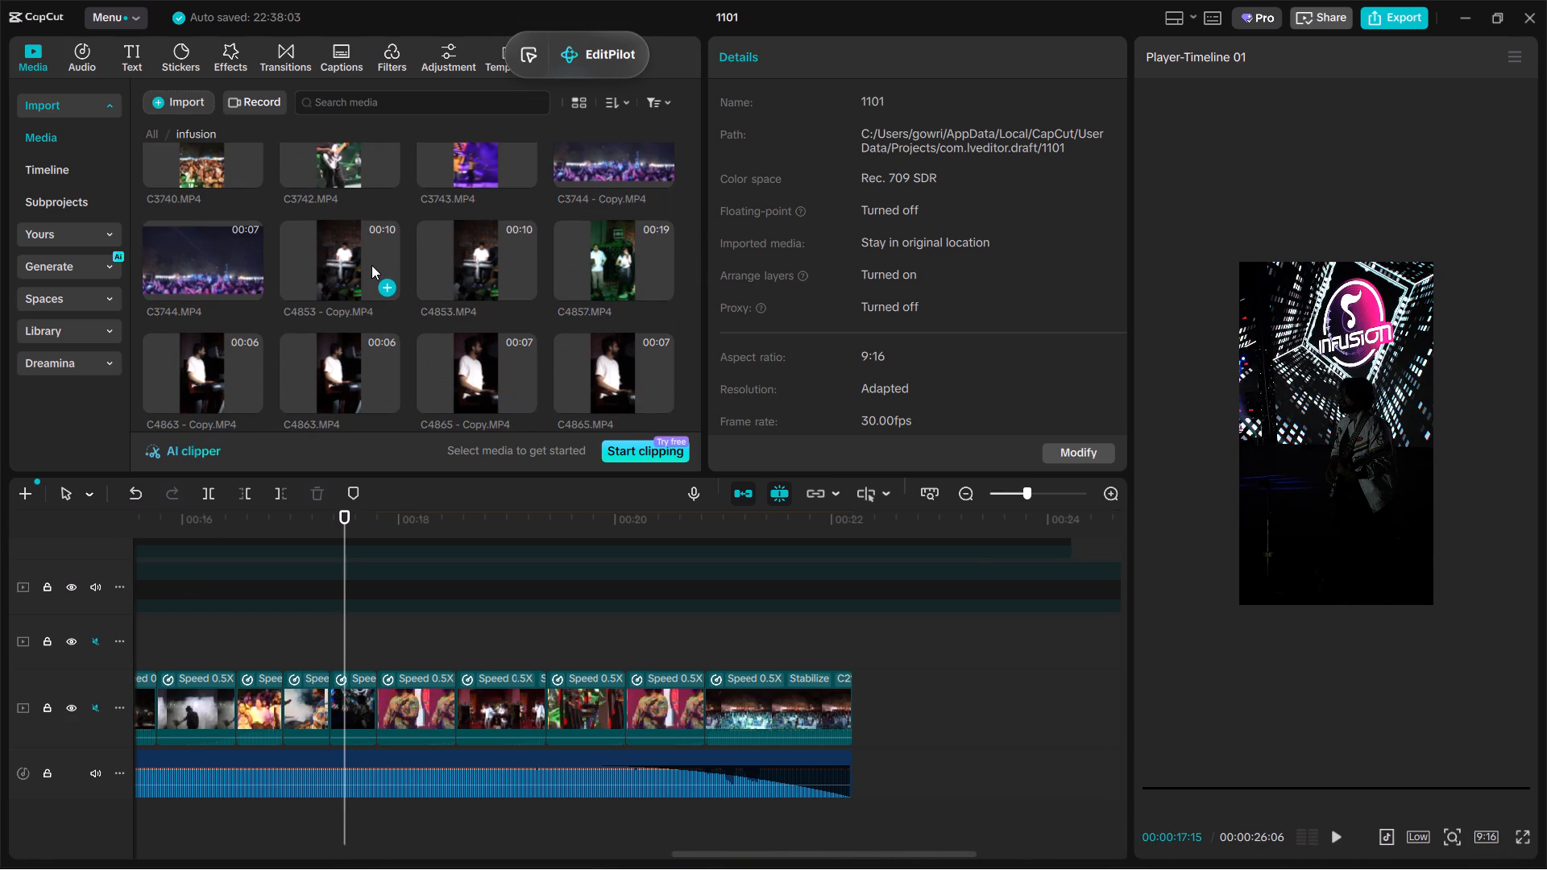
left_click_drag(355, 265, 735, 603)
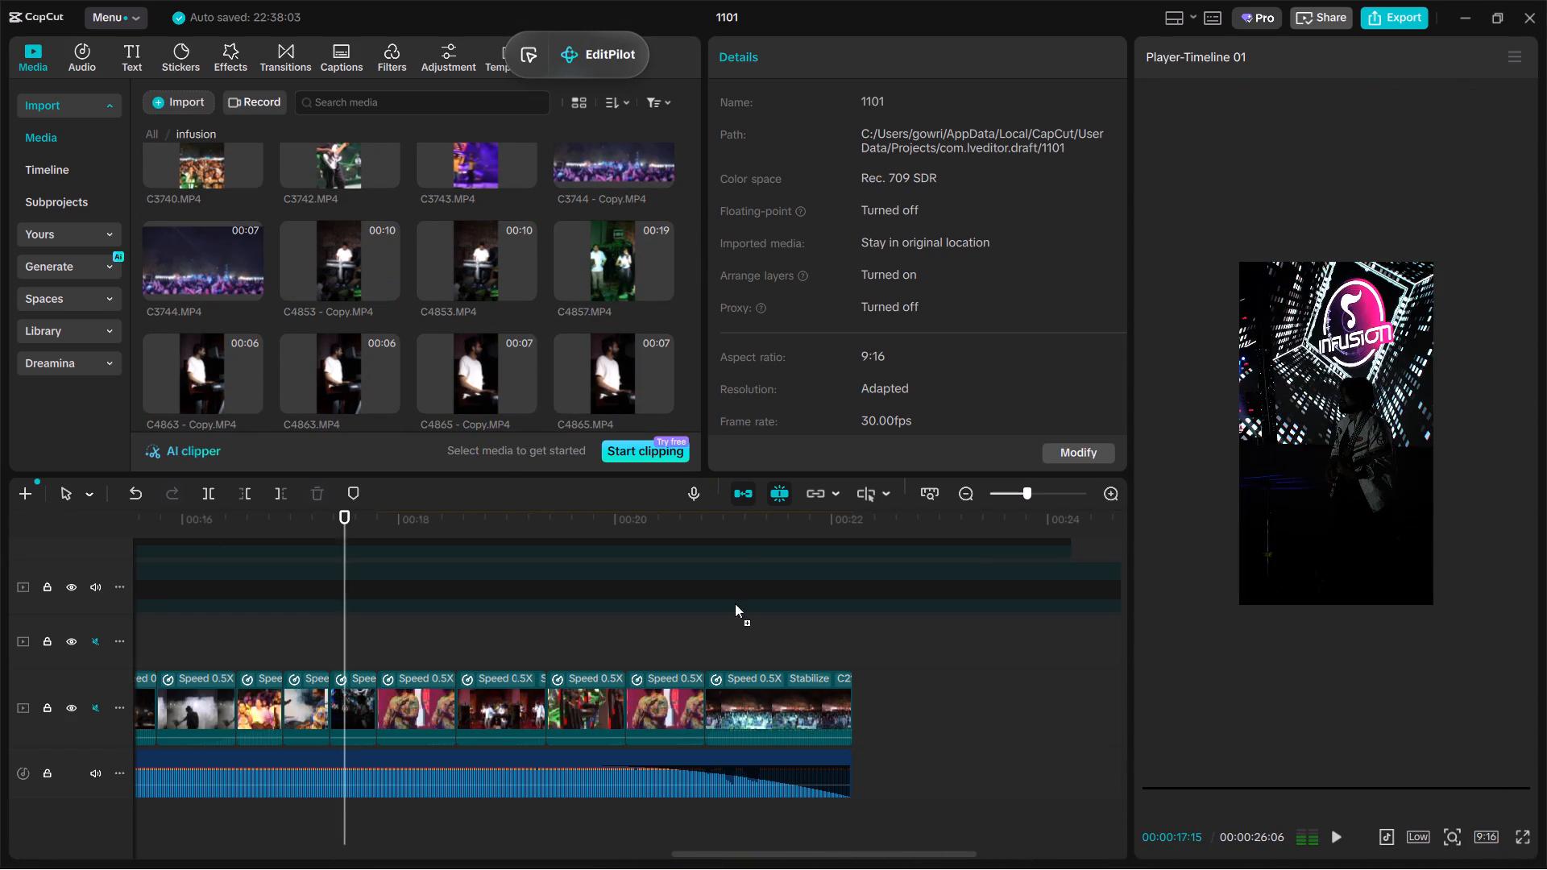
left_click_drag(735, 603, 650, 693)
left_click_drag(823, 585, 708, 607)
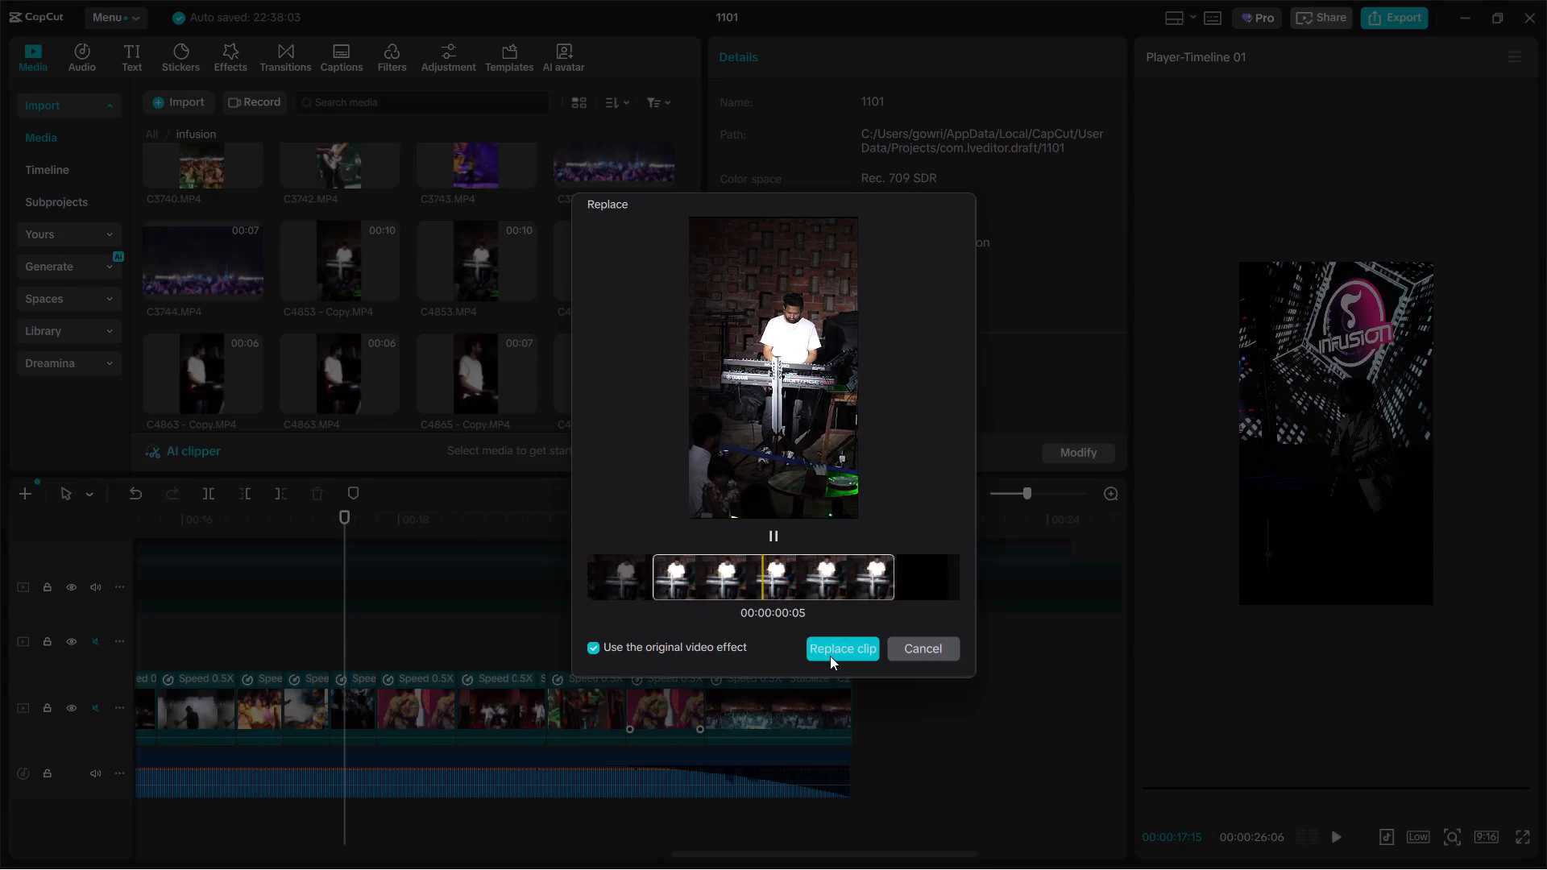
left_click(830, 656)
left_click(713, 522)
left_click(707, 500)
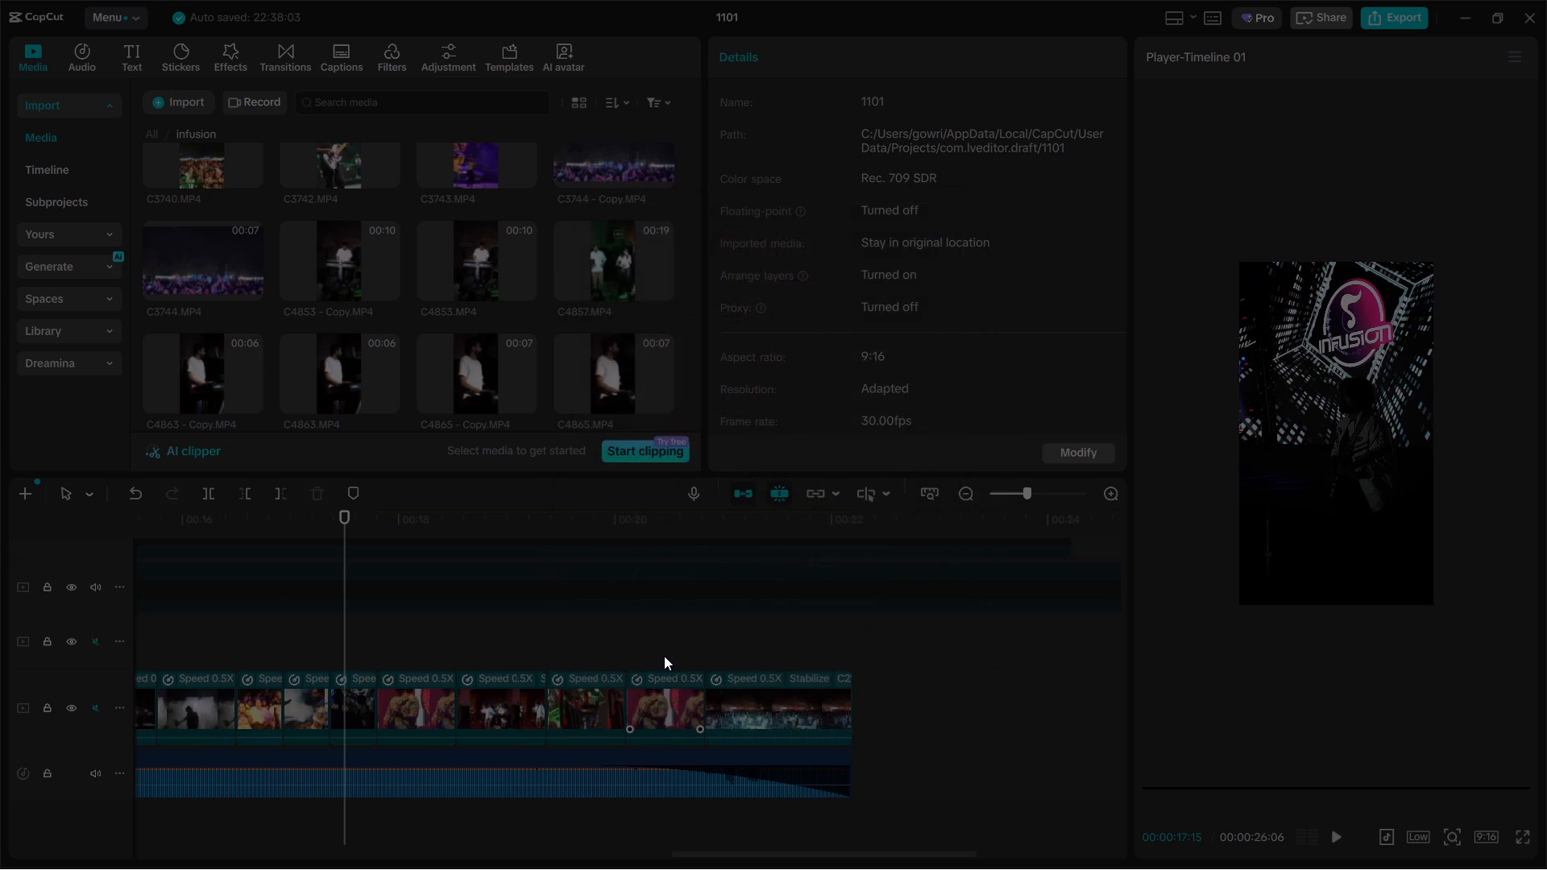
Reframe the new C4853 - Copy.MP4 keyboardist clip to 134% scale at position X -174, Y -359.
left_click(660, 656)
left_click(668, 694)
left_click_drag(1433, 603, 1463, 683)
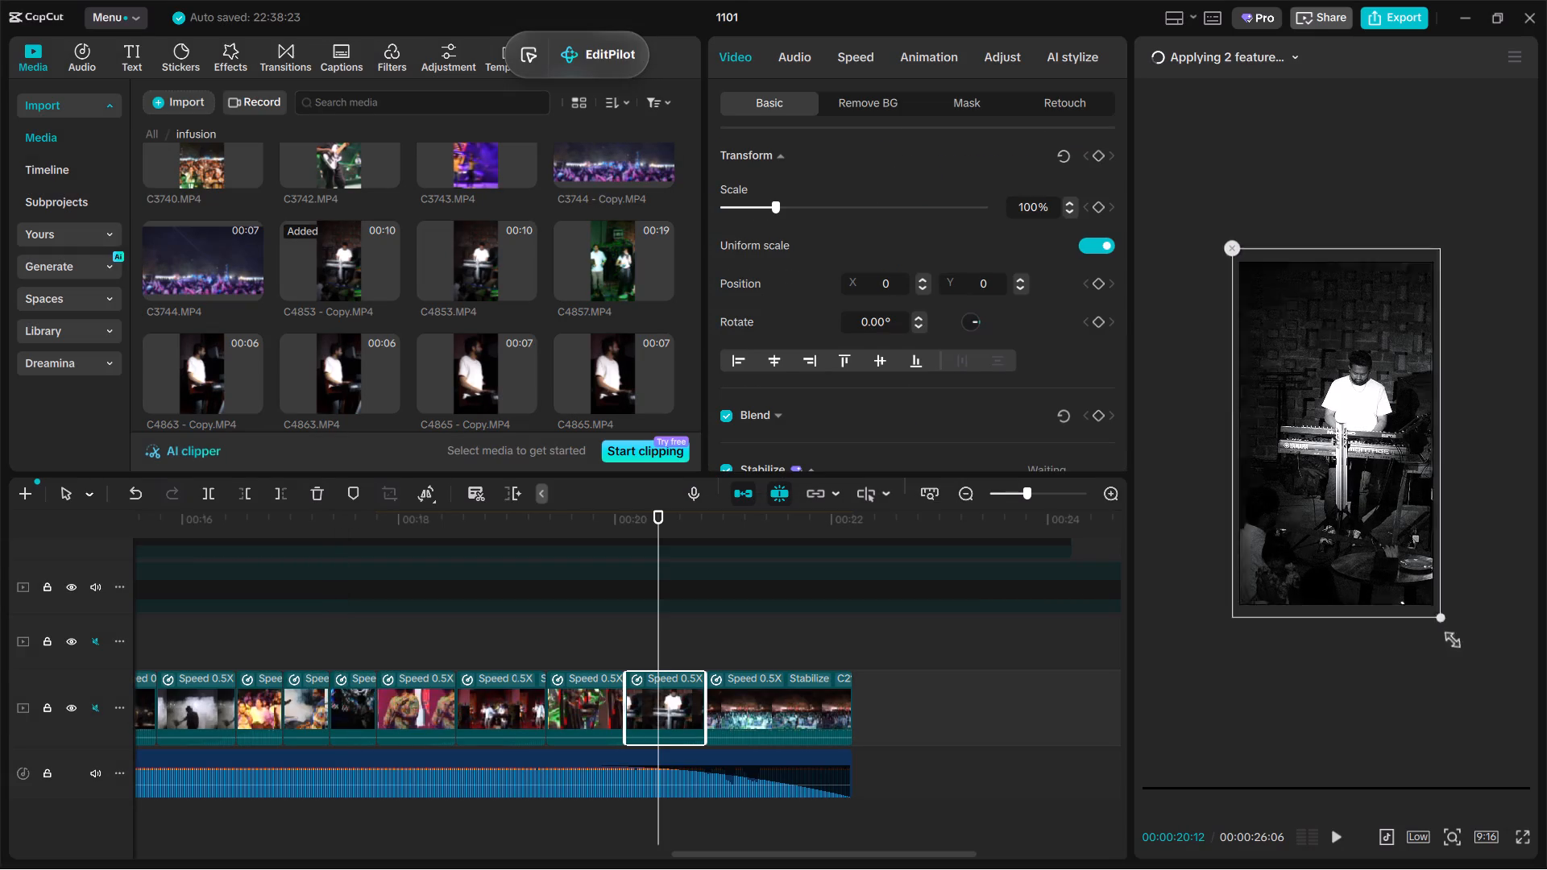
left_click_drag(1463, 683, 1470, 698)
left_click_drag(1376, 576, 1362, 608)
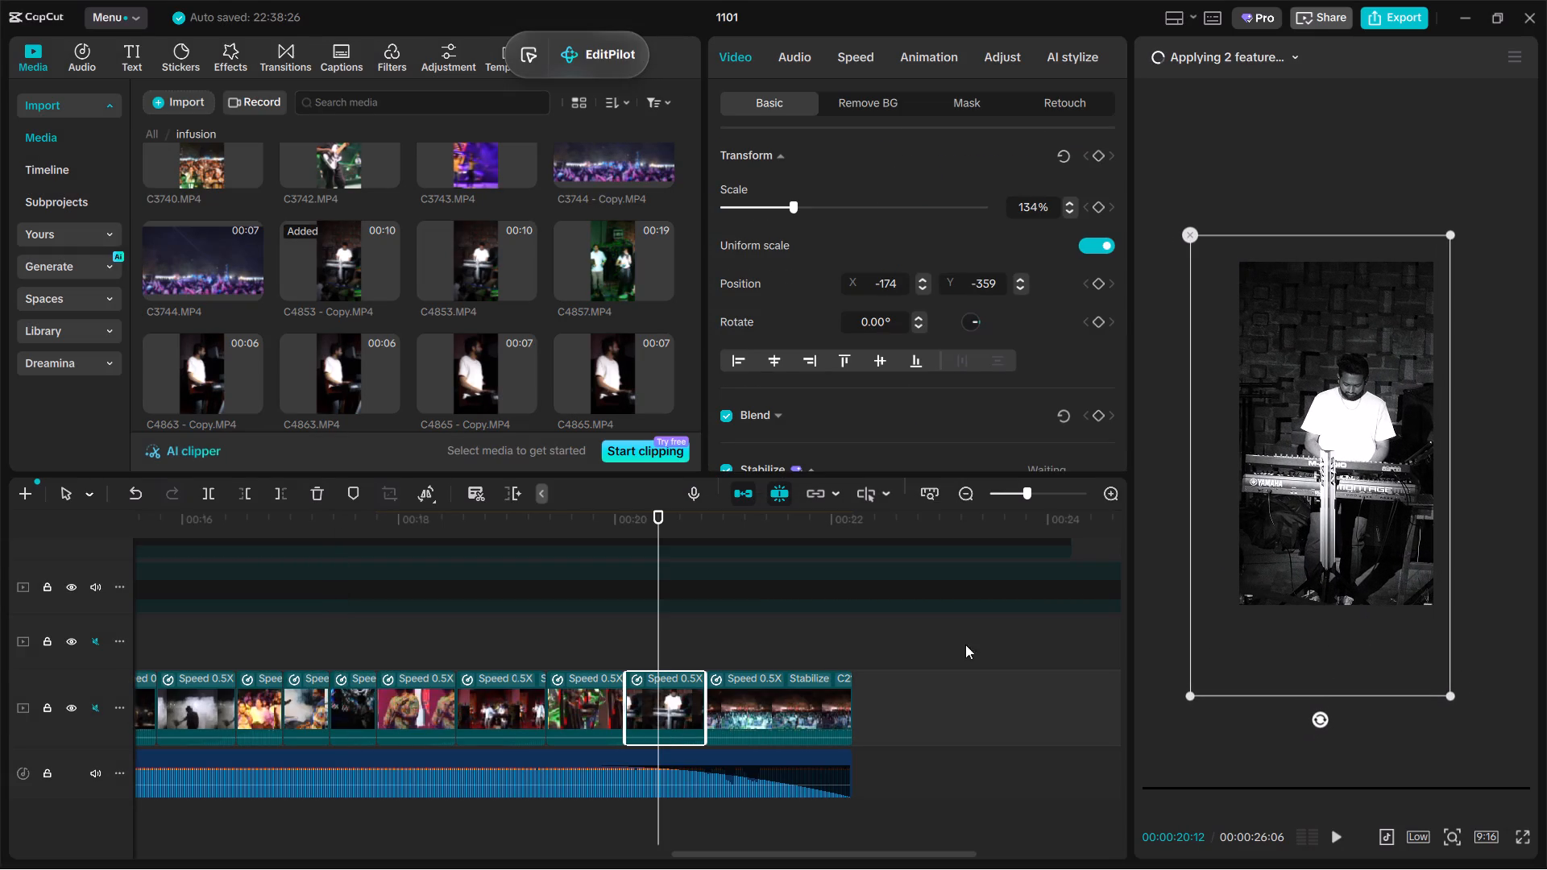
Play back the closing section from about 00:18:24 to check the clip sequence through the keyboardist clip.
key("space")
key("space")
left_click(604, 637)
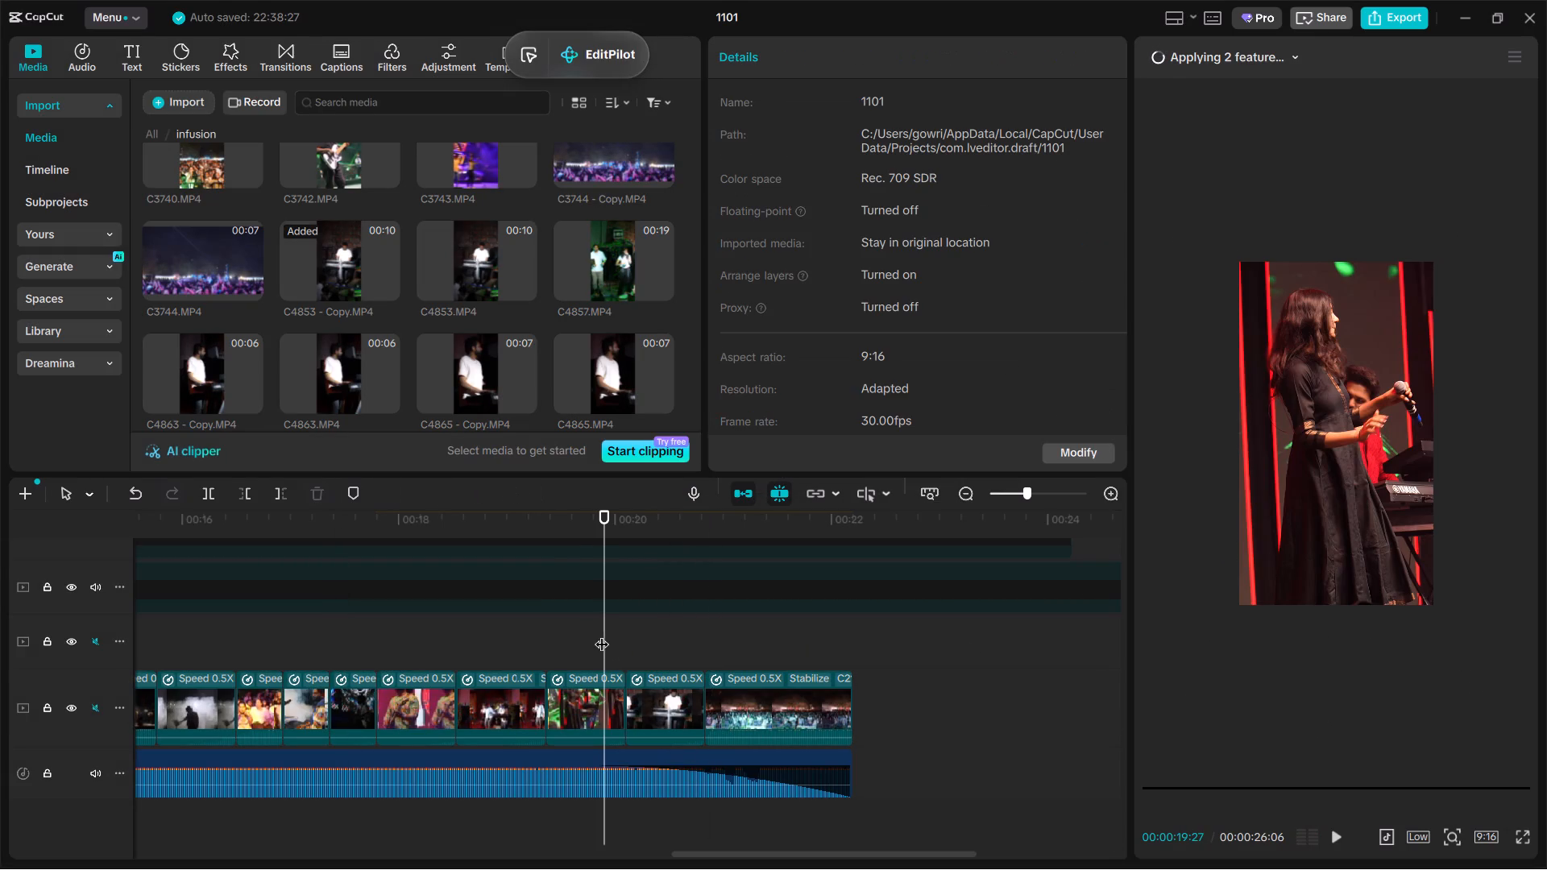
left_click(466, 648)
left_click_drag(466, 648, 484, 664)
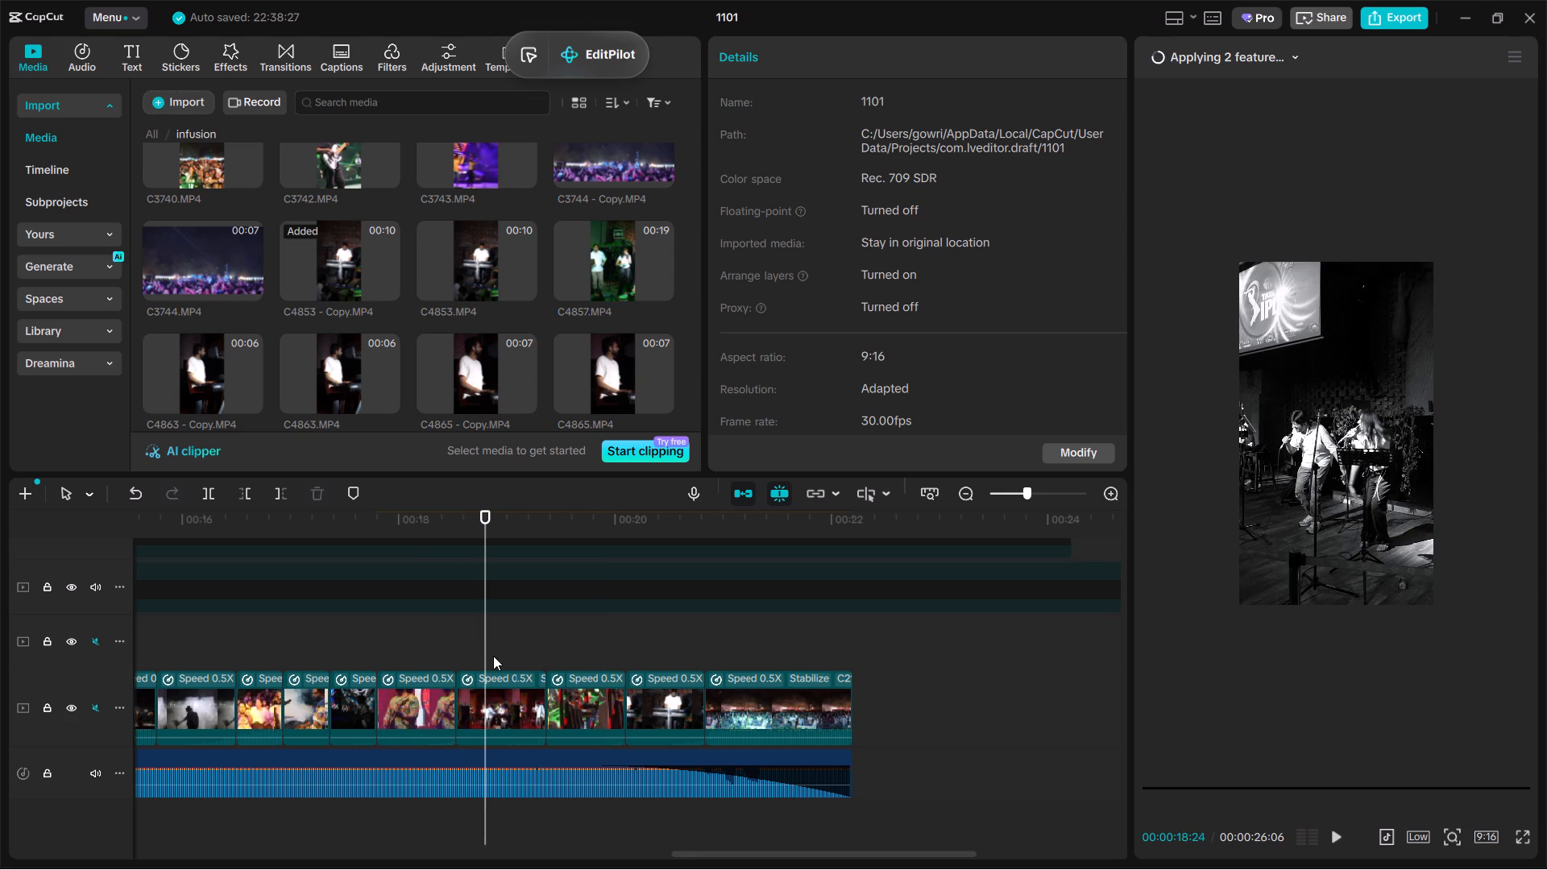
key("space")
key("space")
key("space")
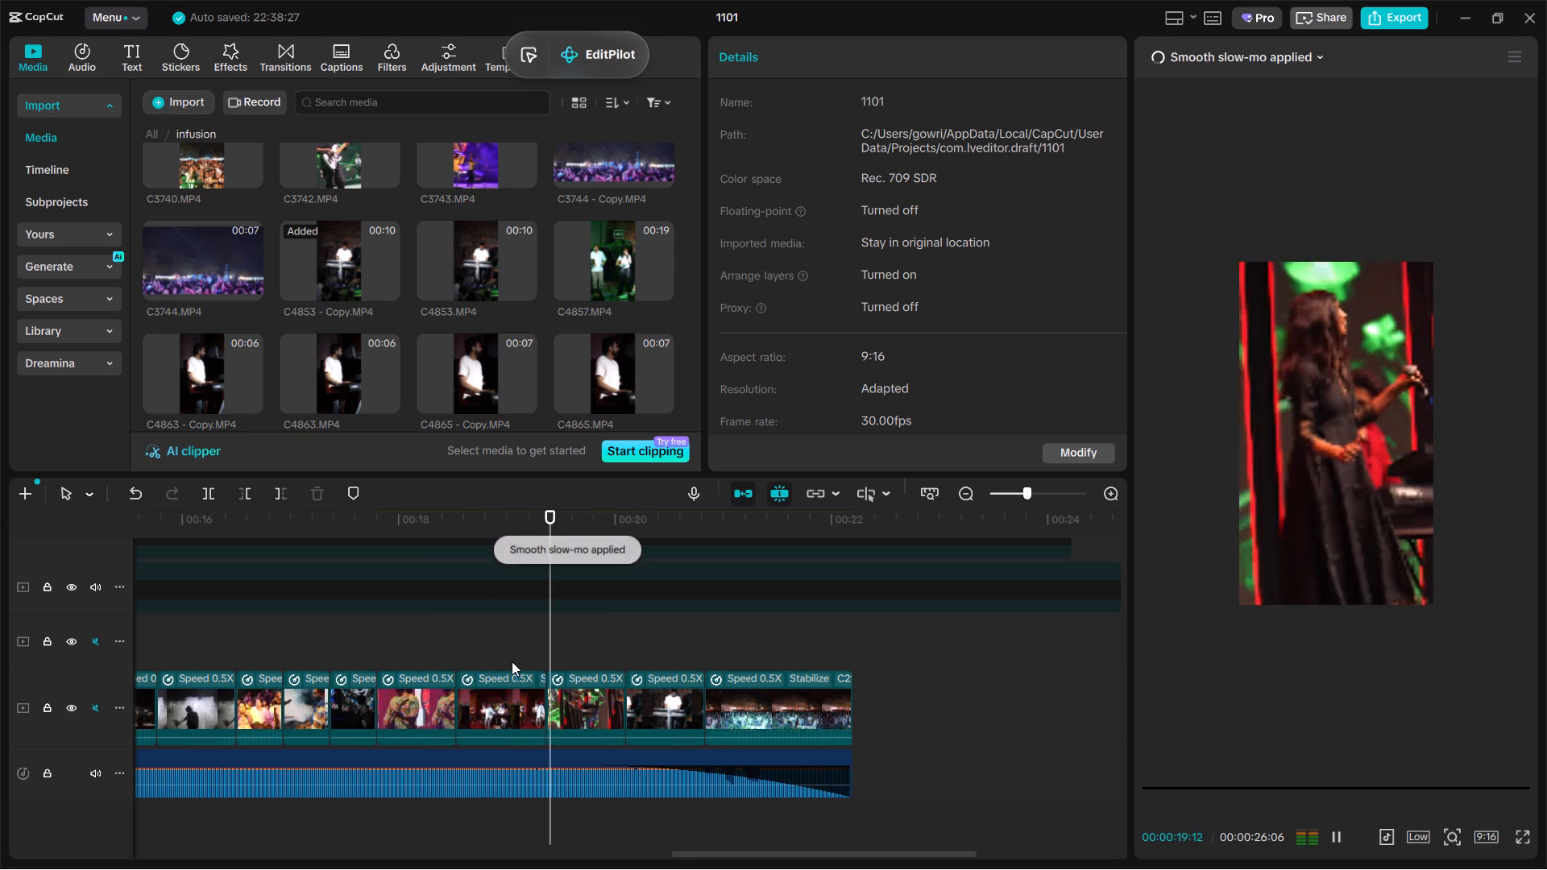
key("space")
Set the saturation of the band clip at about 00:18:24 to 3.
left_click(507, 708)
left_click(1015, 64)
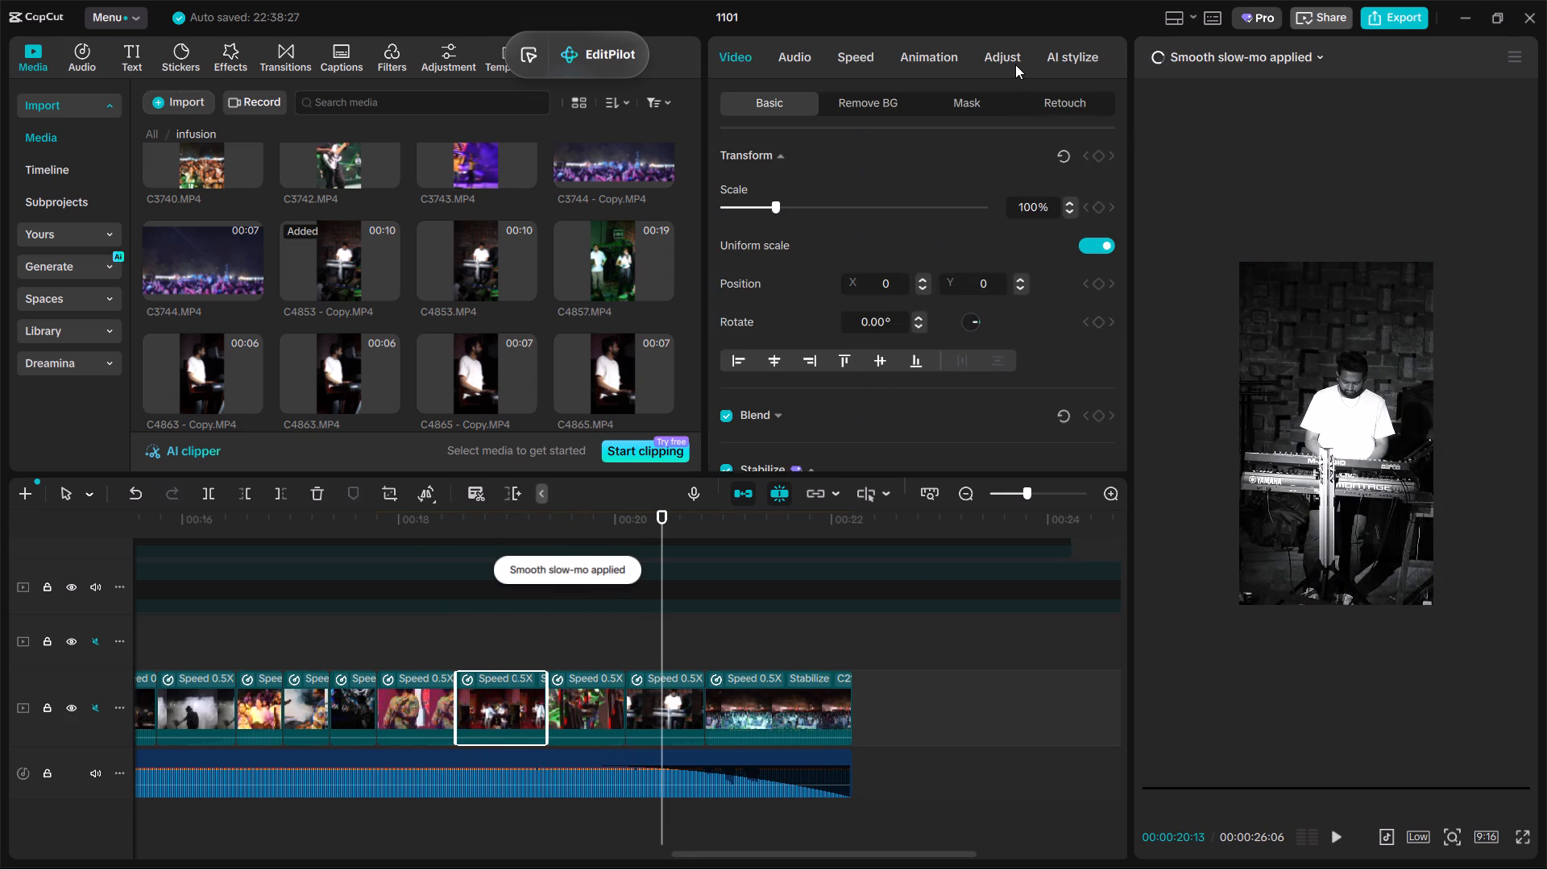
scroll(975, 112, "down", 1)
left_click(858, 369)
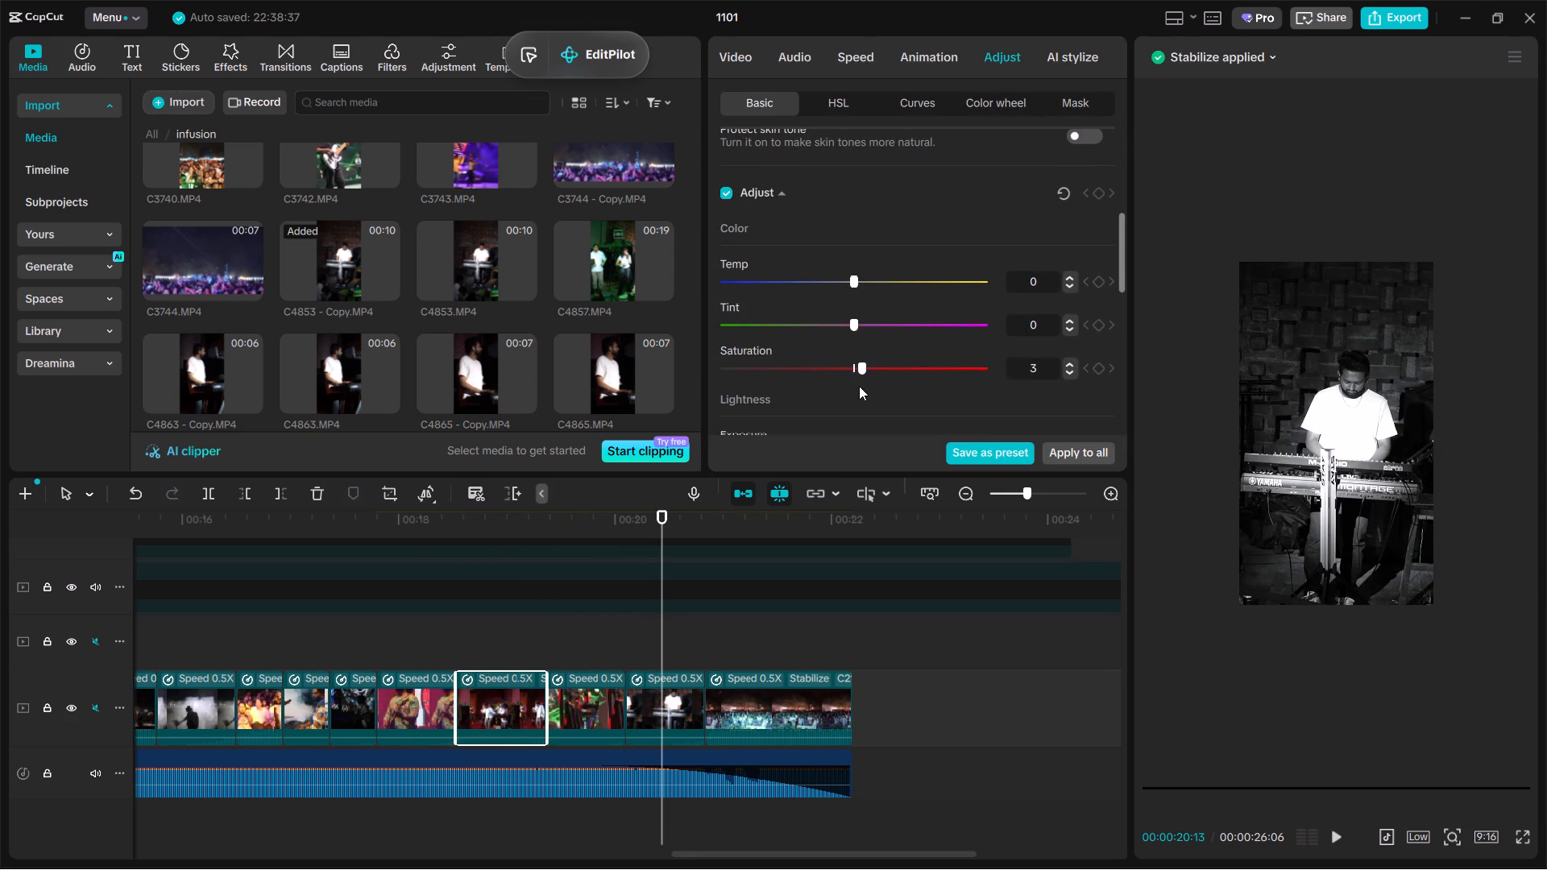
Set the saturation of the C4853 - Copy.MP4 keyboardist clip to 0.
left_click(653, 729)
left_click(852, 375)
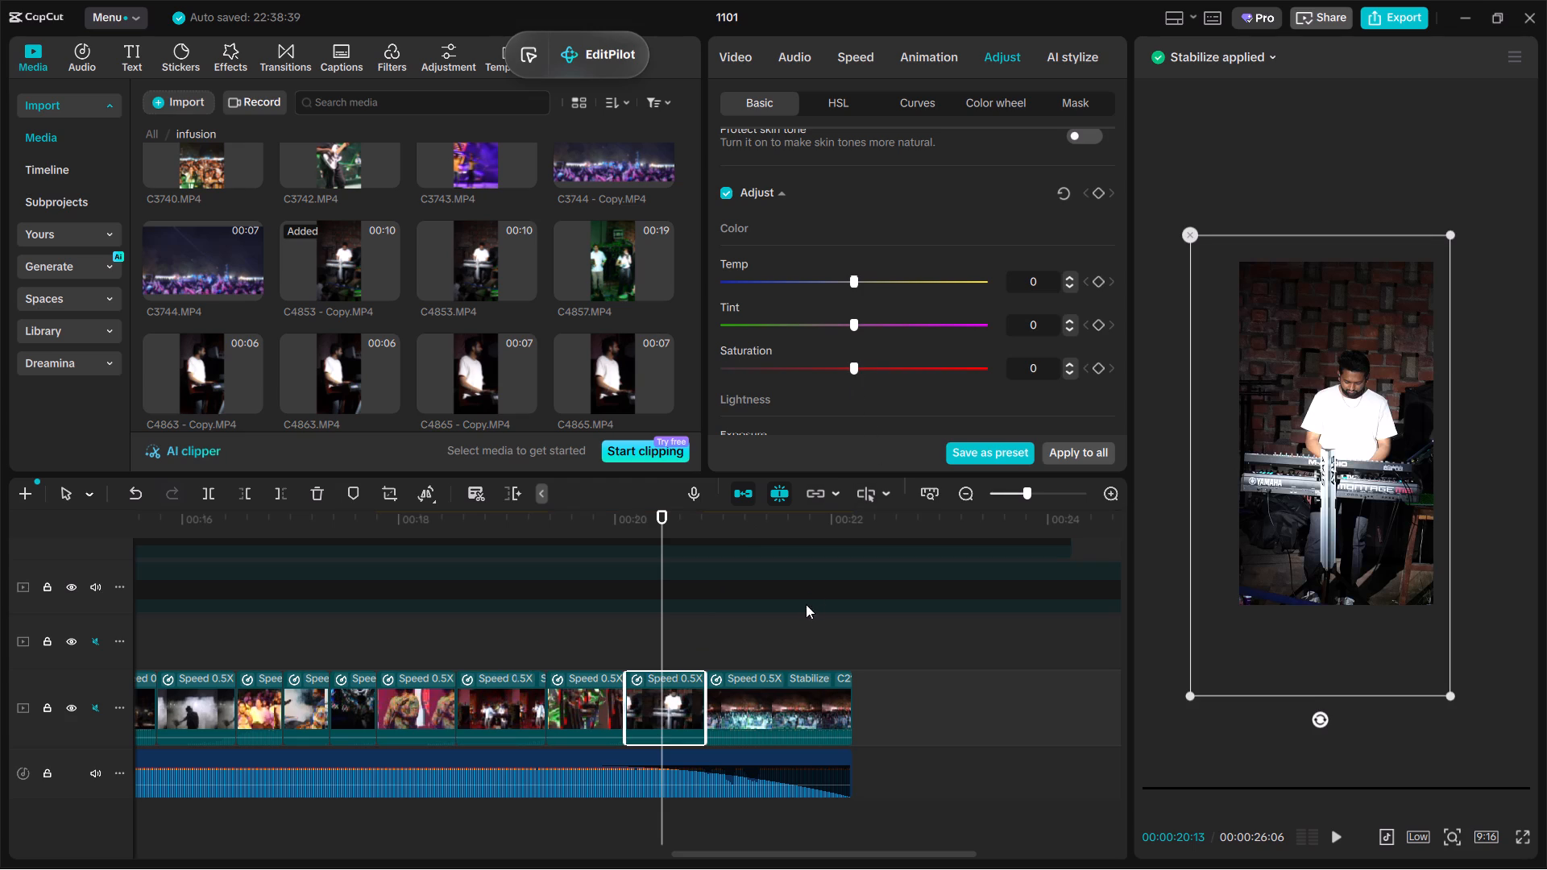
Keyframe the closing crowd clip's saturation at 0 for 00:21:09, with a -50 keyframe slightly further along the clip.
left_click(803, 703)
left_click(754, 657)
left_click(771, 696)
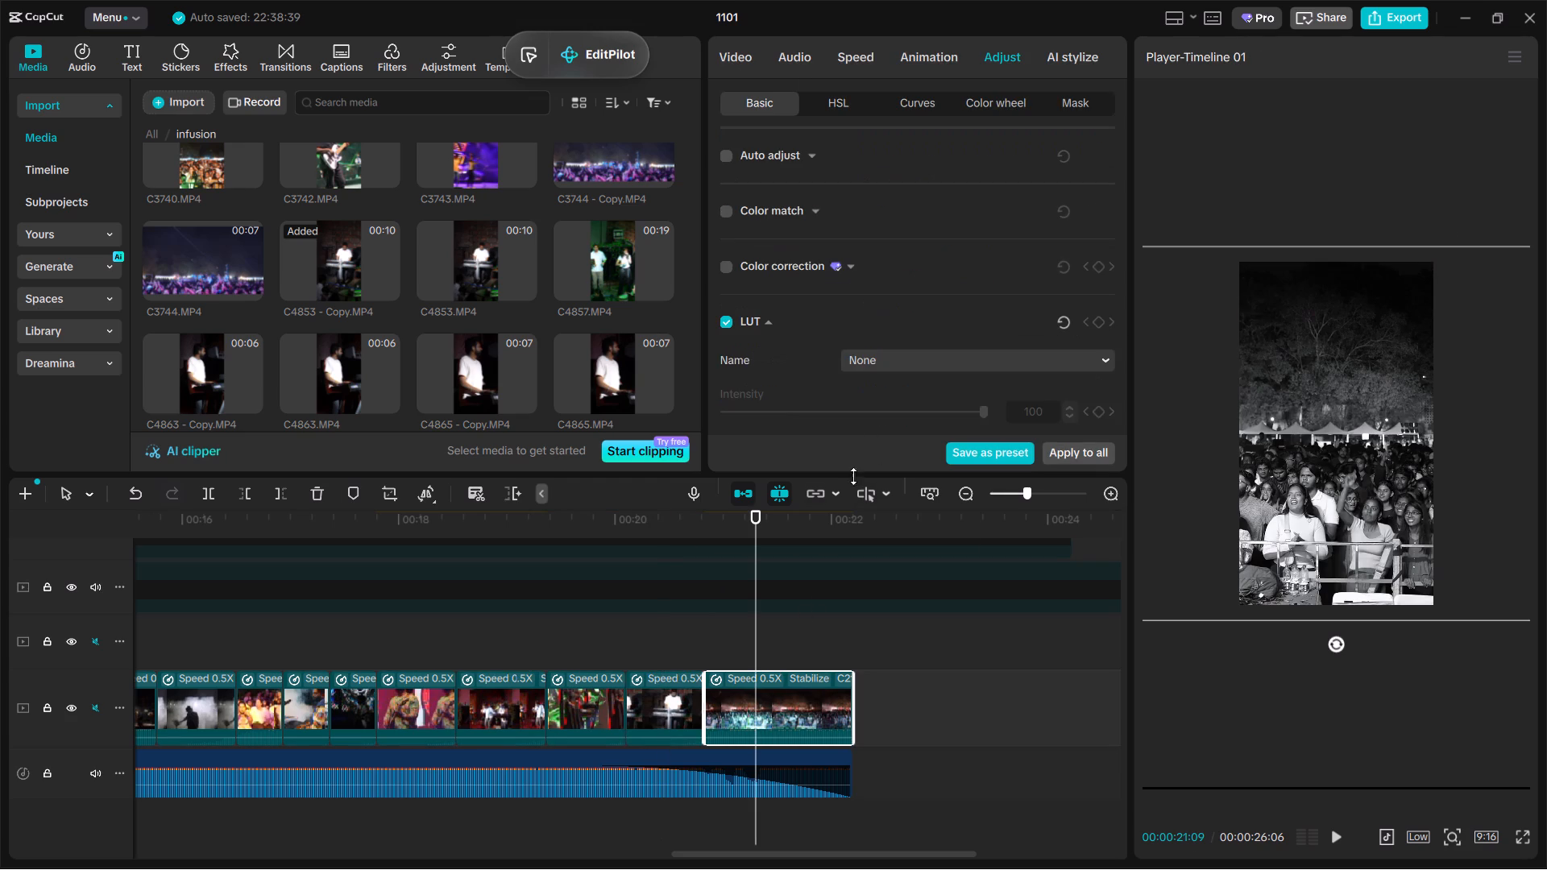
scroll(720, 599, "down", 1)
scroll(1030, 323, "down", 1)
scroll(1096, 205, "down", 1)
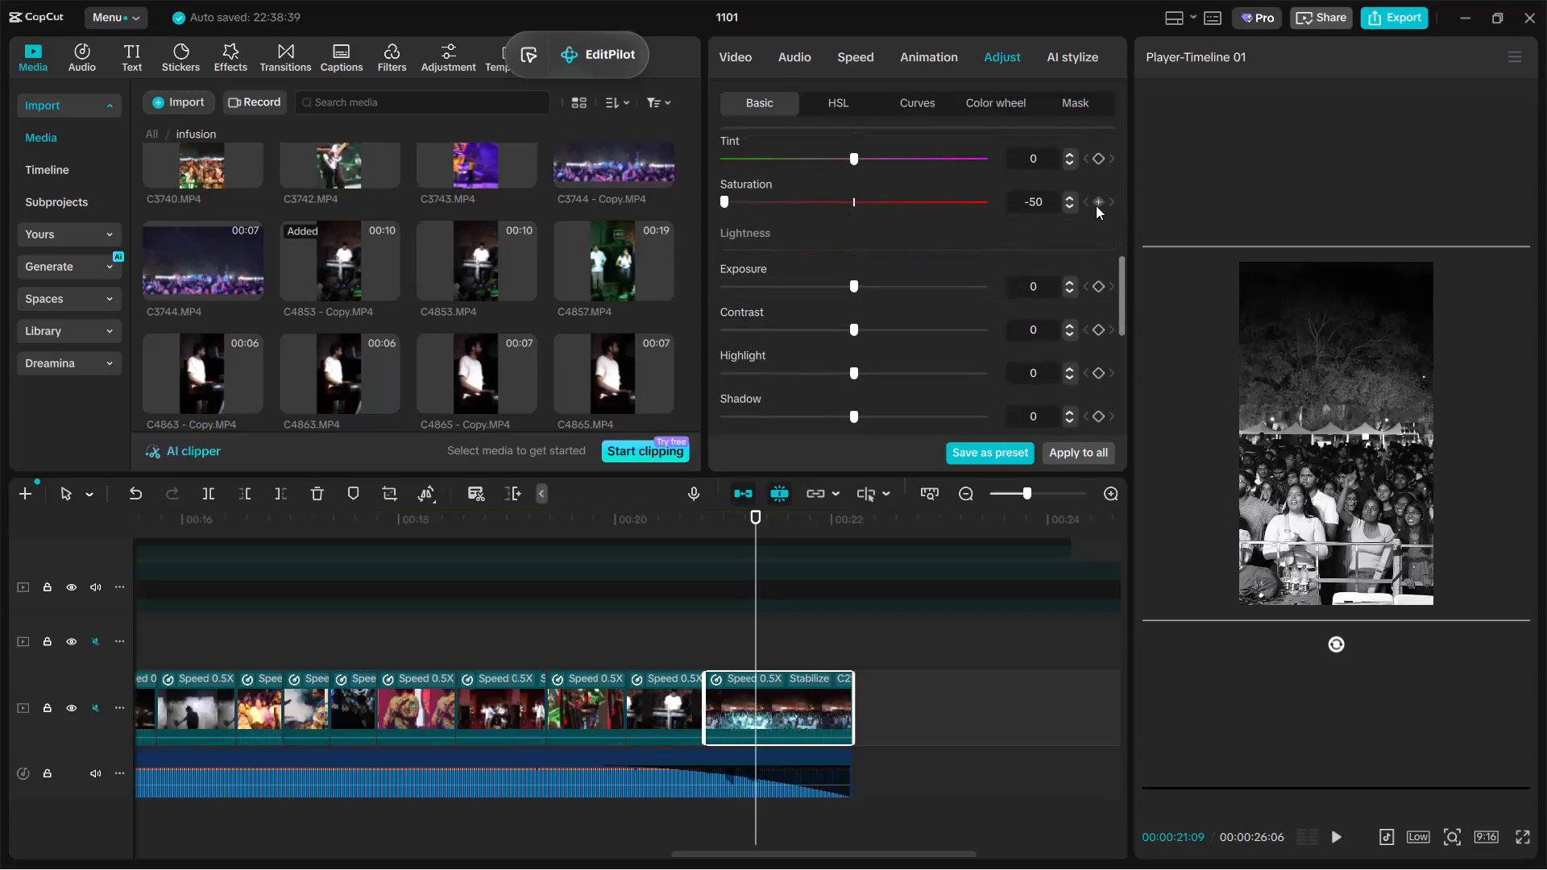
scroll(1096, 205, "down", 1)
left_click(1096, 205)
left_click_drag(755, 705, 784, 724)
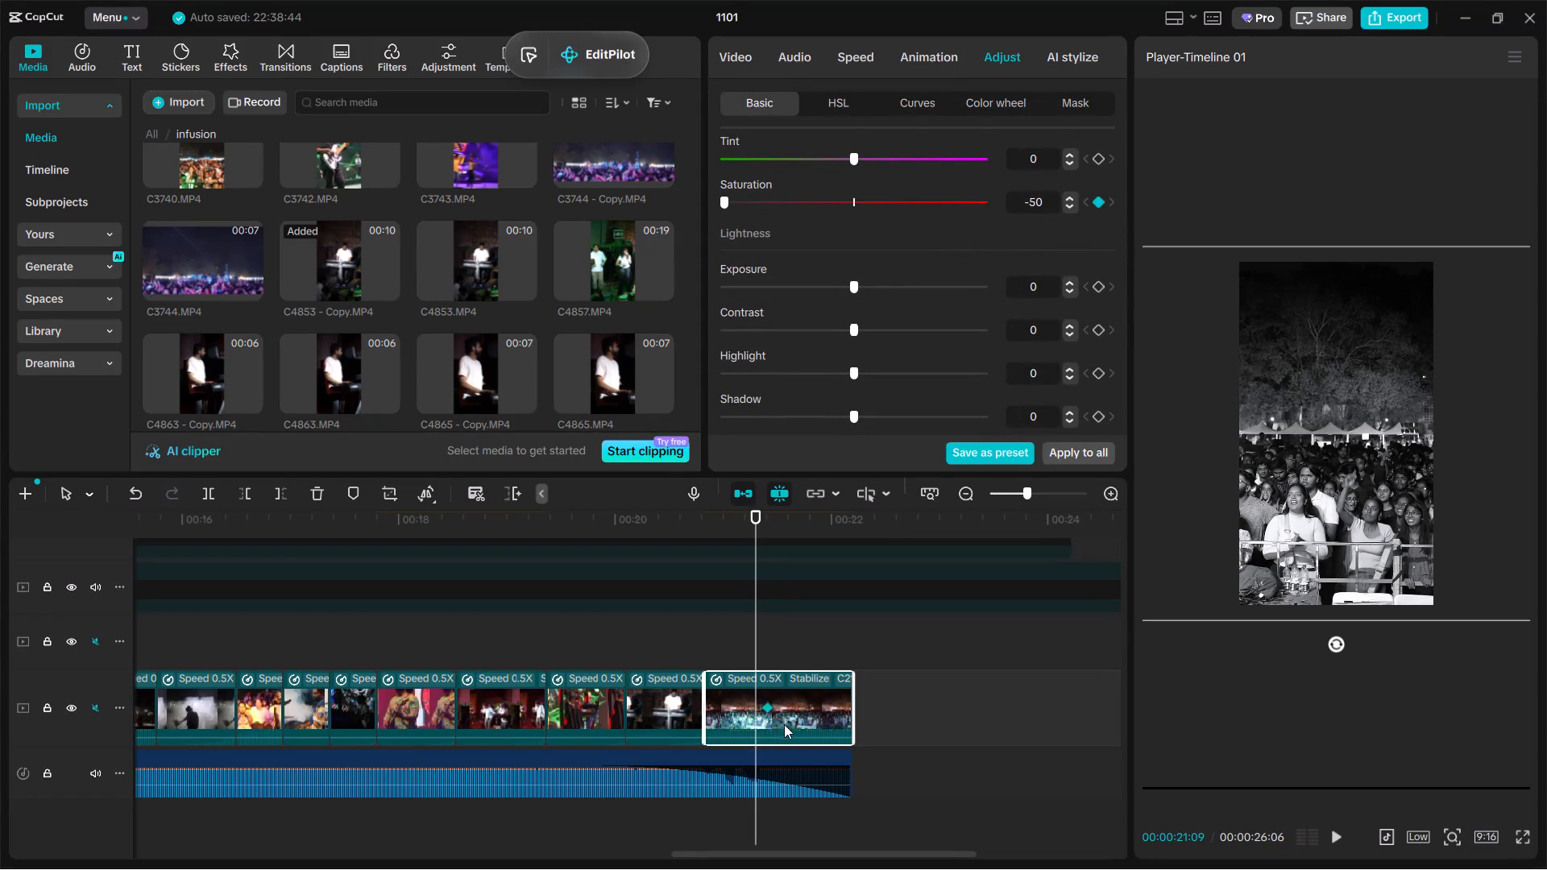
left_click_drag(784, 724, 801, 731)
left_click(852, 205)
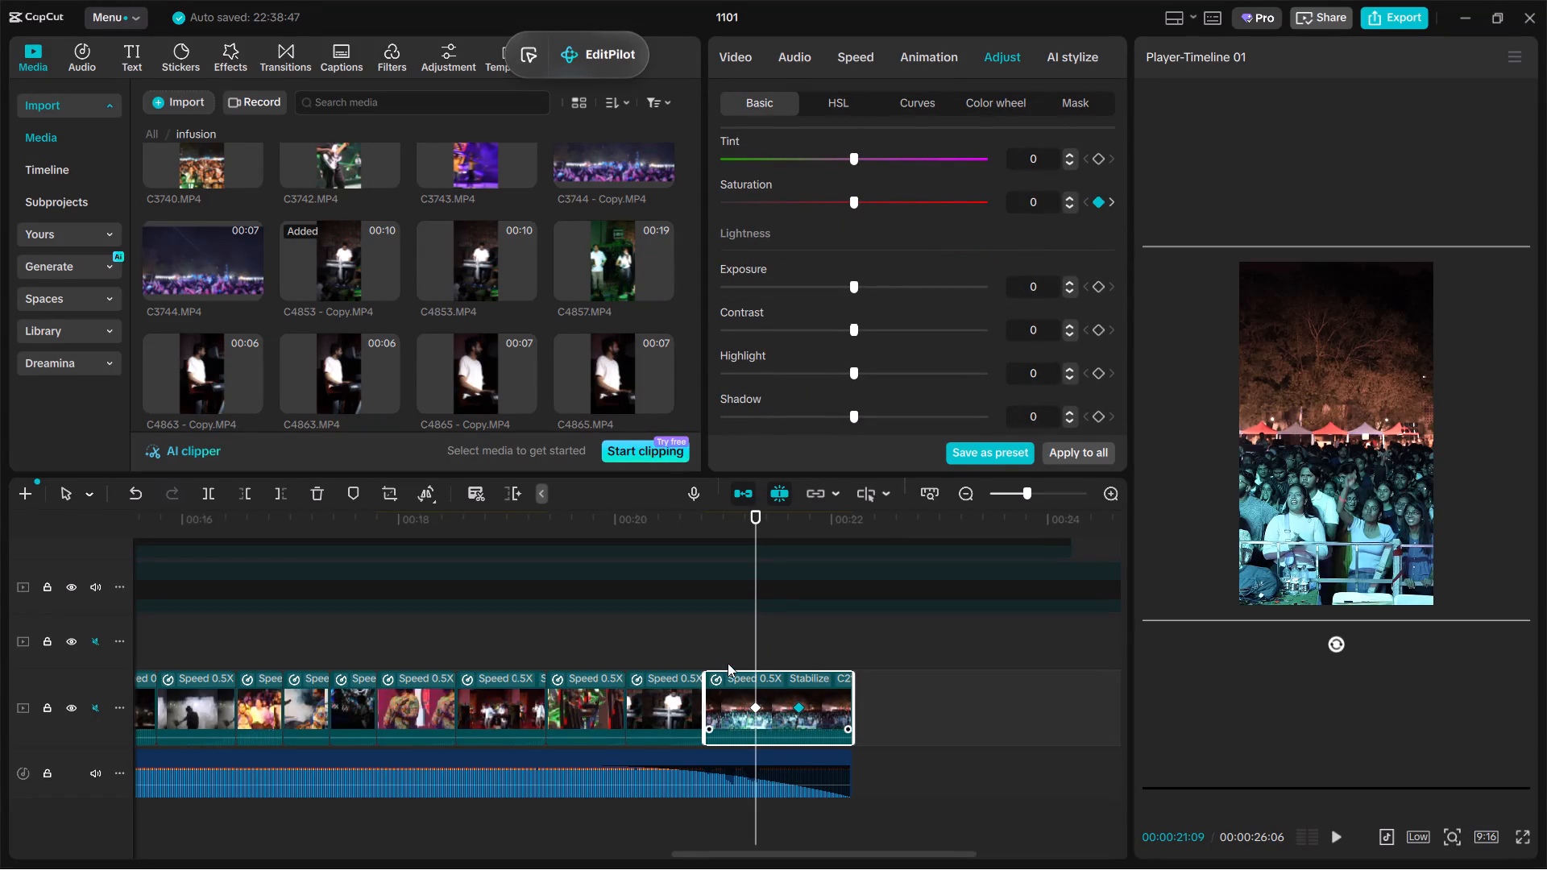
Play back the closing crowd clip and the section from about 00:15 to check the colour change and clip sequence.
left_click(728, 658)
key("space")
scroll(728, 657, "down", 4, "ctrl")
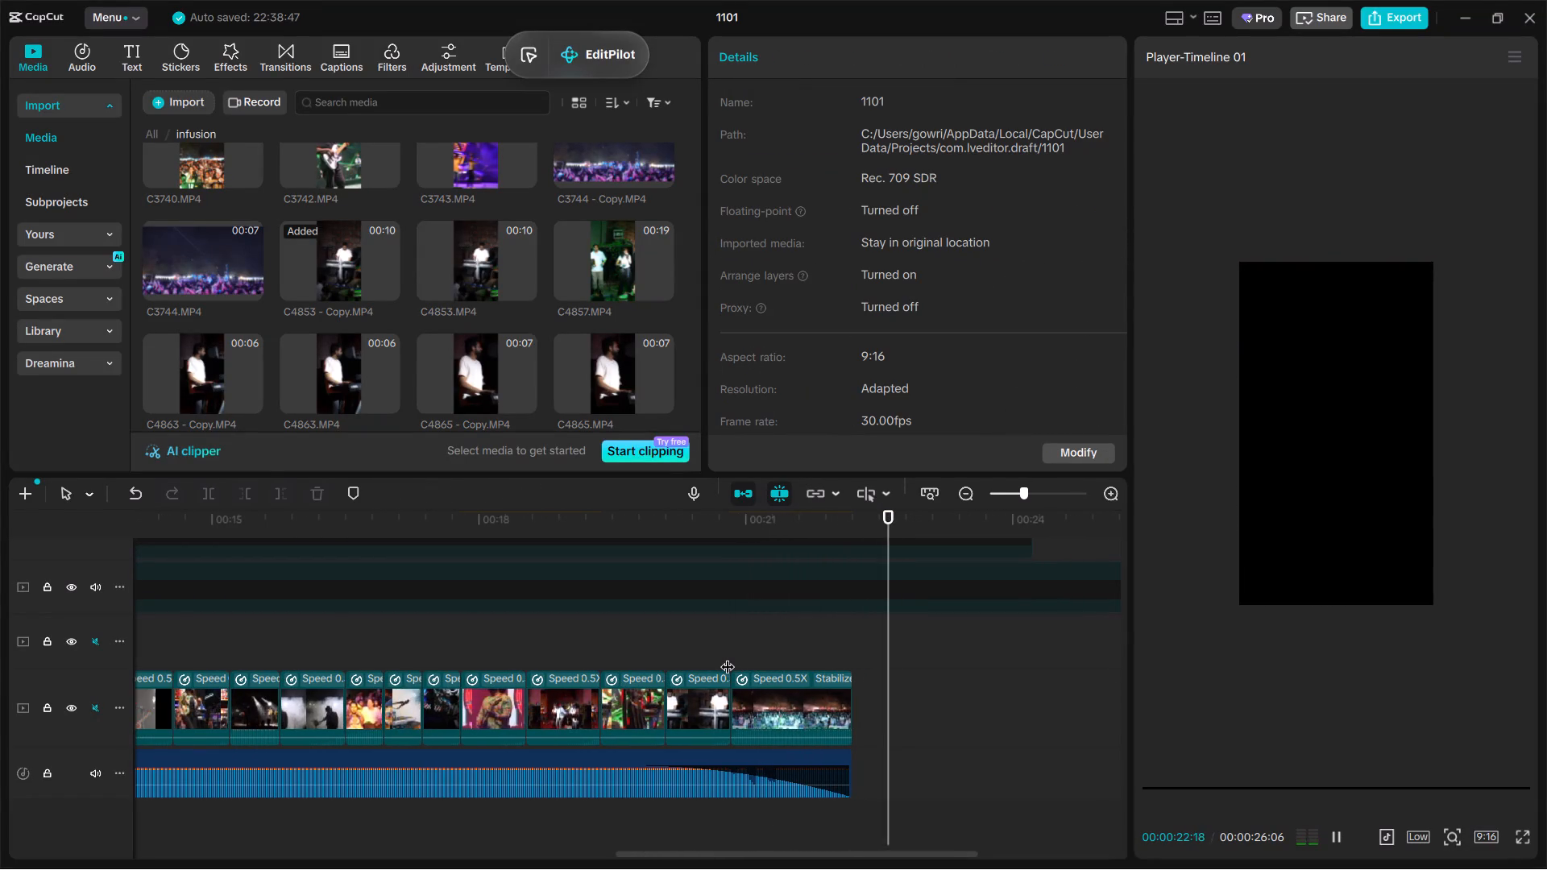
left_click(728, 657)
left_click_drag(734, 646, 232, 688)
key("space")
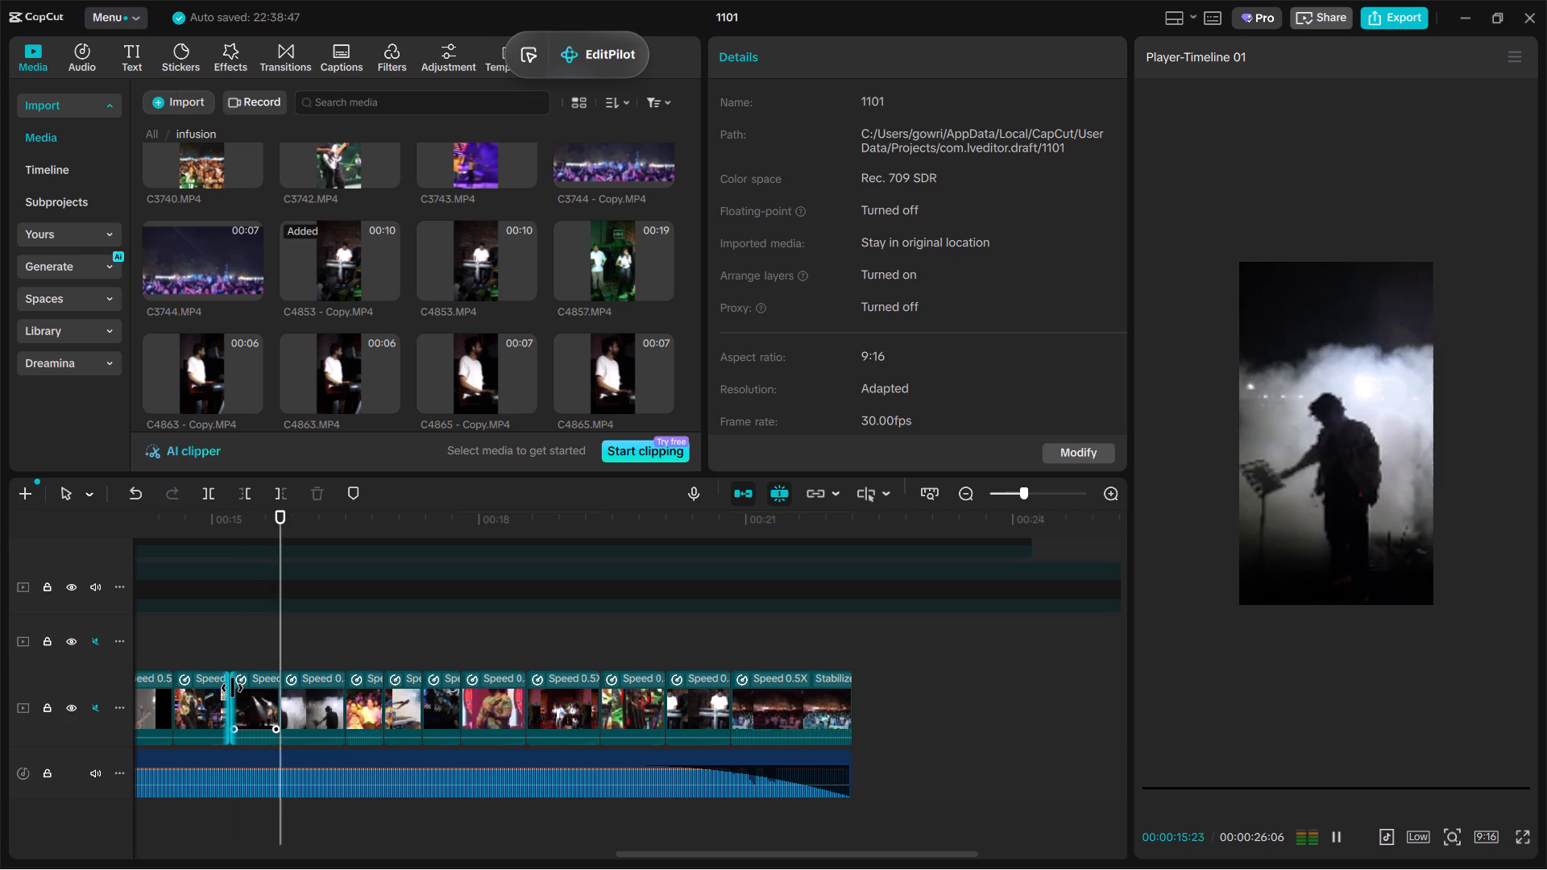
scroll(232, 688, "down", 2, "ctrl")
left_click(304, 608)
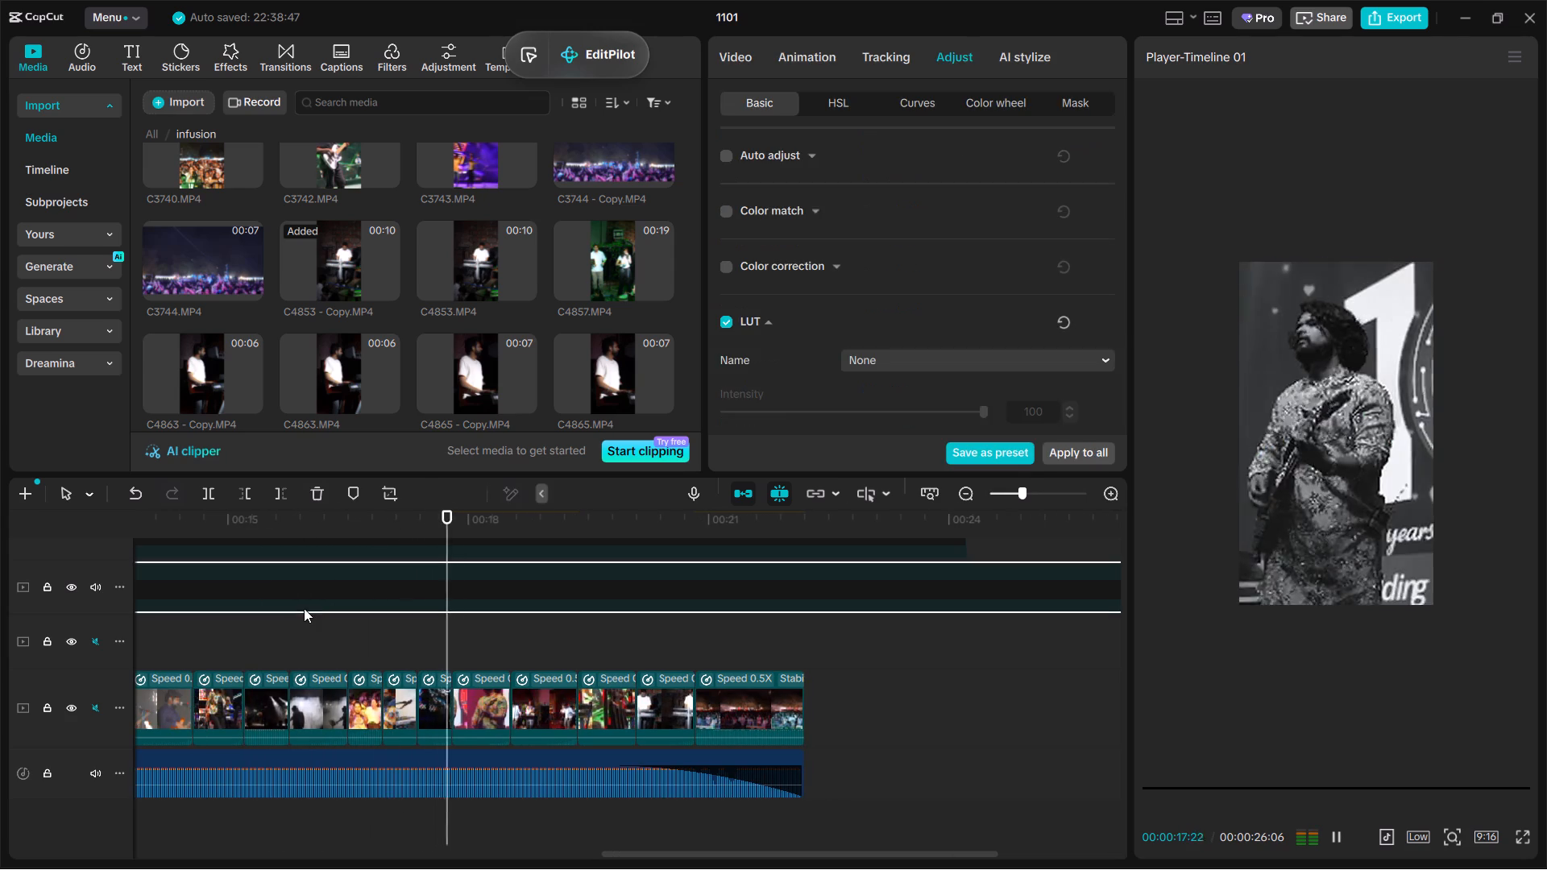
left_click(309, 643)
key("space")
key("space")
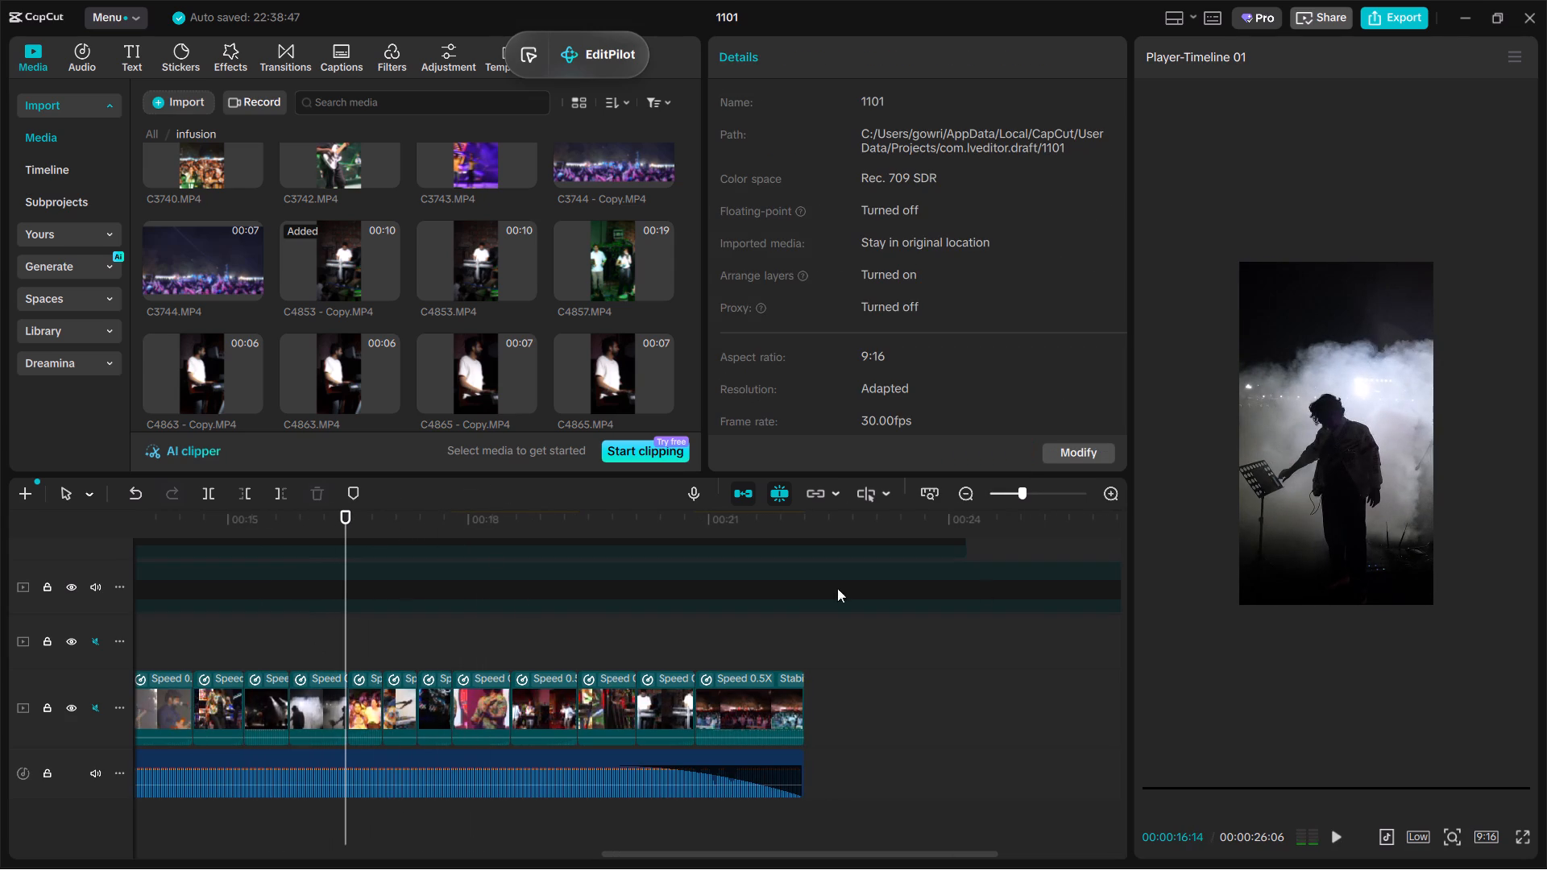
key("space")
key("space")
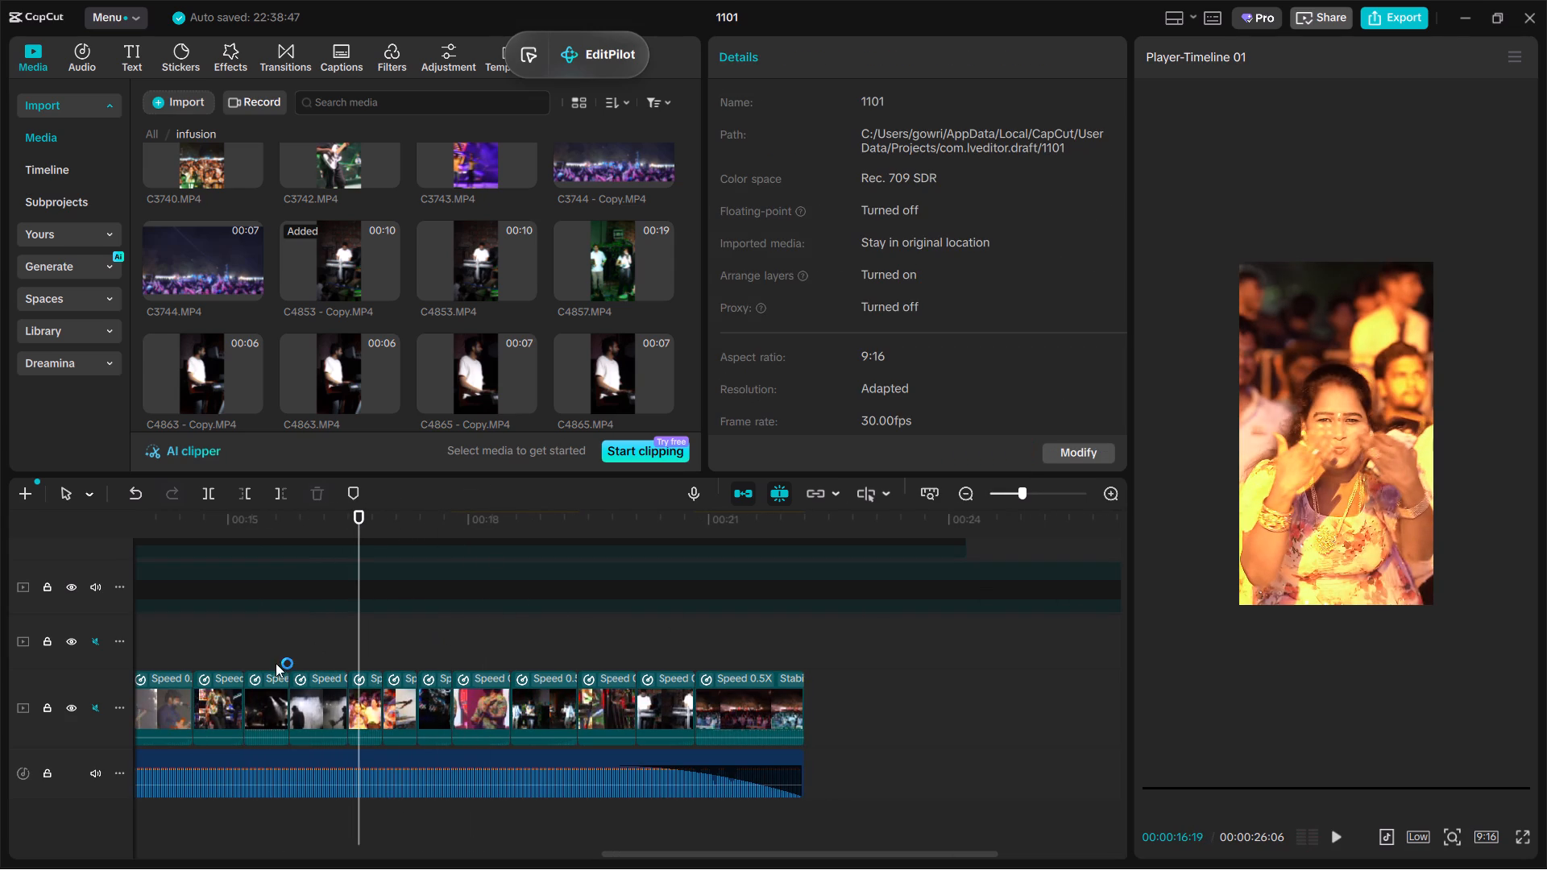
Replace the silhouetted performer clip at 00:16:02 with the opening part of C3656.MP4, keeping the original video effect.
left_click(314, 661)
scroll(527, 275, "up", 1)
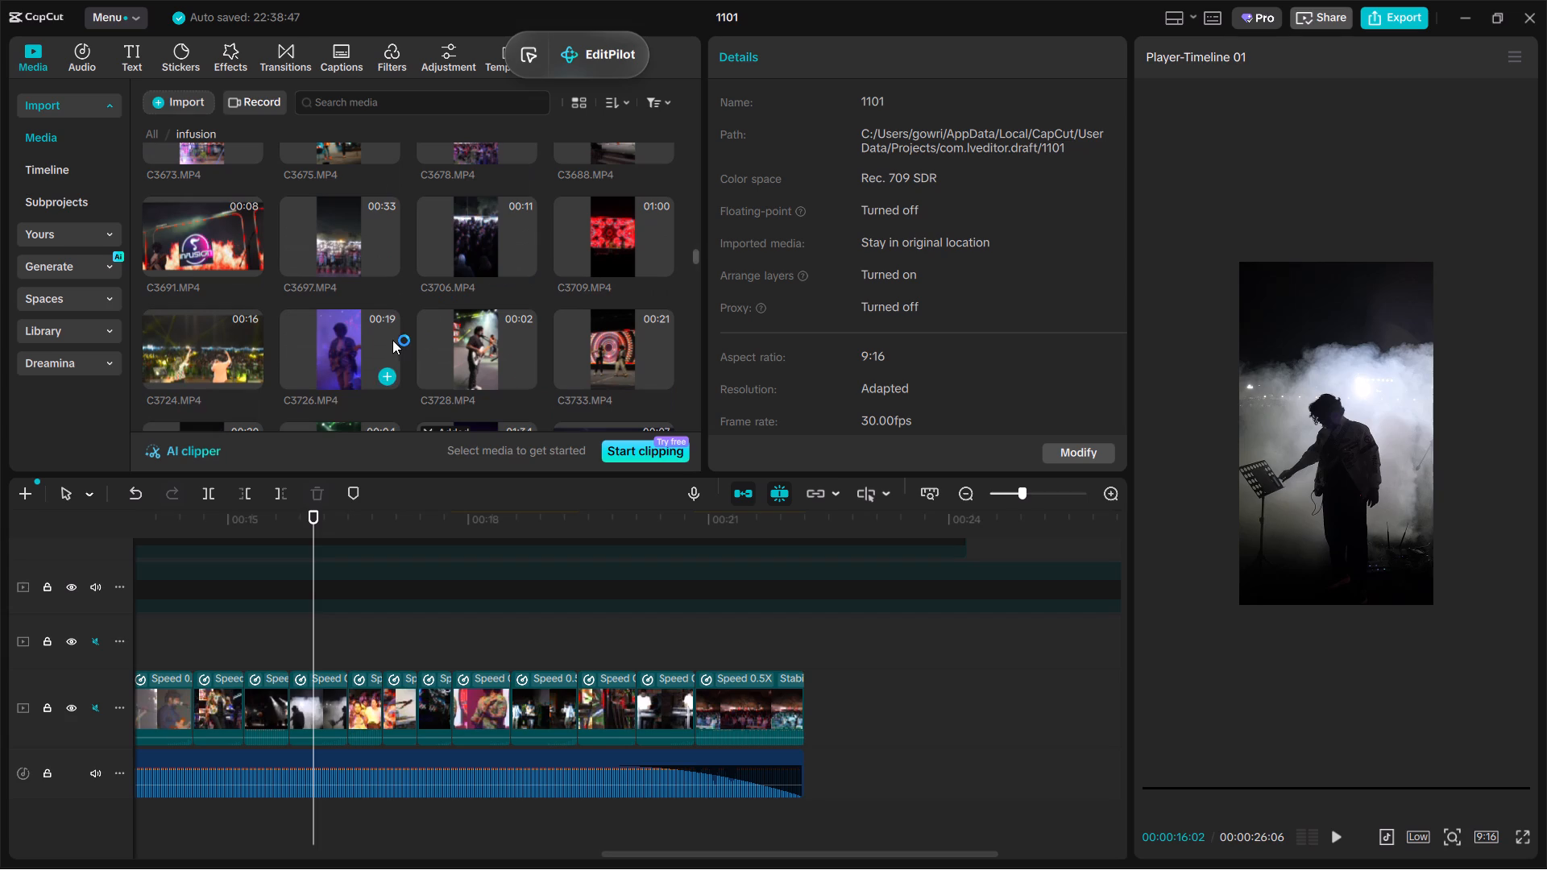
left_click(392, 340)
scroll(533, 333, "up", 1)
scroll(621, 244, "up", 1)
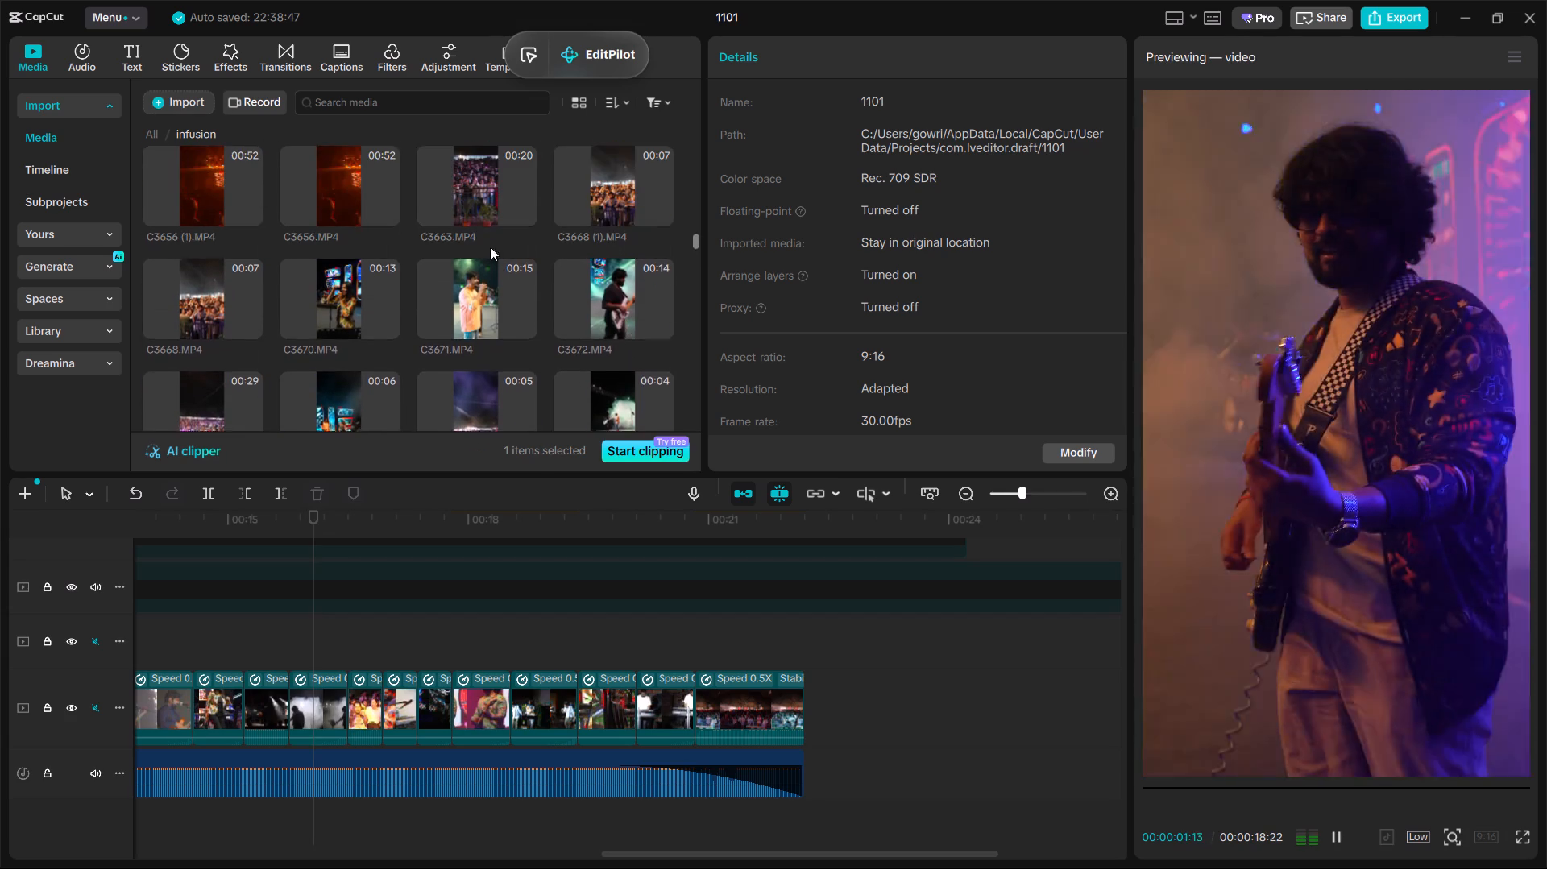
scroll(490, 246, "up", 1)
left_click_drag(346, 301, 327, 713)
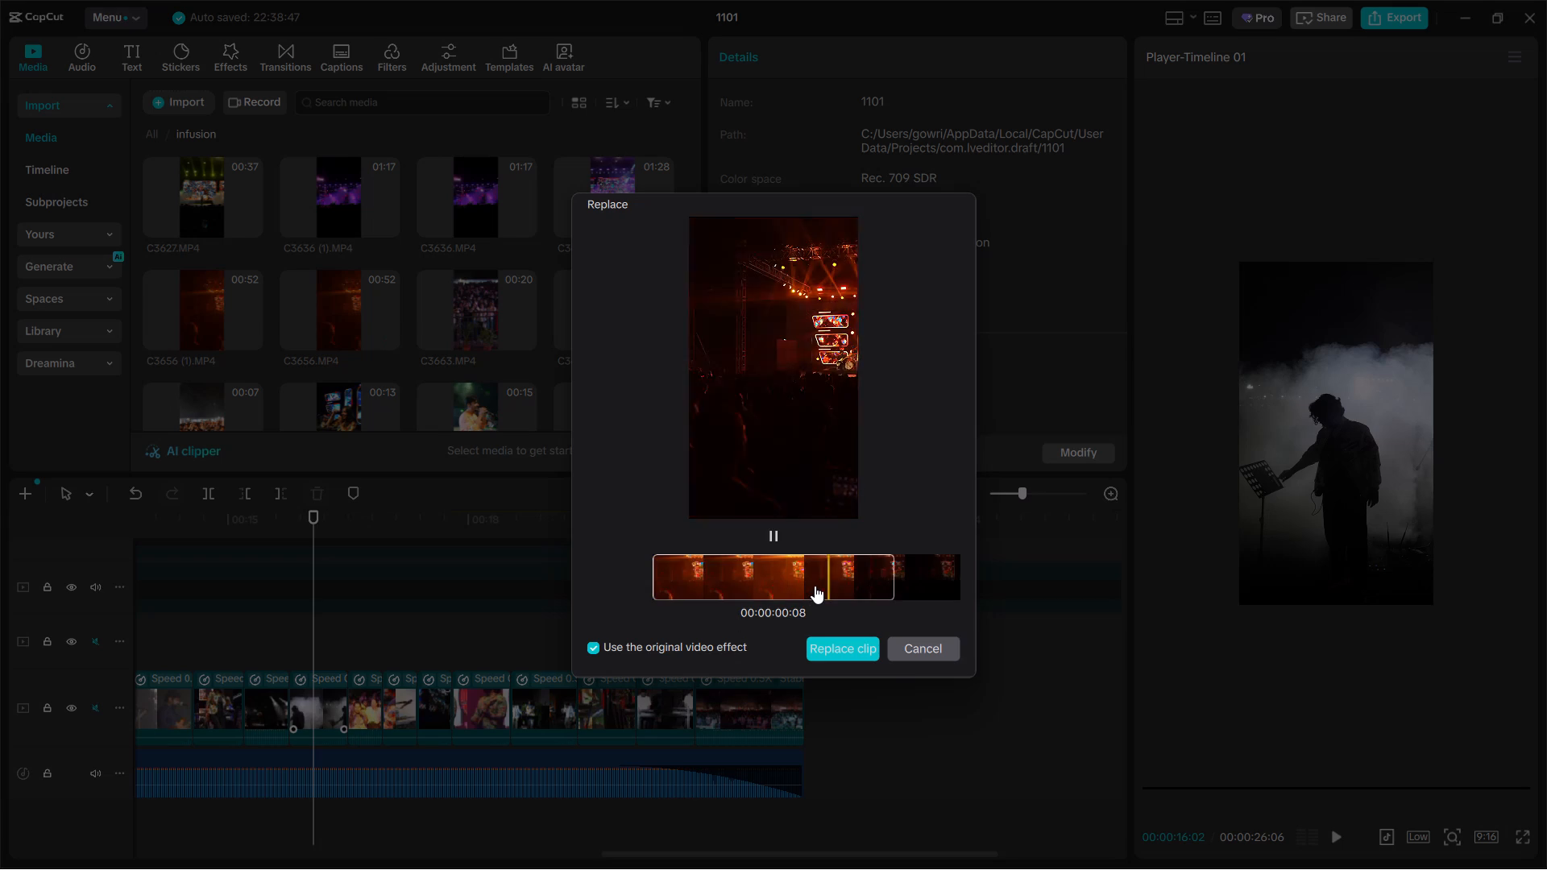
left_click_drag(815, 586, 152, 585)
left_click_drag(846, 579, 189, 578)
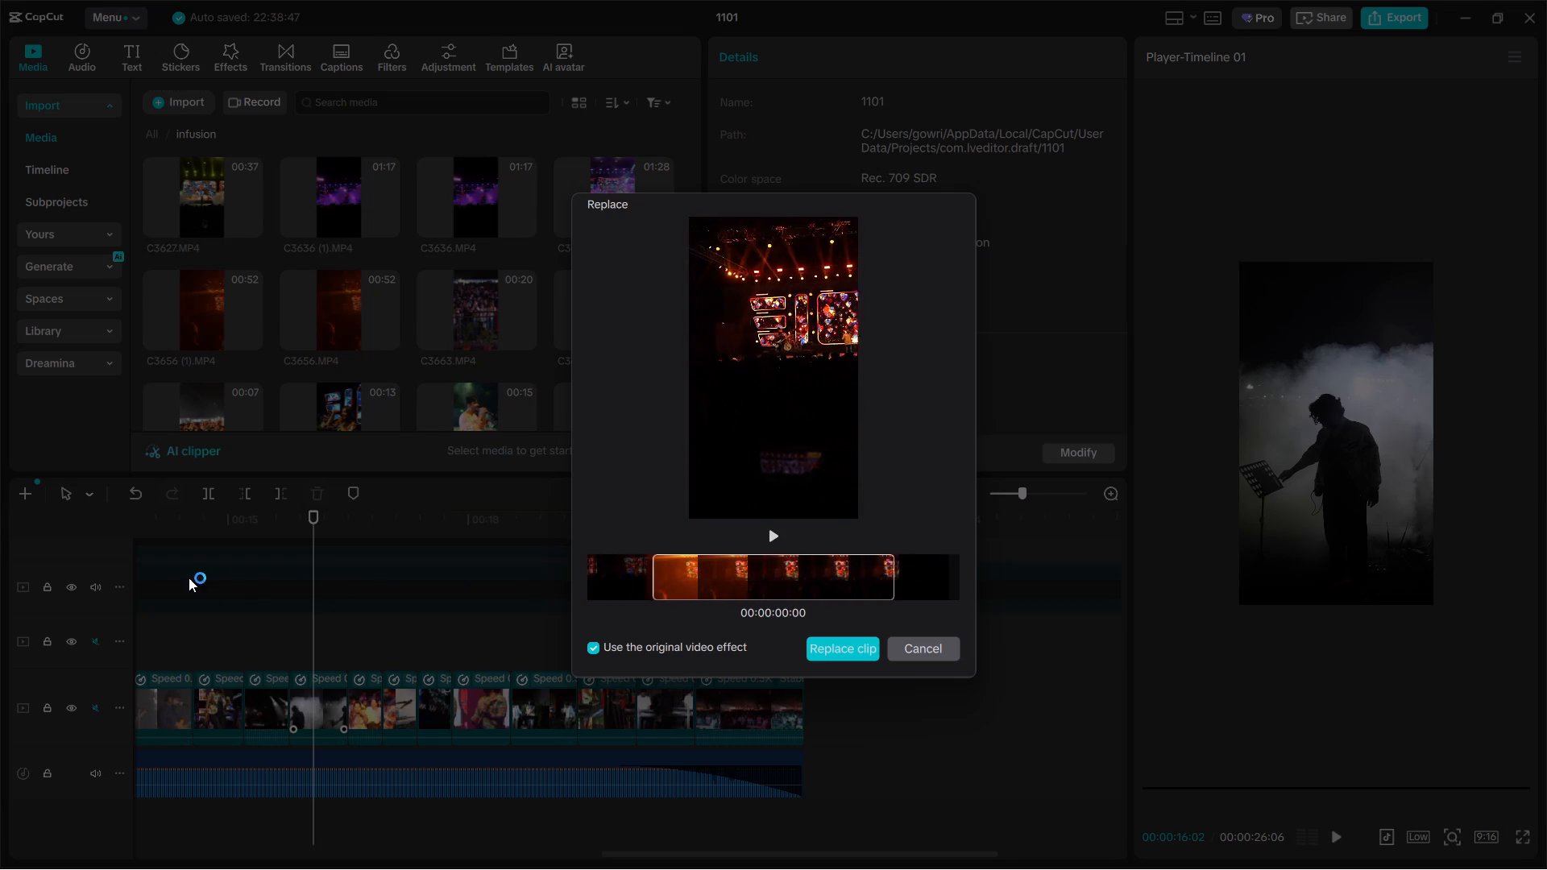
left_click_drag(189, 578, 185, 579)
left_click_drag(830, 588, 614, 588)
left_click_drag(819, 605, 1545, 690)
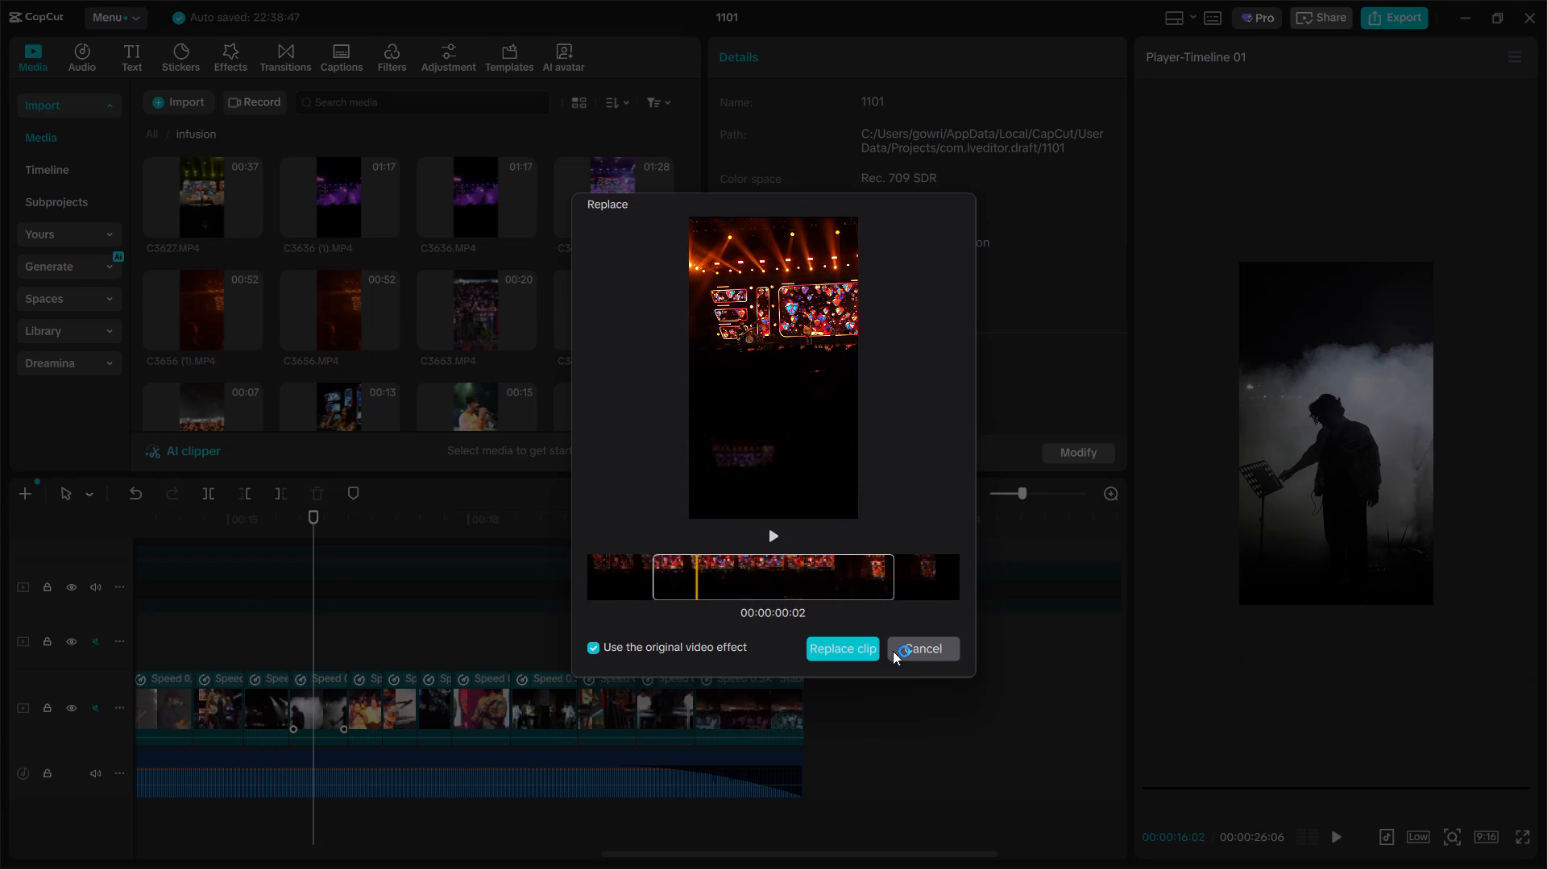
left_click_drag(710, 560, 1546, 686)
left_click_drag(683, 582, 984, 625)
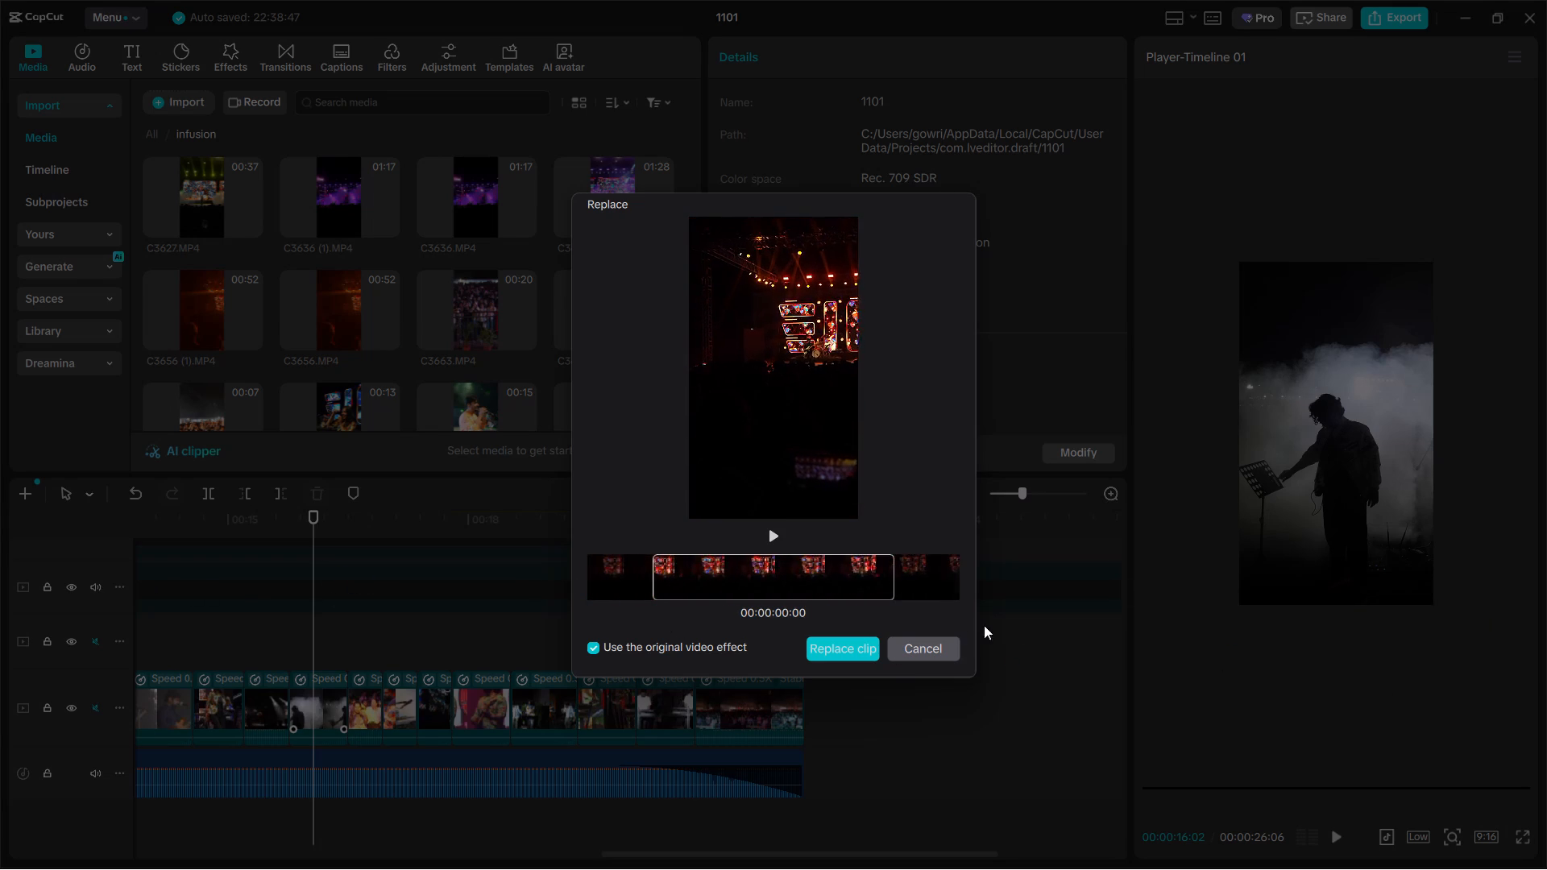
left_click_drag(984, 625, 1546, 659)
left_click(847, 641)
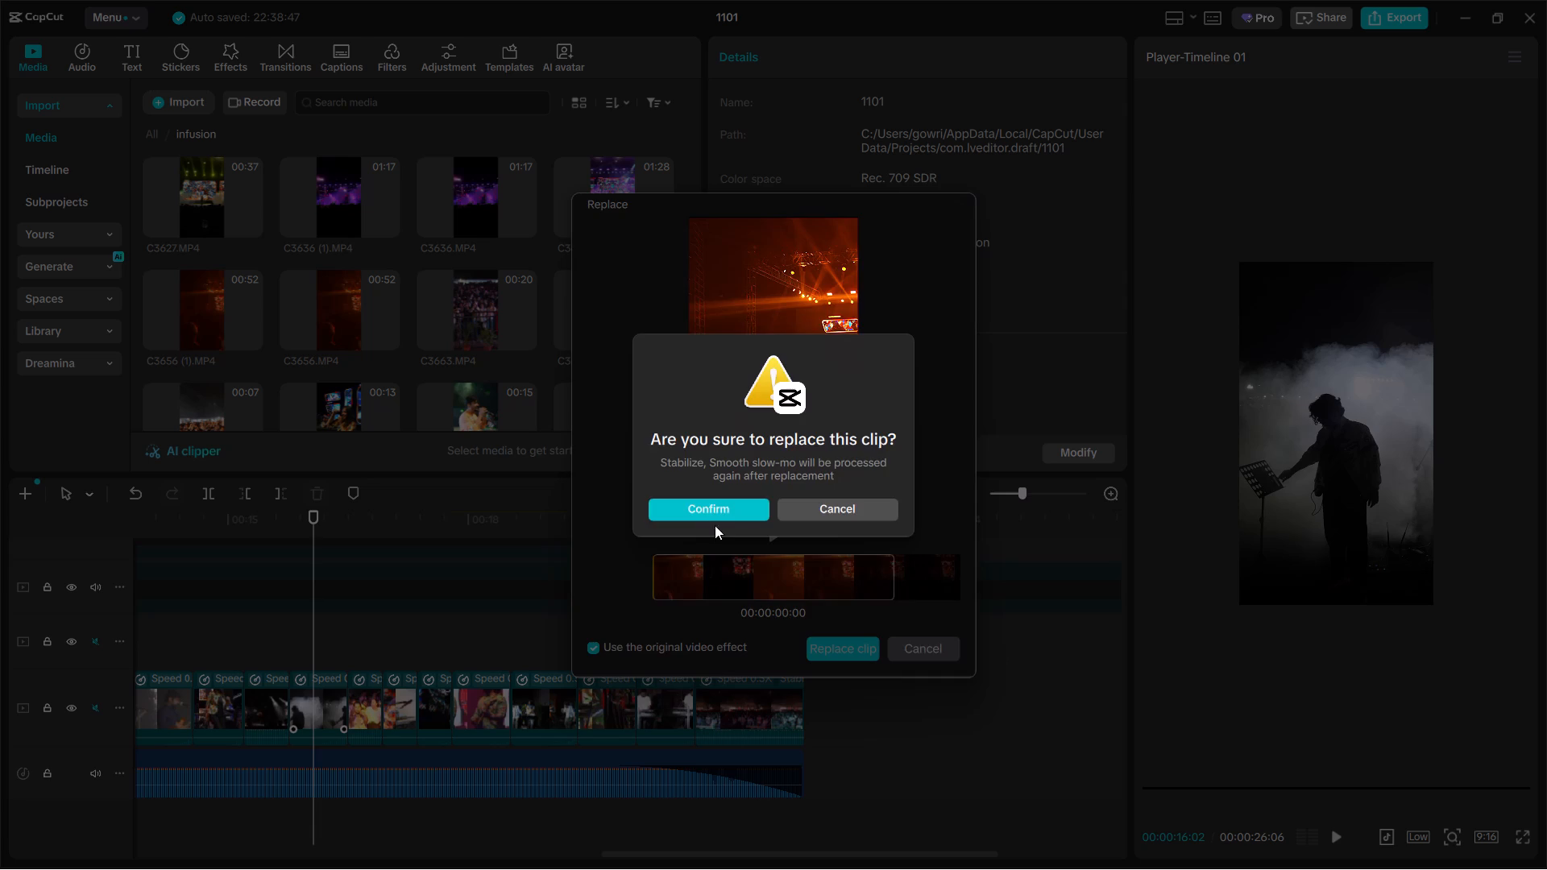
left_click(724, 507)
Check the following clips and replace the dark Infusion stage-screen clip at 00:17:19 with C3626.MP4, keeping the original video effect.
key("space")
key("space")
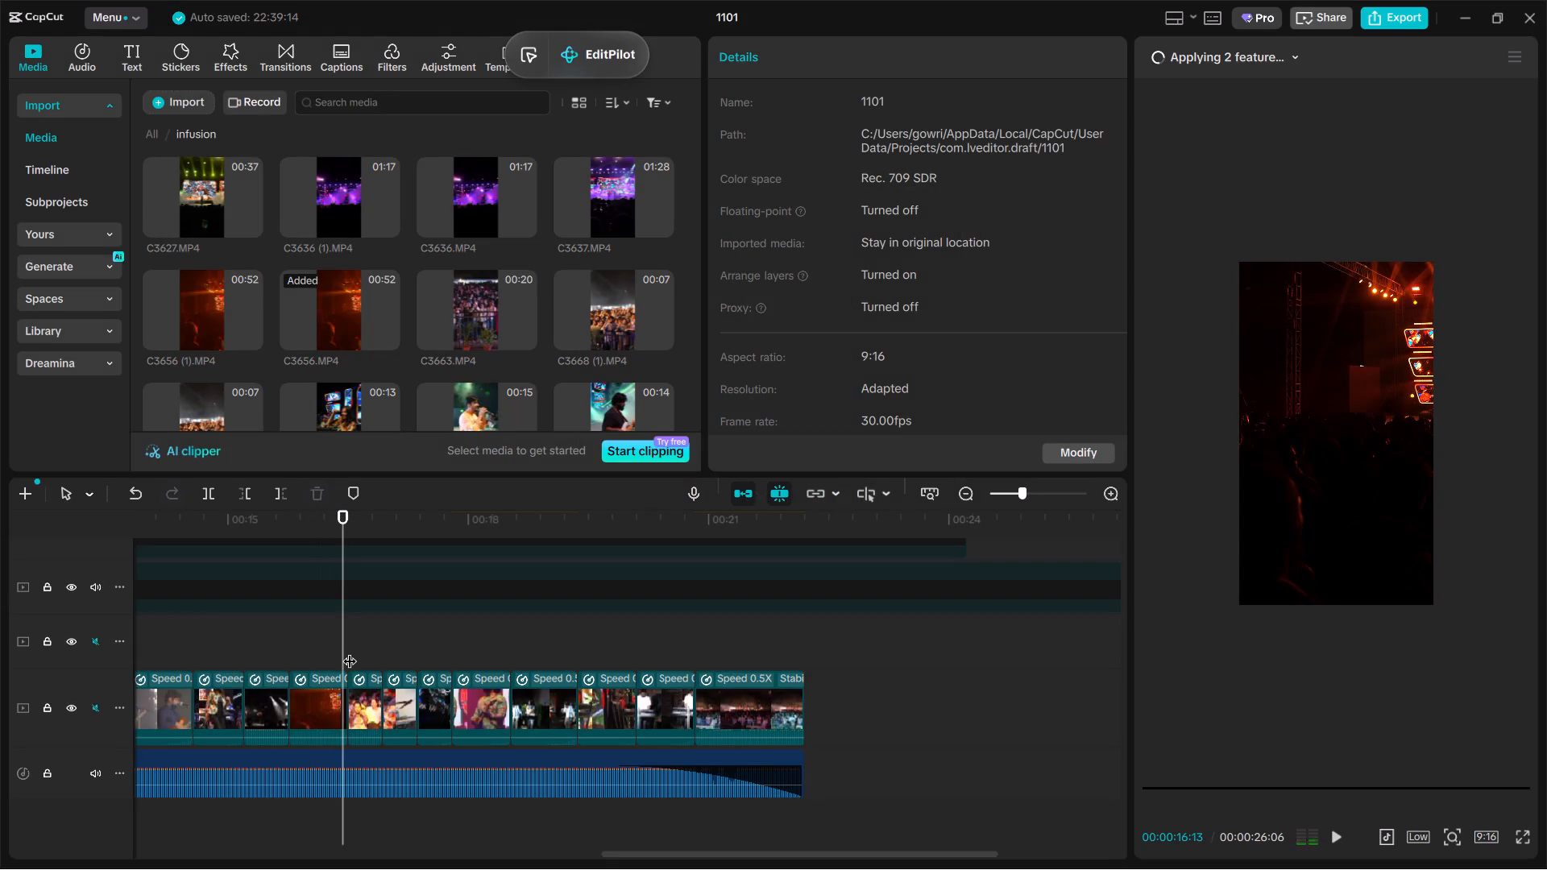
key("space")
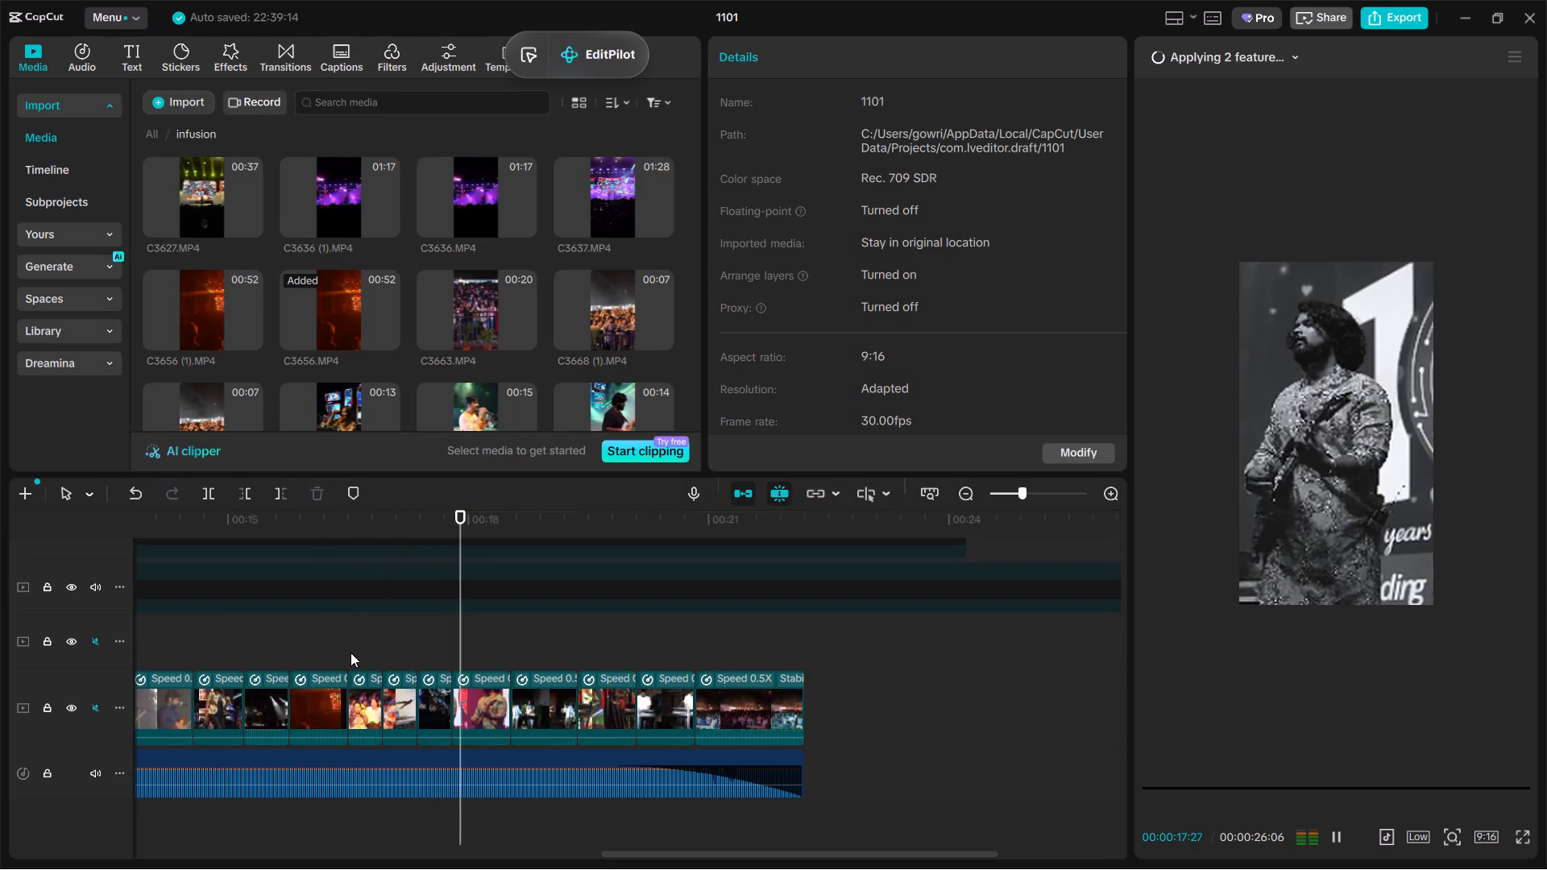
left_click(398, 646, "ctrl")
key("space")
key("space")
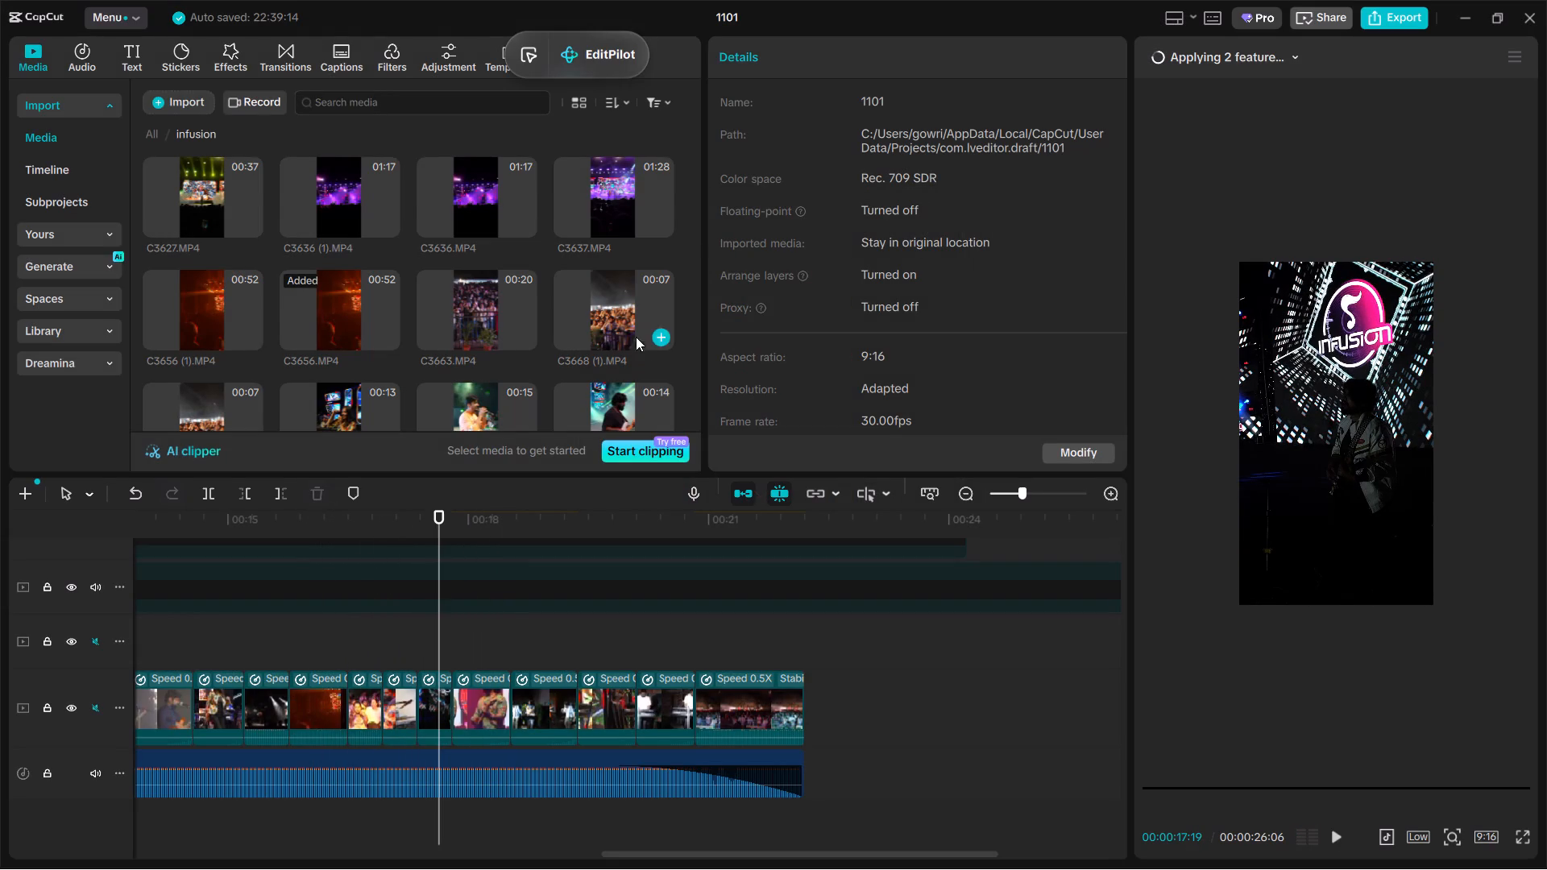
scroll(626, 330, "up", 1)
scroll(513, 186, "up", 1)
left_click(605, 267)
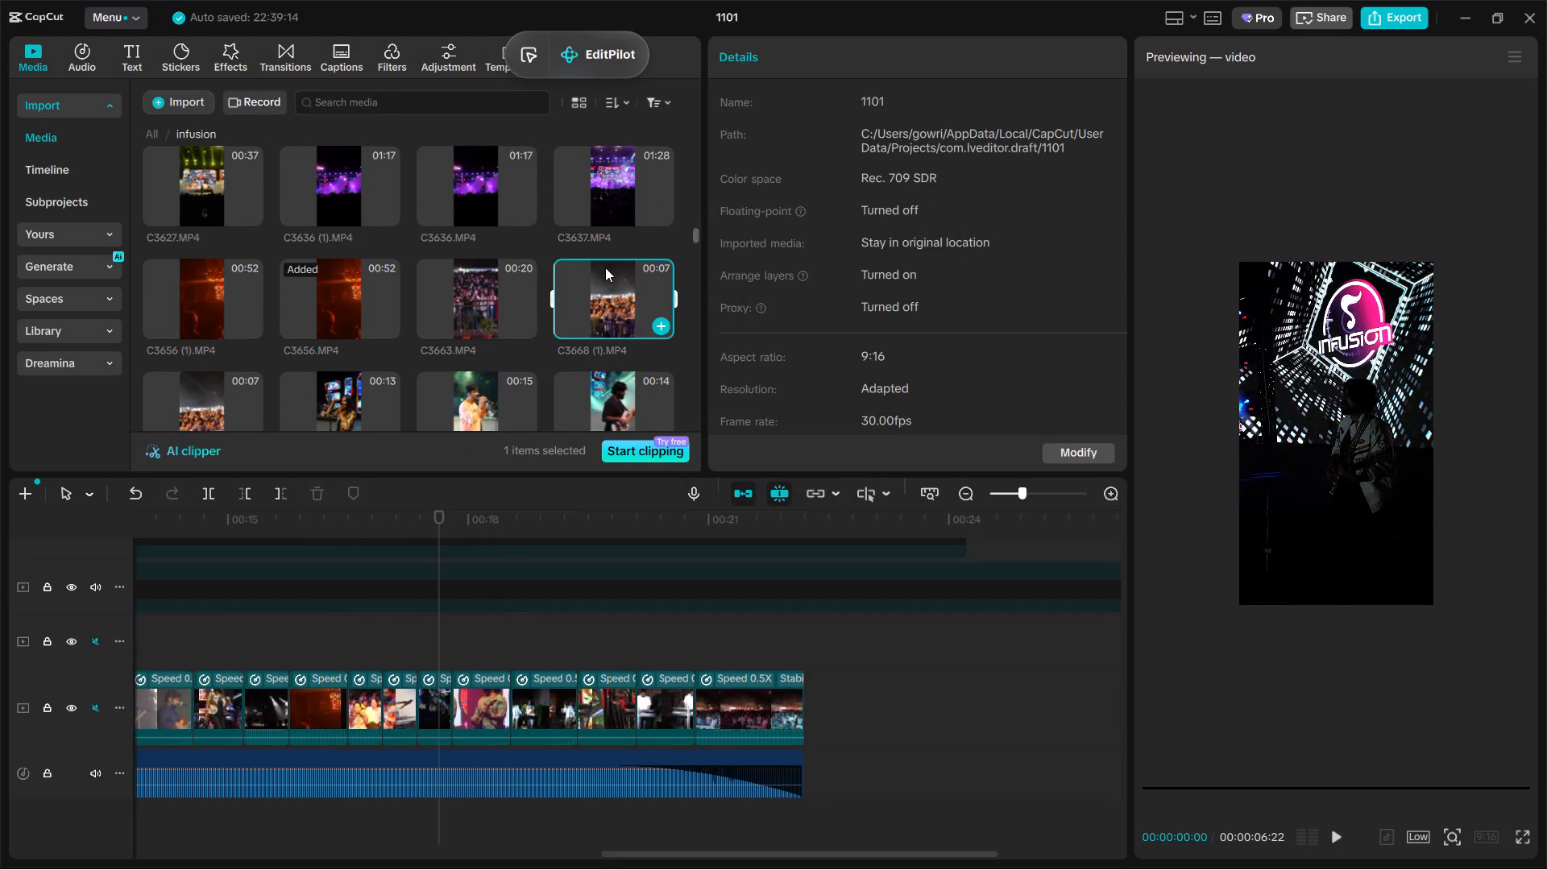
scroll(613, 286, "up", 1)
left_click(624, 200)
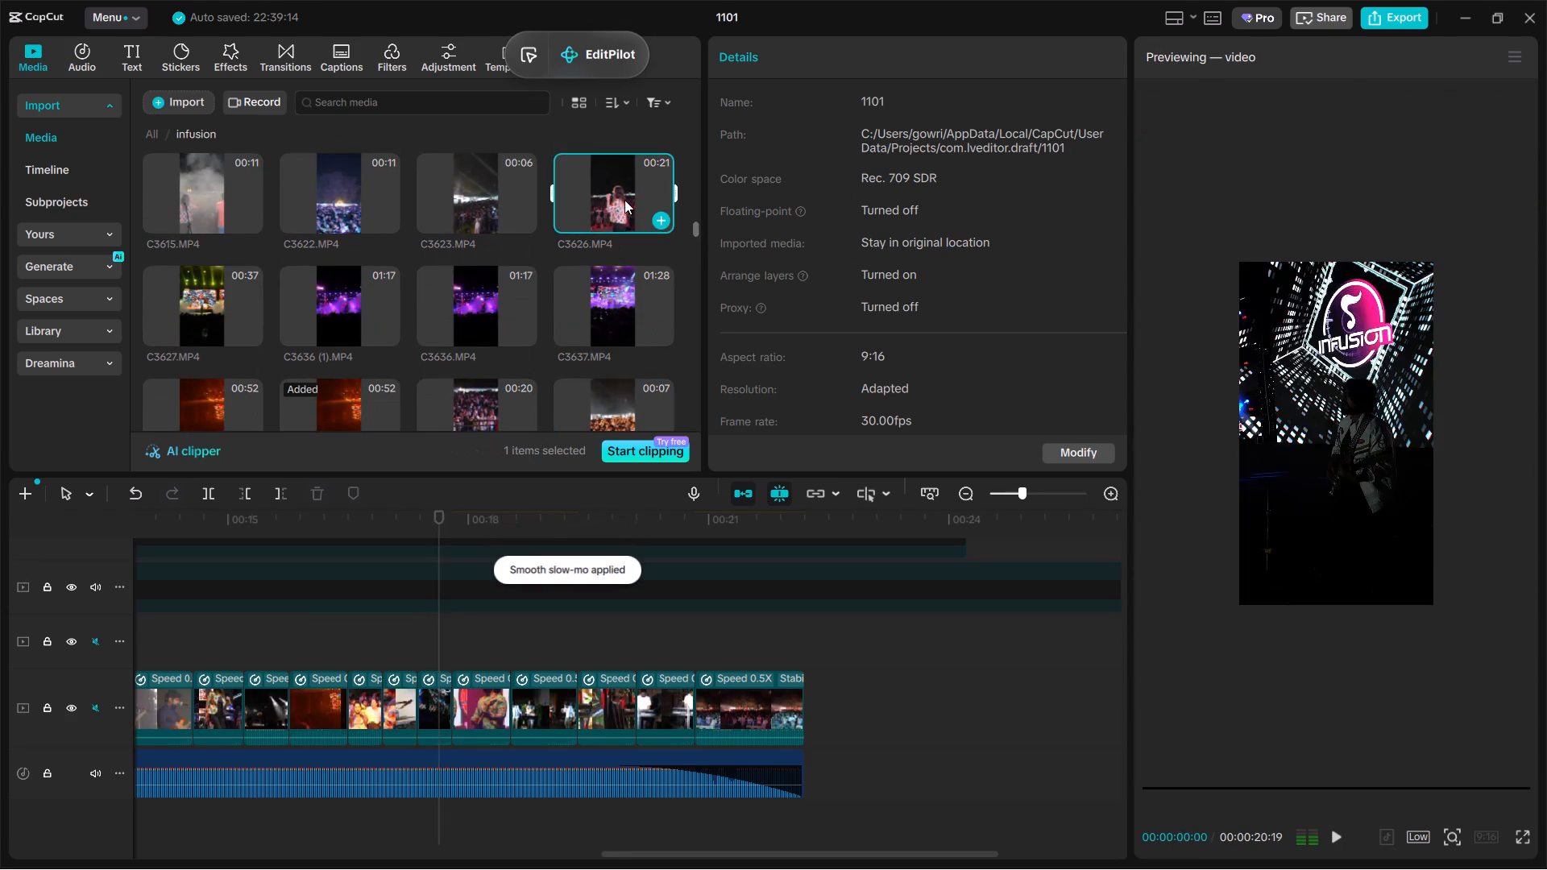
left_click_drag(626, 188, 440, 694)
scroll(626, 188, "up", 1)
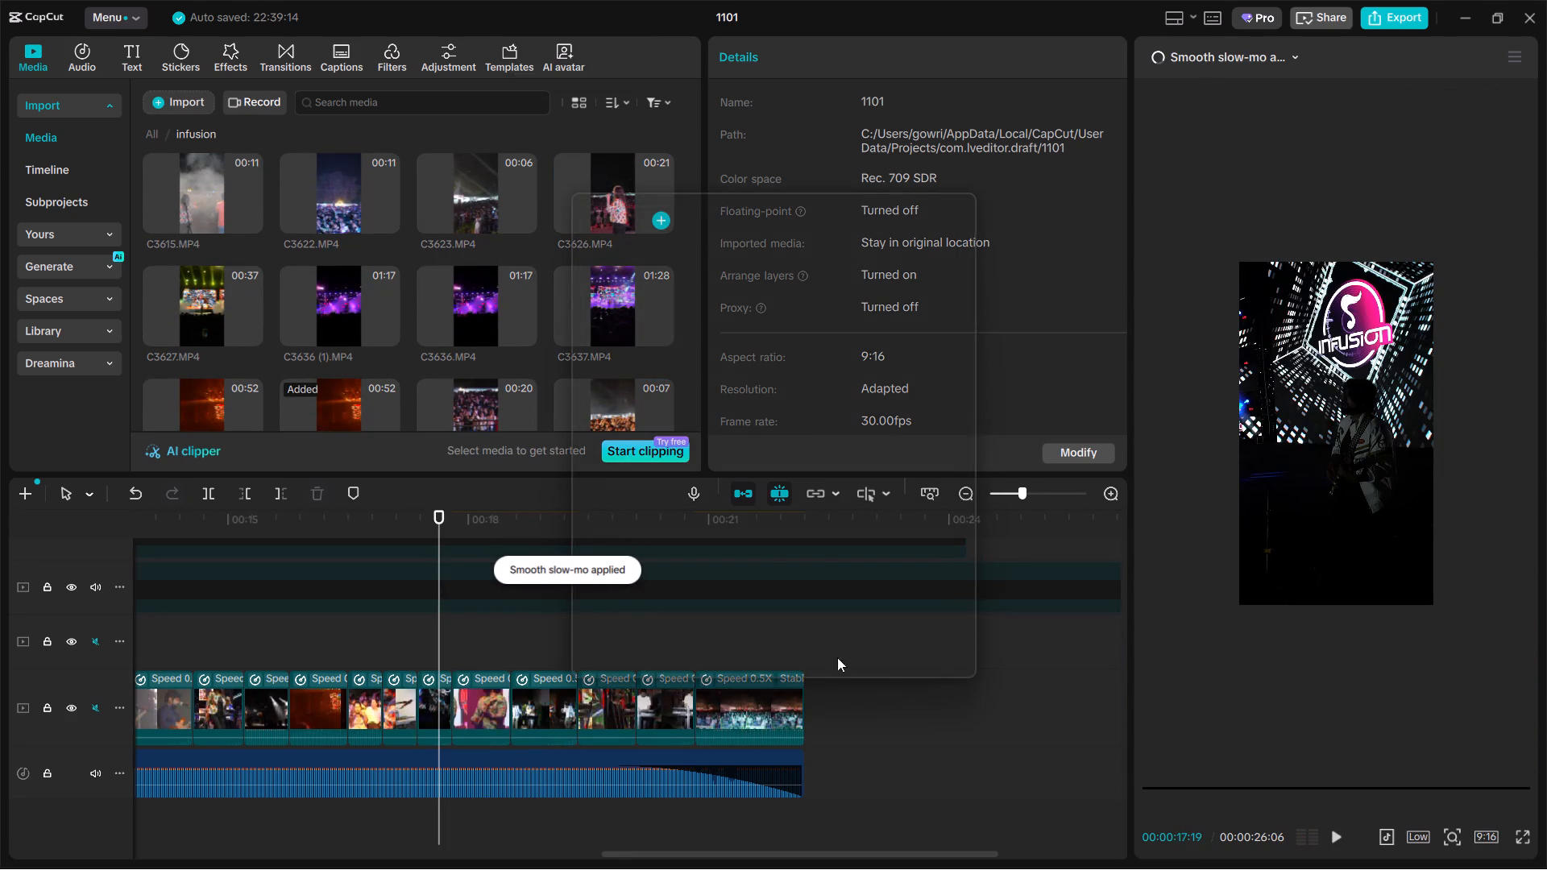
left_click(850, 647)
left_click(710, 499)
Play back from about 00:17:19 to check the new C3626.MP4 singer clip and its cut into the guitarist clip.
scroll(637, 535, "up", 1)
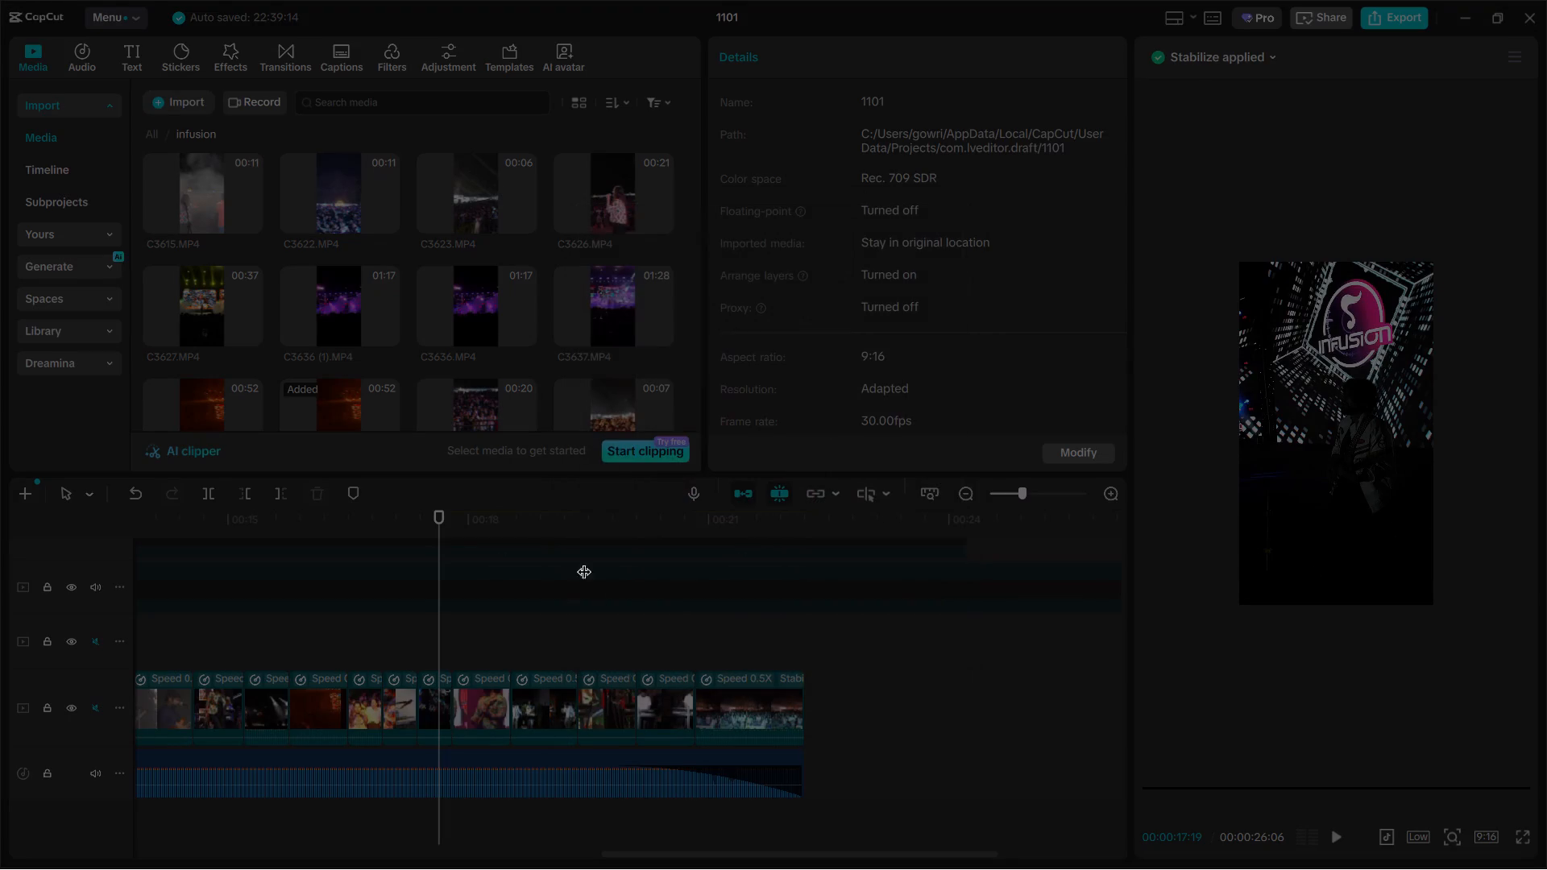
key("space")
key("space")
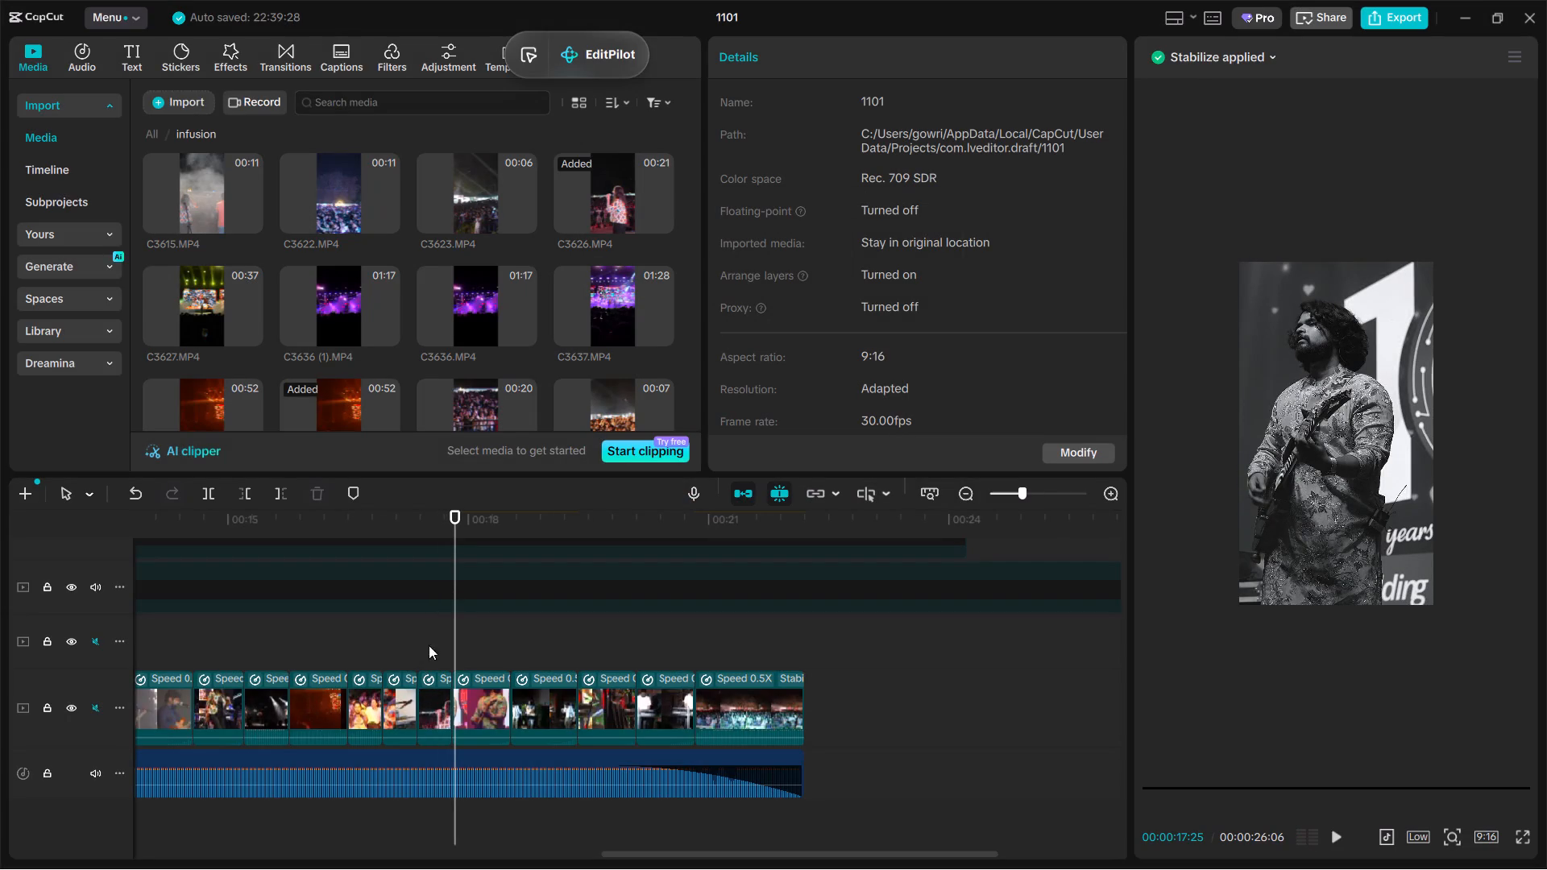
scroll(540, 308, "up", 1)
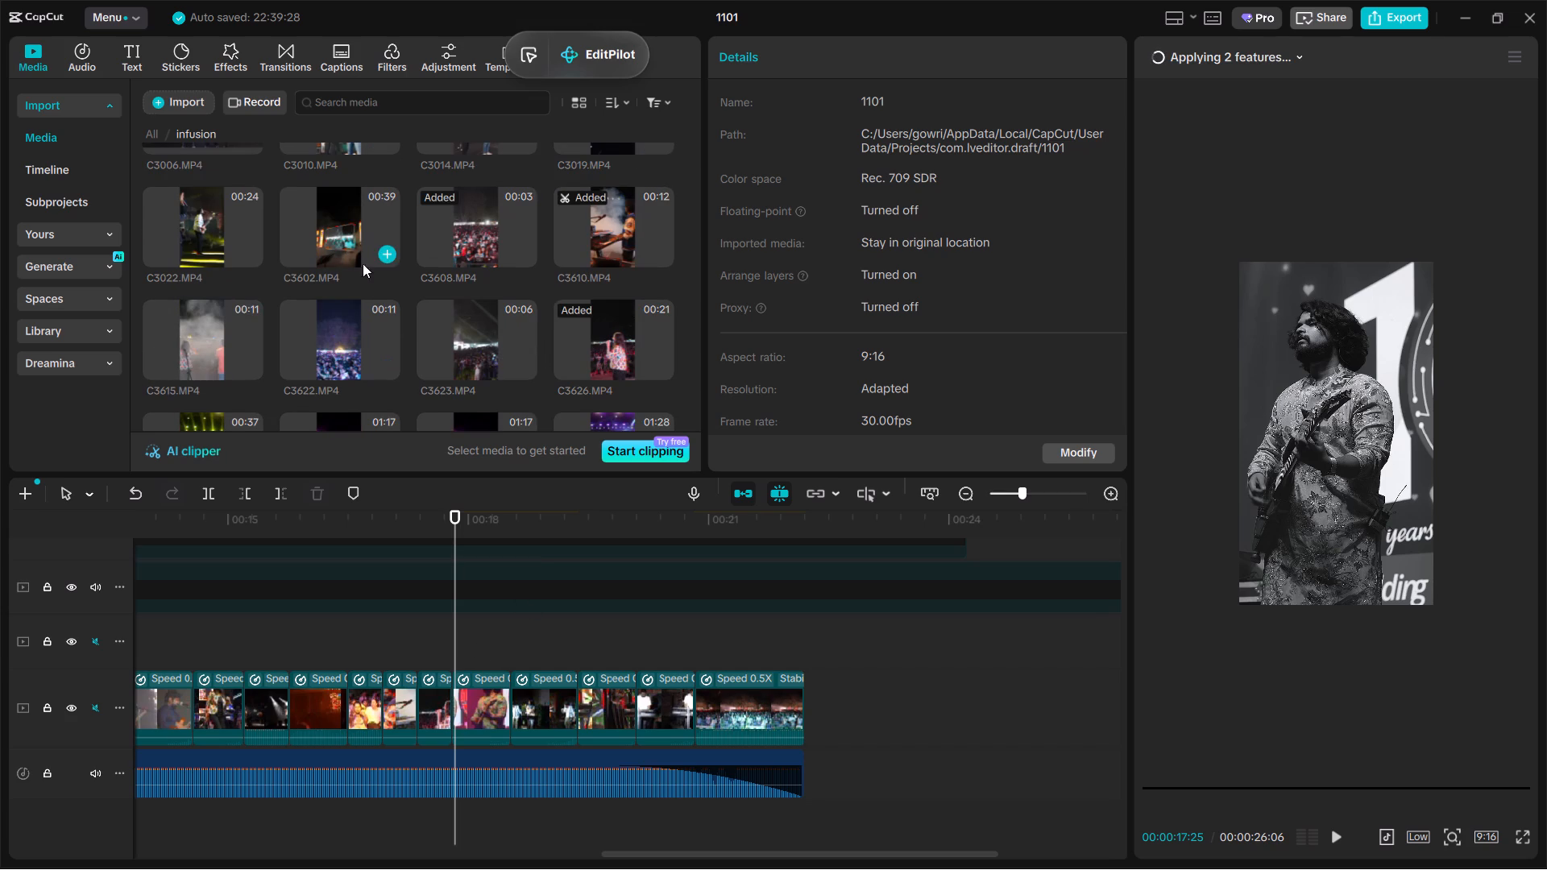
scroll(388, 297, "up", 1)
left_click(436, 647)
scroll(436, 647, "up", 1)
key("space")
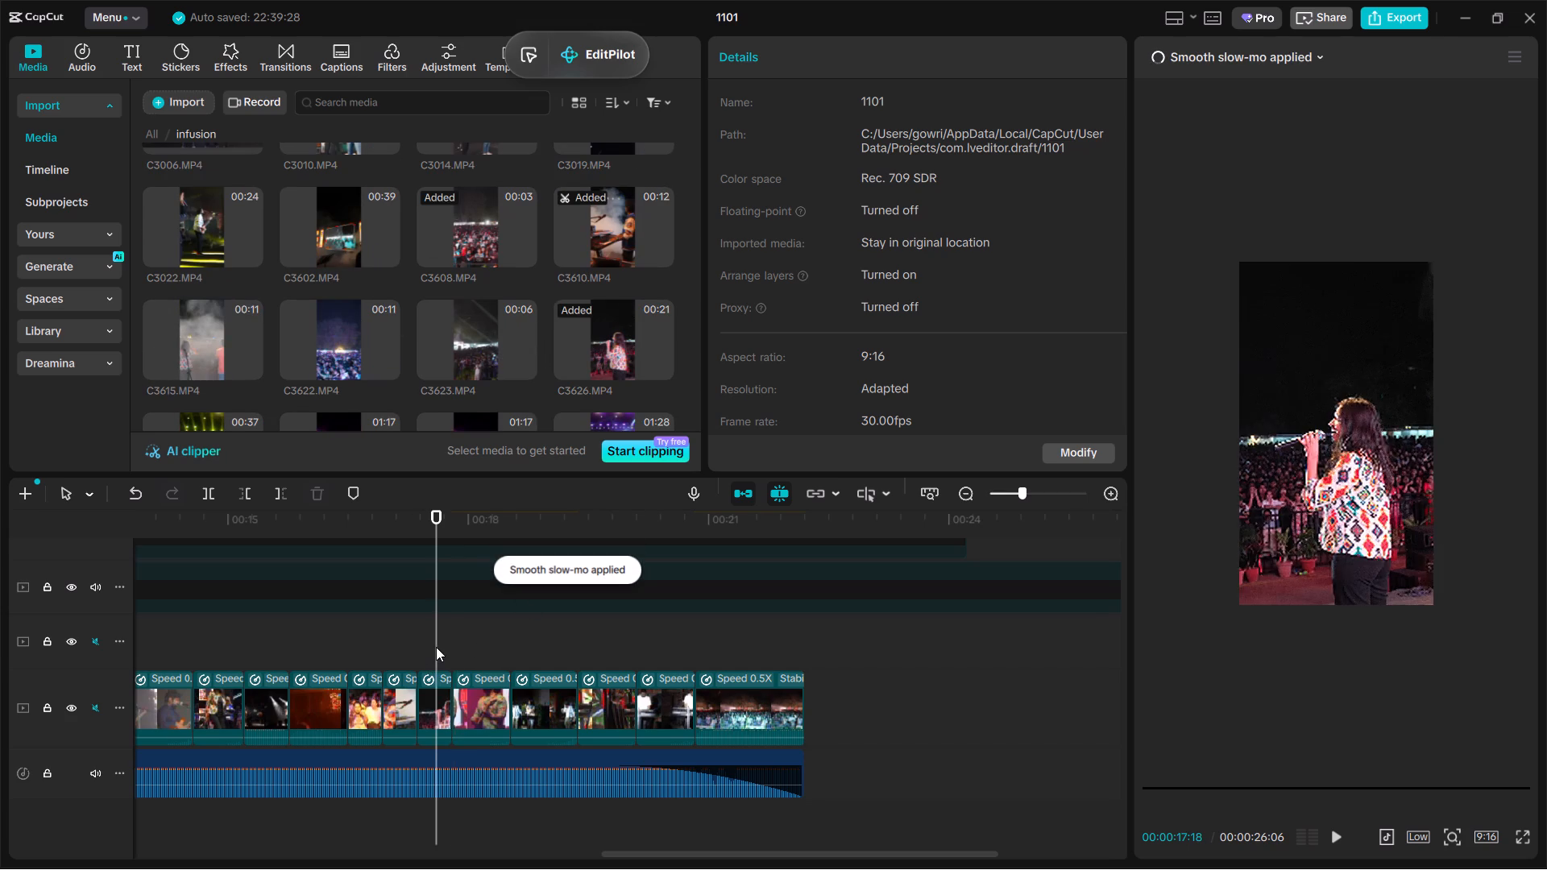
key("space")
Set the saturation of the black-and-white guitarist clip at 00:18:09 to 0.
left_click(483, 694)
scroll(997, 74, "down", 1)
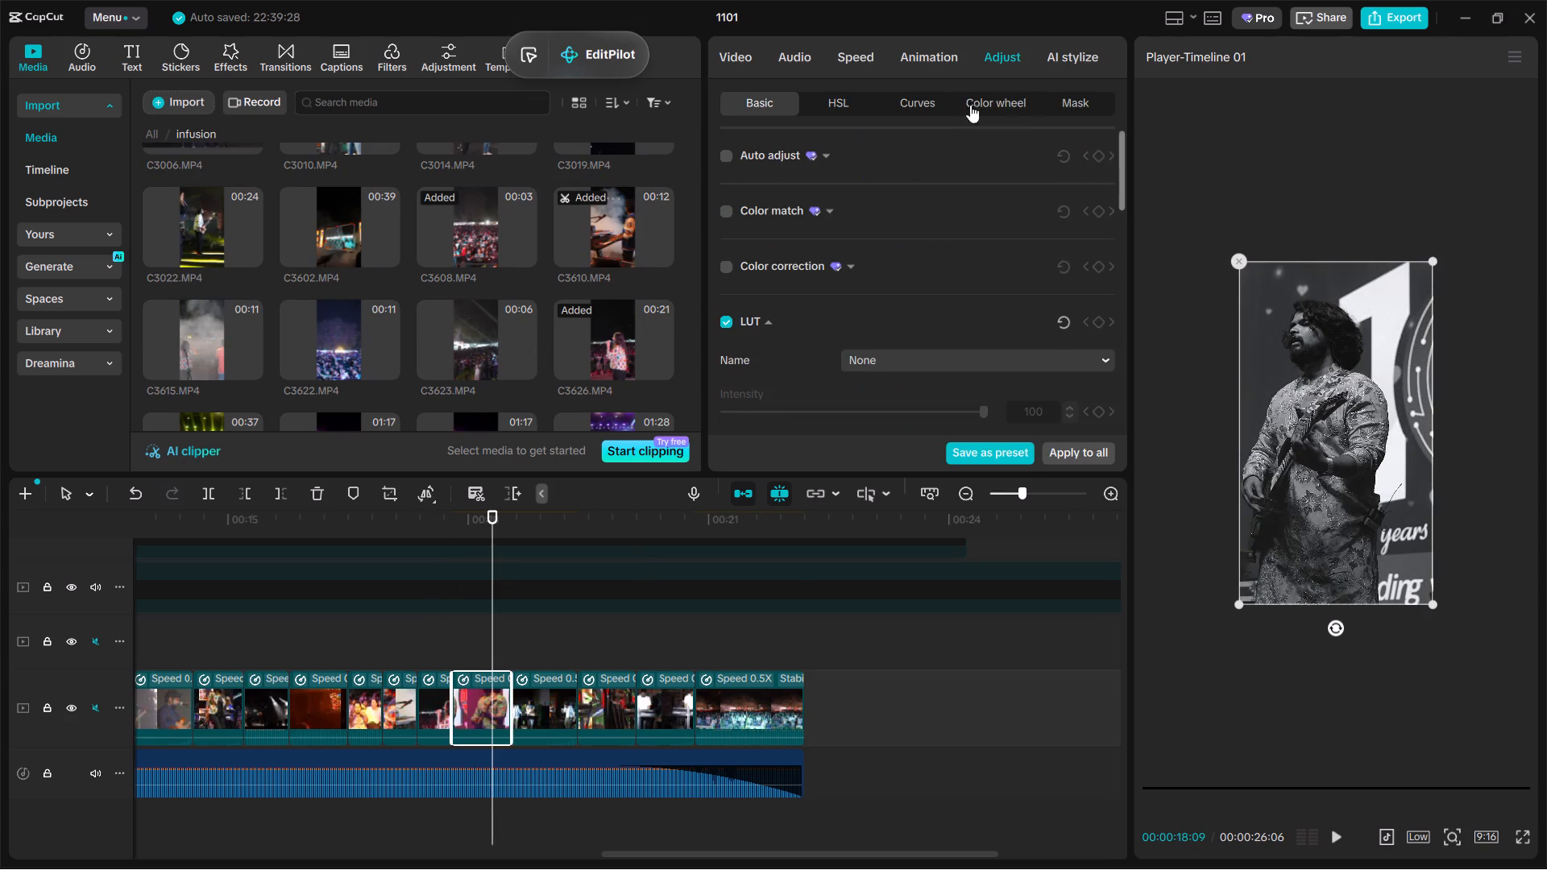
scroll(970, 105, "down", 1)
left_click(856, 331)
scroll(776, 478, "down", 1)
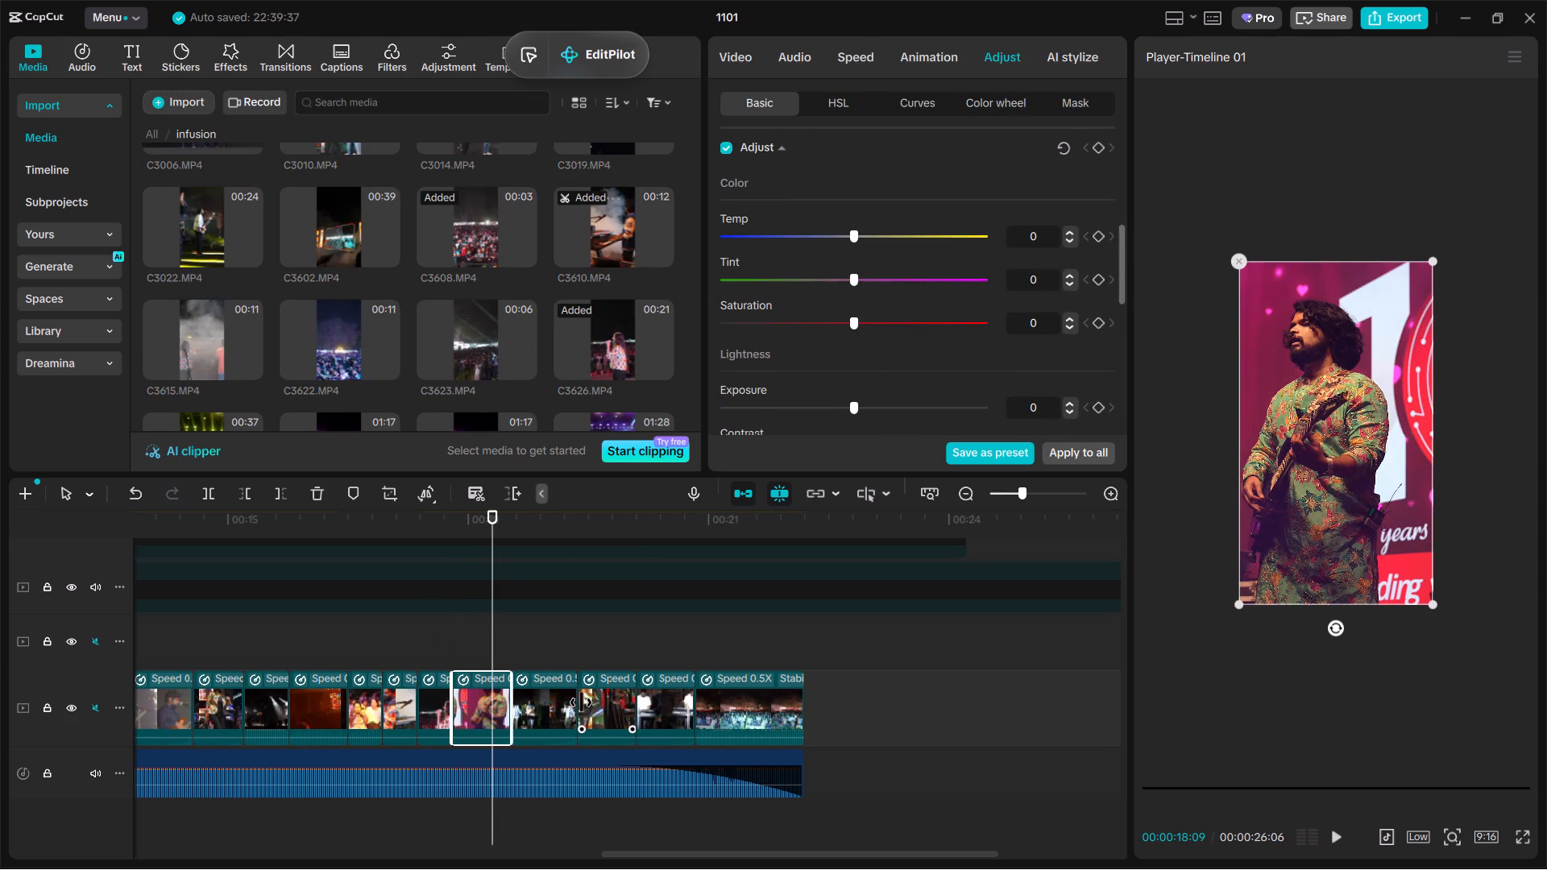
Replace the guitarist clip at 00:18:09 with a section of C3006 (1).MP4, keeping the original video effect.
scroll(631, 238, "up", 2)
scroll(628, 356, "down", 1)
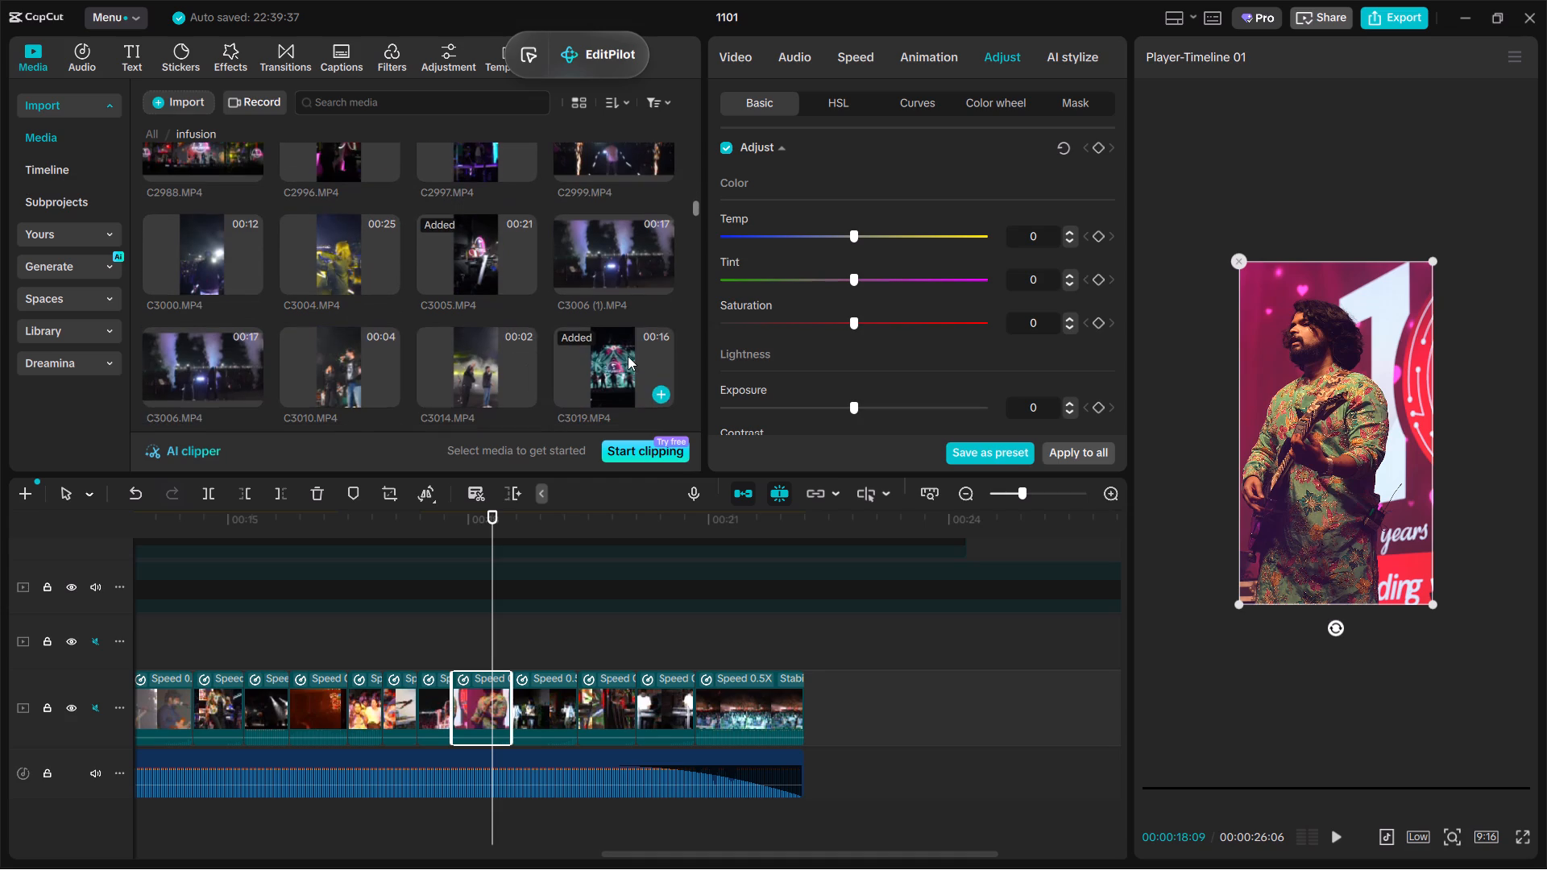
left_click(632, 257)
left_click_drag(632, 257, 476, 690)
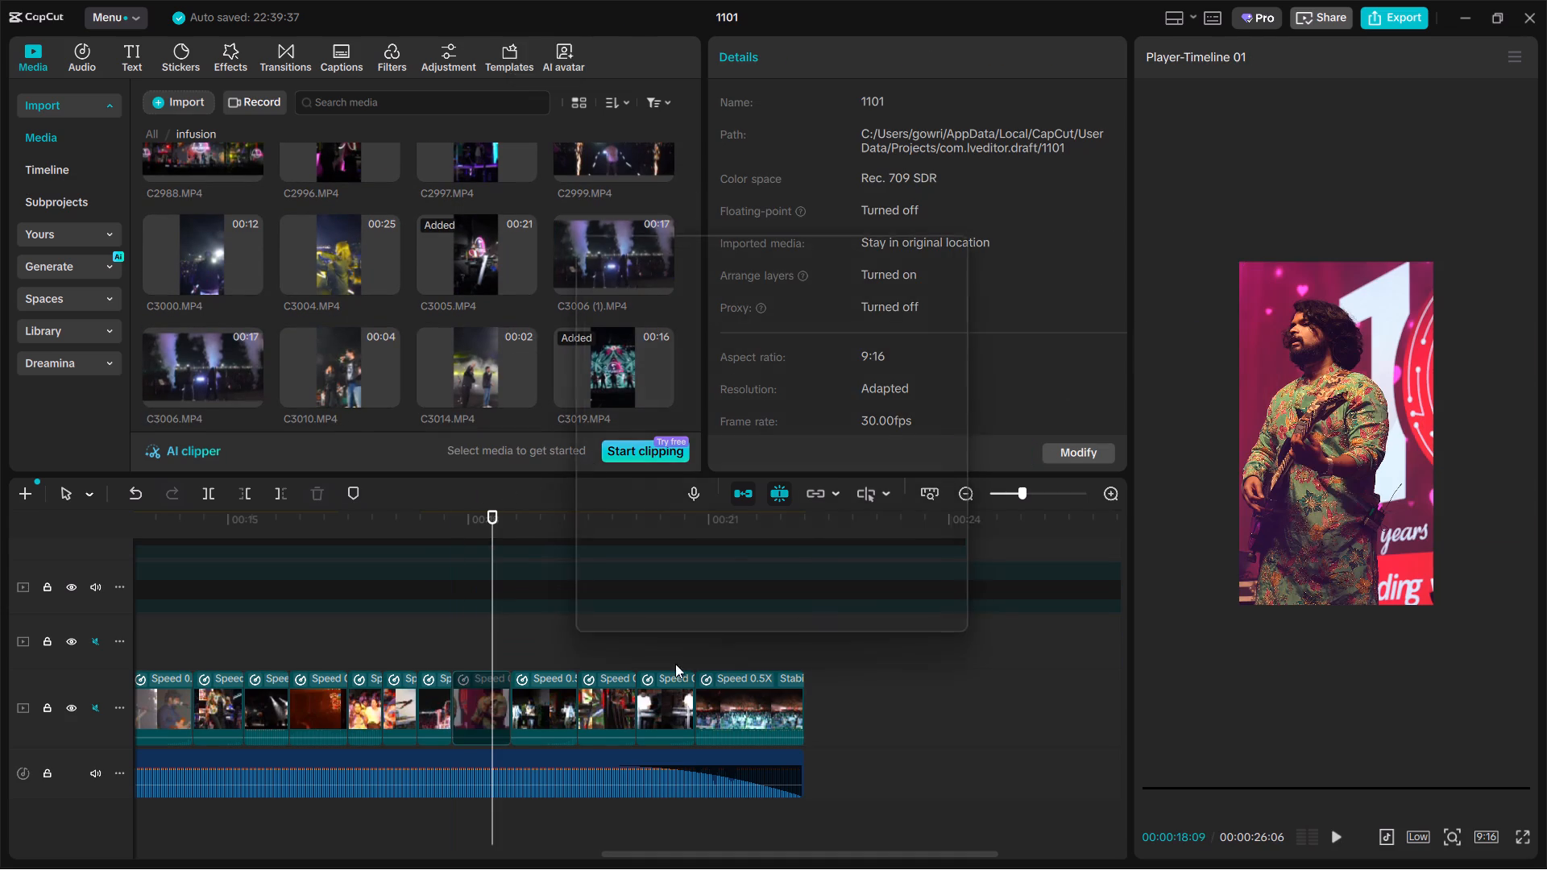
left_click_drag(830, 553, 745, 567)
left_click(840, 607)
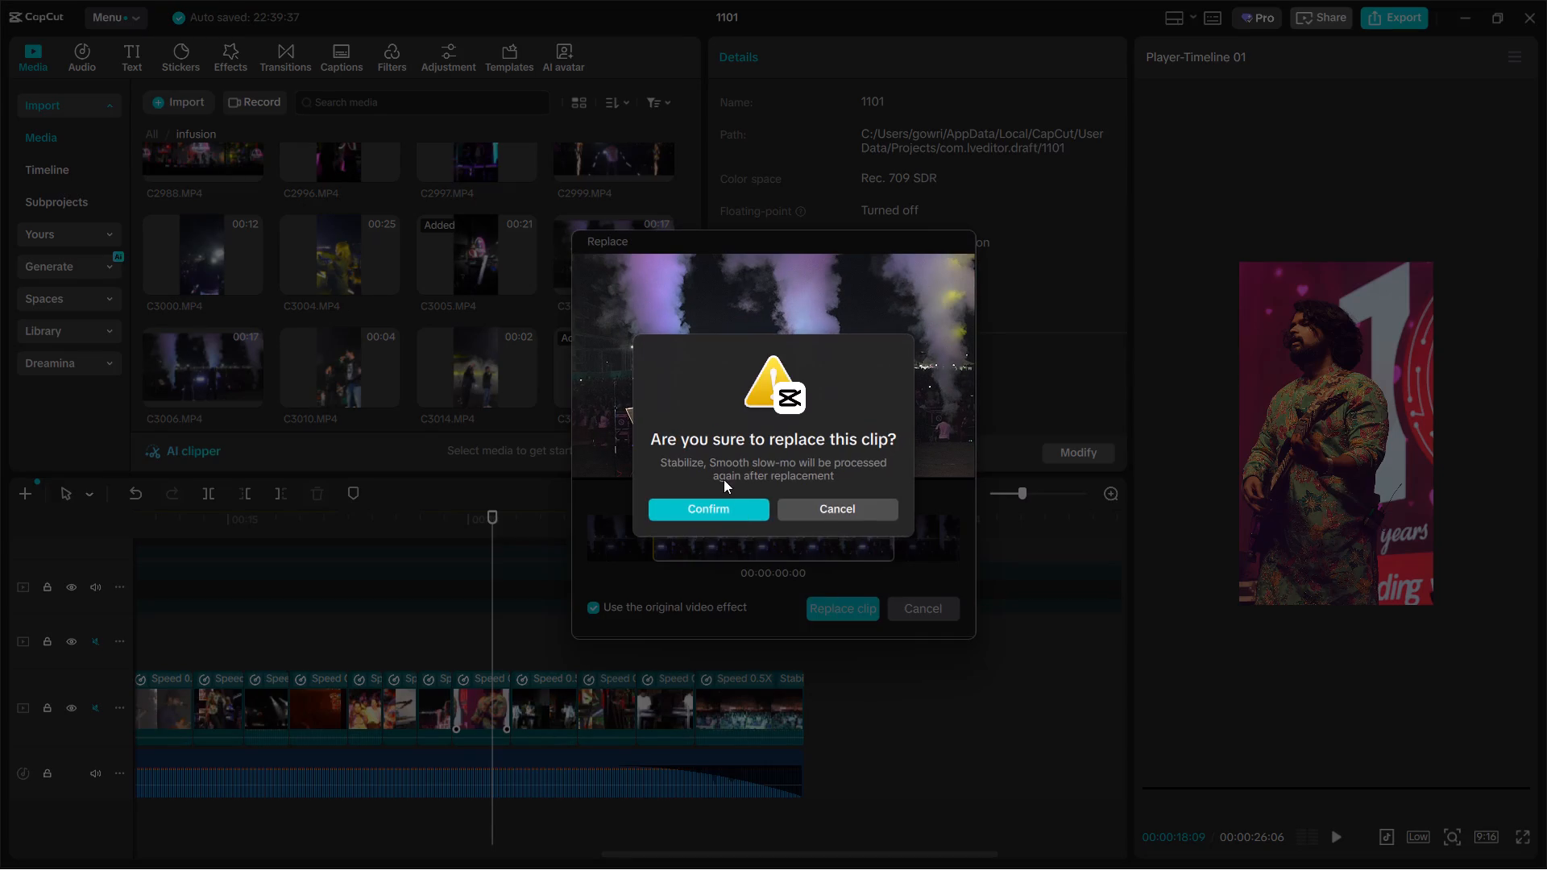
left_click(724, 479)
left_click(721, 511)
Reframe the replaced smoke-cannon crowd clip at 00:18:09 by scaling it to 334% and shifting its X position to about 163.
left_click(483, 723)
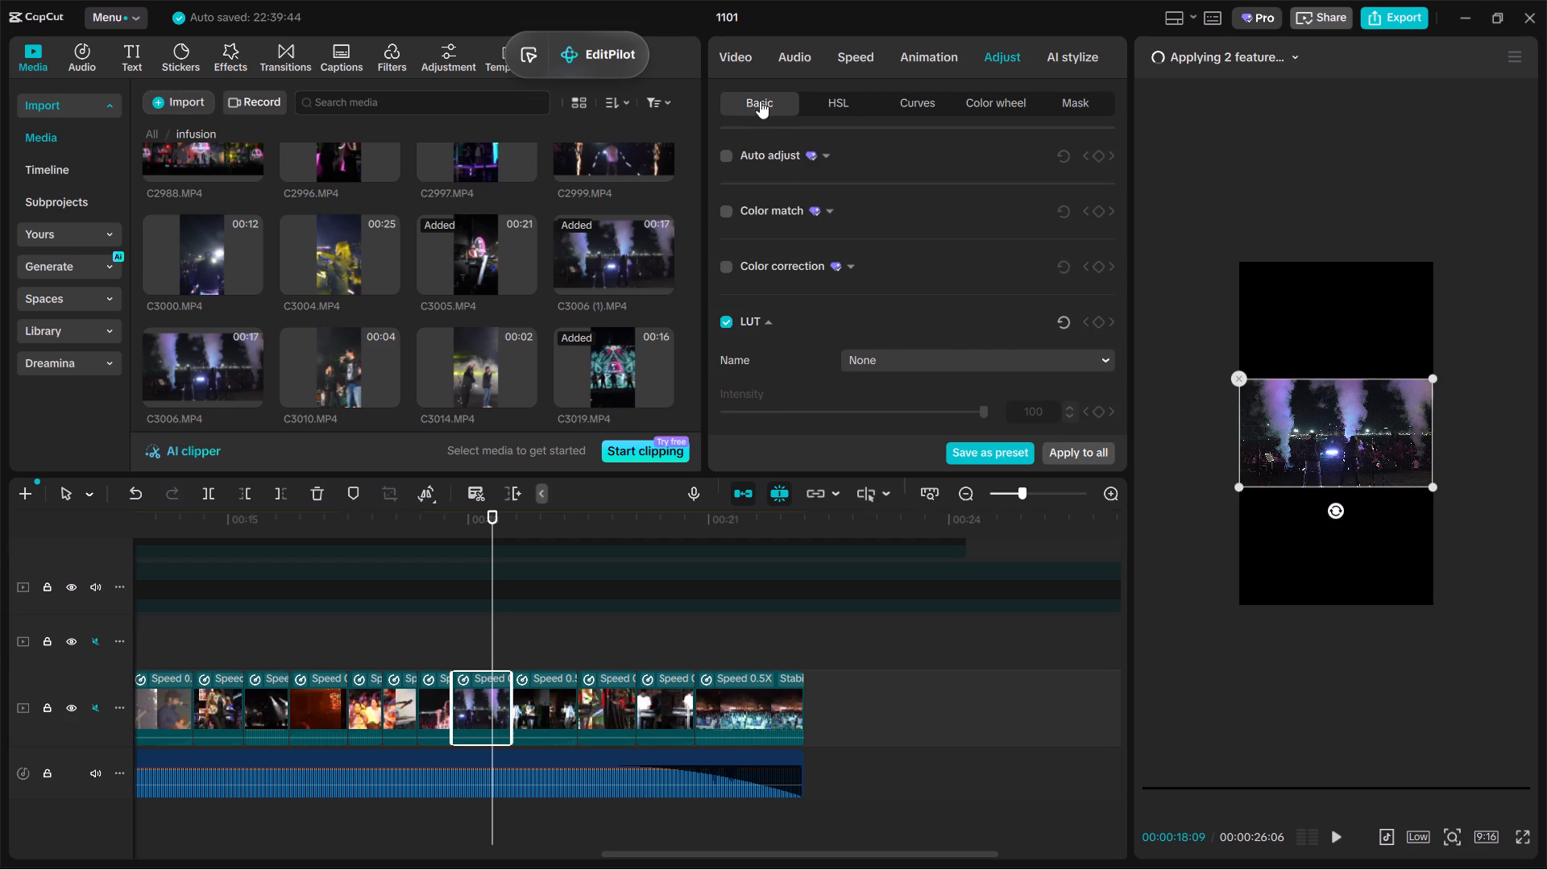
left_click(732, 52)
scroll(875, 322, "down", 1)
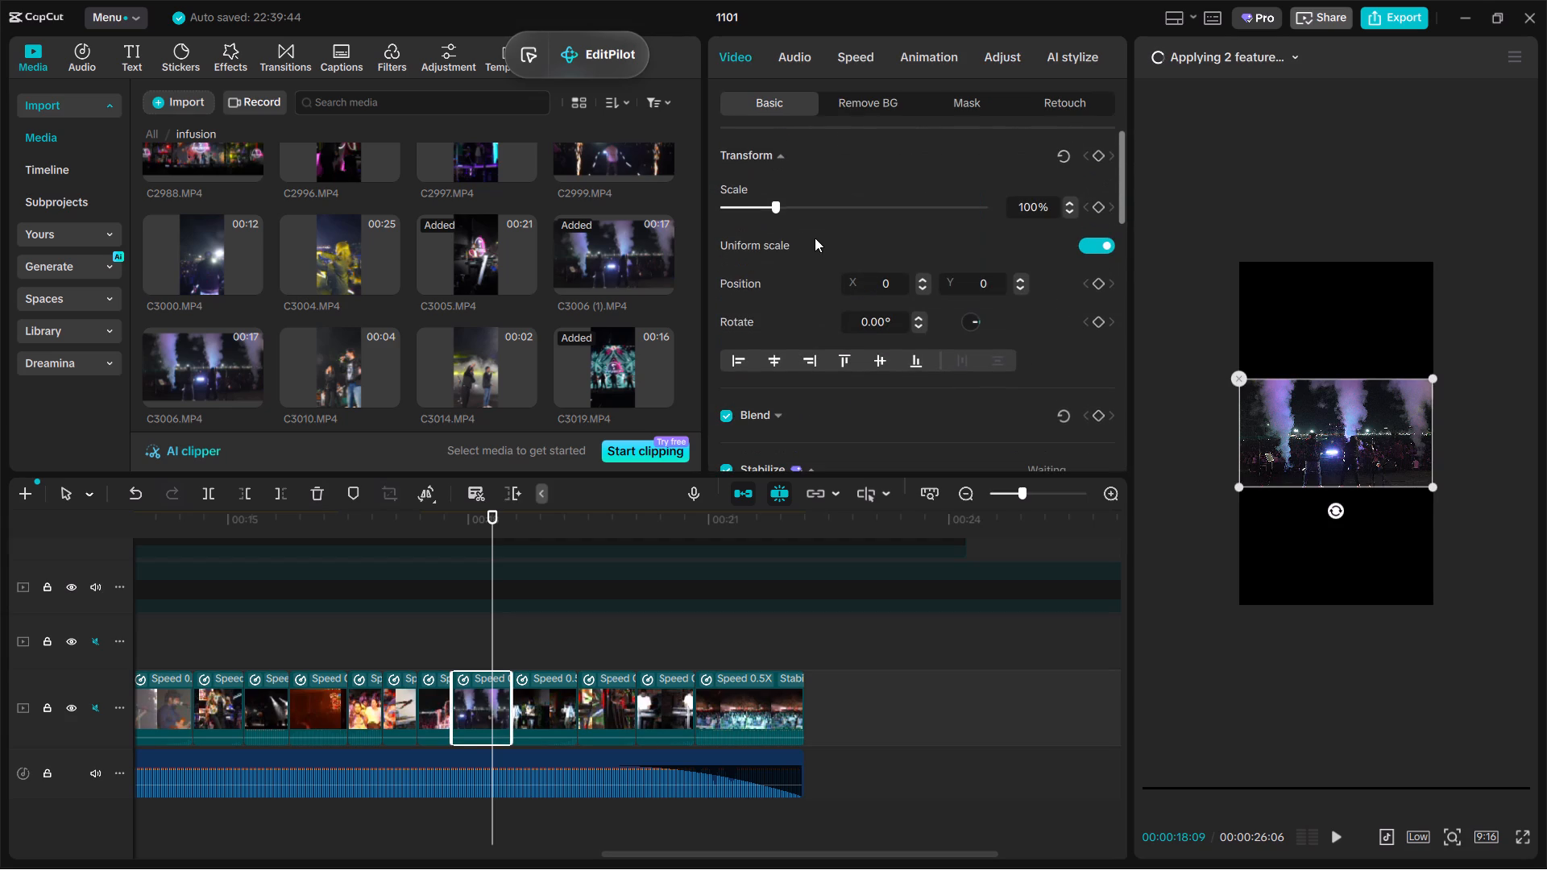
left_click_drag(789, 211, 852, 321)
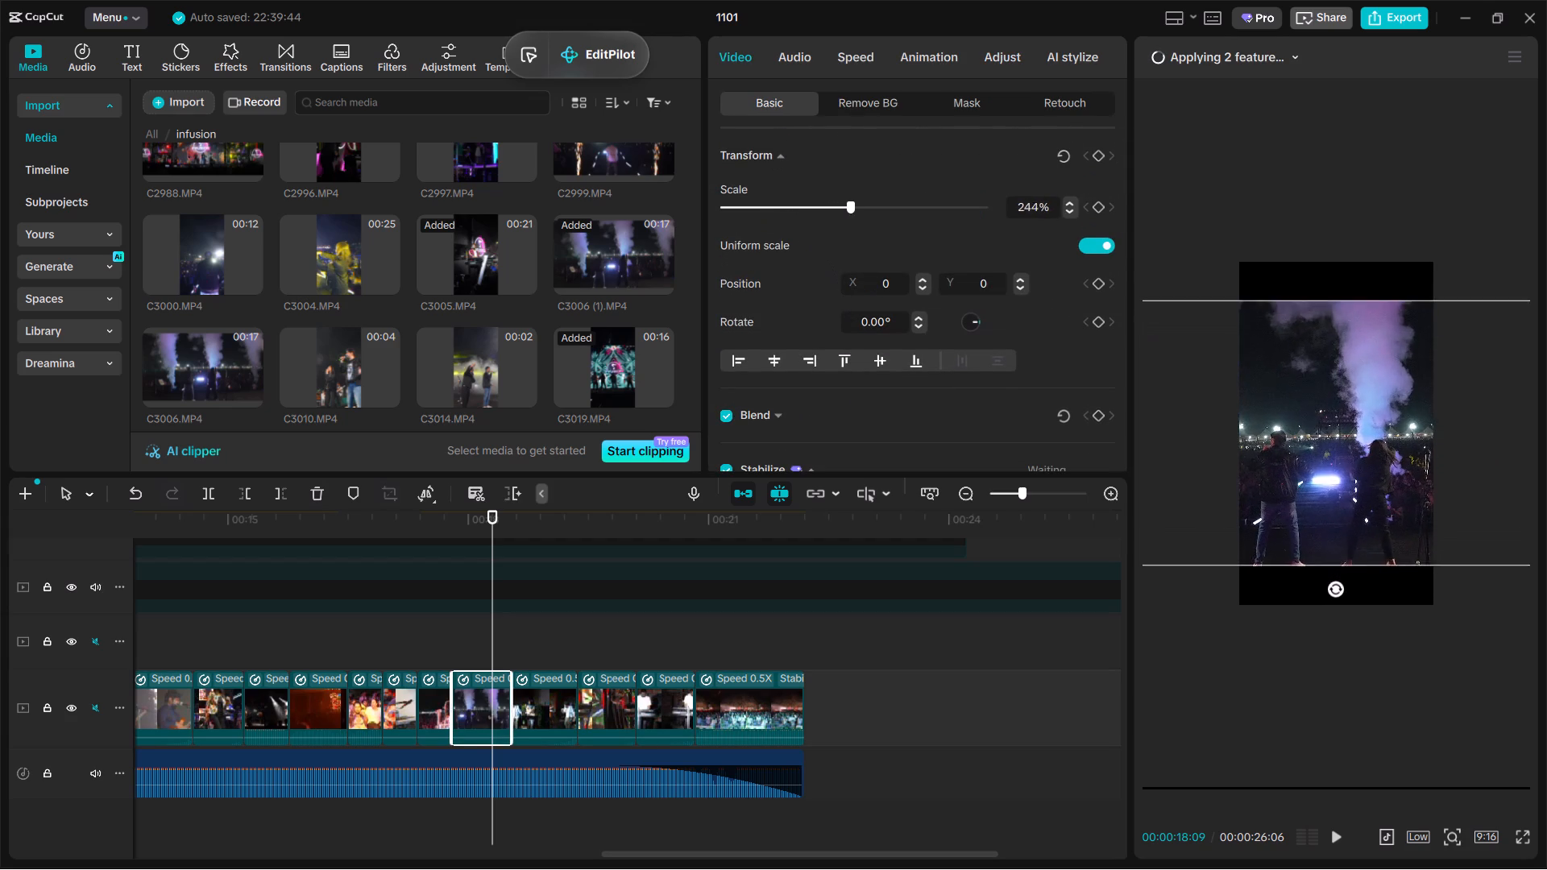
left_click_drag(852, 321, 898, 397)
scroll(894, 394, "down", 1)
left_click_drag(1243, 463, 1260, 468)
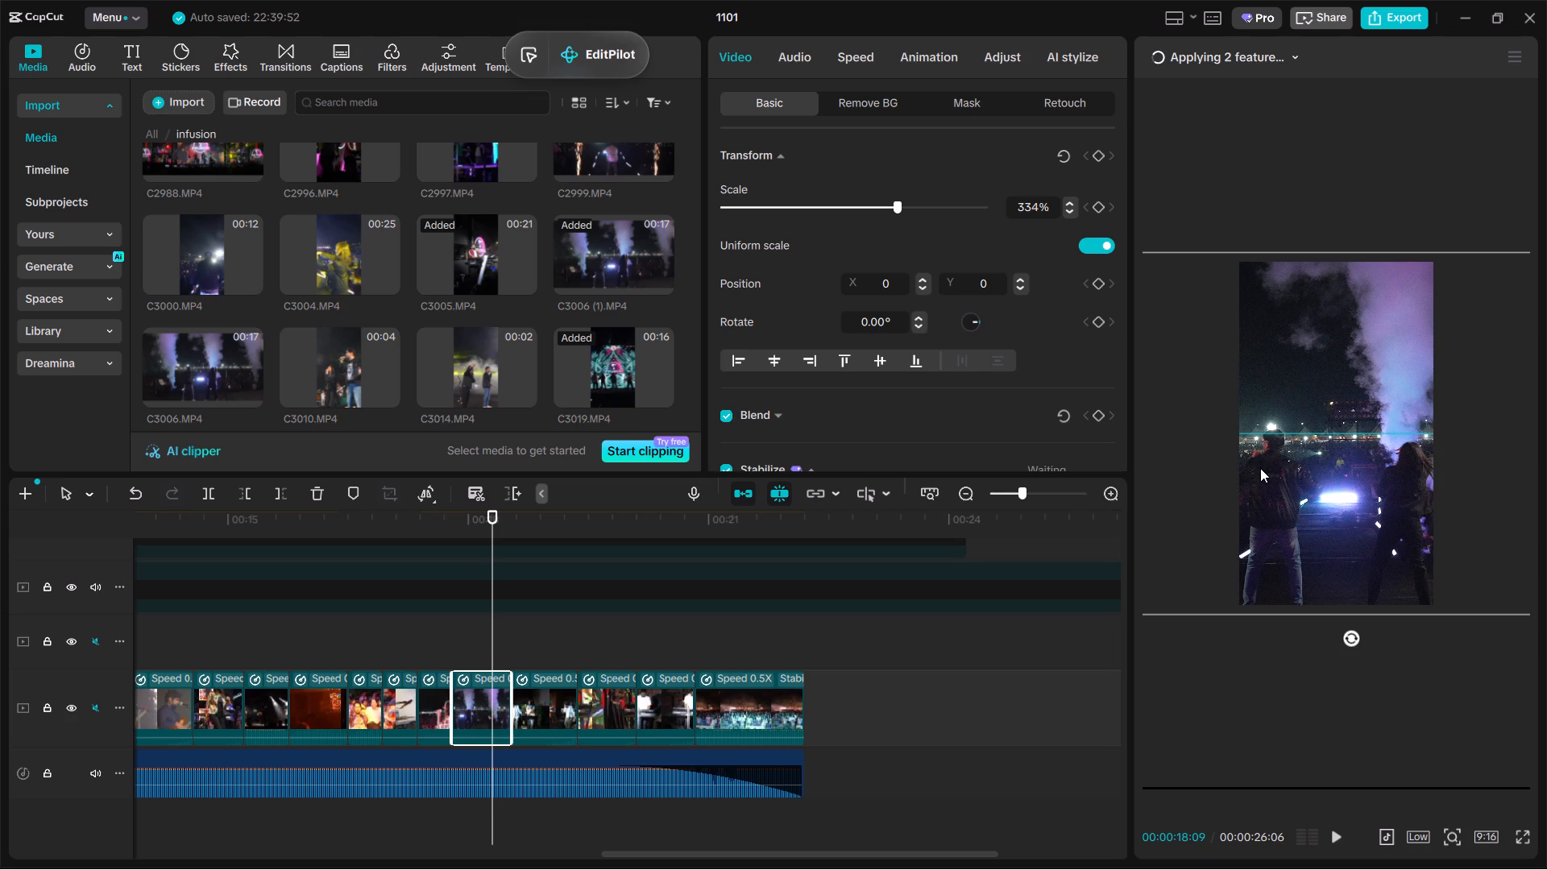
left_click_drag(1260, 468, 1259, 468)
scroll(496, 633, "down", 1)
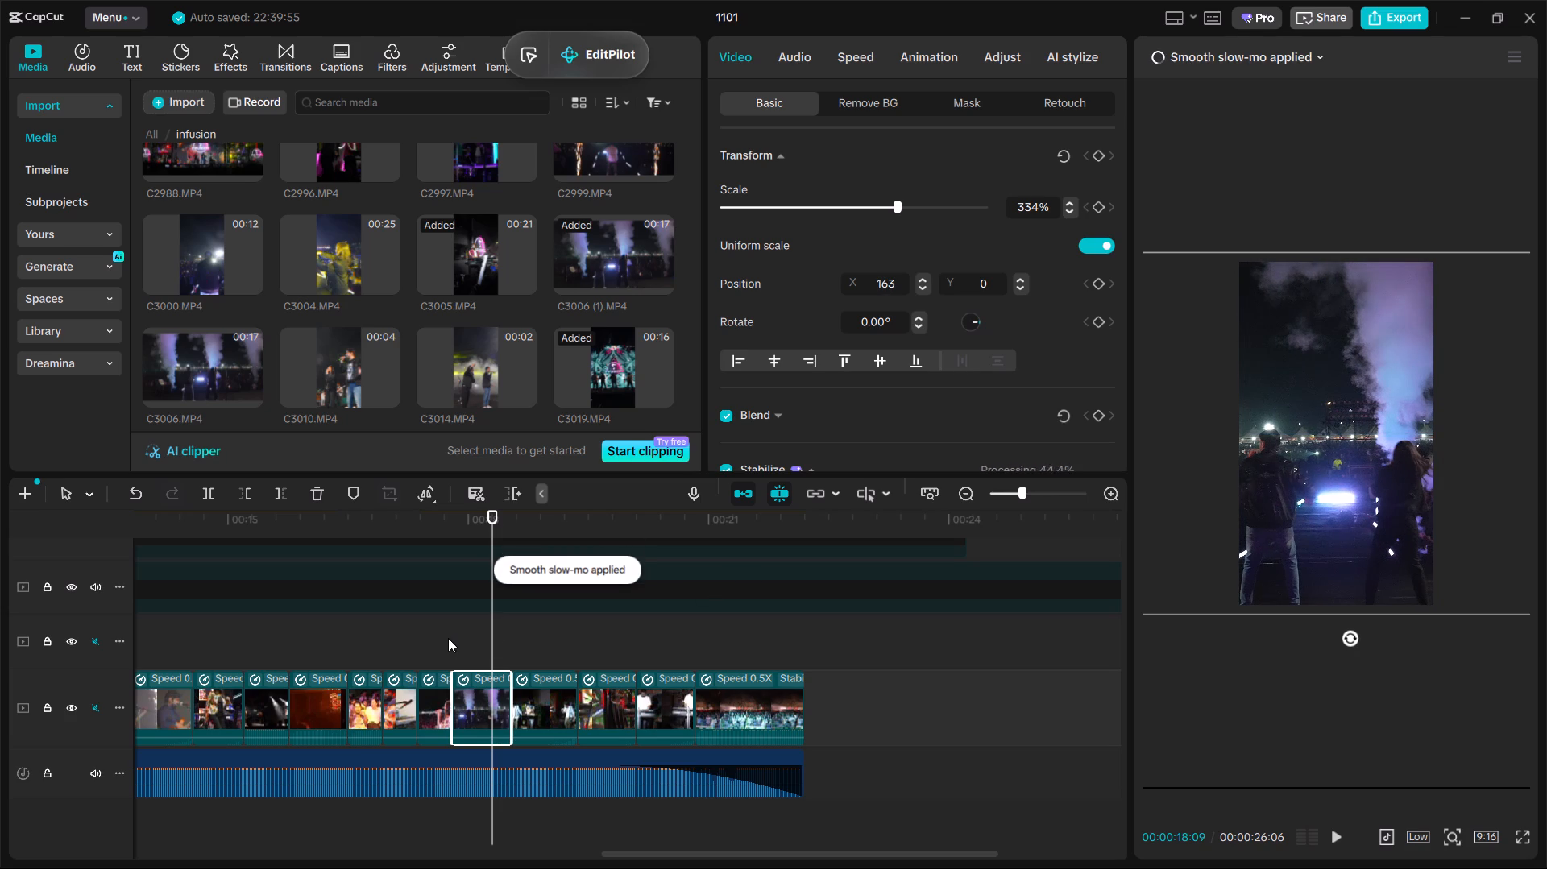
Play back from 00:18:09 to the end of the video to check the reframed clip and the closing cuts.
left_click(447, 642)
key("space")
key("space")
key("space")
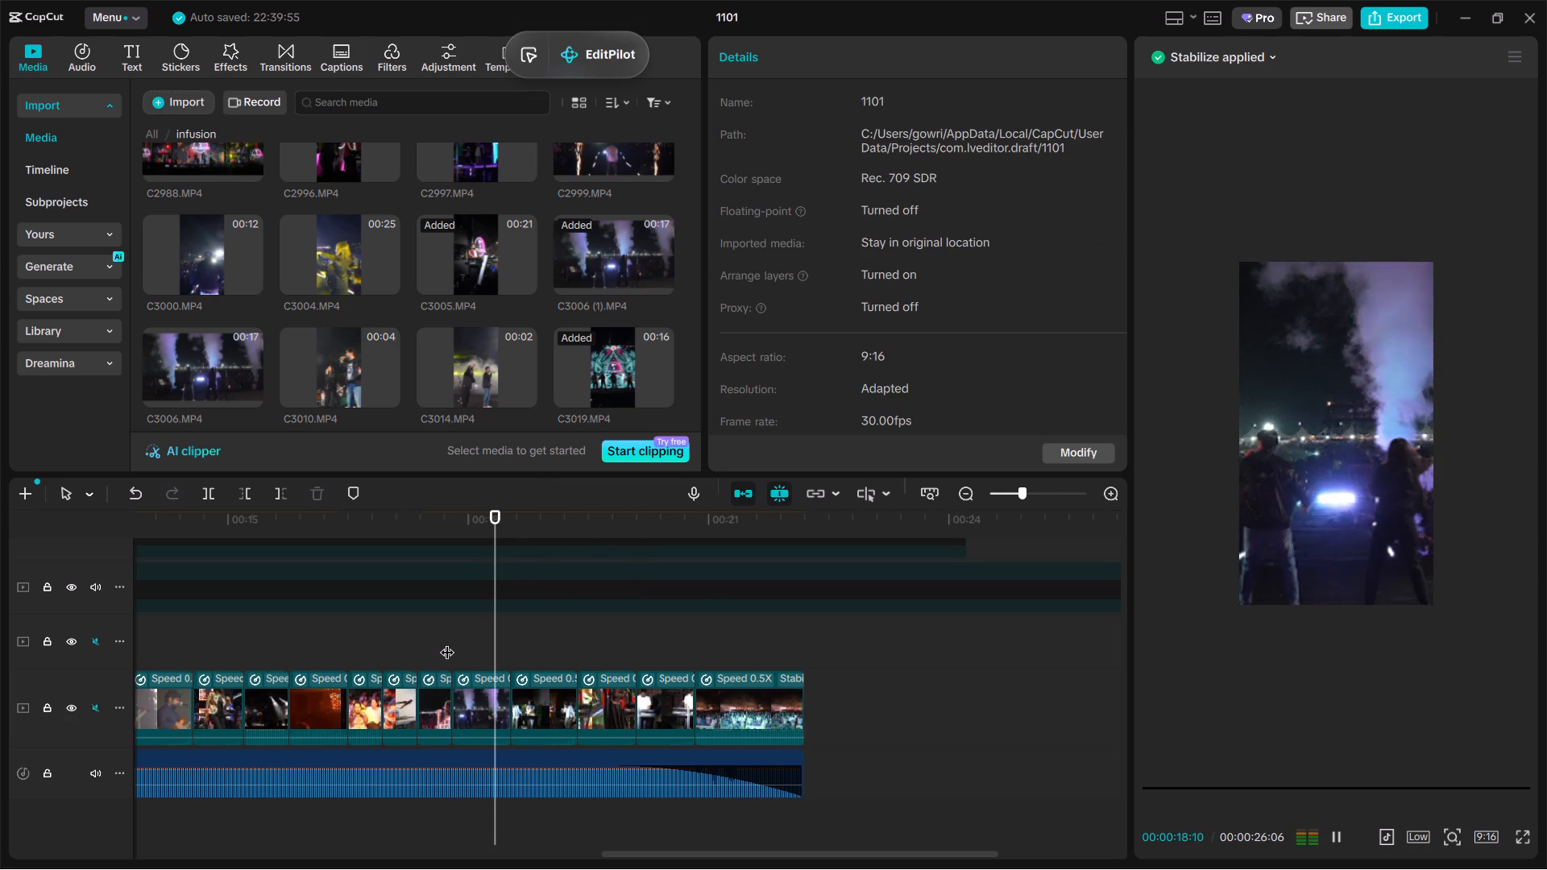
key("space")
key("space")
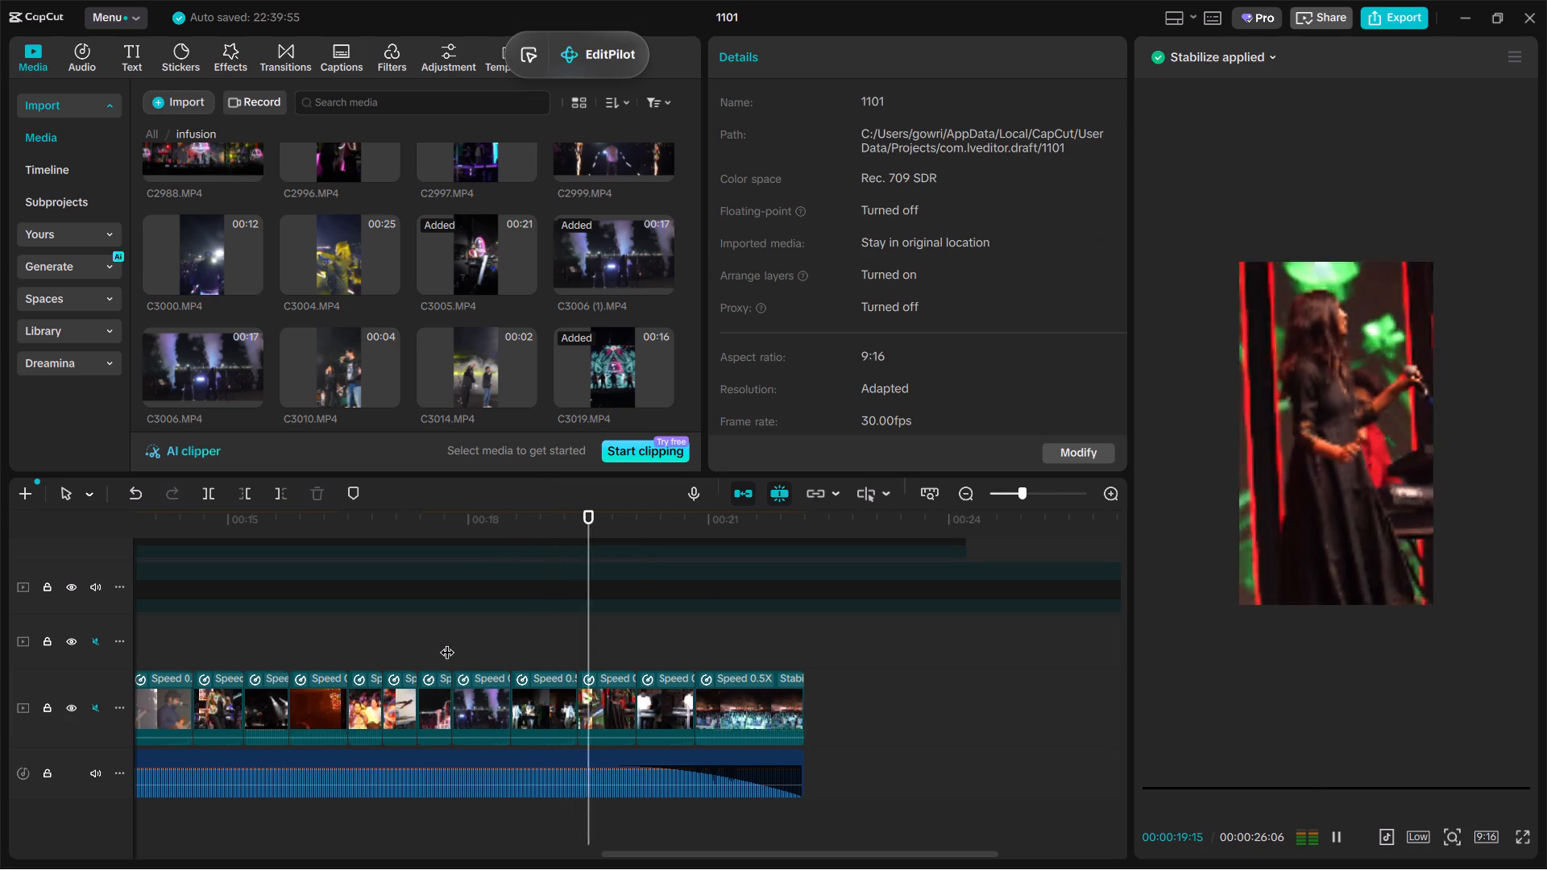
key("space")
key("space")
scroll(447, 642, "down", 2, "ctrl")
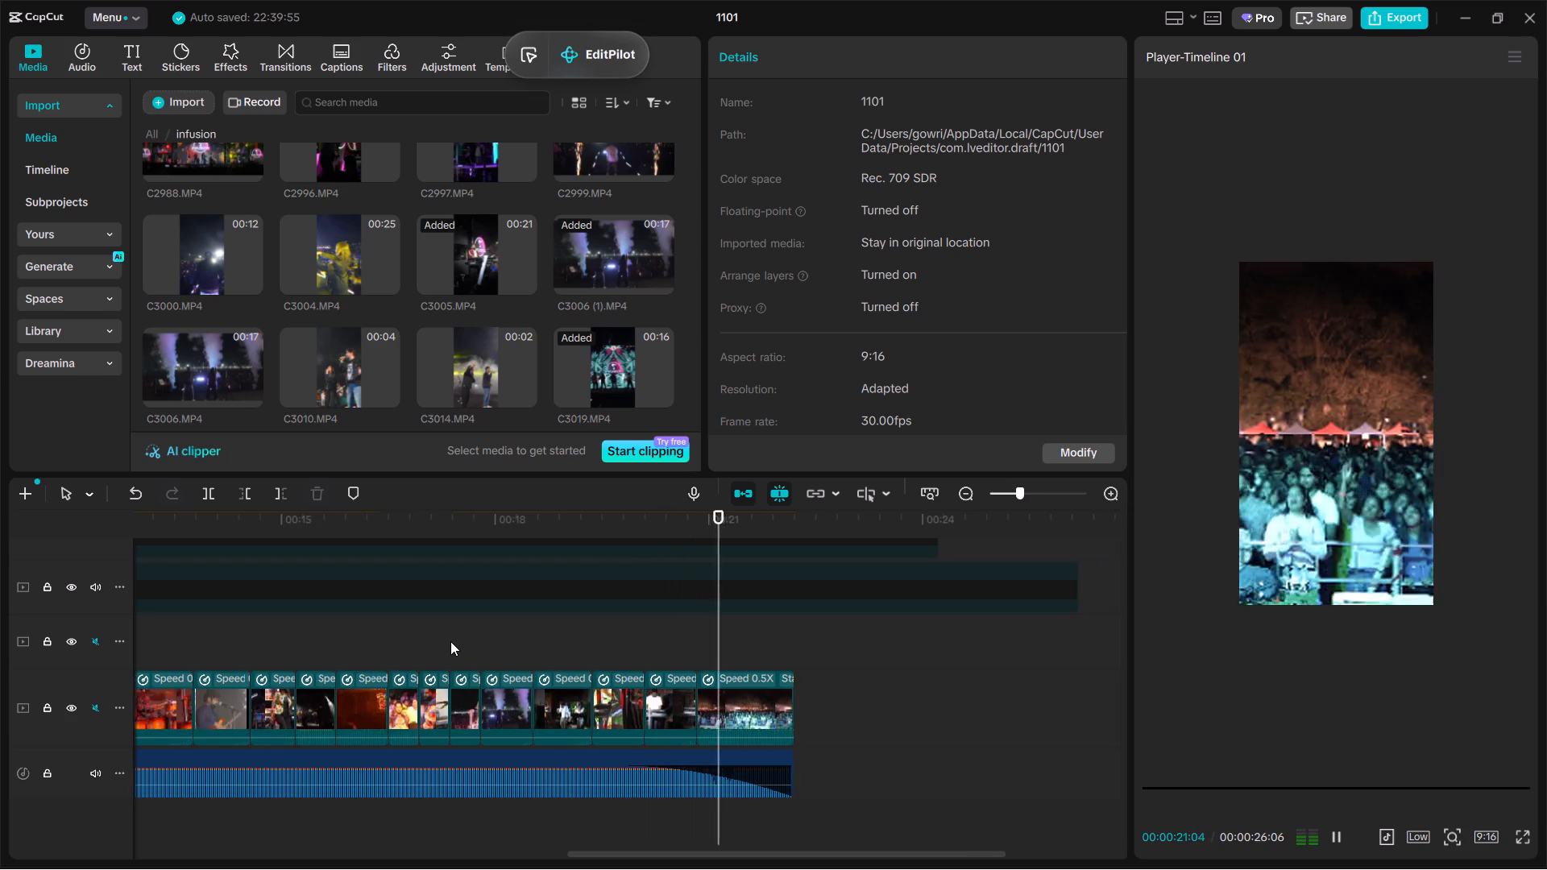
scroll(450, 641, "down", 4, "ctrl")
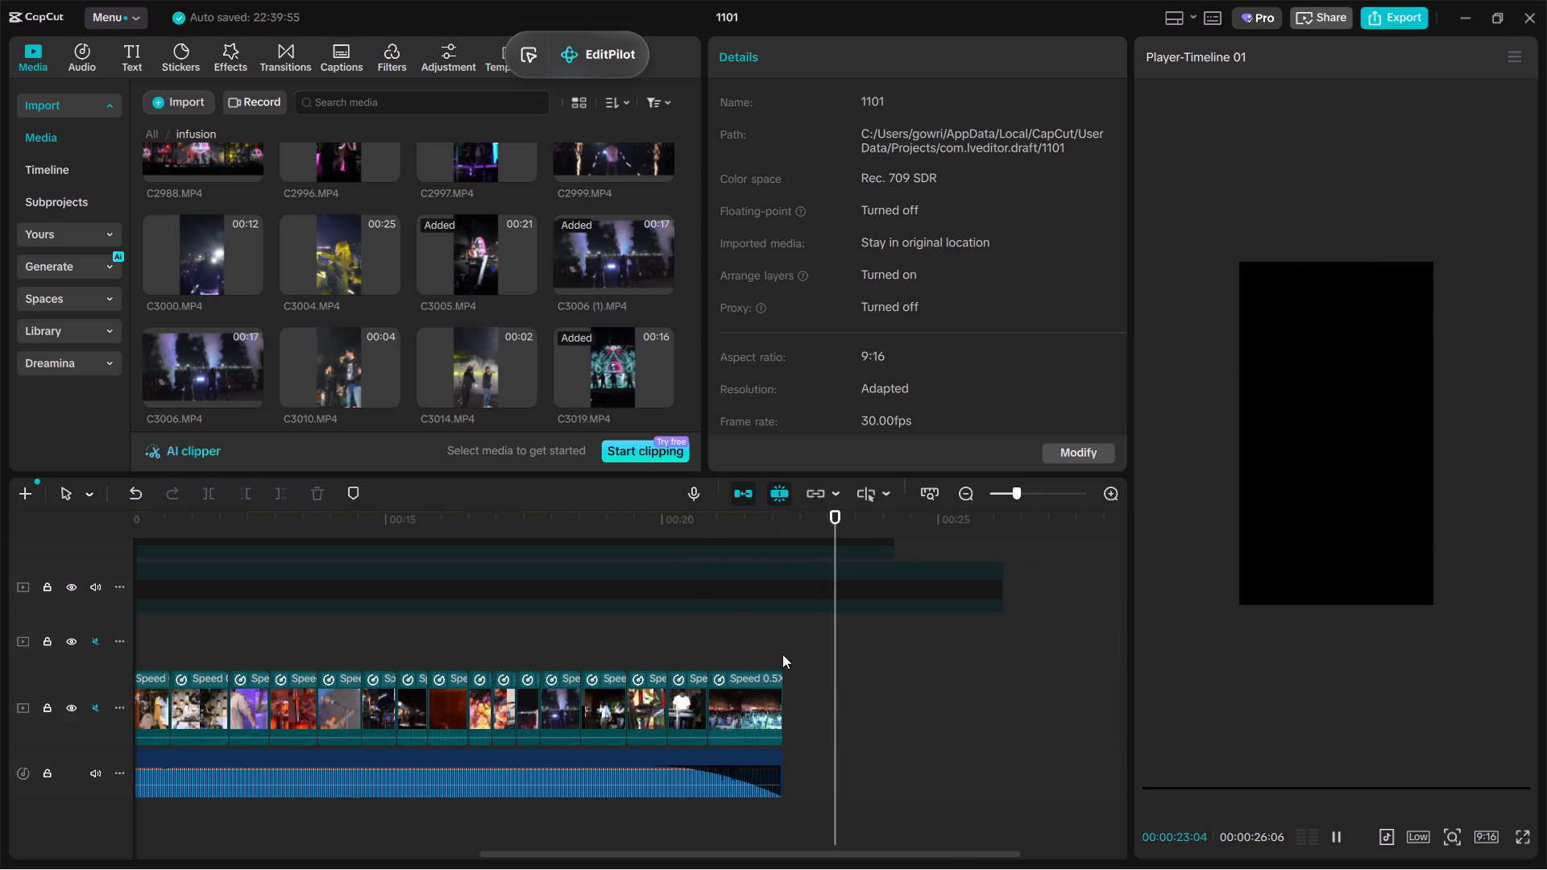
Apply the Fade Out exit animation to the final crowd clip and preview it from about 00:21:17.
left_click(743, 716)
key("space")
left_click(910, 56)
left_click(944, 97)
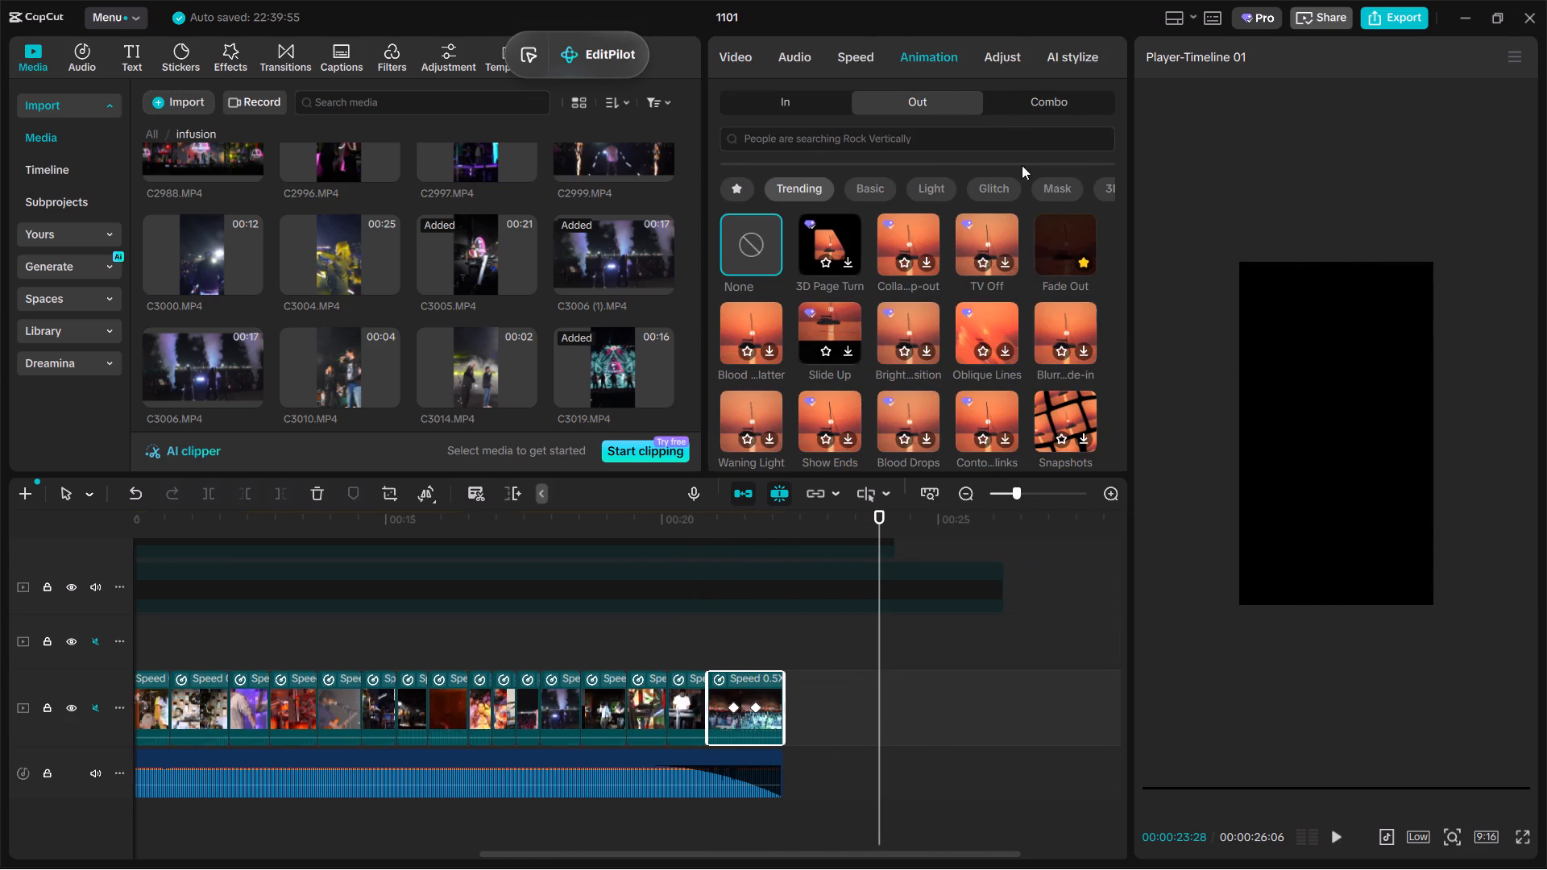
left_click(1064, 234)
left_click(749, 649)
key("space")
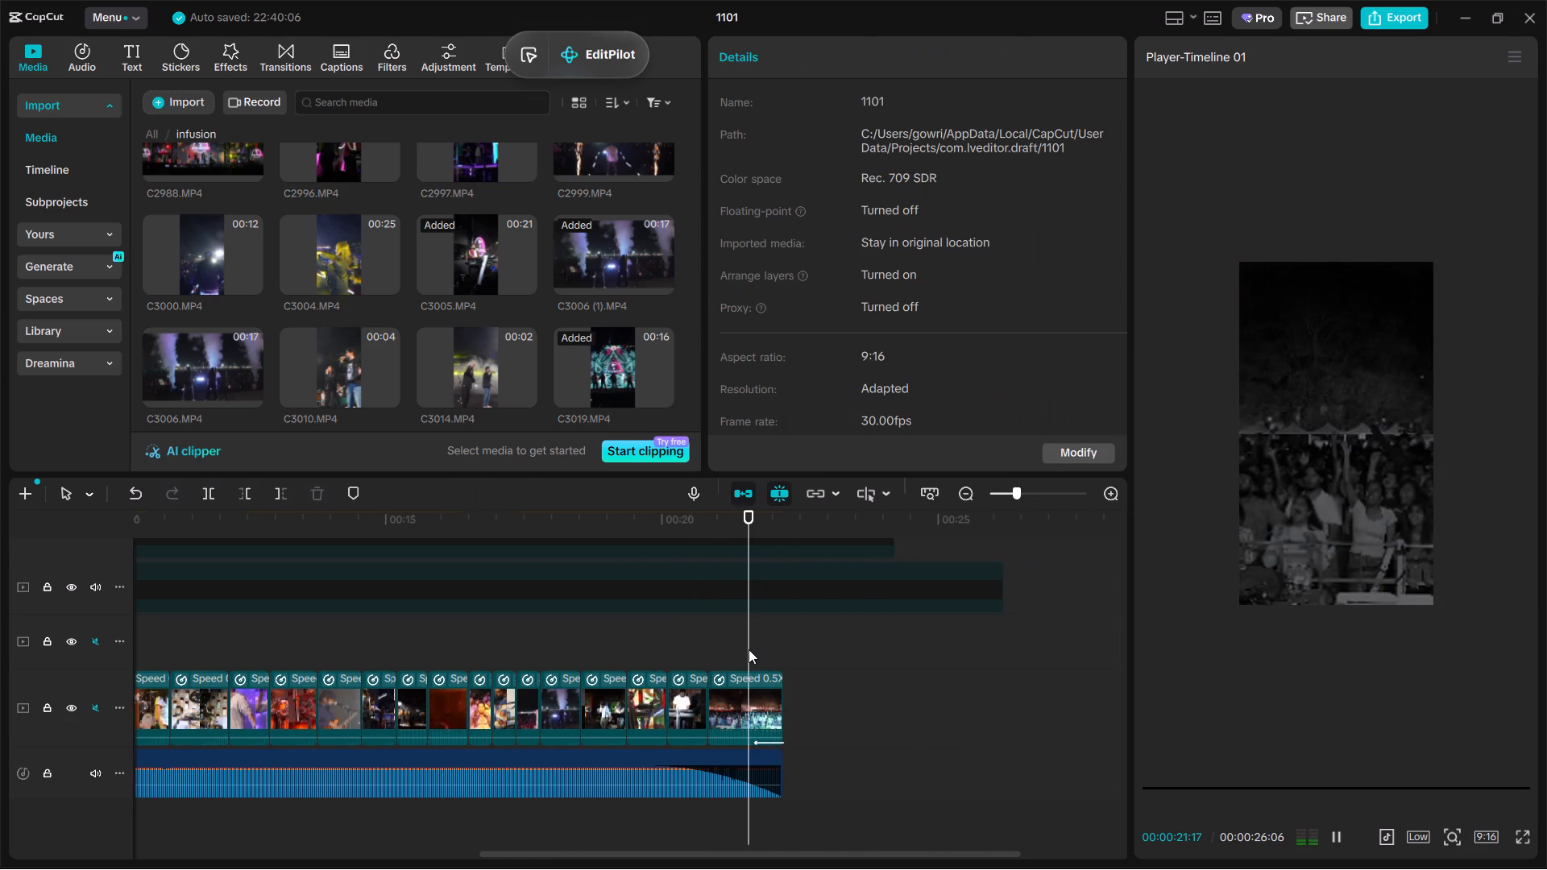
key("space")
Trim off the parts of the two long black overlay clips that extend past the main video's end at 00:22:06.
scroll(776, 661, "up", 1)
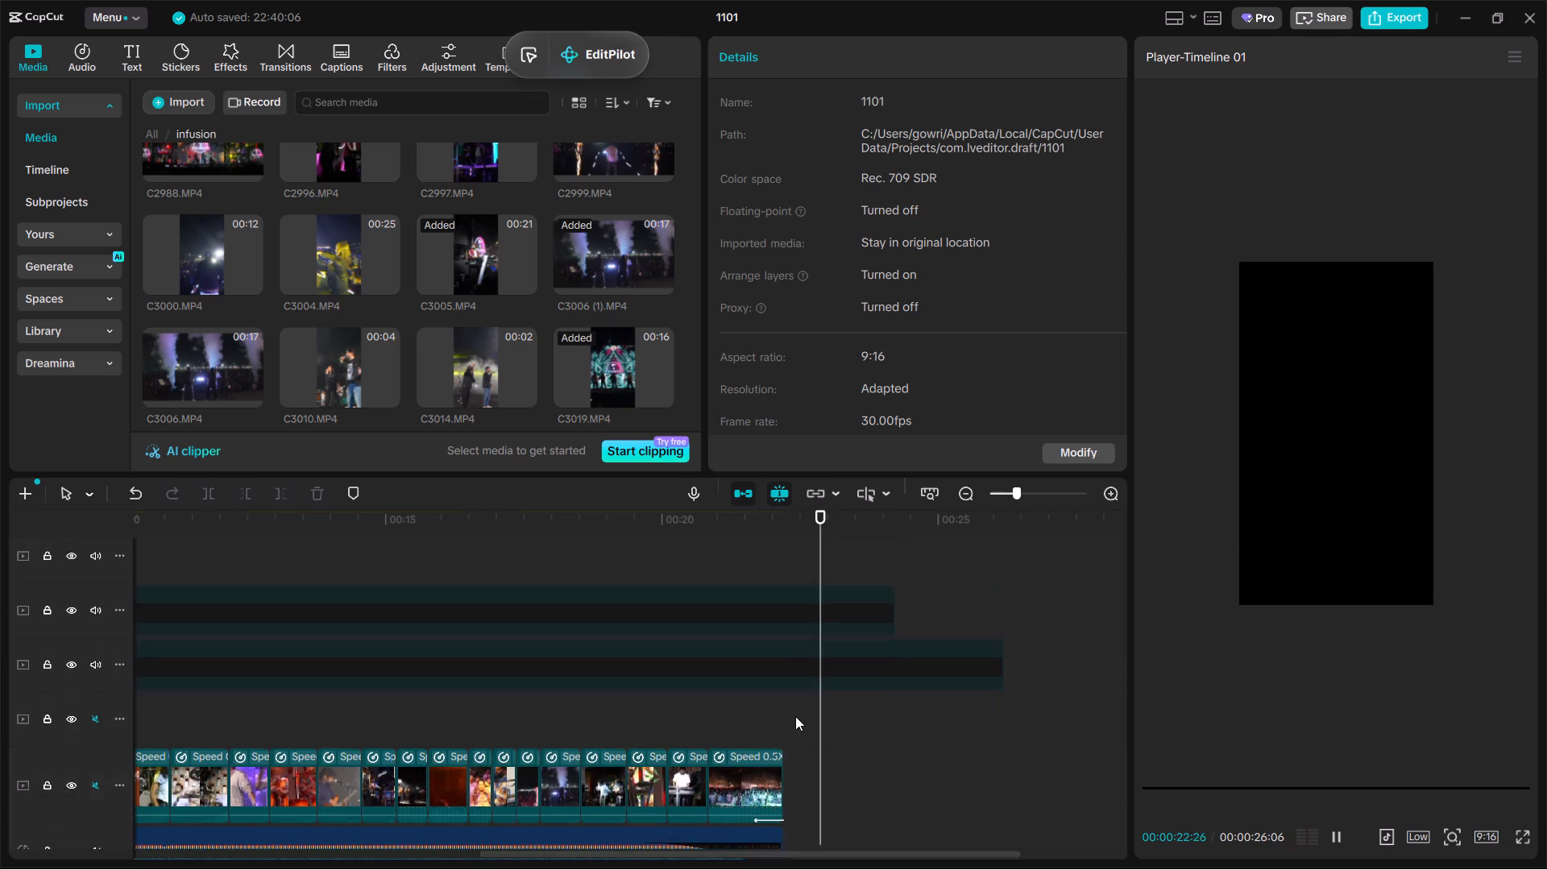
scroll(795, 716, "up", 1)
left_click(784, 653)
left_click_drag(881, 652, 744, 580)
scroll(855, 630, "up", 2)
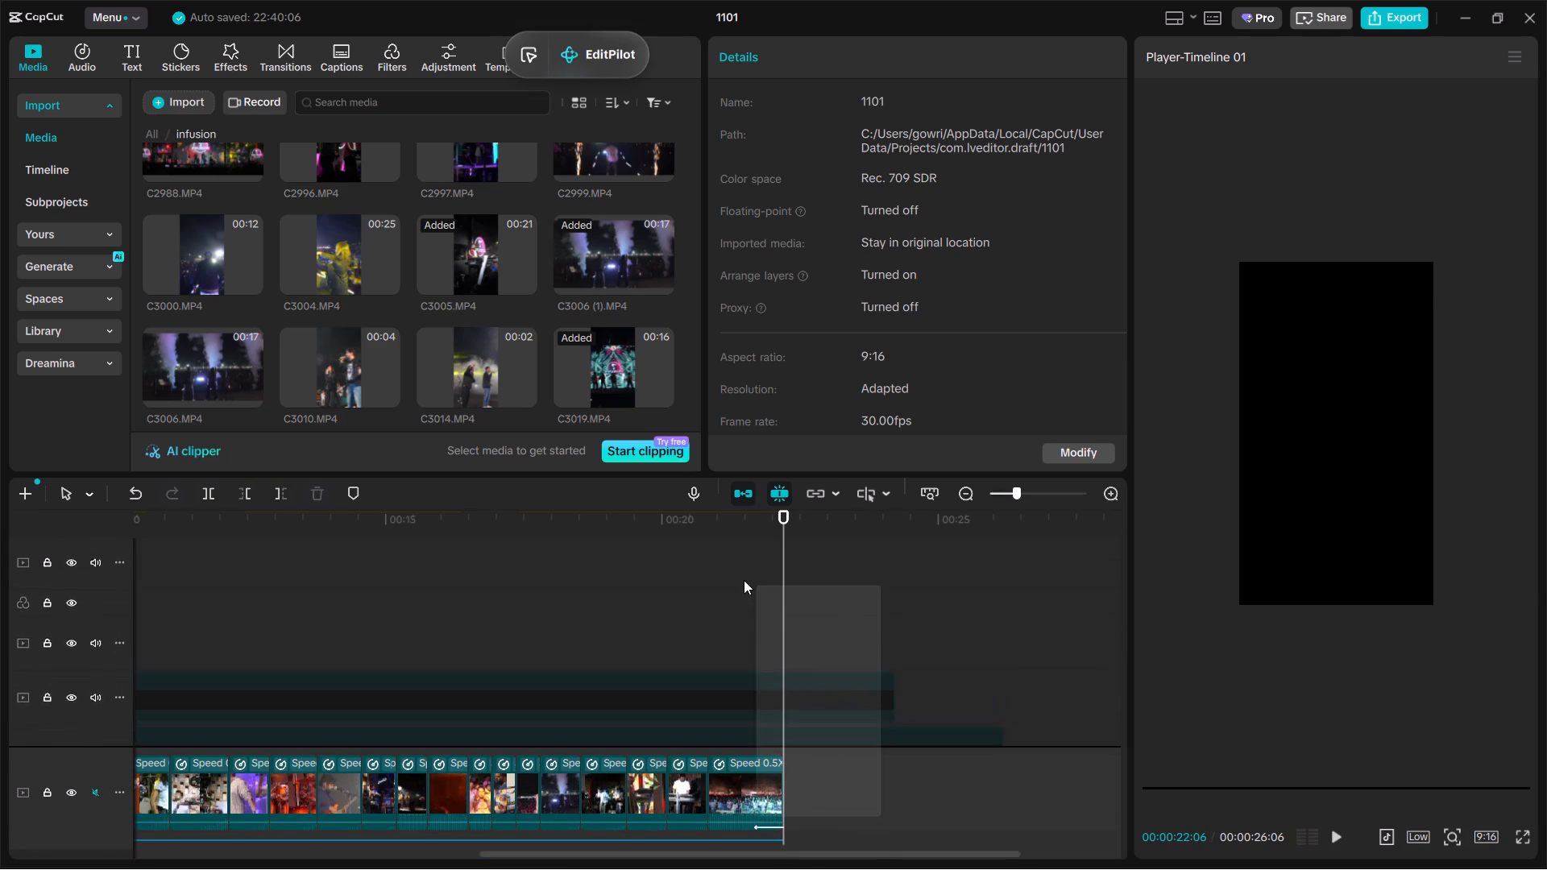
scroll(744, 580, "up", 1)
left_click_drag(744, 580, 802, 709)
scroll(743, 580, "up", 3)
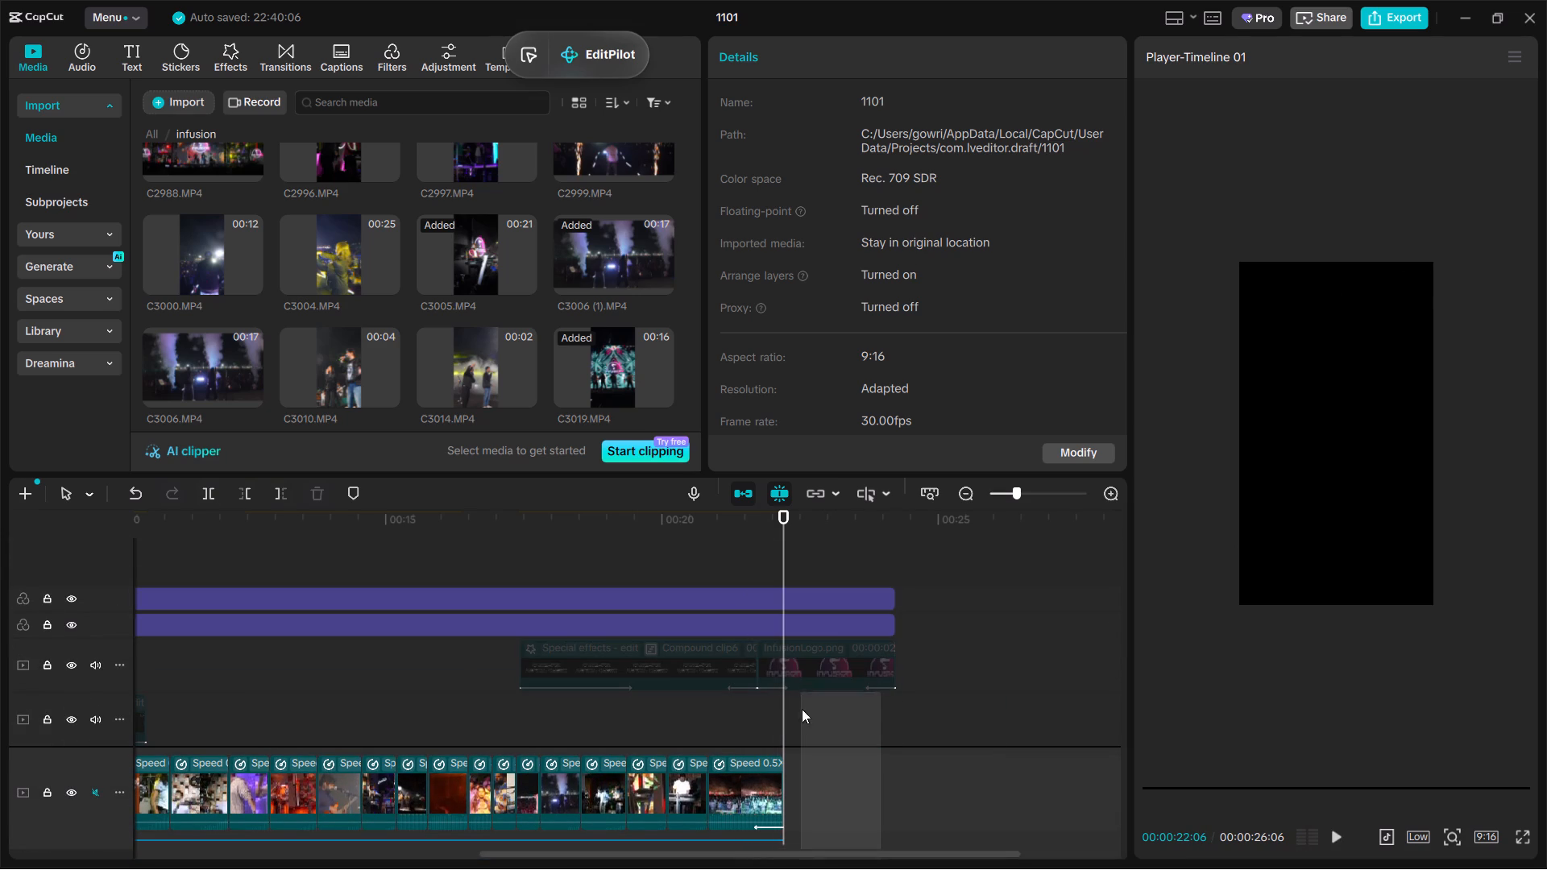
left_click_drag(802, 709, 790, 717)
left_click(287, 499)
Return to the start of the timeline and delete the short Island Blue filter below the opening title.
scroll(448, 550, "down", 1)
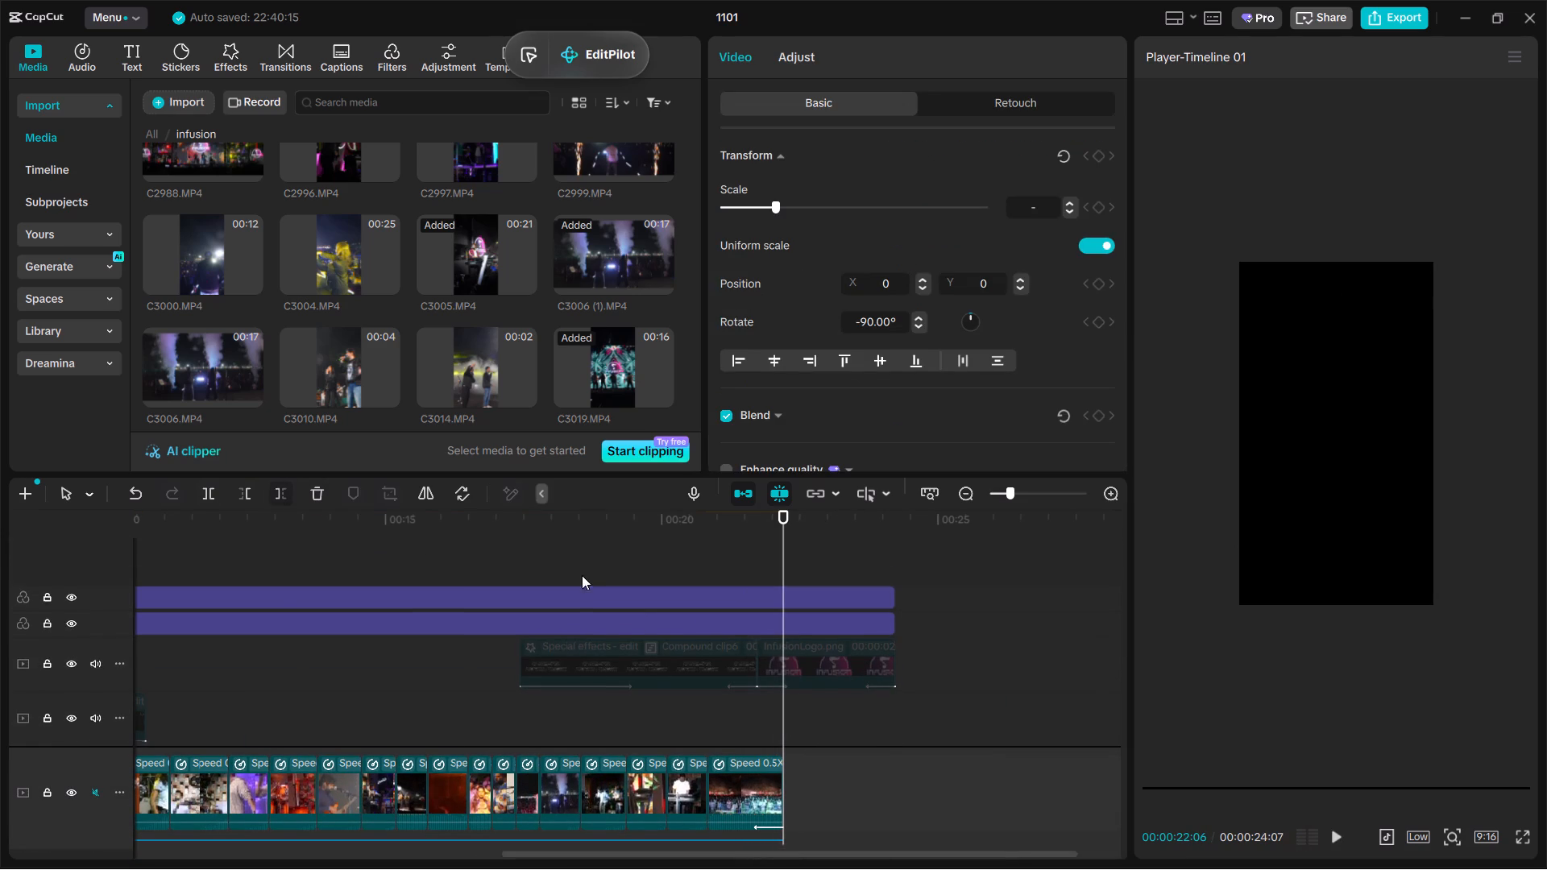
scroll(582, 575, "down", 1)
left_click(635, 619)
left_click_drag(635, 619, 0, 699)
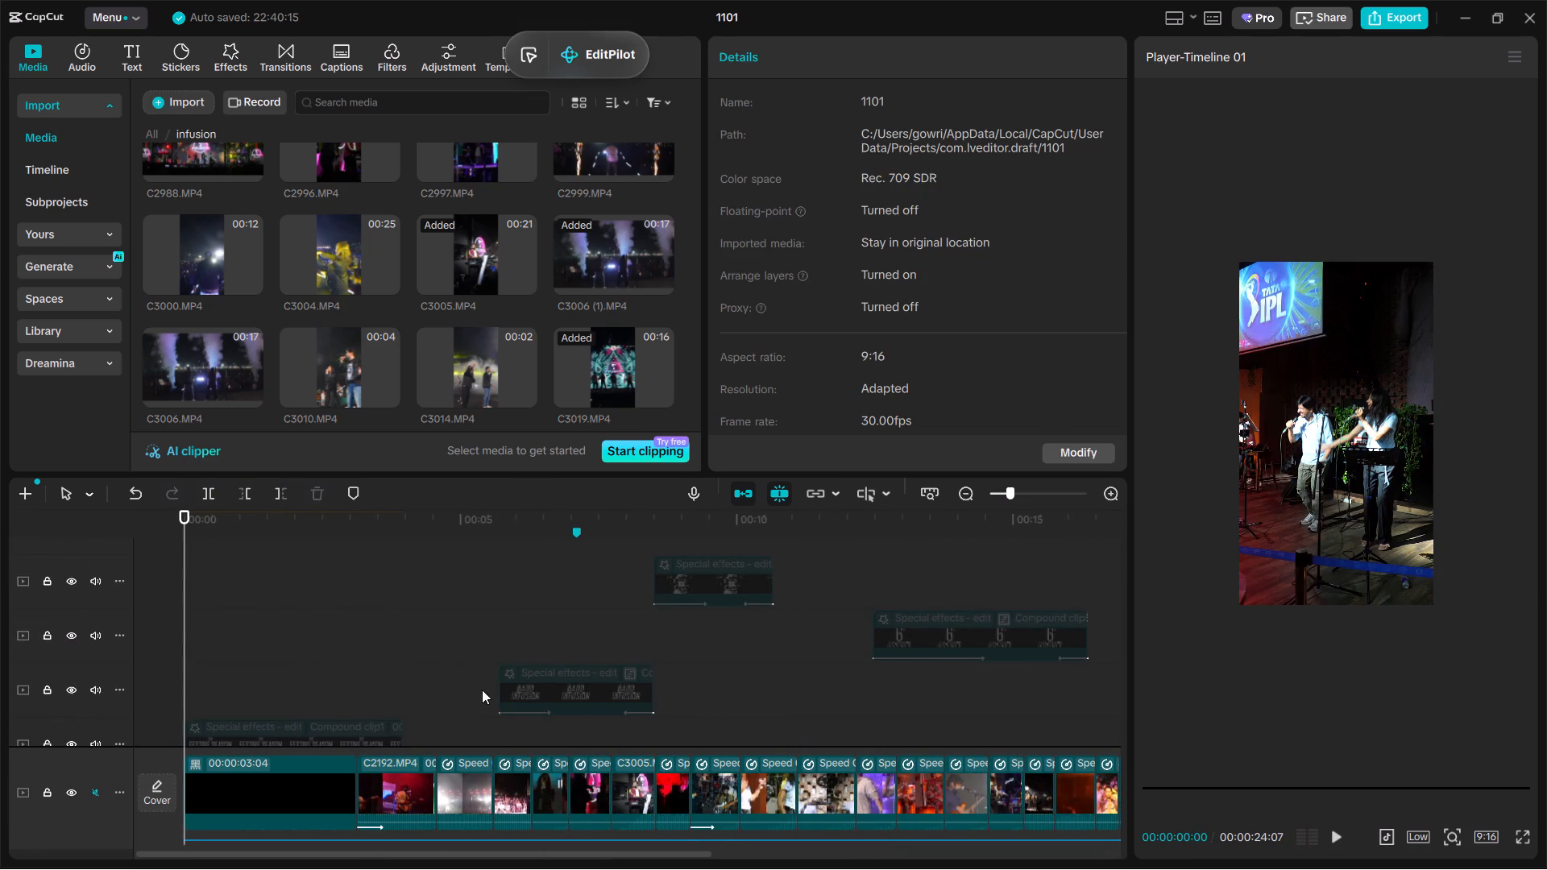
scroll(482, 691, "down", 4)
scroll(305, 690, "down", 1)
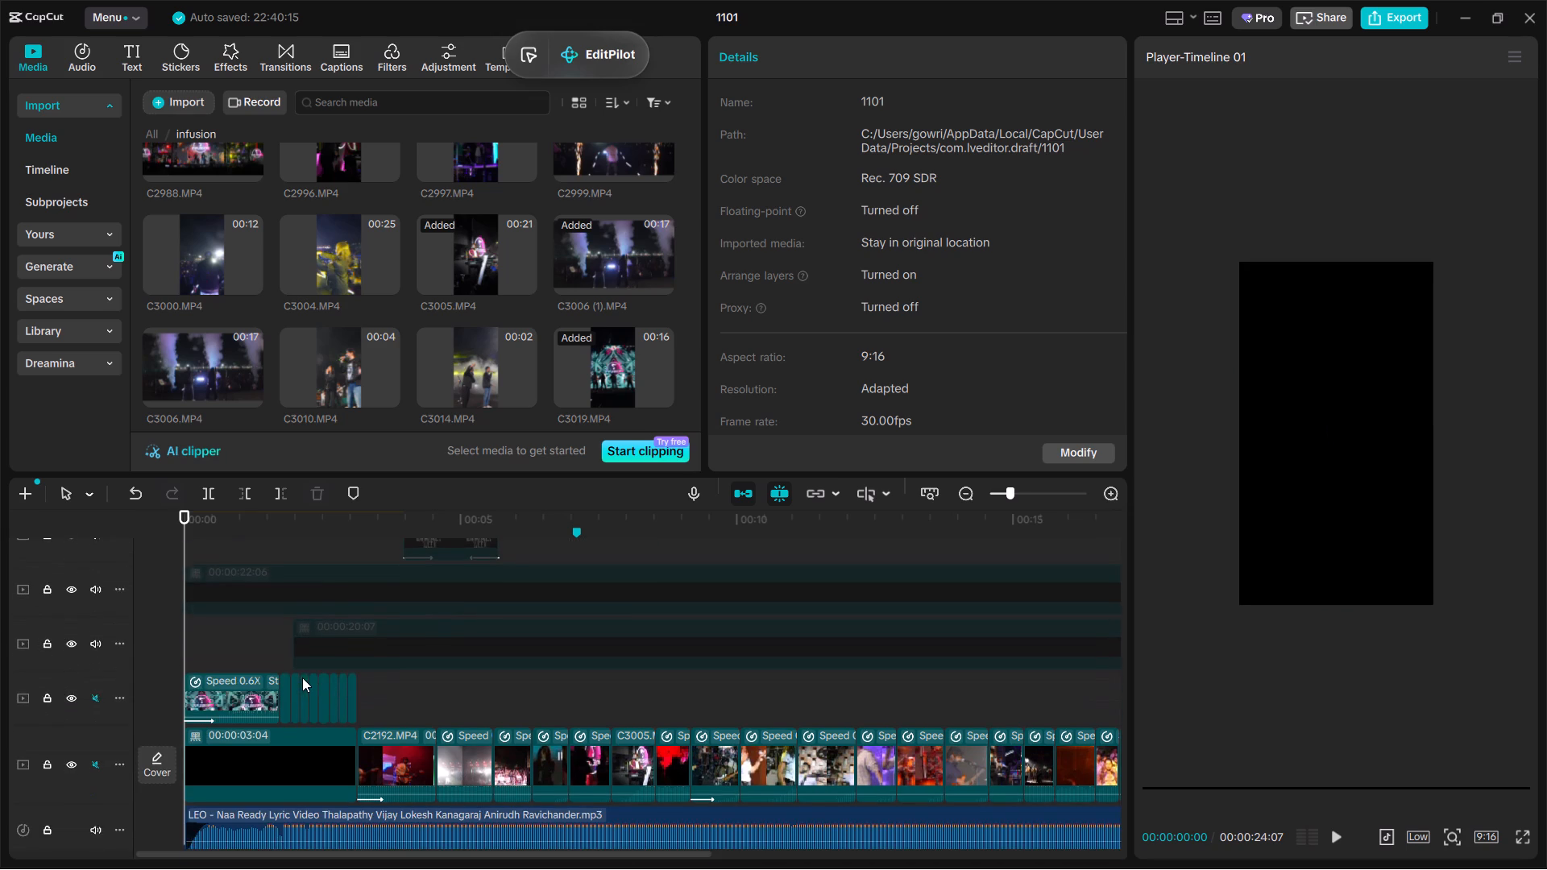
scroll(299, 677, "down", 1)
left_click(316, 614)
scroll(316, 614, "down", 1)
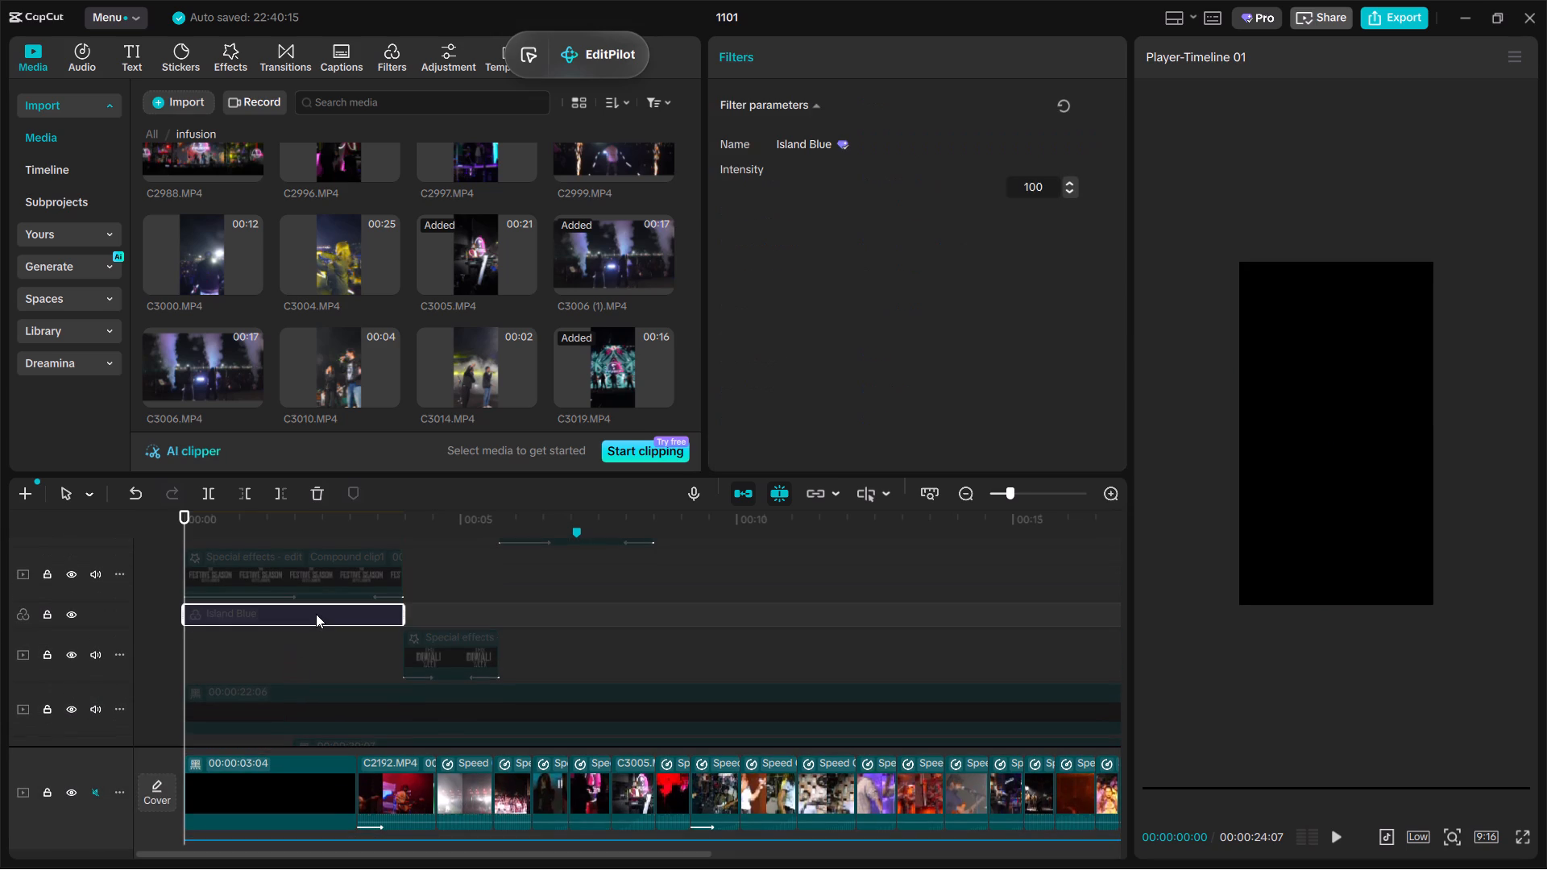
key("BackSpace")
Enable the hidden "The Festive Season Gets Louder" title clip at the start and scrub through it.
left_click(282, 572)
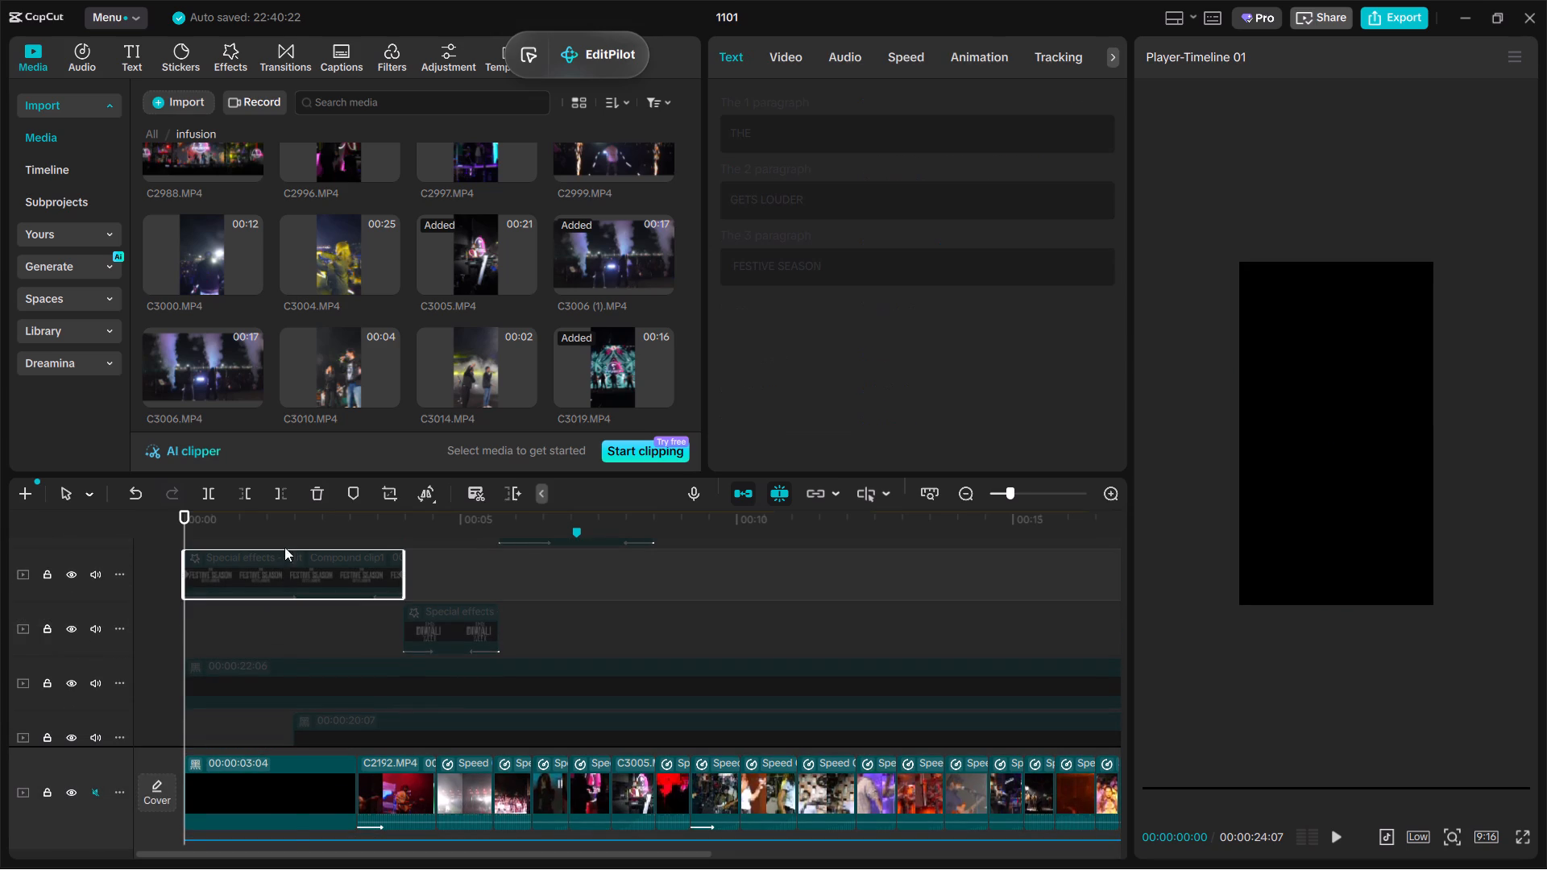
left_click(293, 531)
key("space")
key("space")
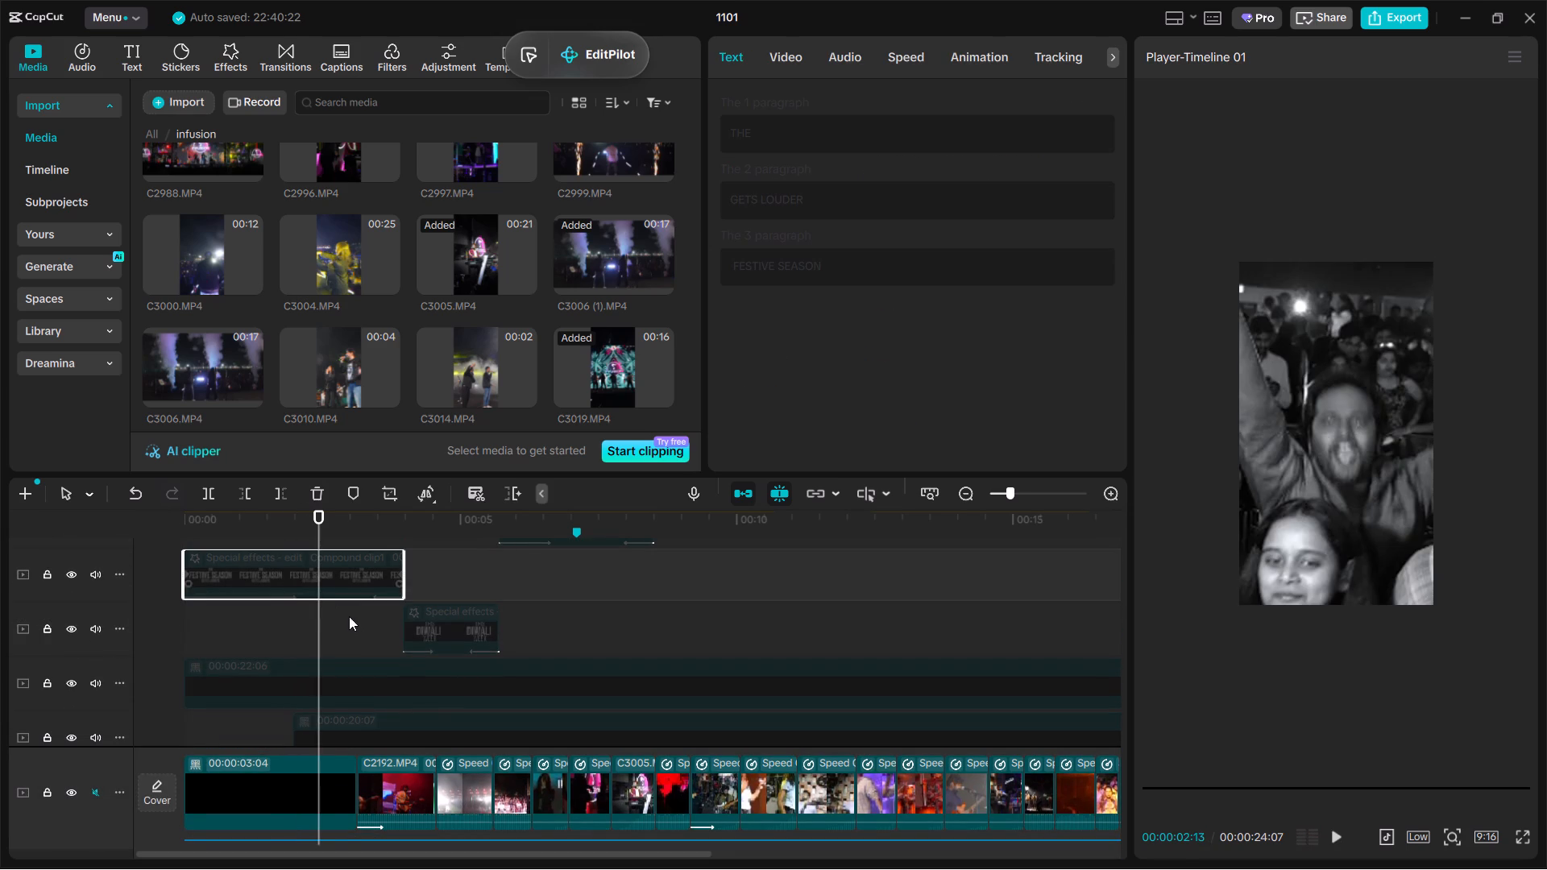
left_click(346, 616)
left_click(334, 568)
key("v")
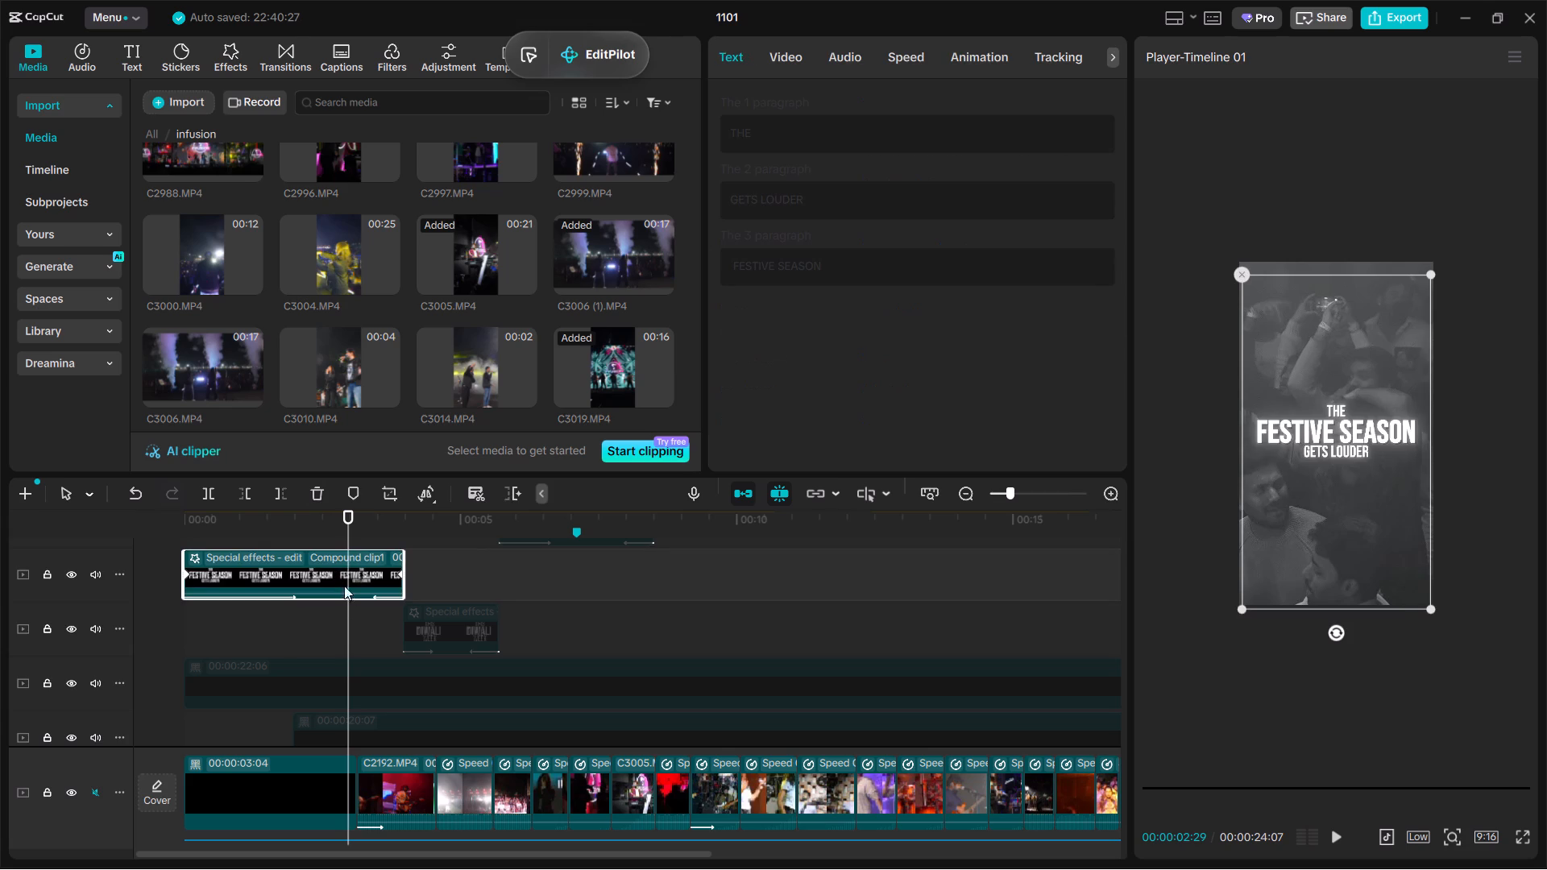
left_click(332, 617)
left_click_drag(332, 617, 169, 617)
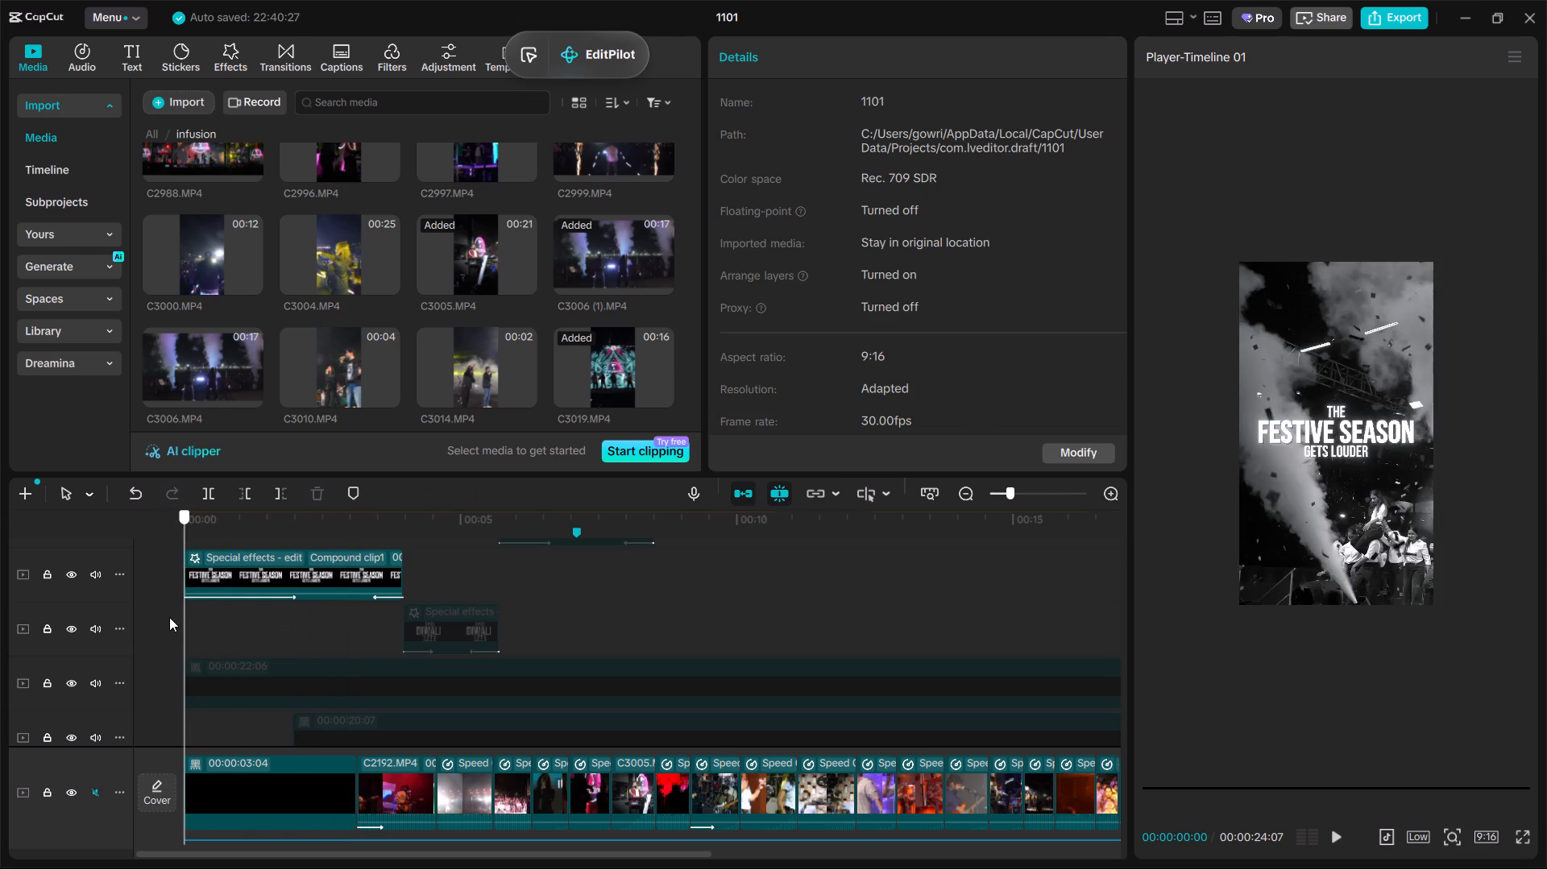
Enable the disabled black overlay clip that is 00:00:22:06 long.
left_click_drag(169, 617, 278, 640)
scroll(297, 668, "down", 1)
left_click(298, 669)
scroll(298, 669, "down", 1)
key("v")
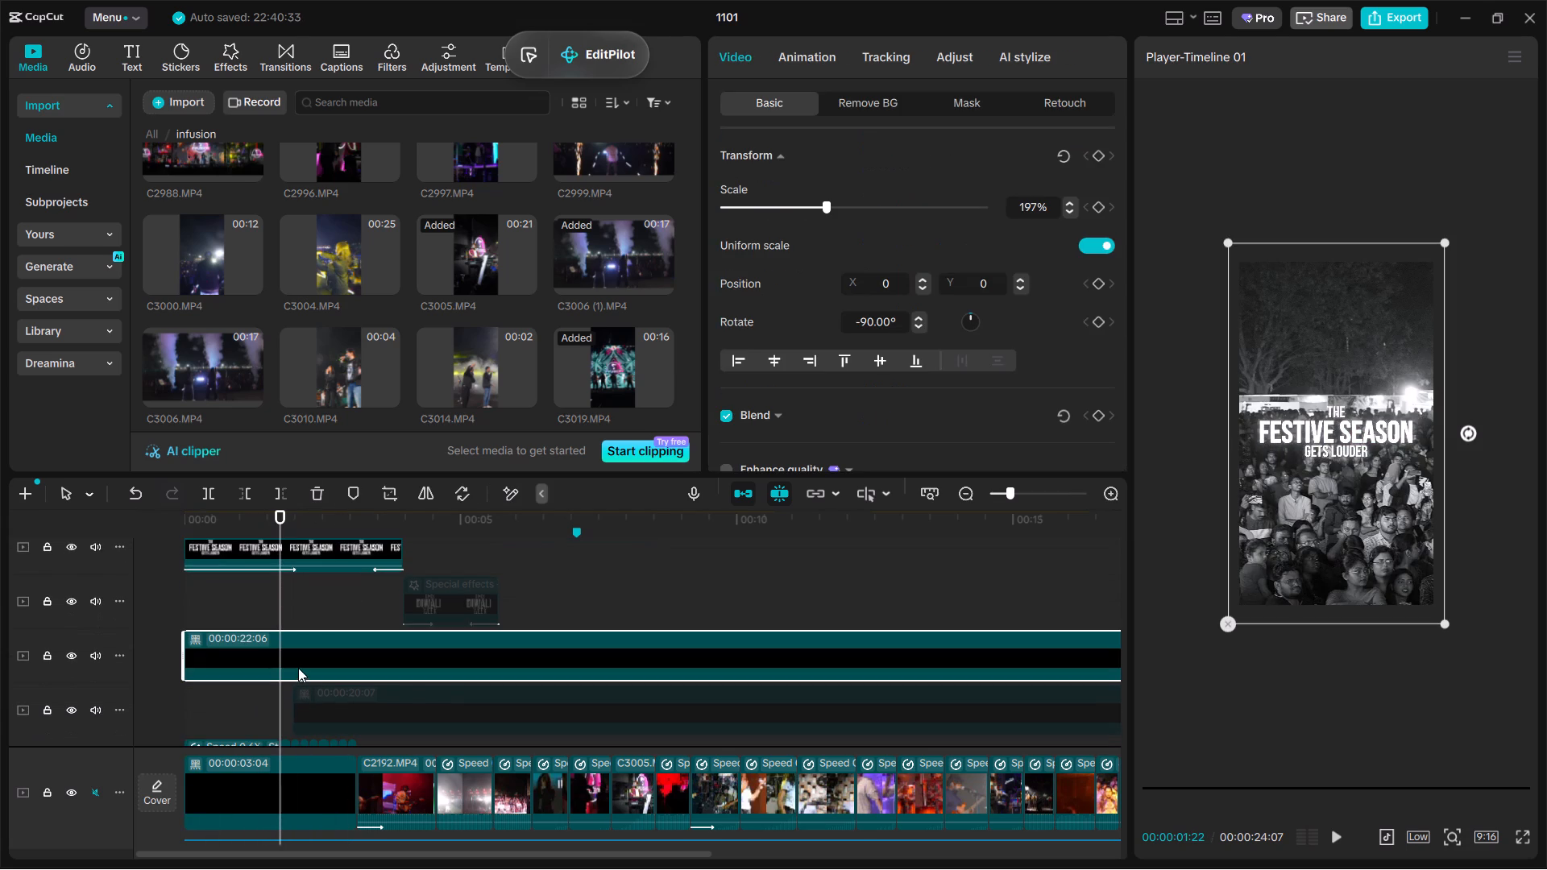
Move the 00:00:20:07 black overlay clip to the start of the timeline and enable it.
left_click(379, 714)
left_click_drag(384, 710, 206, 707)
key("v")
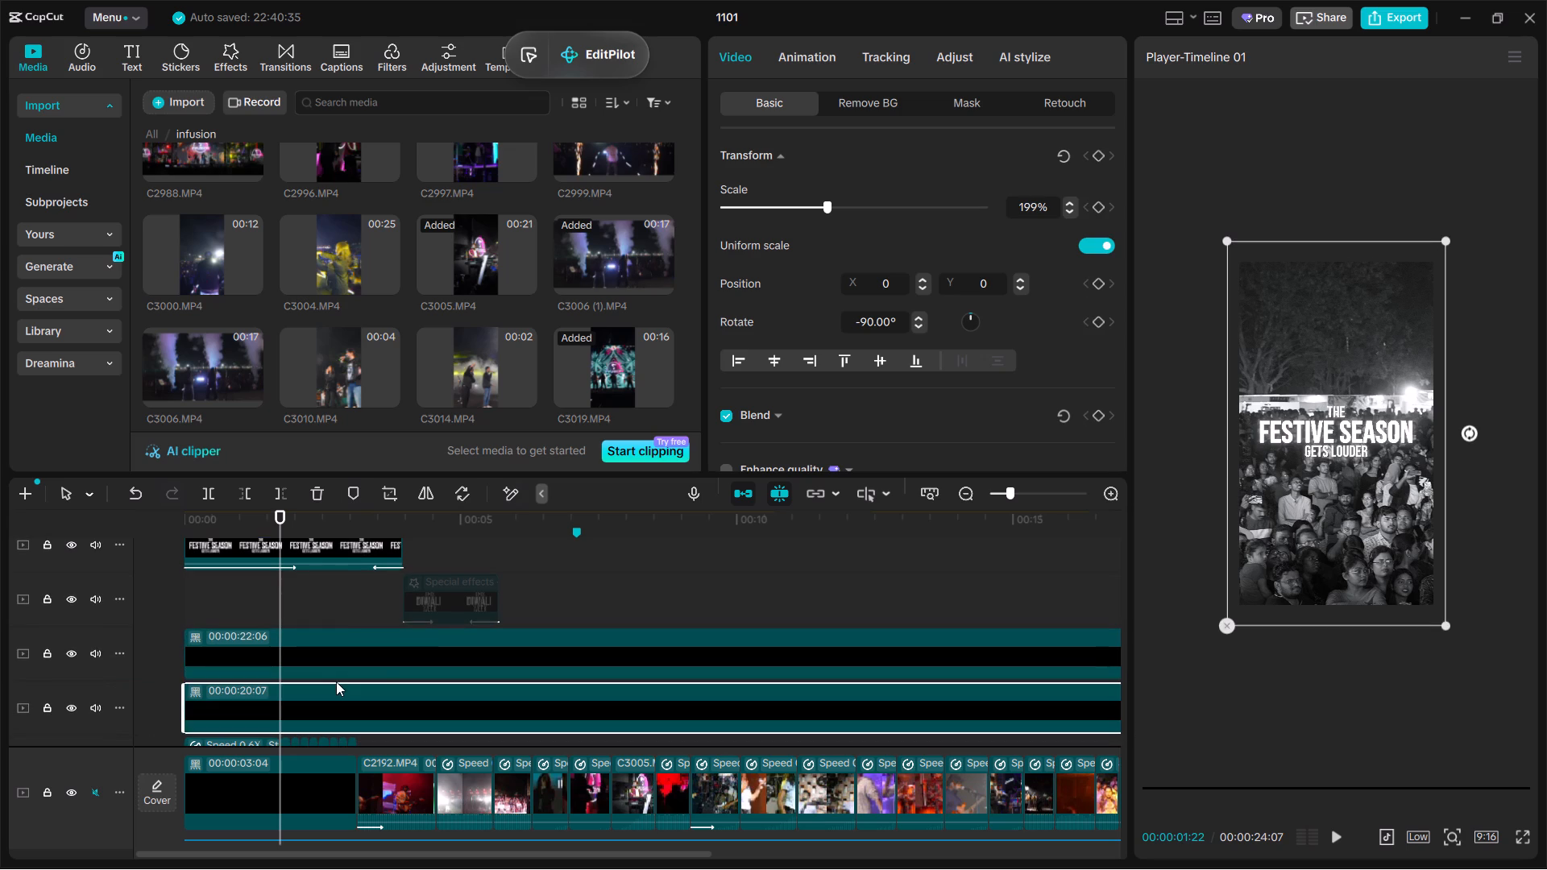
Scrub through the opening seconds to examine the title and overlays over the black-and-white montage.
left_click(364, 607)
left_click_drag(357, 607, 327, 608)
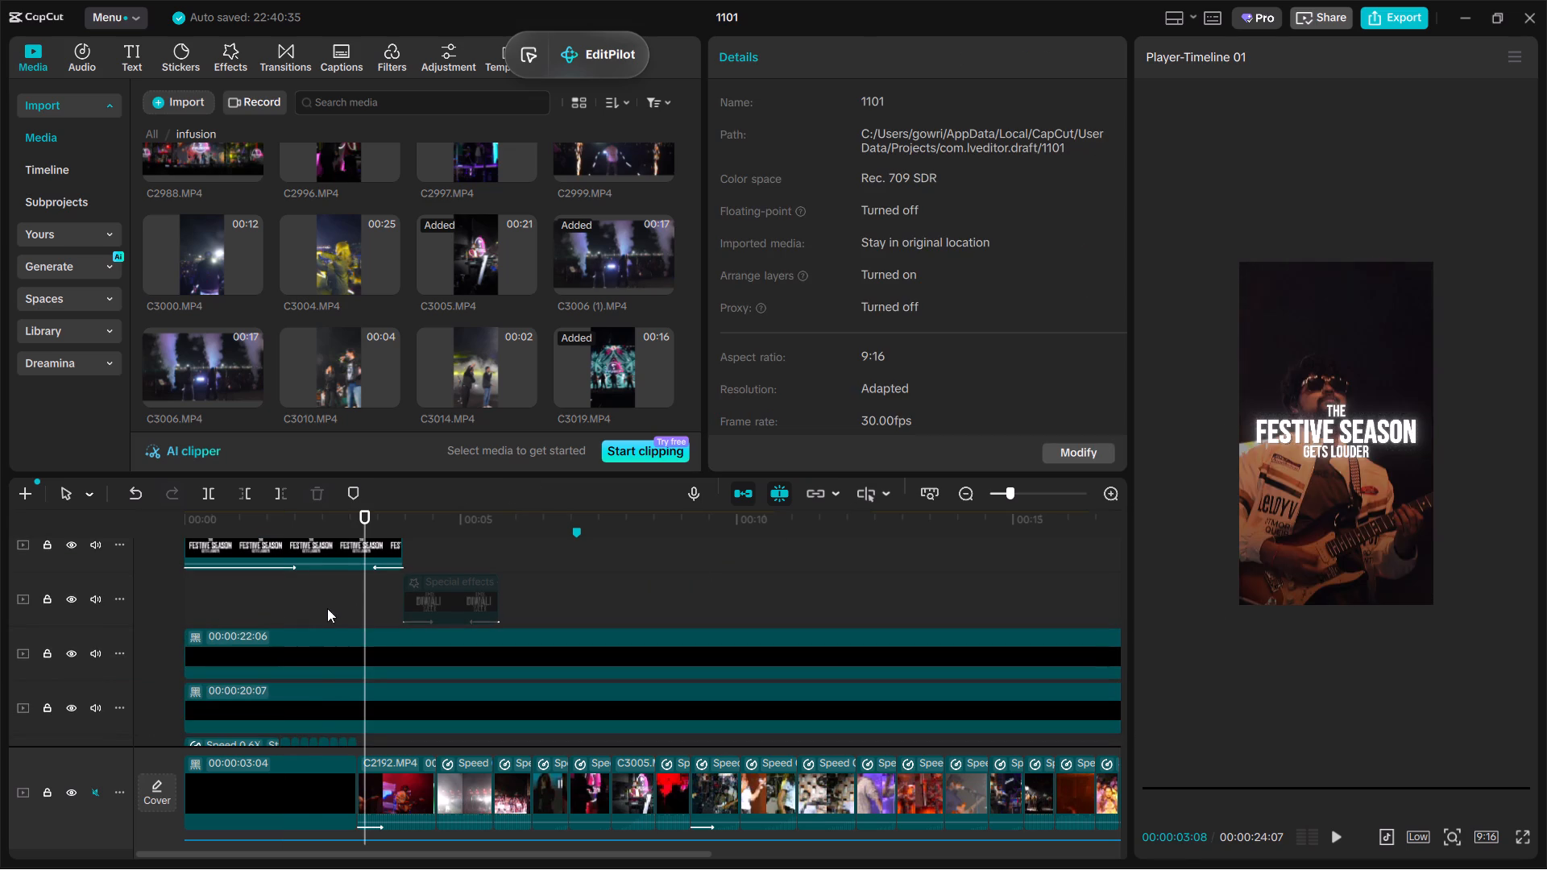
left_click_drag(327, 608, 313, 610)
left_click(313, 609)
scroll(313, 609, "down", 5)
scroll(394, 657, "up", 6, "ctrl")
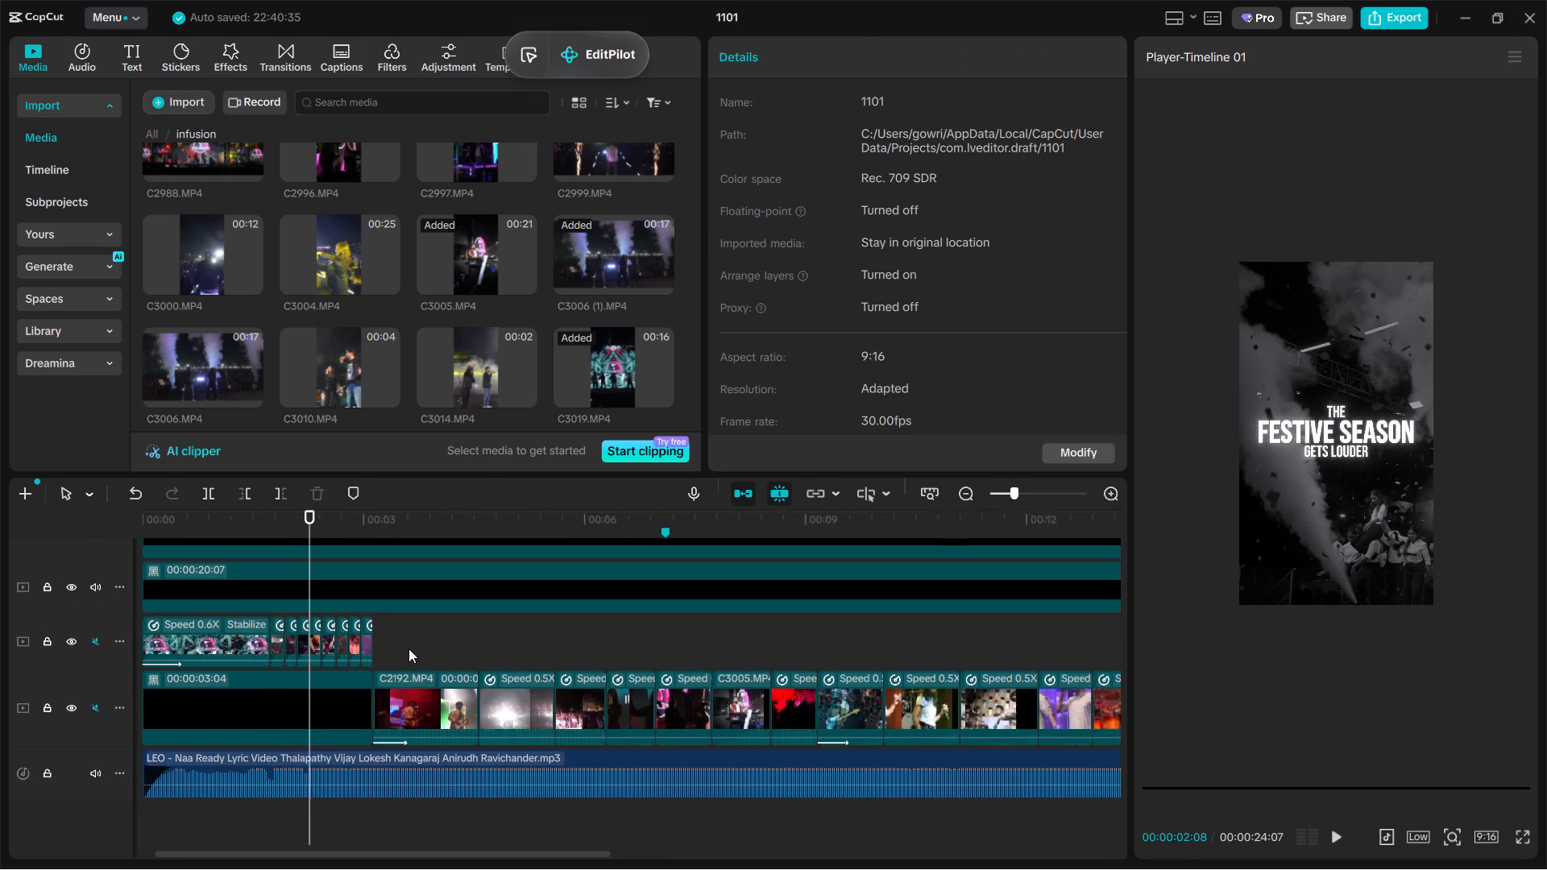
left_click(409, 648)
left_click_drag(409, 648, 267, 664)
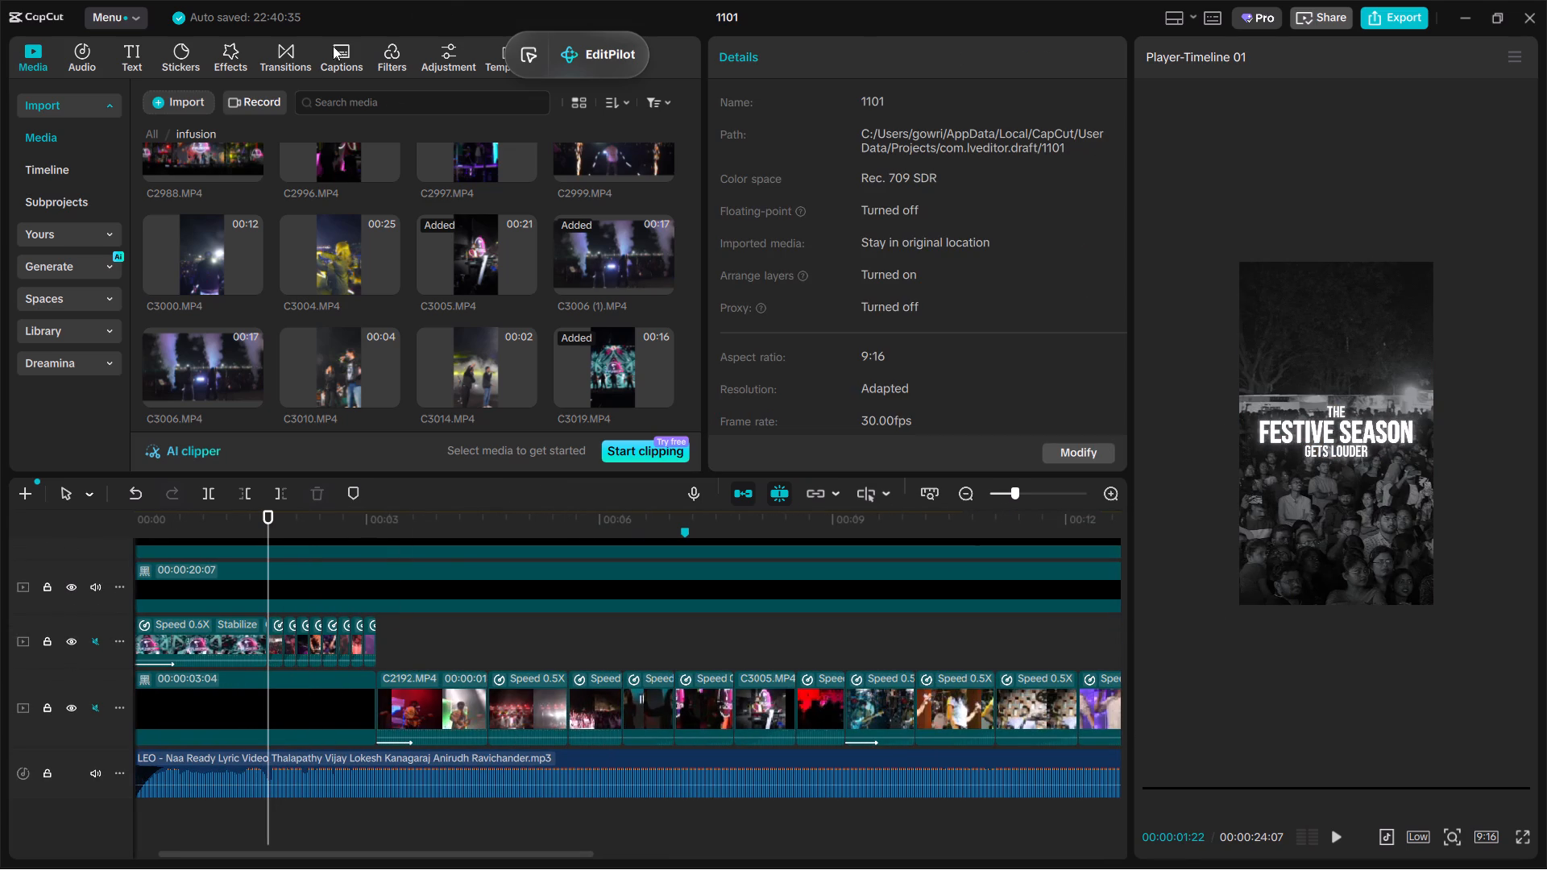
Add the Radial Blur 2 video effect from the favorites at the start of the timeline.
left_click(233, 48)
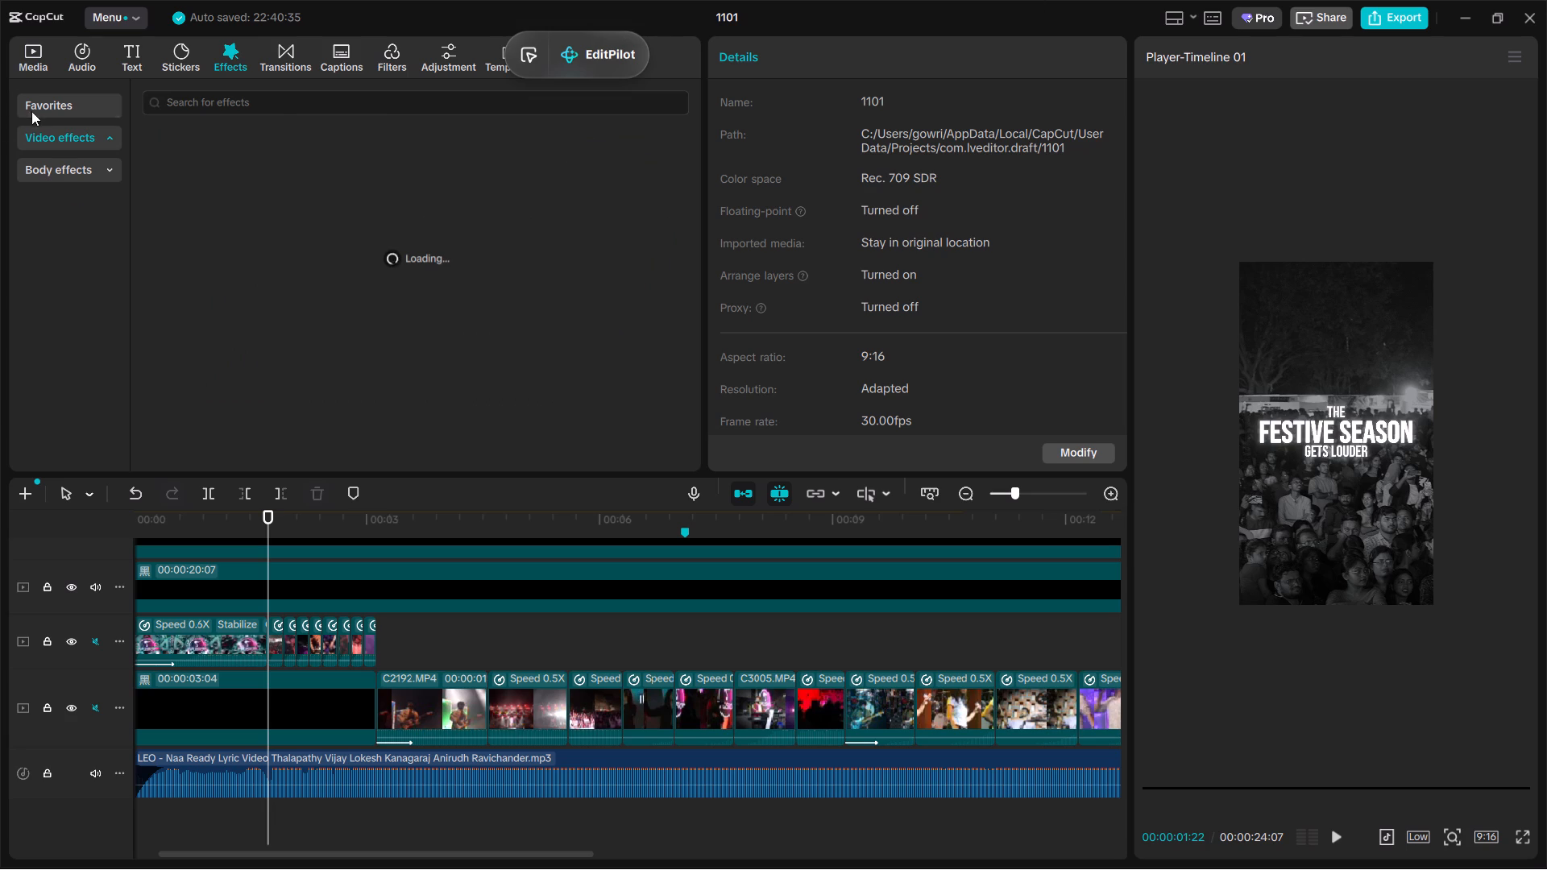
left_click(39, 110)
scroll(362, 672, "up", 1)
left_click(56, 106)
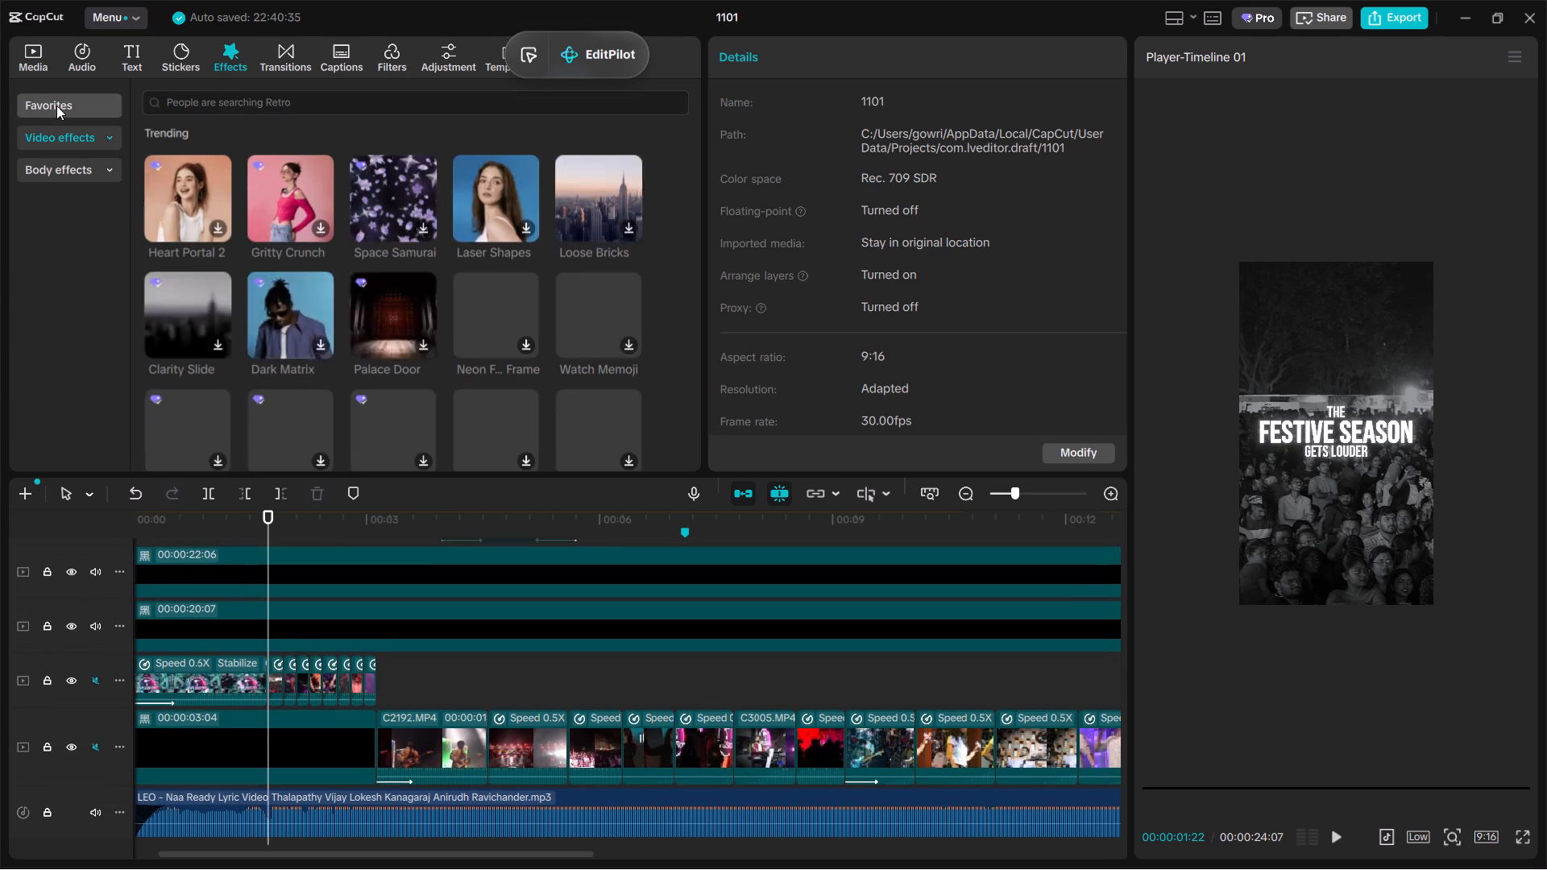
scroll(234, 527, "up", 1)
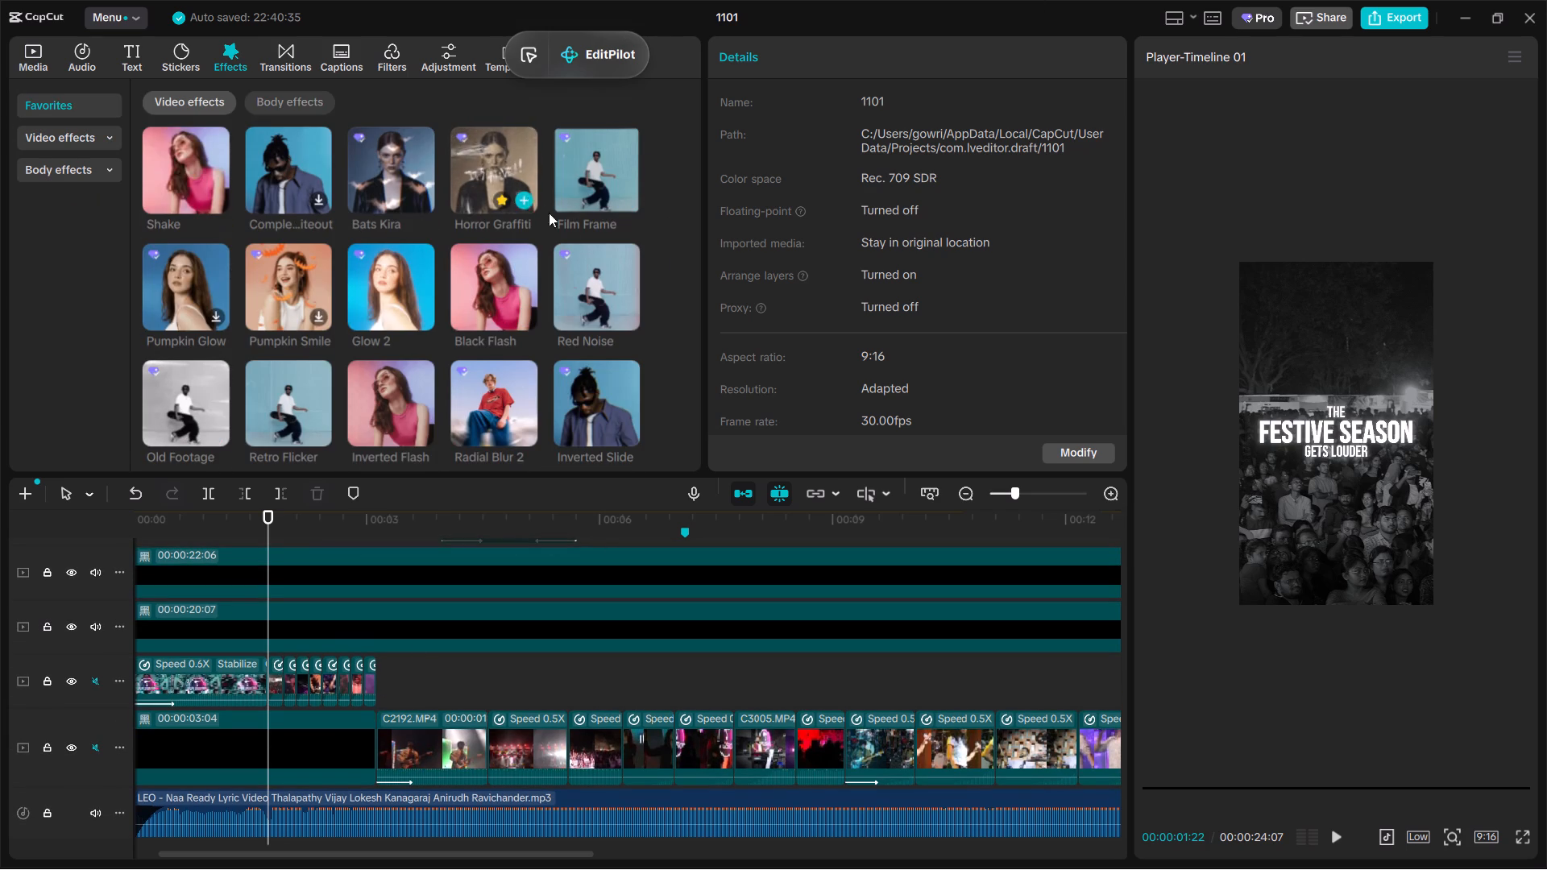
scroll(596, 263, "down", 1)
left_click_drag(522, 362, 85, 653)
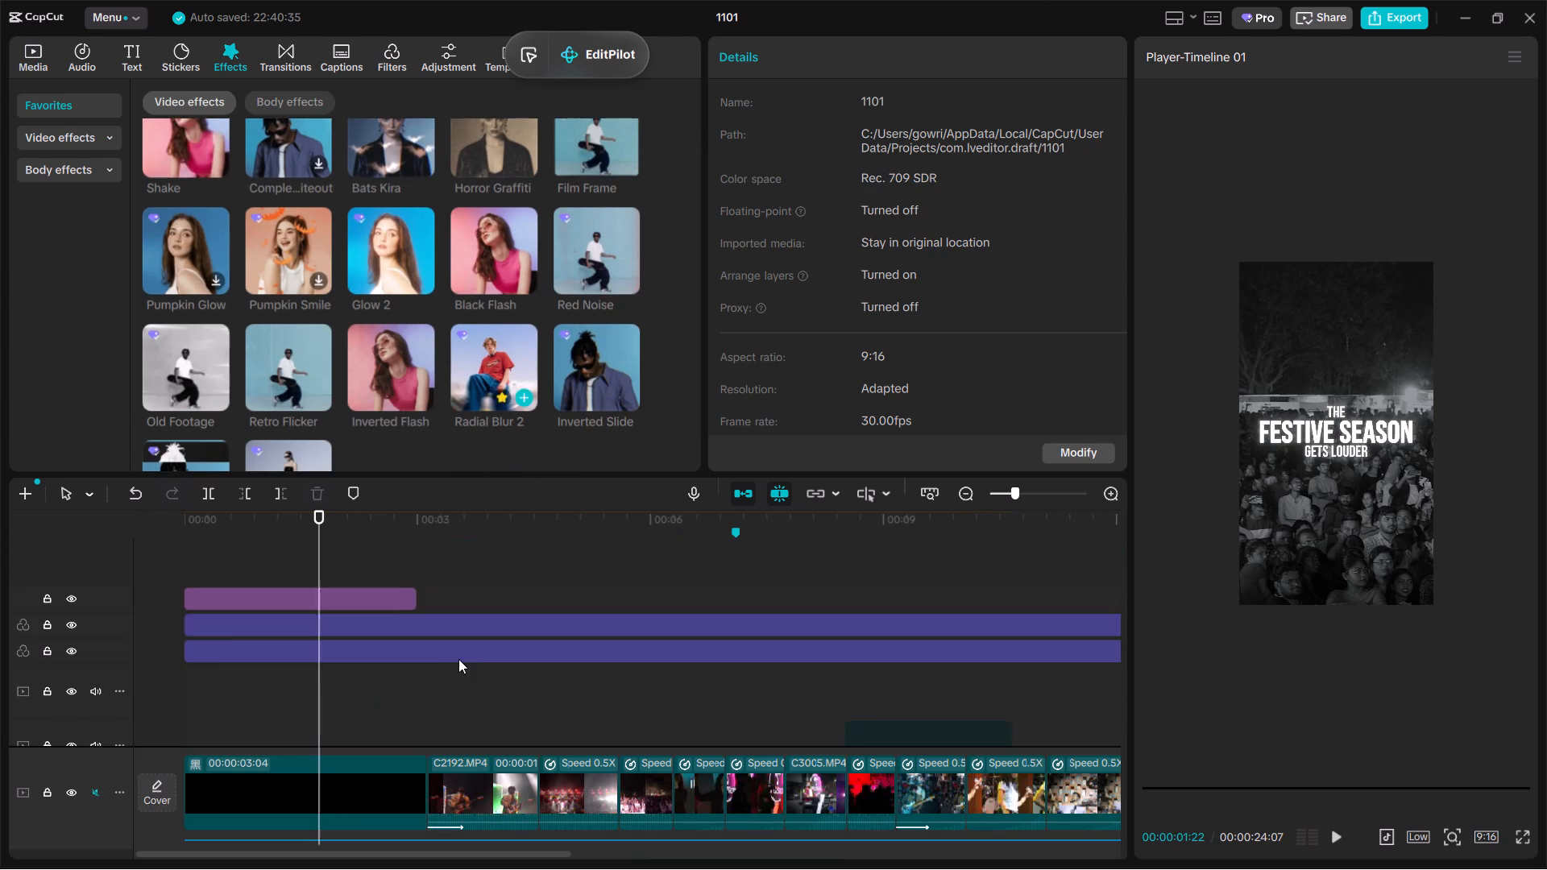
Place Radial Blur 2 directly above the opening montage clips and extend its end to match theirs.
left_click_drag(371, 597, 356, 662)
scroll(351, 681, "down", 4)
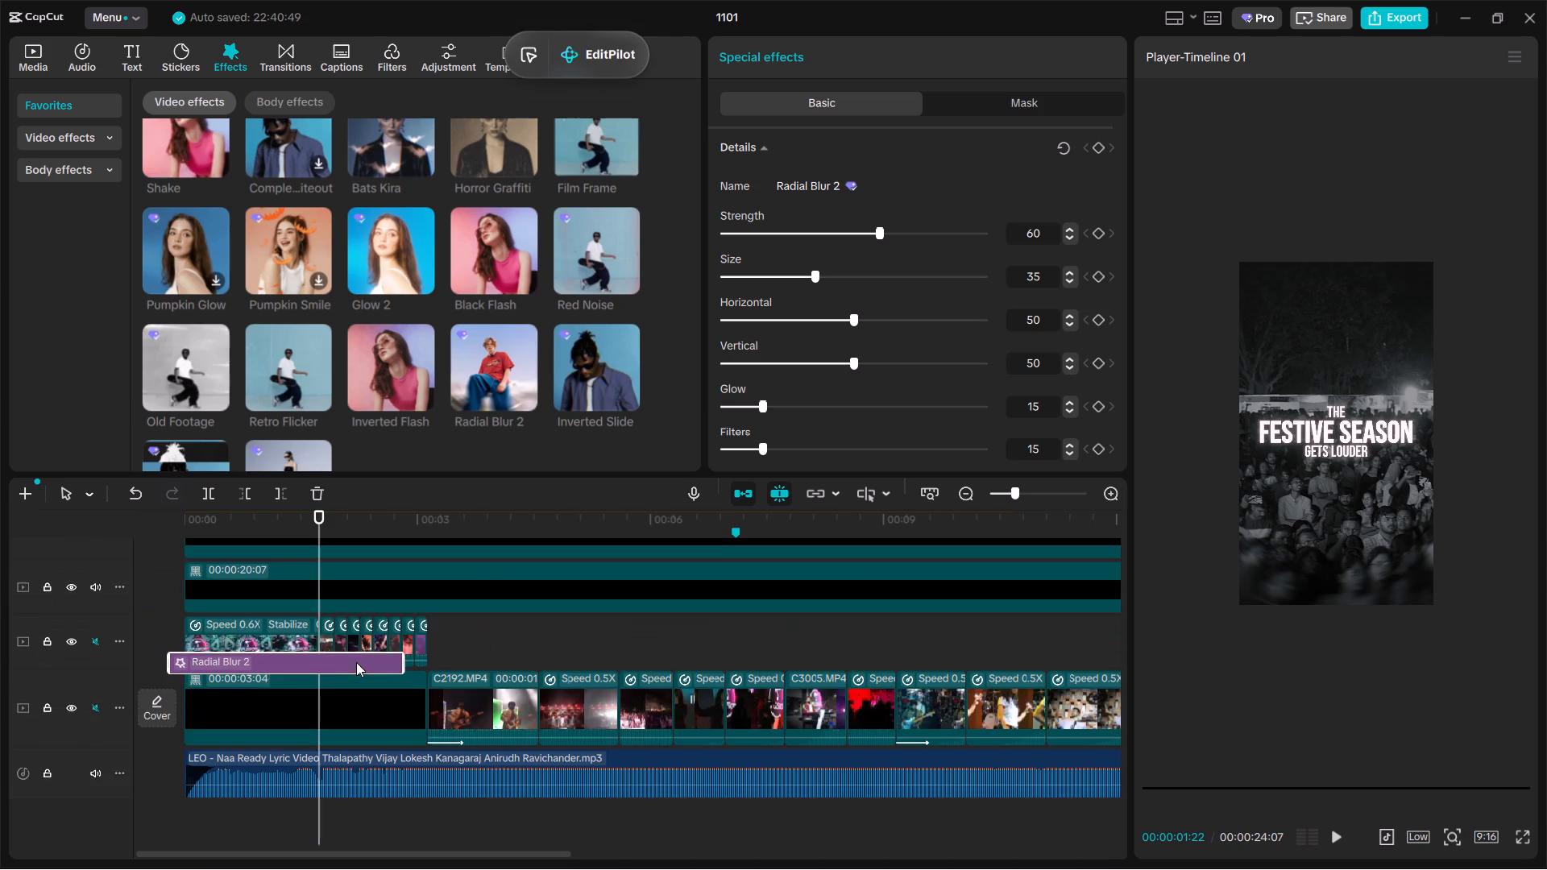
left_click_drag(356, 662, 356, 628)
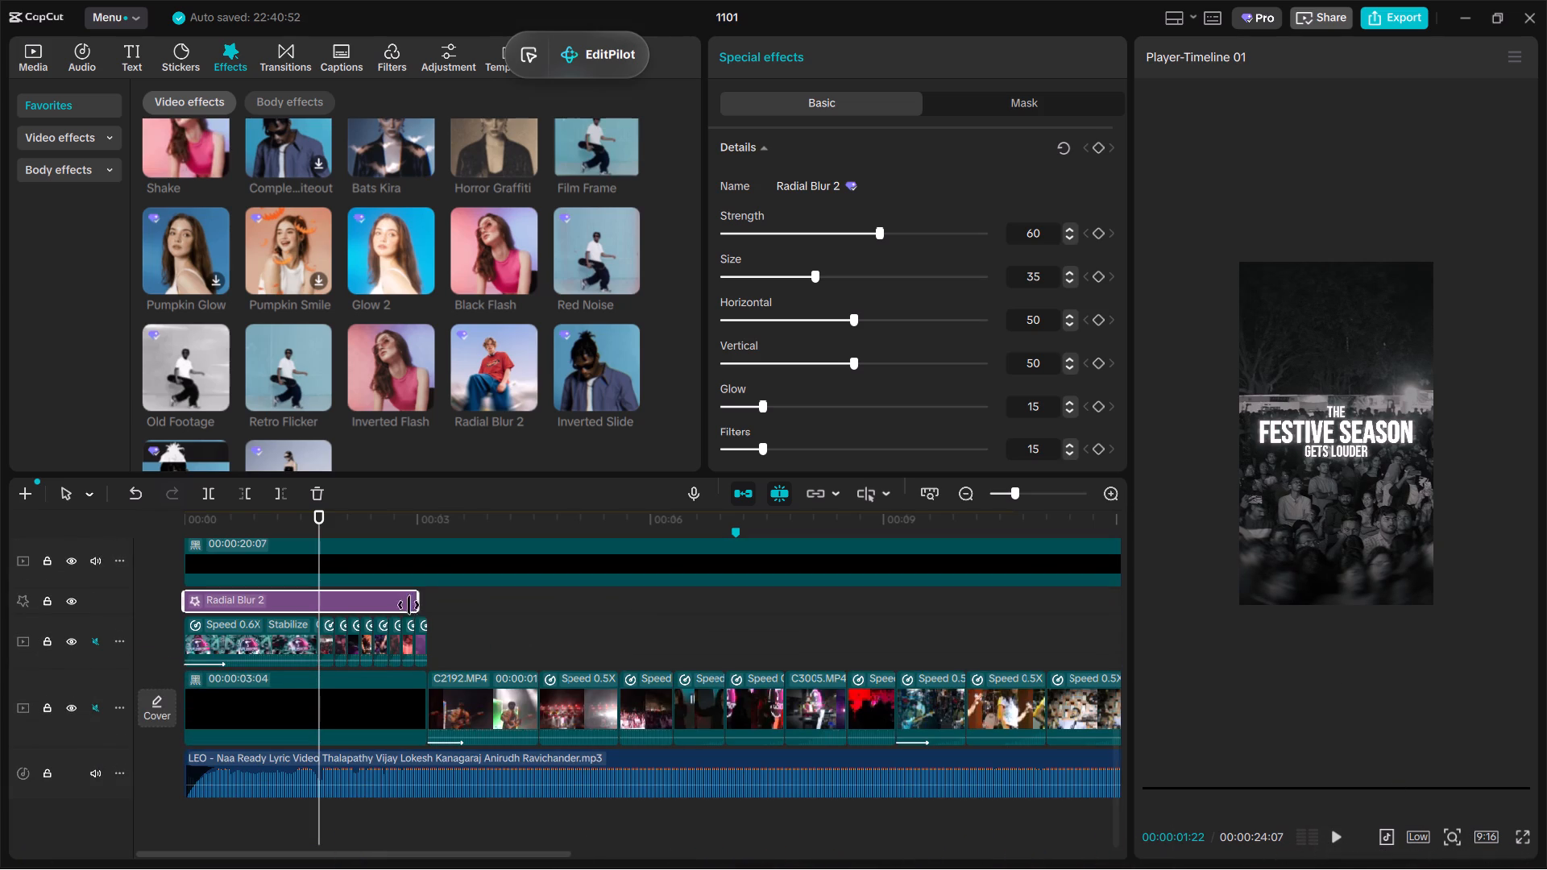
left_click_drag(416, 603, 423, 608)
scroll(479, 615, "down", 1)
Play the first few seconds from the timeline start to examine Radial Blur 2 over the montage and title.
left_click(479, 615)
left_click_drag(479, 615, 127, 614)
key("space")
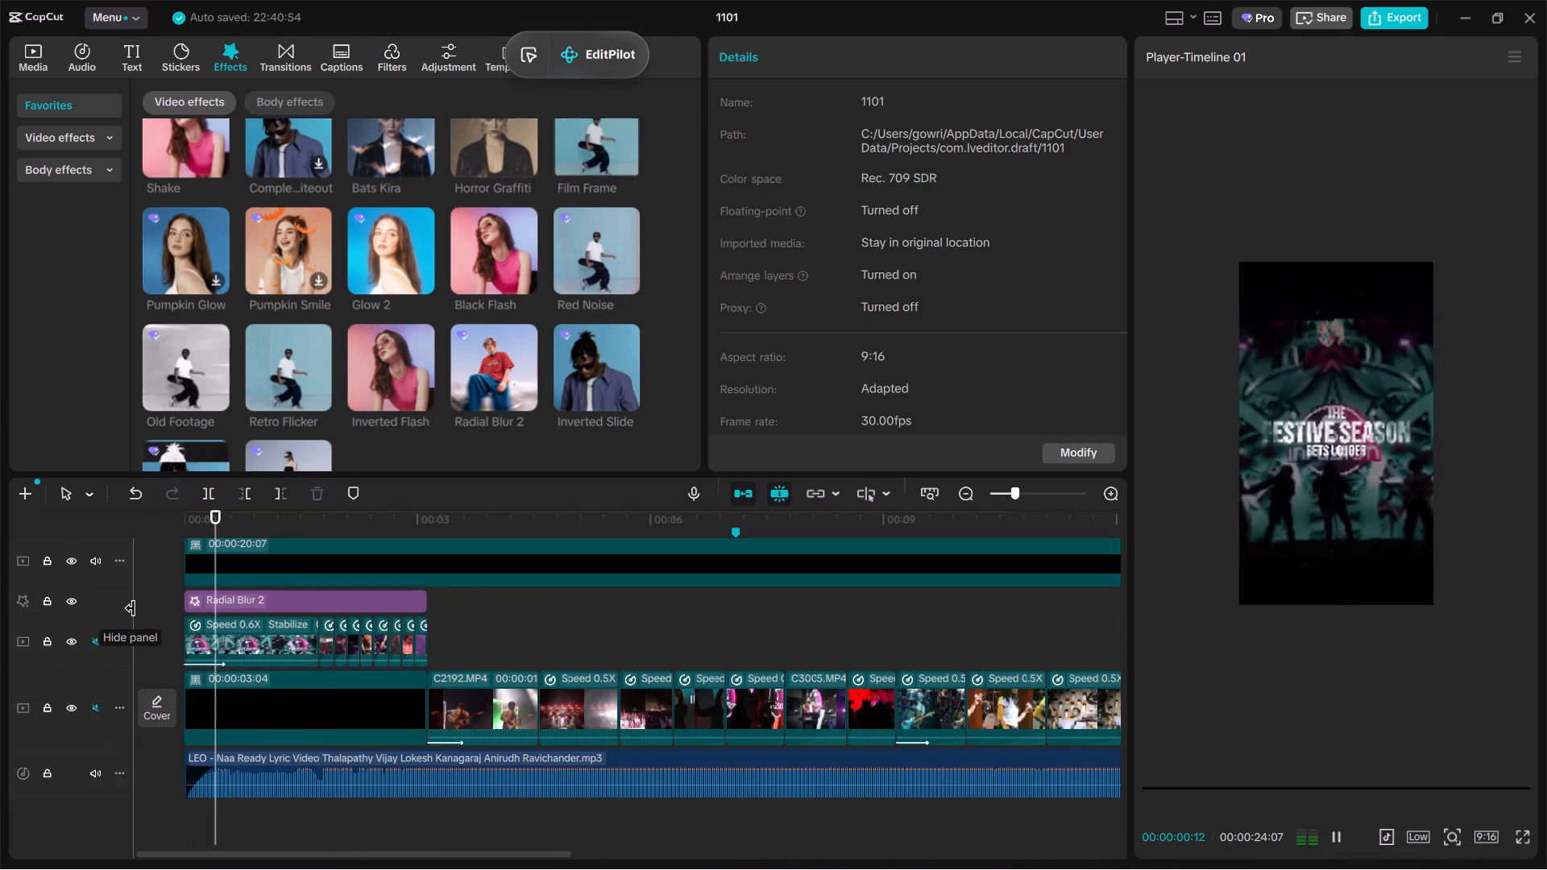
key("space")
scroll(341, 656, "up", 1)
key("space")
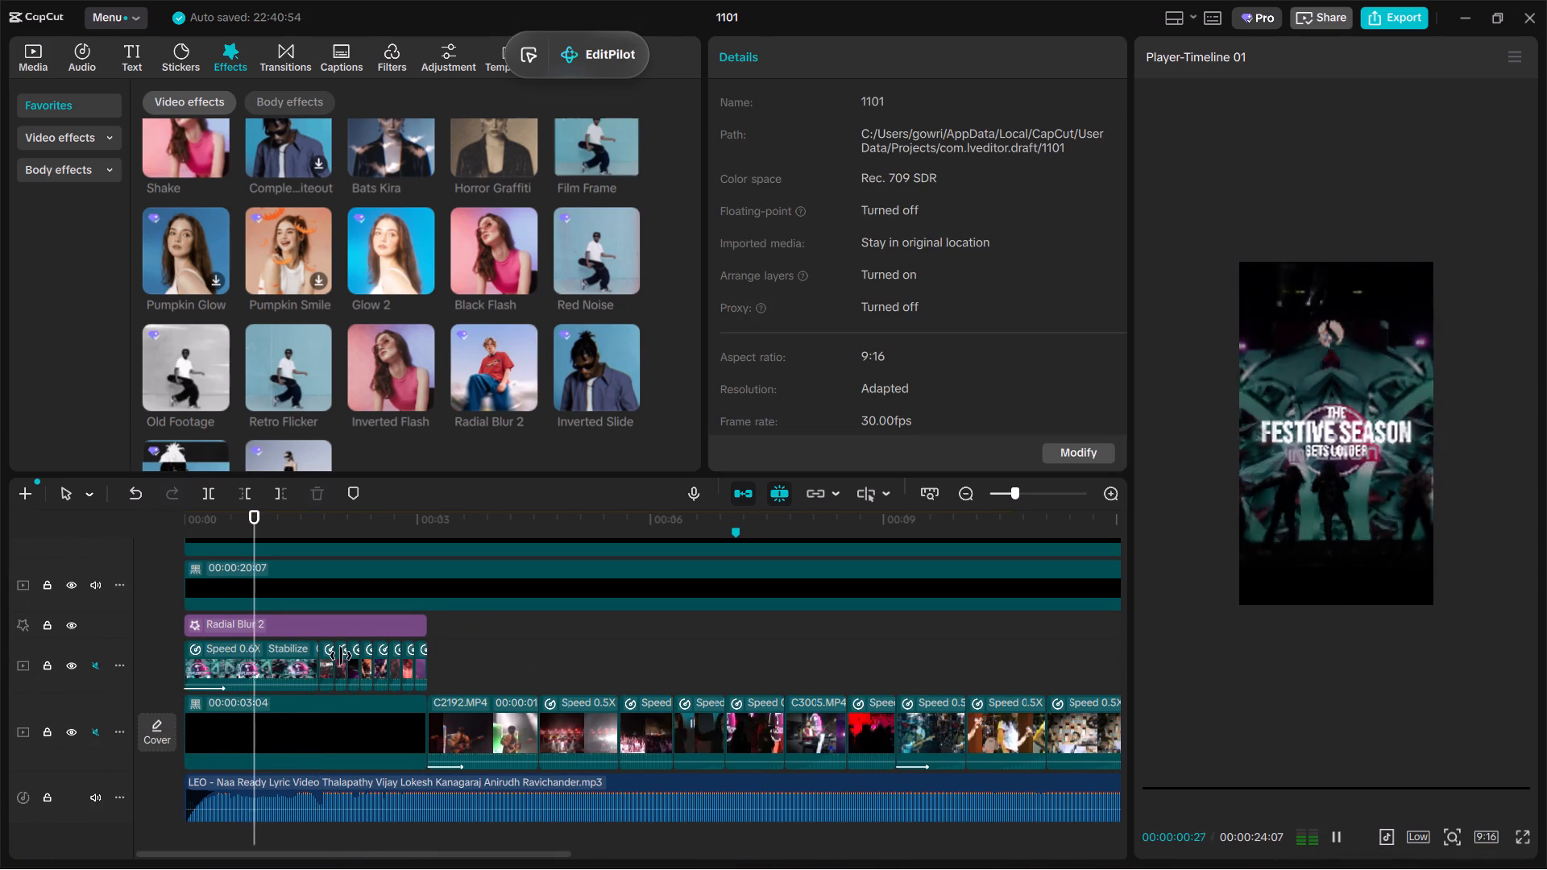
key("space")
key("space")
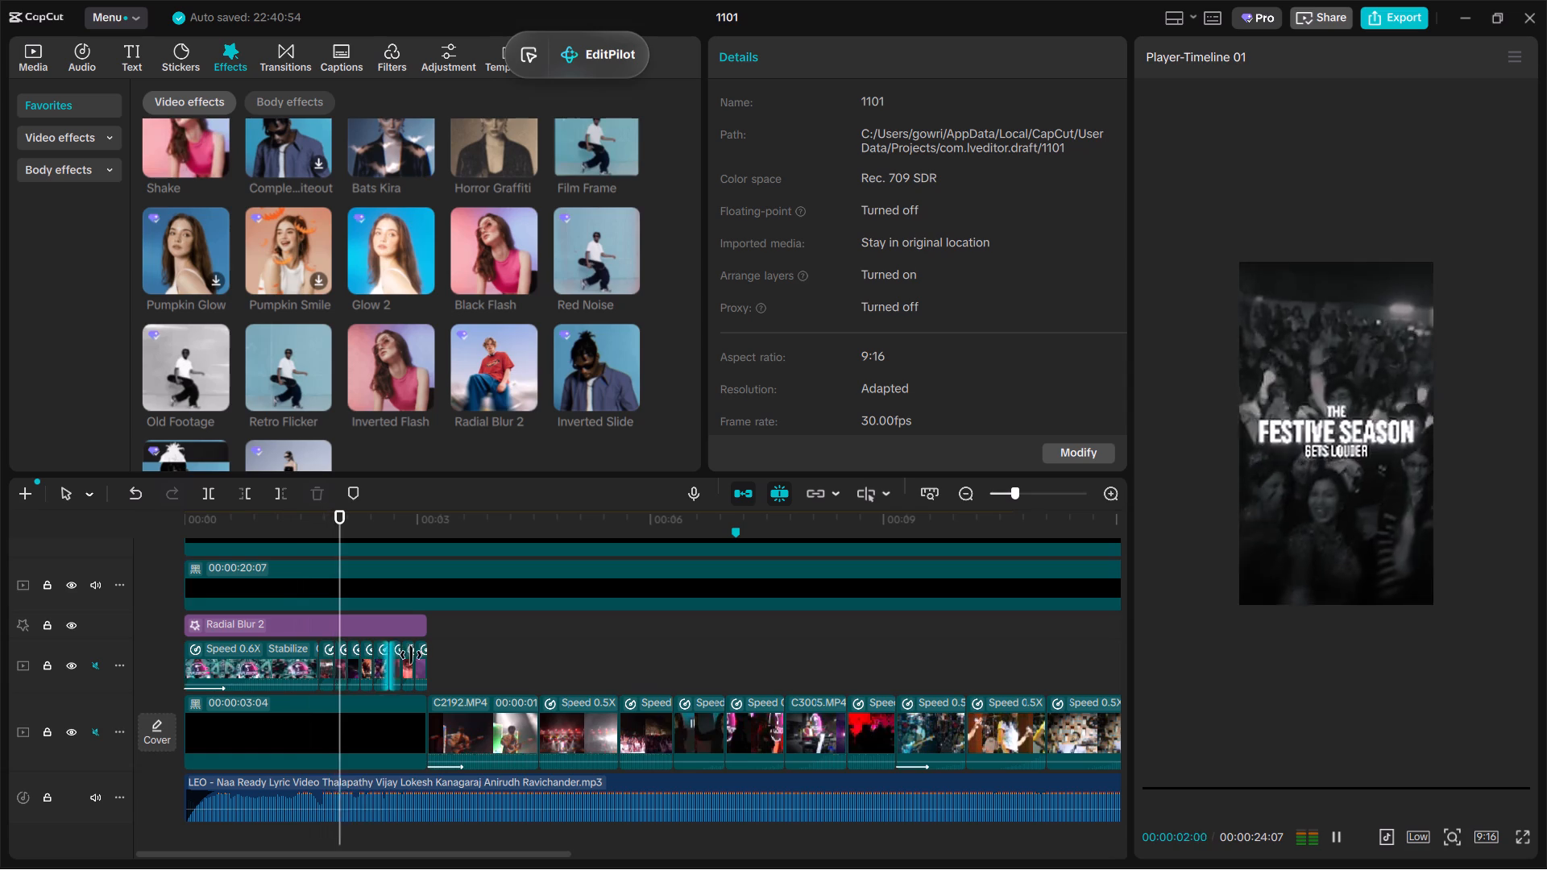
key("space")
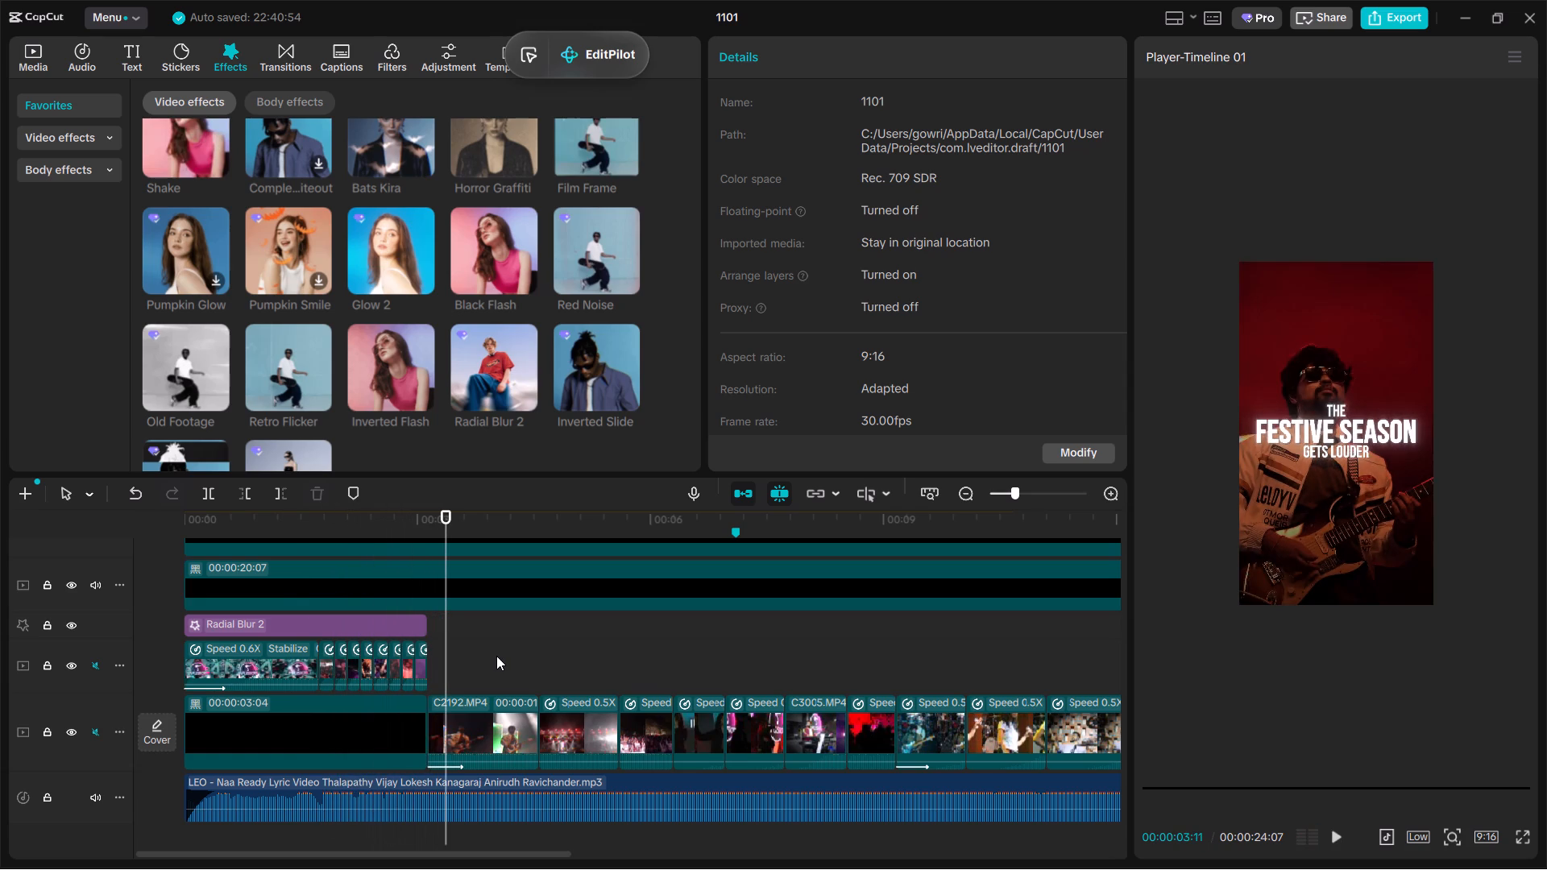
key("space")
key("space")
Delete the disabled compound clip with the Glow 2 effect that follows the FESTIVE SEASON title clip.
scroll(487, 657, "up", 5)
left_click(545, 673)
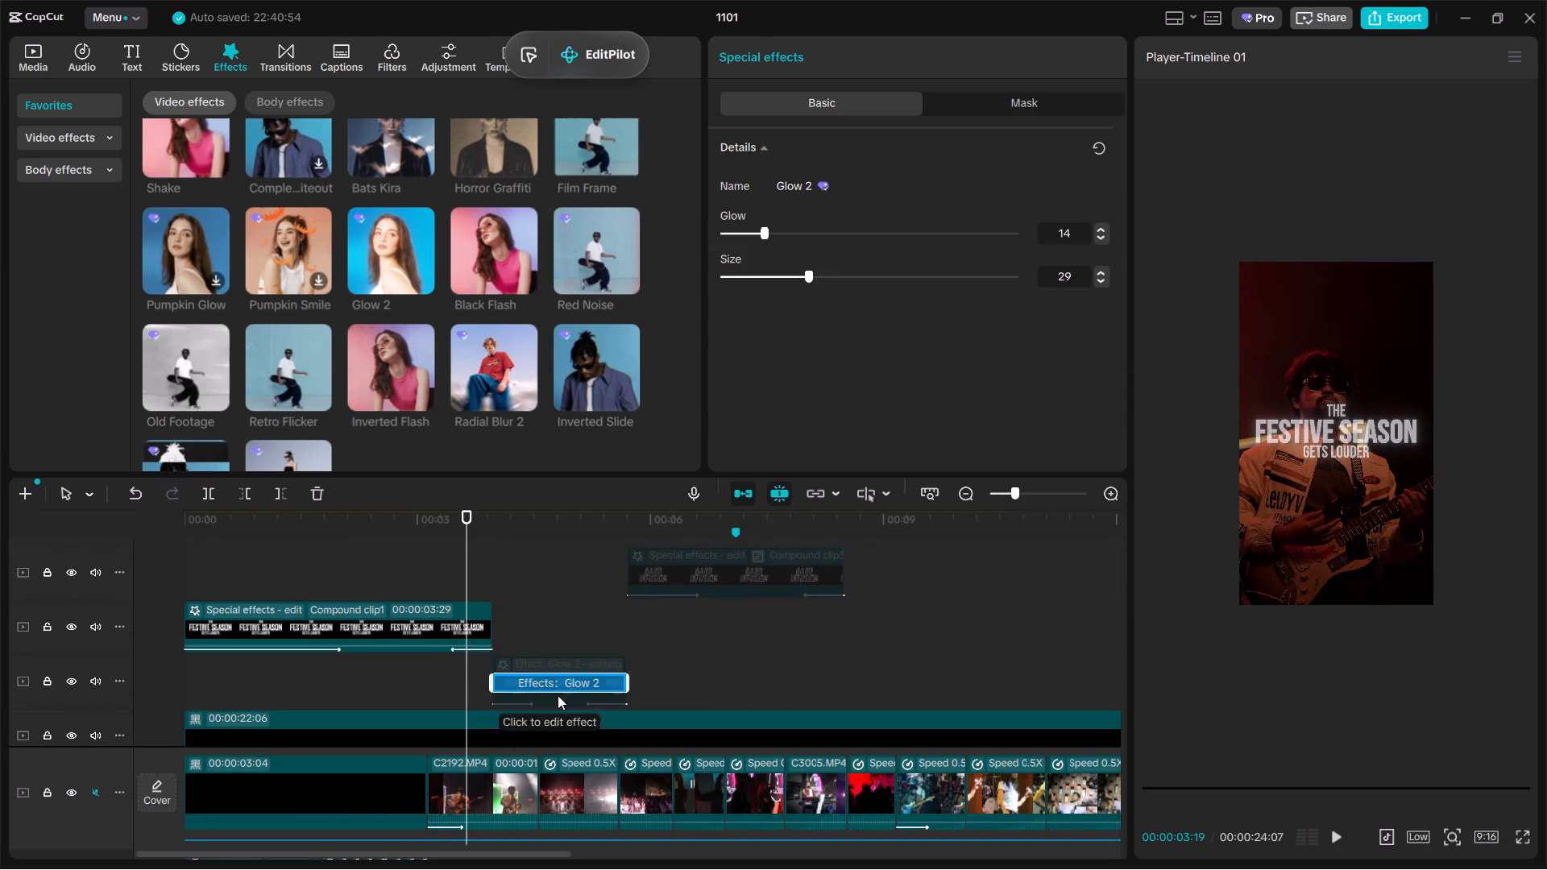
left_click(563, 694)
key("BackSpace")
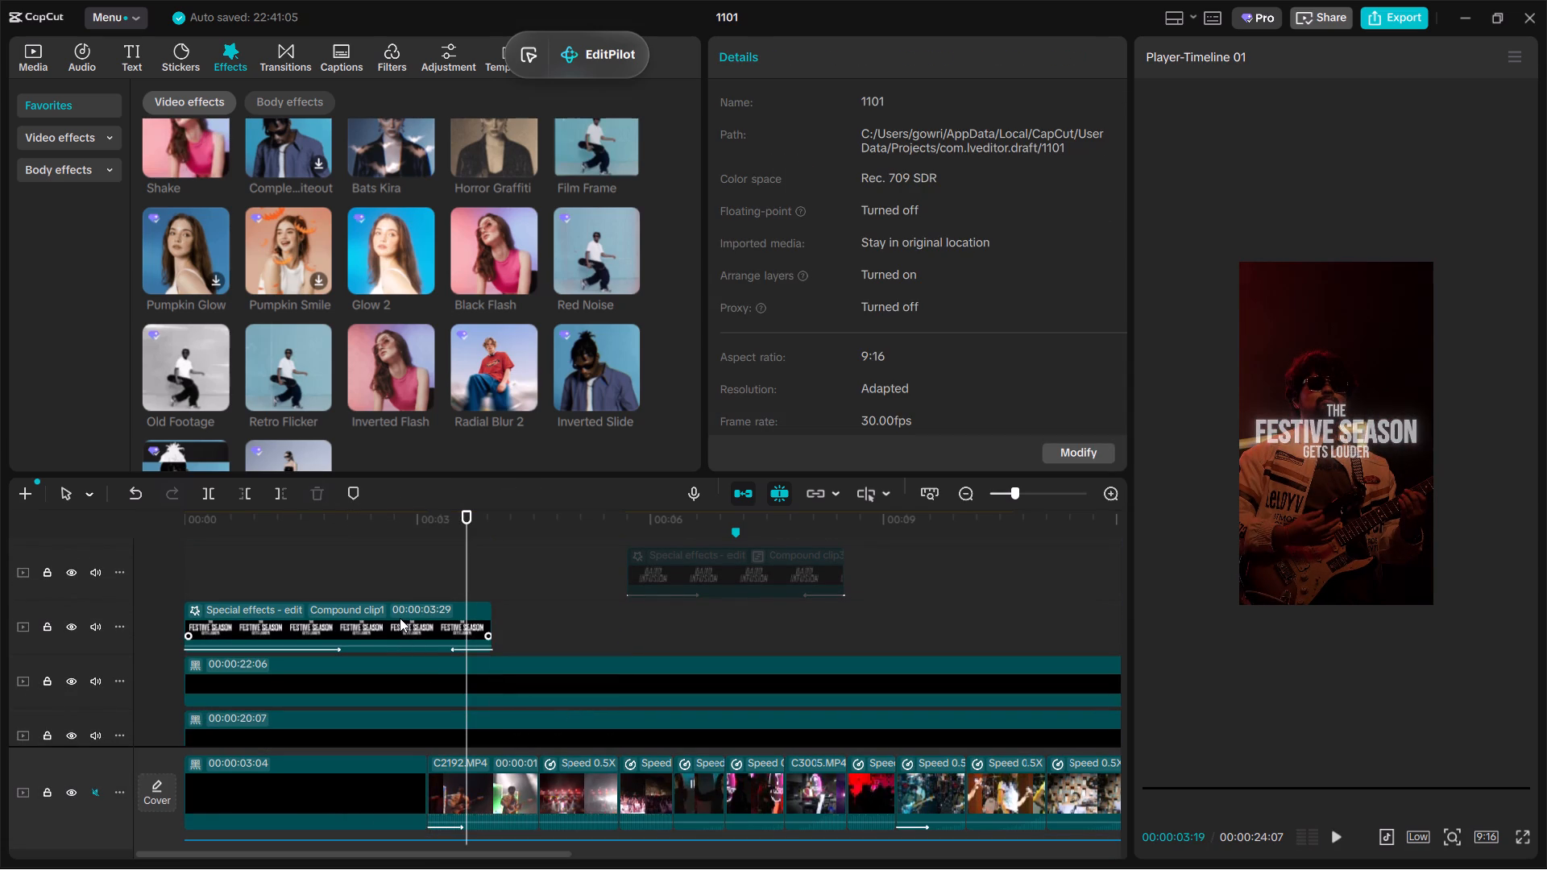
Trim the end of the FESTIVE SEASON title clip to 00:00:03:04, where the C2192.MP4 clip begins.
left_click(397, 583)
left_click(467, 626)
left_click_drag(487, 631, 433, 630)
left_click(432, 626)
left_click_drag(432, 626, 424, 626)
left_click(424, 626)
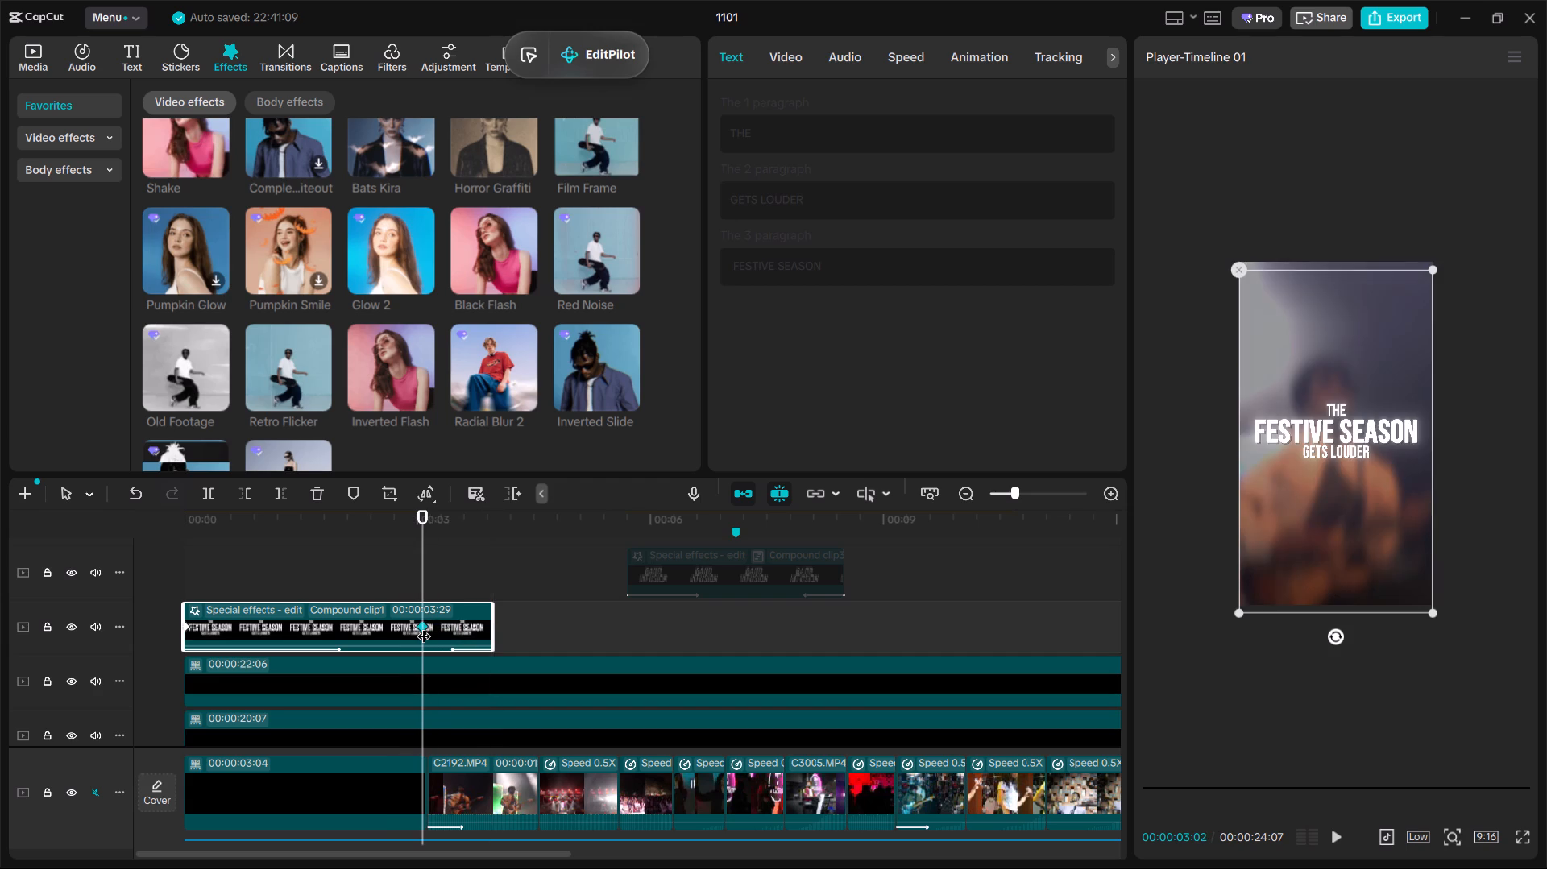
left_click(424, 626)
left_click(428, 629)
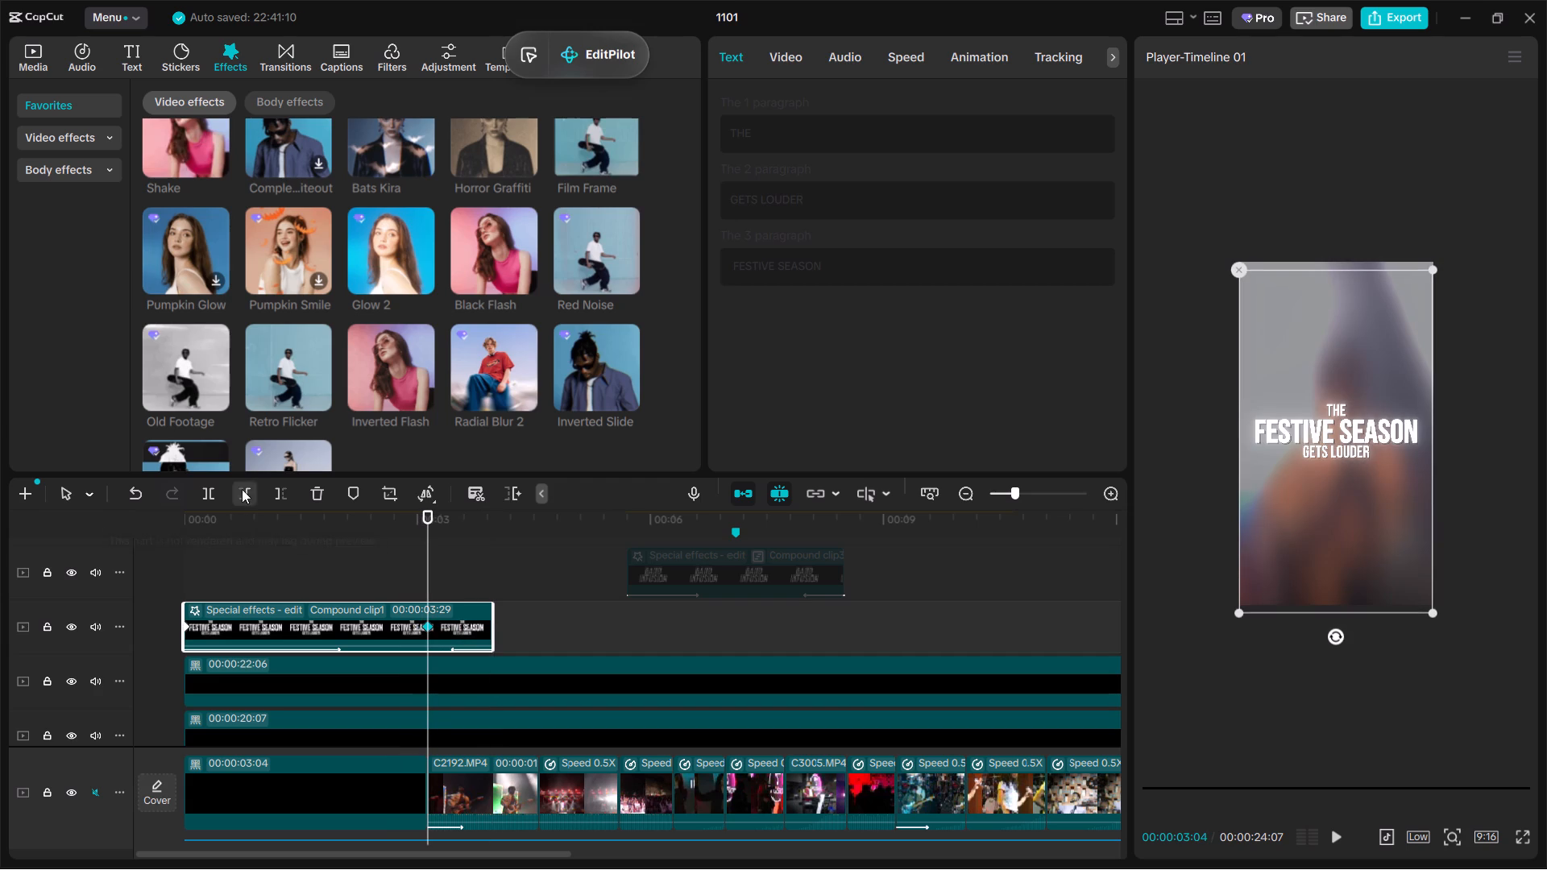
left_click(282, 498)
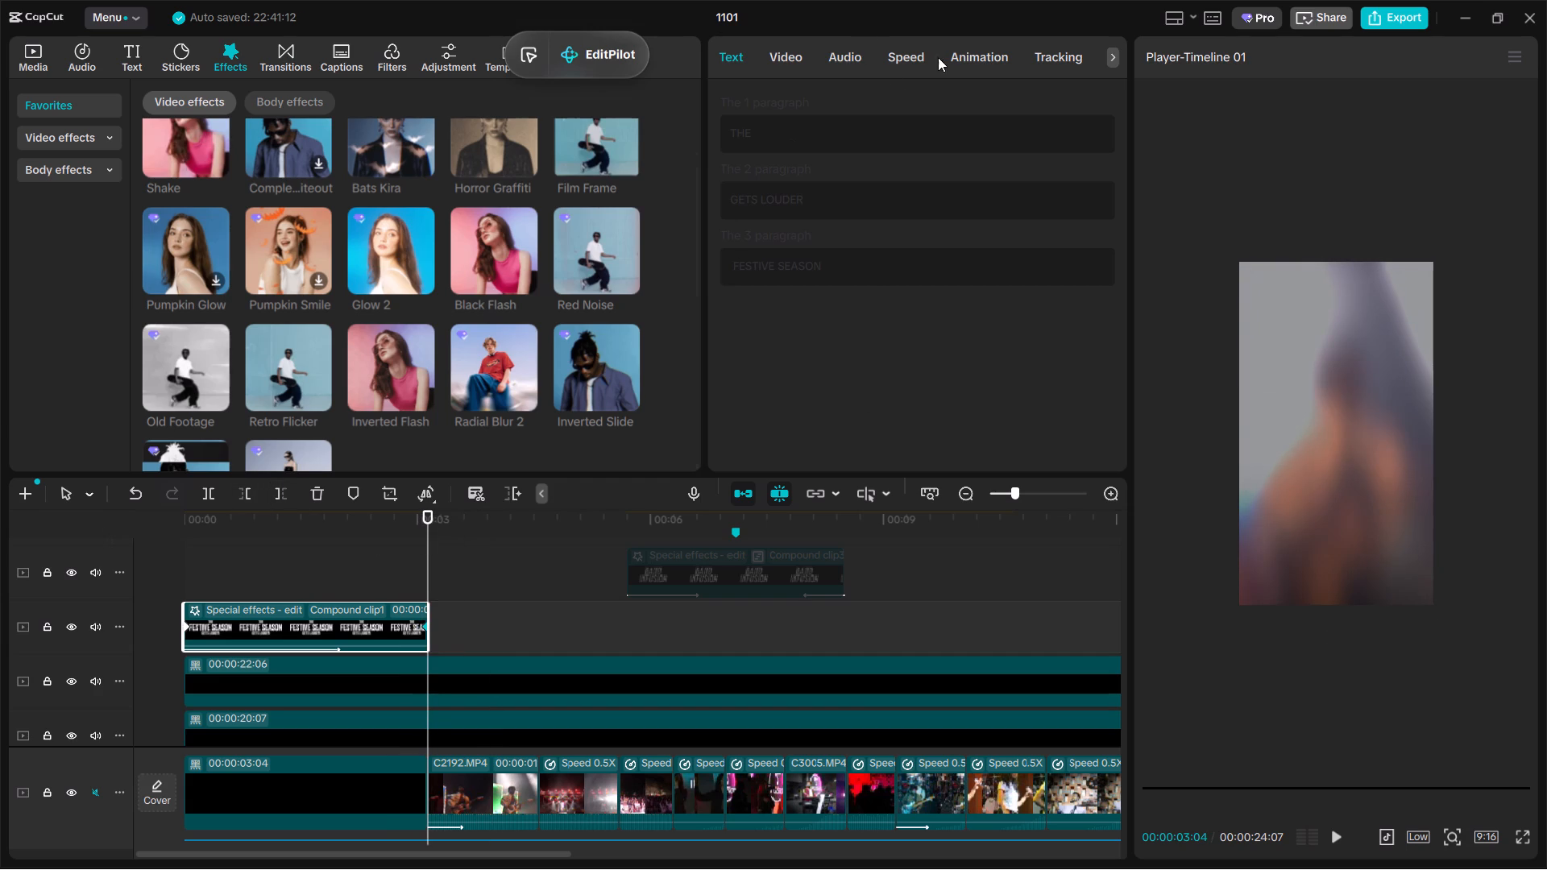
Apply a 0.5 s Fade In and a 0.5 s Fade Out animation to the FESTIVE SEASON title clip.
left_click(972, 72)
left_click(790, 113)
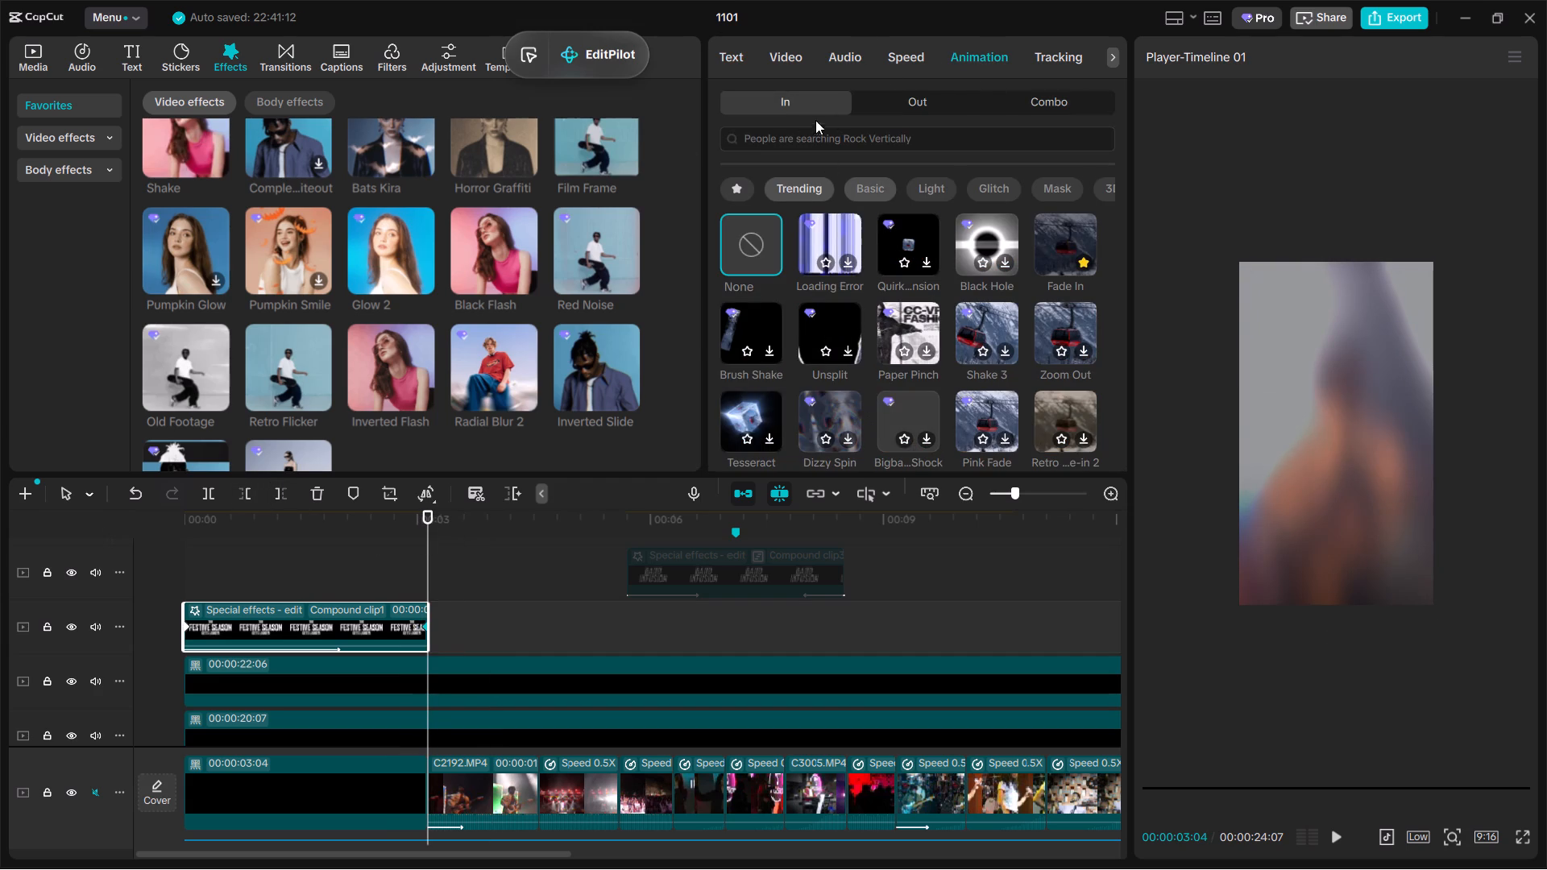
double_click(788, 101)
left_click(1060, 231)
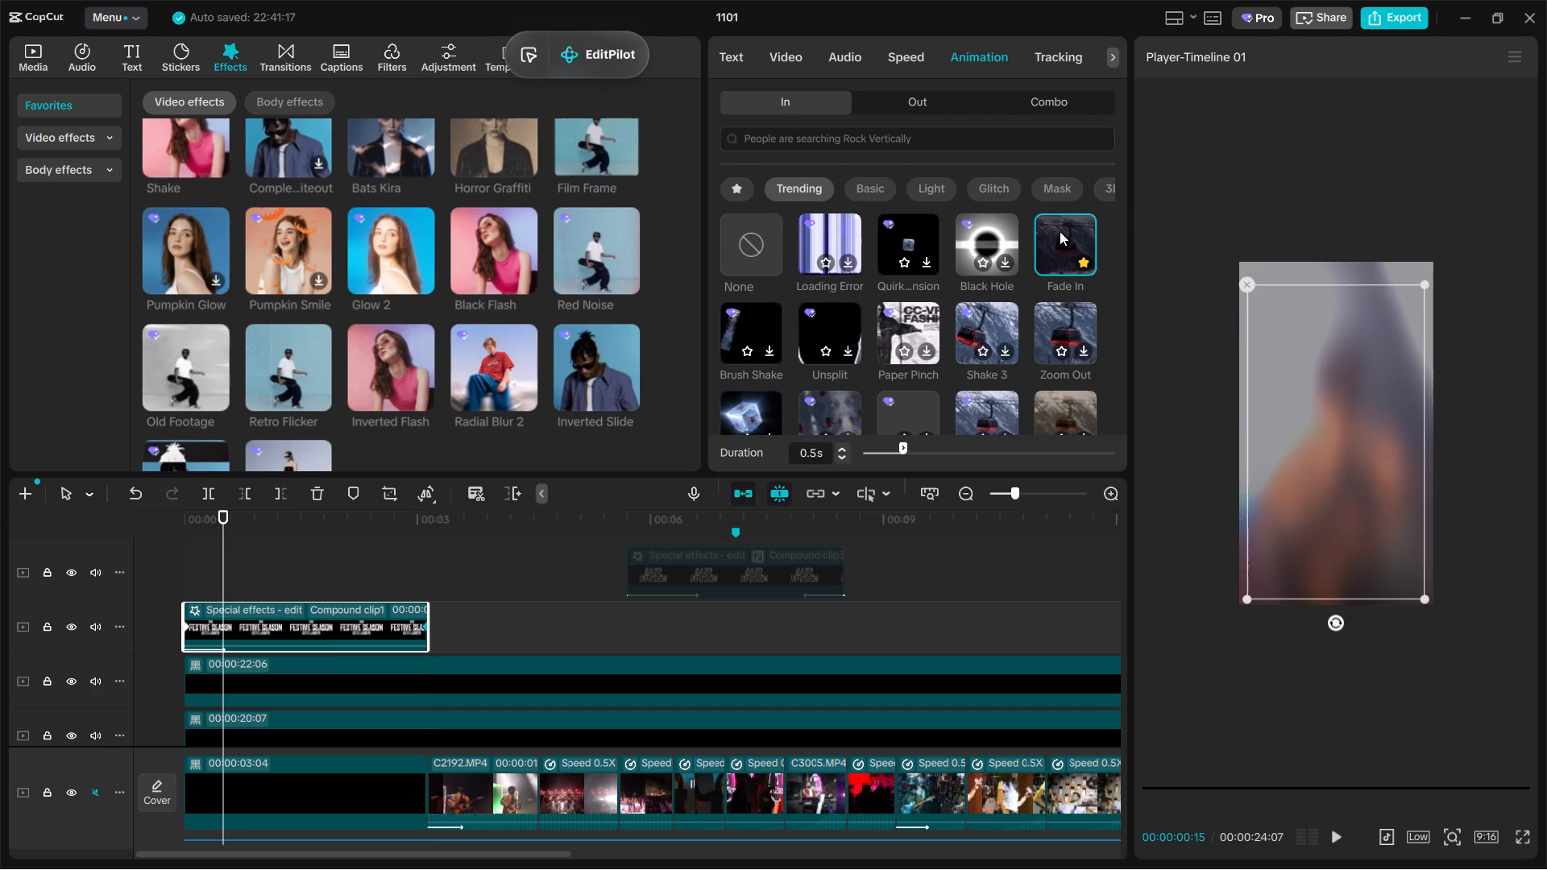
left_click(937, 97)
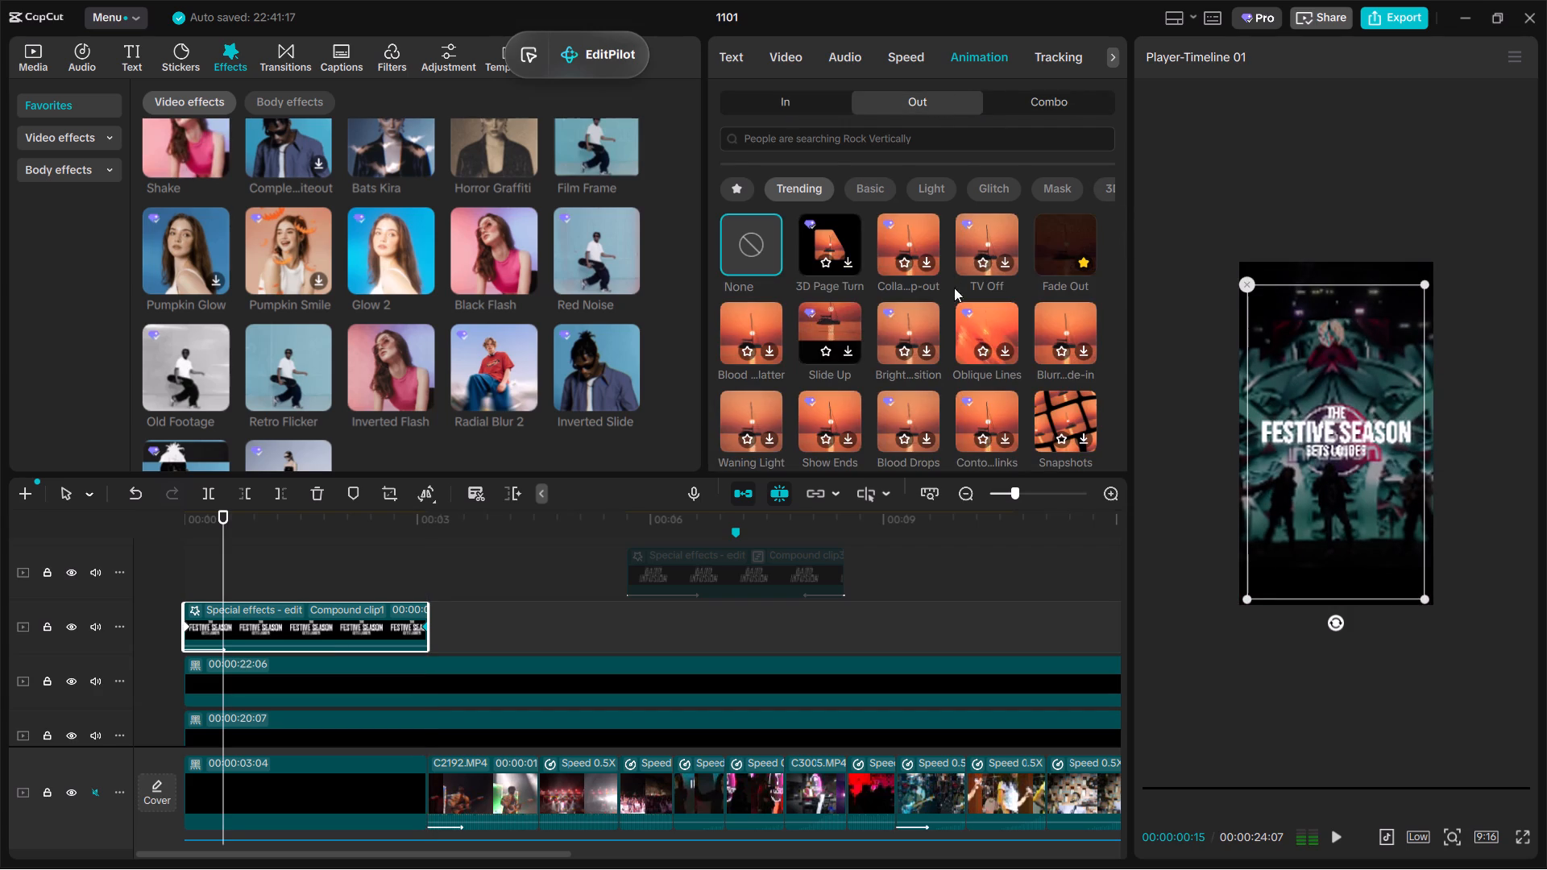
left_click(1044, 234)
Disable the FESTIVE SEASON title clip.
key("v")
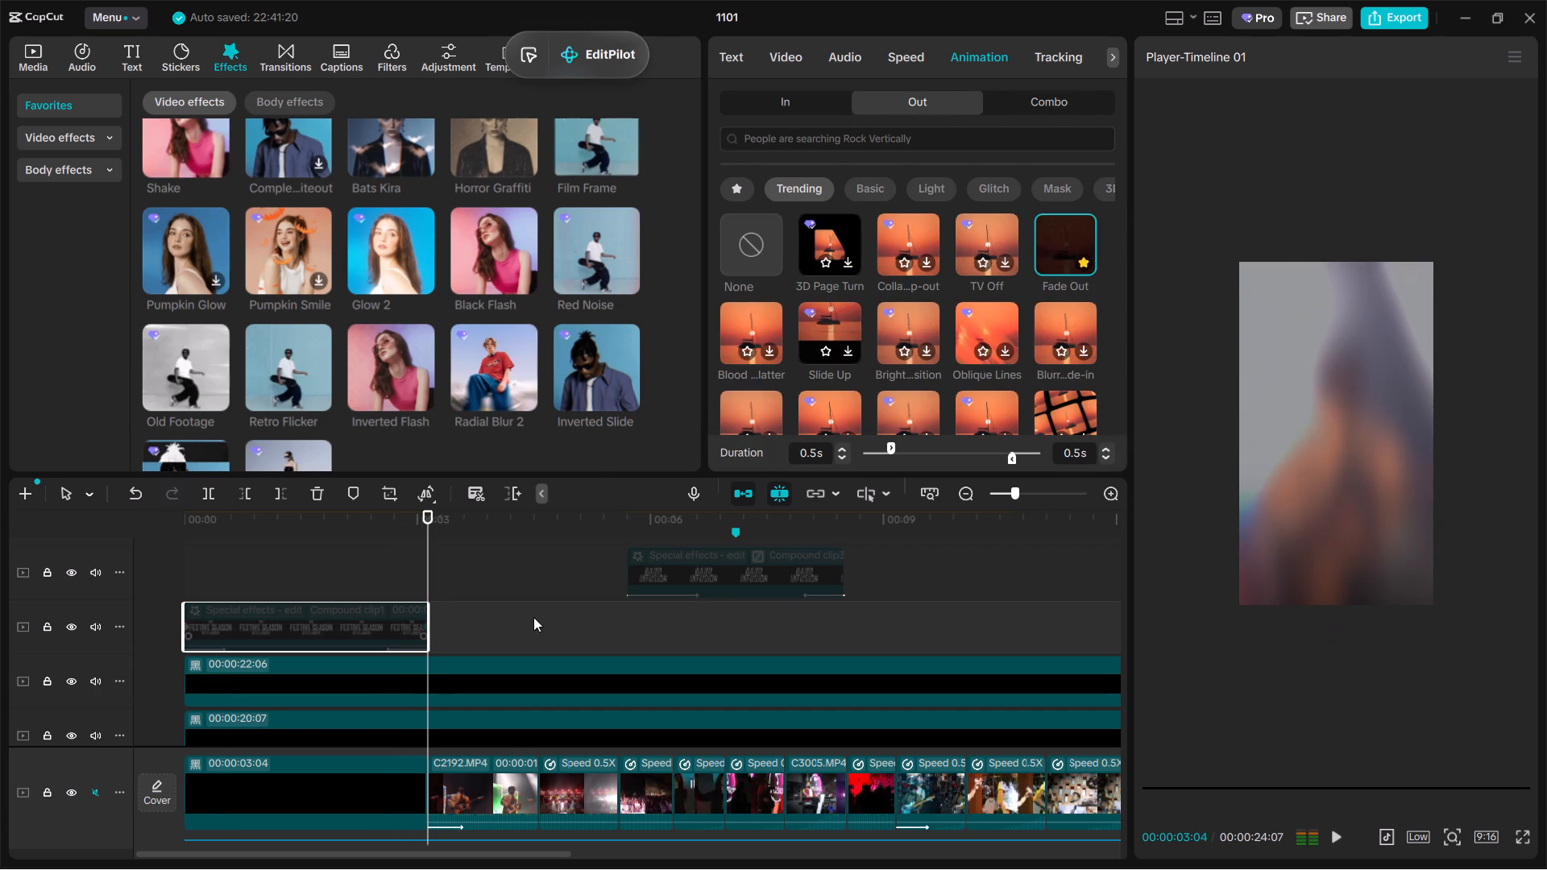
Enable the BAND INFUSION title clip and move it earlier to start with the first 0.5X clip after C2192.MP4.
double_click(619, 616)
left_click(734, 570)
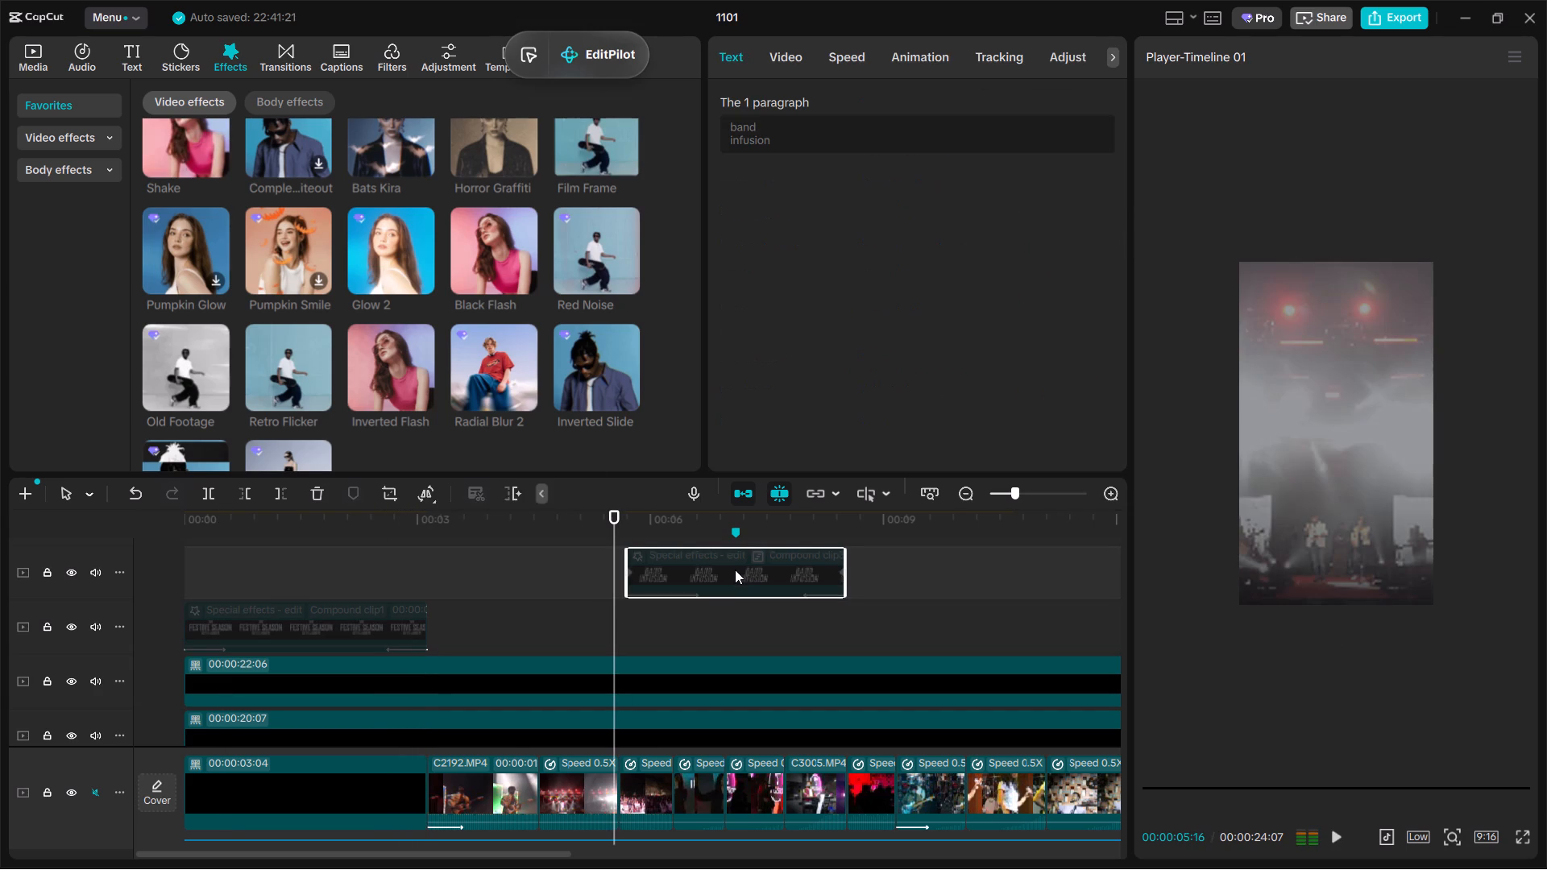
key("v")
left_click_drag(723, 576, 632, 658)
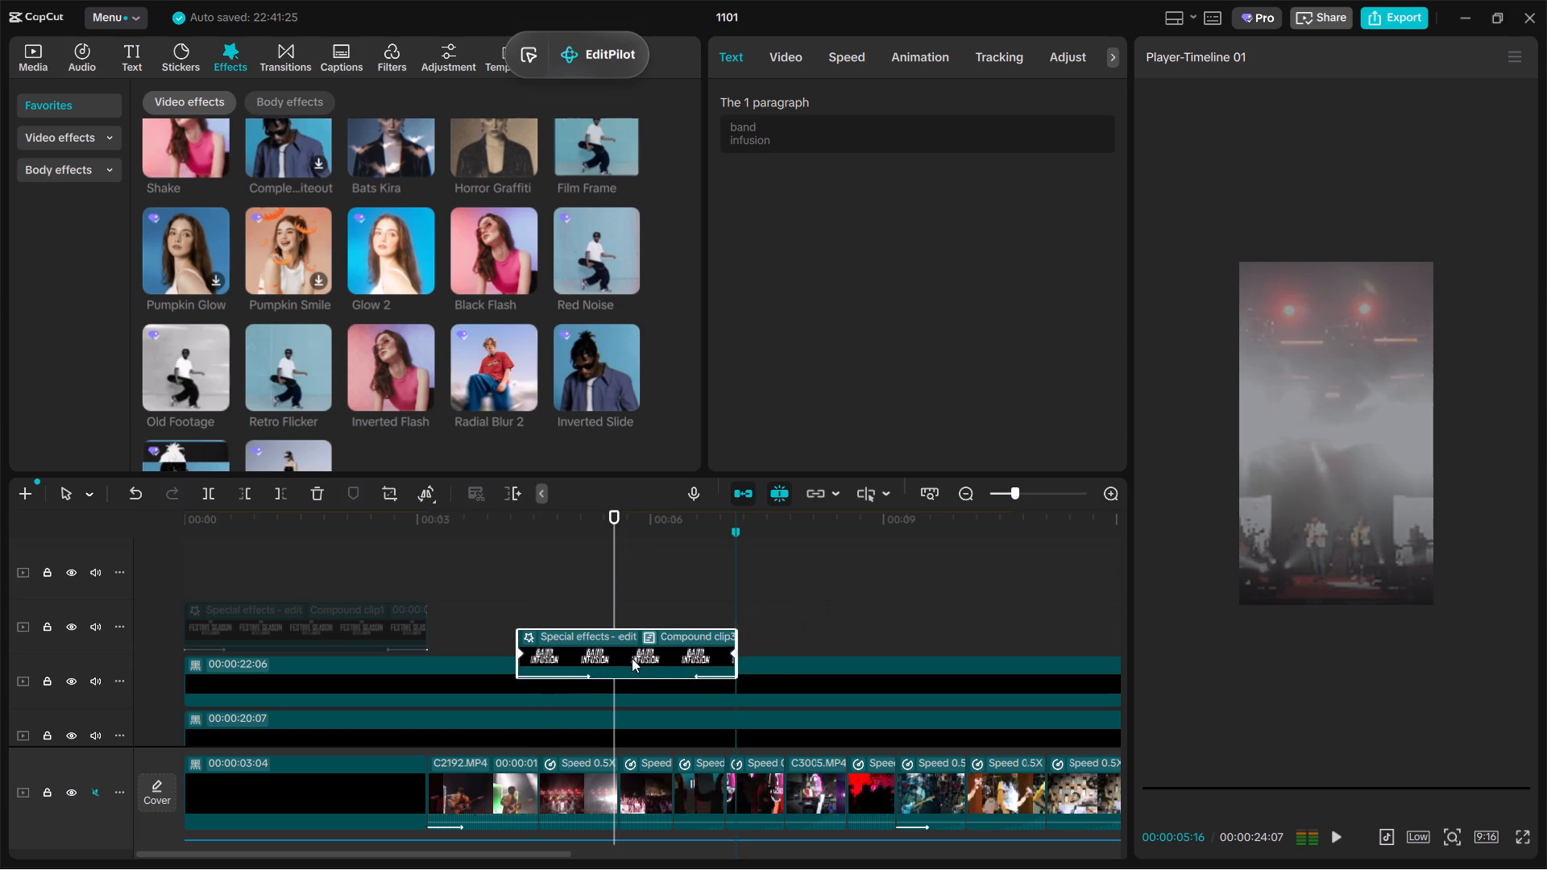
left_click_drag(632, 658, 634, 659)
Play through the BAND INFUSION title section and the clips after it to examine the title's timing.
left_click(521, 586)
key("space")
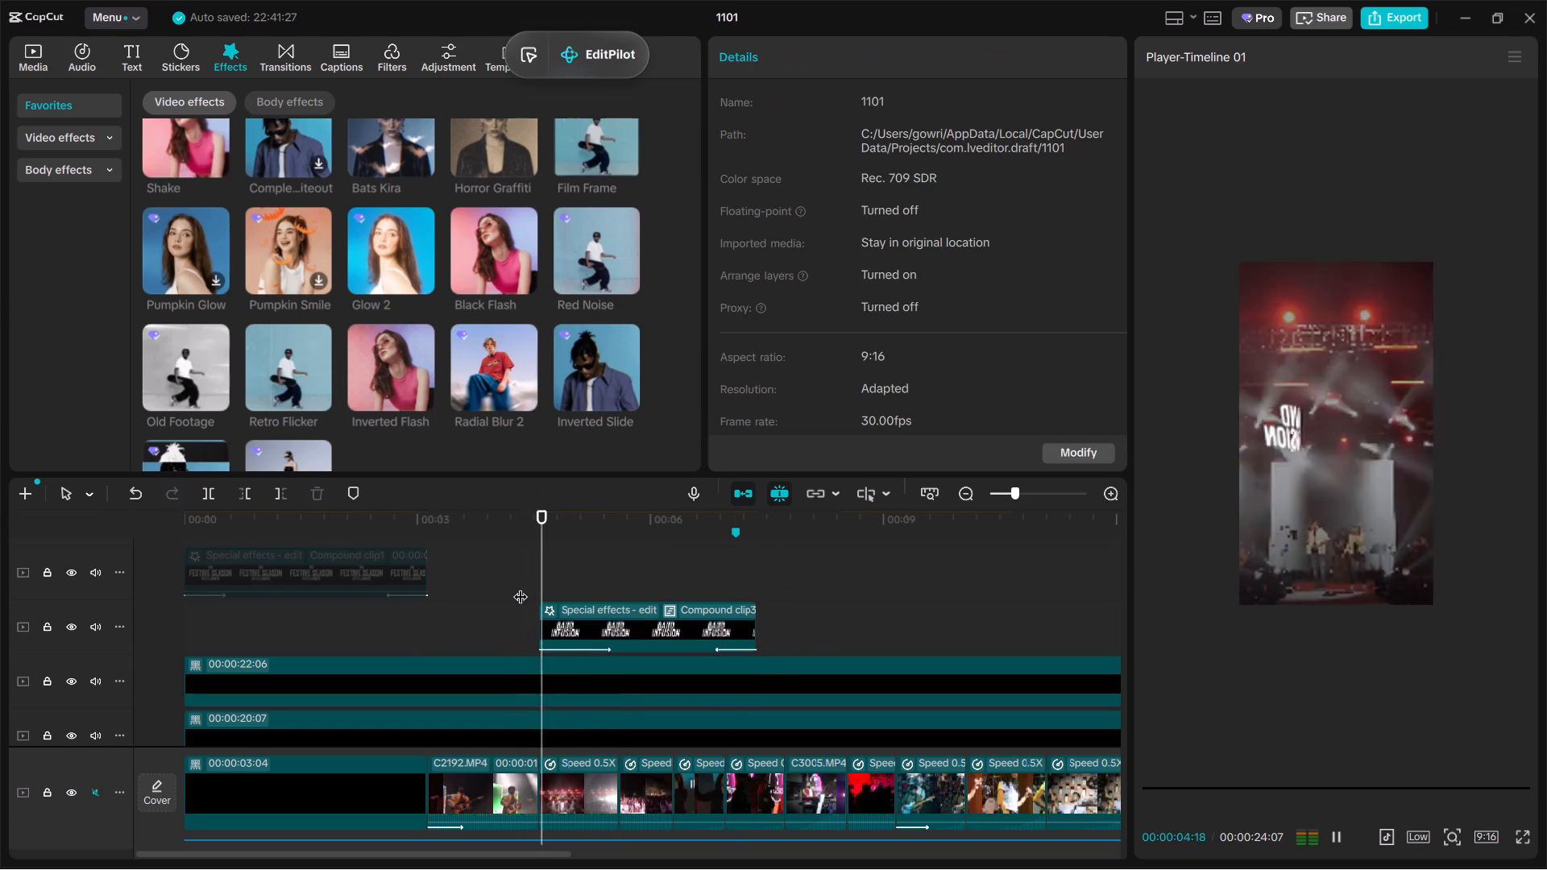
key("space")
left_click(643, 646)
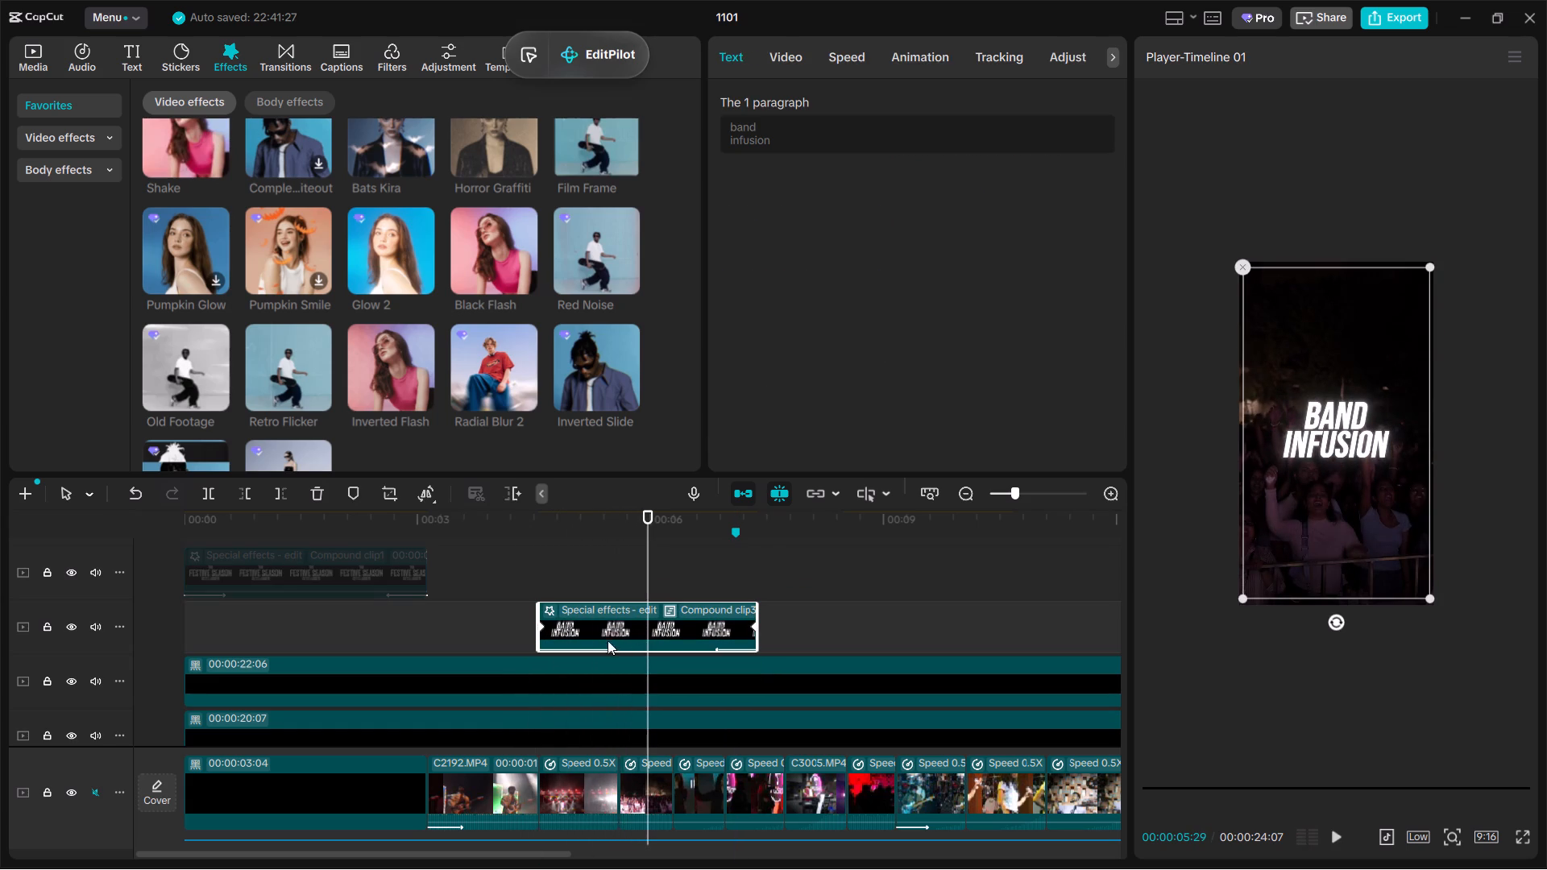
key("space")
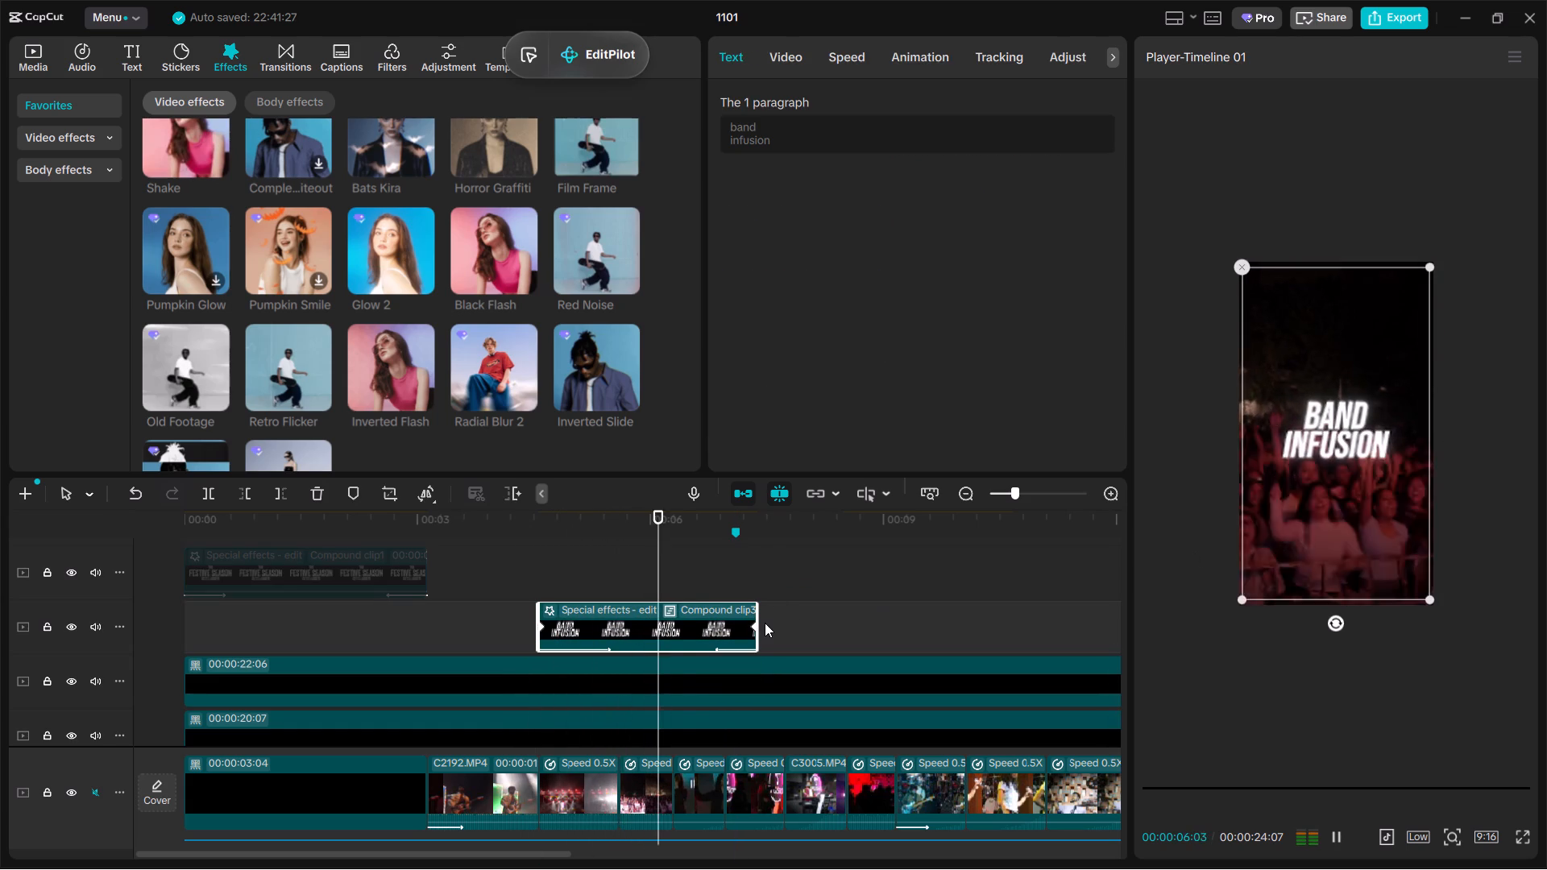
key("space")
left_click(628, 565)
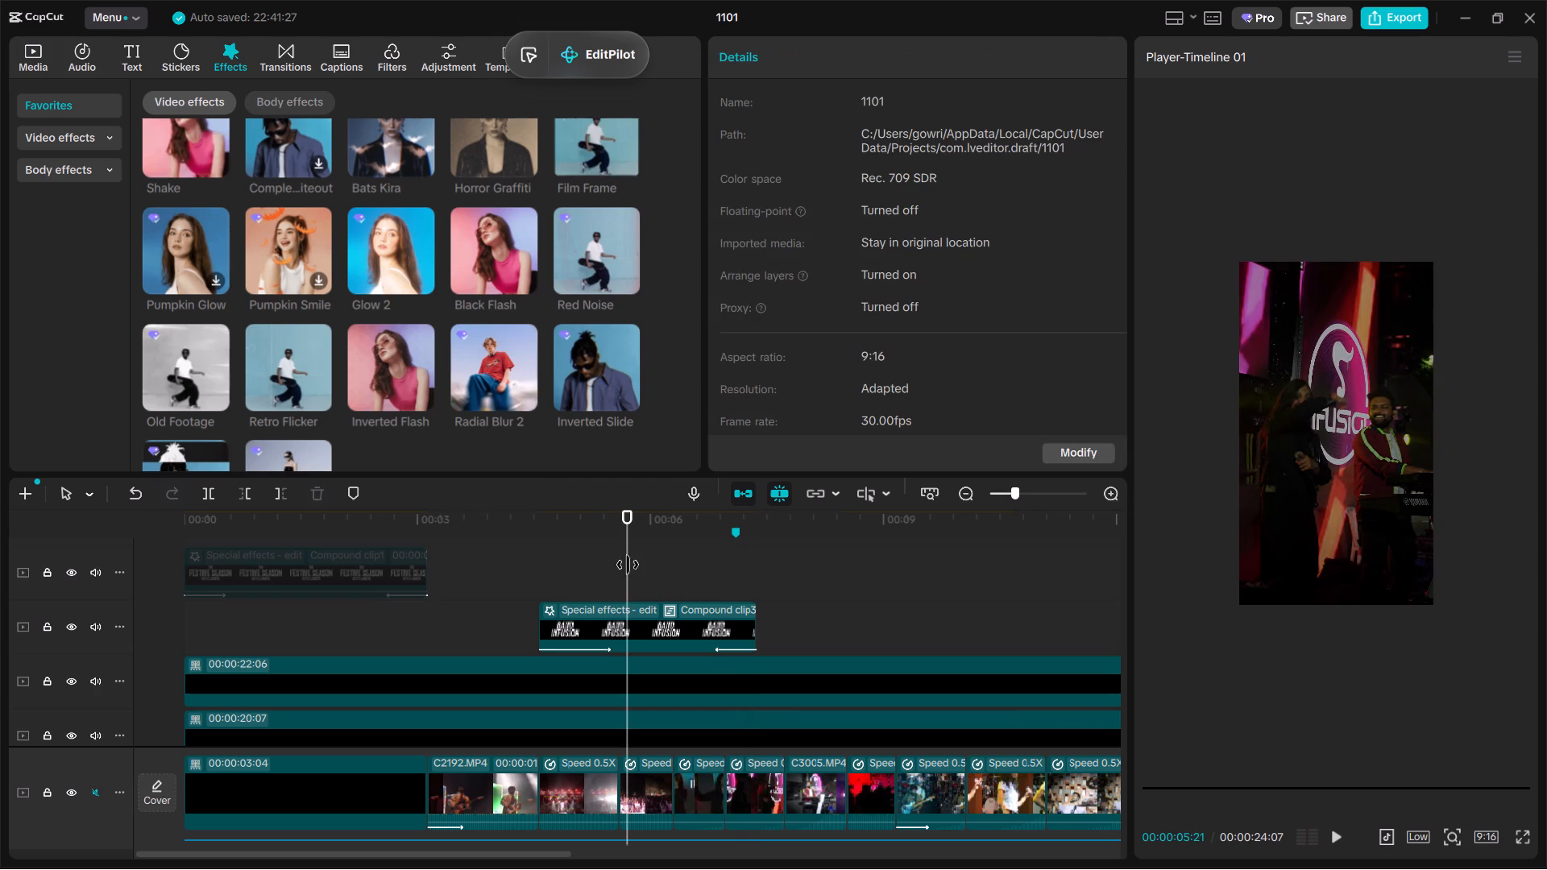
key("space")
key("space")
key("space")
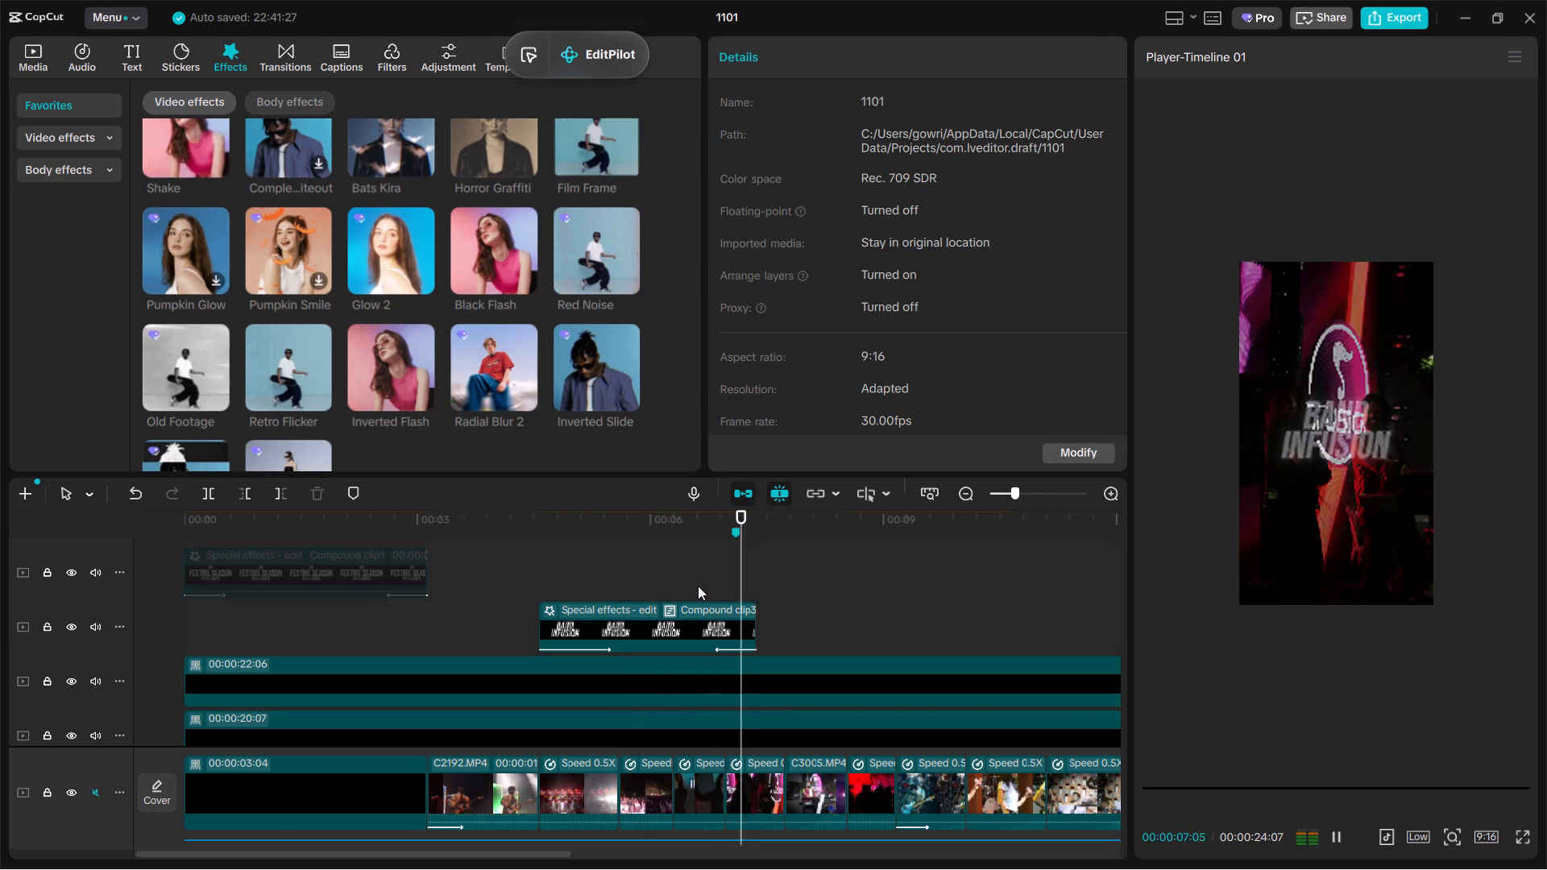
scroll(698, 586, "down", 3, "ctrl")
scroll(696, 587, "up", 9, "ctrl")
key("space")
key("space")
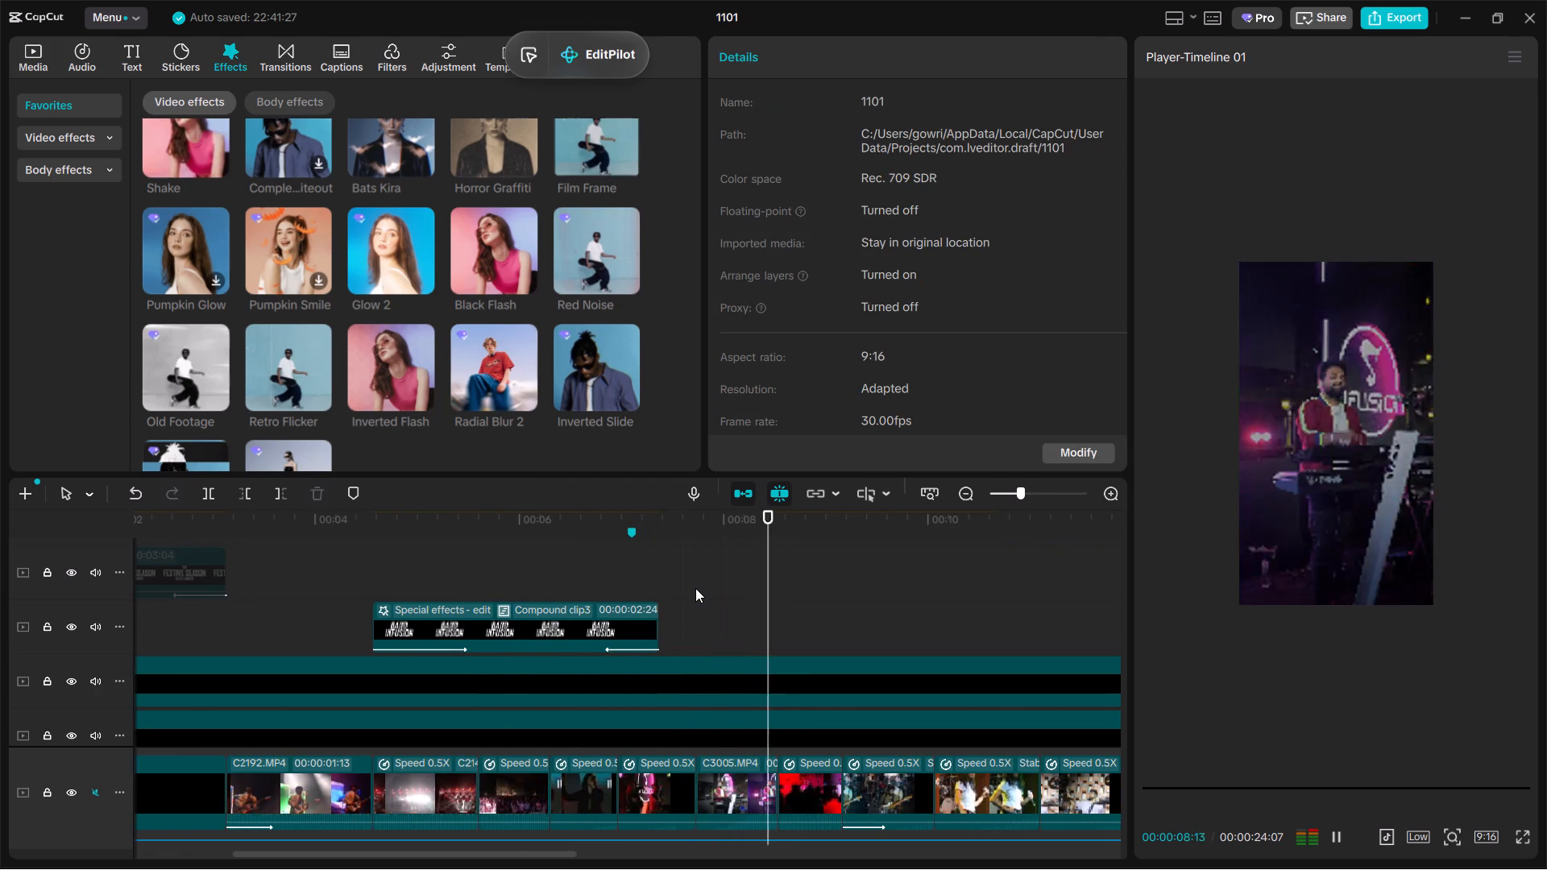
key("space")
Move the disabled LIVE AT title clip onto the BAND INFUSION title's track, starting at the C3005.MP4 clip.
scroll(756, 647, "up", 1)
scroll(835, 651, "down", 1)
left_click(836, 650, "ctrl")
scroll(836, 648, "down", 1)
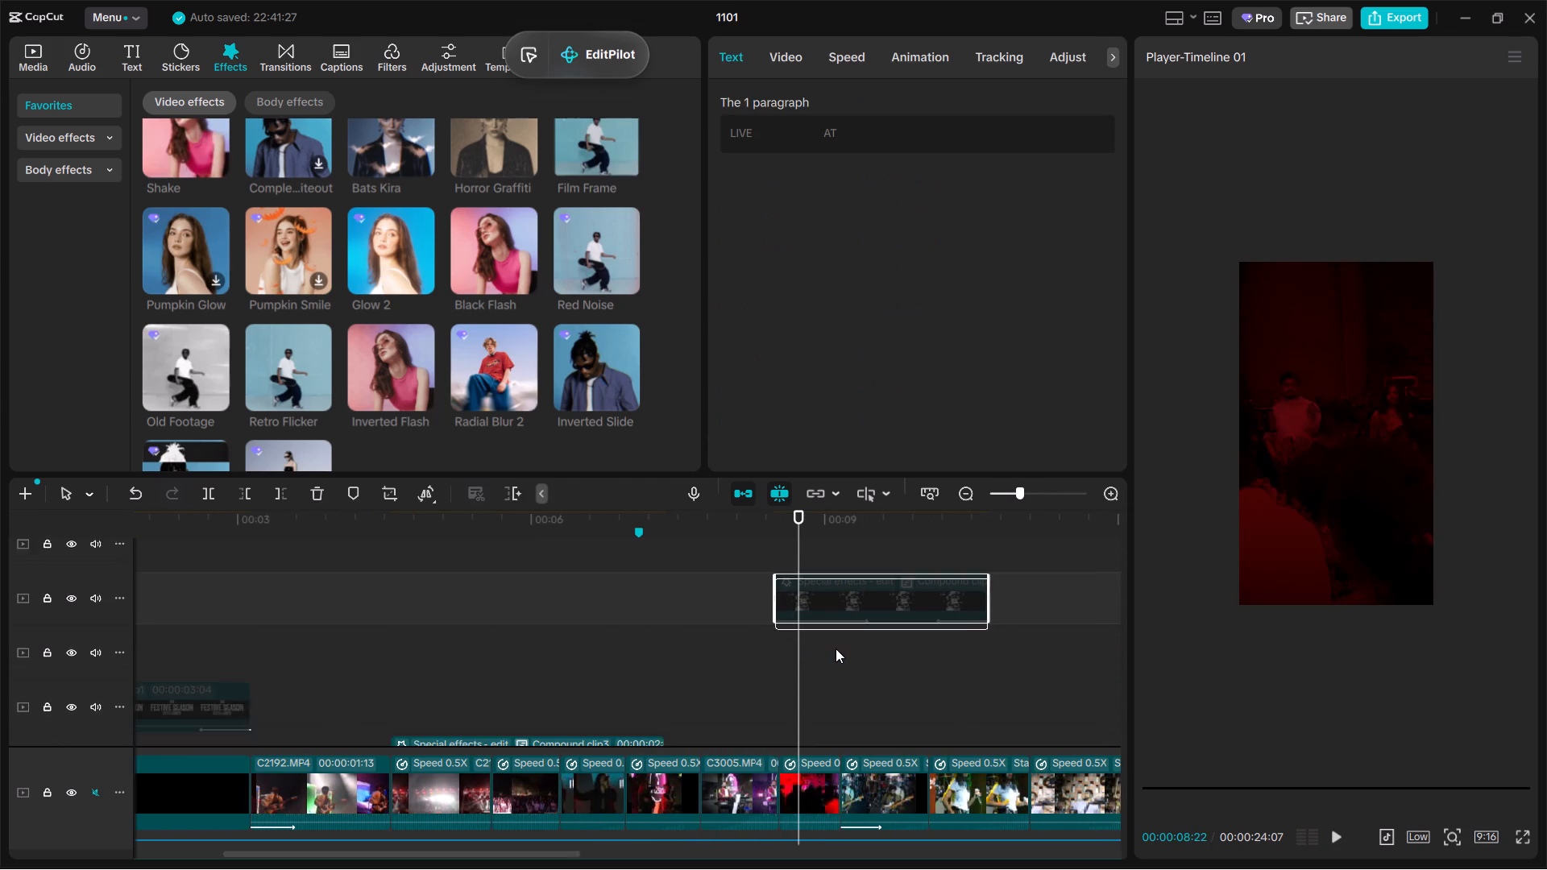
scroll(836, 648, "down", 2)
left_click_drag(841, 597, 771, 696)
scroll(770, 690, "down", 2)
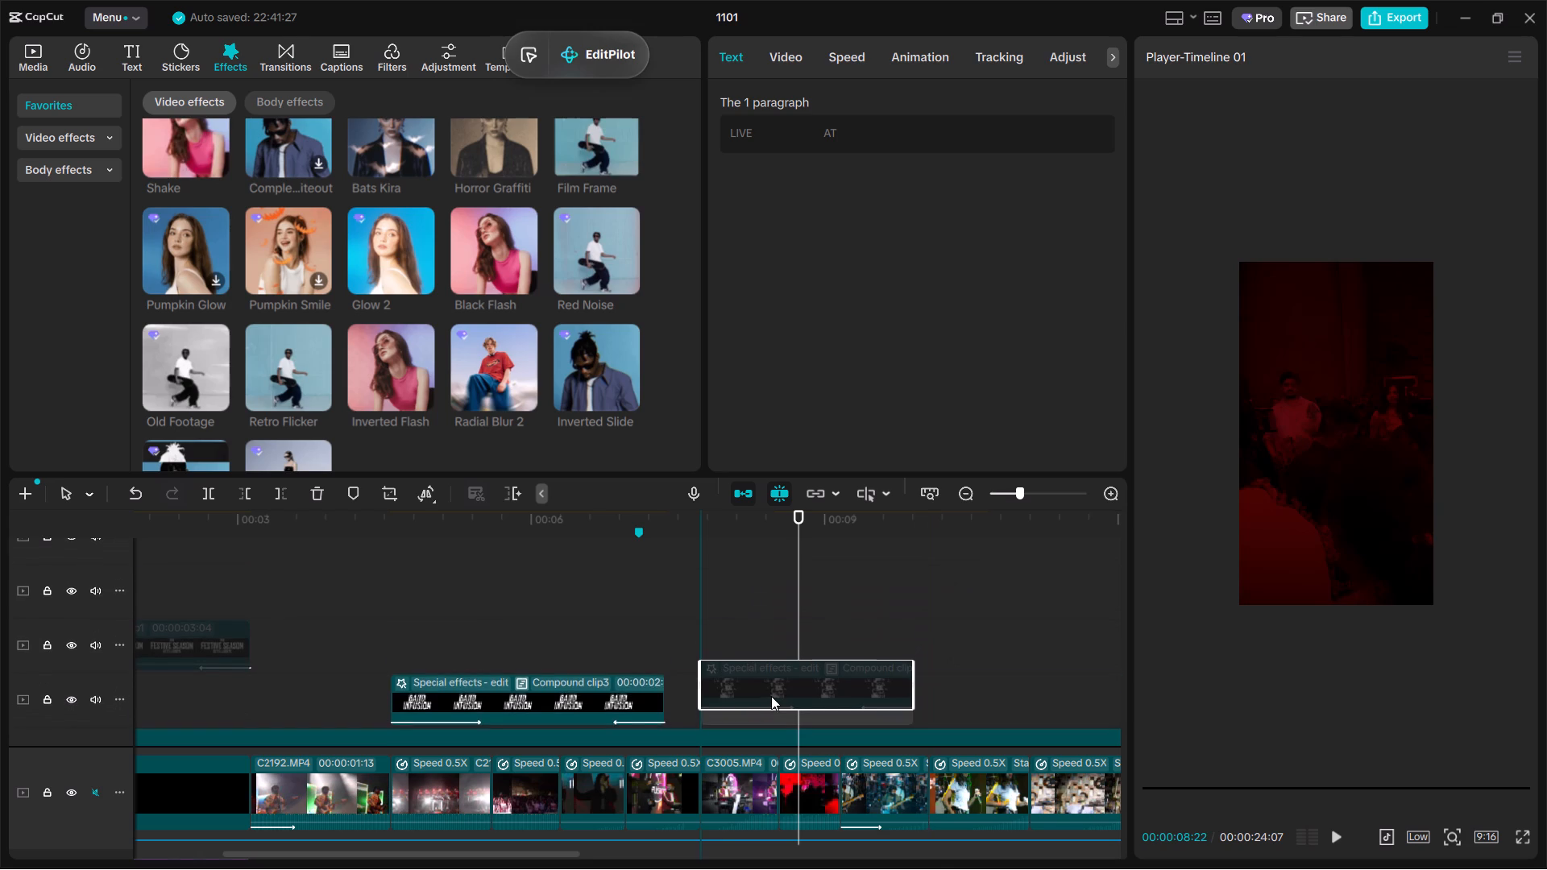
scroll(771, 696, "down", 1)
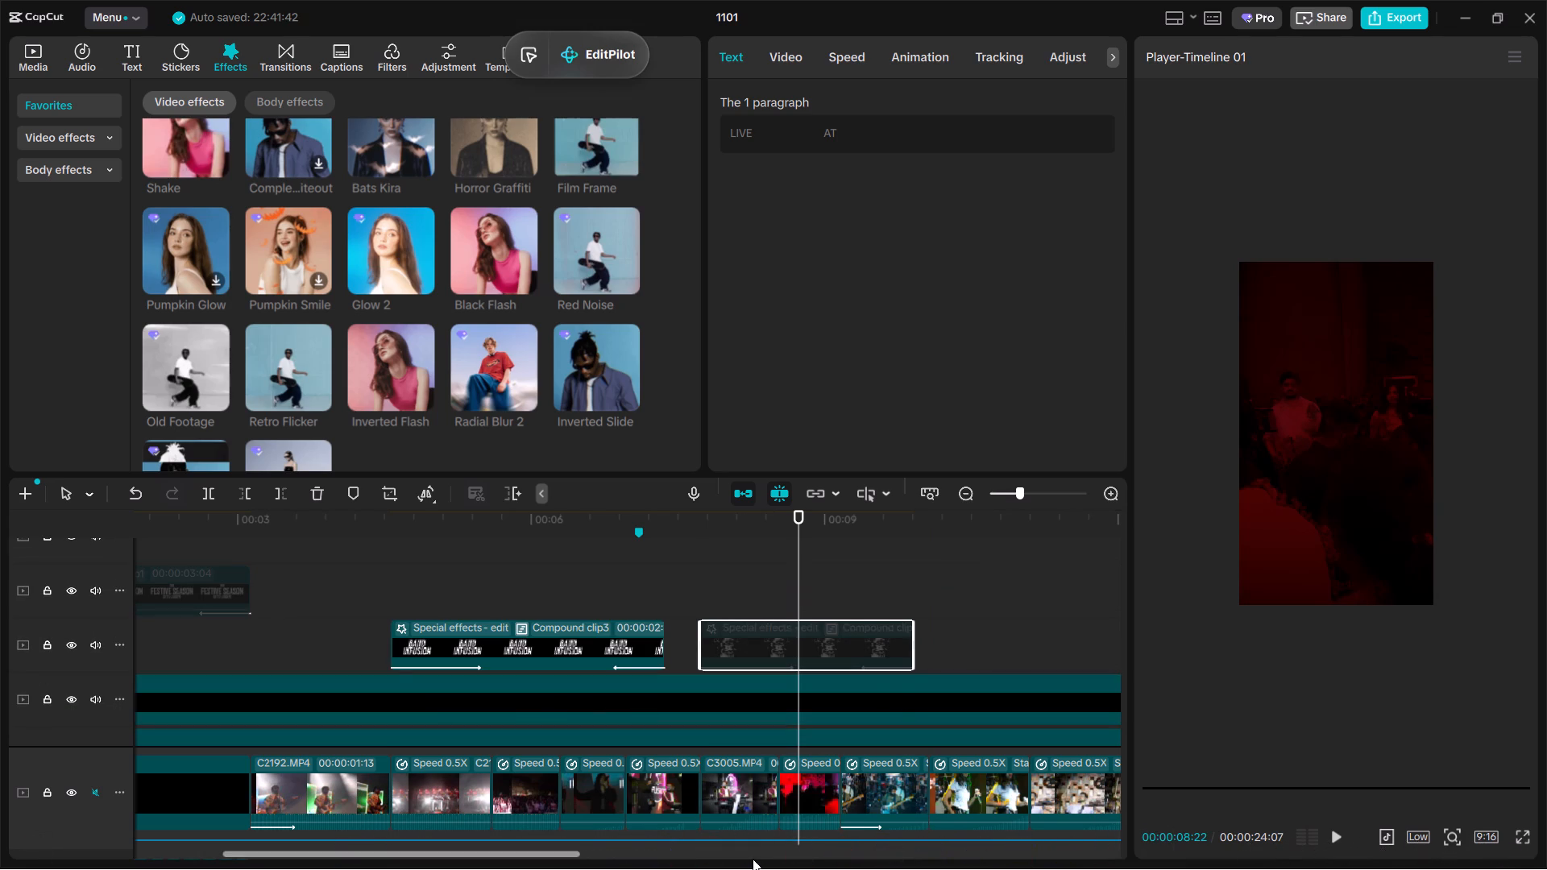
Move the 6TH NOVEMBER FRIDAY title clip onto the track of the other titles, starting at about 00:00:10:02, and enable it.
left_click(939, 614)
left_click_drag(944, 615, 1179, 682)
scroll(1077, 652, "down", 1)
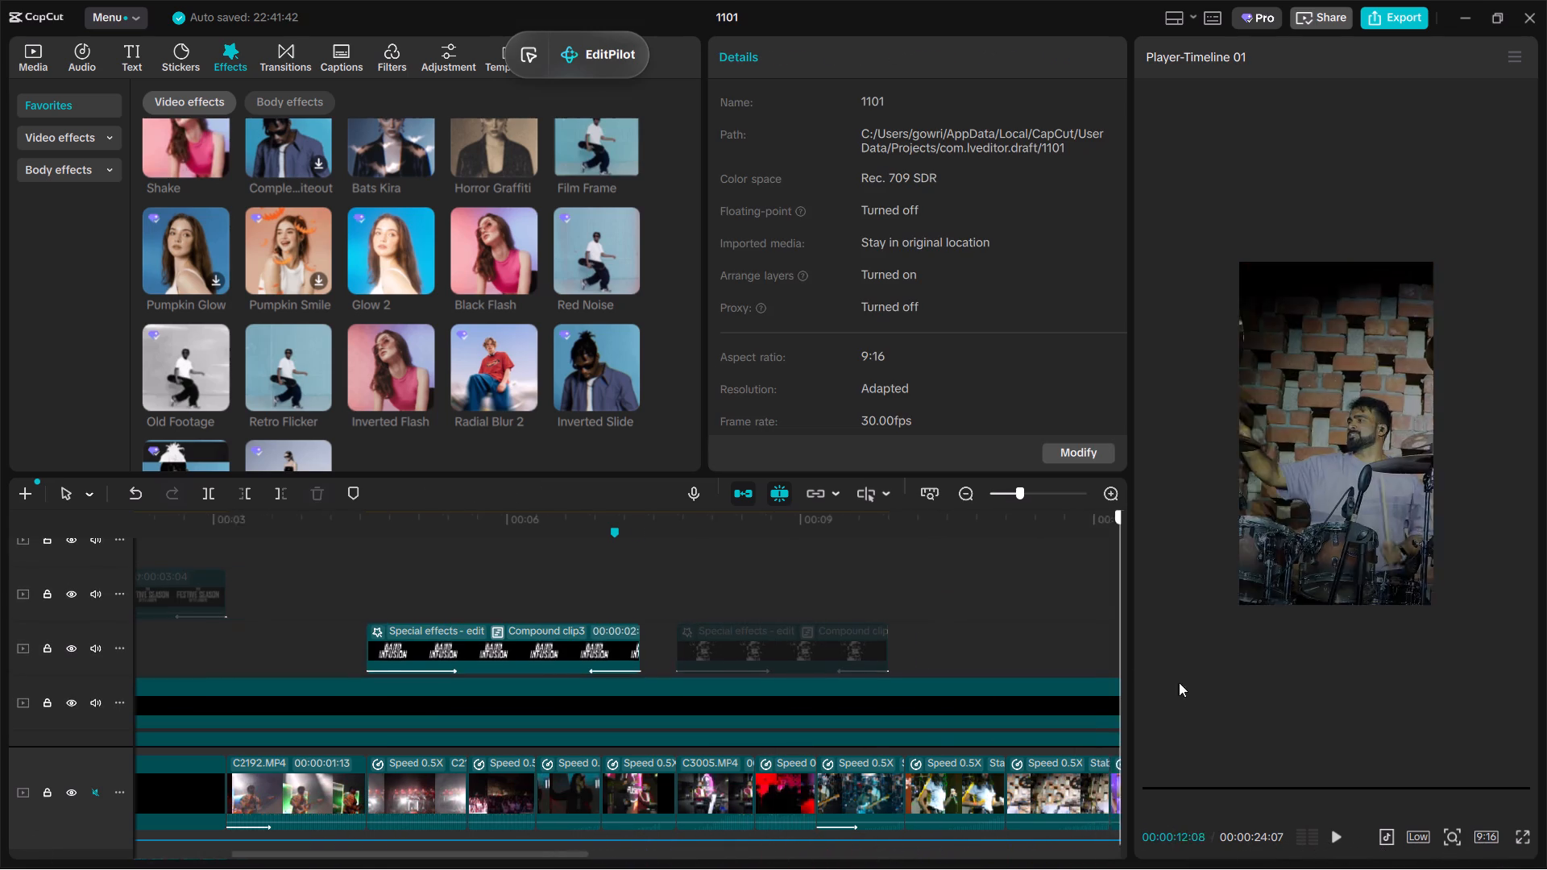
left_click_drag(1179, 682, 837, 679)
scroll(1179, 682, "down", 1)
left_click_drag(521, 598, 967, 628)
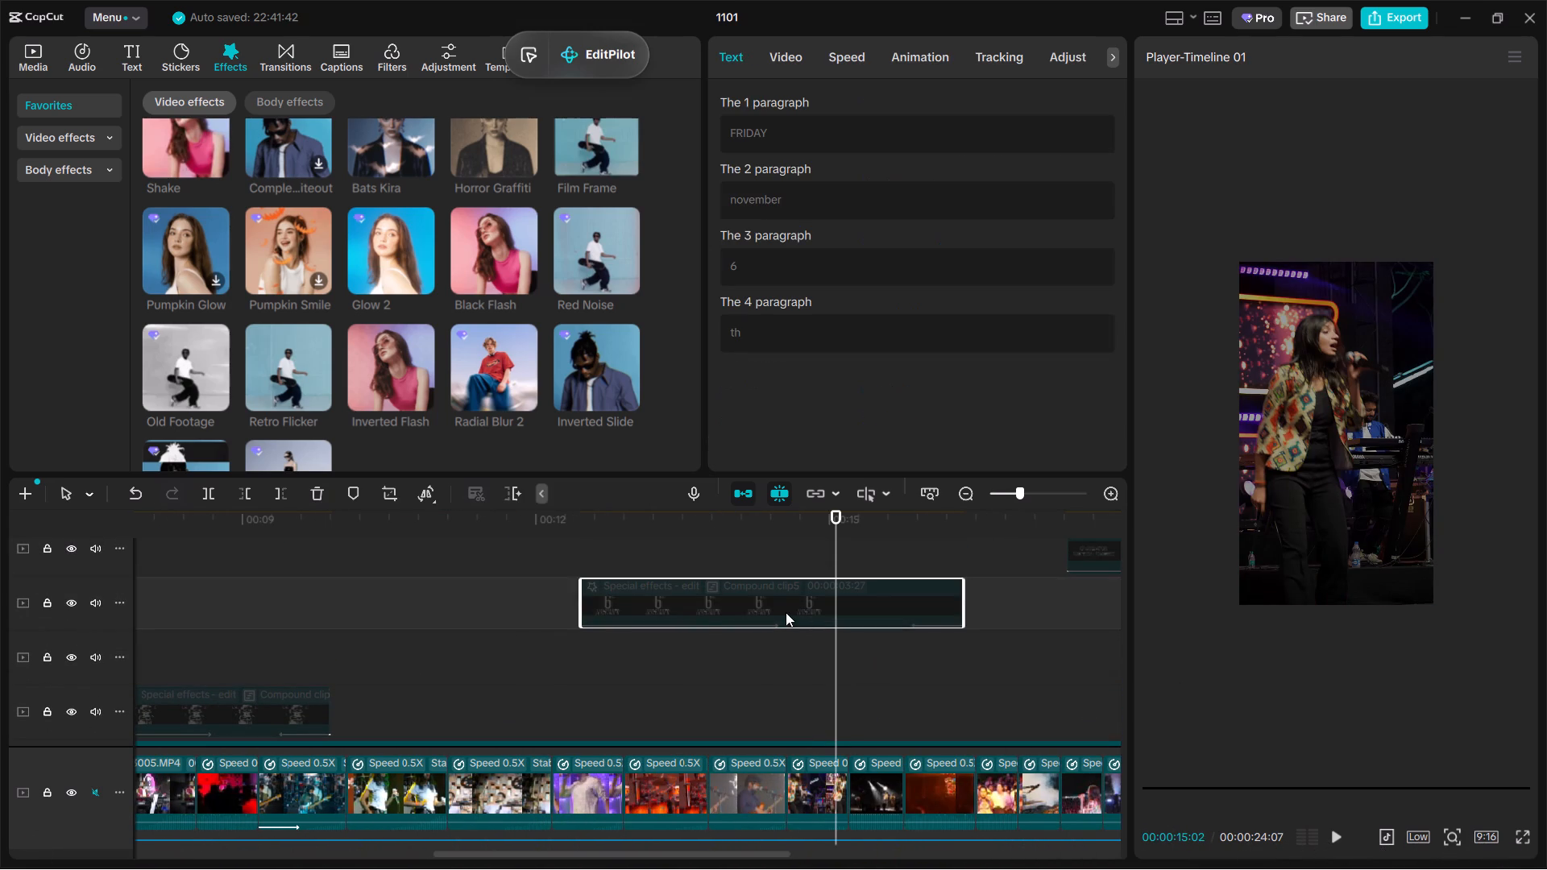
left_click_drag(783, 607, 566, 652)
scroll(732, 623, "down", 1)
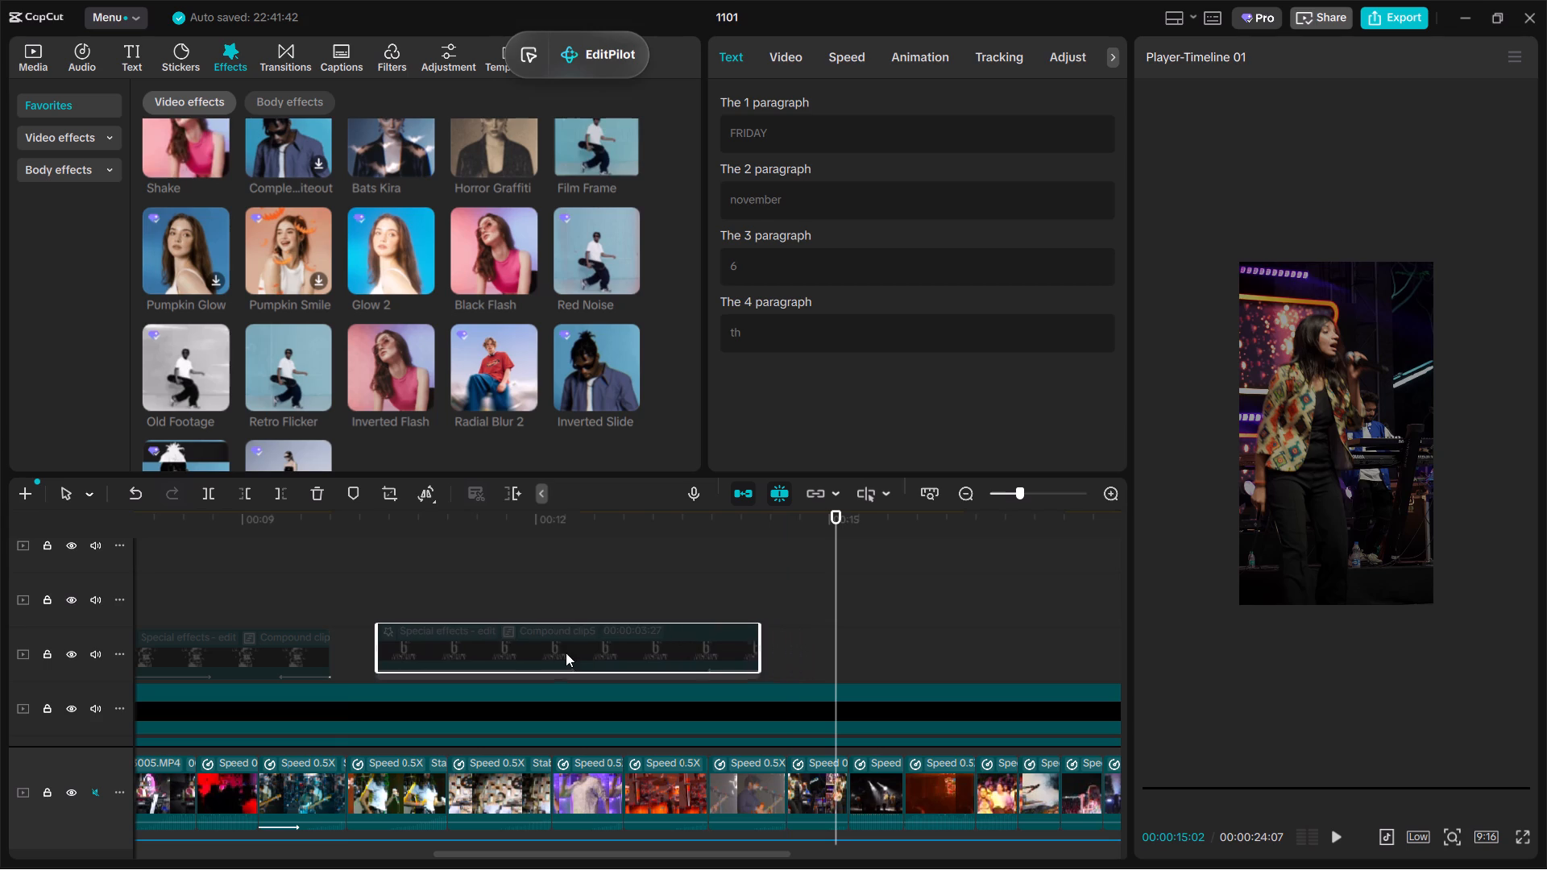
left_click_drag(566, 652, 549, 652)
scroll(544, 645, "down", 1)
key("v")
scroll(830, 588, "down", 4, "ctrl")
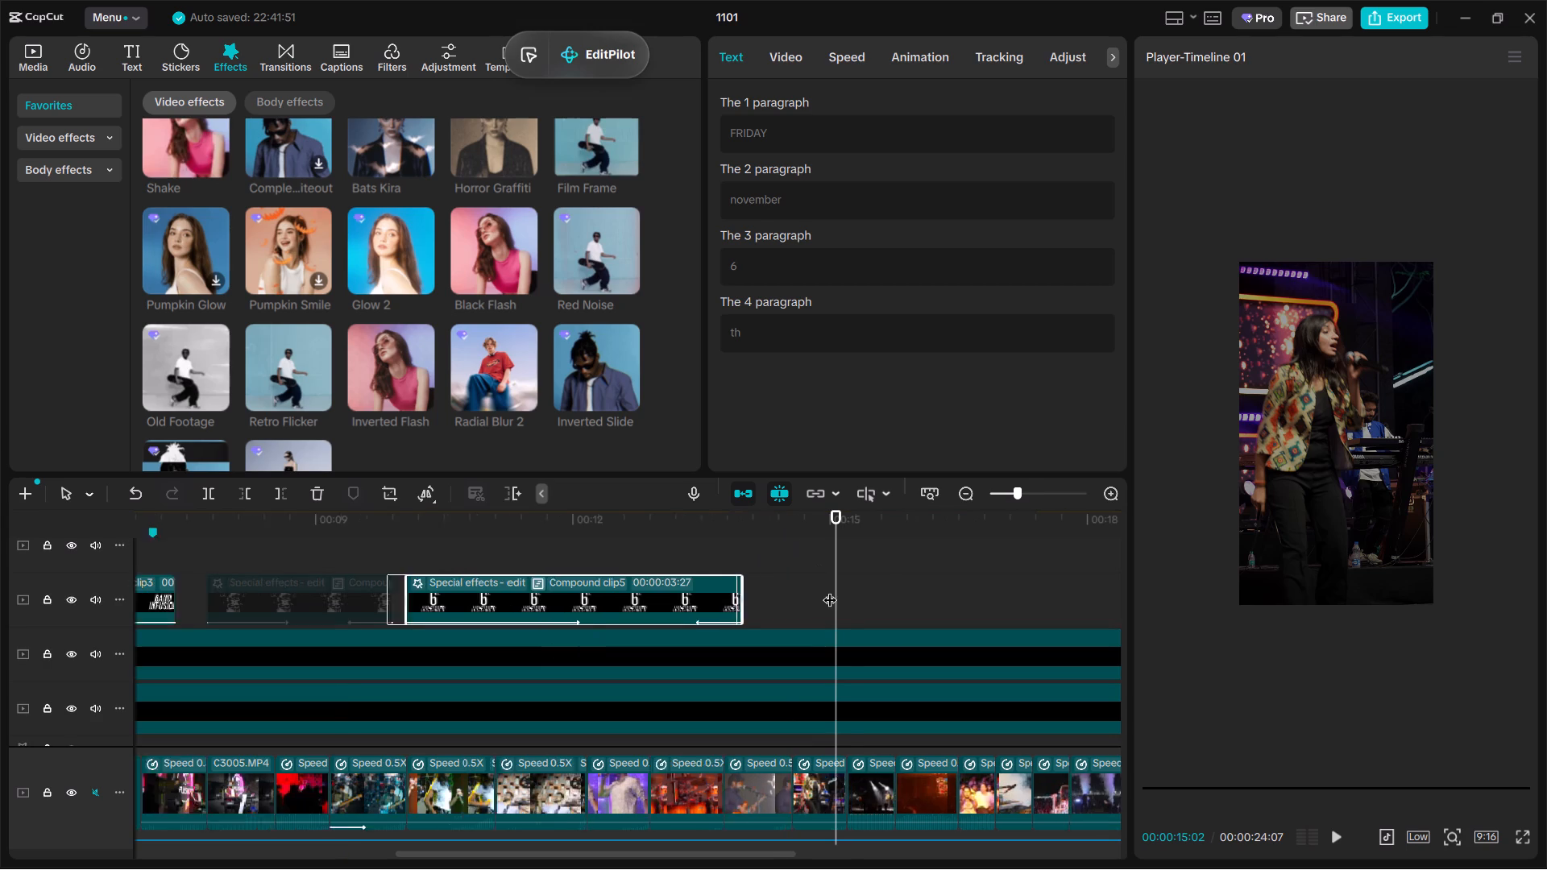
Move Compound clip6 and InfusionLogo.png together onto the titles' track, starting at about 00:00:14:17.
scroll(827, 605, "left", 1)
left_click(910, 624)
left_click_drag(910, 623, 984, 676)
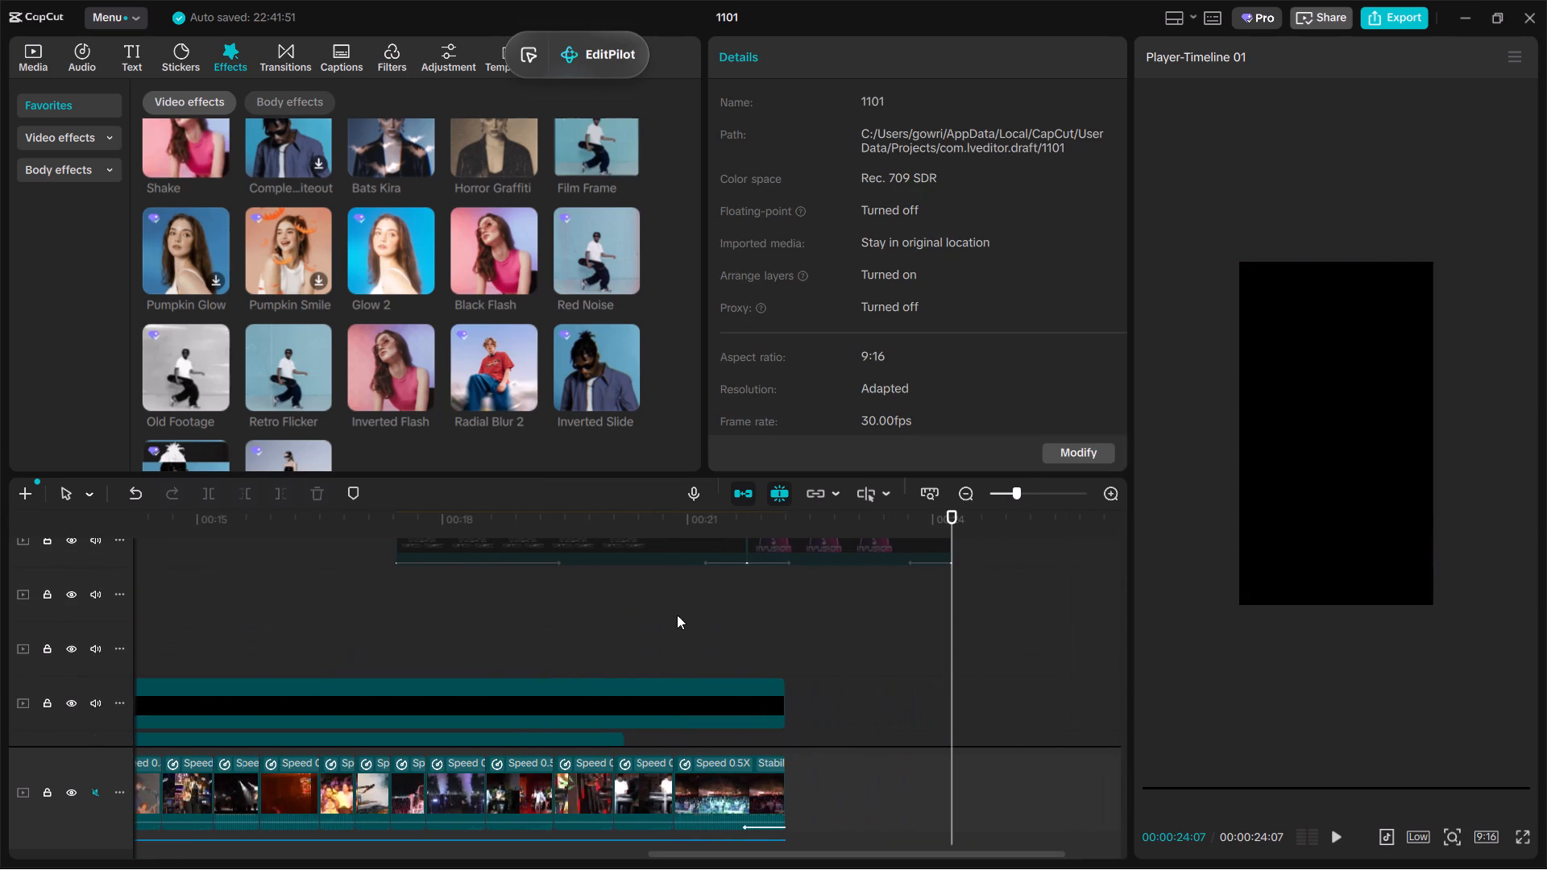
left_click_drag(390, 548, 864, 585)
left_click_drag(860, 552, 707, 654)
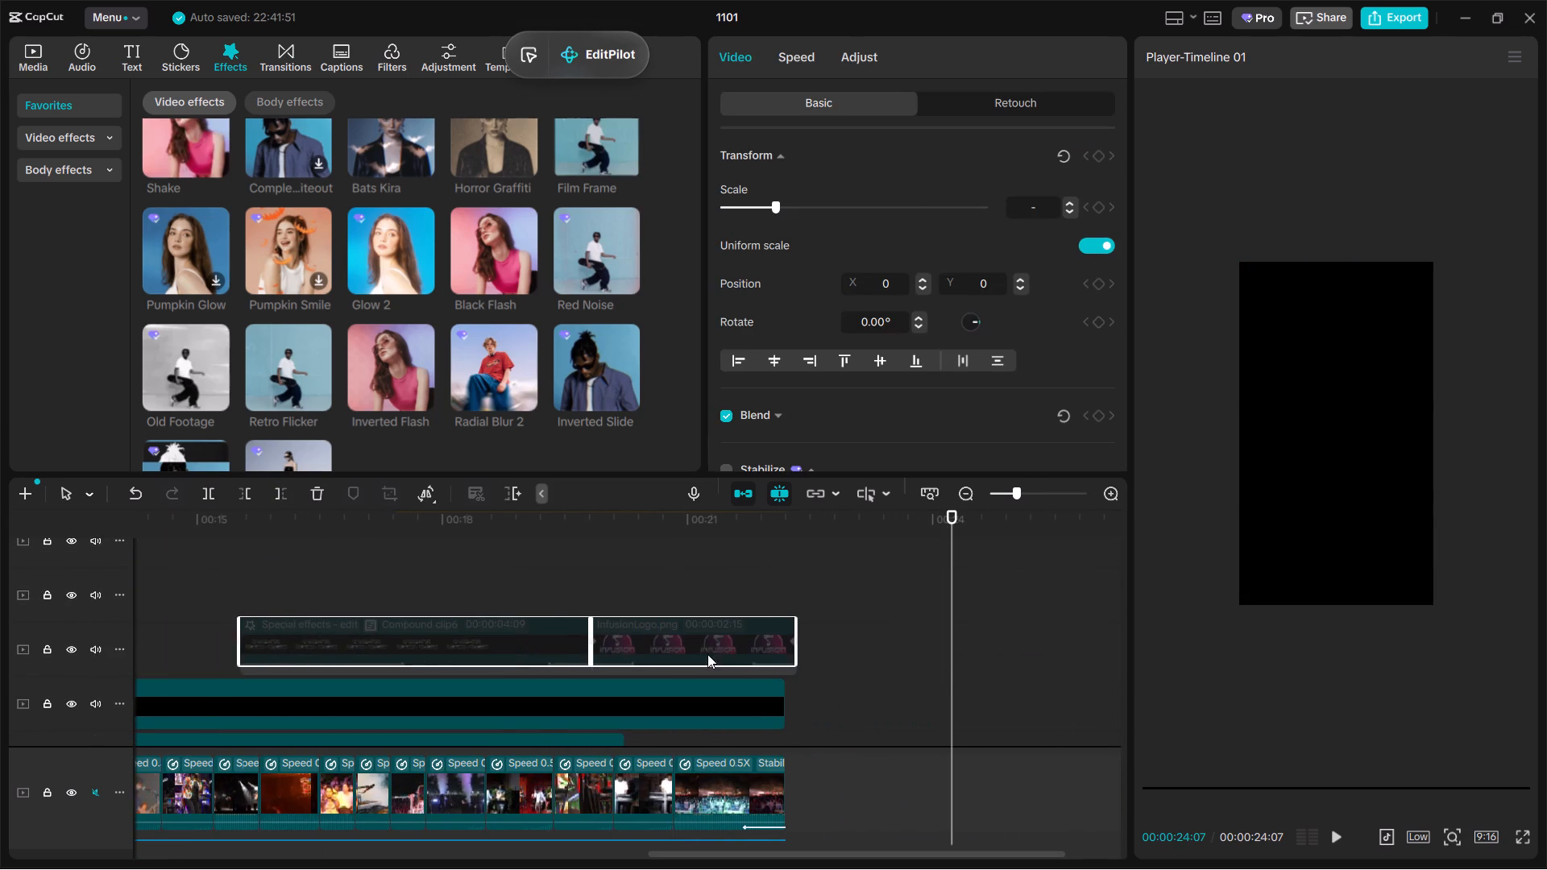
left_click_drag(707, 654, 625, 665)
Enable the InfusionLogo.png clip and the Compound clip6 title before it.
left_click(582, 553)
left_click_drag(582, 553, 268, 608)
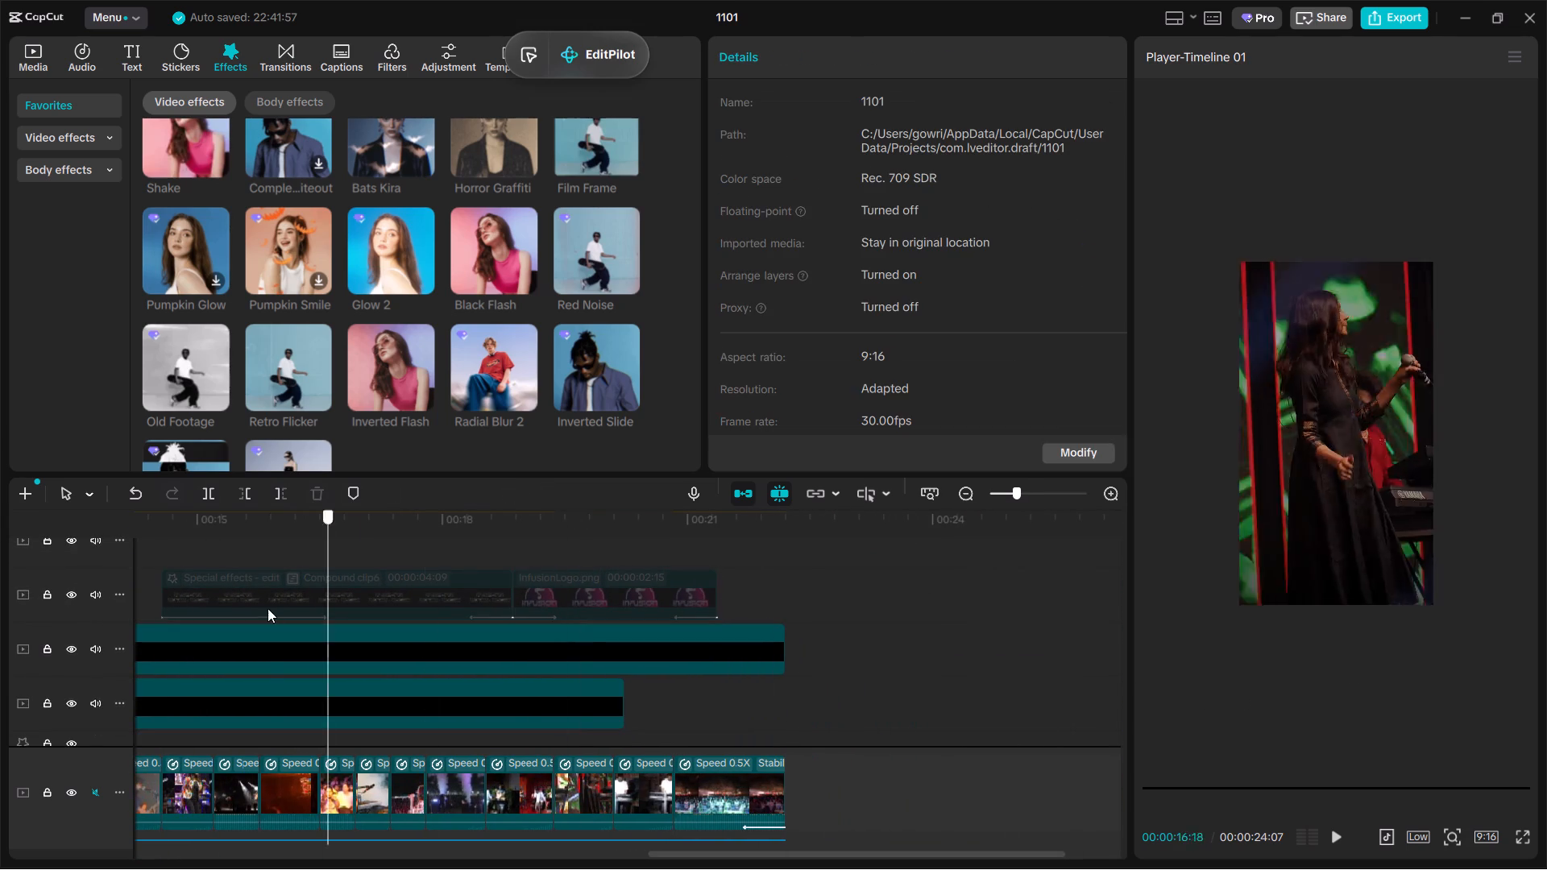
left_click_drag(268, 608, 600, 609)
left_click(601, 609)
key("v")
left_click(435, 564)
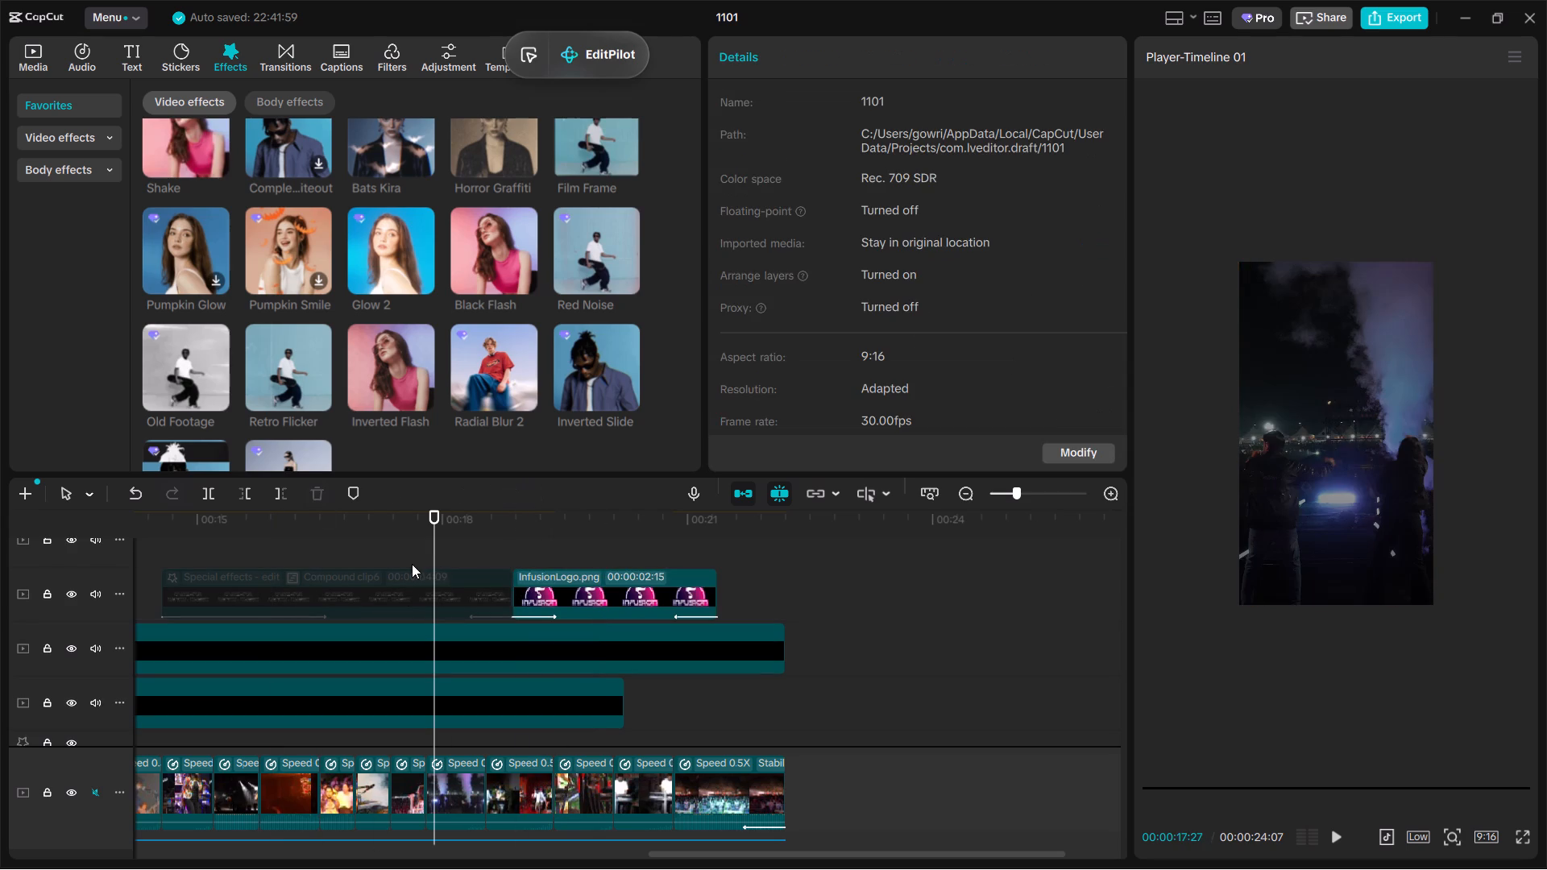
left_click(408, 595)
key("v")
Play the video from the start to about 00:00:08:22 to check the enabled titles and the cuts beneath them.
left_click(363, 540)
left_click_drag(363, 540, 186, 609)
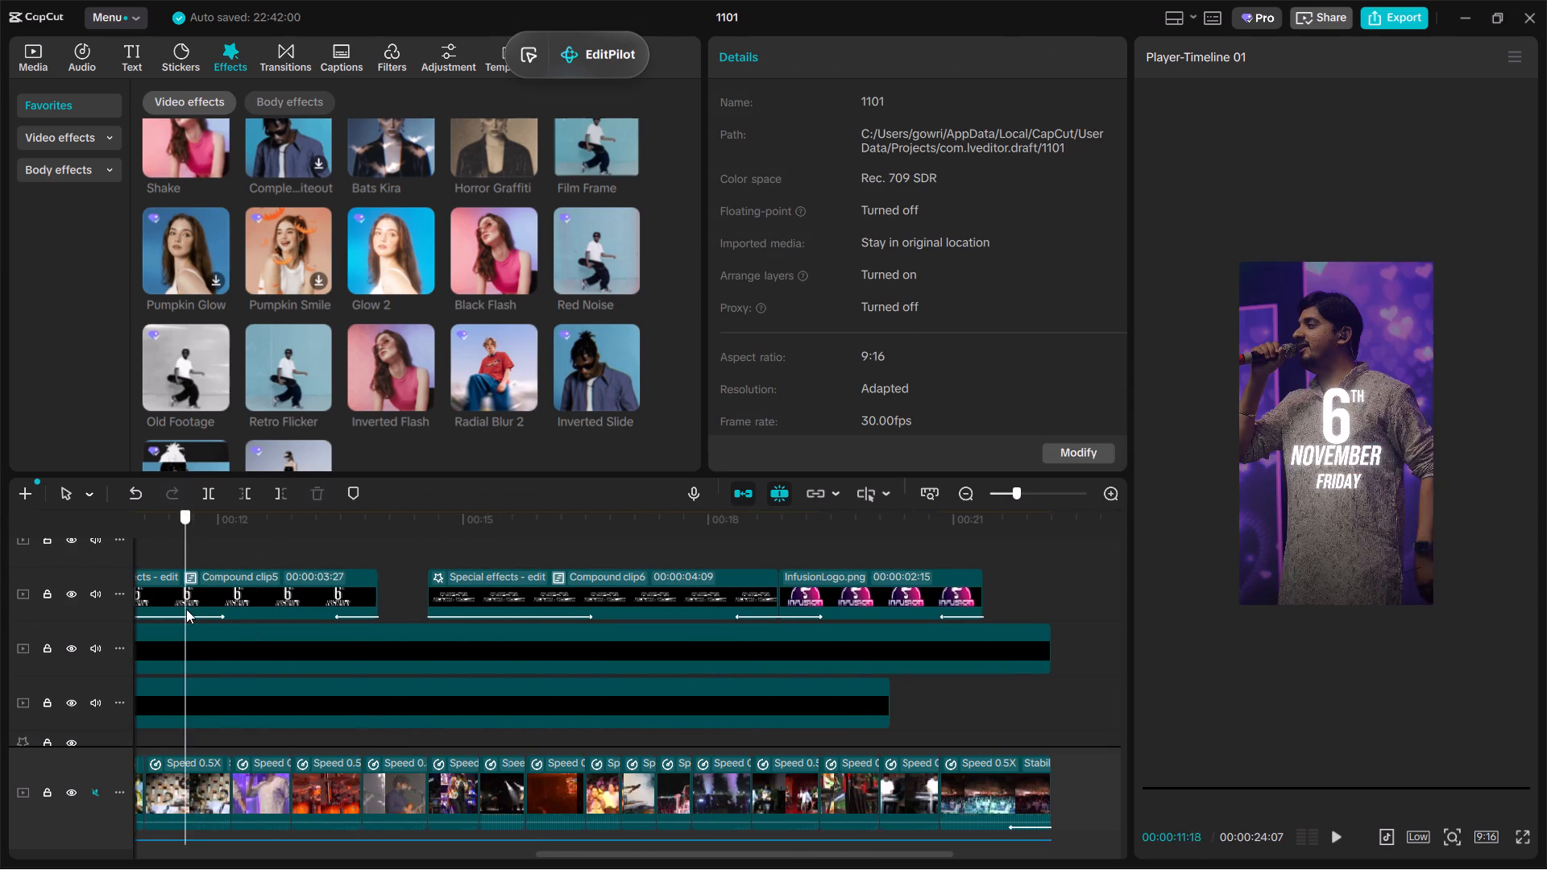
left_click_drag(186, 609, 0, 586)
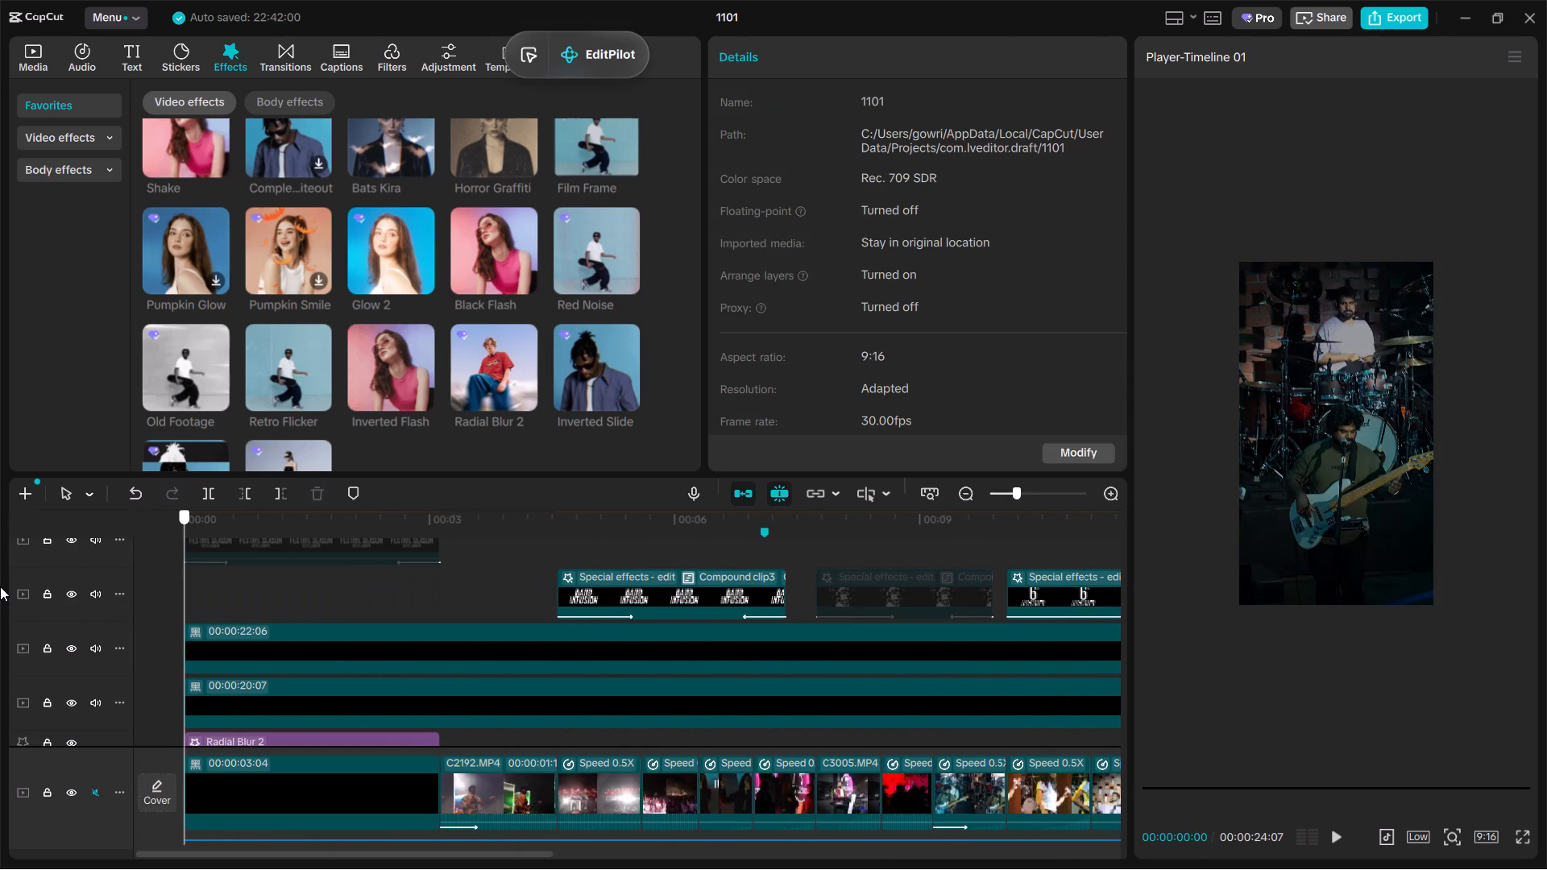
left_click_drag(0, 586, 238, 590)
key("space")
scroll(379, 612, "up", 3)
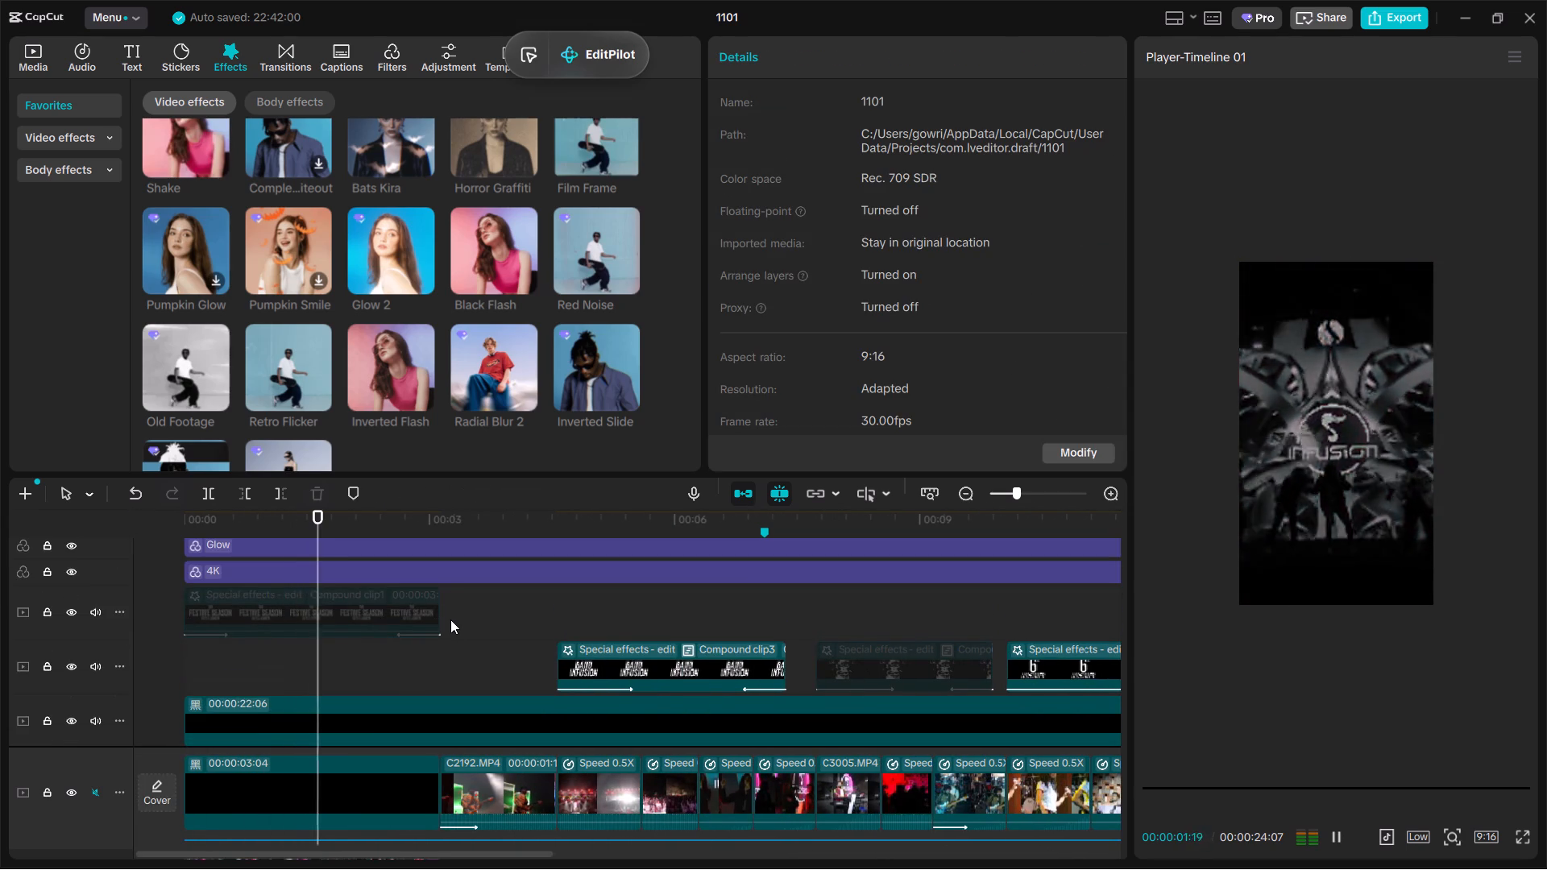
scroll(450, 619, "down", 3)
key("space")
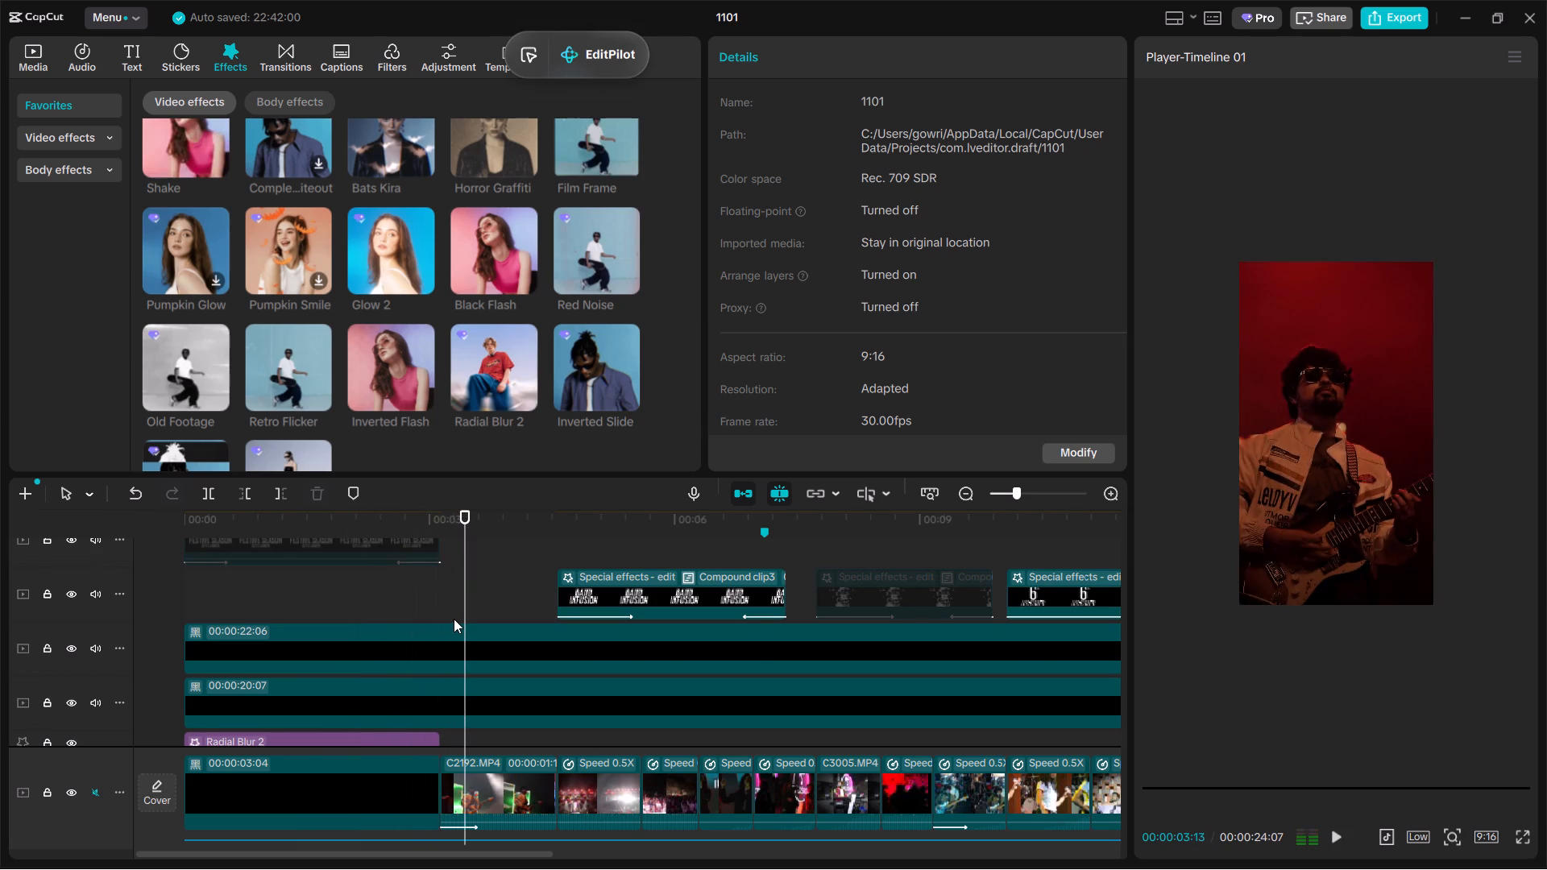
key("space")
scroll(454, 619, "down", 4)
key("space")
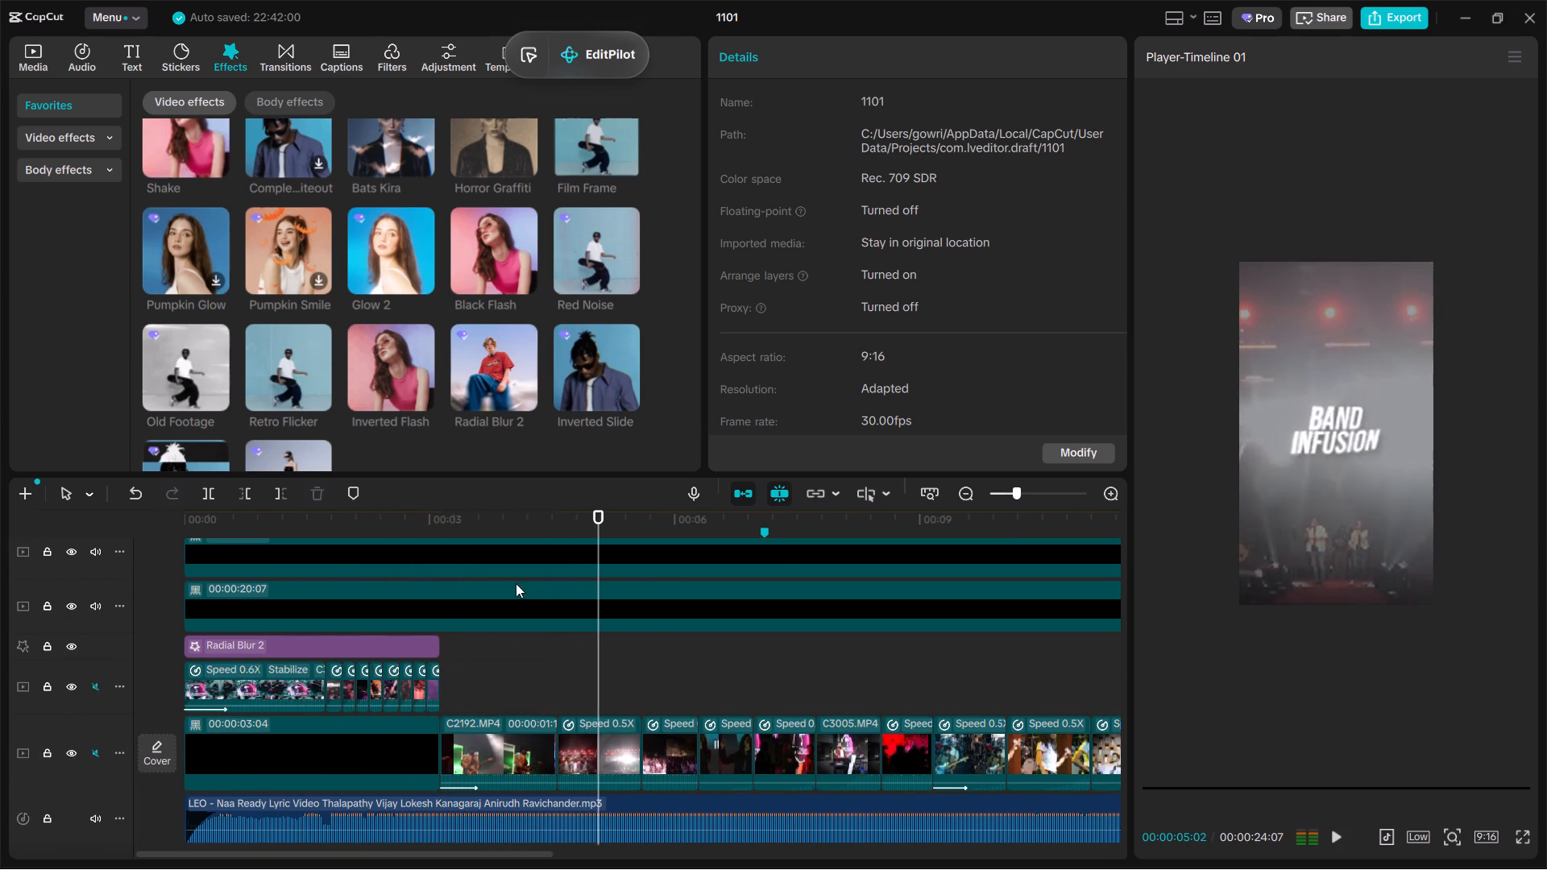
key("space")
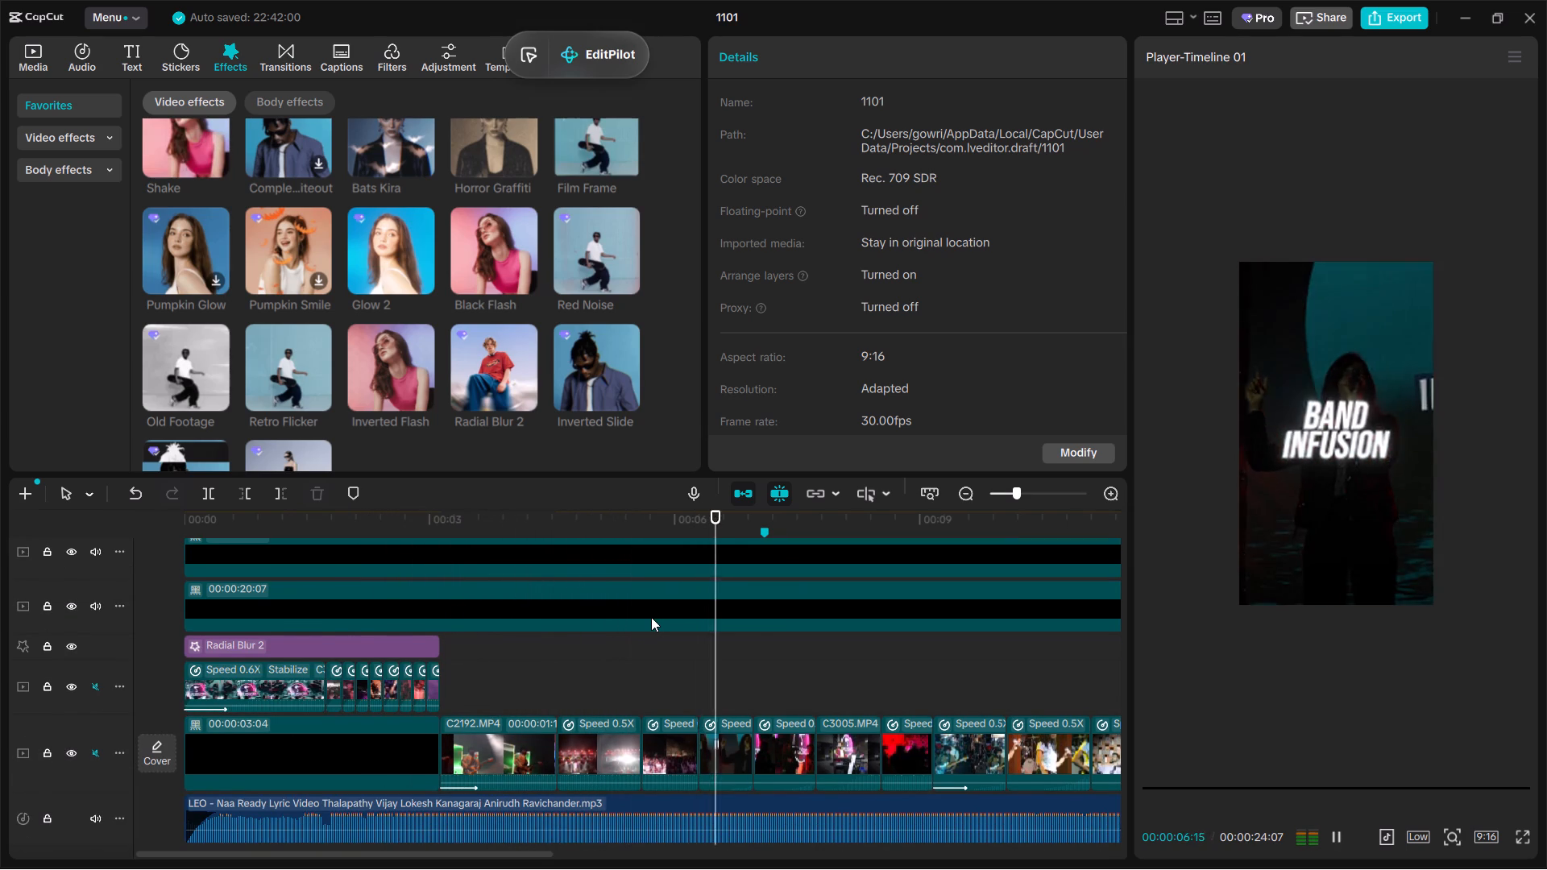
key("space")
scroll(708, 633, "up", 1)
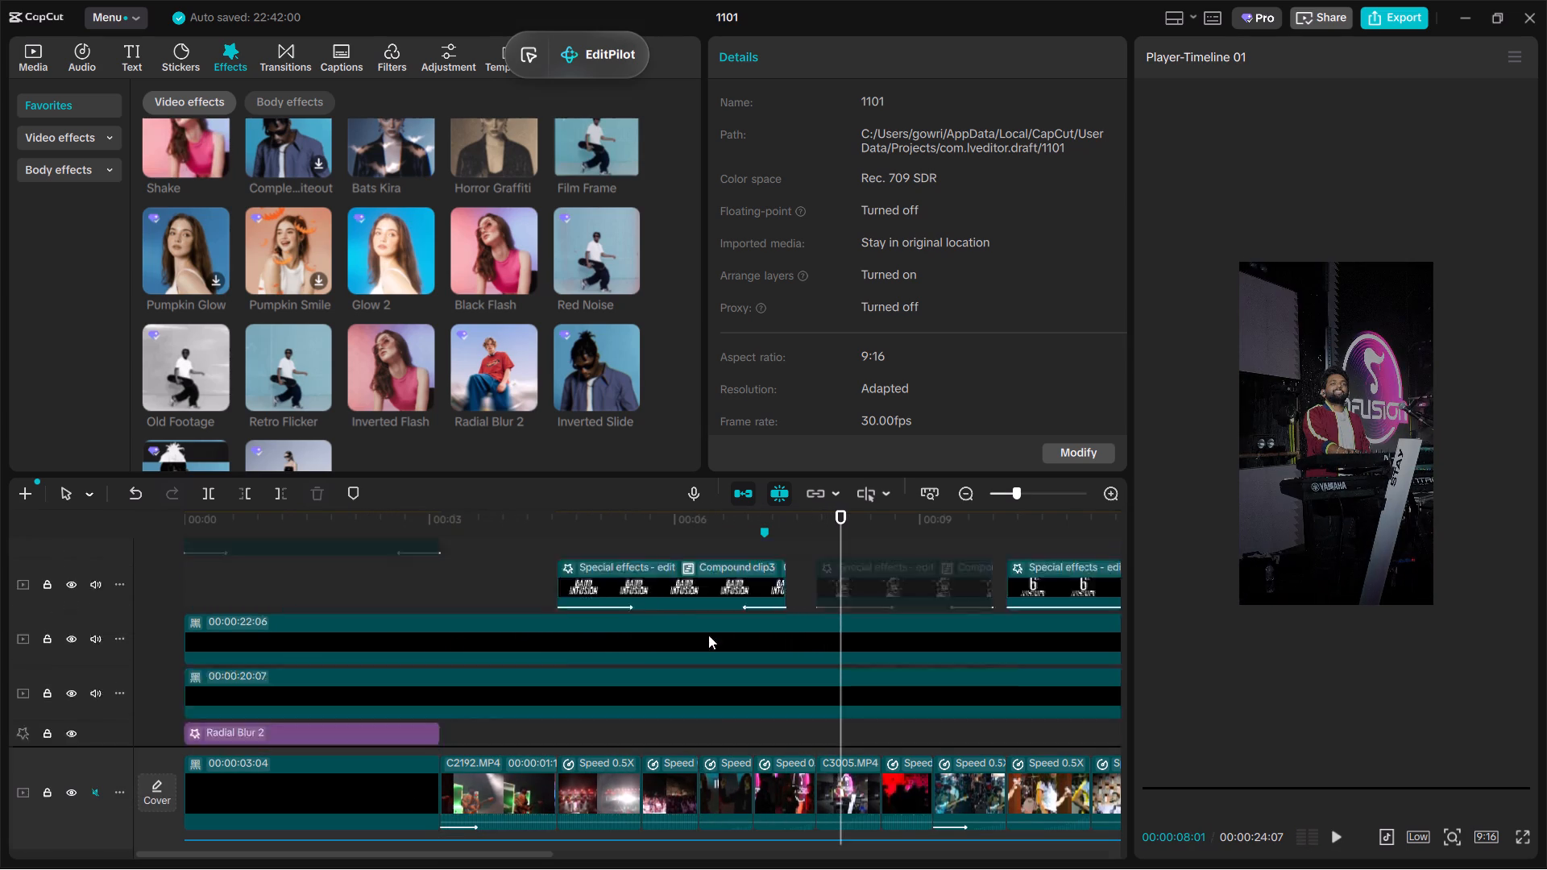
scroll(708, 635, "up", 1)
key("space")
key("space")
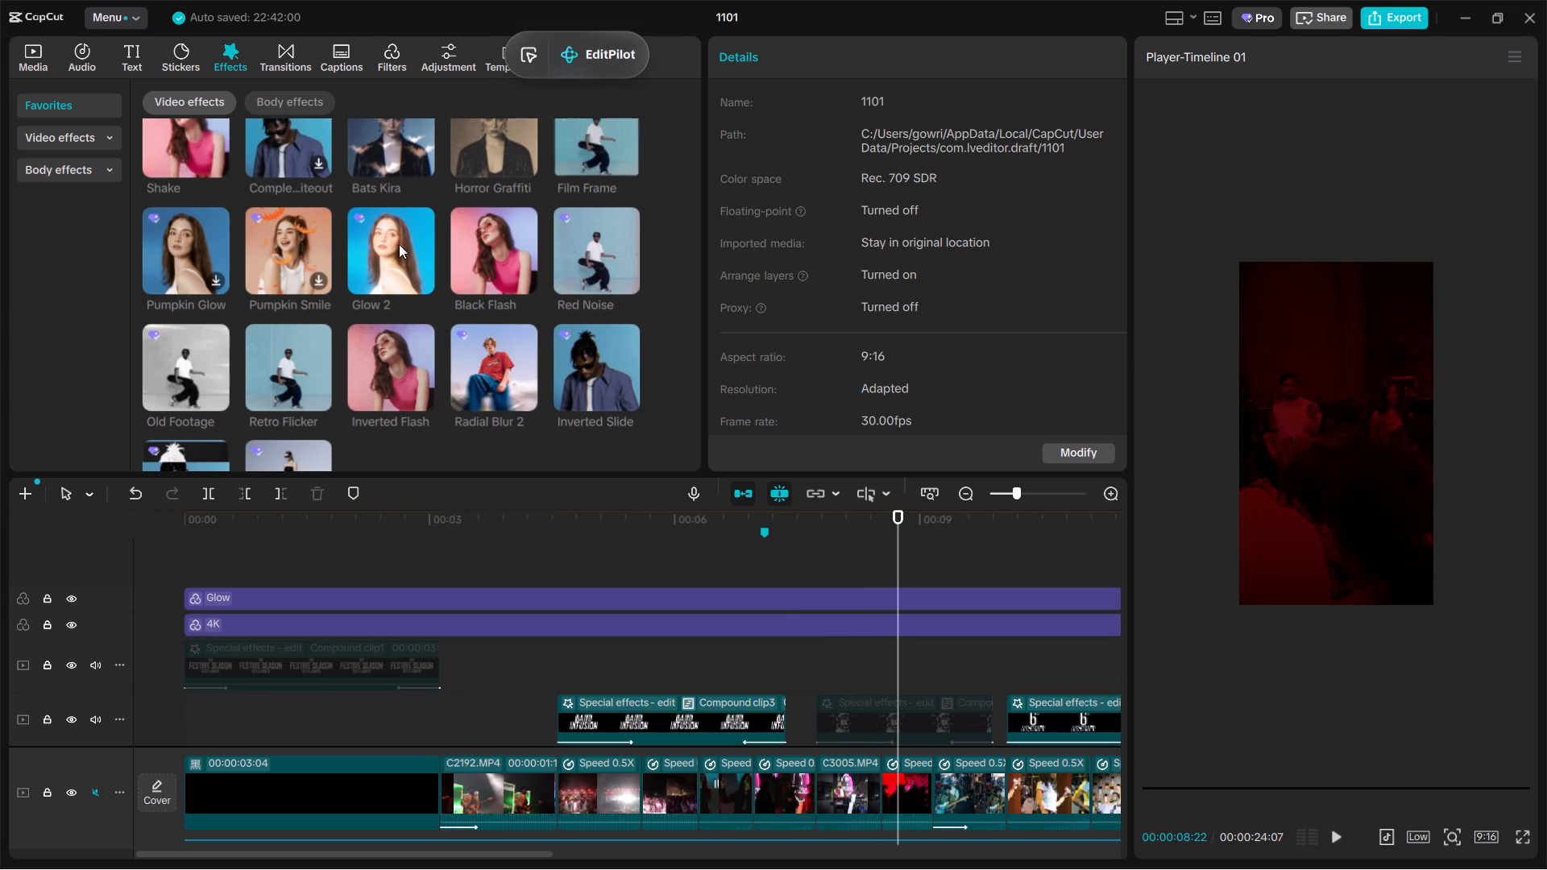
Add the Inverted Flash effect, trim it to about 0.4 s, and place it on Radial Blur 2's track over the end of C2192.MP4.
scroll(460, 342, "down", 1)
left_click_drag(390, 378, 508, 695)
scroll(399, 388, "down", 1)
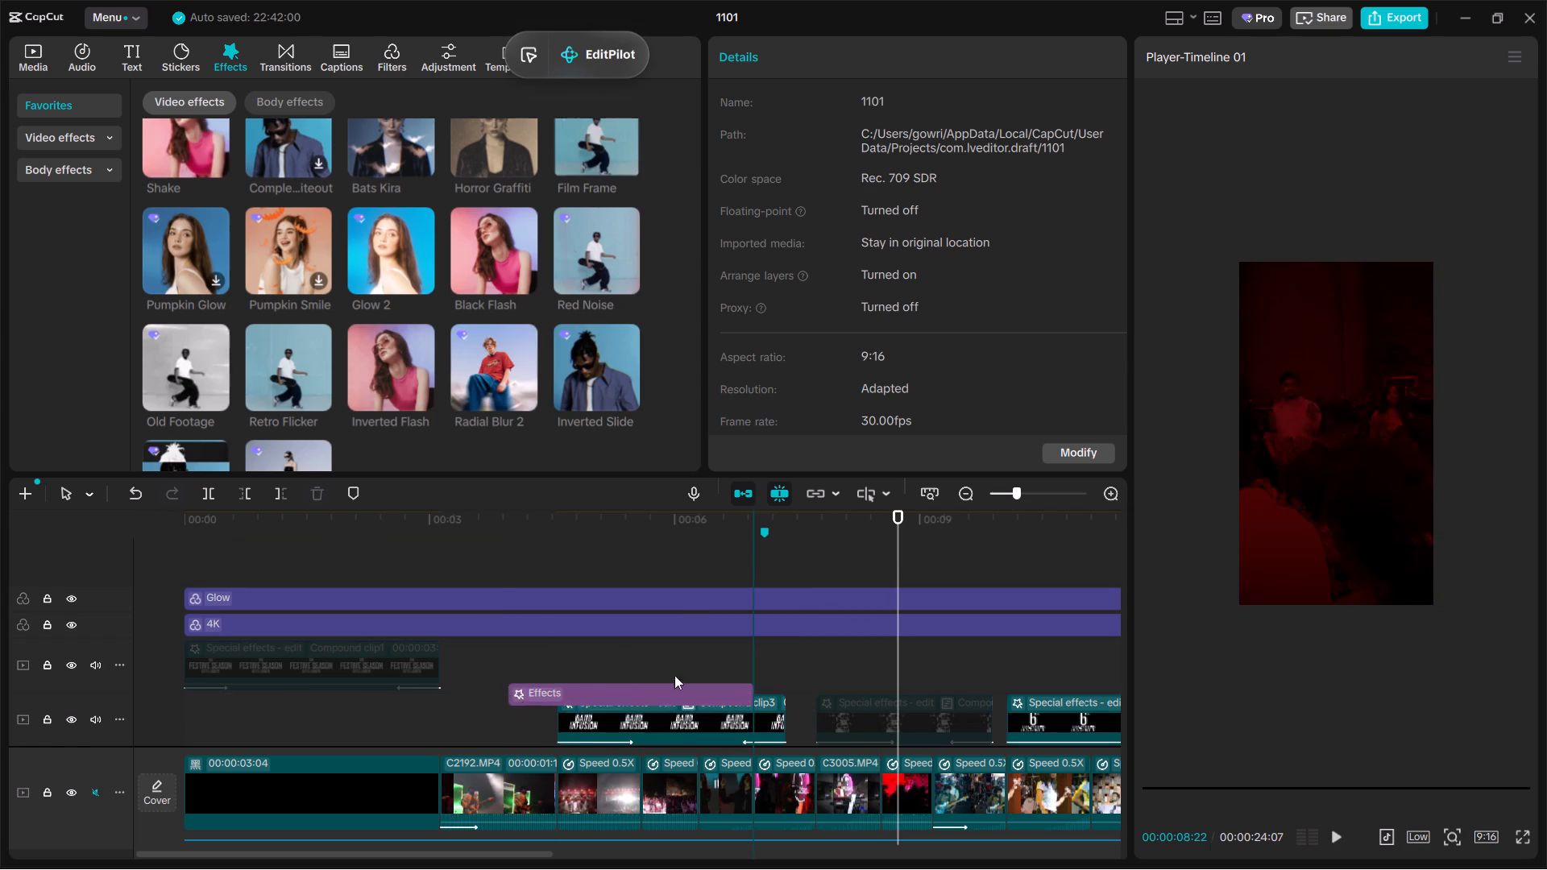
left_click_drag(752, 597, 541, 635)
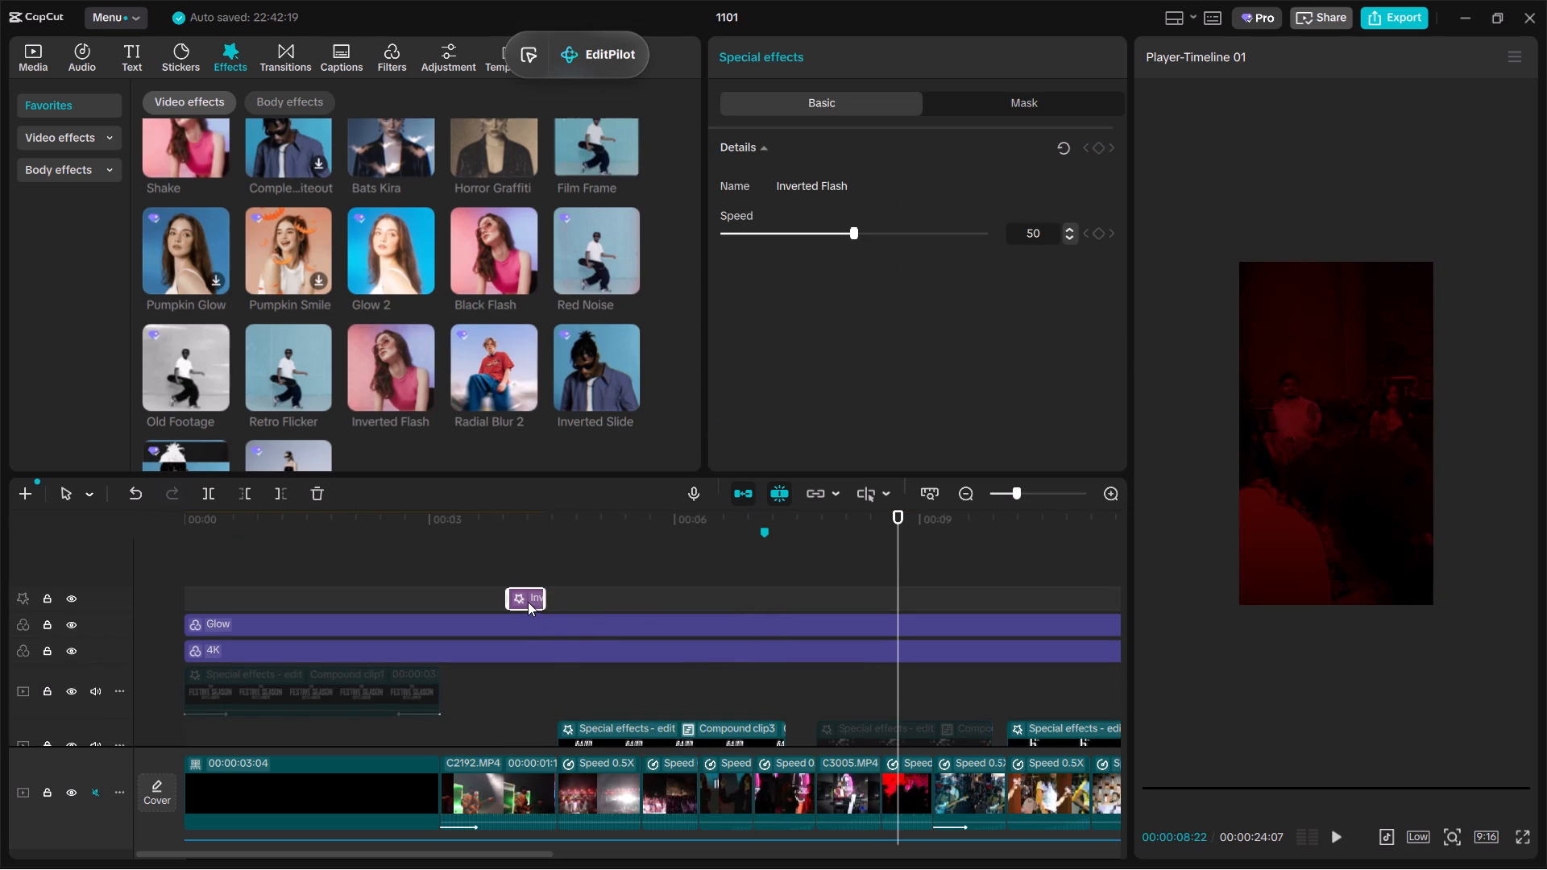
left_click_drag(528, 602, 558, 736)
scroll(549, 664, "down", 1)
scroll(551, 733, "down", 1)
left_click(526, 723)
key("space")
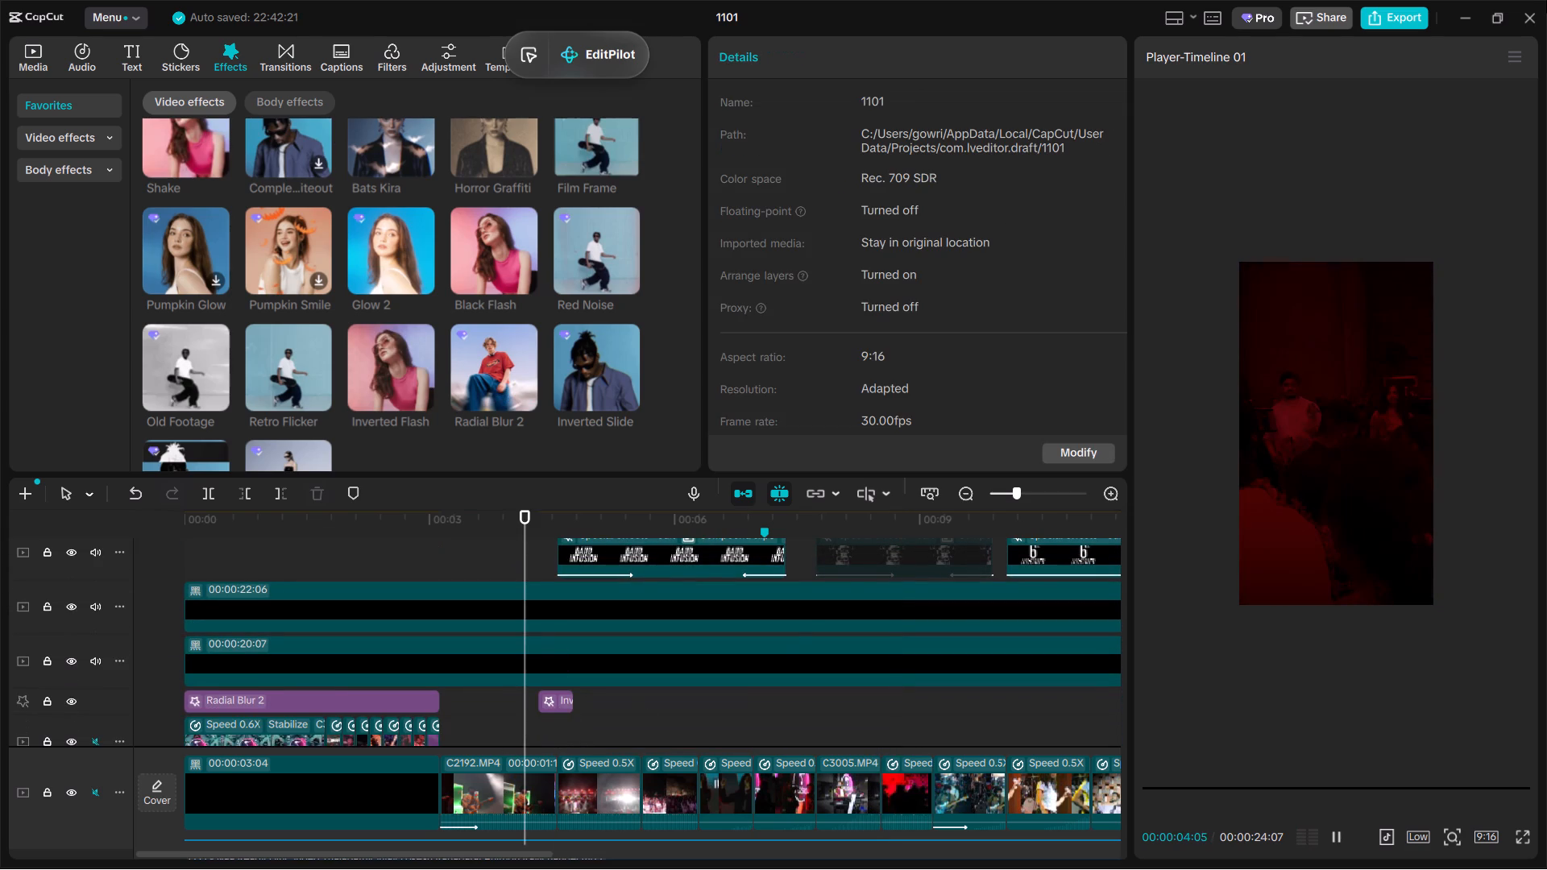
key("space")
Add the favourite Pull In II transition at the cut after C2192.MP4 and preview it.
left_click(300, 75)
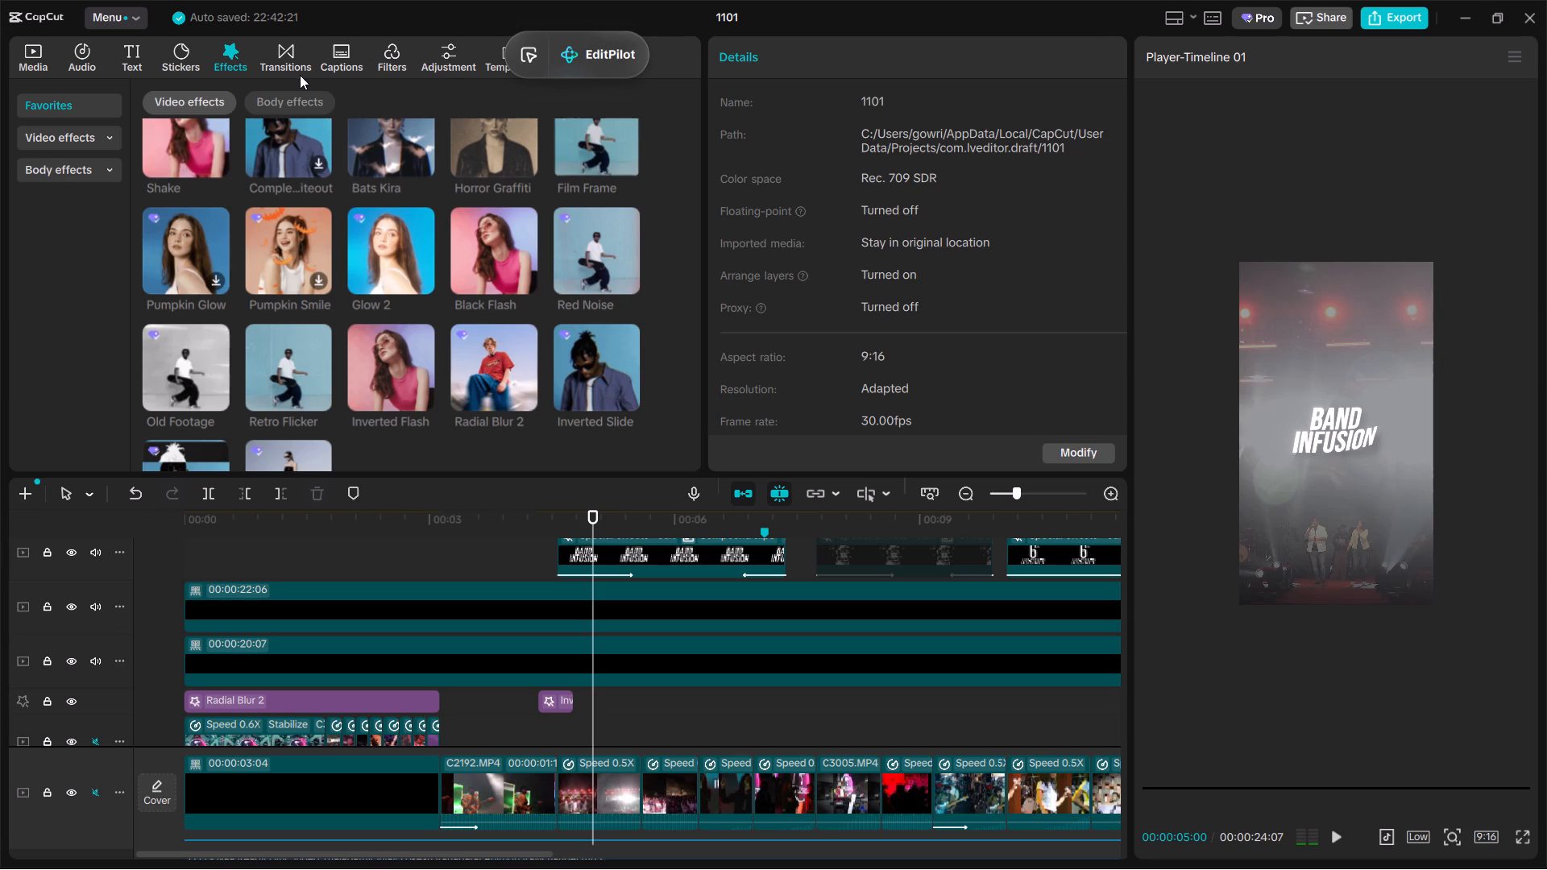
scroll(545, 488, "down", 3)
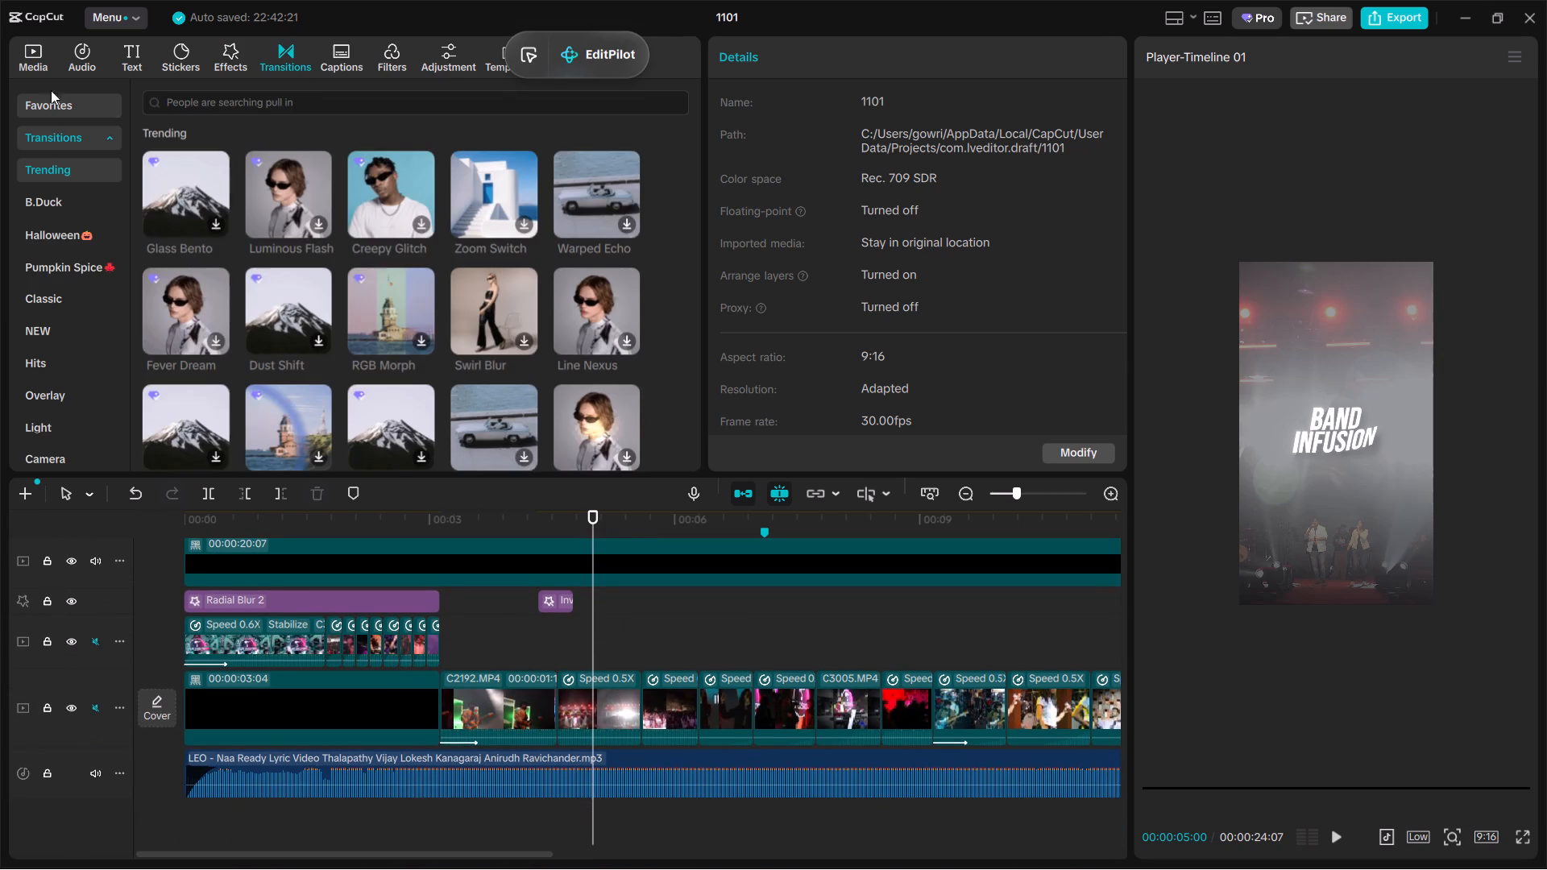
left_click(37, 81)
left_click(46, 106)
left_click(550, 665)
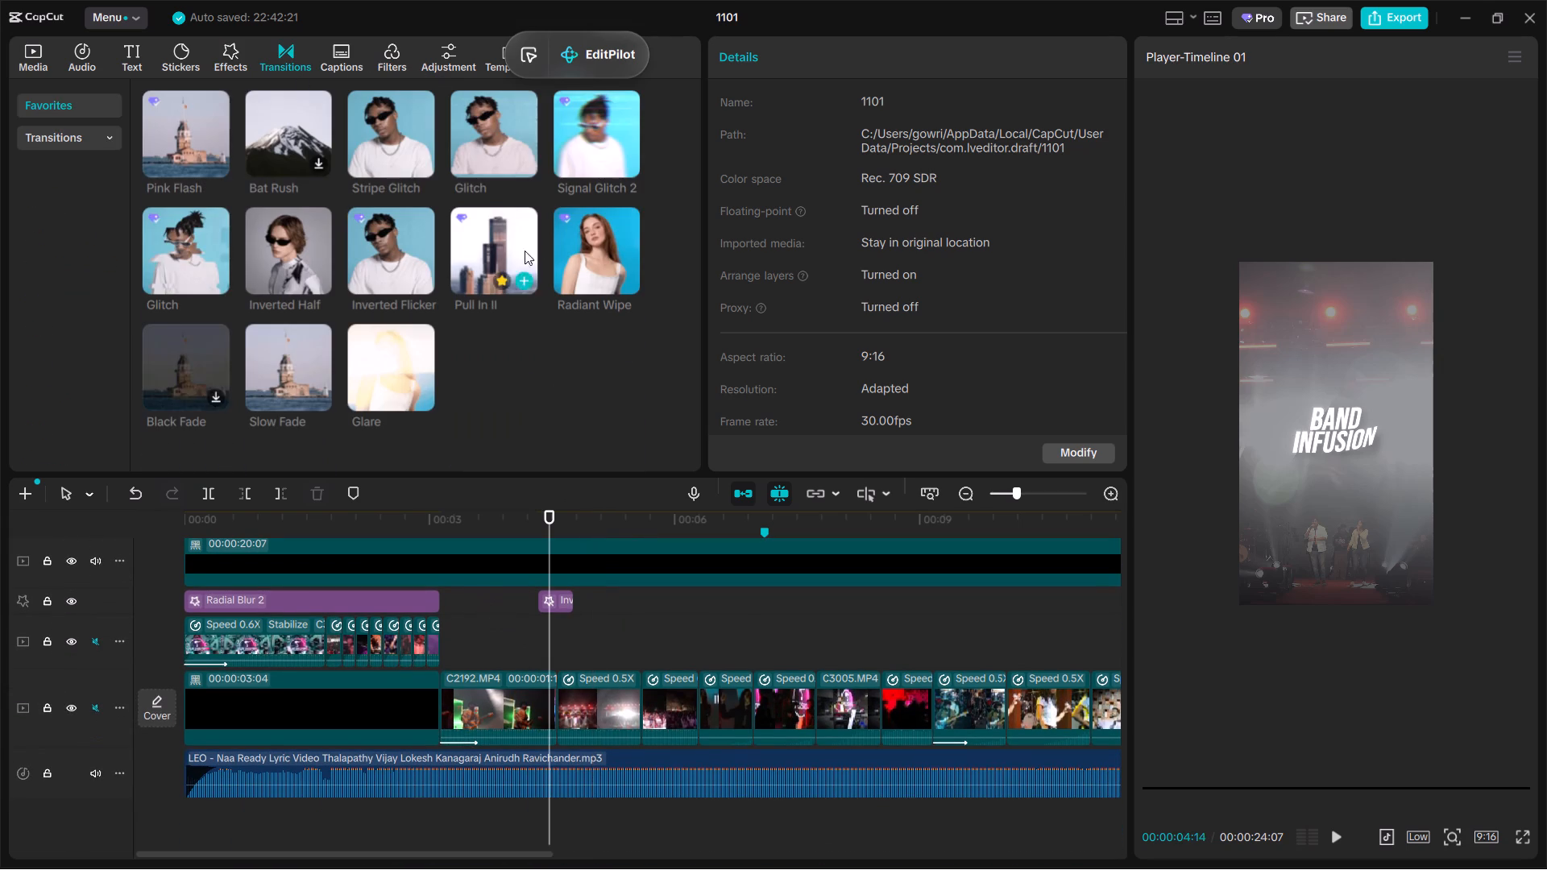
left_click_drag(504, 262, 562, 714)
left_click(521, 636)
key("space")
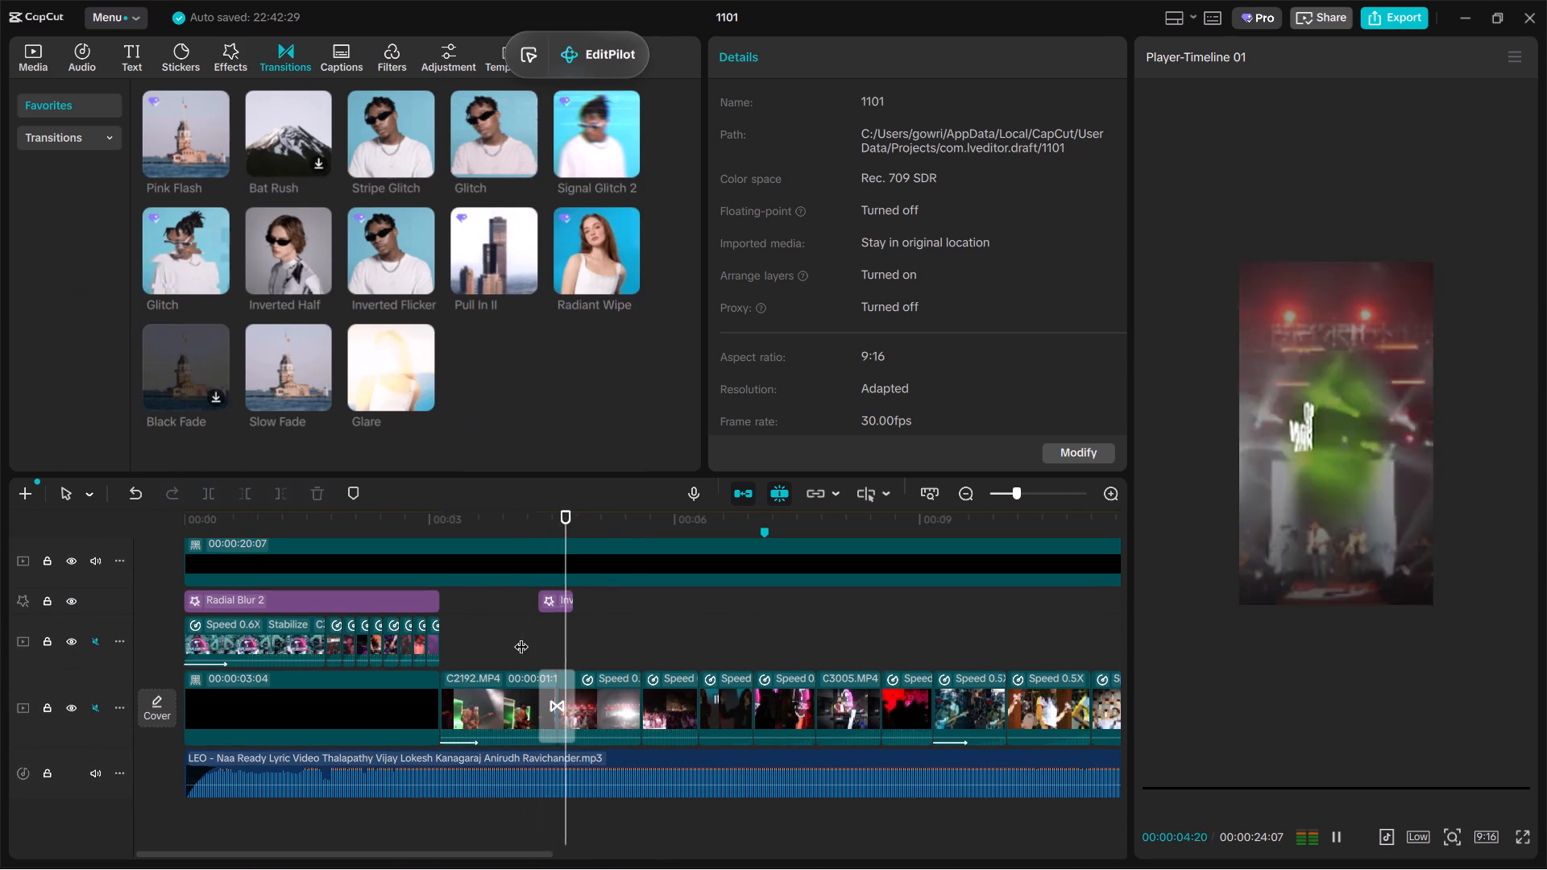
key("space")
Add the Pull In II transition on the main track at the cut near 00:00:07 and preview it.
left_click_drag(471, 238, 744, 705)
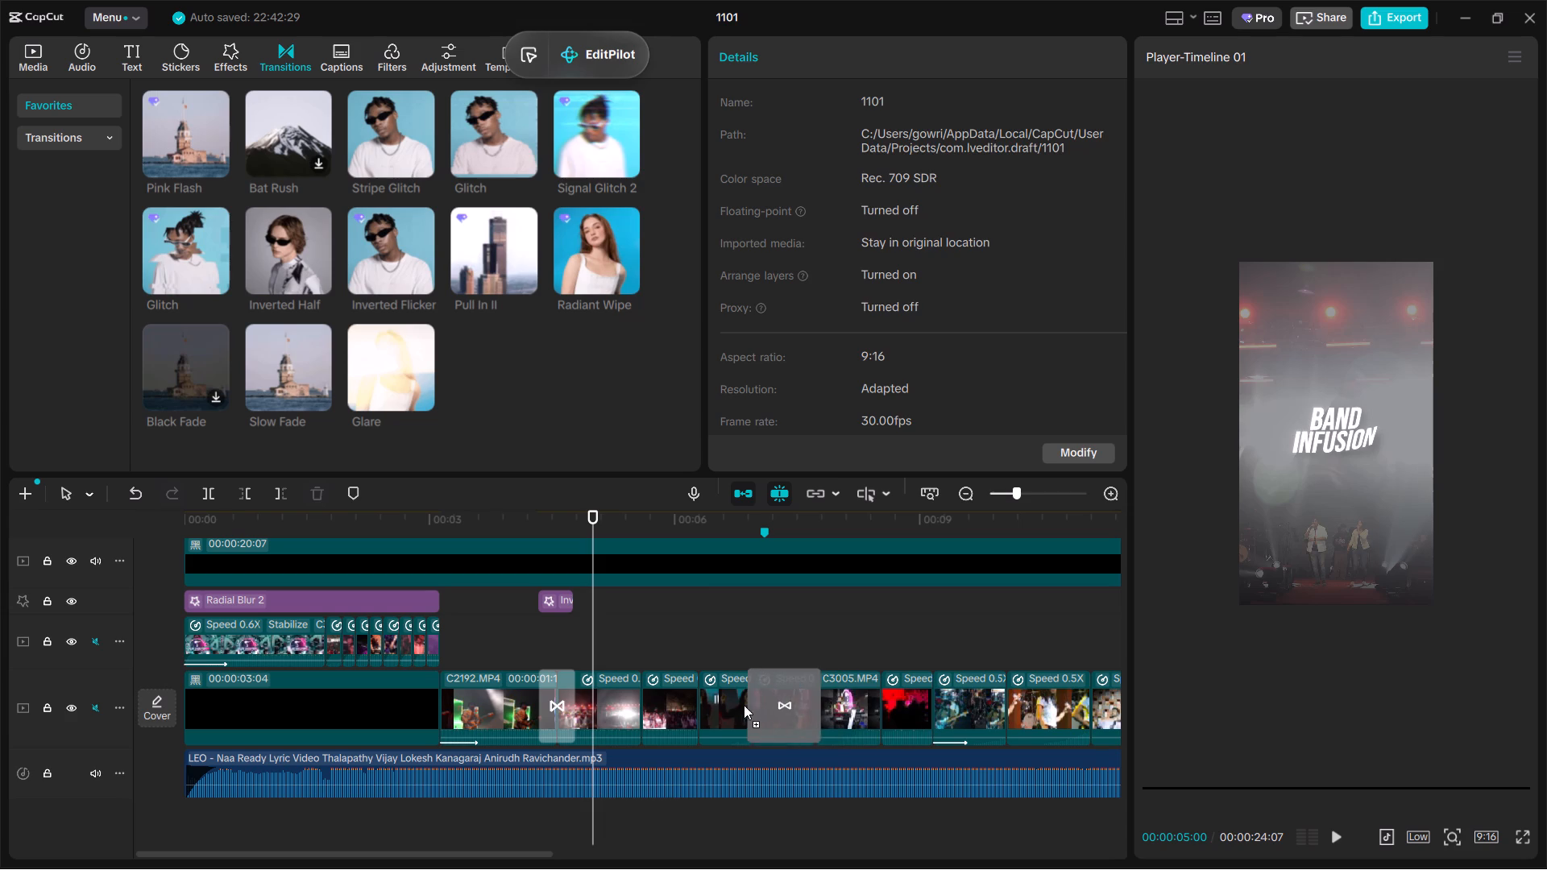
left_click_drag(744, 705, 740, 701)
left_click(707, 624)
key("space")
scroll(903, 669, "down", 7, "ctrl")
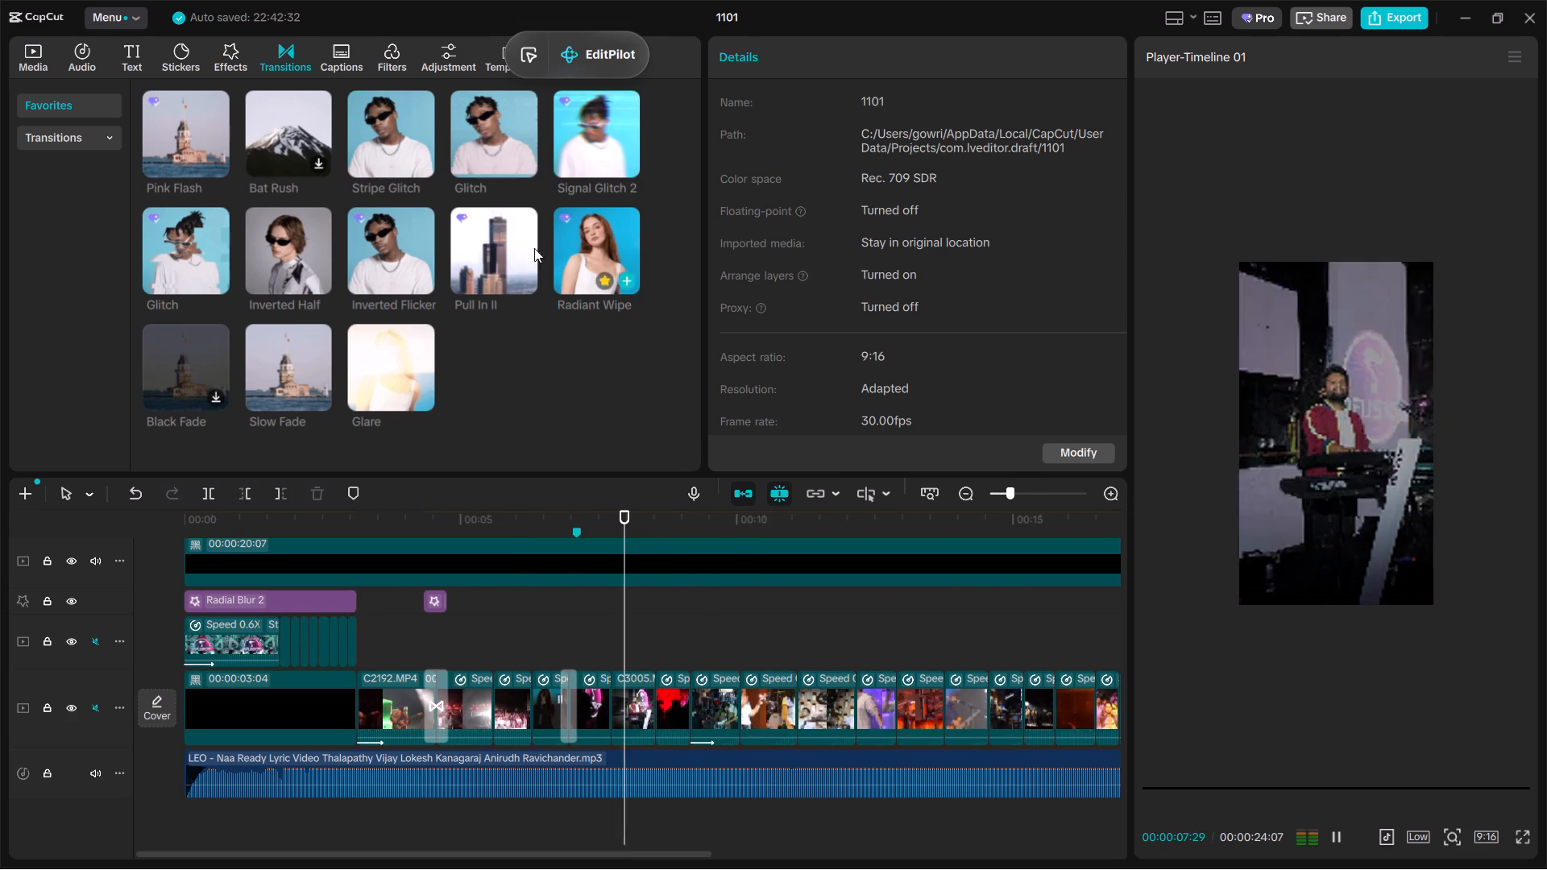
key("space")
Add the Pull In II transition at the main-track cuts near 00:00:10:01, 00:00:14:16 and 00:00:15:22.
left_click_drag(485, 253, 739, 711)
left_click_drag(492, 252, 965, 650)
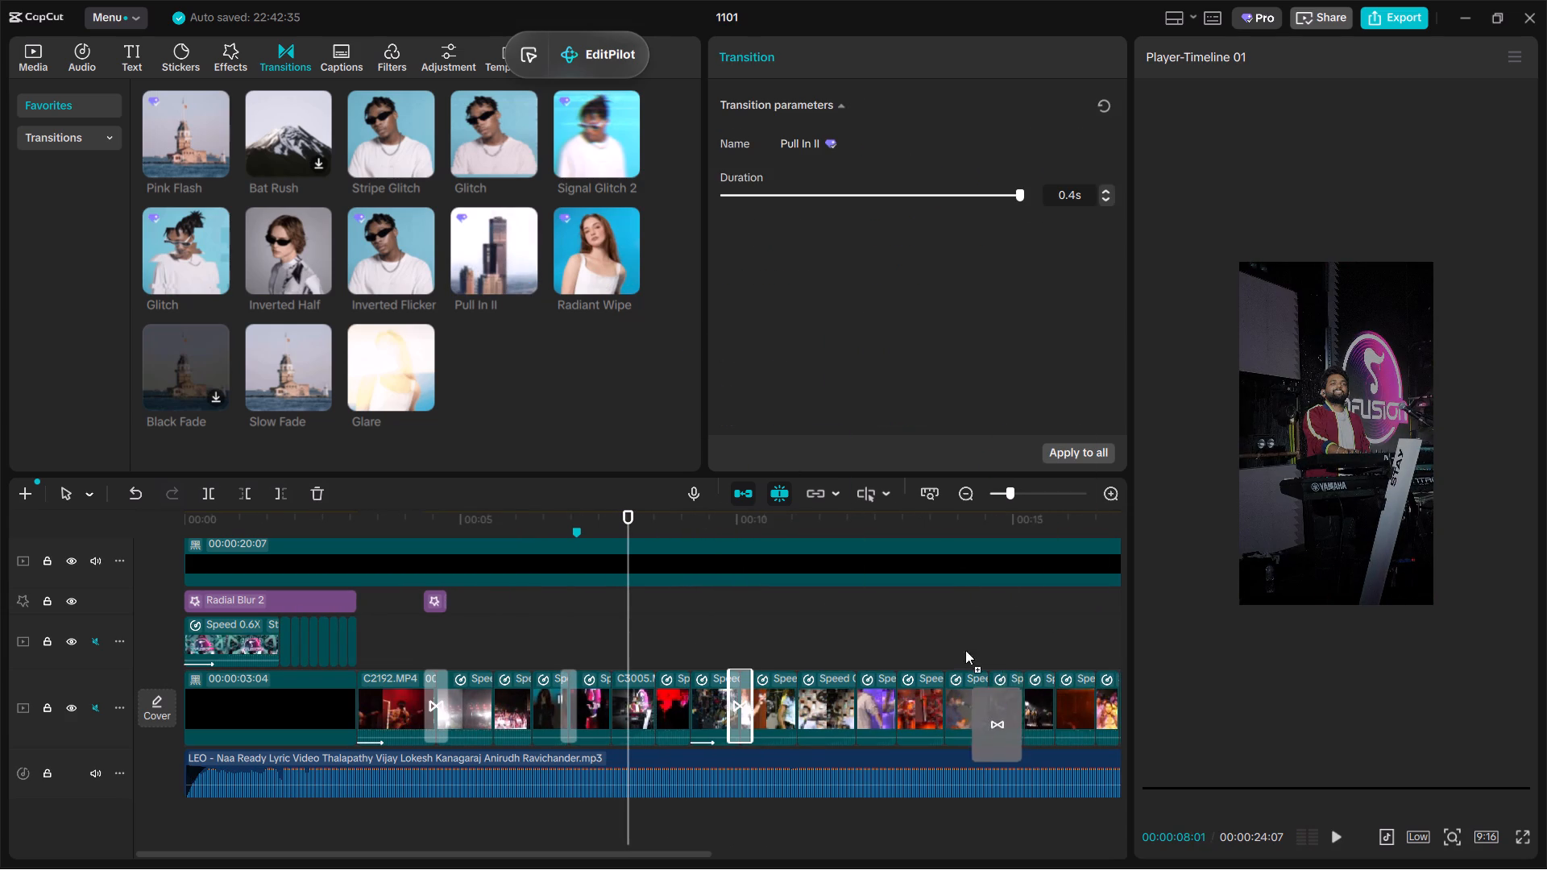
left_click_drag(965, 650, 969, 719)
left_click_drag(483, 238, 1074, 697)
left_click(1090, 607)
Add the Pull In II transition at the main-track cuts near 00:00:16:28, 00:00:18:15 and 00:00:20:02.
left_click_drag(1090, 607, 743, 670)
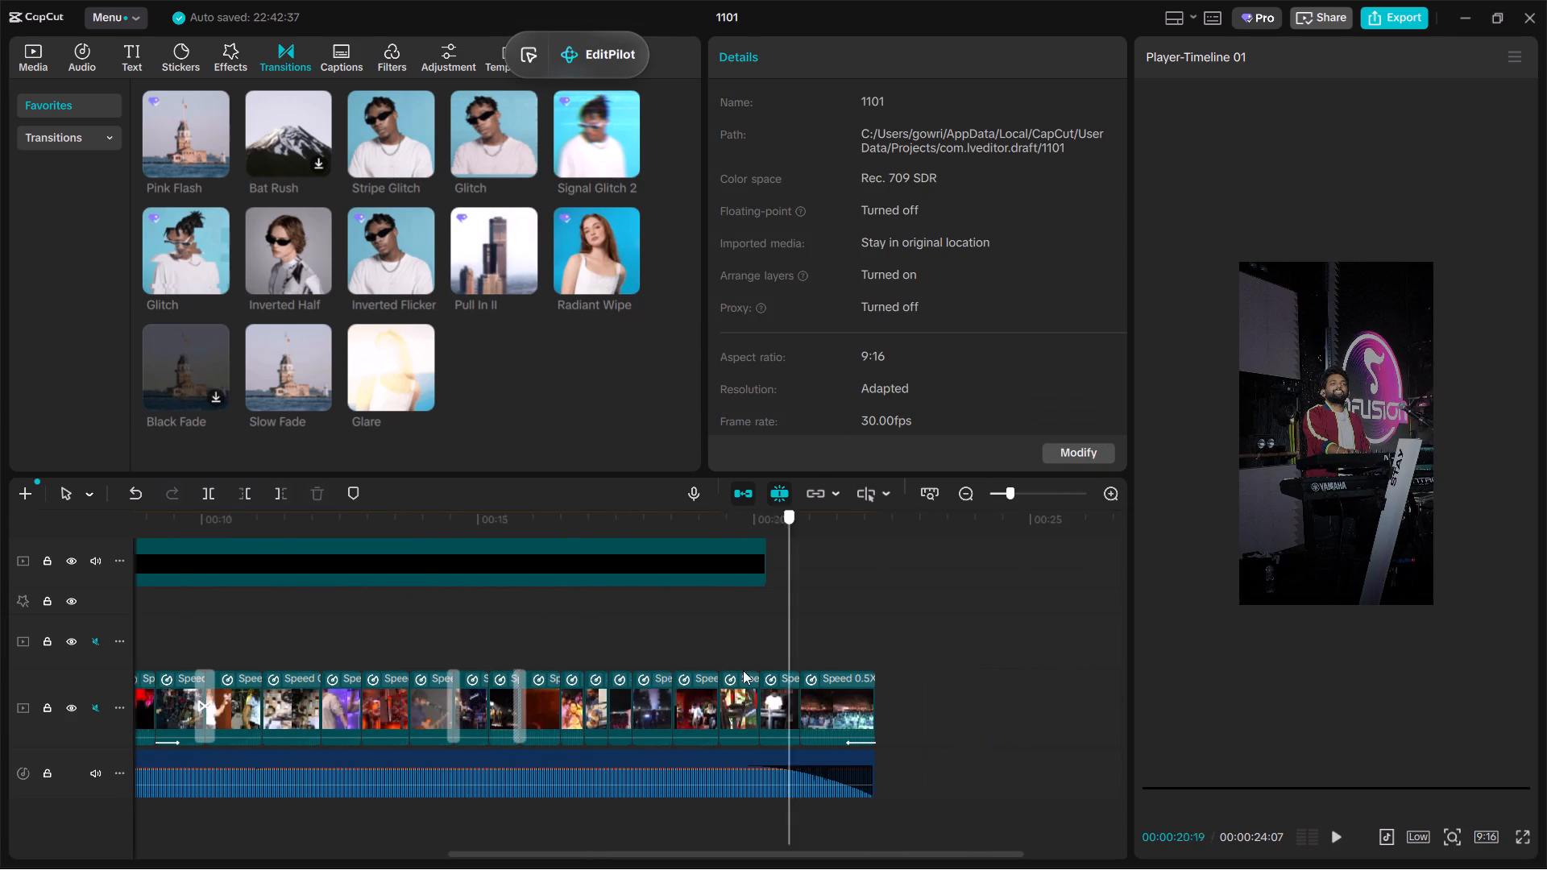
left_click_drag(743, 670, 591, 630)
left_click_drag(507, 224, 573, 706)
left_click_drag(506, 255, 682, 657)
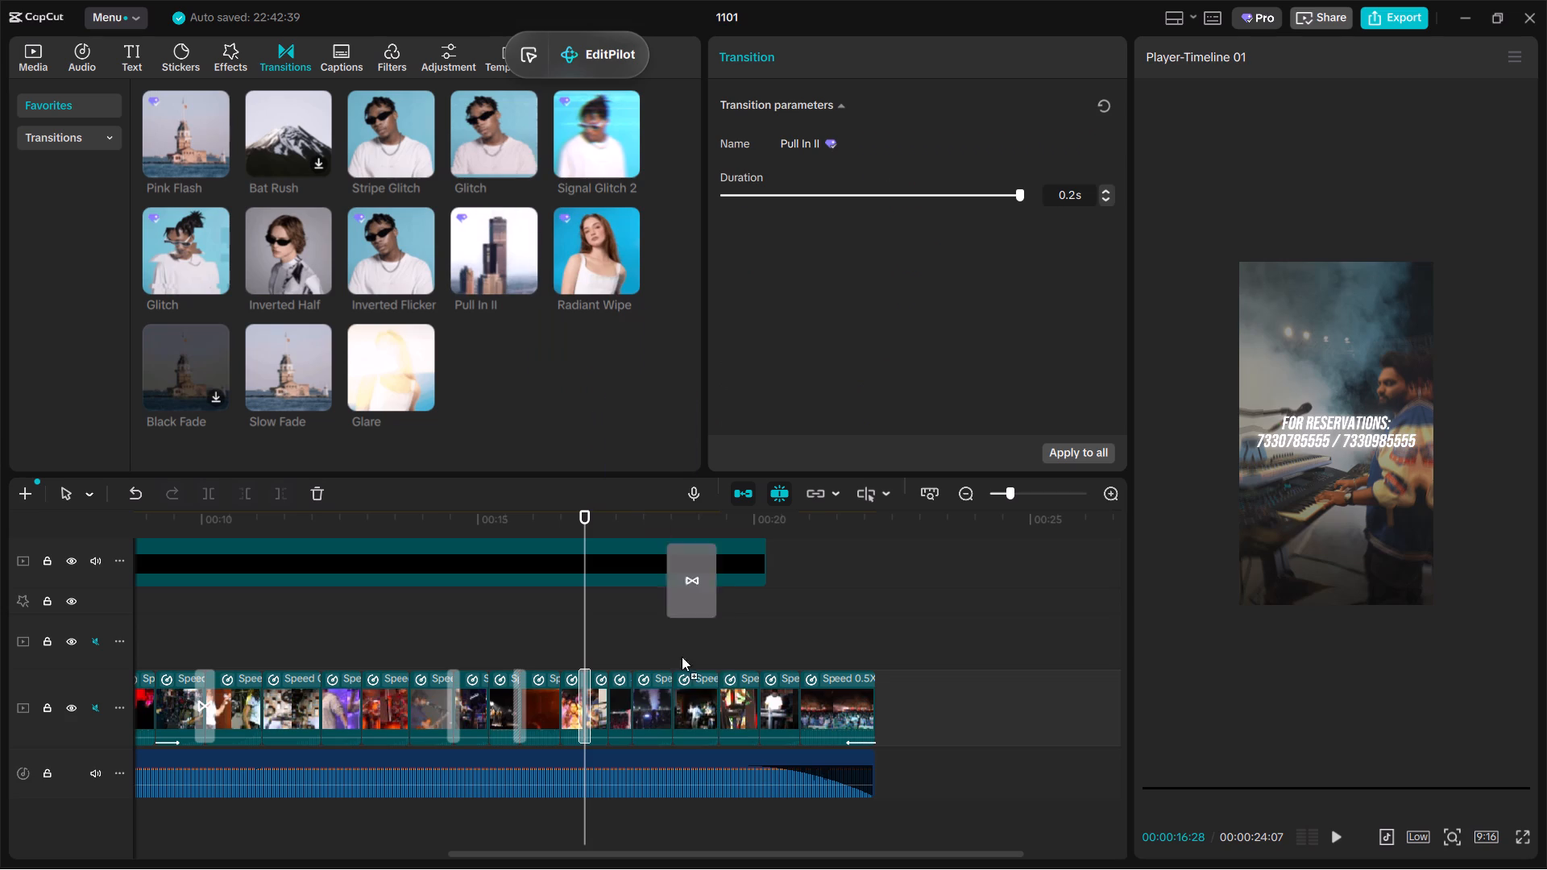
left_click_drag(682, 657, 686, 706)
left_click_drag(517, 255, 767, 697)
left_click(790, 619)
Add the Pull In II transition at the main-track cut near 00:00:12:05.
left_click_drag(790, 618, 761, 618)
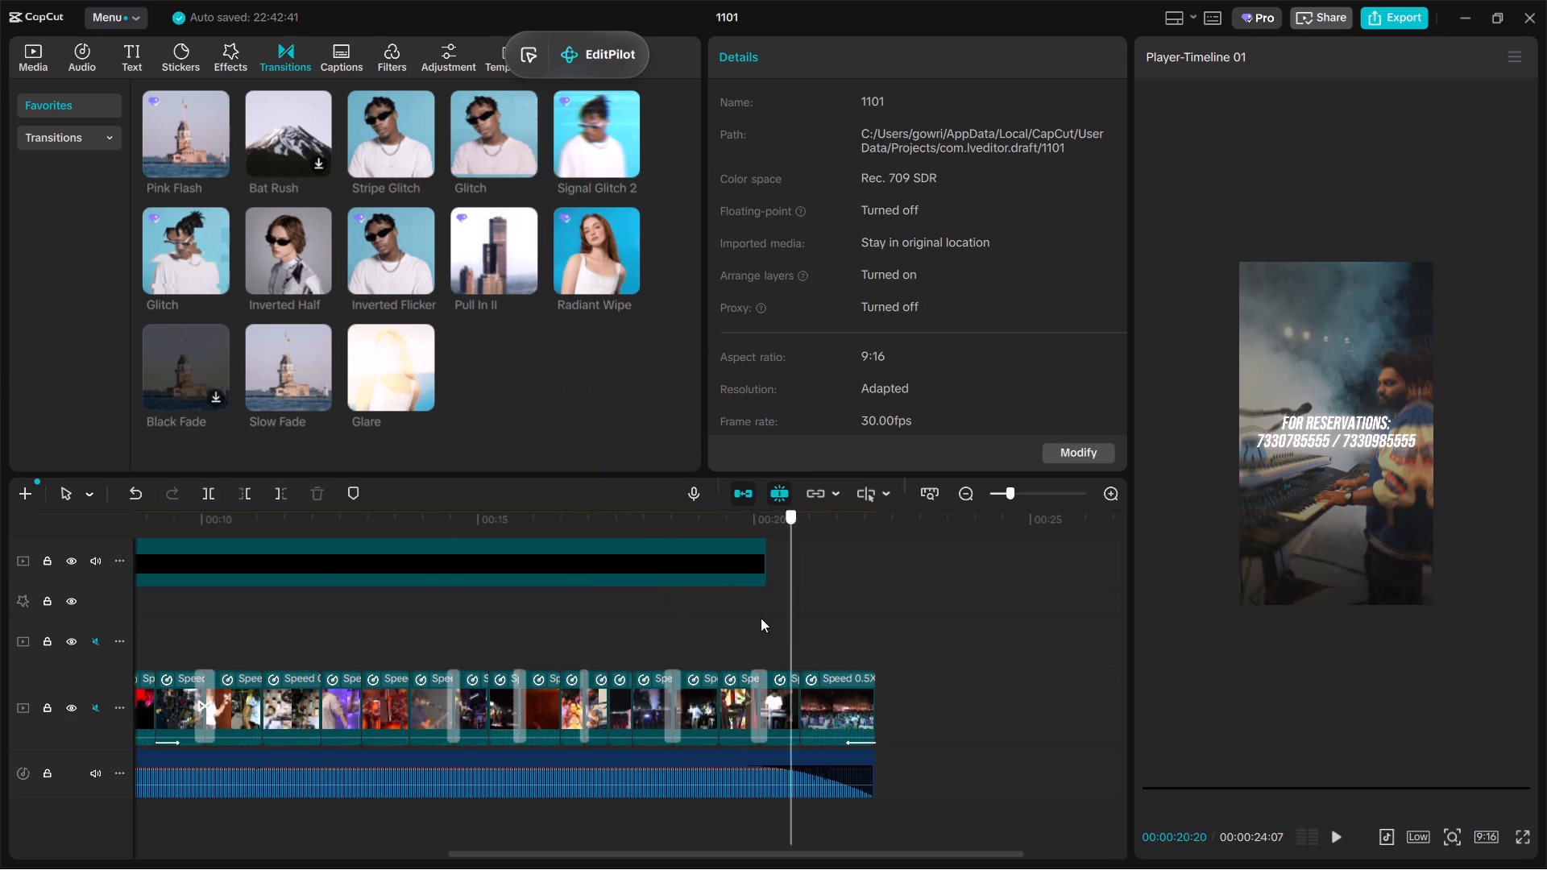
left_click_drag(761, 618, 458, 652)
left_click_drag(473, 259, 452, 732)
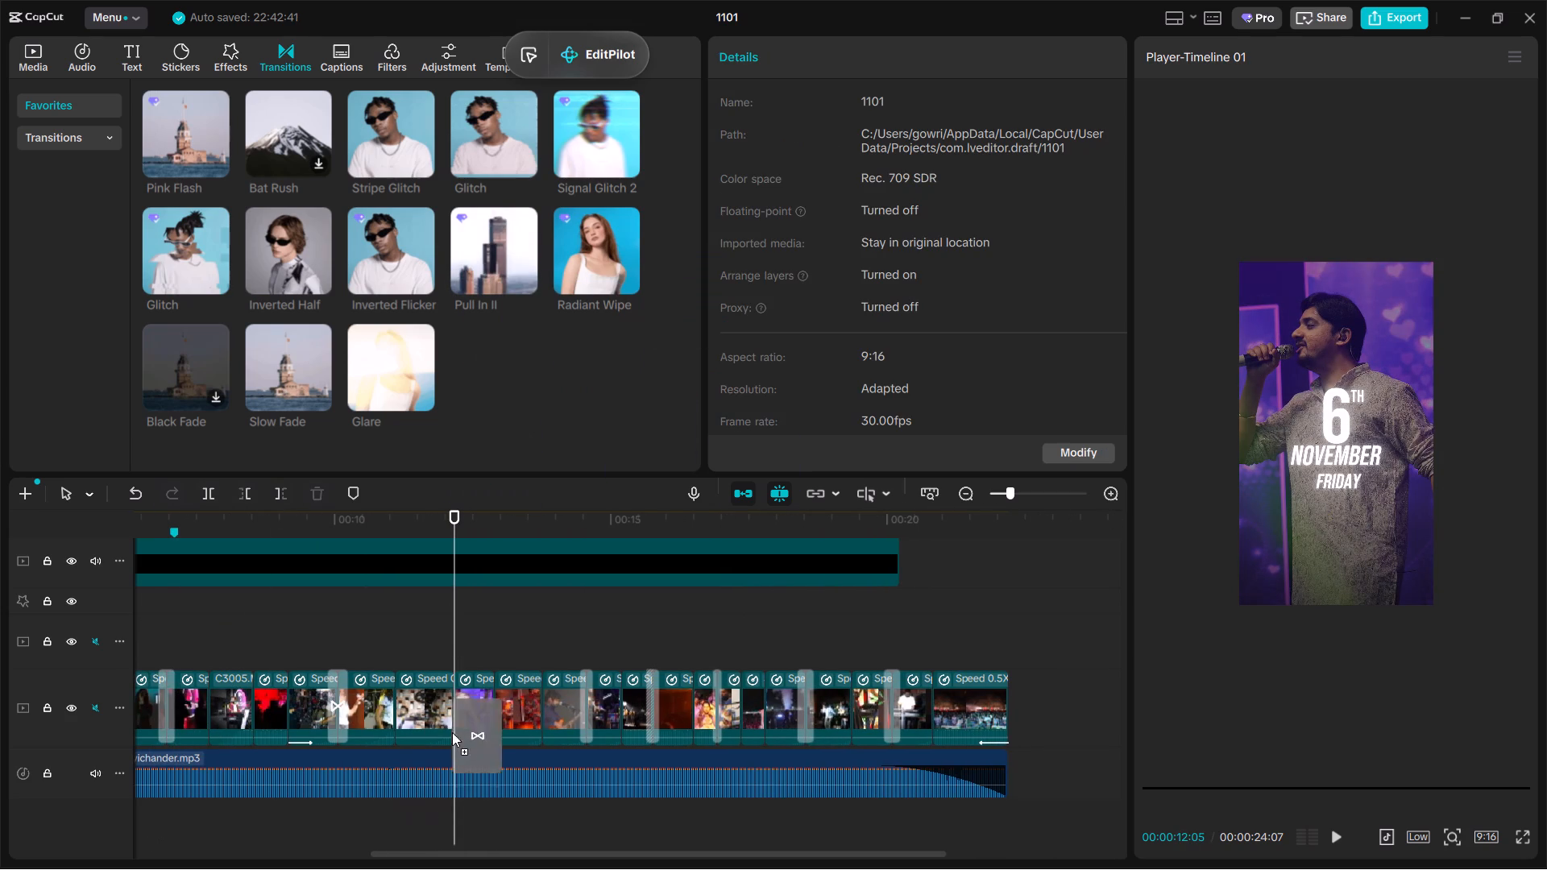
left_click_drag(452, 732, 450, 703)
left_click(452, 628)
Add the Glare transition at the main-track cut near 00:00:05:18 and preview the clips around it.
left_click_drag(452, 627, 497, 736)
left_click_drag(402, 372, 472, 698)
left_click(459, 616)
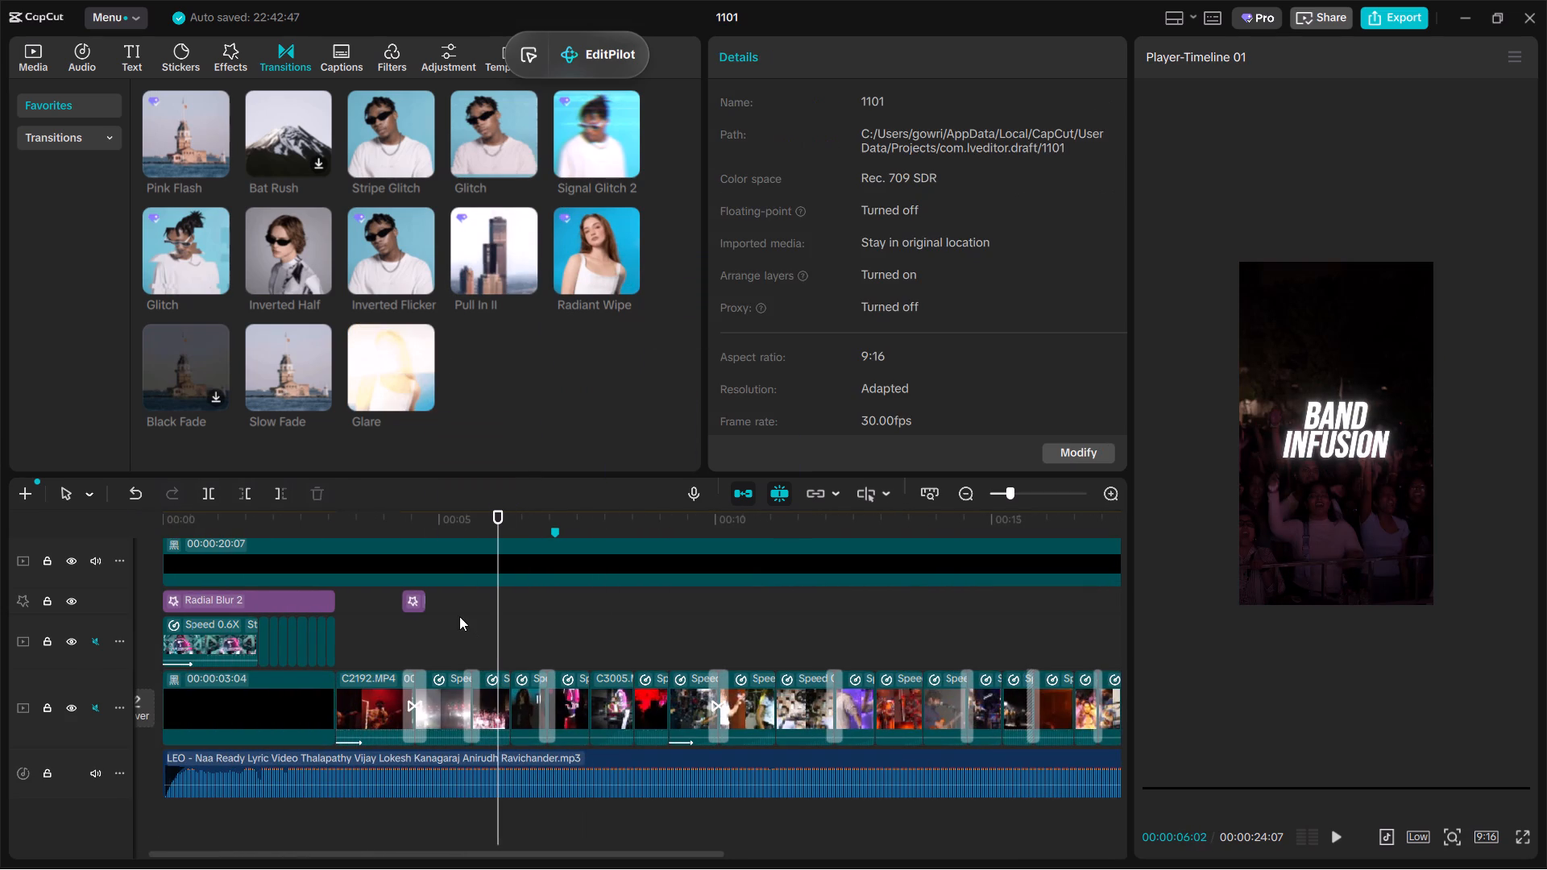
key("space")
key("space")
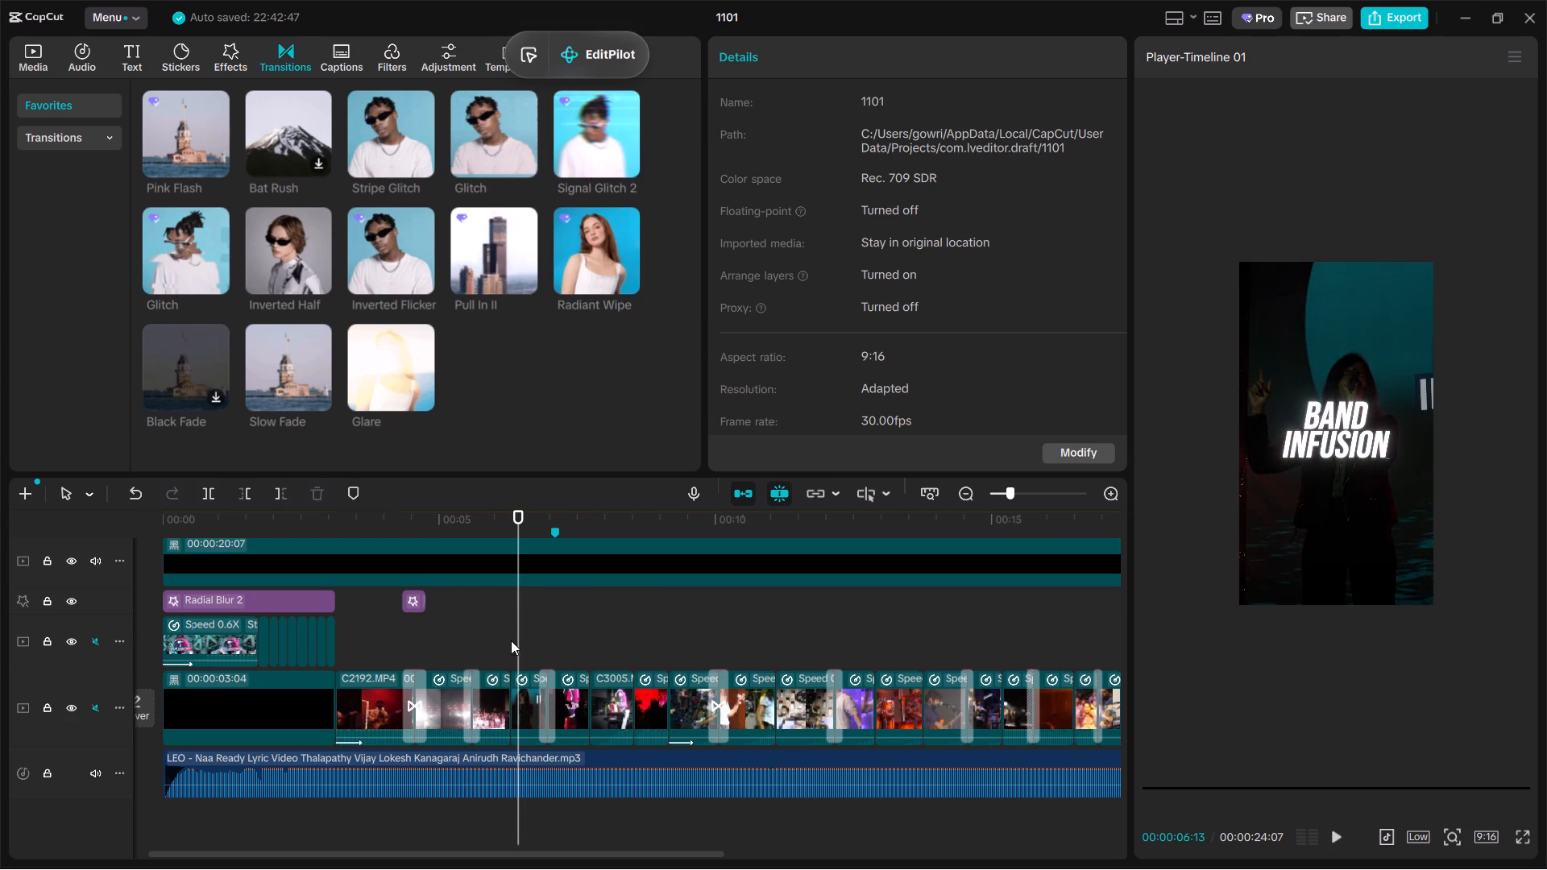
key("space")
key("space")
Add the Inverted Flicker transition at the main-track cuts near 00:00:06:10 and 00:00:11:03.
left_click_drag(376, 249, 499, 723)
left_click_drag(379, 246, 765, 720)
left_click(789, 616)
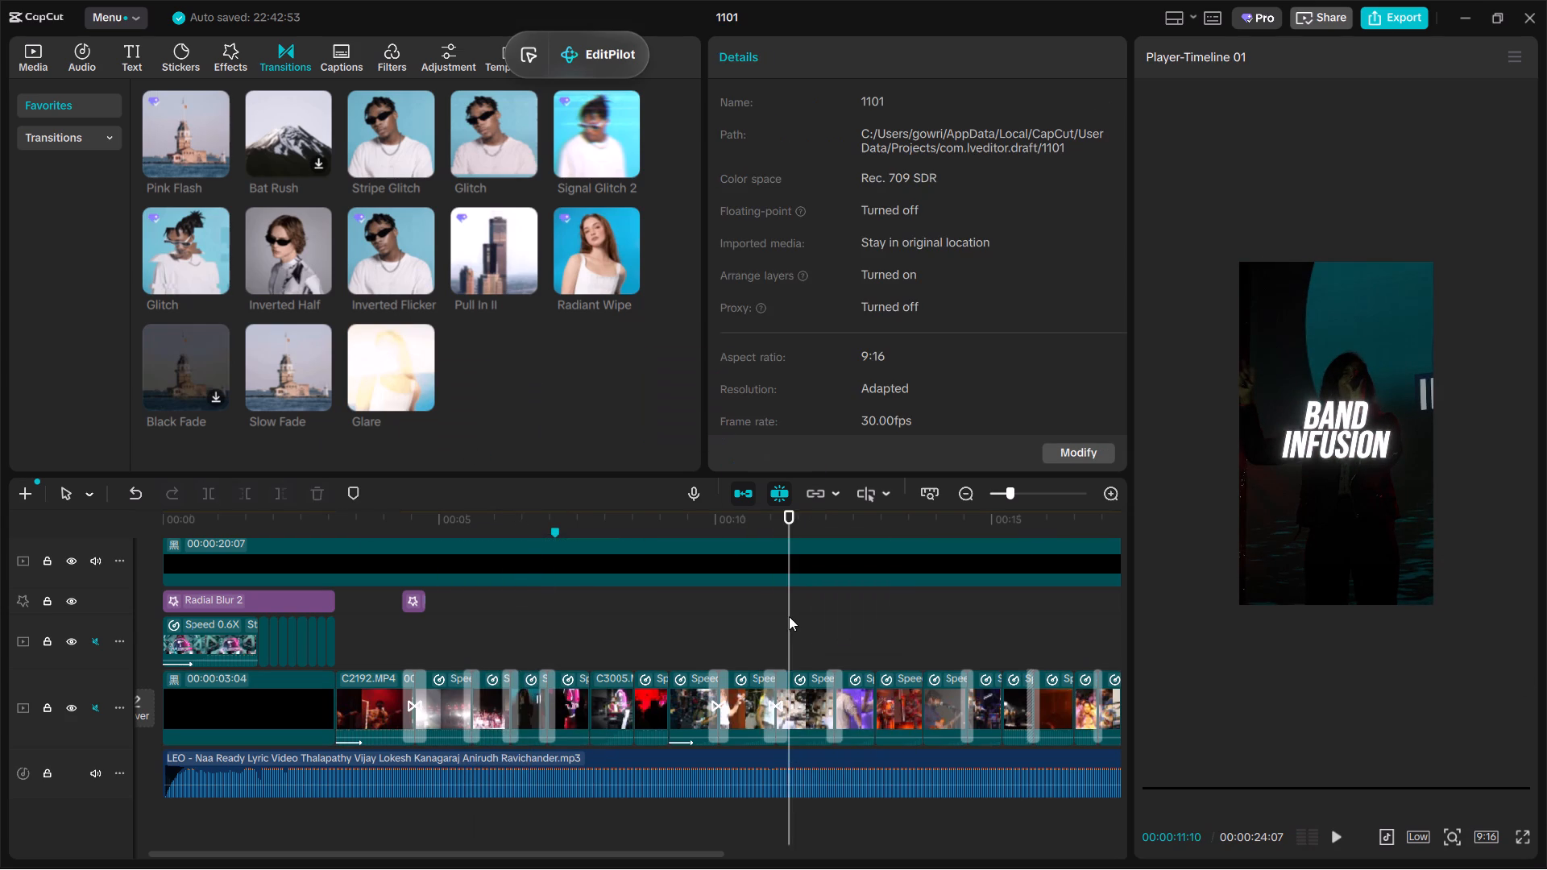
left_click_drag(790, 618, 922, 672)
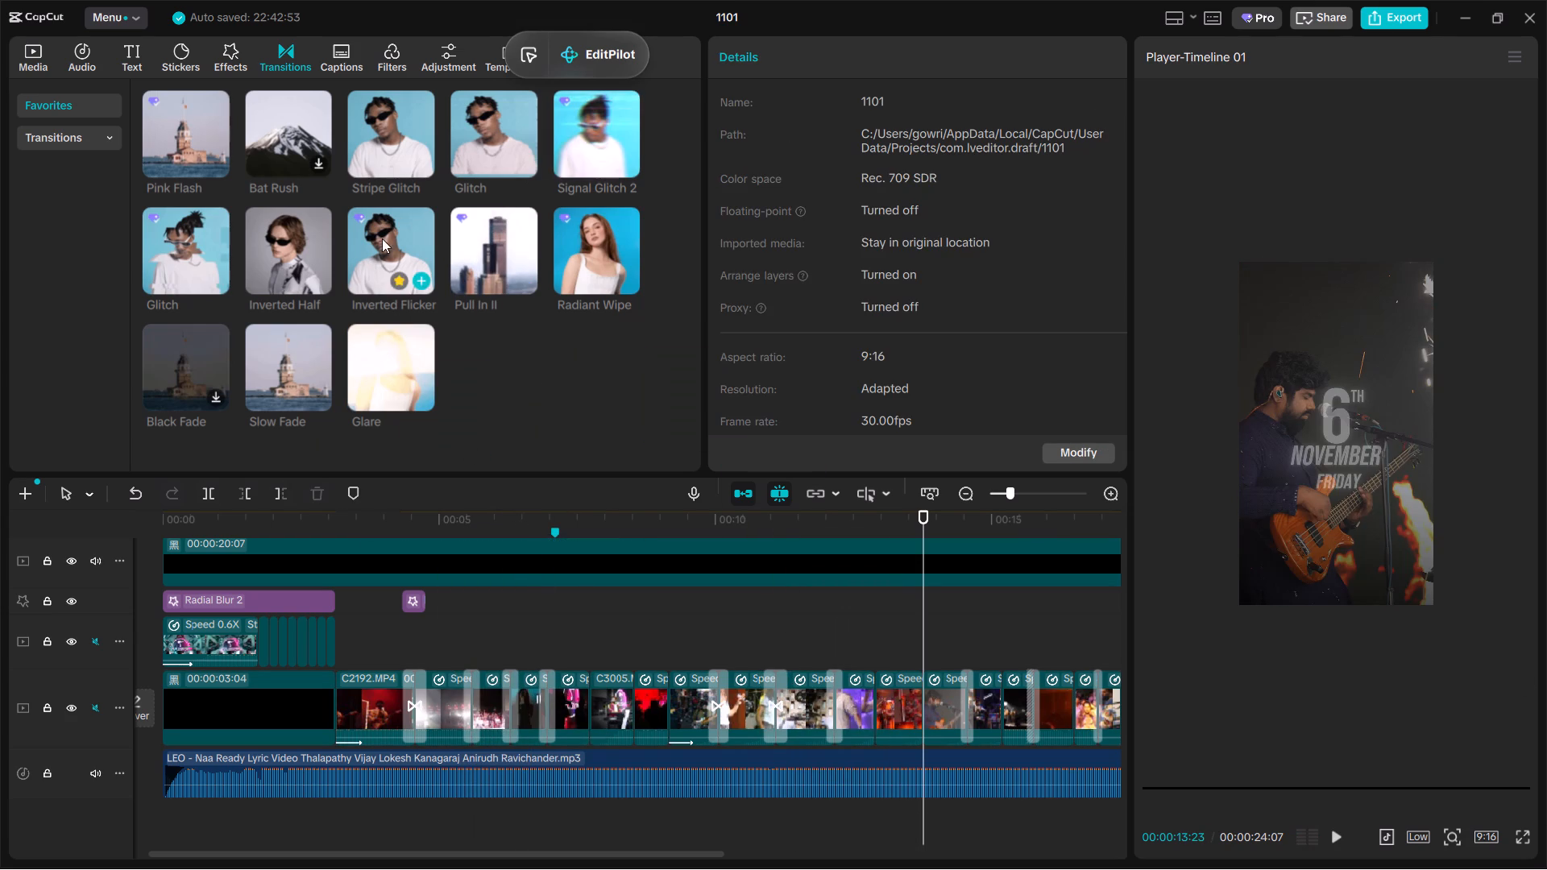
Add the black-and-white portrait's Glitch transition at the cut after C3005.MP4 and preview it.
left_click(200, 236)
left_click_drag(204, 249, 635, 713)
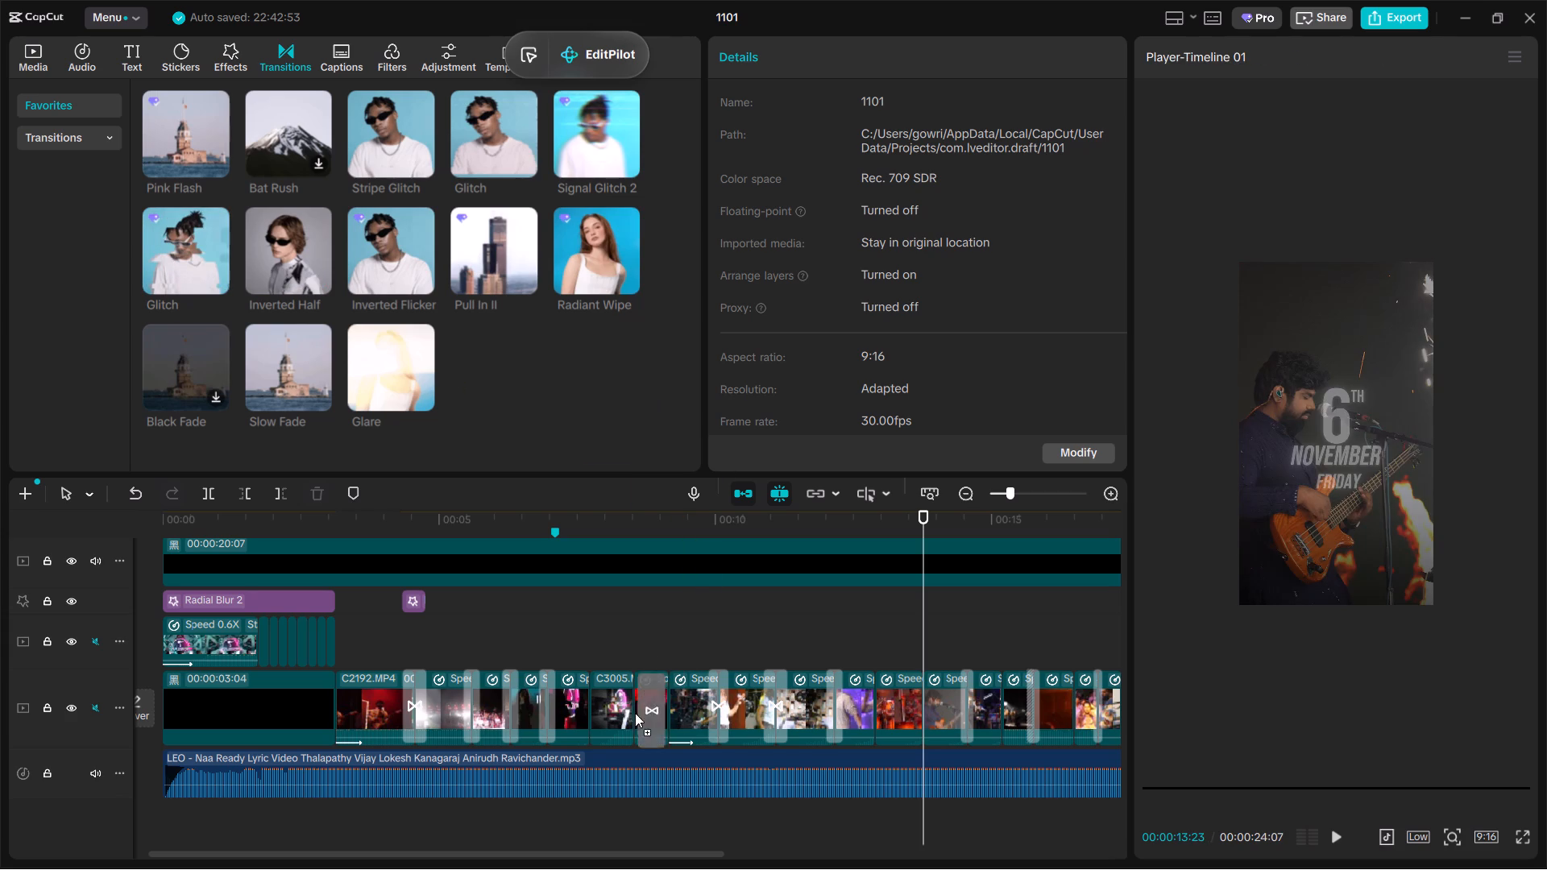
left_click_drag(635, 713, 621, 723)
left_click(583, 643)
key("space")
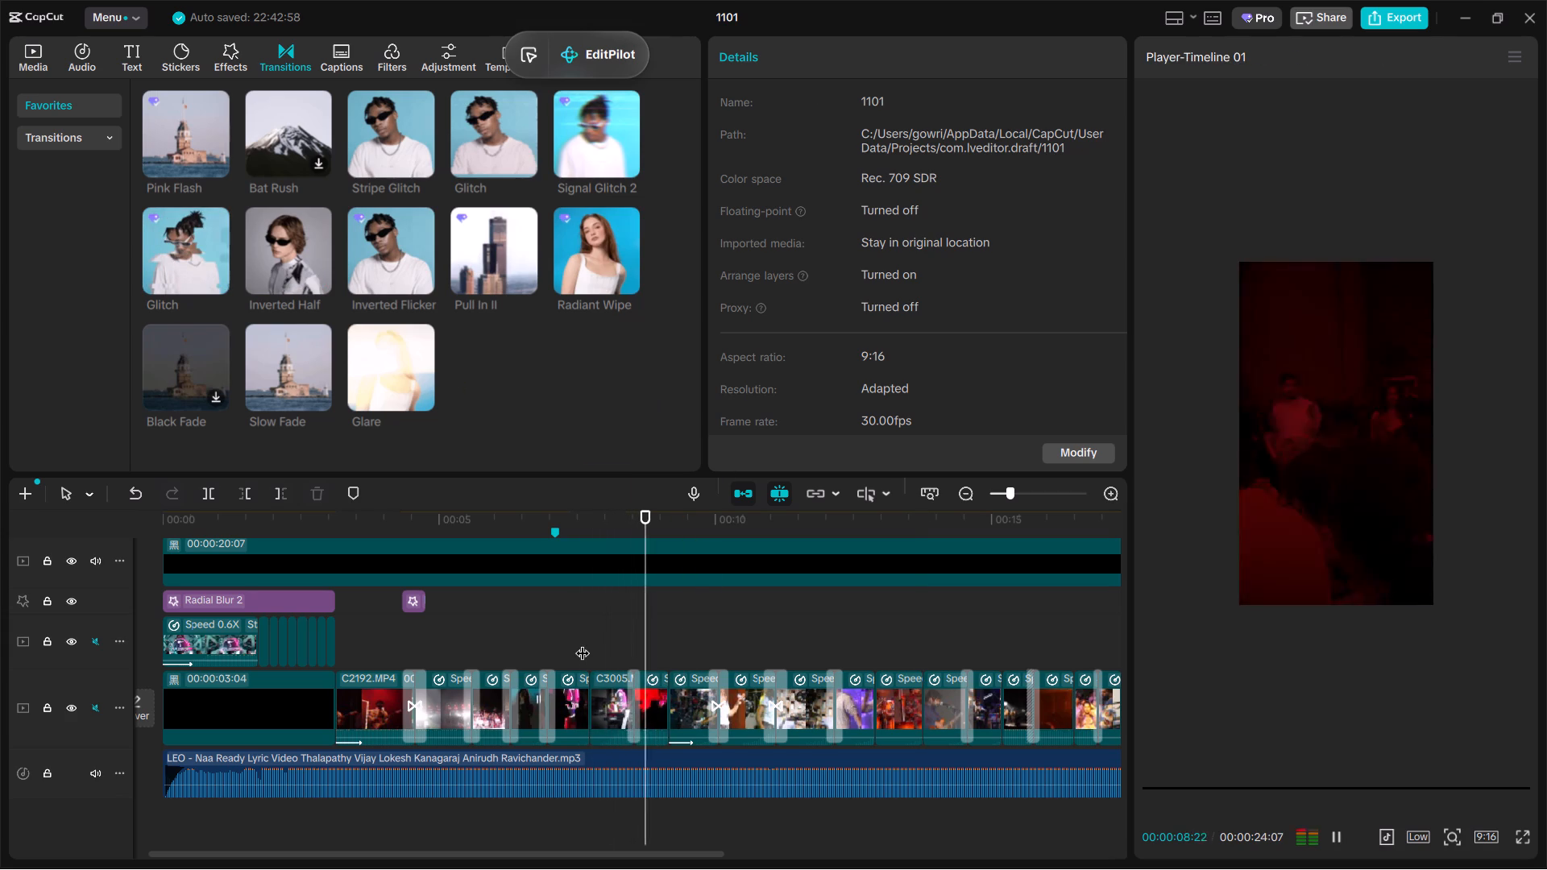
key("space")
Add the Slow Fade transition at the main-track cut near 00:00:09 and preview it.
left_click(331, 390)
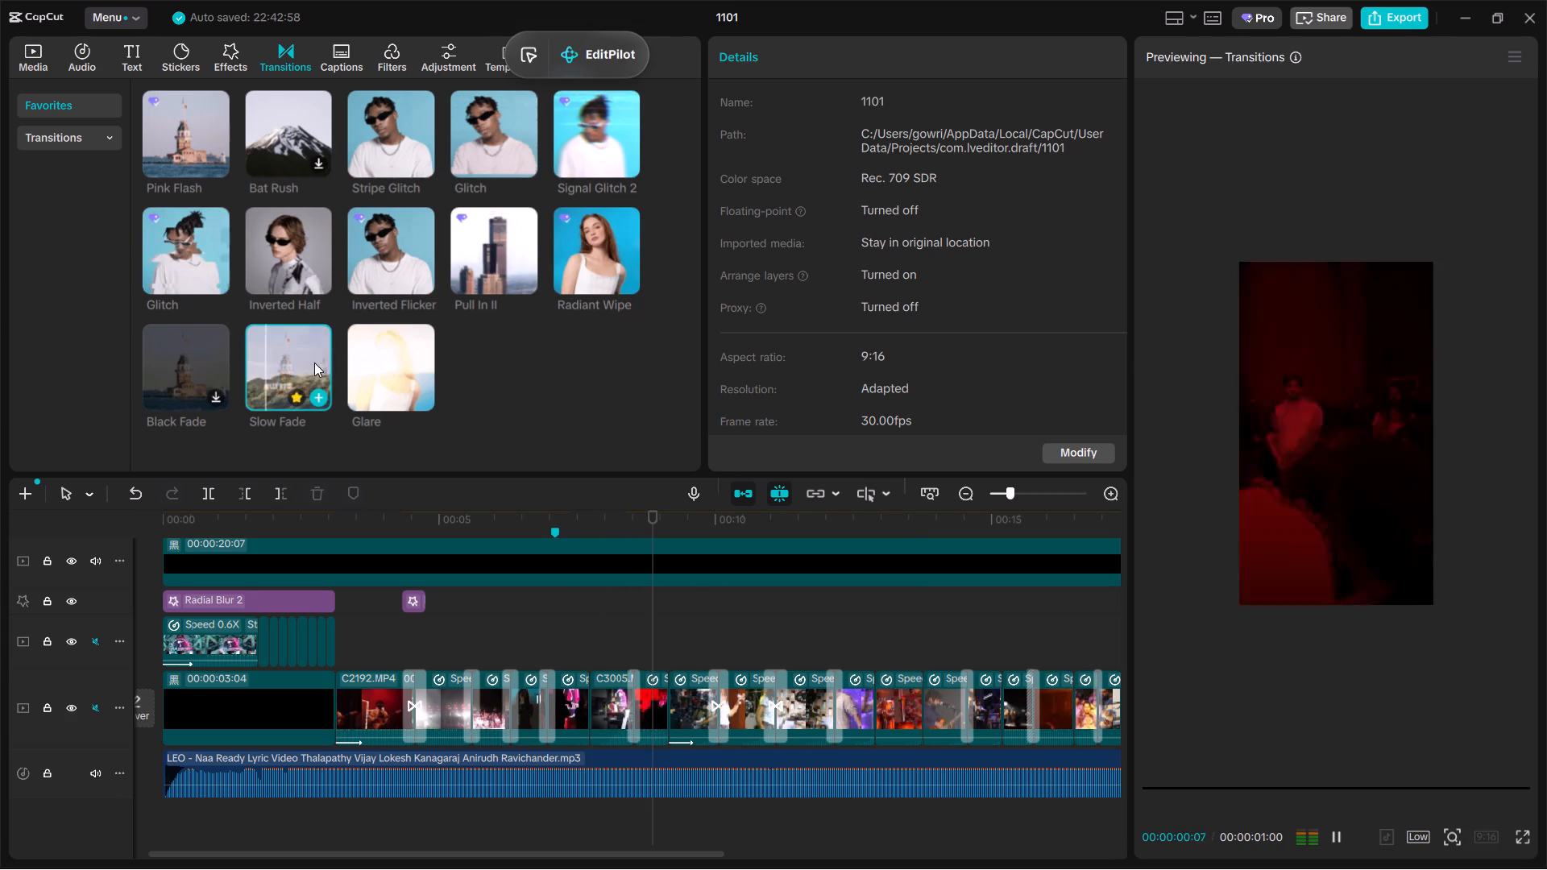
left_click_drag(314, 362, 662, 720)
left_click(640, 639)
key("space")
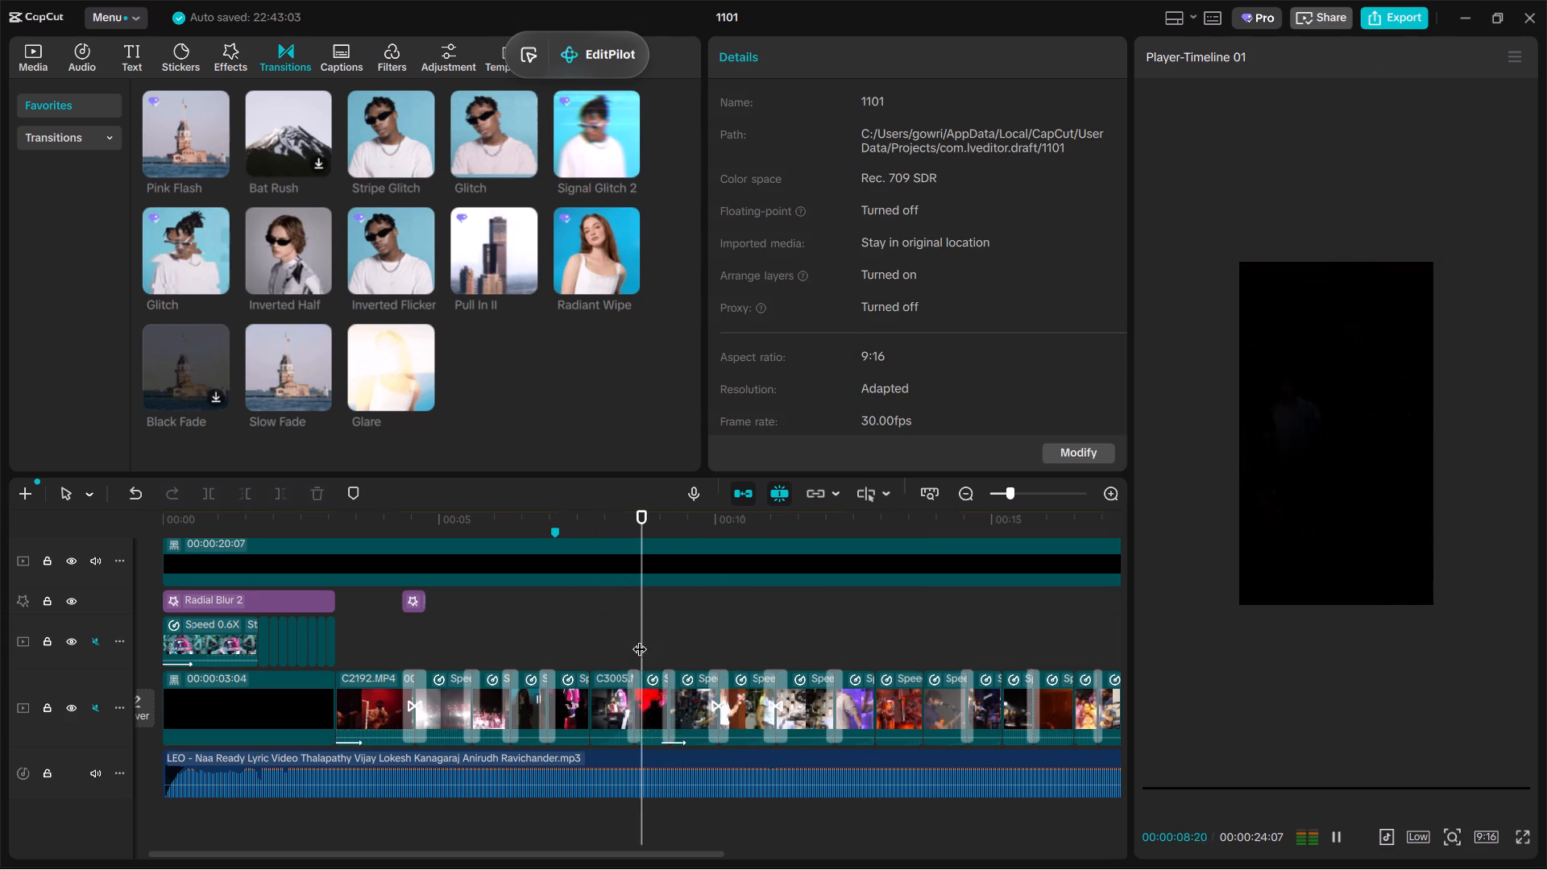
key("space")
Add the Signal Glitch 2 transition at the main-track cut near 00:00:13 and preview it.
left_click_drag(590, 146, 878, 636)
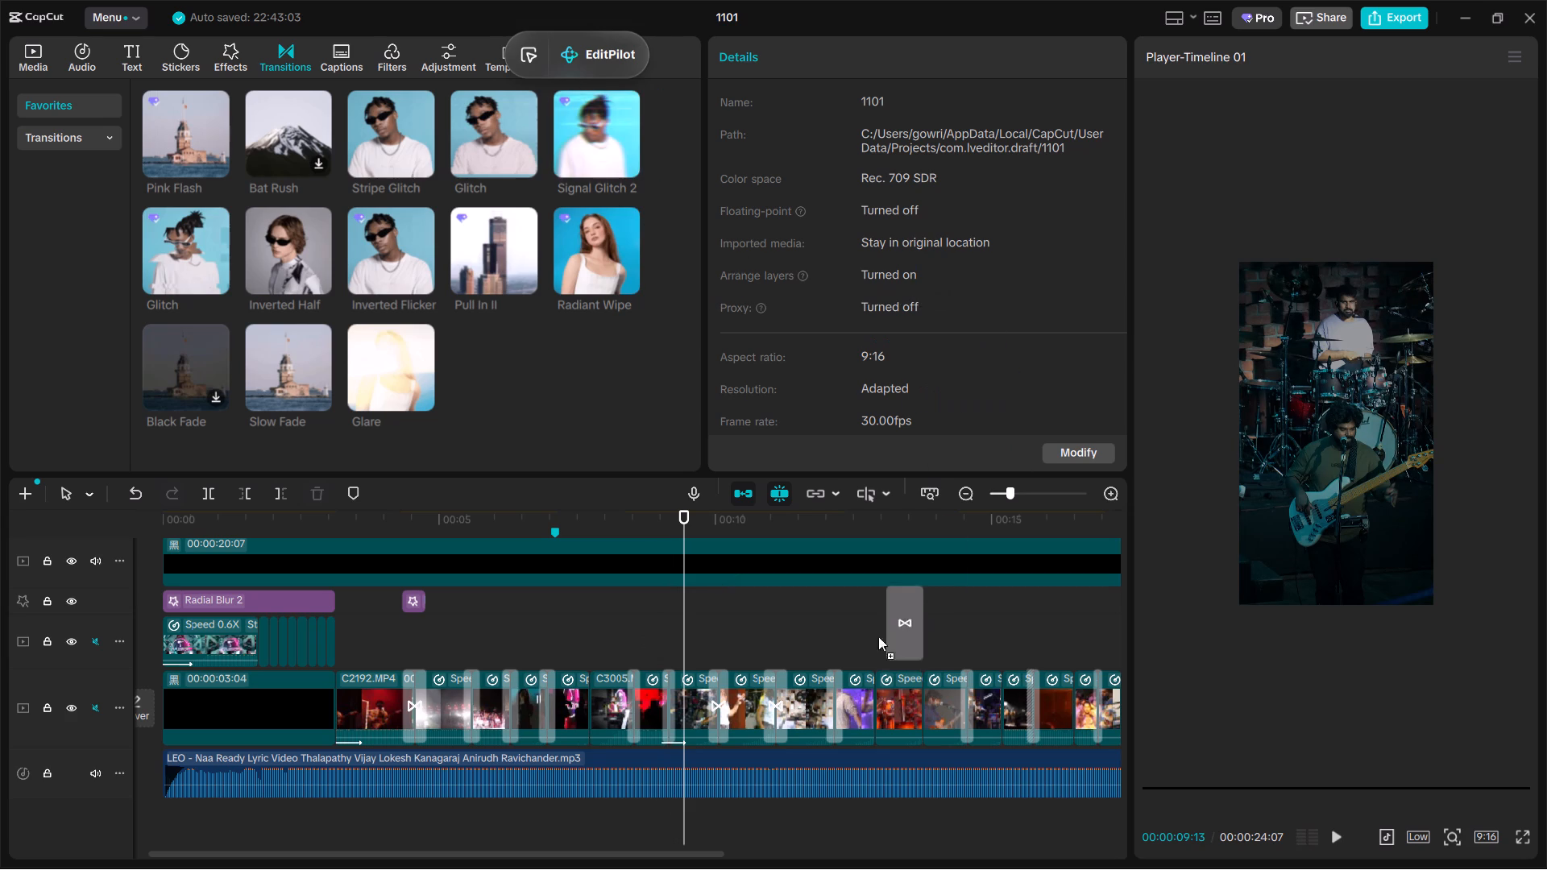
left_click_drag(878, 636, 877, 706)
left_click(855, 644)
key("space")
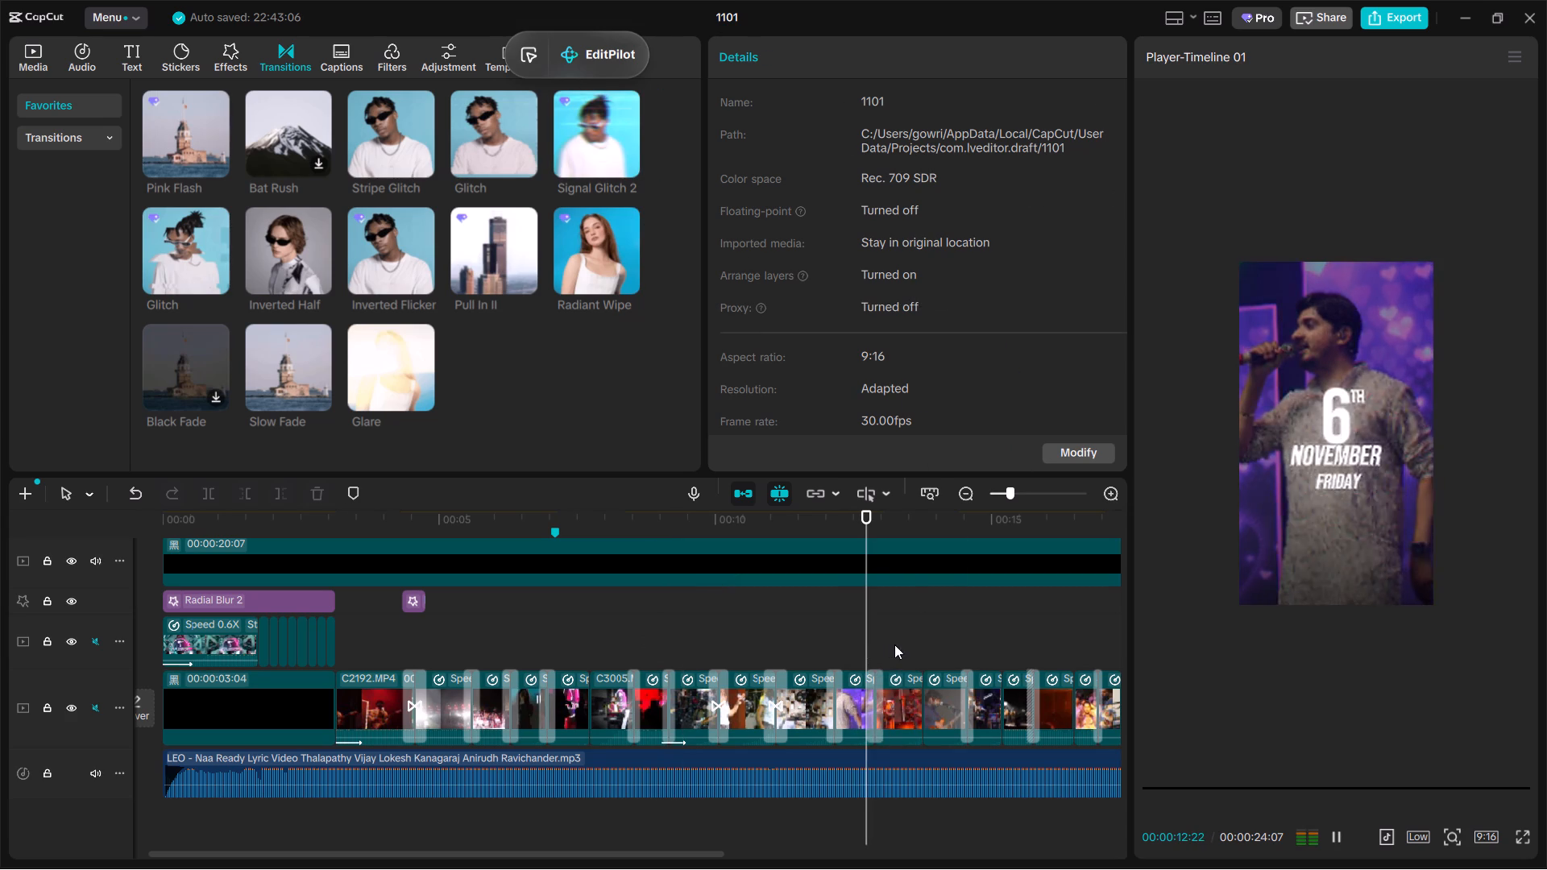
Add the Pink Flash transition at the main-track cut near 00:00:13:23.
left_click(903, 647)
left_click_drag(903, 647, 452, 646)
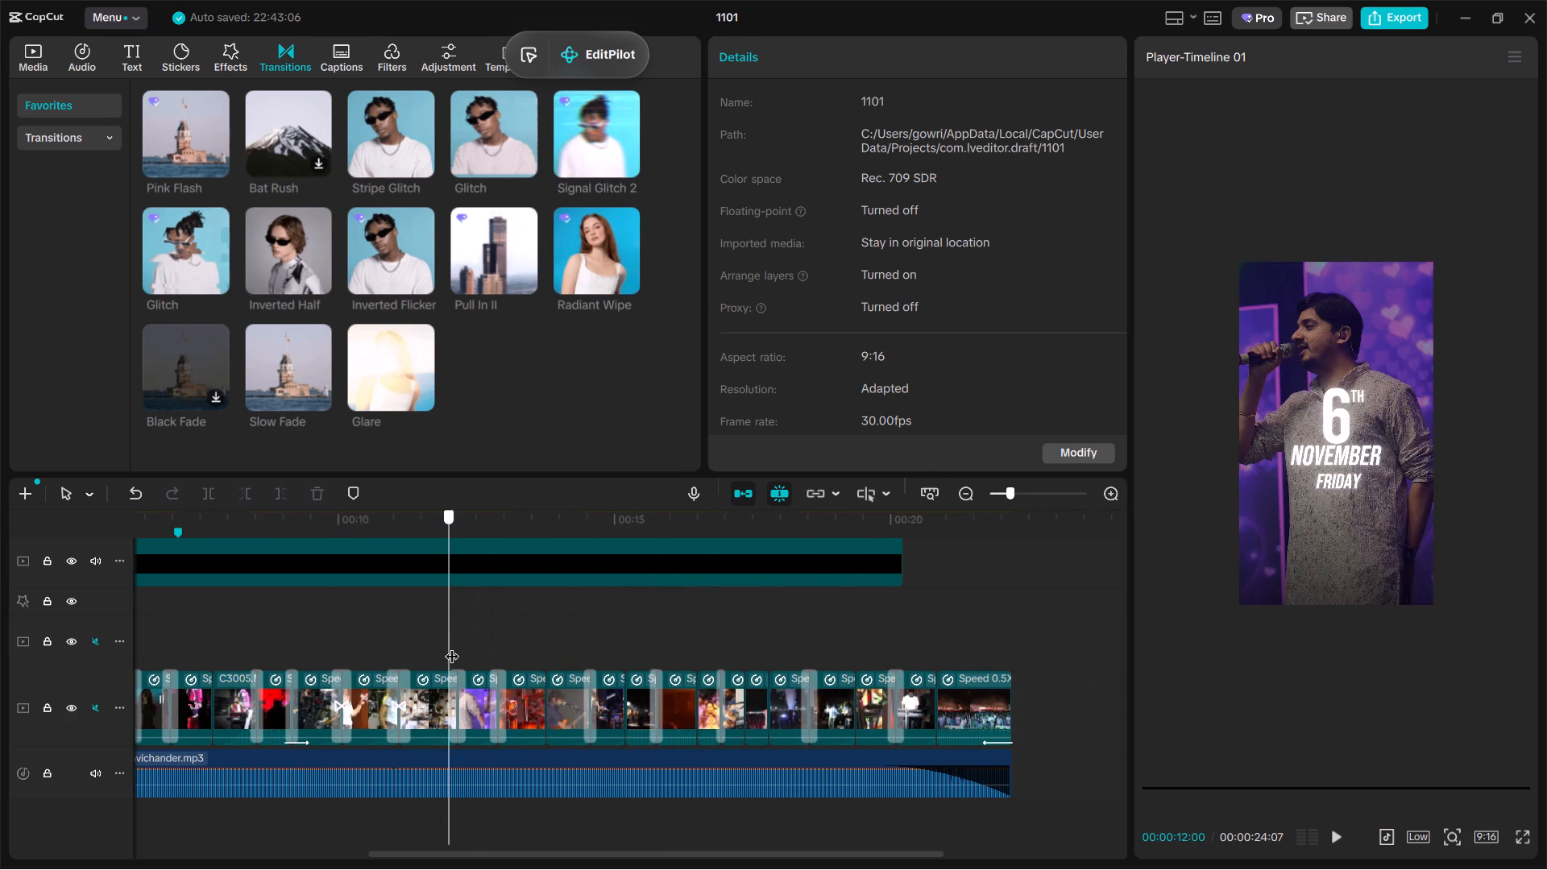
left_click_drag(452, 646, 528, 688)
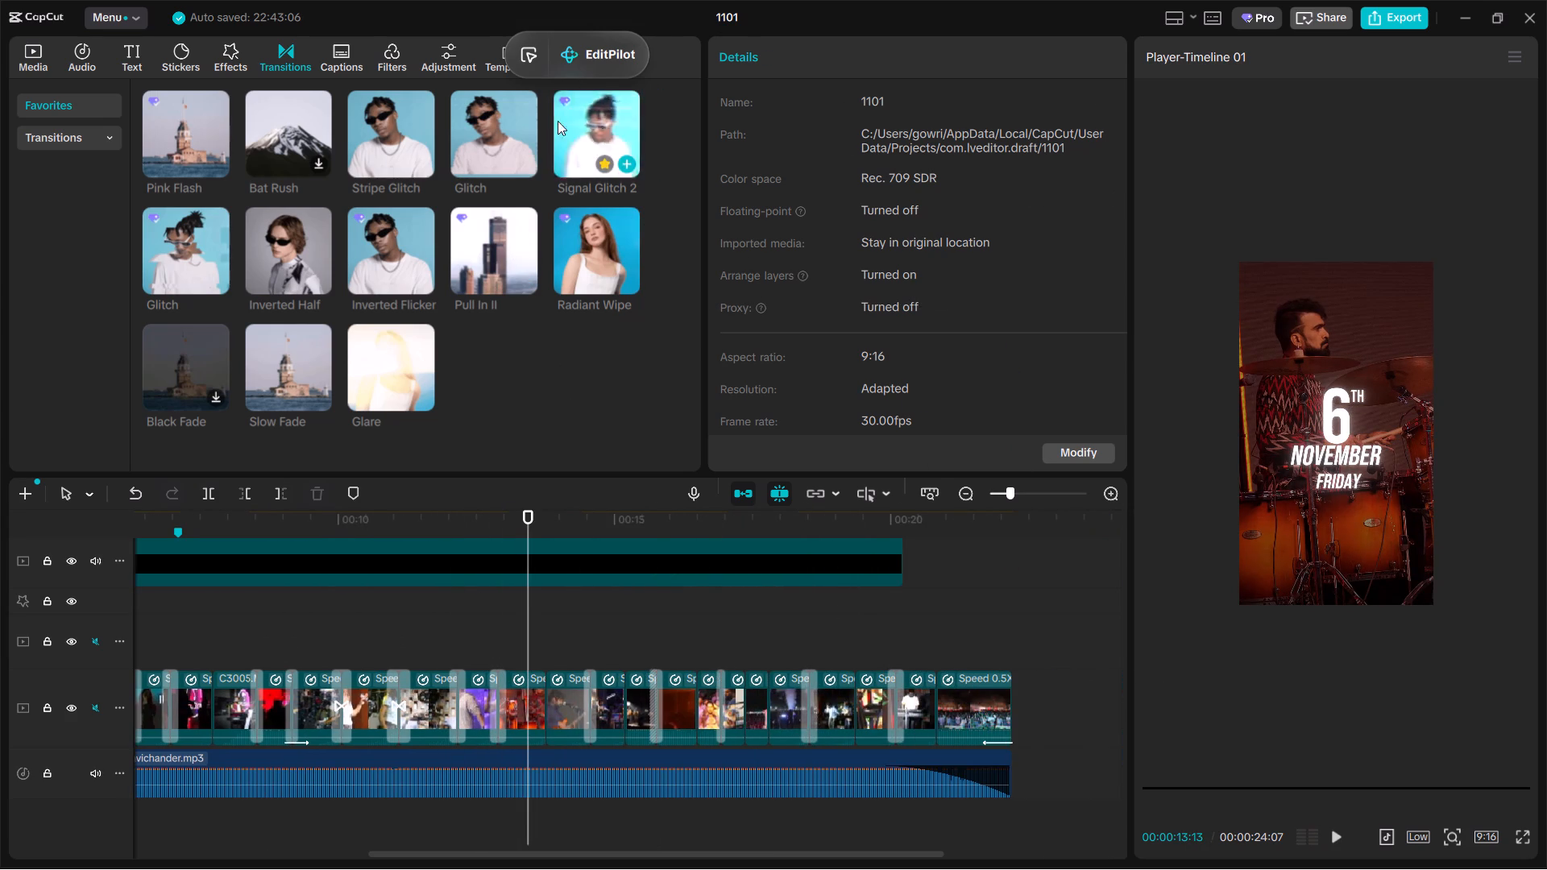
left_click_drag(180, 134, 540, 706)
left_click(518, 636)
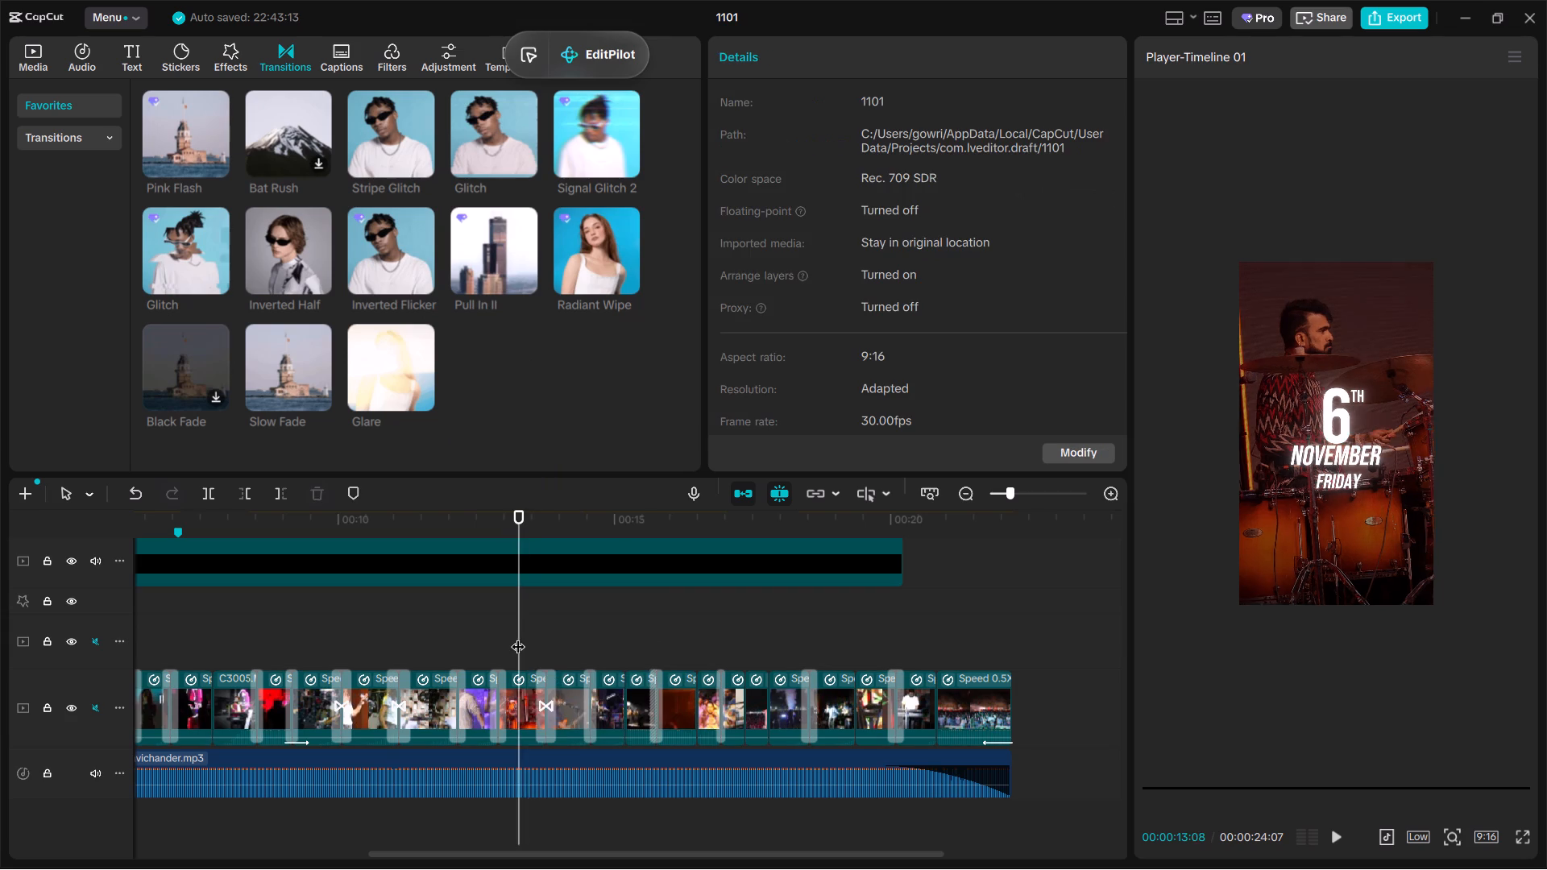
Play back the section from 00:00:13:08 to about 00:00:17:28 to check its transitions and clip motion.
key("space")
key("space")
key("space")
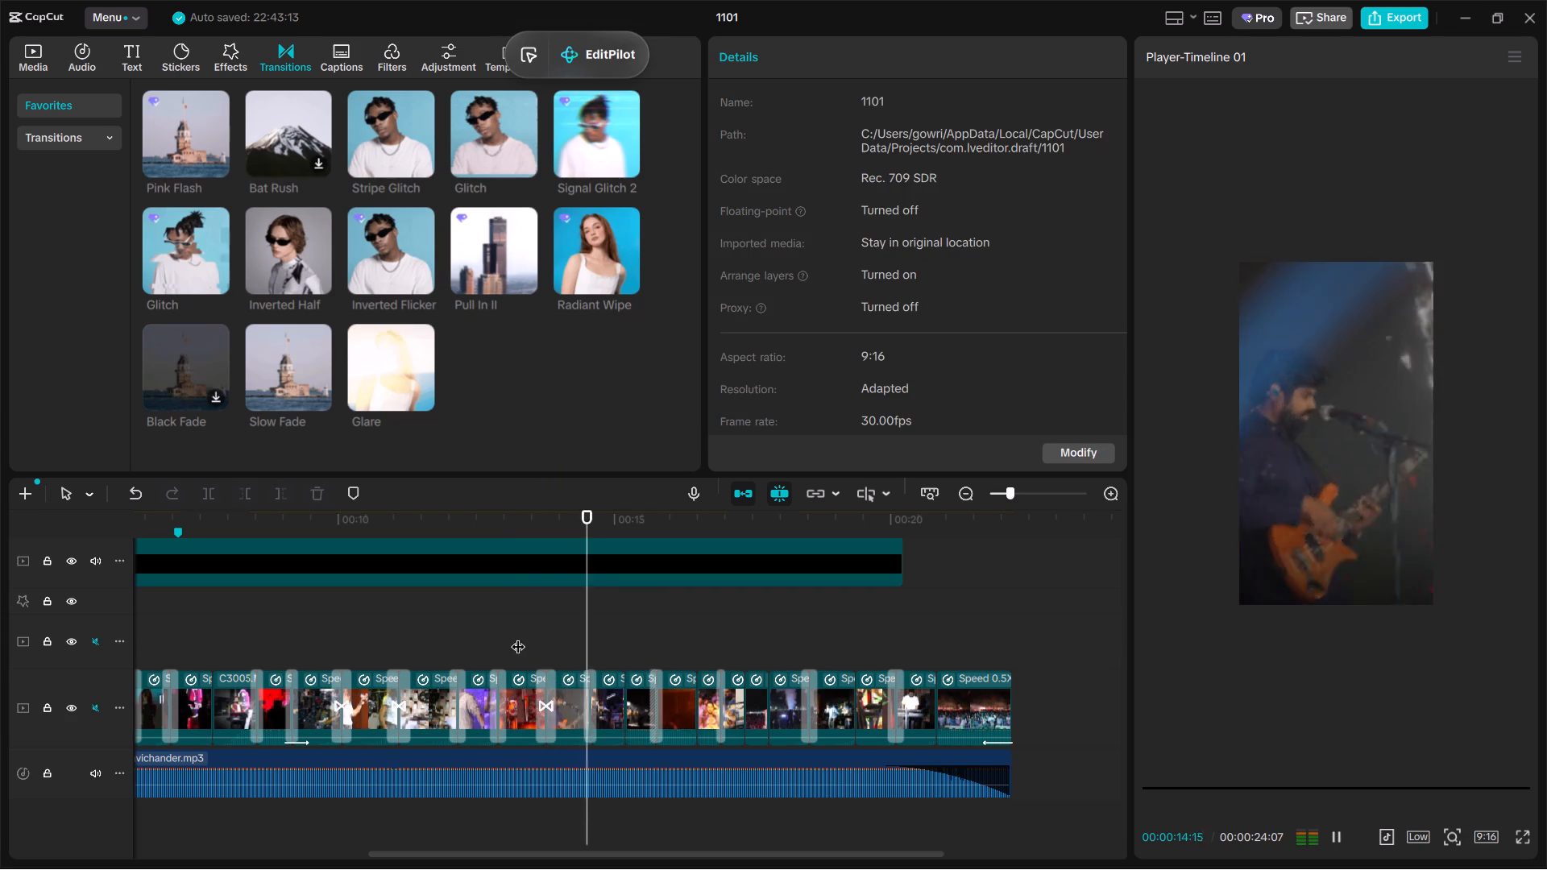
scroll(518, 636, "down", 2, "ctrl")
scroll(518, 636, "up", 5, "ctrl")
key("space")
key("space")
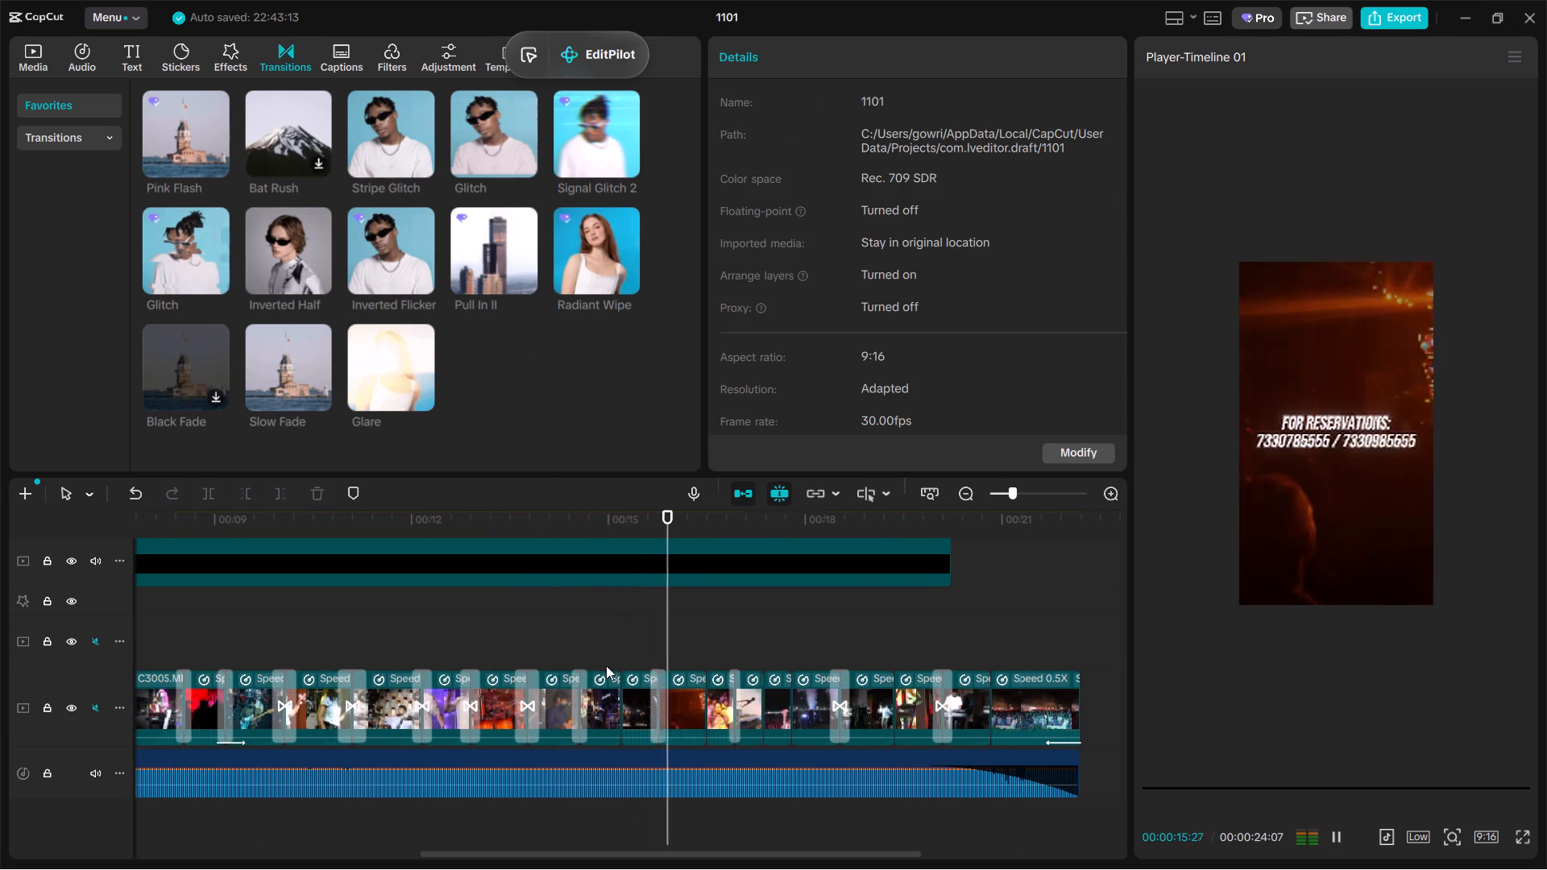
scroll(666, 676, "down", 7, "ctrl")
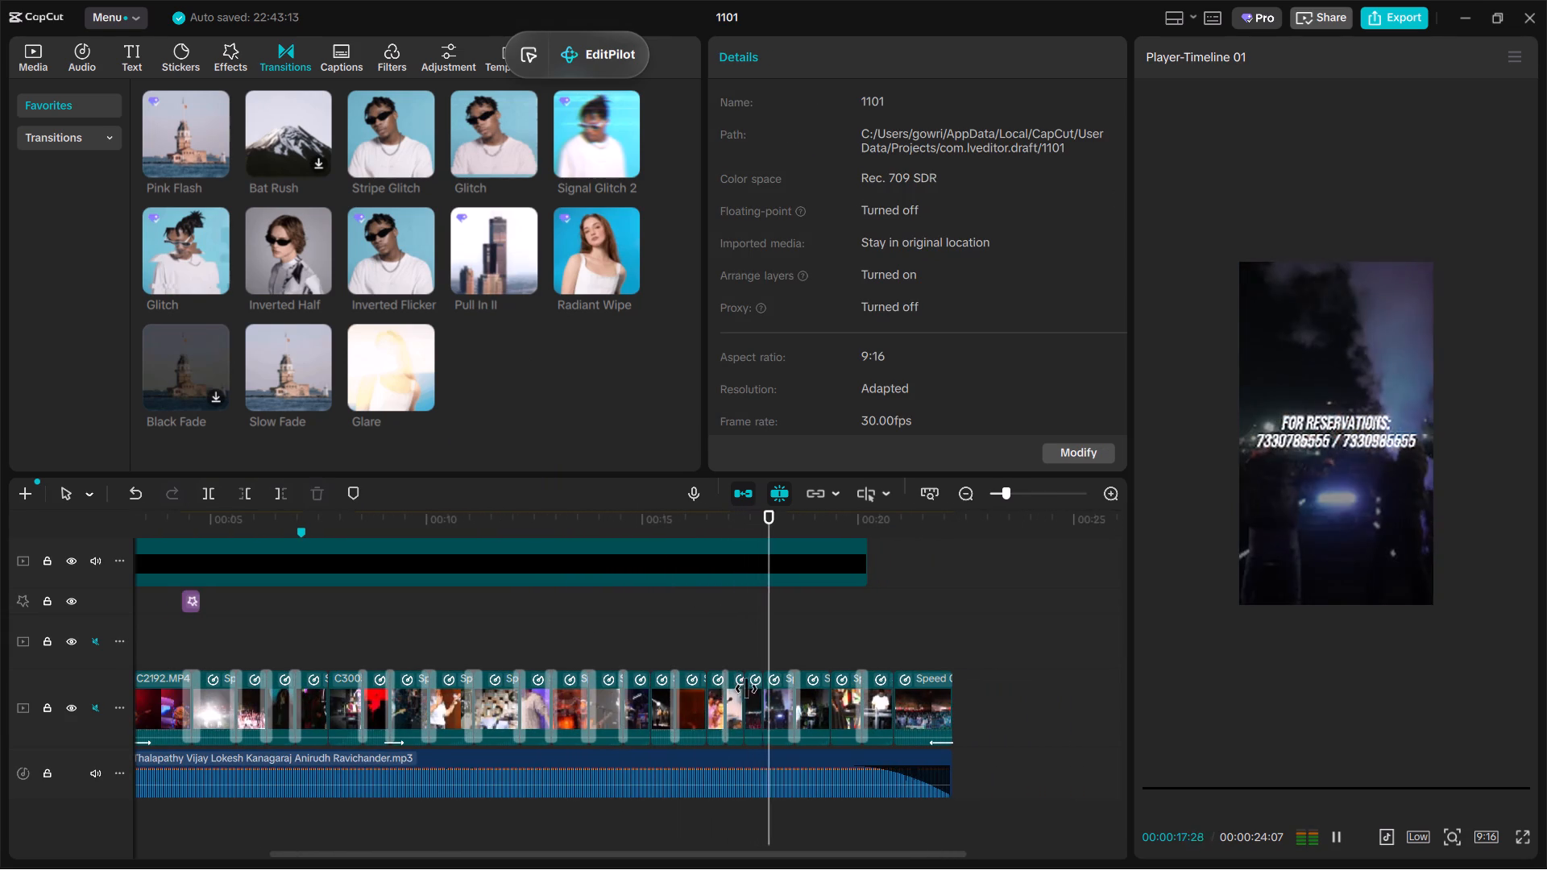
key("space")
left_click(677, 633)
key("space")
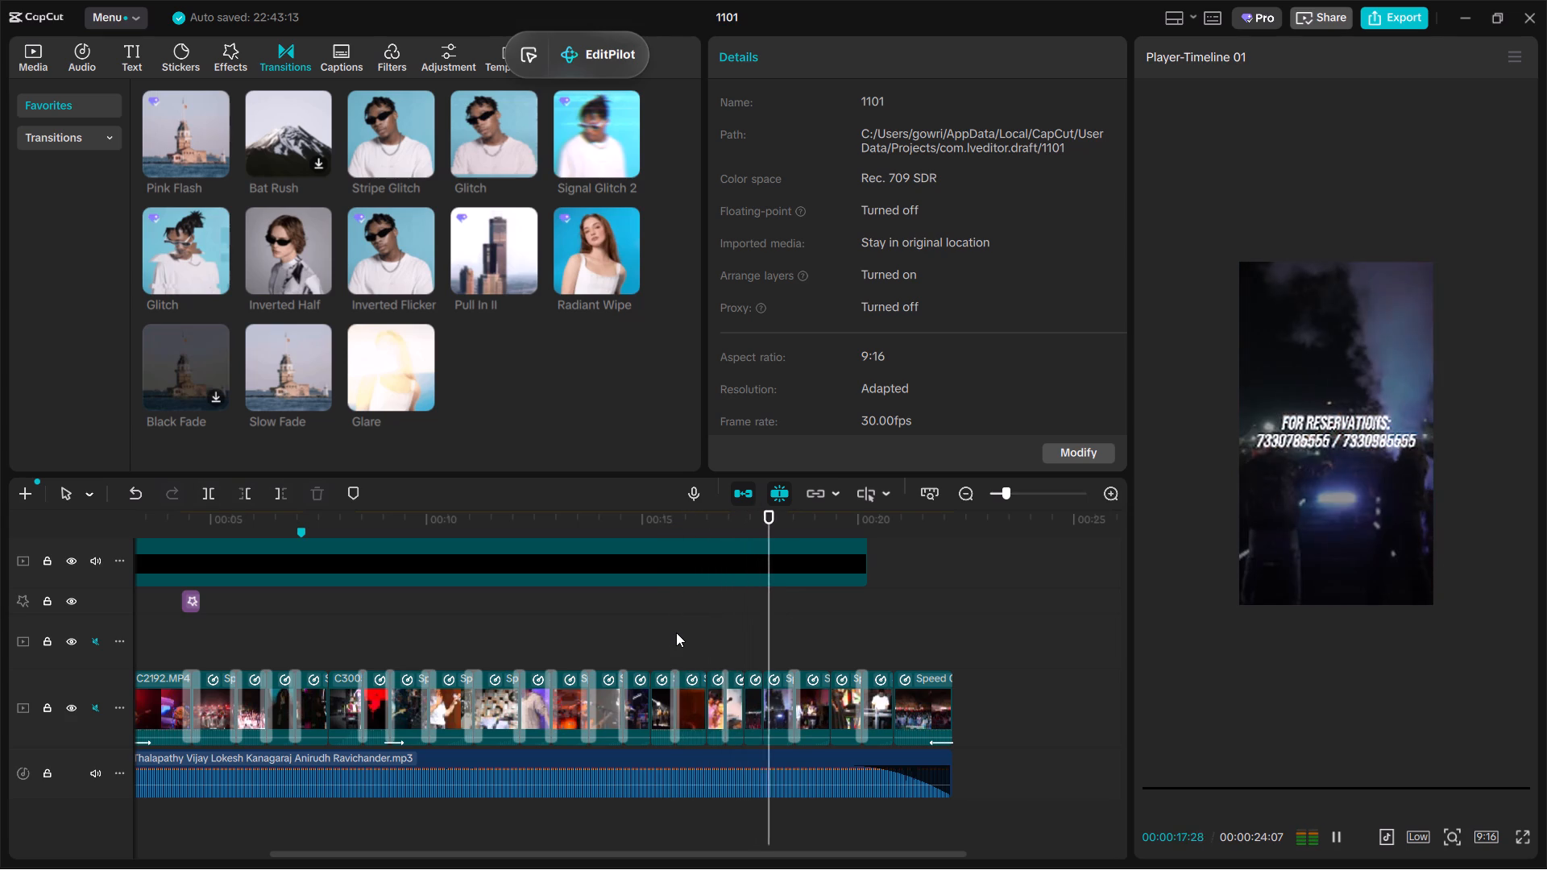
key("space")
Animate a gradual zoom-in on the main-track clip near 00:00:16:20, with a transform keyframe at its start and a larger-scale keyframe at its end.
scroll(695, 646, "up", 11, "ctrl")
left_click(655, 628)
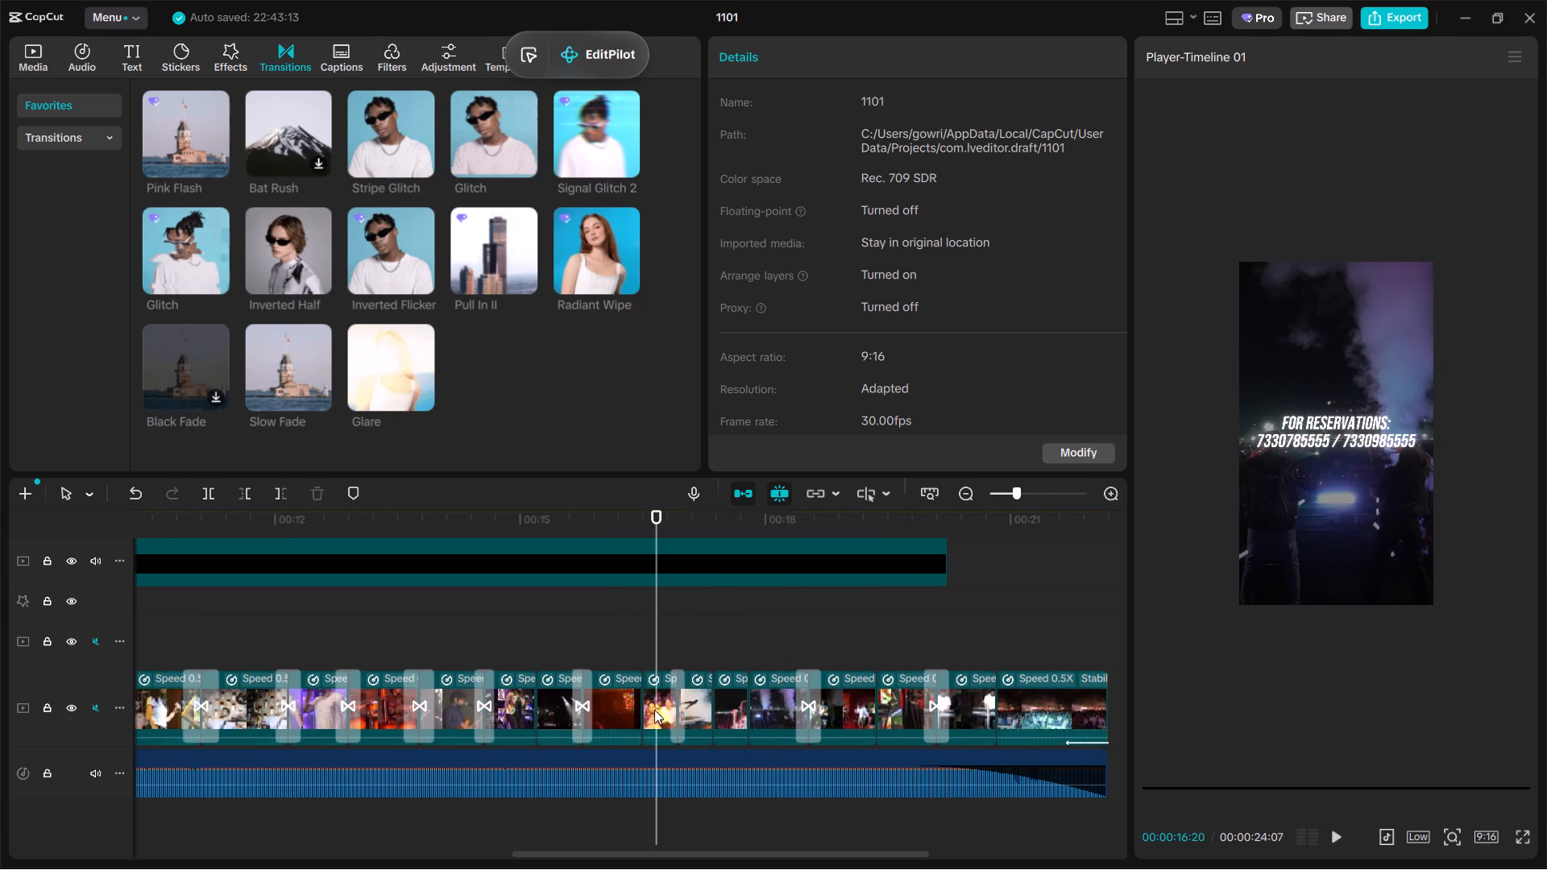
left_click(654, 719)
left_click(1108, 156)
left_click(1098, 156)
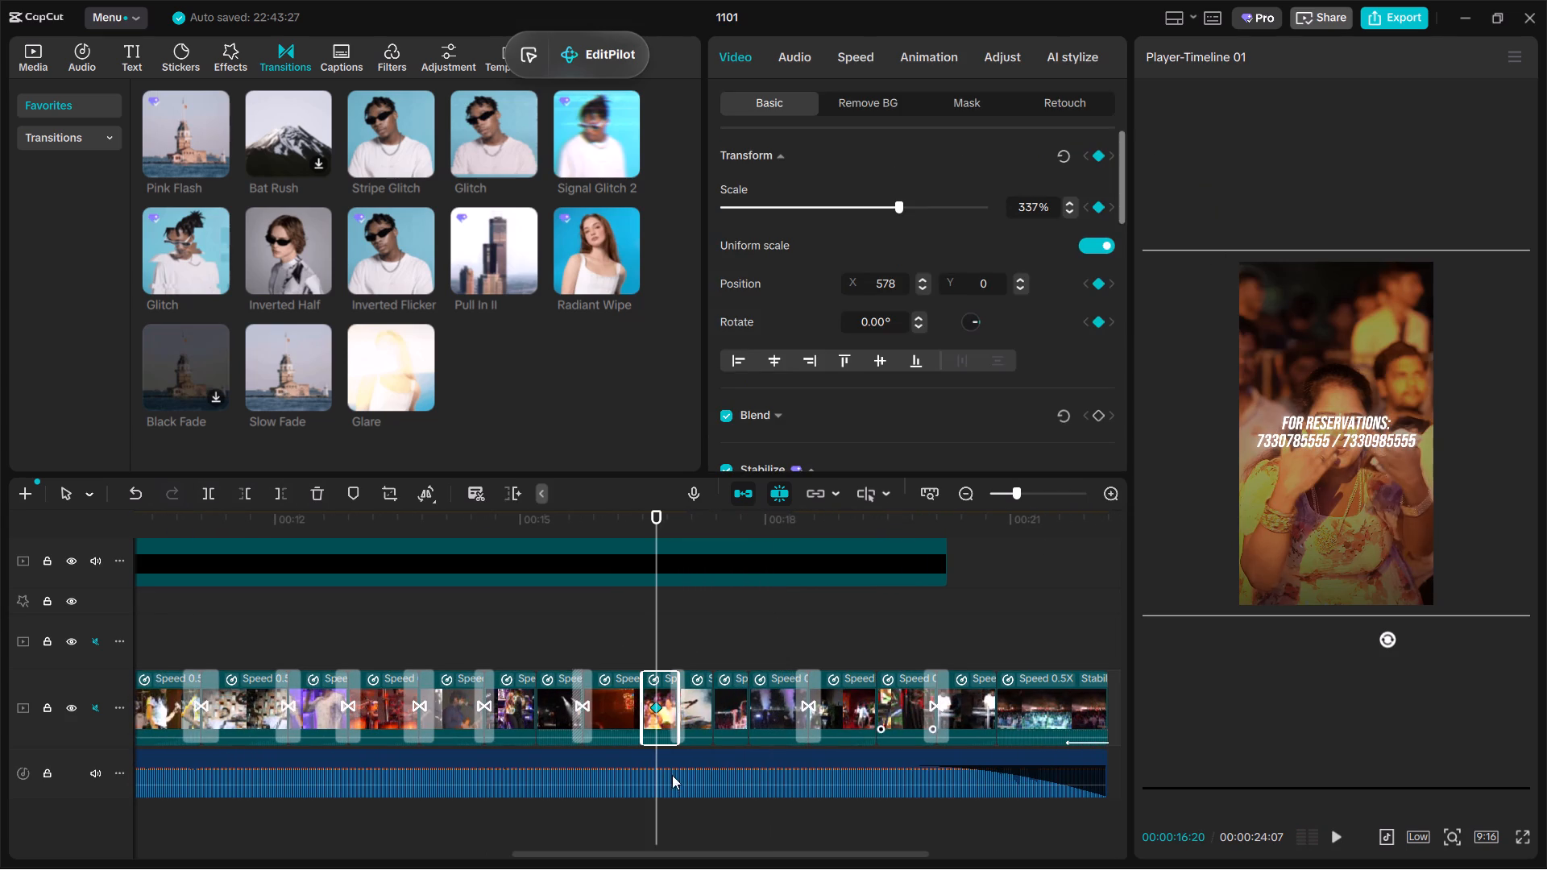
left_click_drag(655, 715, 558, 726)
left_click_drag(896, 212, 906, 221)
left_click_drag(652, 706, 718, 735)
Keyframe the keyboardist clip near 00:00:17:01 to zoom from 100% scale at its start to 121% at its end.
left_click(685, 655)
left_click(703, 702)
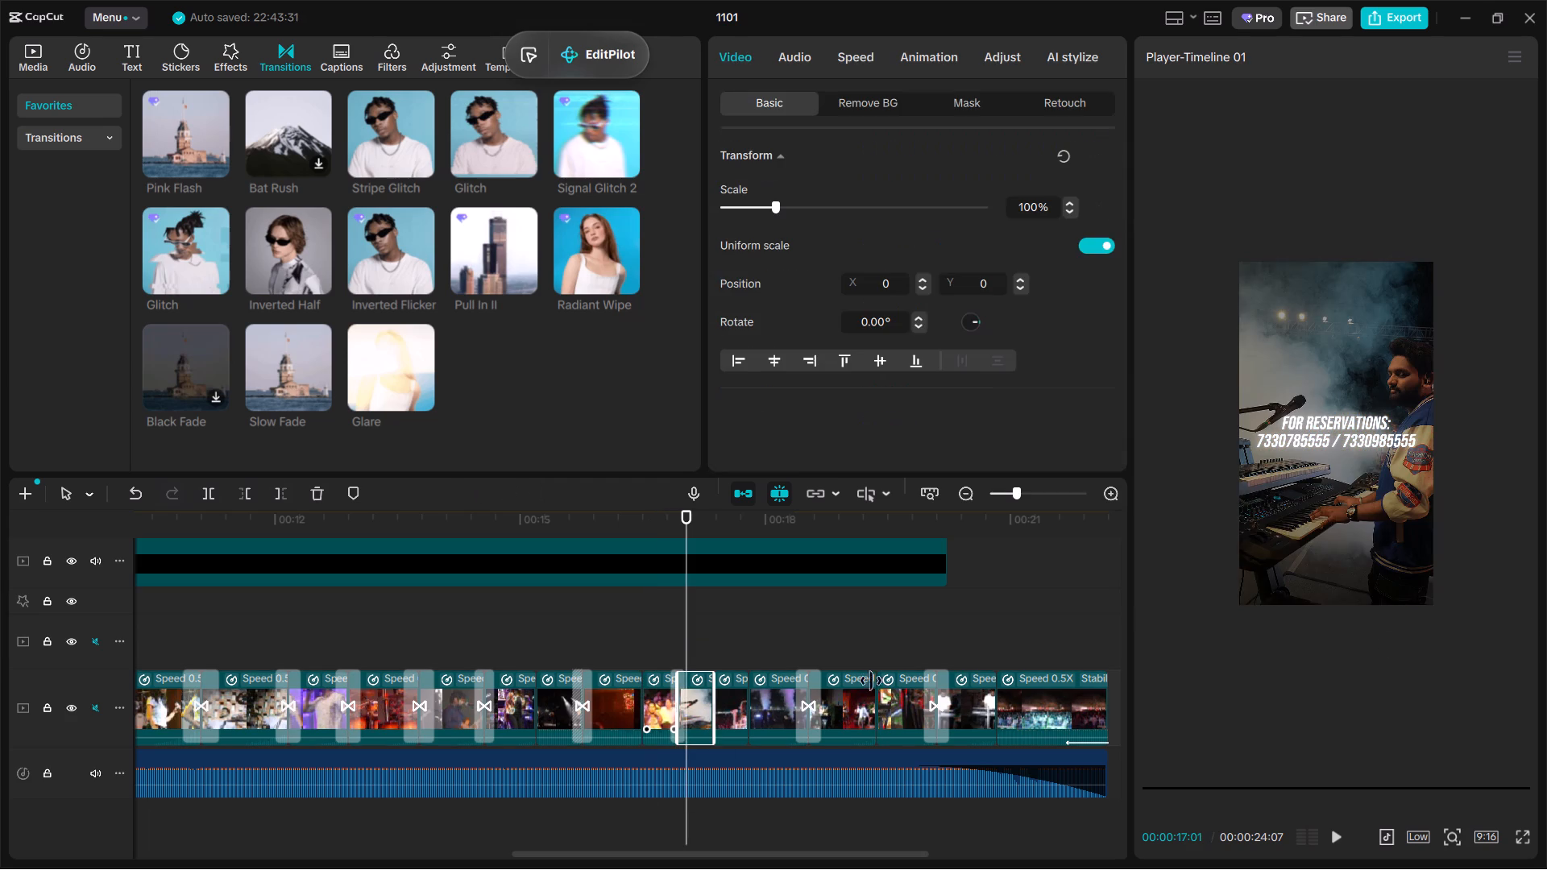
left_click(1097, 156)
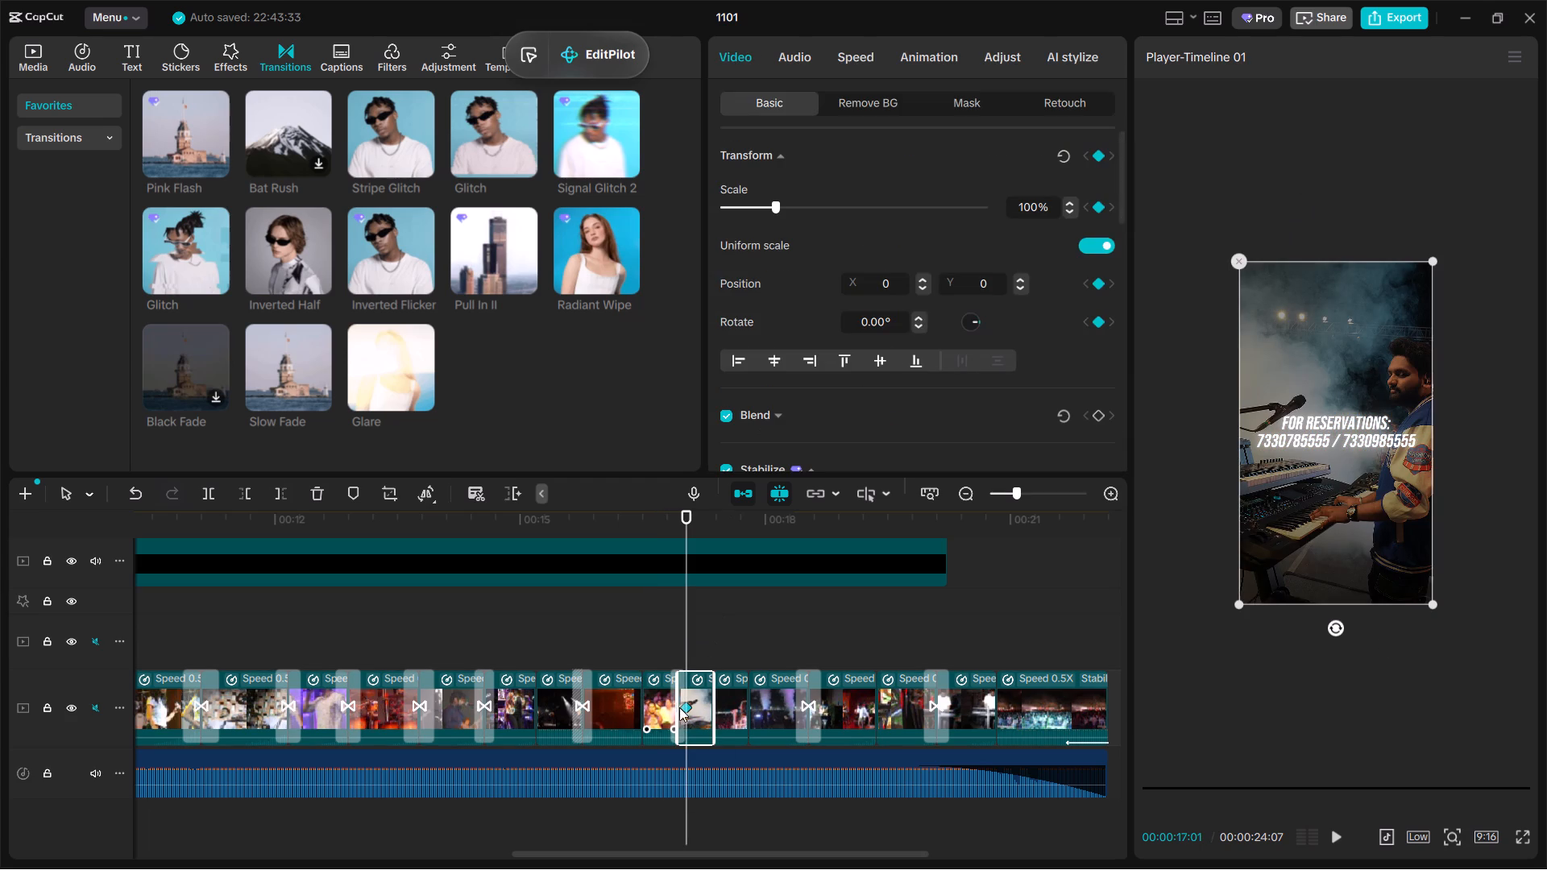
left_click_drag(691, 710, 561, 711)
left_click(780, 213)
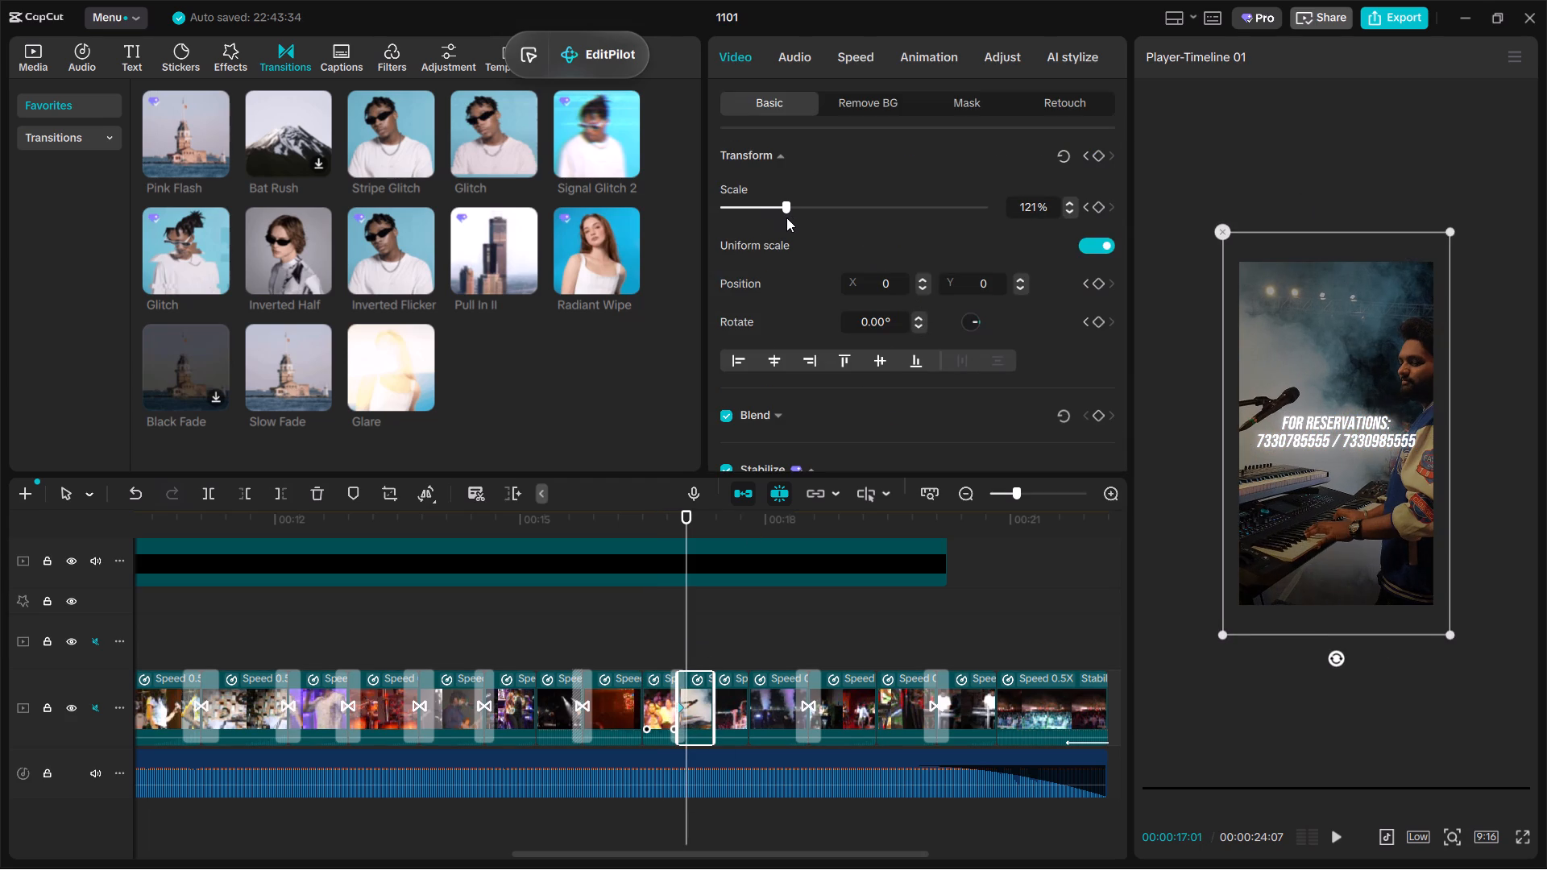
left_click_drag(690, 709, 767, 726)
Keyframe the clip near 00:00:17:18 to zoom from 100% scale at its start to 133% at its end, and preview the zooms.
left_click(733, 639)
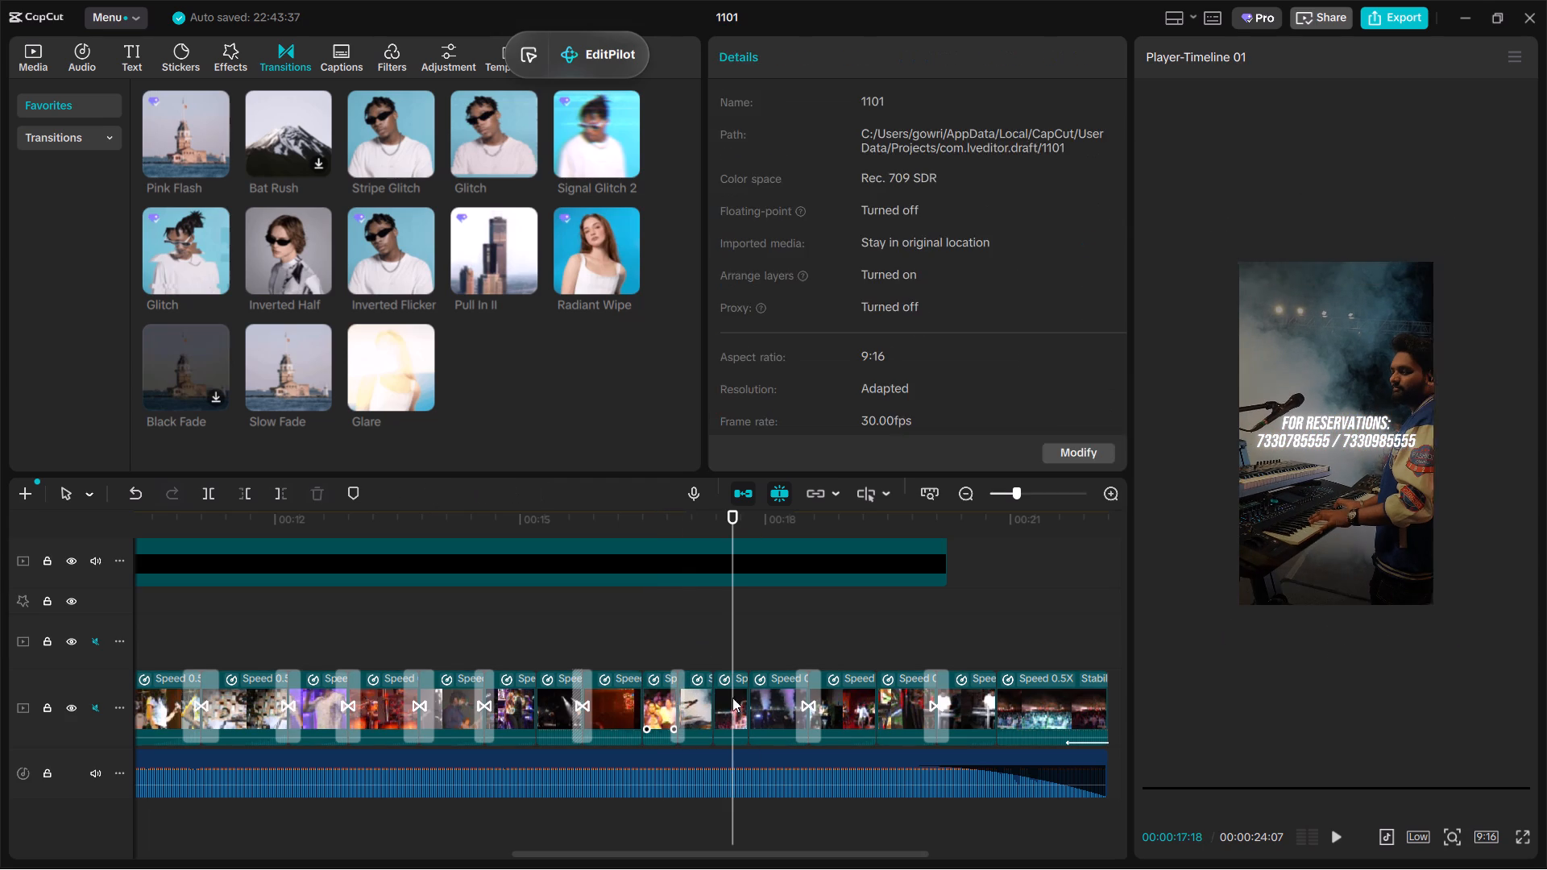
left_click(730, 706)
left_click(1103, 152)
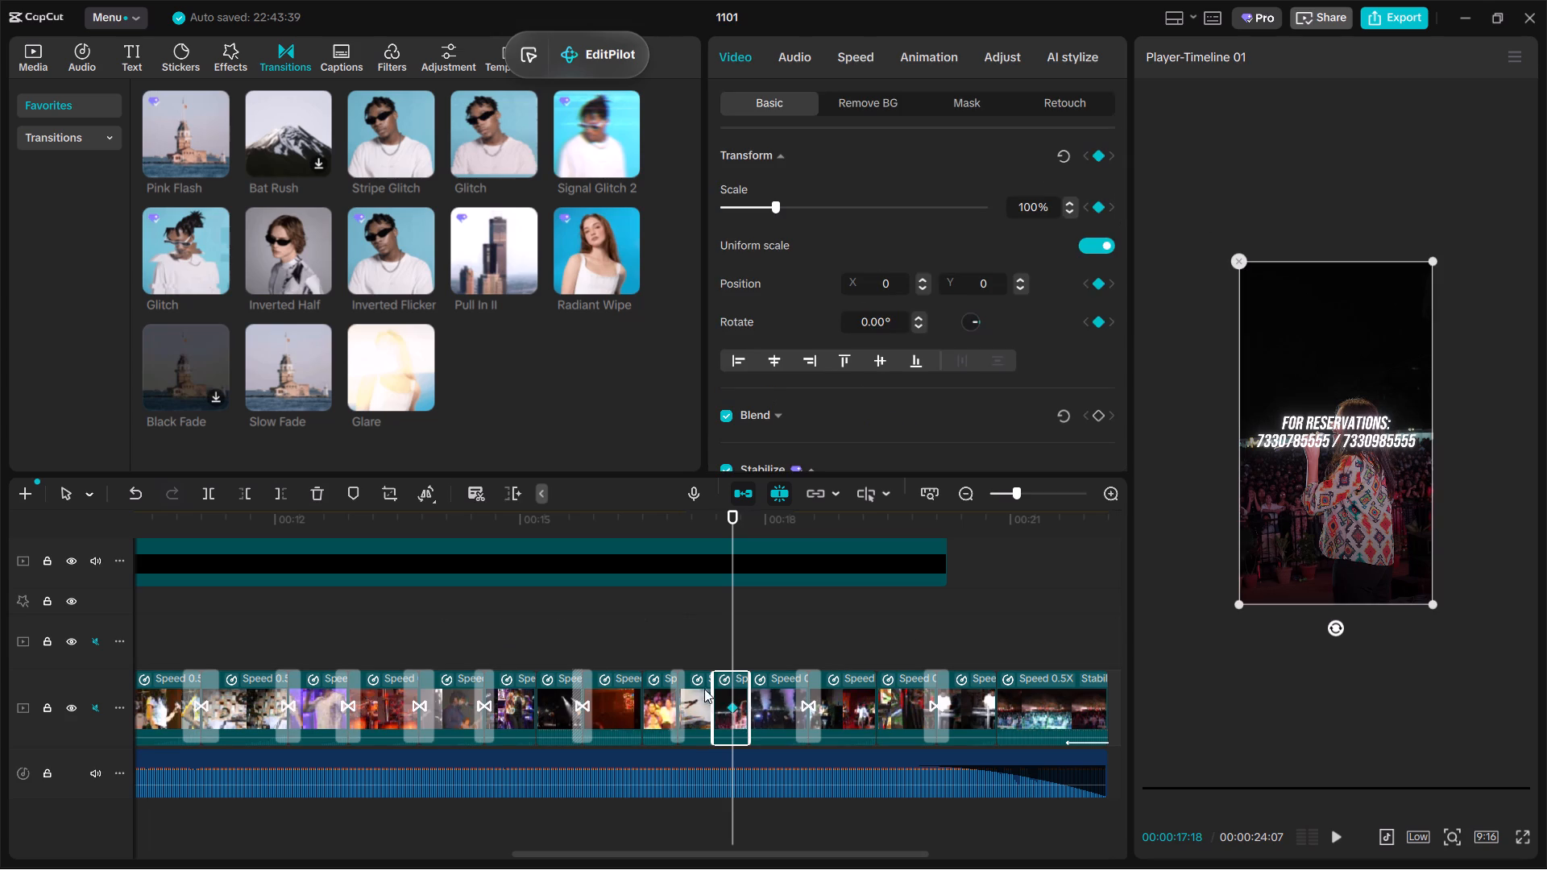
left_click_drag(734, 714, 616, 714)
left_click(789, 209)
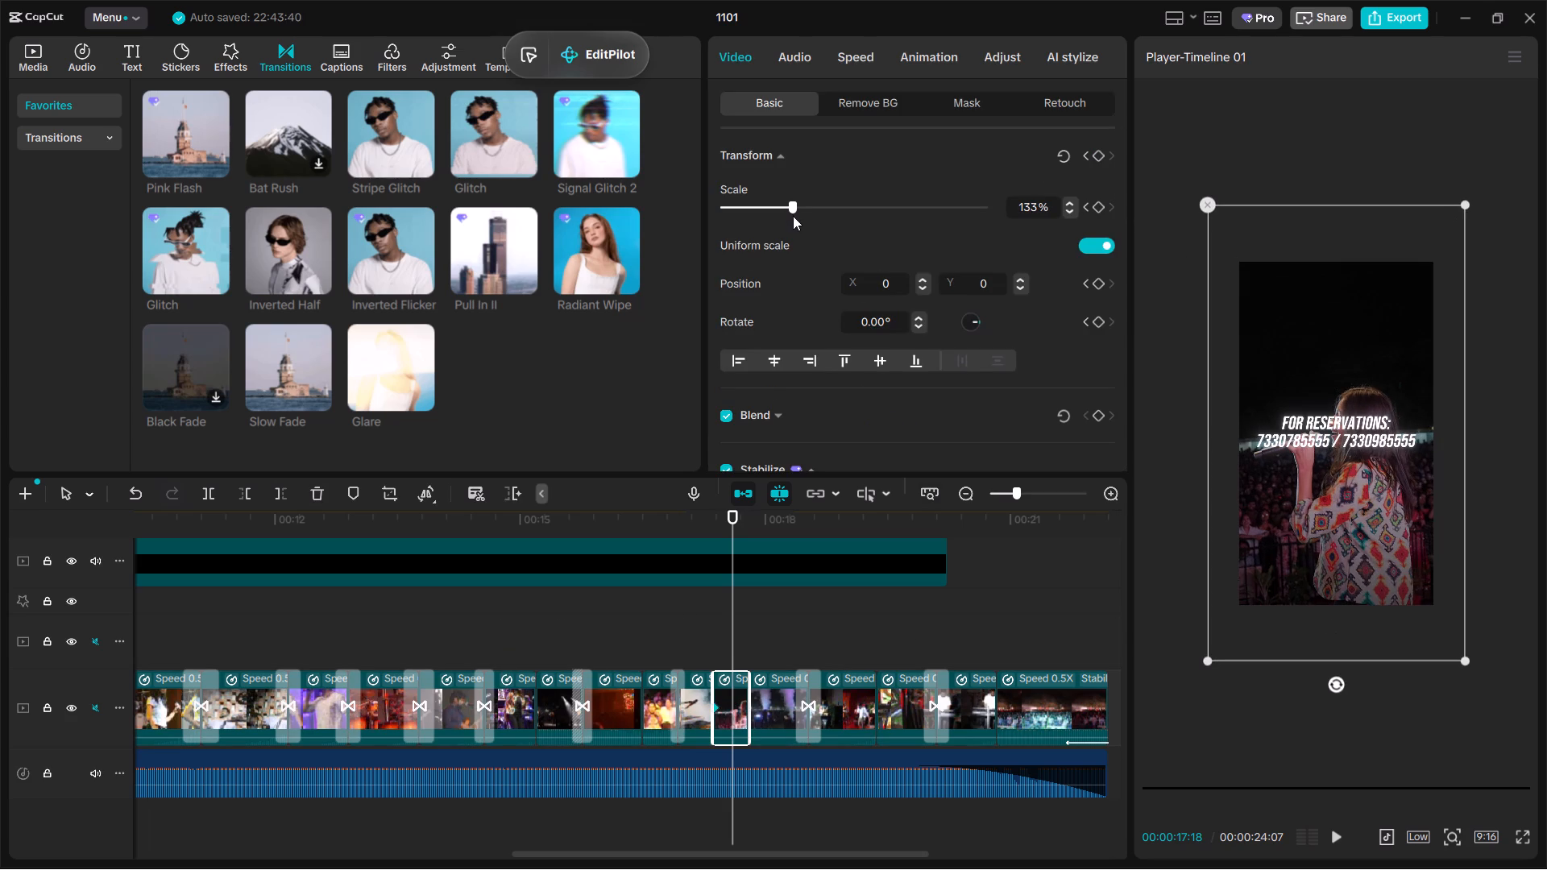
left_click_drag(734, 713, 819, 742)
left_click(568, 641)
key("space")
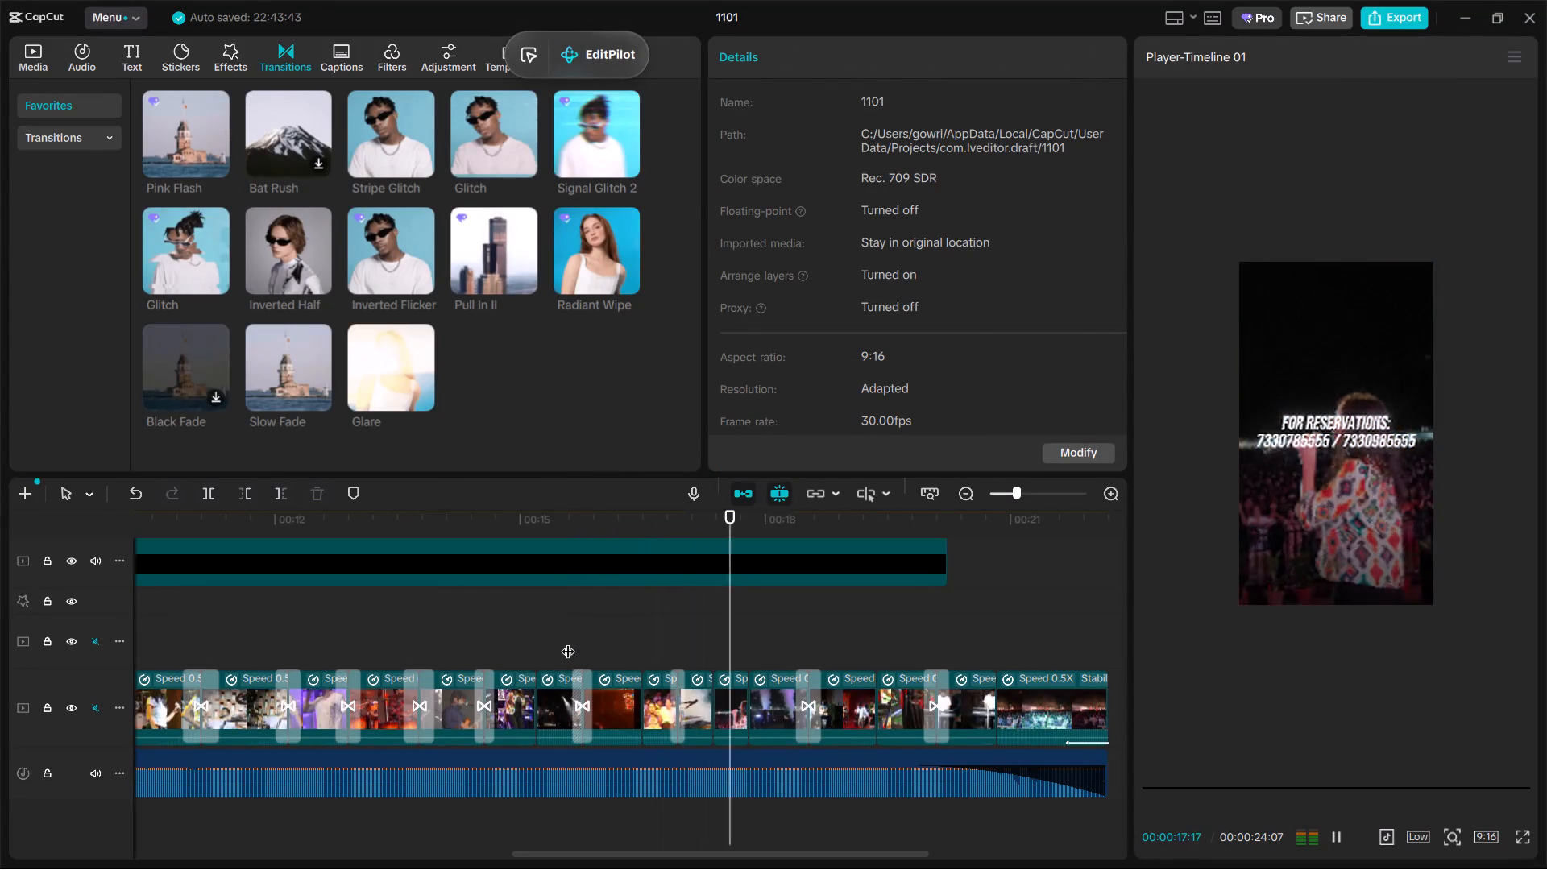
key("space")
Keyframe the clip near 00:00:18:08 to zoom from 334% scale at its start to 368% at its end, and preview it.
left_click(773, 710)
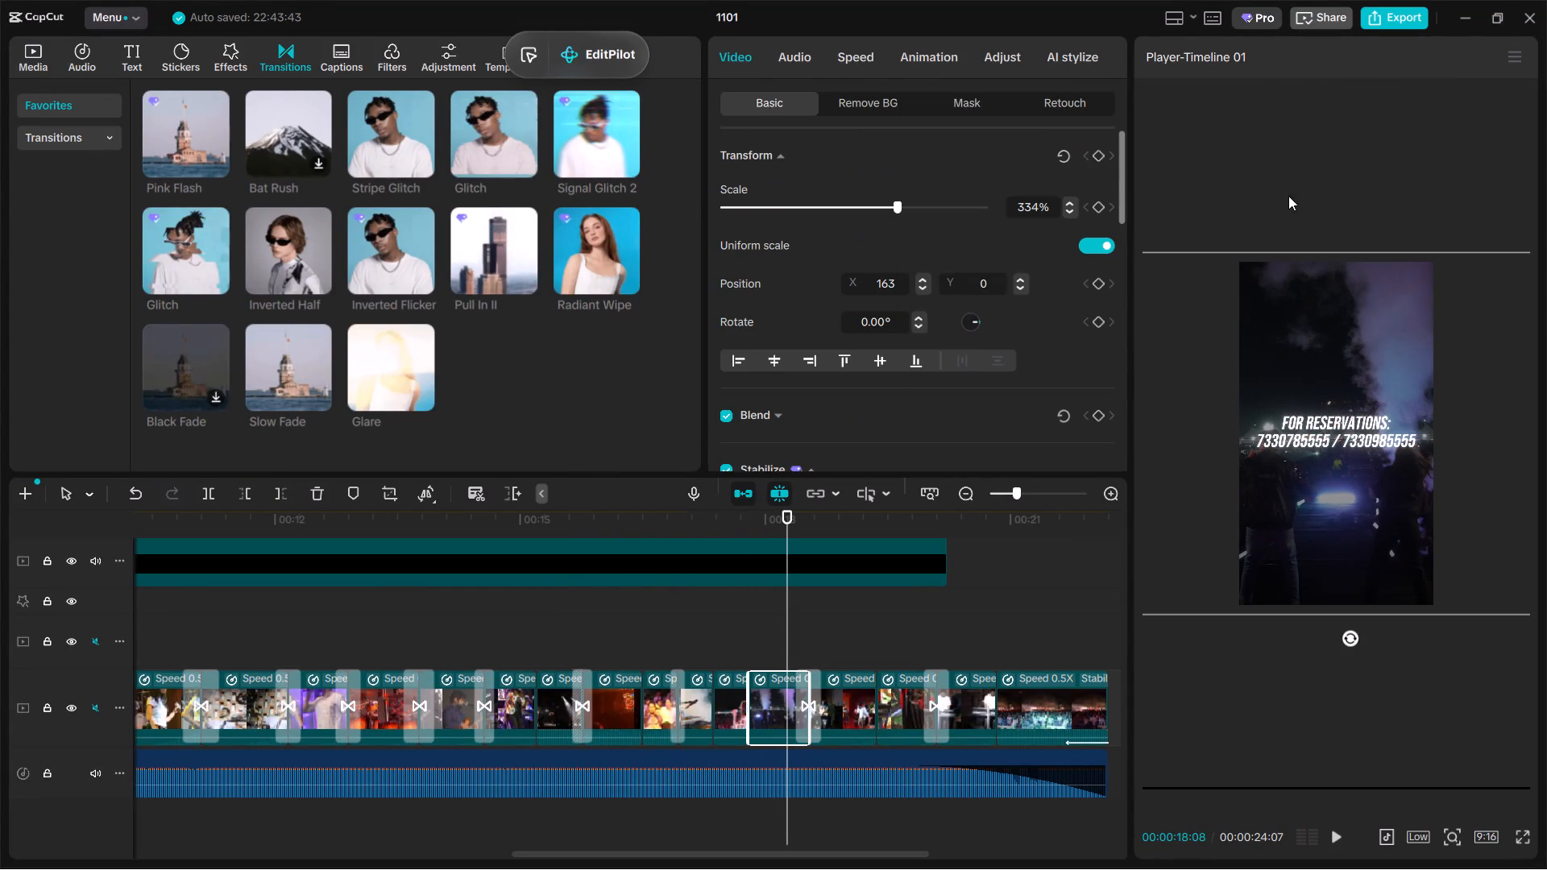
left_click(1099, 155)
left_click_drag(787, 706, 674, 710)
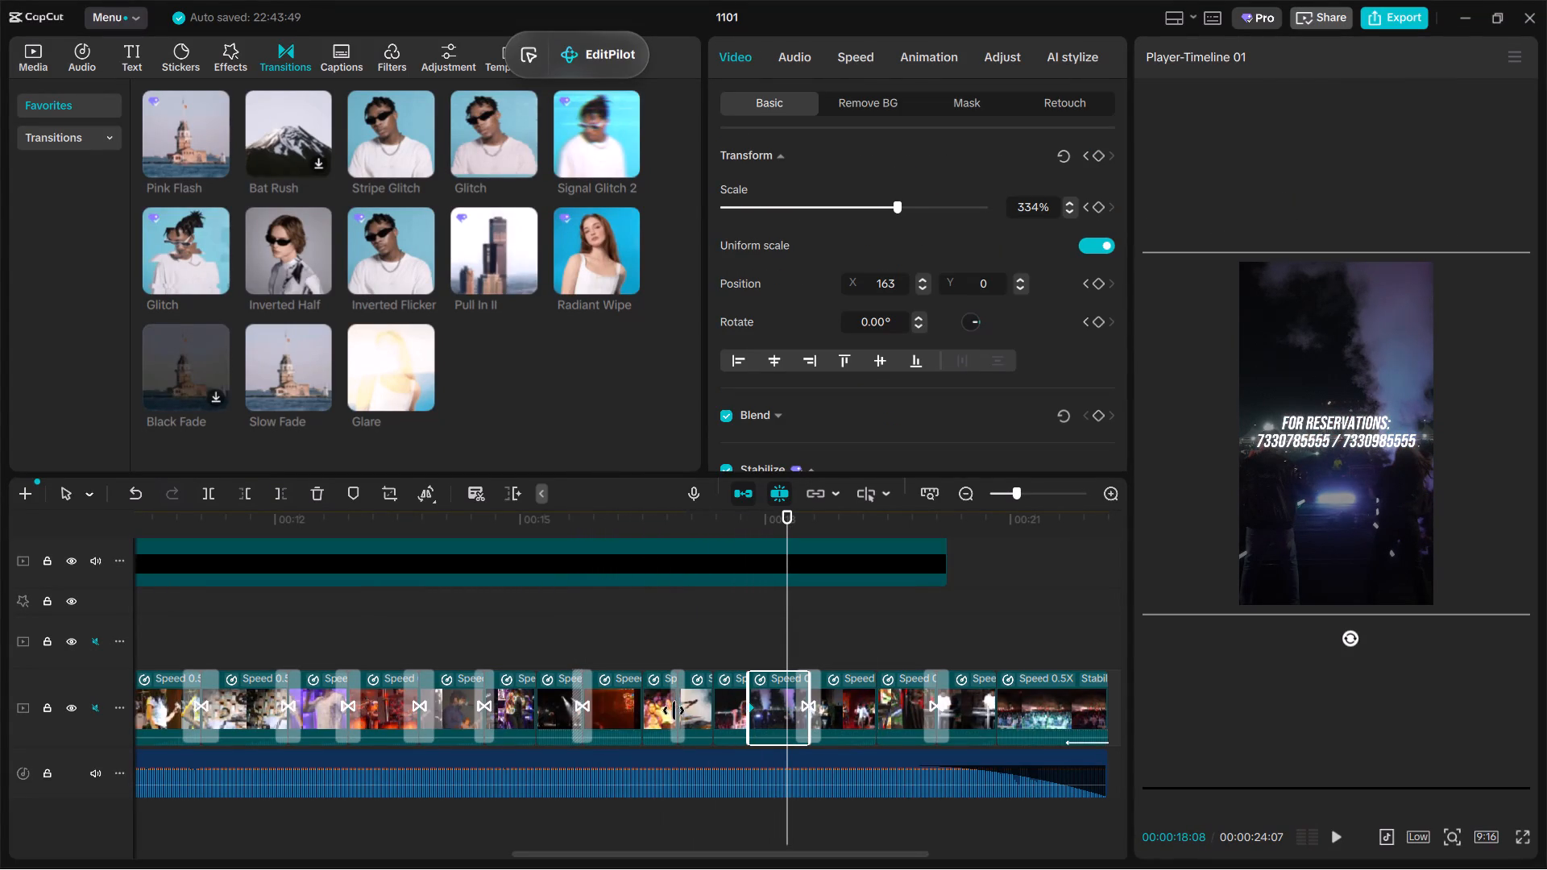
left_click_drag(674, 710, 673, 710)
left_click_drag(904, 211, 915, 222)
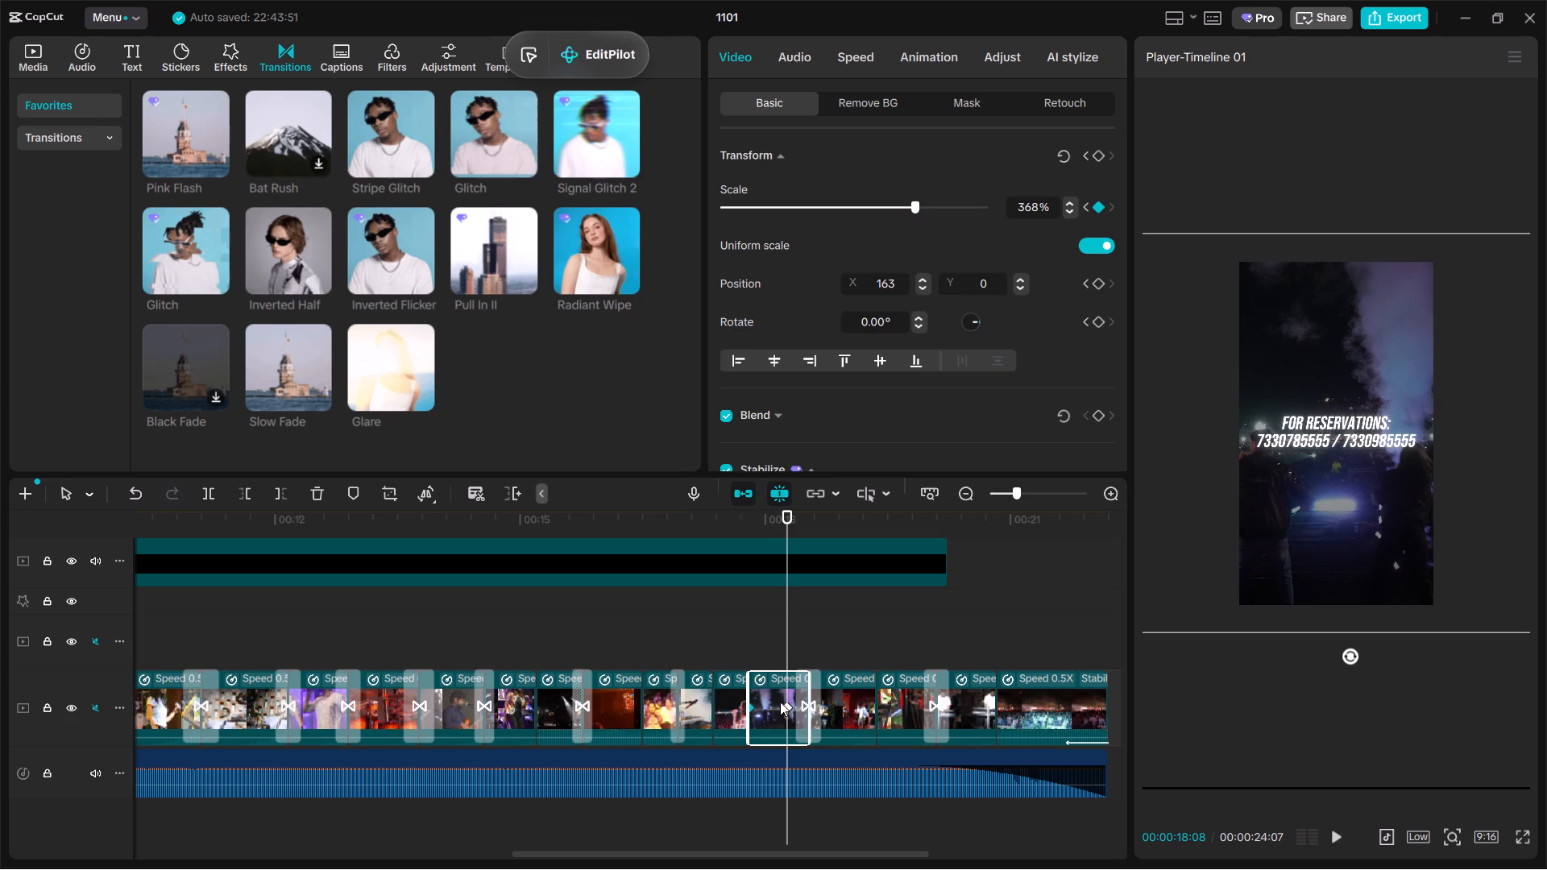
left_click_drag(783, 708, 868, 744)
left_click(773, 647)
key("space")
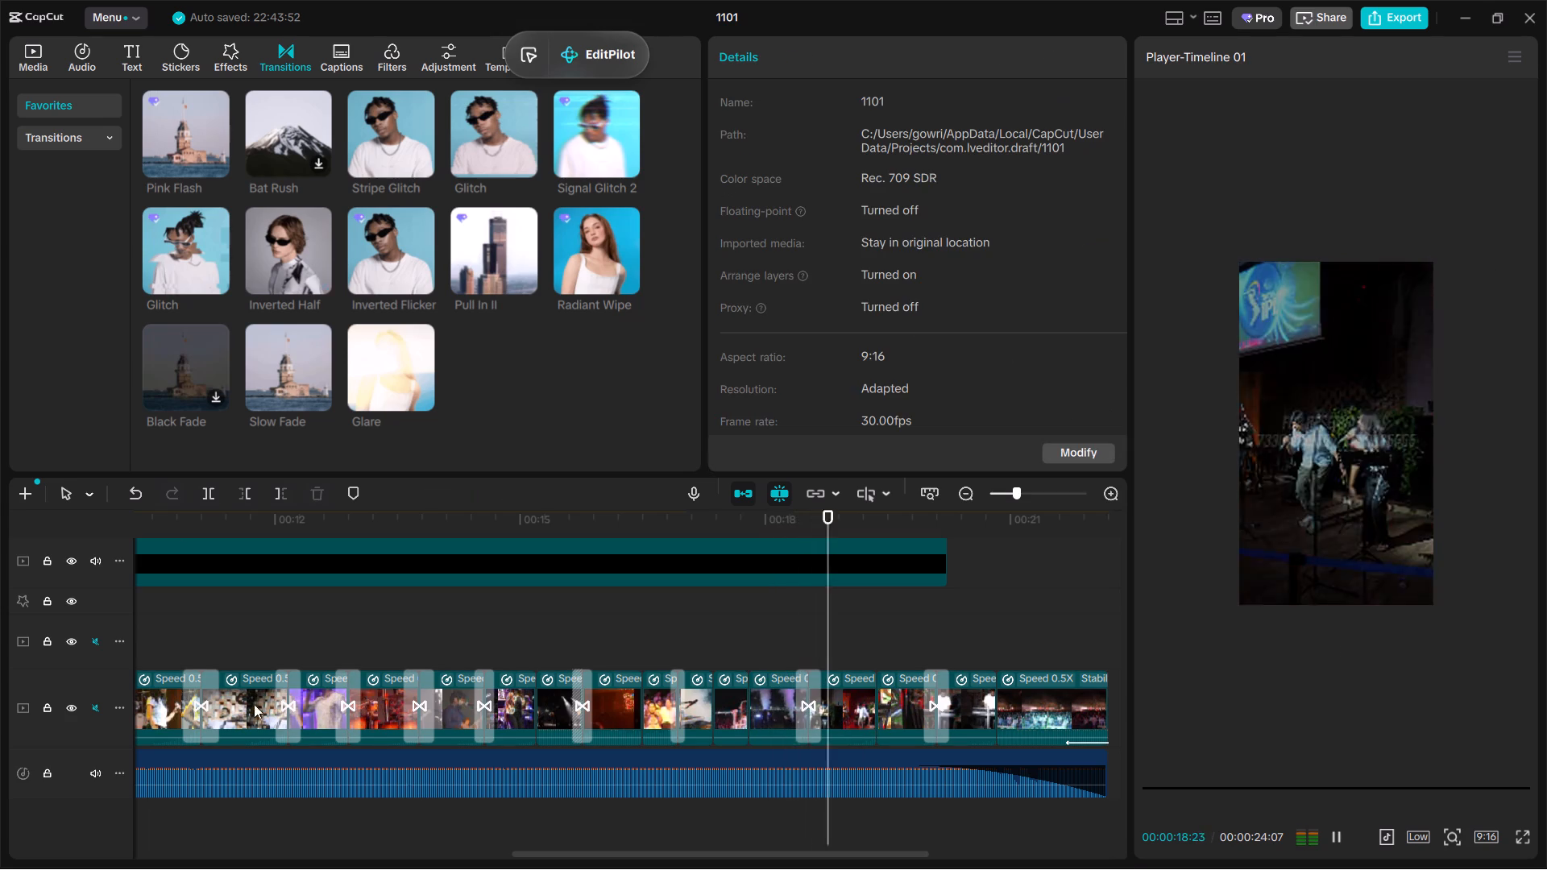
key("space")
scroll(820, 680, "down", 2, "ctrl")
key("space")
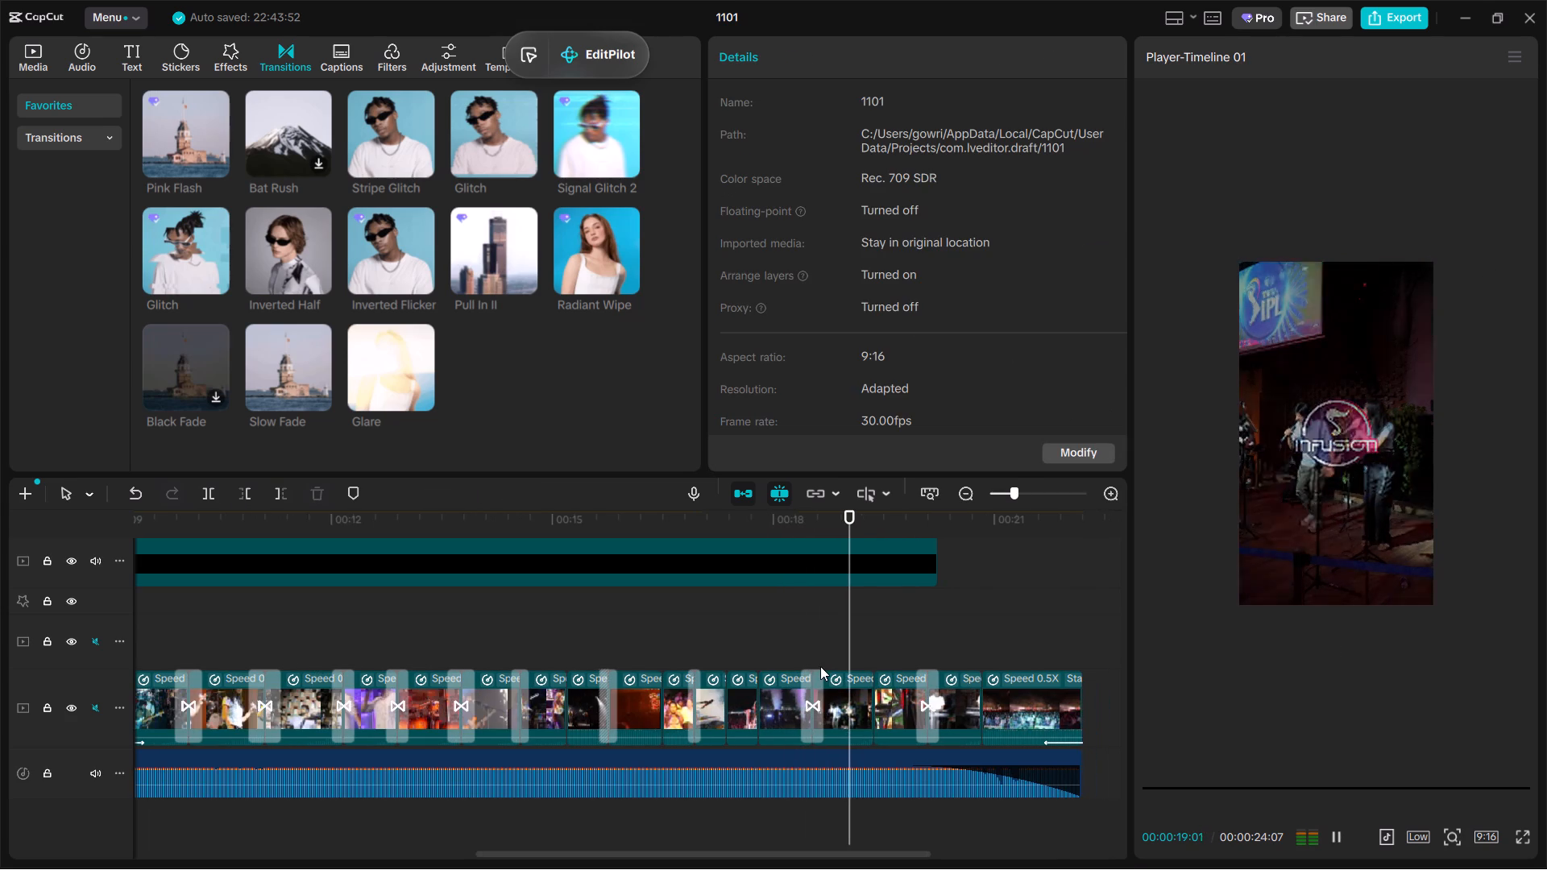
key("space")
Keyframe the clip near 00:00:19:04 to zoom from 100% scale at its start to 119% at its end, and preview it.
left_click(857, 651)
left_click(815, 723)
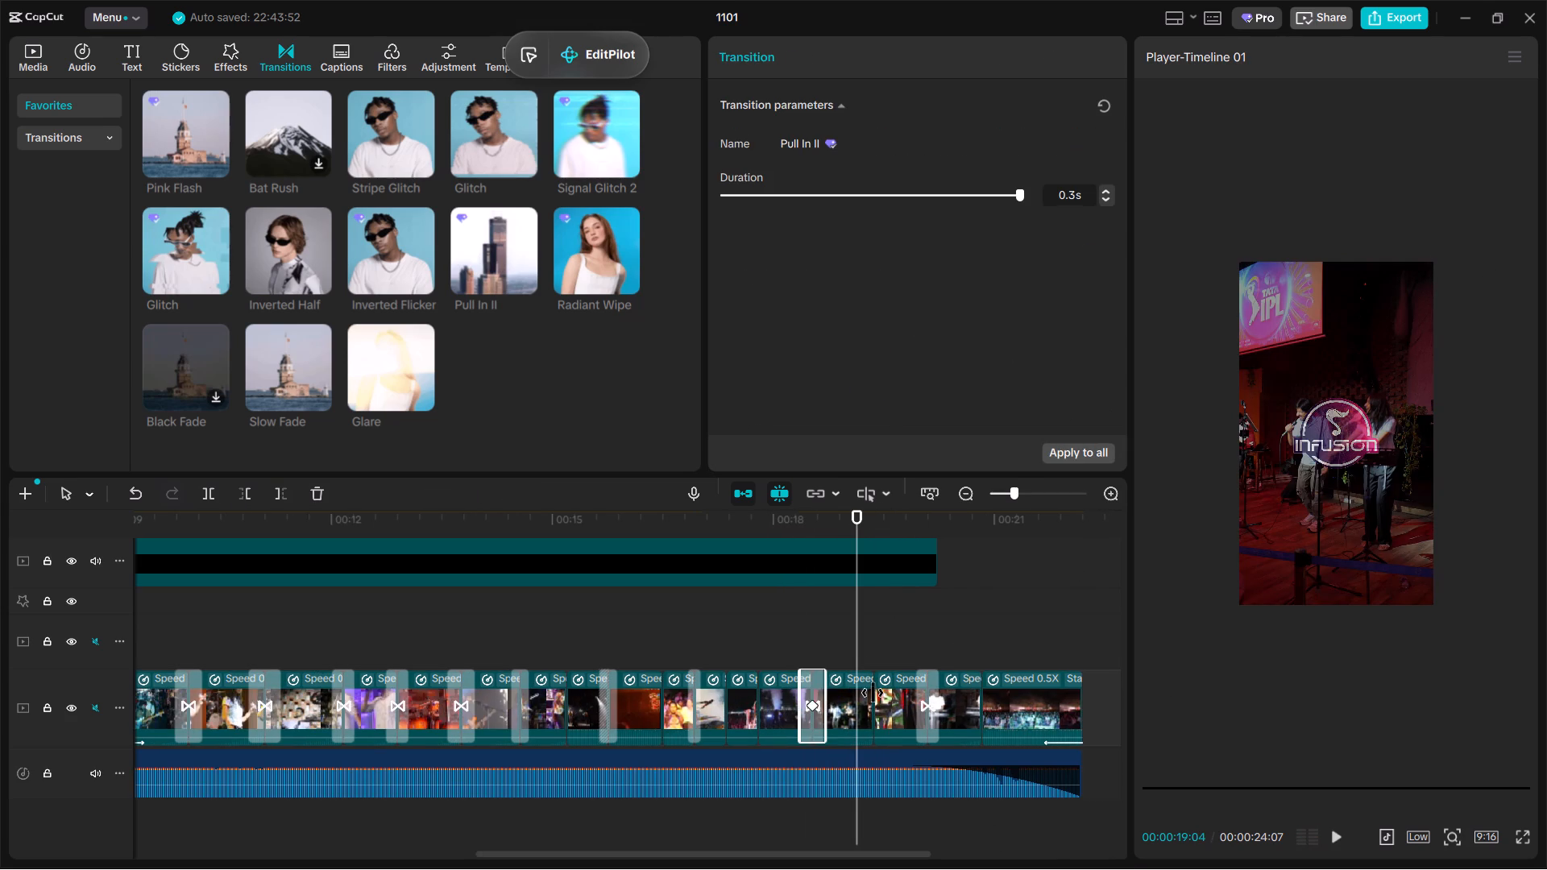
left_click(862, 698)
left_click(1099, 155)
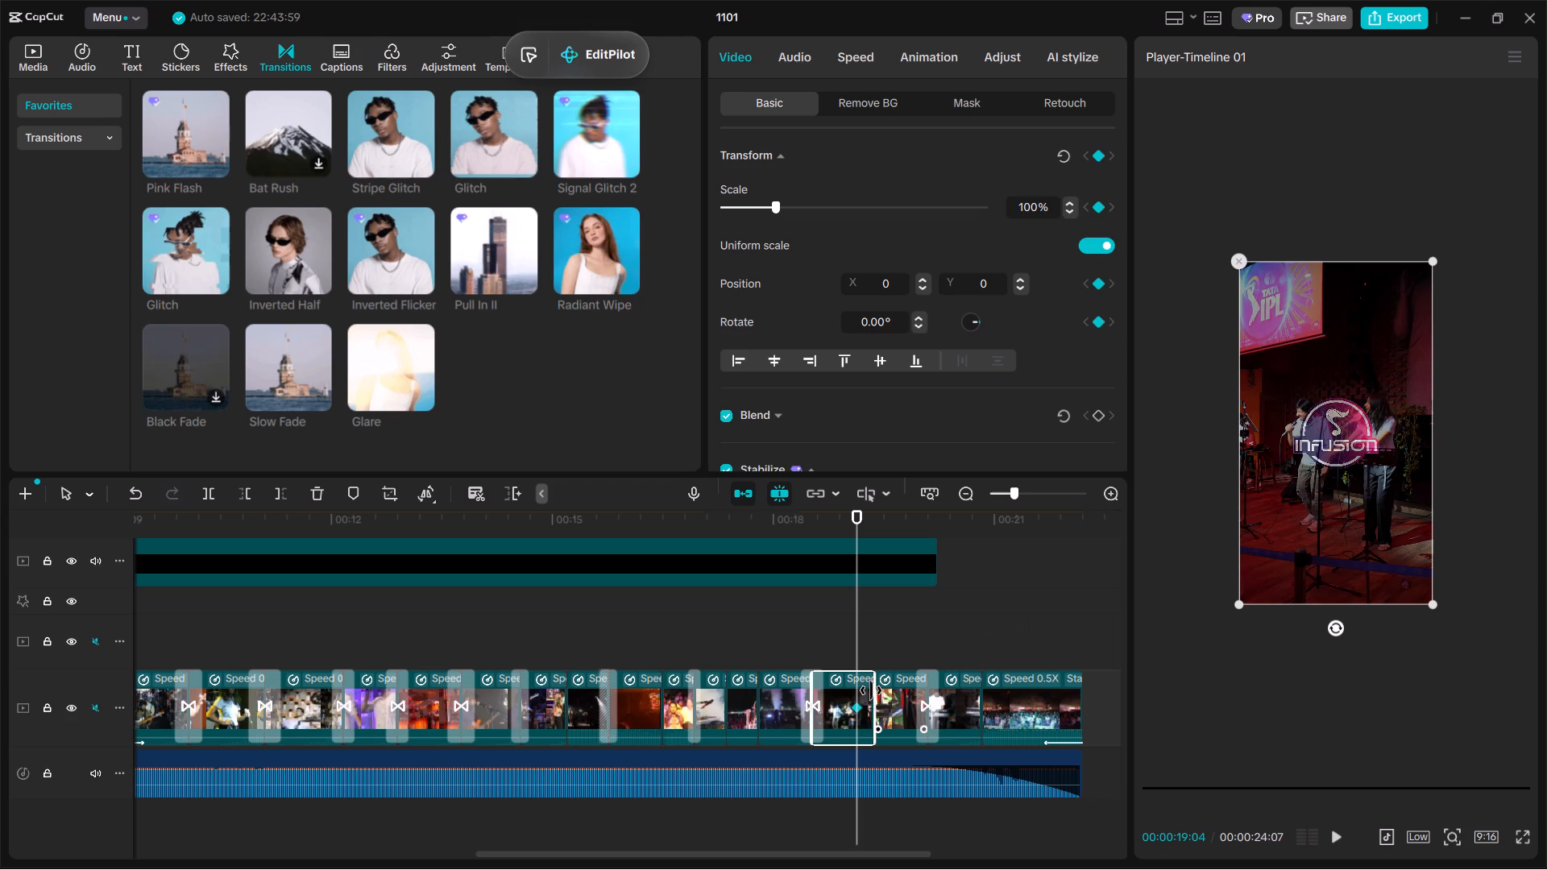
left_click_drag(857, 709, 614, 716)
left_click_drag(1437, 607, 1451, 626)
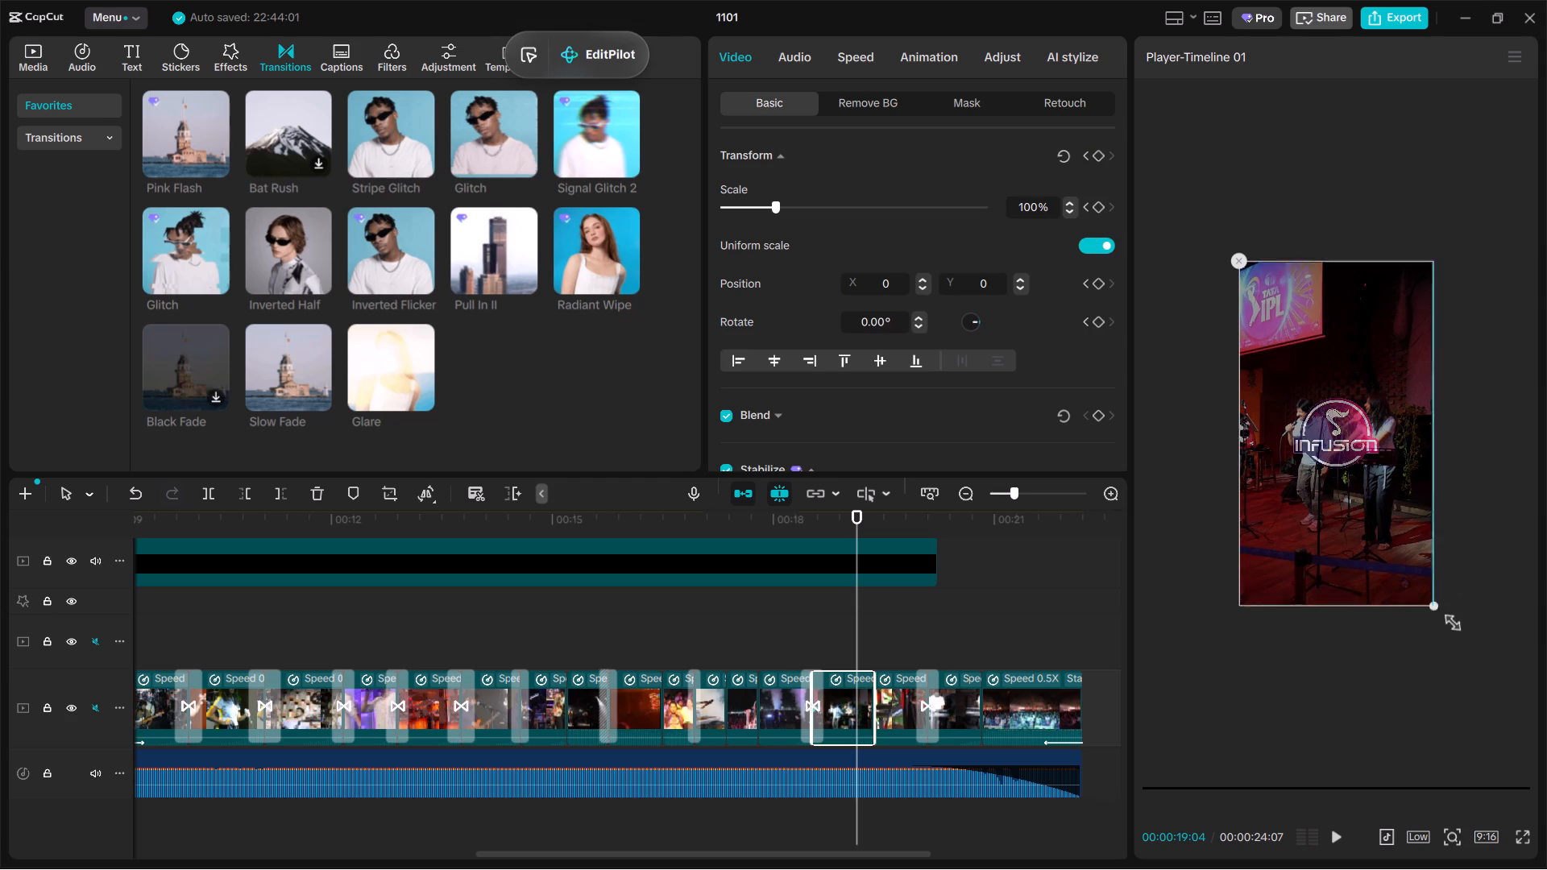
left_click_drag(1451, 626, 1479, 673)
left_click_drag(856, 708, 941, 731)
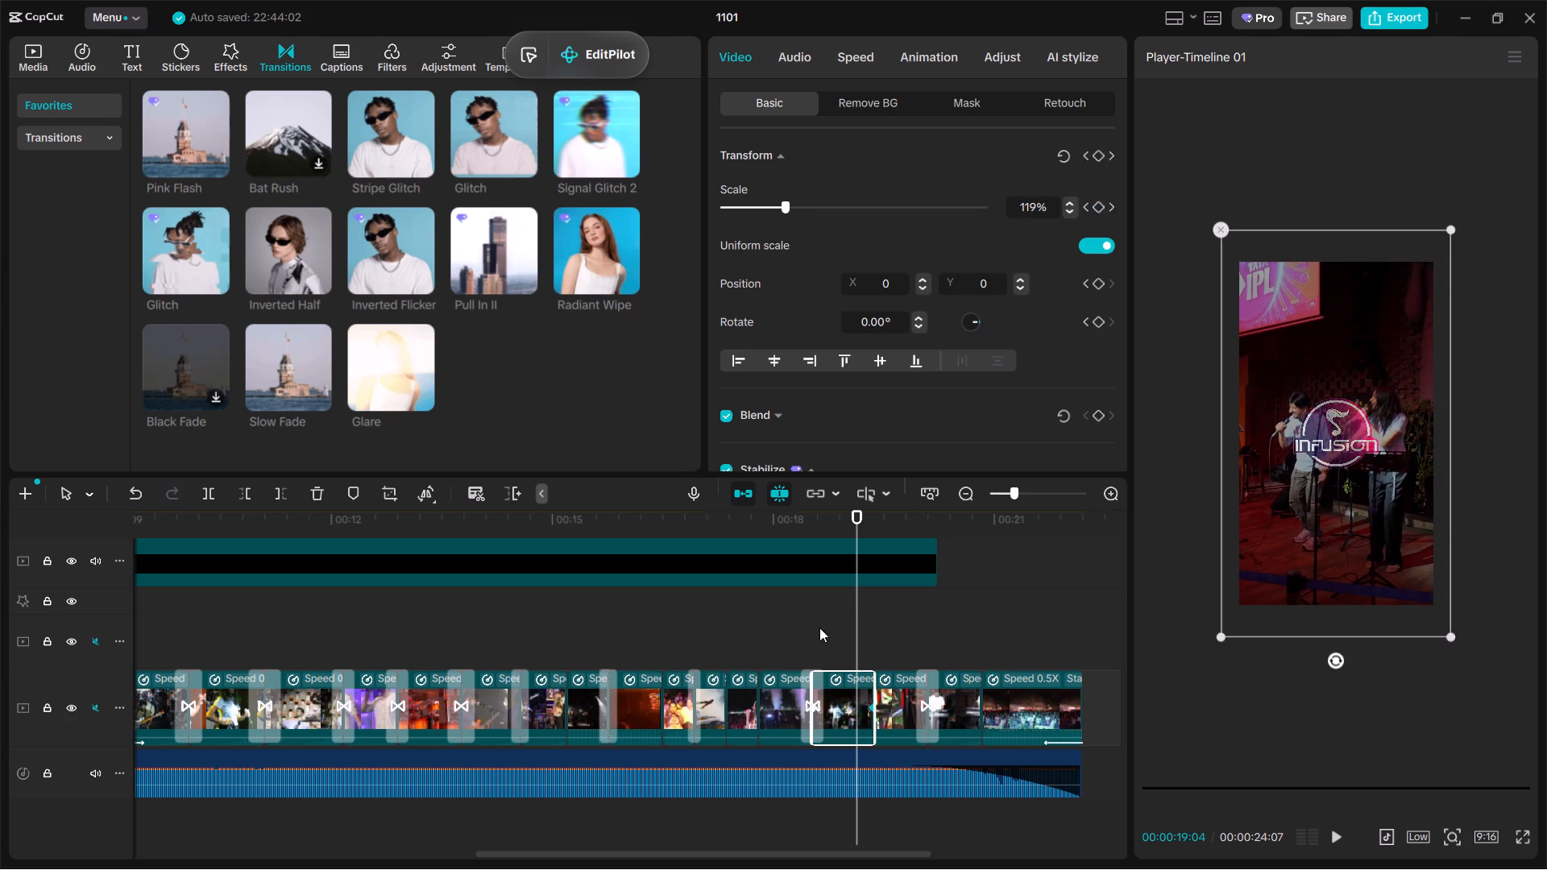
left_click(819, 628)
key("space")
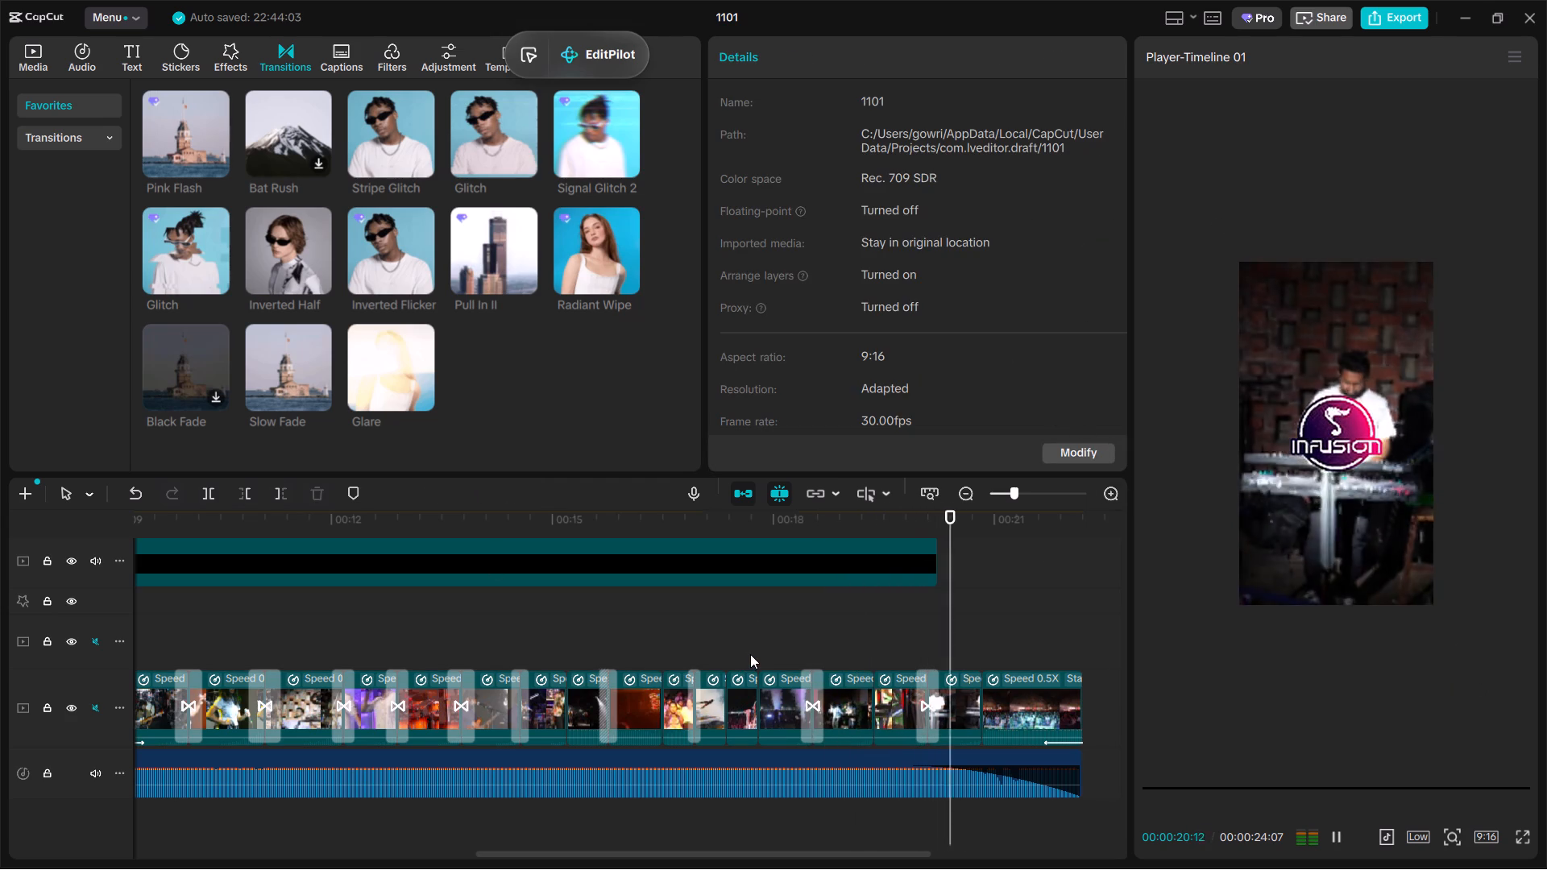
key("space")
Keyframe the final crowd clip on the main track to zoom from 345% scale at its start to 385% at its end.
left_click(926, 636)
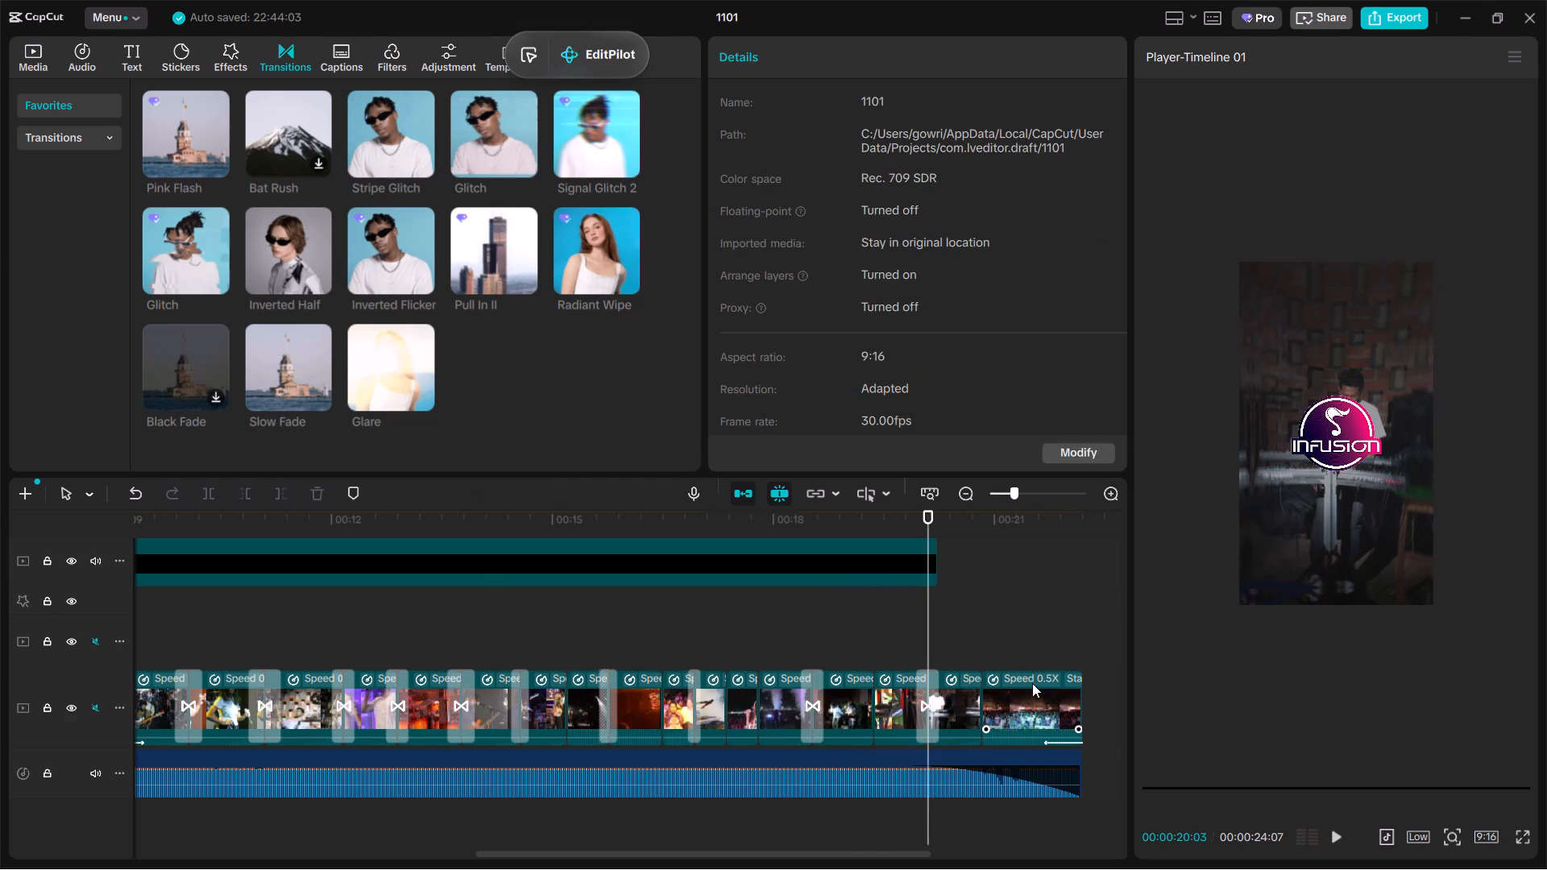
left_click(1005, 634)
left_click(1021, 700)
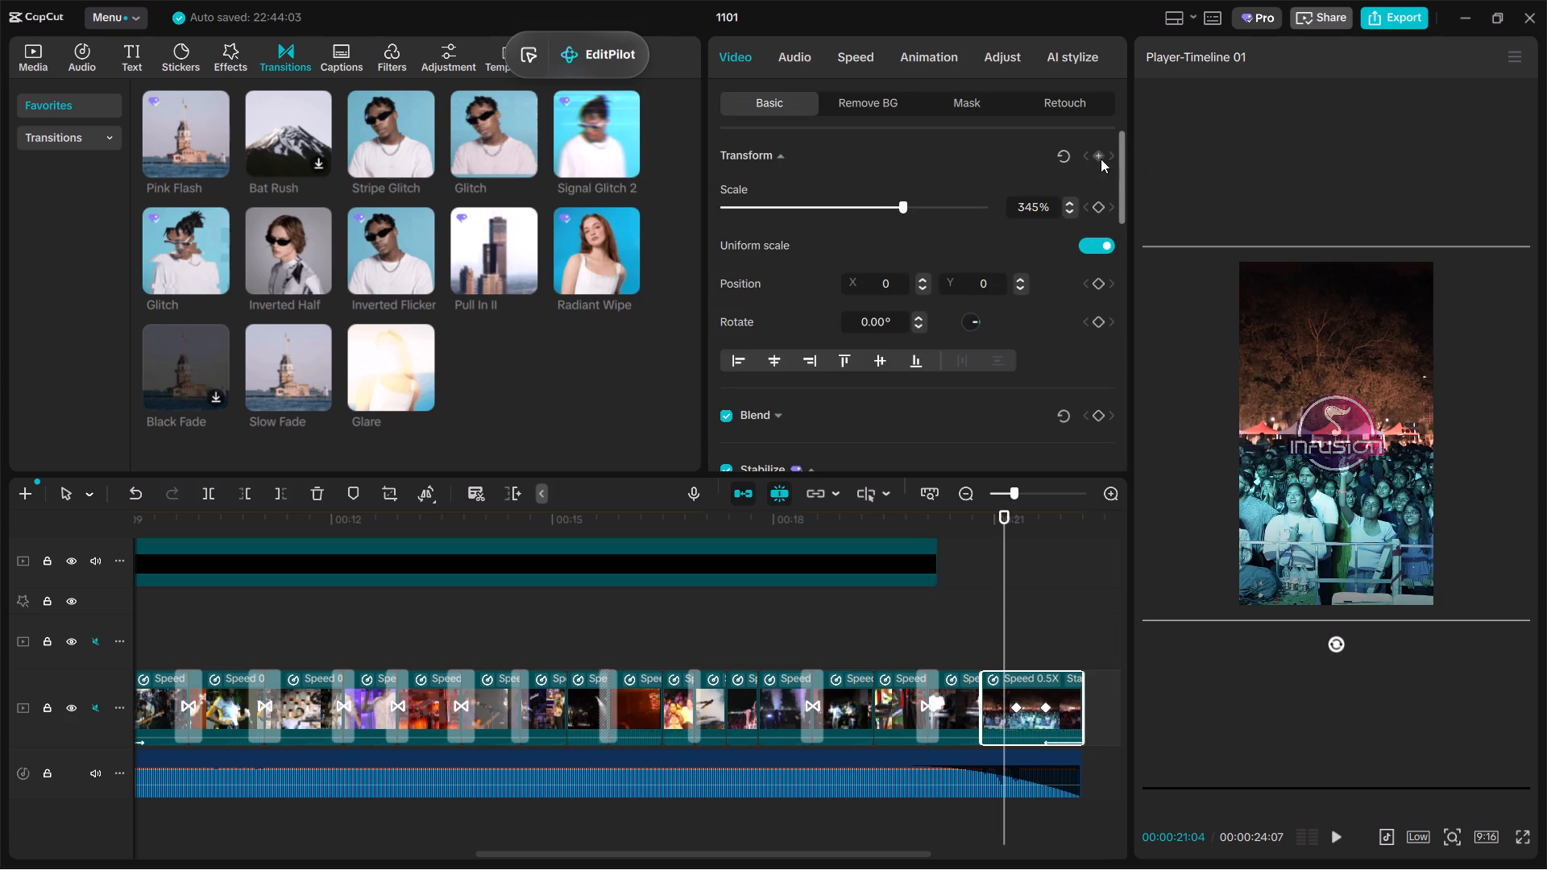
left_click(1101, 159)
left_click_drag(1001, 709, 885, 715)
left_click_drag(1008, 626, 1043, 648)
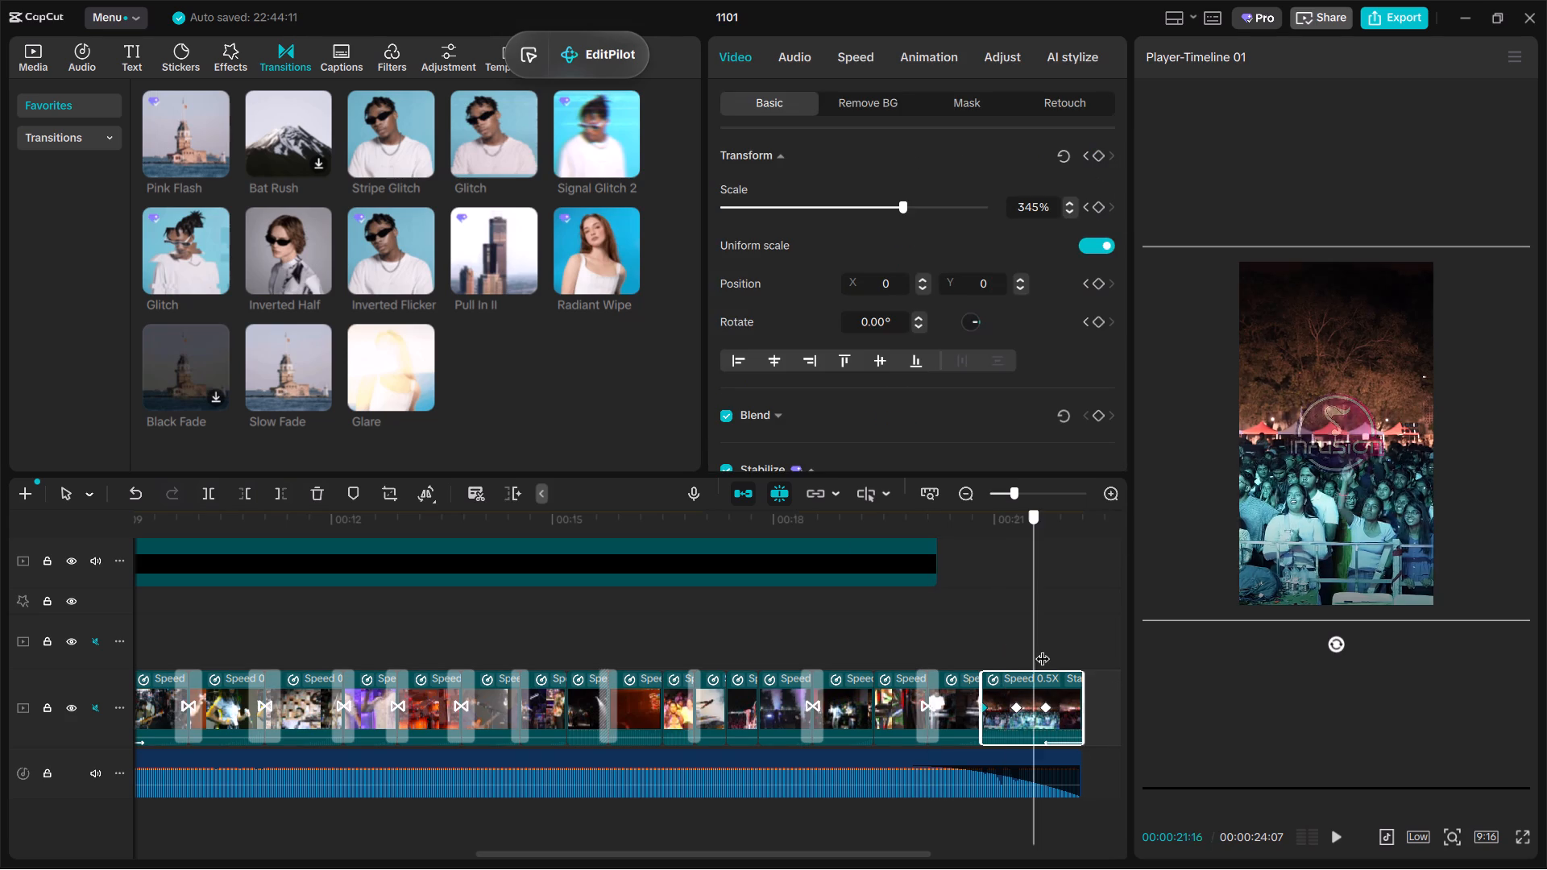
left_click_drag(1043, 648, 1058, 658)
left_click_drag(914, 209, 924, 220)
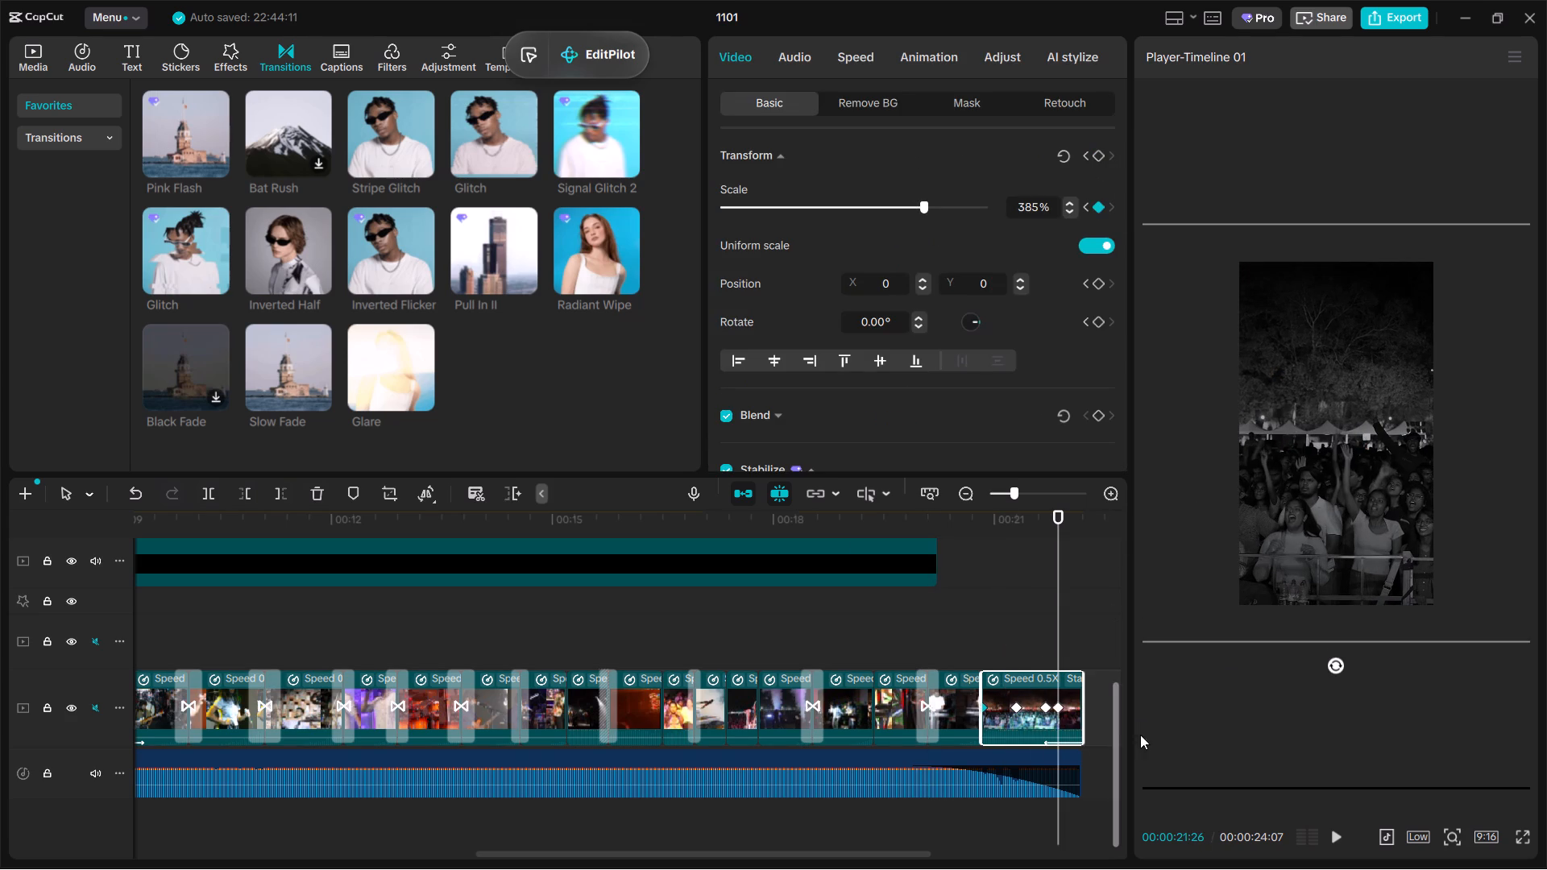
left_click_drag(1057, 705, 1116, 726)
Play back the ending of the video, followed by the opening section up to about 00:00:07:26.
left_click(939, 626)
key("space")
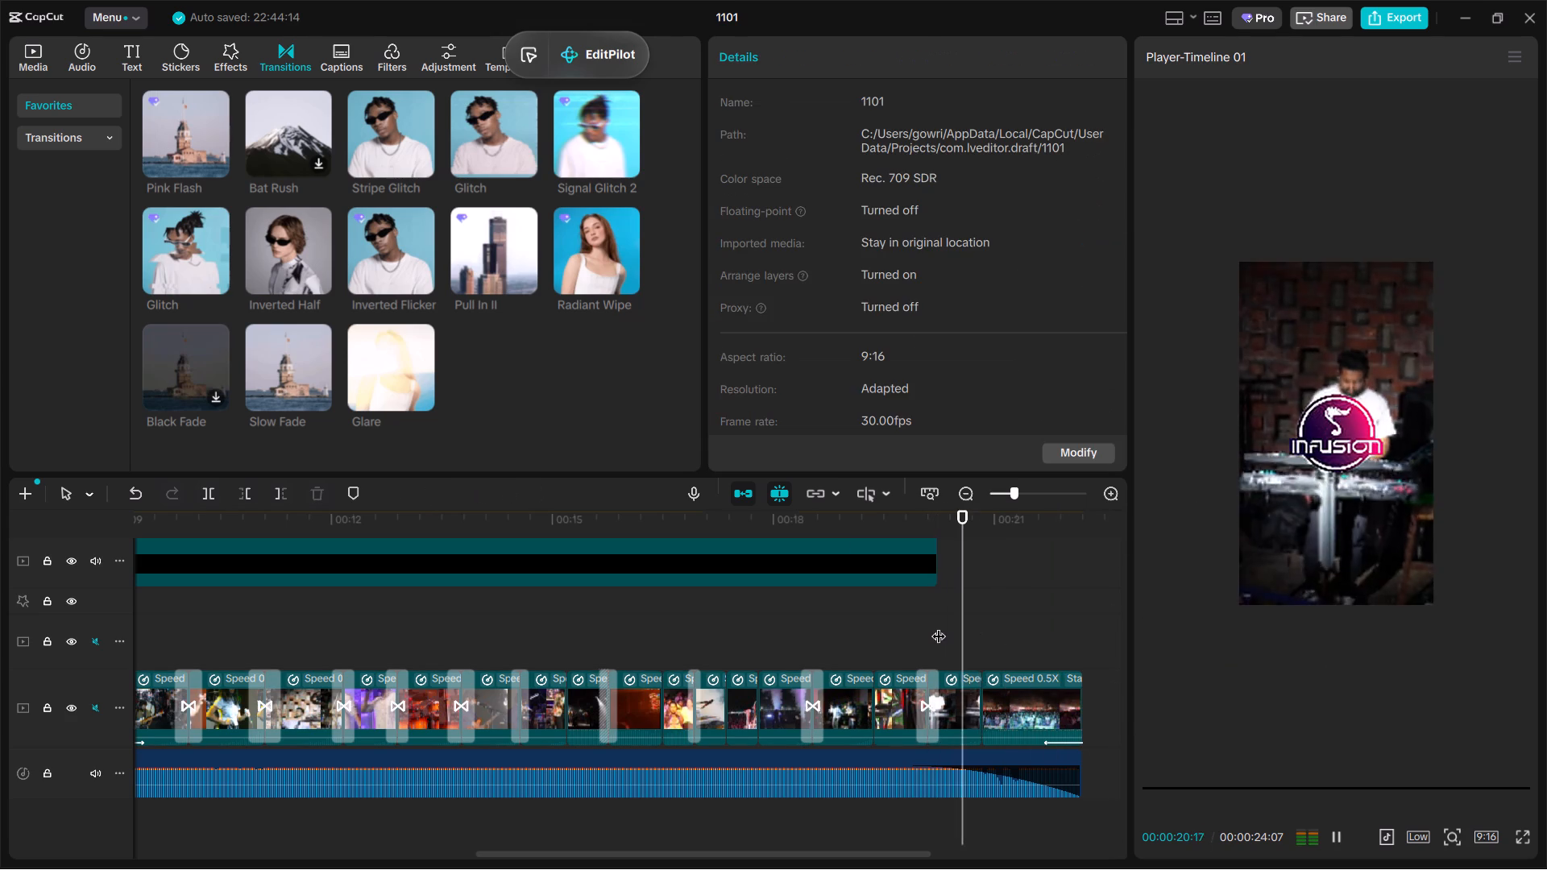
scroll(939, 626, "down", 7, "ctrl")
left_click(902, 633)
left_click_drag(902, 633, 0, 636)
key("space")
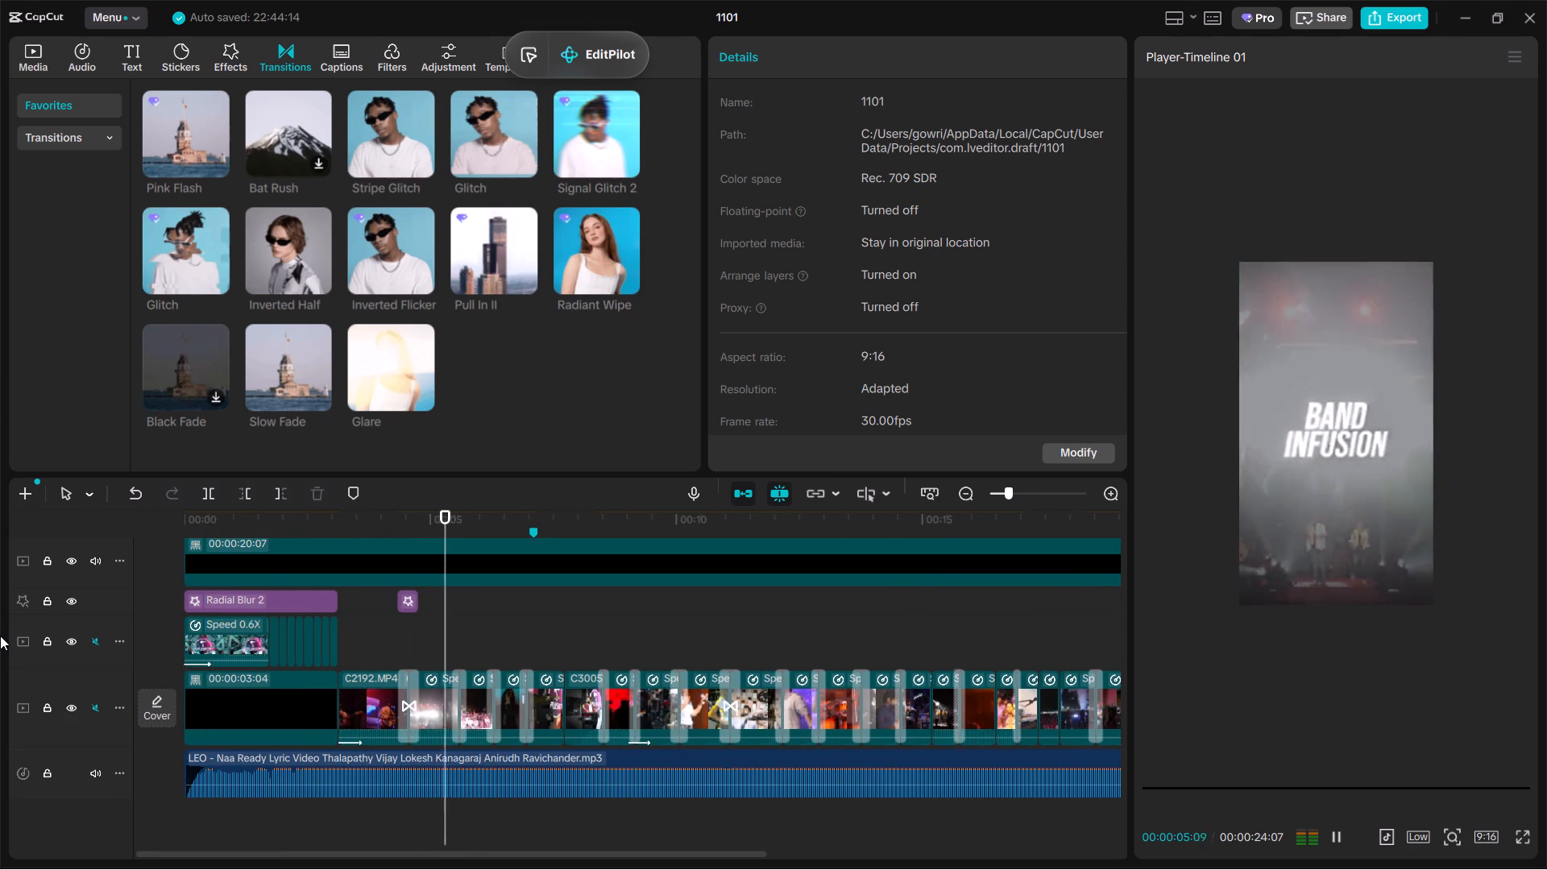
scroll(422, 631, "up", 6, "ctrl")
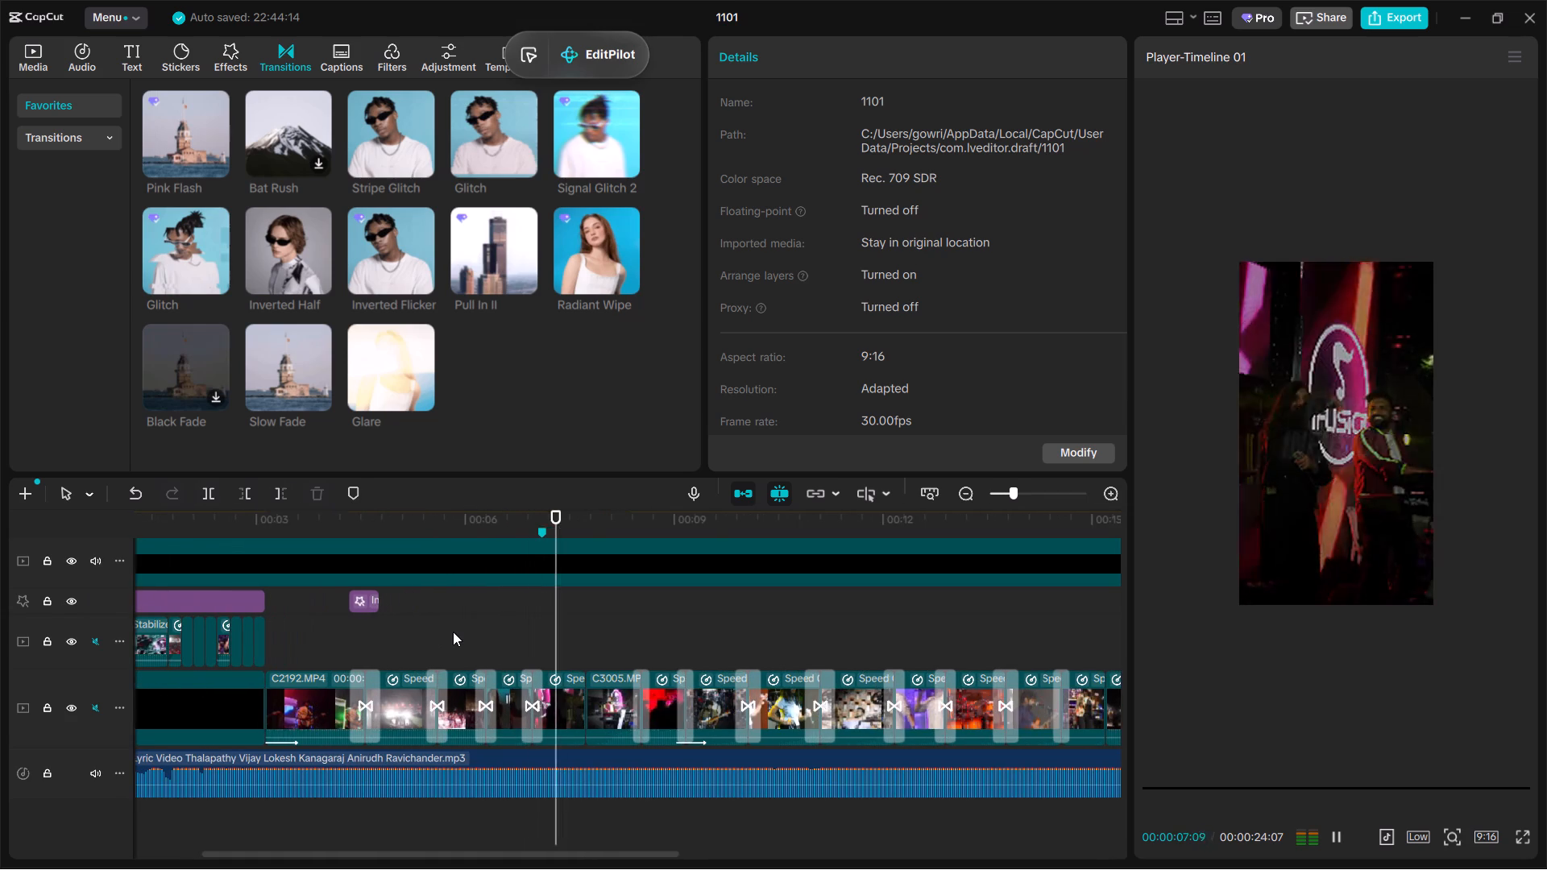
key("space")
Copy the Inverted Flash effect and paste it at the start of C3005.MP4 and near 00:00:11:16, 00:00:15:01 and 00:00:17:16.
left_click(366, 599)
key("ctrl+c")
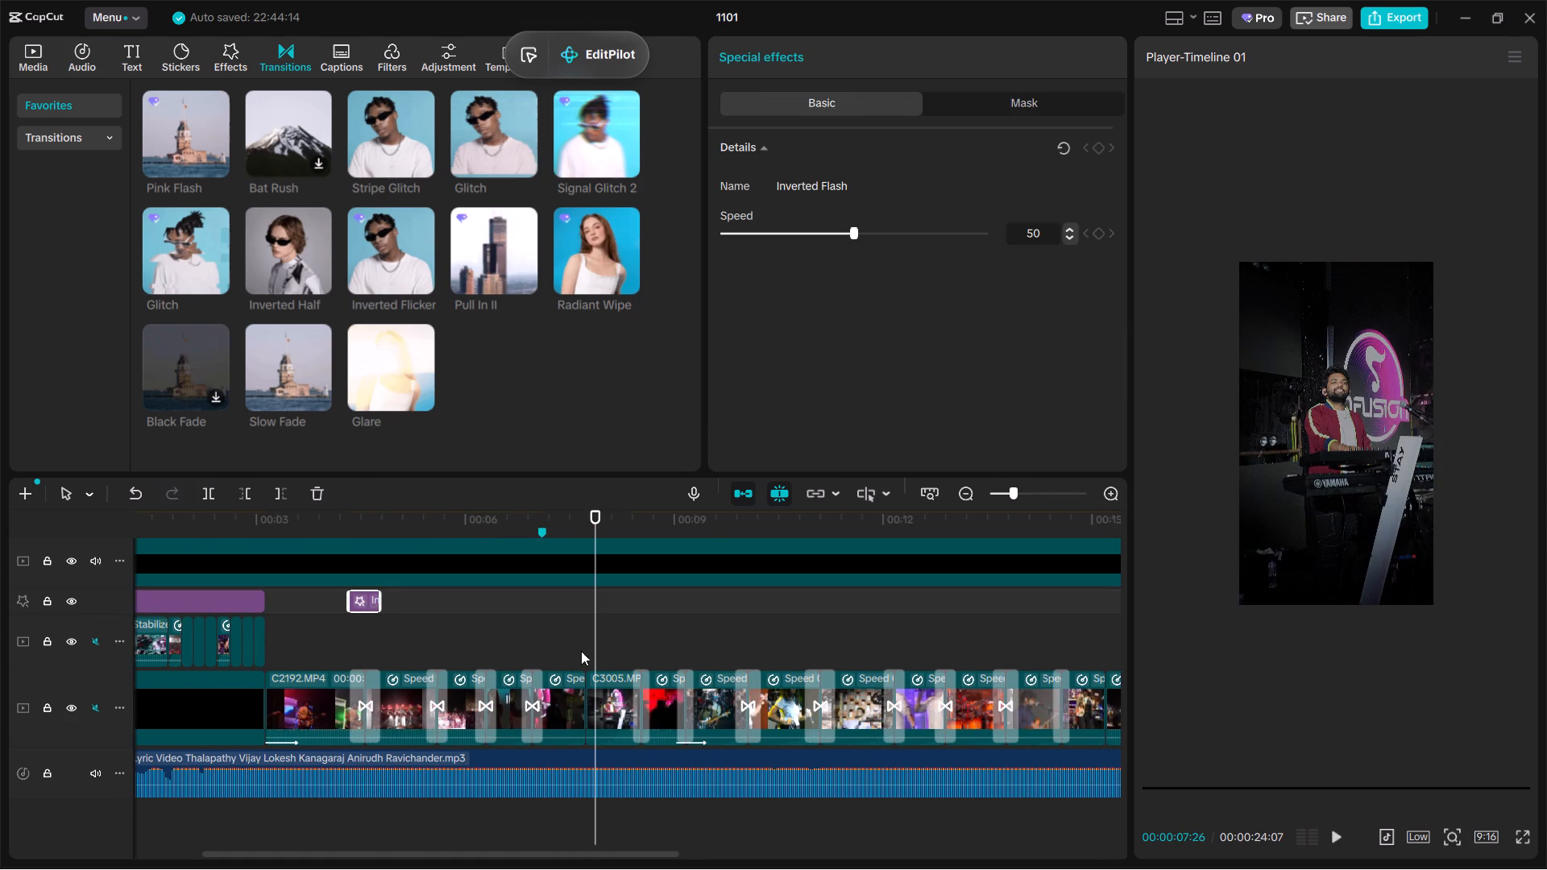
left_click(579, 653)
key("ctrl+v")
left_click(792, 625)
left_click_drag(792, 625, 854, 650)
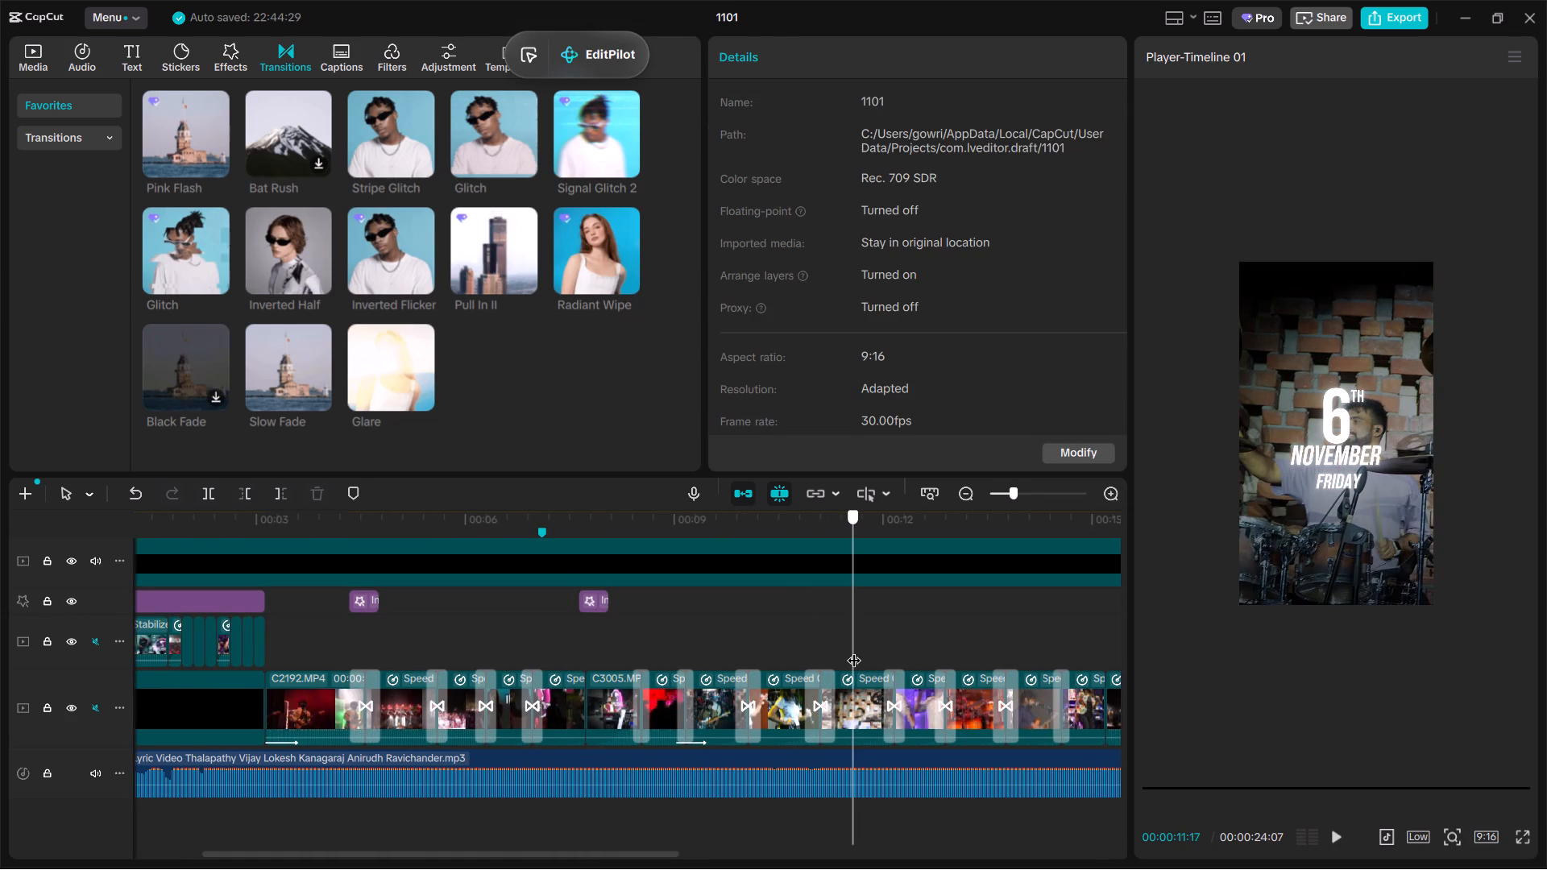
left_click_drag(854, 650, 816, 645)
key("ctrl+v")
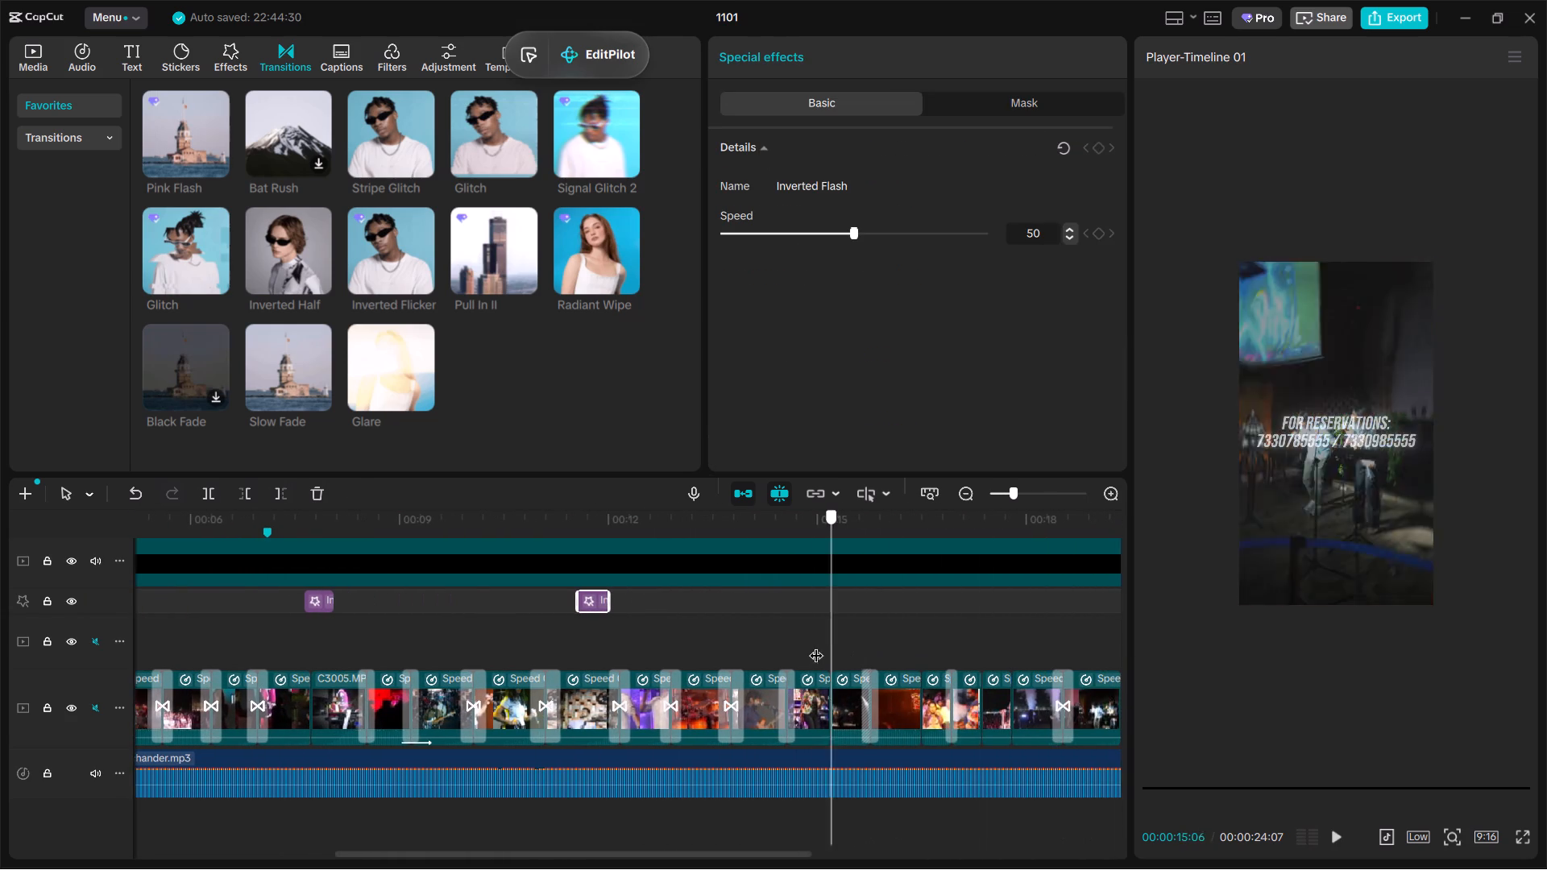
left_click_drag(816, 645, 581, 611)
key("ctrl+v")
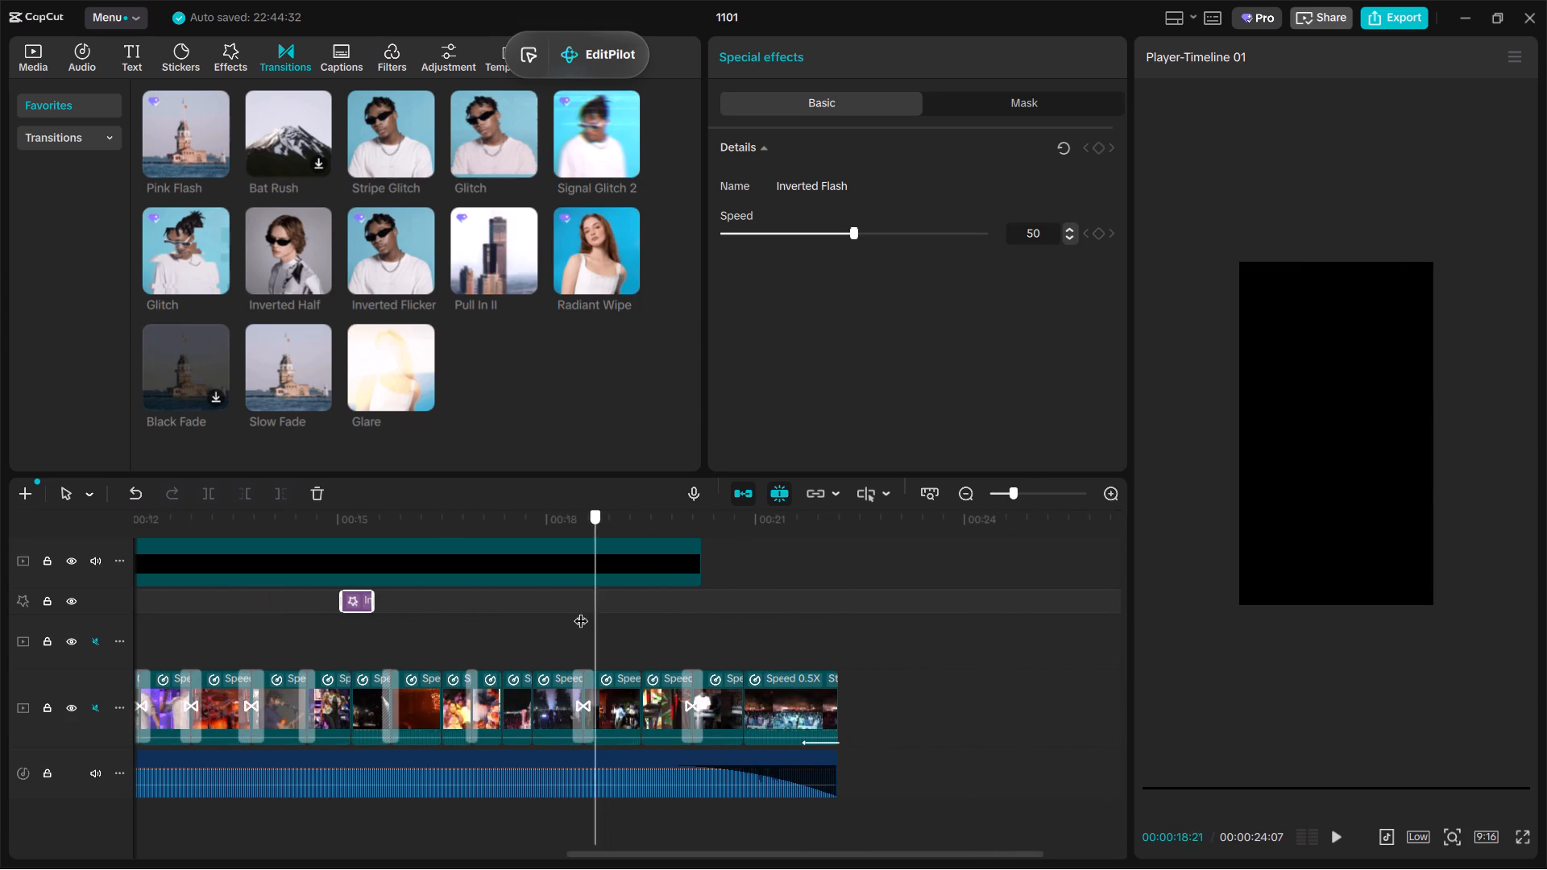
left_click_drag(581, 611, 624, 616)
key("ctrl+v")
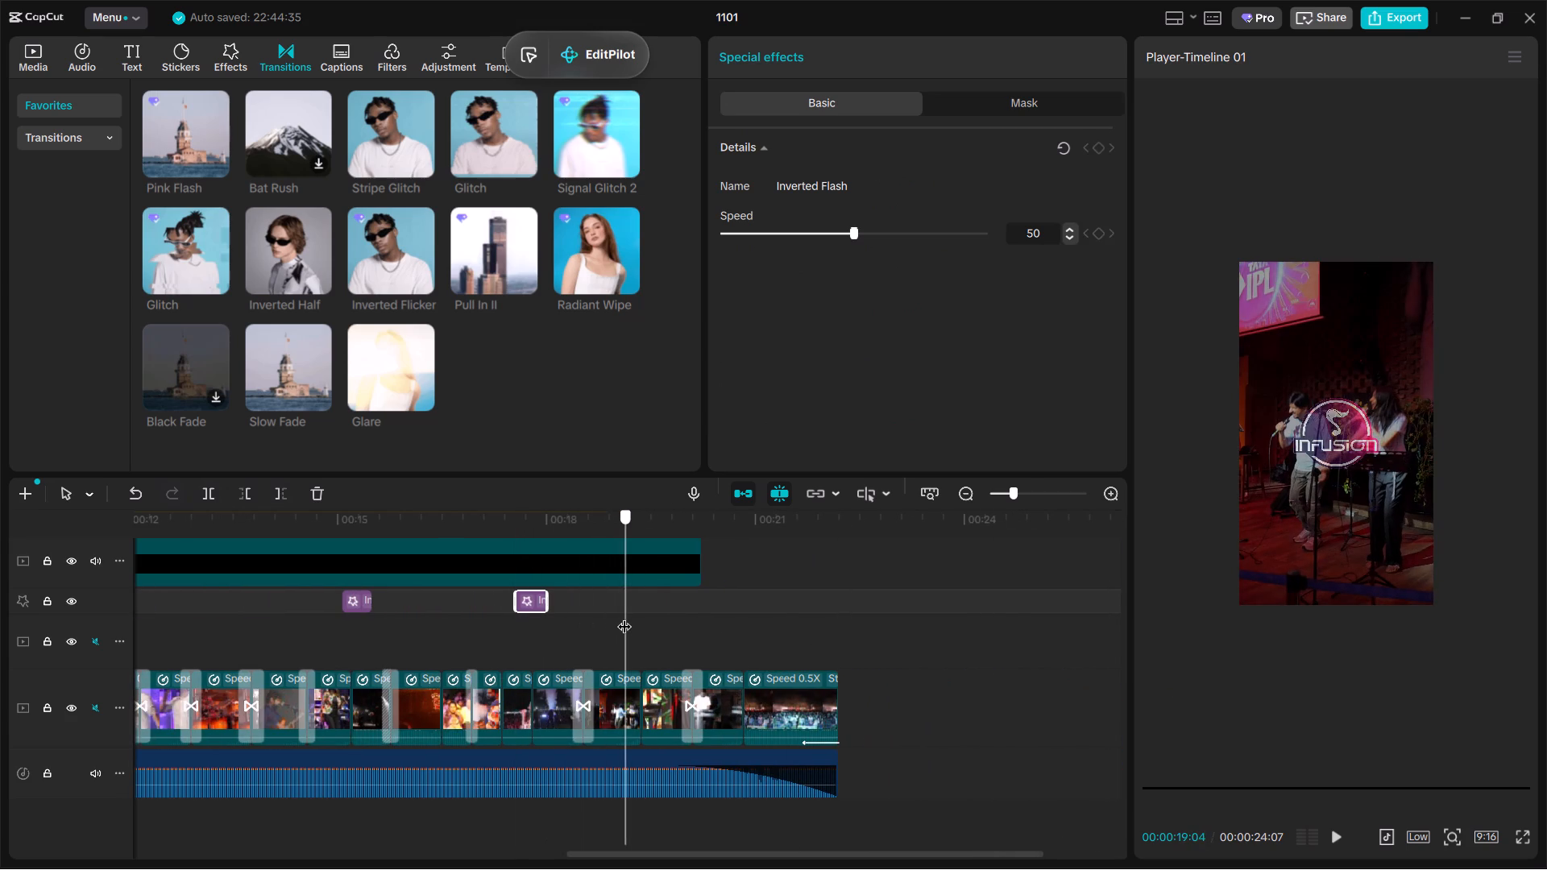
Paste the copied Inverted Flash effect at 00:00:19:04 and near 00:00:20:19.
left_click_drag(624, 616, 0, 479)
key("ctrl+v")
key("ctrl+v")
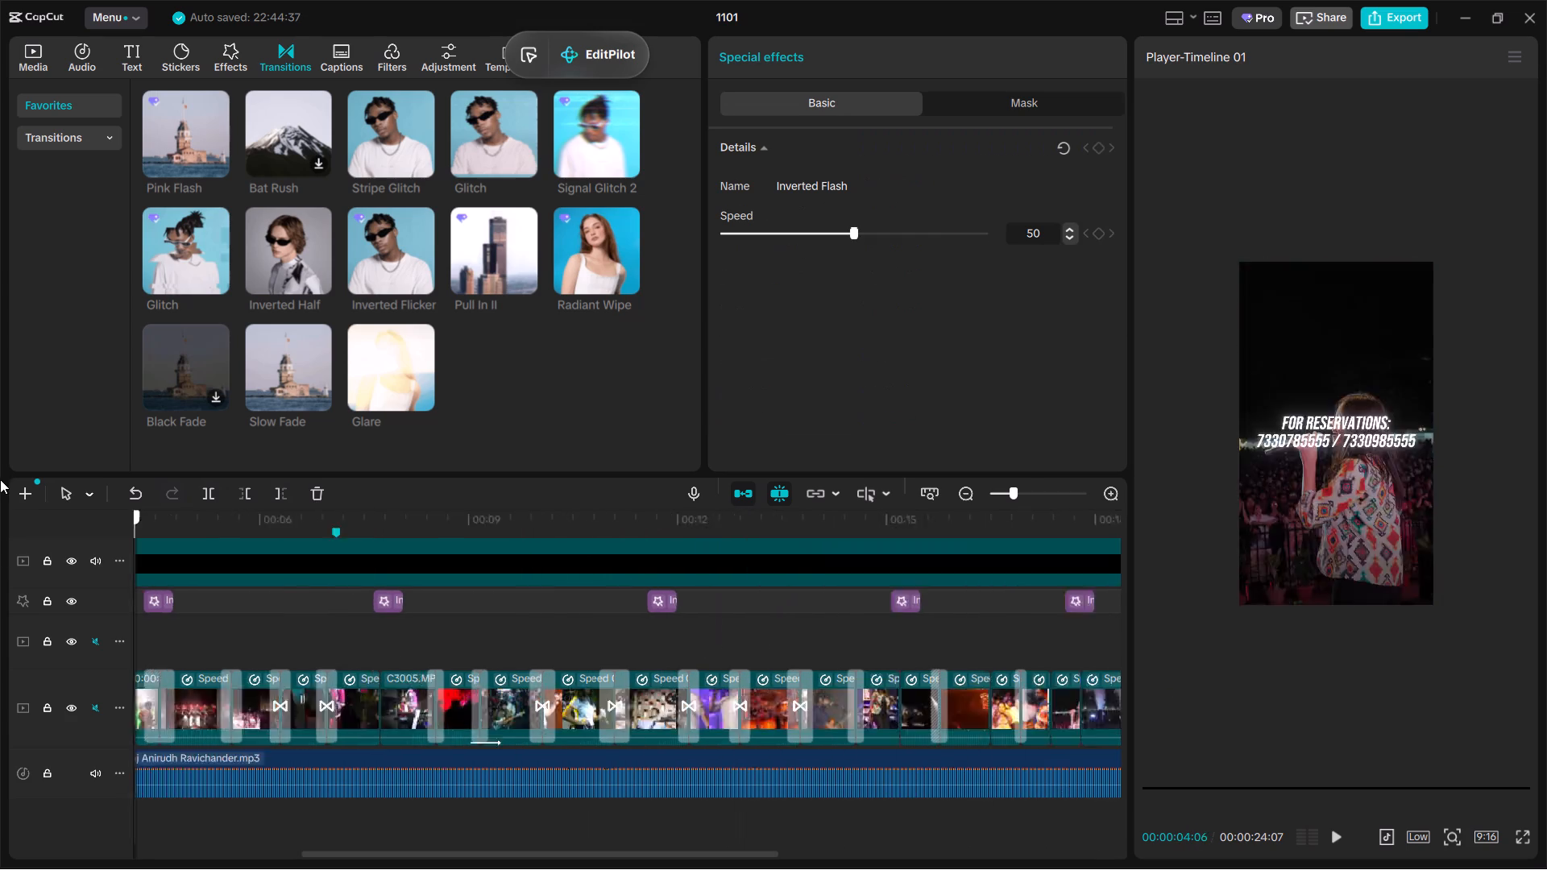
Add the Shake effect at 00:00:03:04 and stretch it to the end of the last crowd clip at 00:00:22:06.
left_click_drag(0, 479, 6, 478)
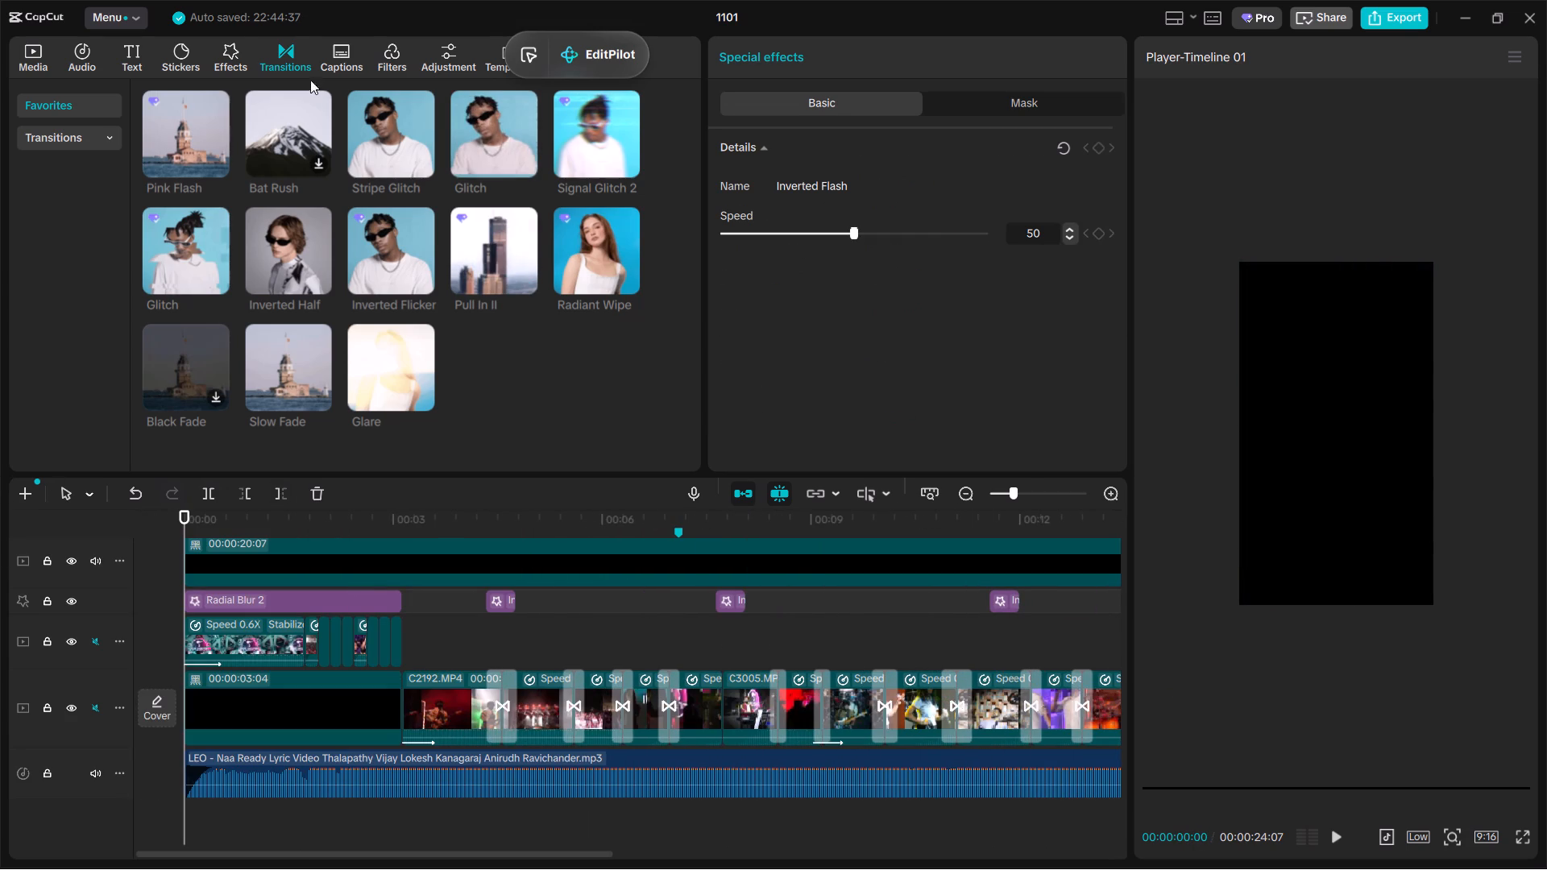
left_click(224, 63)
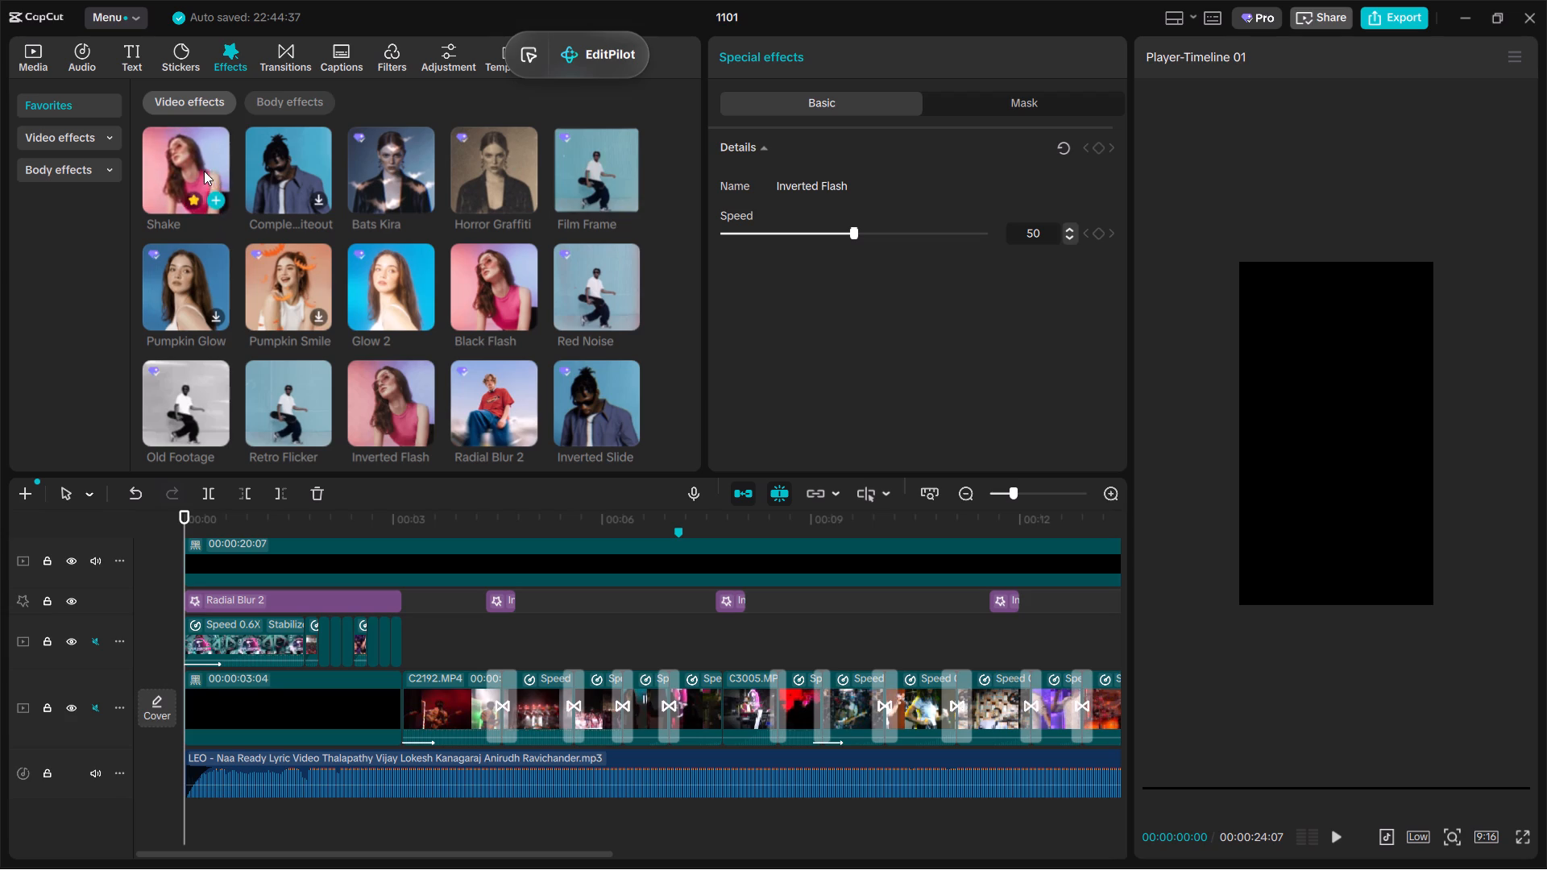
left_click_drag(204, 171, 403, 629)
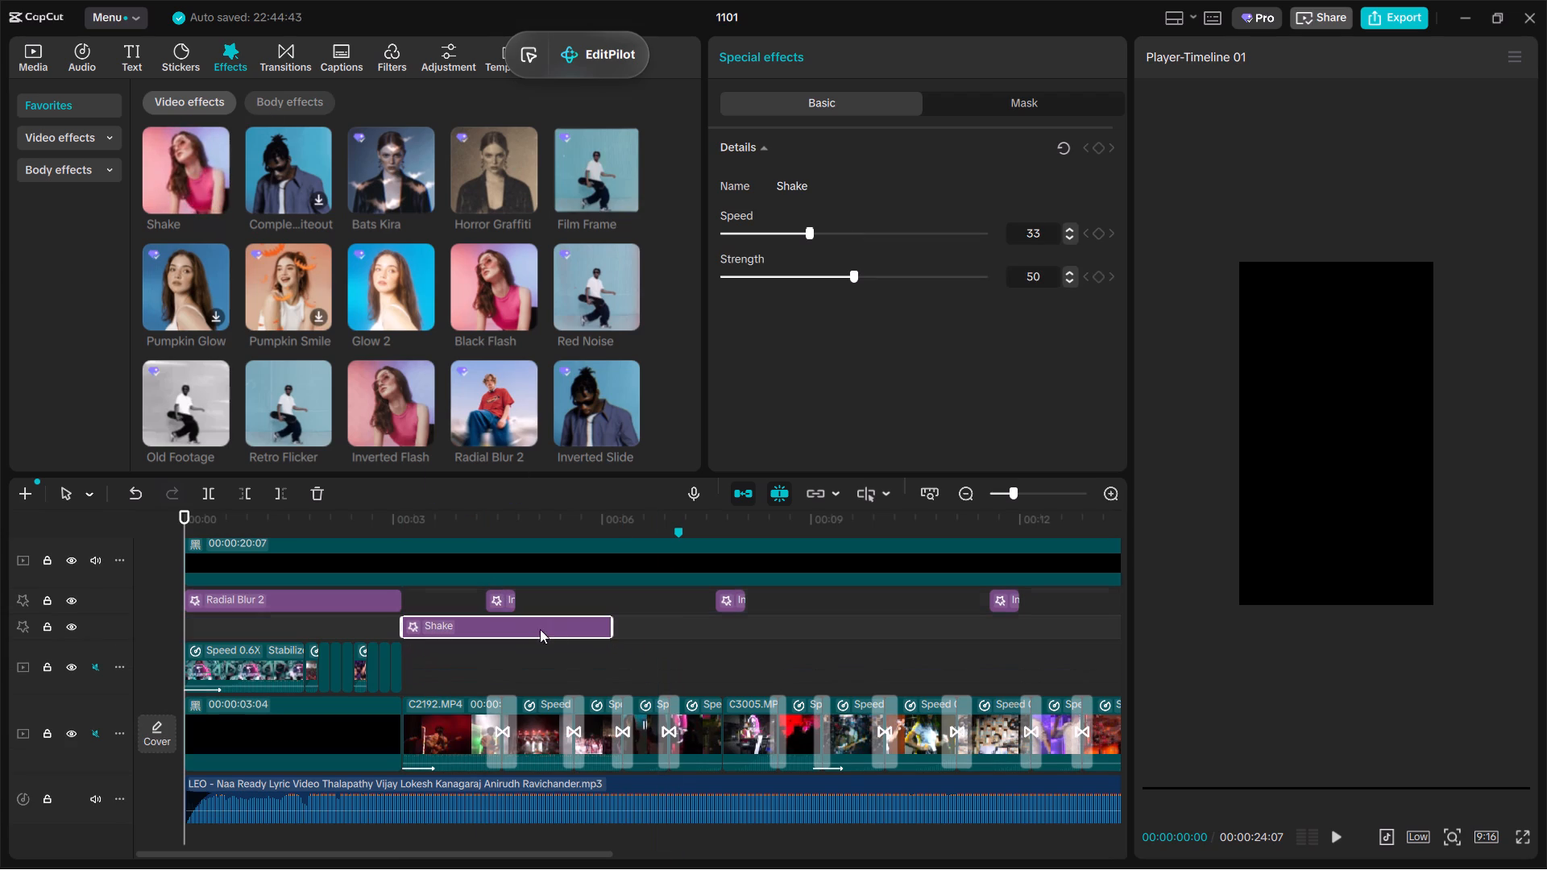
left_click_drag(613, 623, 1162, 694)
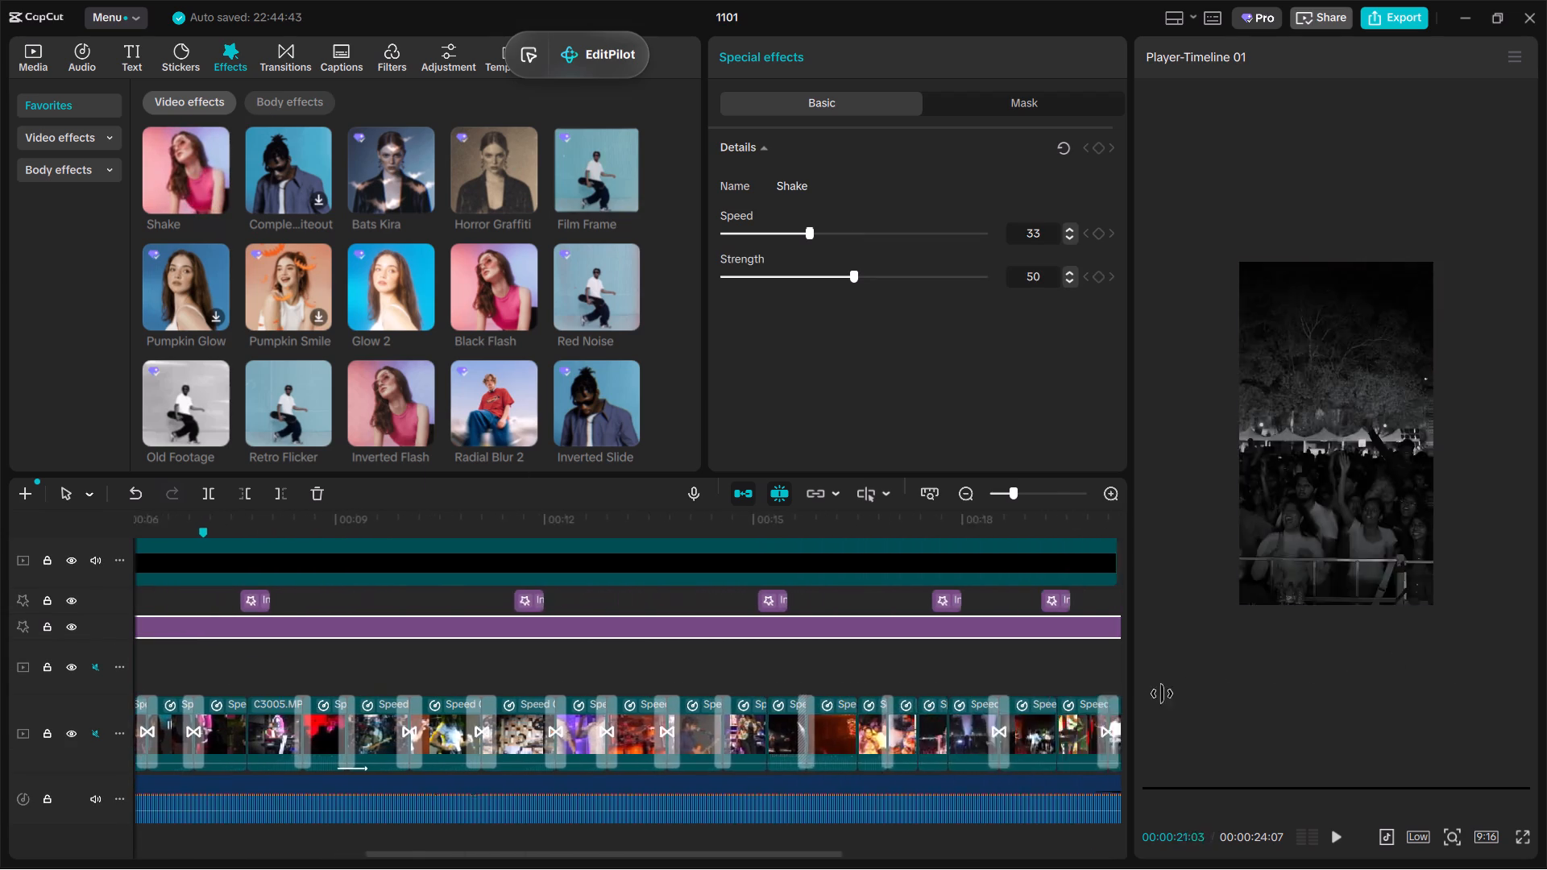
left_click_drag(1162, 694, 922, 718)
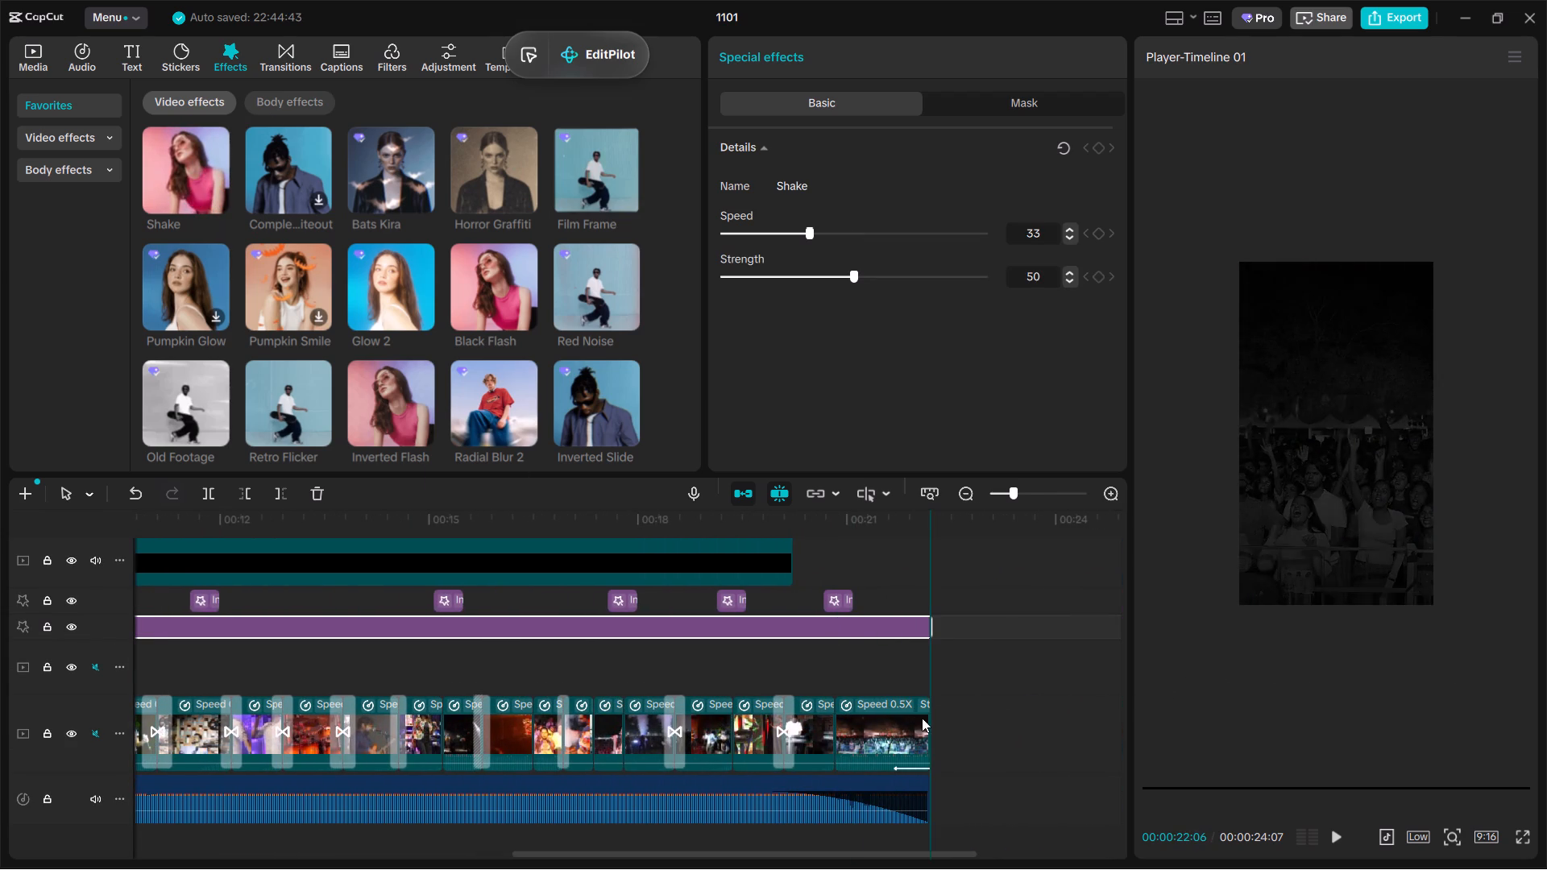
Set the Shake effect's speed to 3 and strength to 3.
left_click(740, 233)
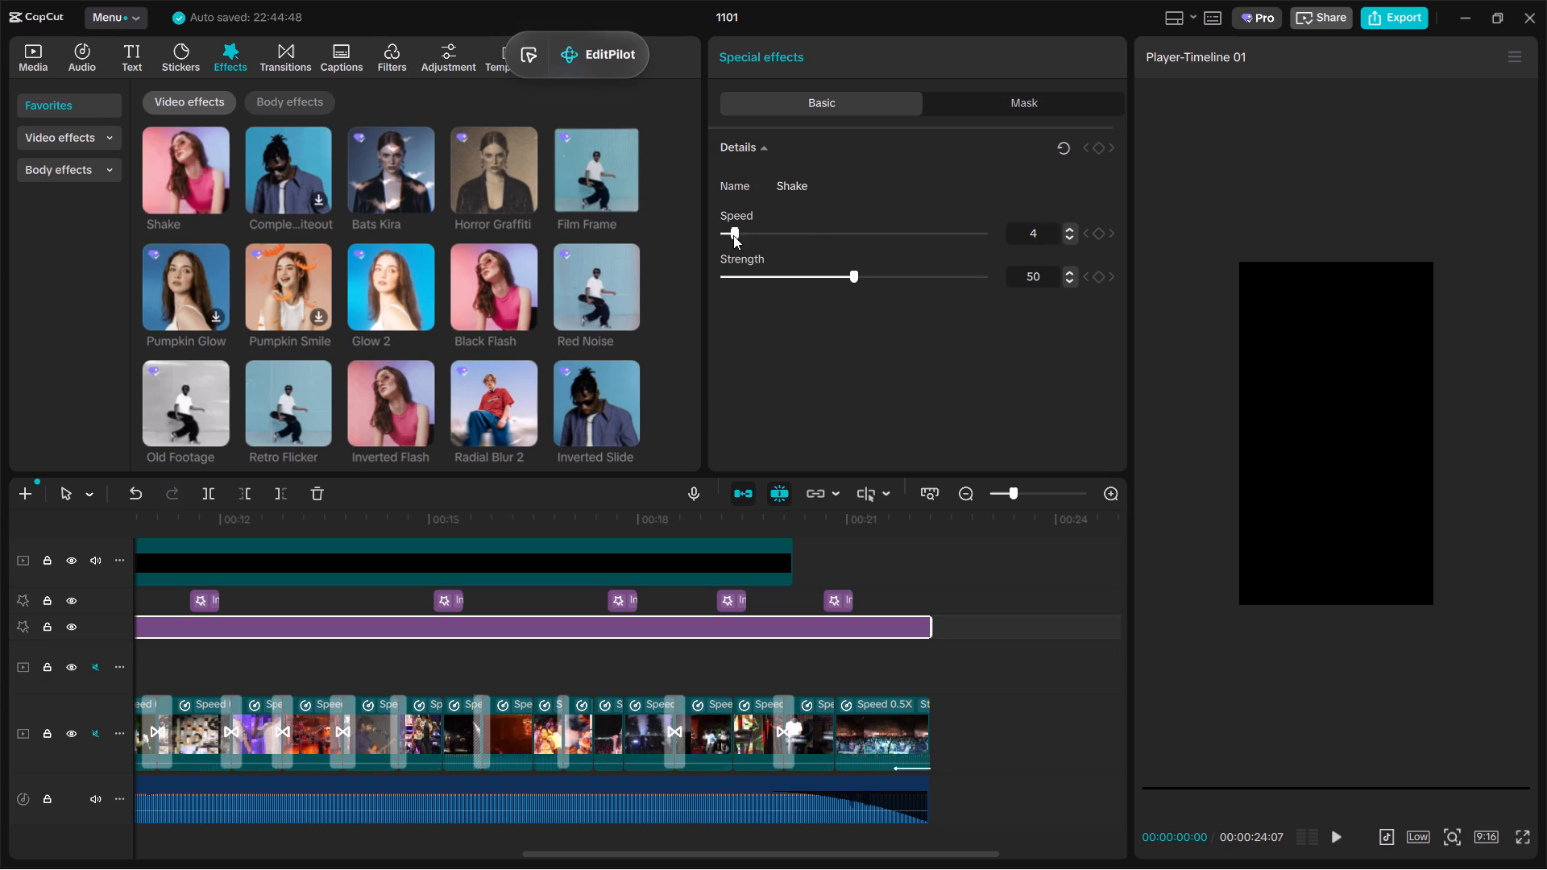
left_click(740, 275)
left_click_drag(740, 275, 734, 277)
left_click_drag(734, 277, 731, 276)
left_click(898, 673)
Extend the Shake effect's start back to about 00:00:01:22 and split the effect at 00:00:03:04.
left_click_drag(898, 673, 1, 602)
key("space")
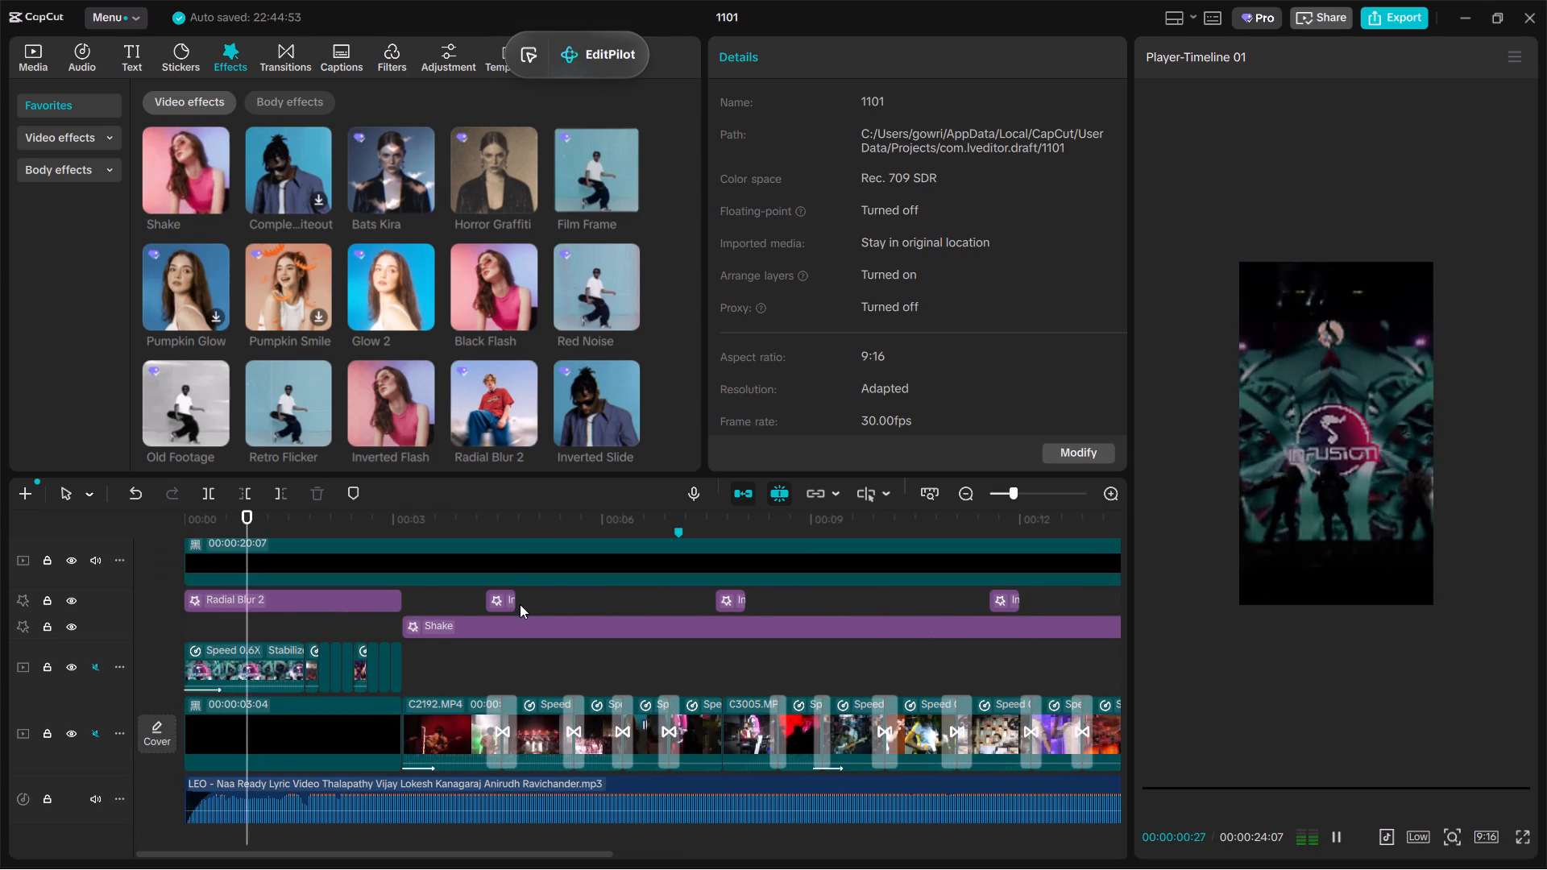
key("space")
left_click(420, 622)
left_click_drag(401, 628, 310, 628)
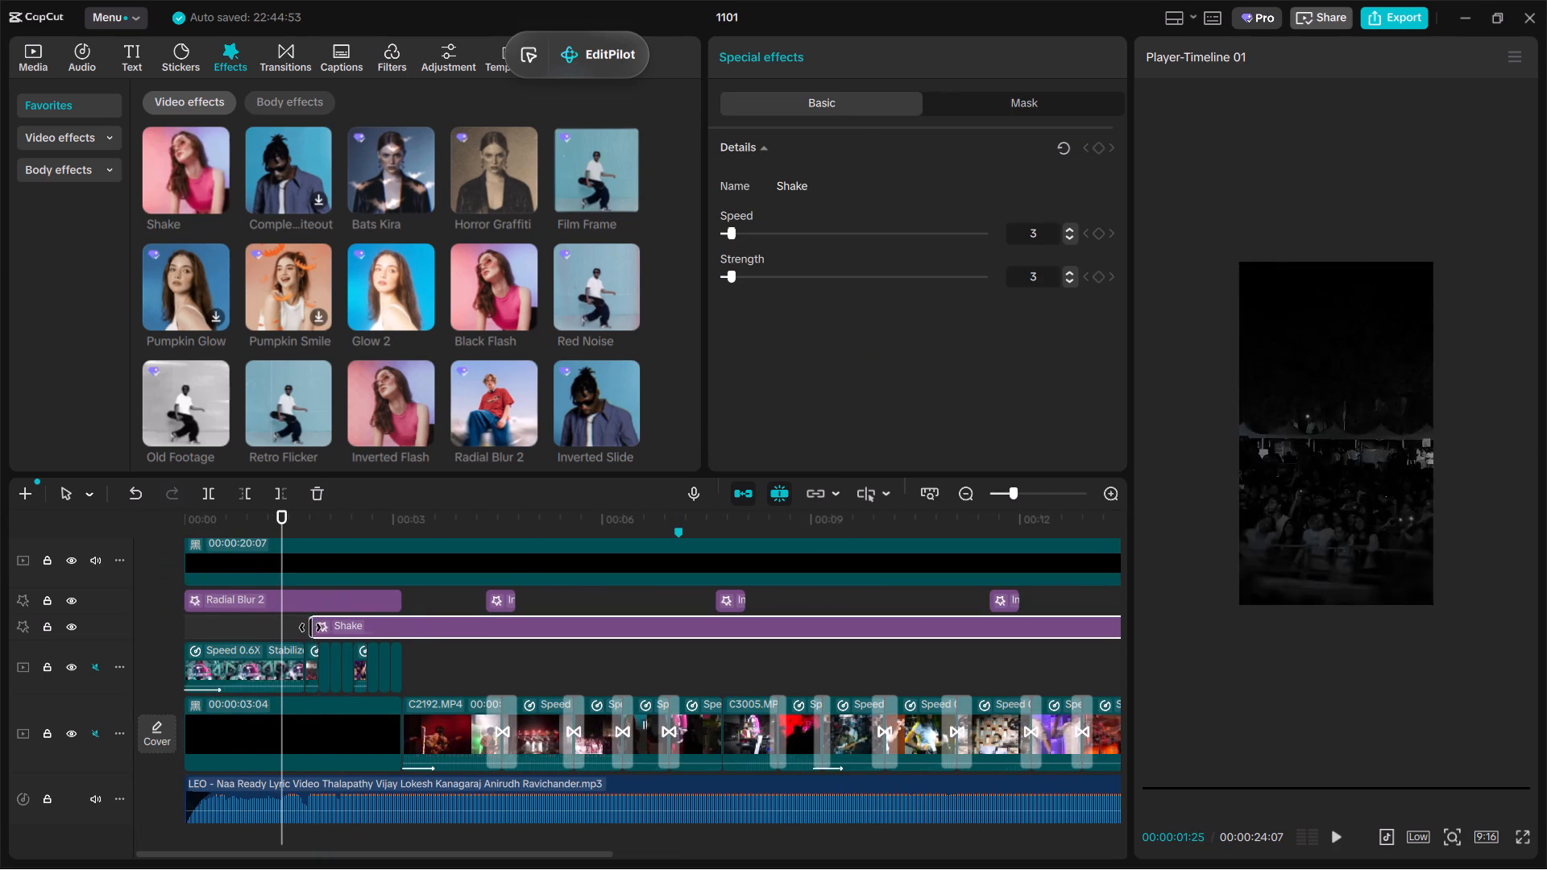
left_click_drag(310, 628, 304, 628)
left_click_drag(279, 622, 400, 680)
key("ctrl+b")
Set the opening Shake segment's speed and strength to 5, and play back the section up to 00:00:07:06.
left_click(371, 624)
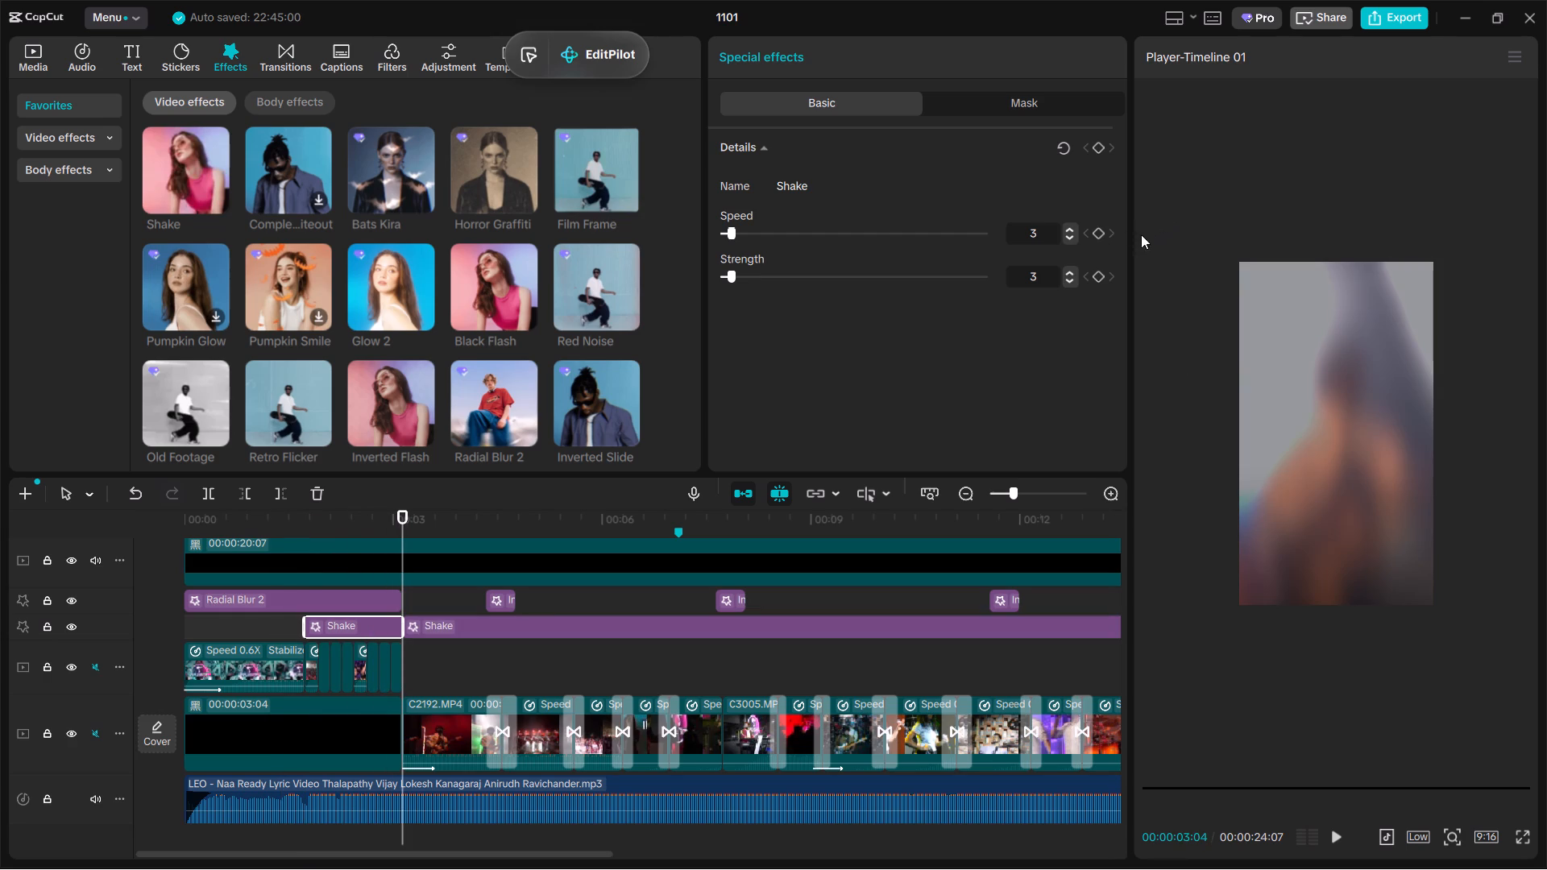
double_click(1068, 228)
double_click(1072, 270)
left_click(292, 623)
key("space")
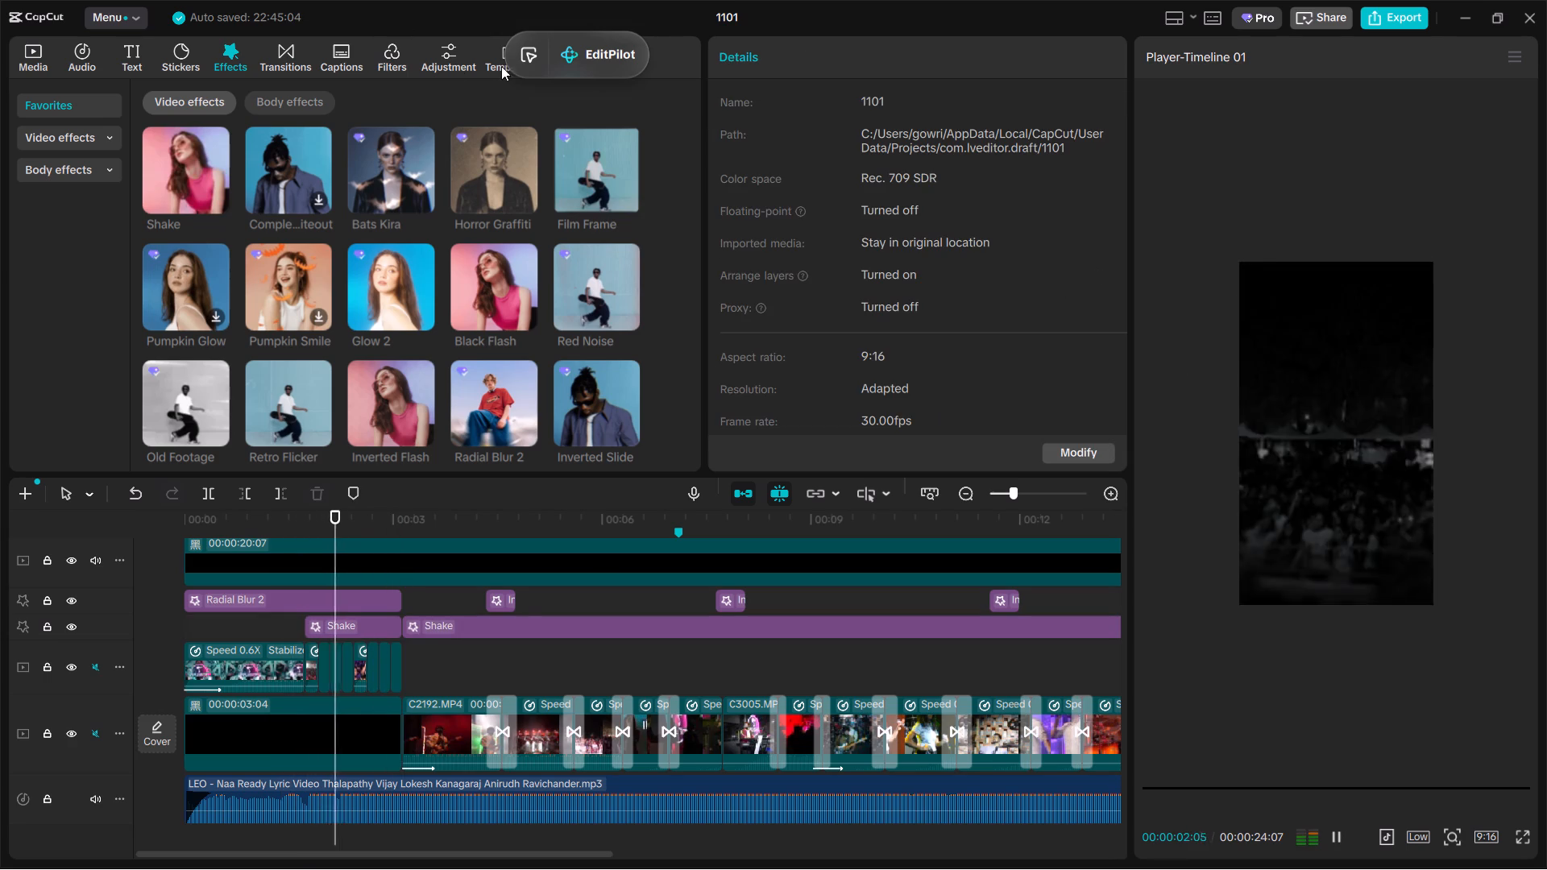
key("space")
key("space")
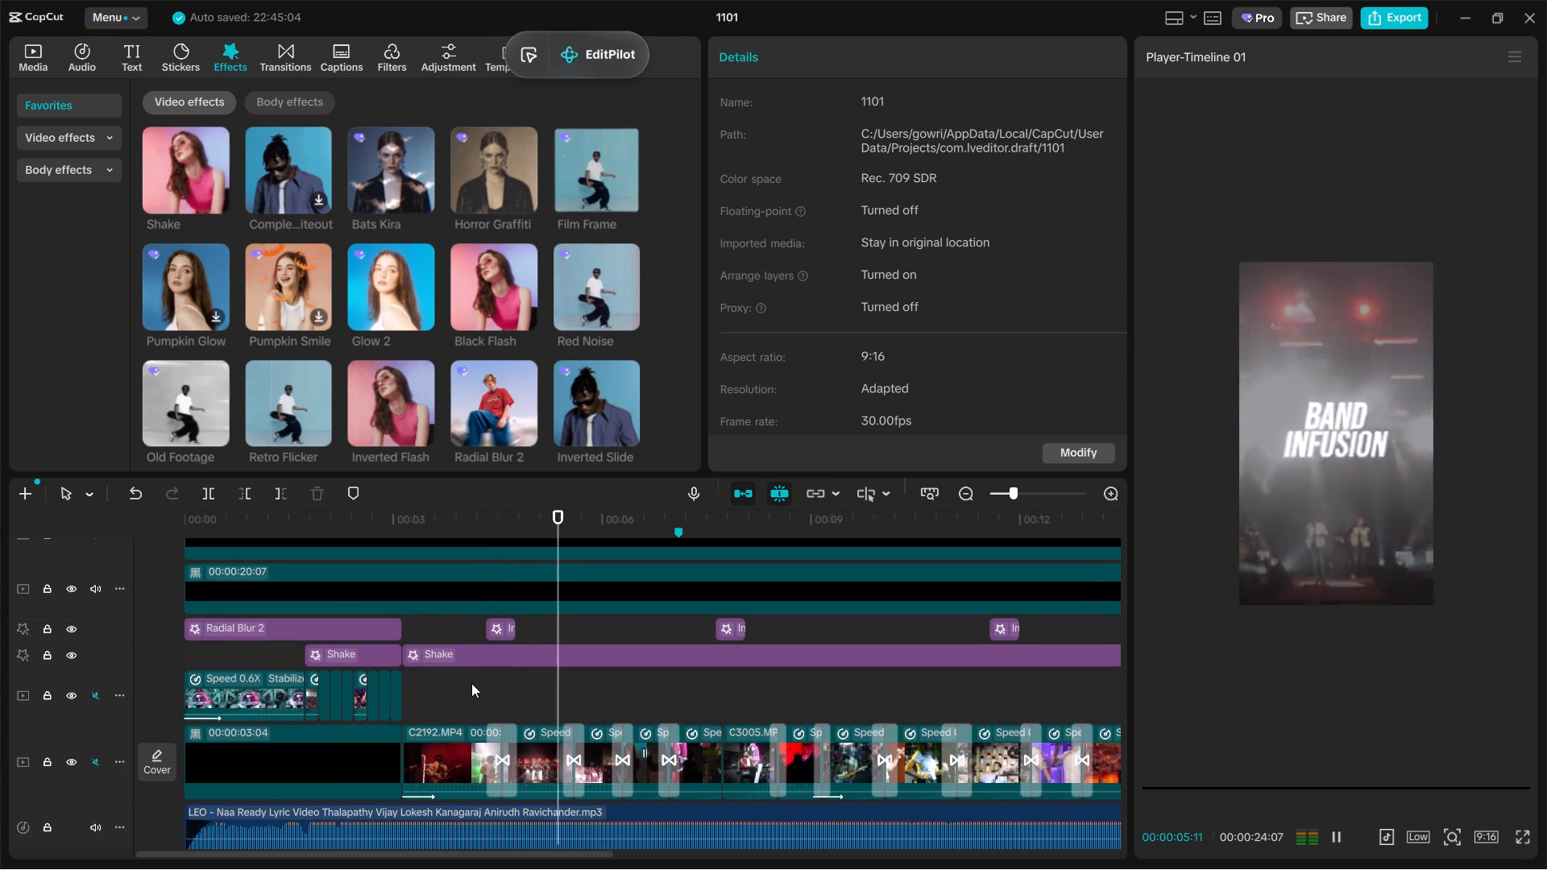
scroll(595, 731, "up", 1)
key("space")
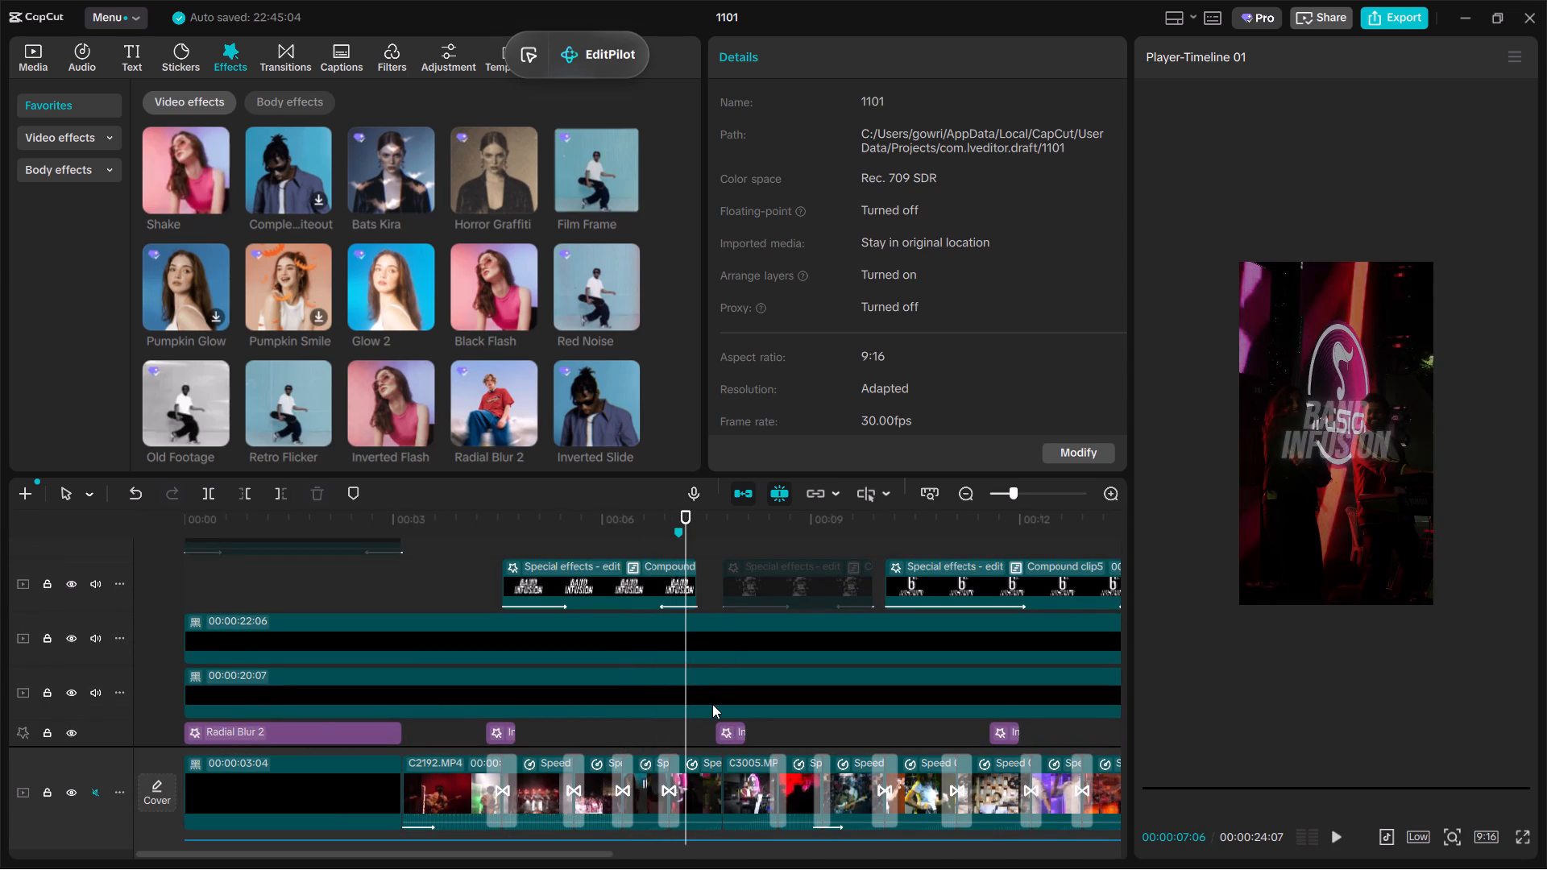
Add the Complete Whiteout effect at about 00:00:05:18, trim its end to about 00:00:06:09, and preview it.
scroll(711, 706, "down", 3)
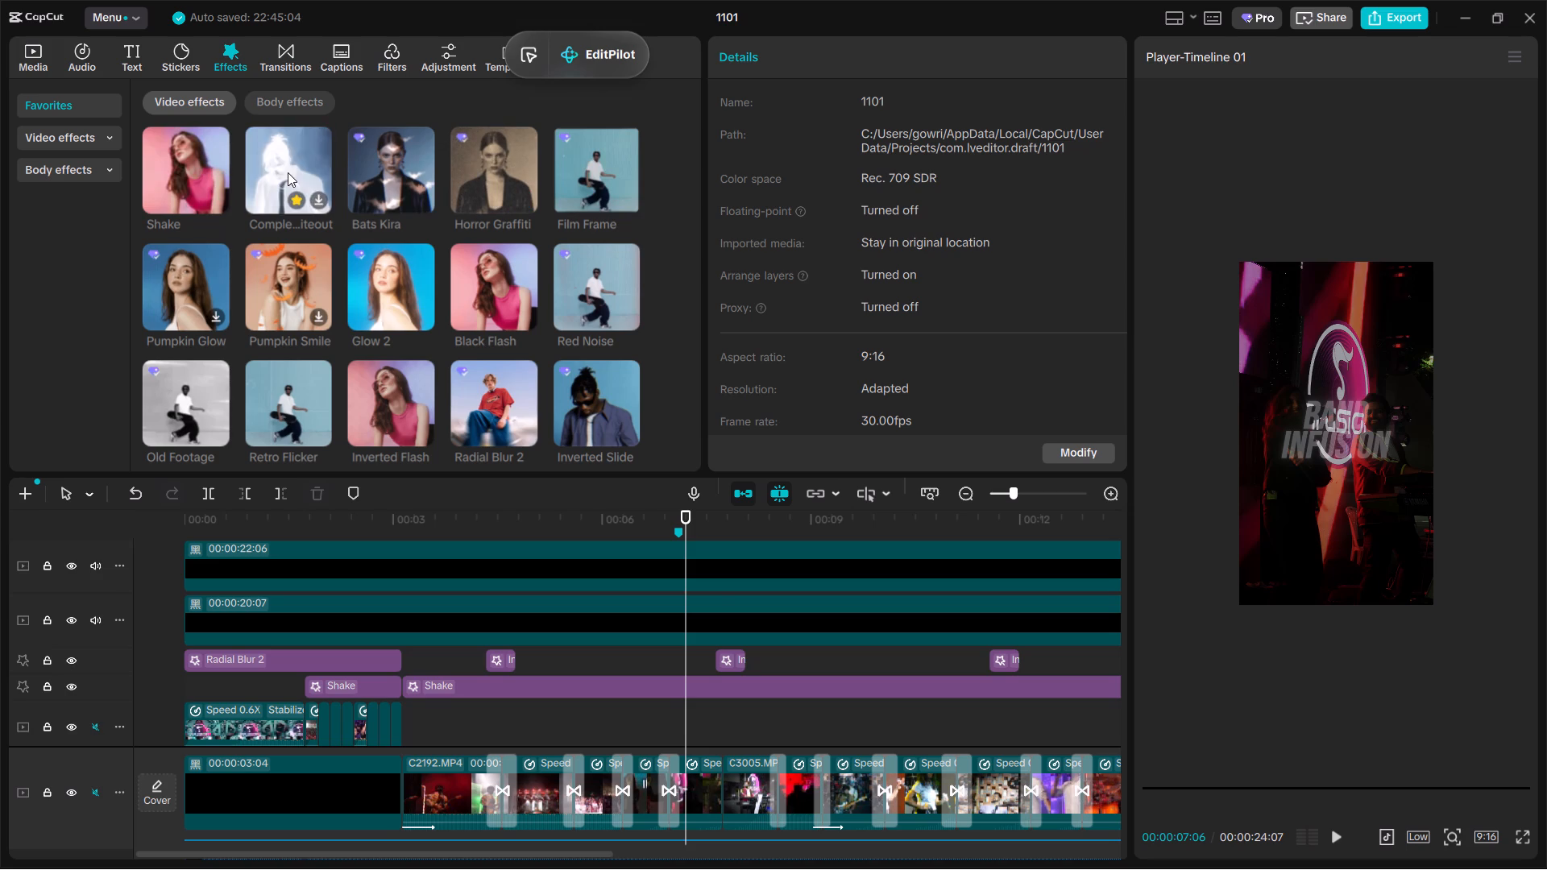
left_click_drag(288, 172, 584, 665)
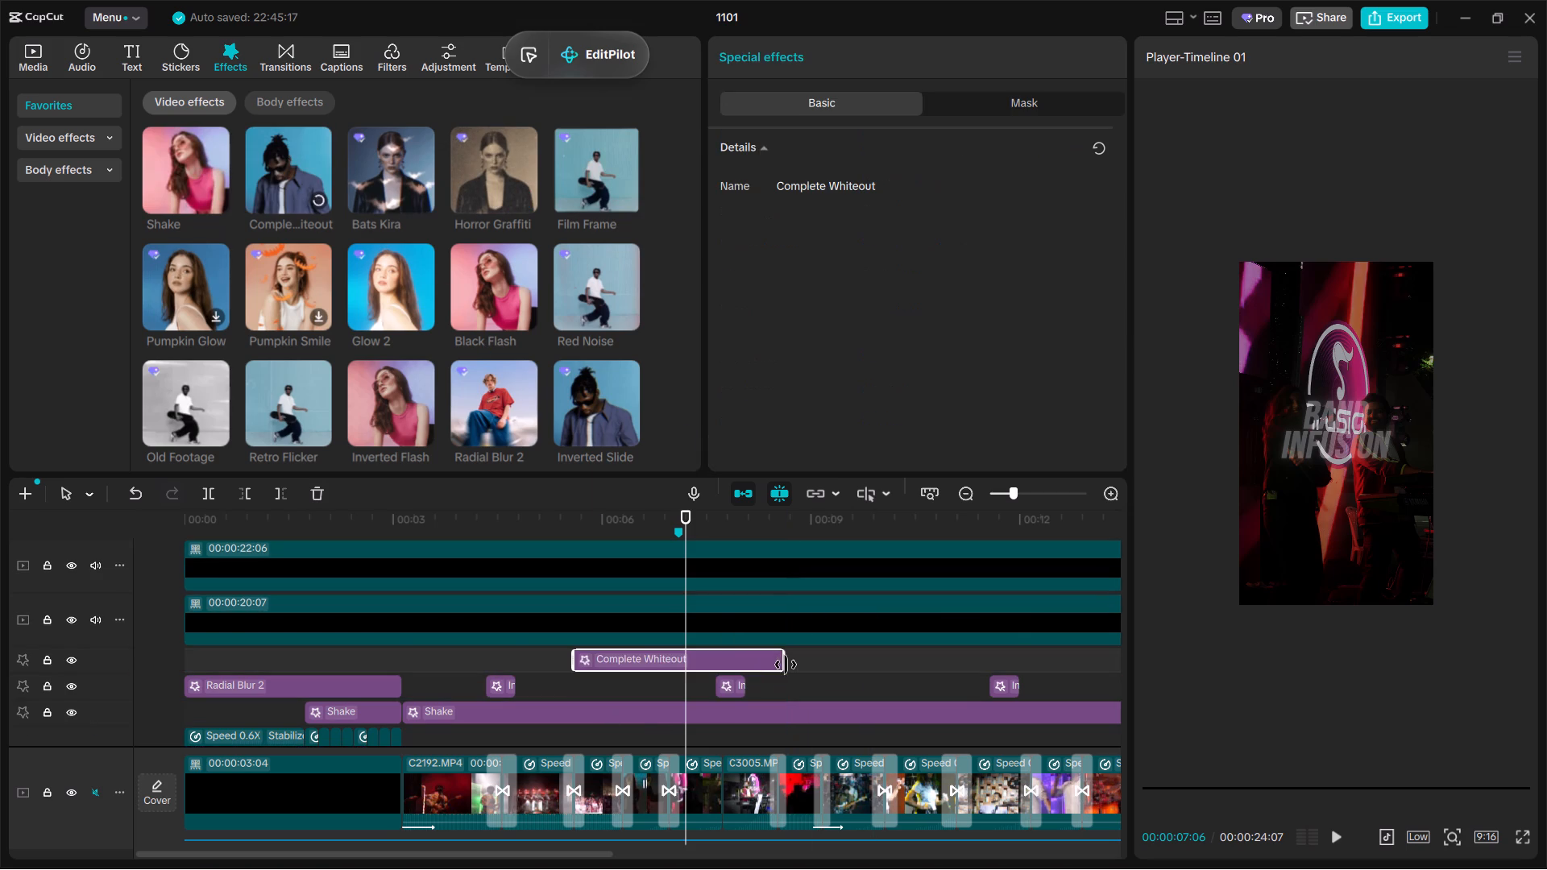
left_click_drag(786, 665, 623, 719)
left_click(537, 678)
key("space")
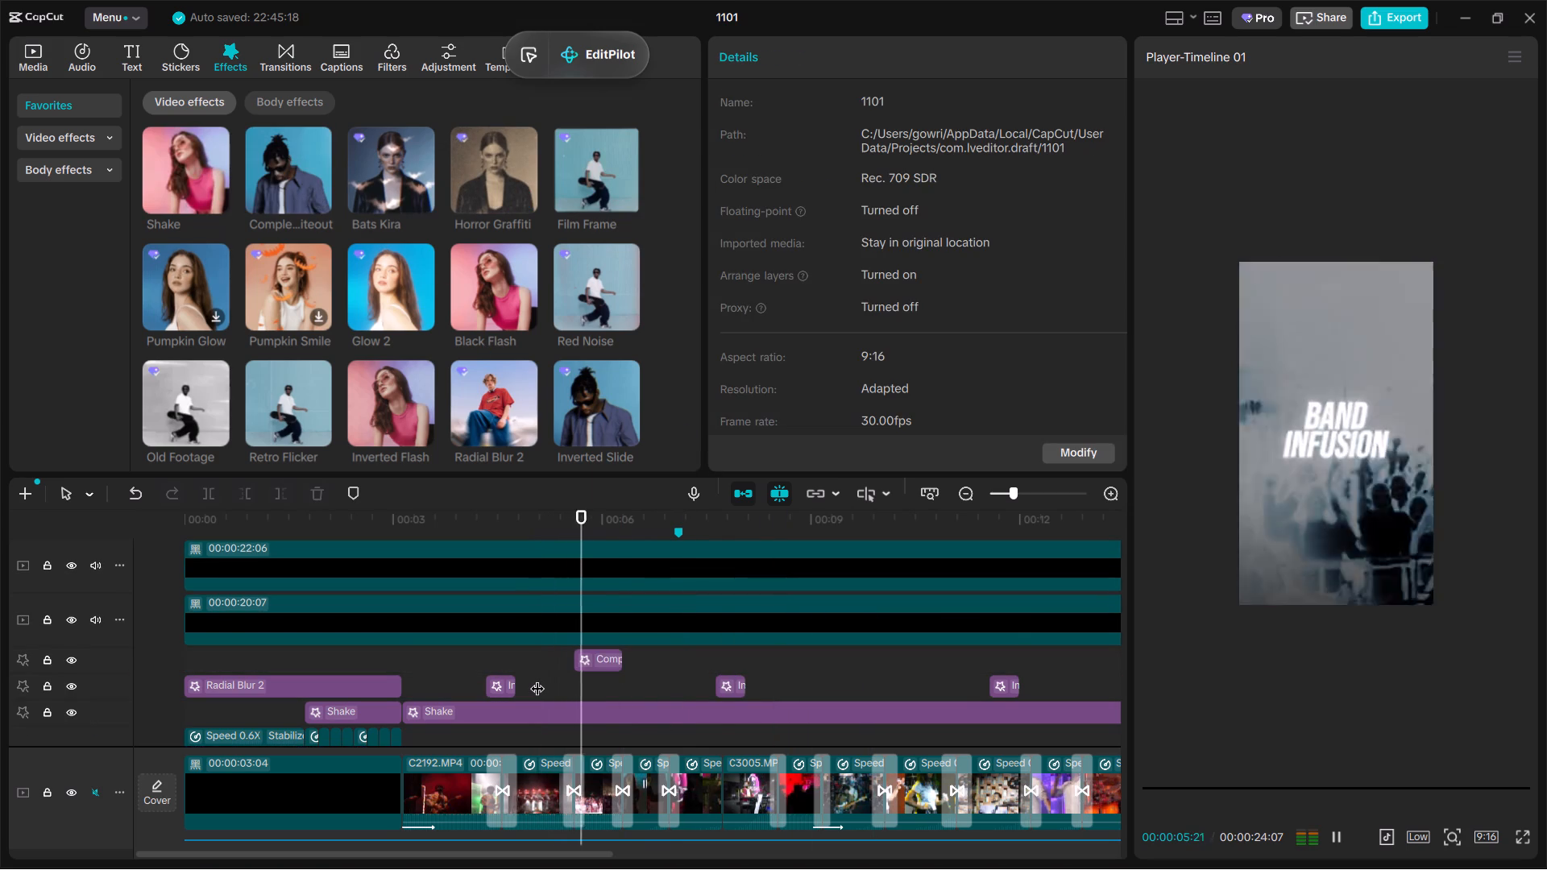
scroll(540, 678, "up", 7, "ctrl")
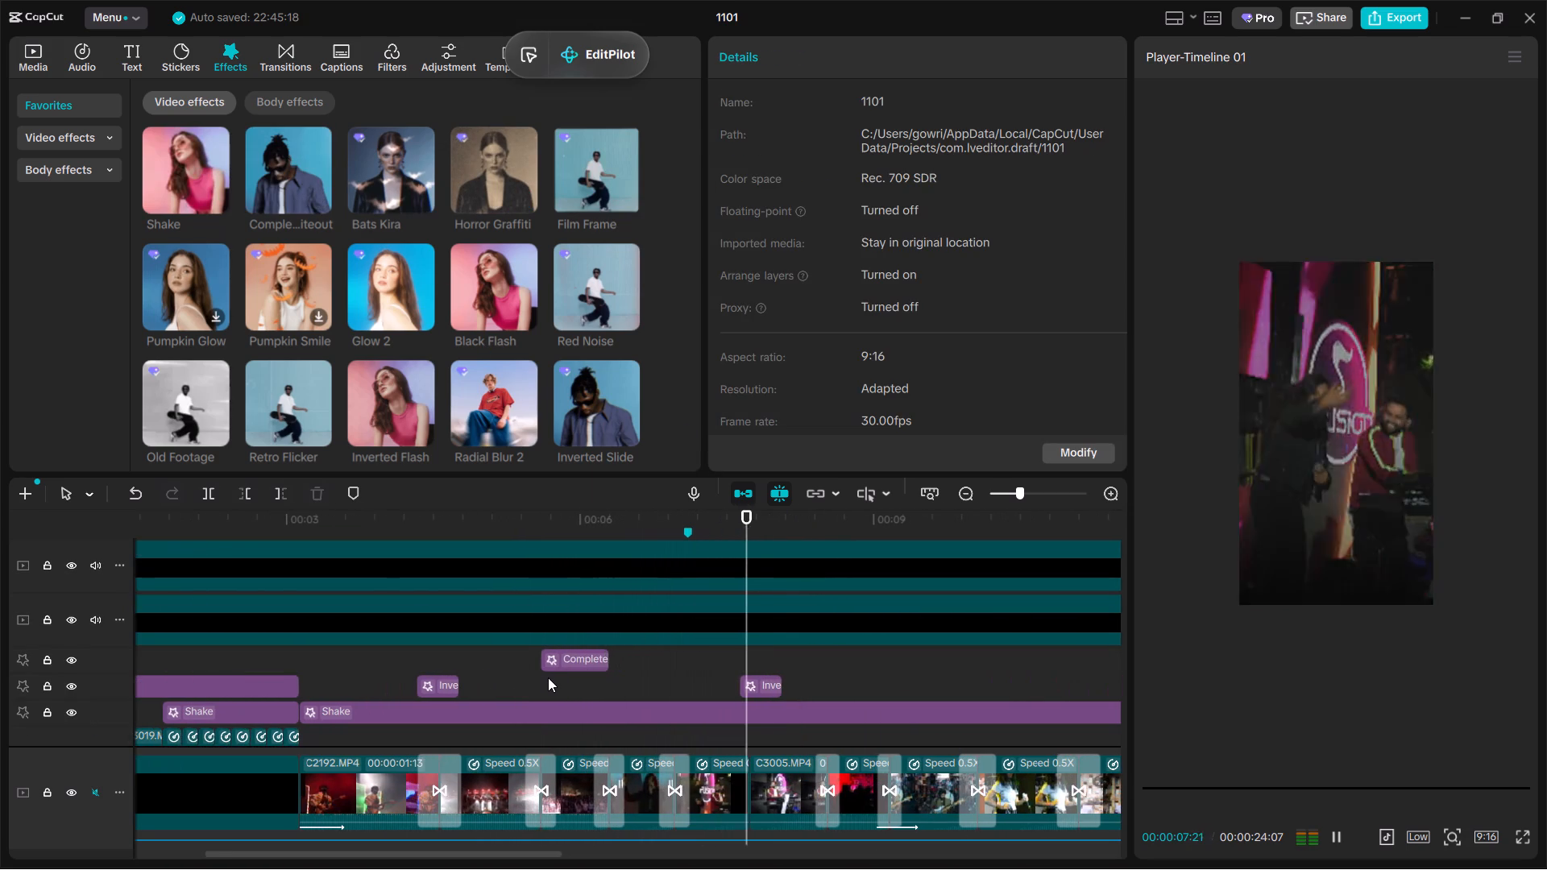
scroll(554, 676, "down", 4, "ctrl")
scroll(554, 676, "down", 1)
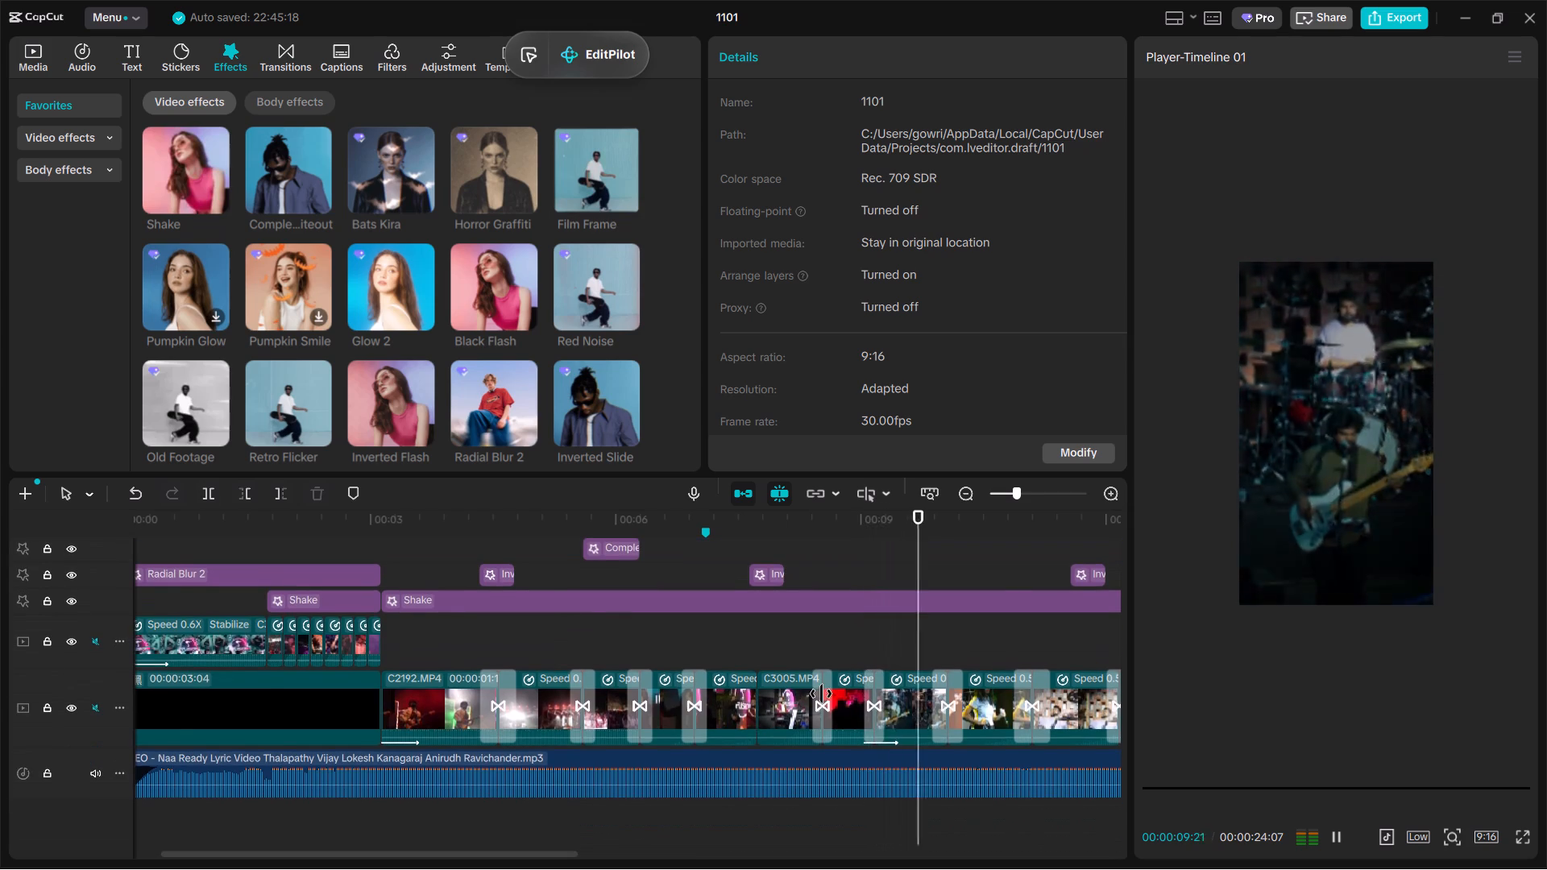
scroll(821, 694, "down", 4, "ctrl")
key("space")
Add the Old Footage effect above the opening Shake segment, trim it to end at about 00:00:03:04, and preview it.
scroll(336, 326, "down", 1)
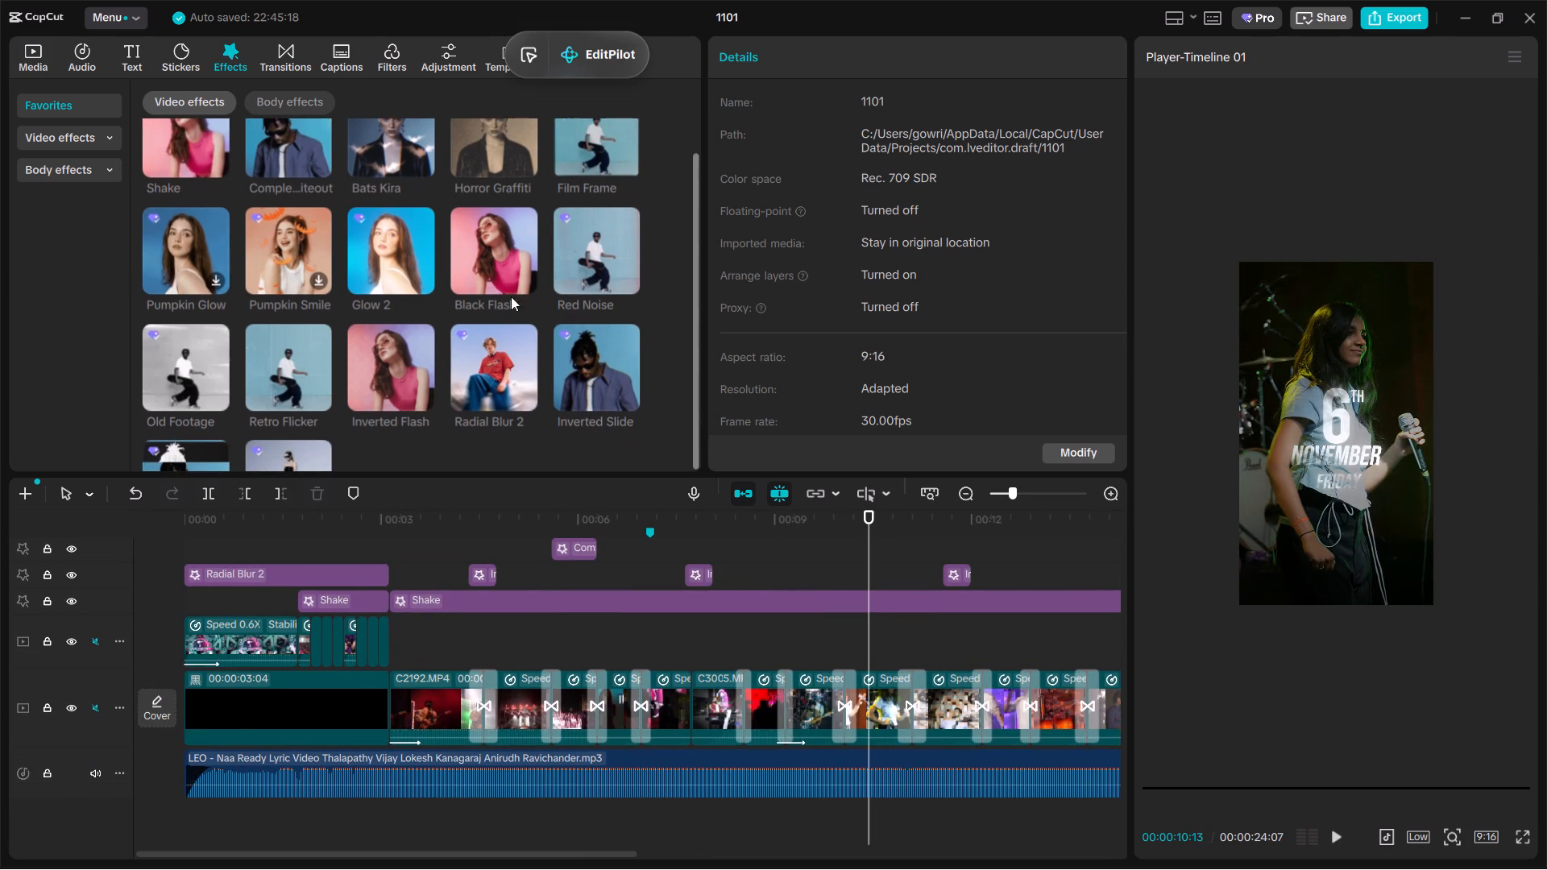
scroll(511, 296, "down", 1)
scroll(472, 360, "down", 1)
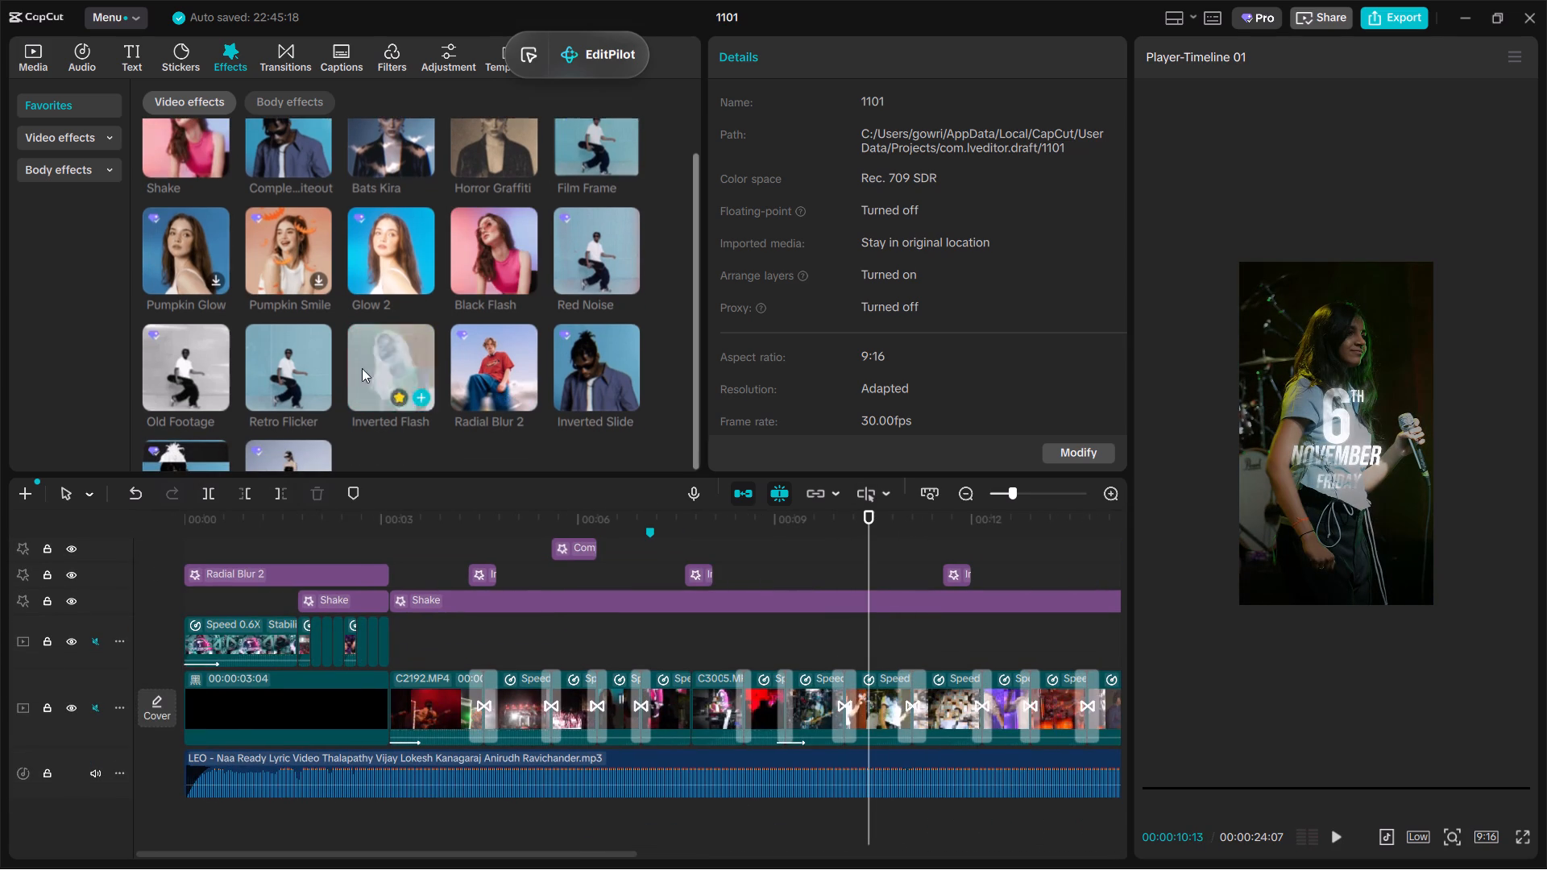
scroll(362, 368, "down", 1)
scroll(276, 407, "down", 1)
scroll(205, 417, "down", 1)
left_click_drag(171, 359, 291, 604)
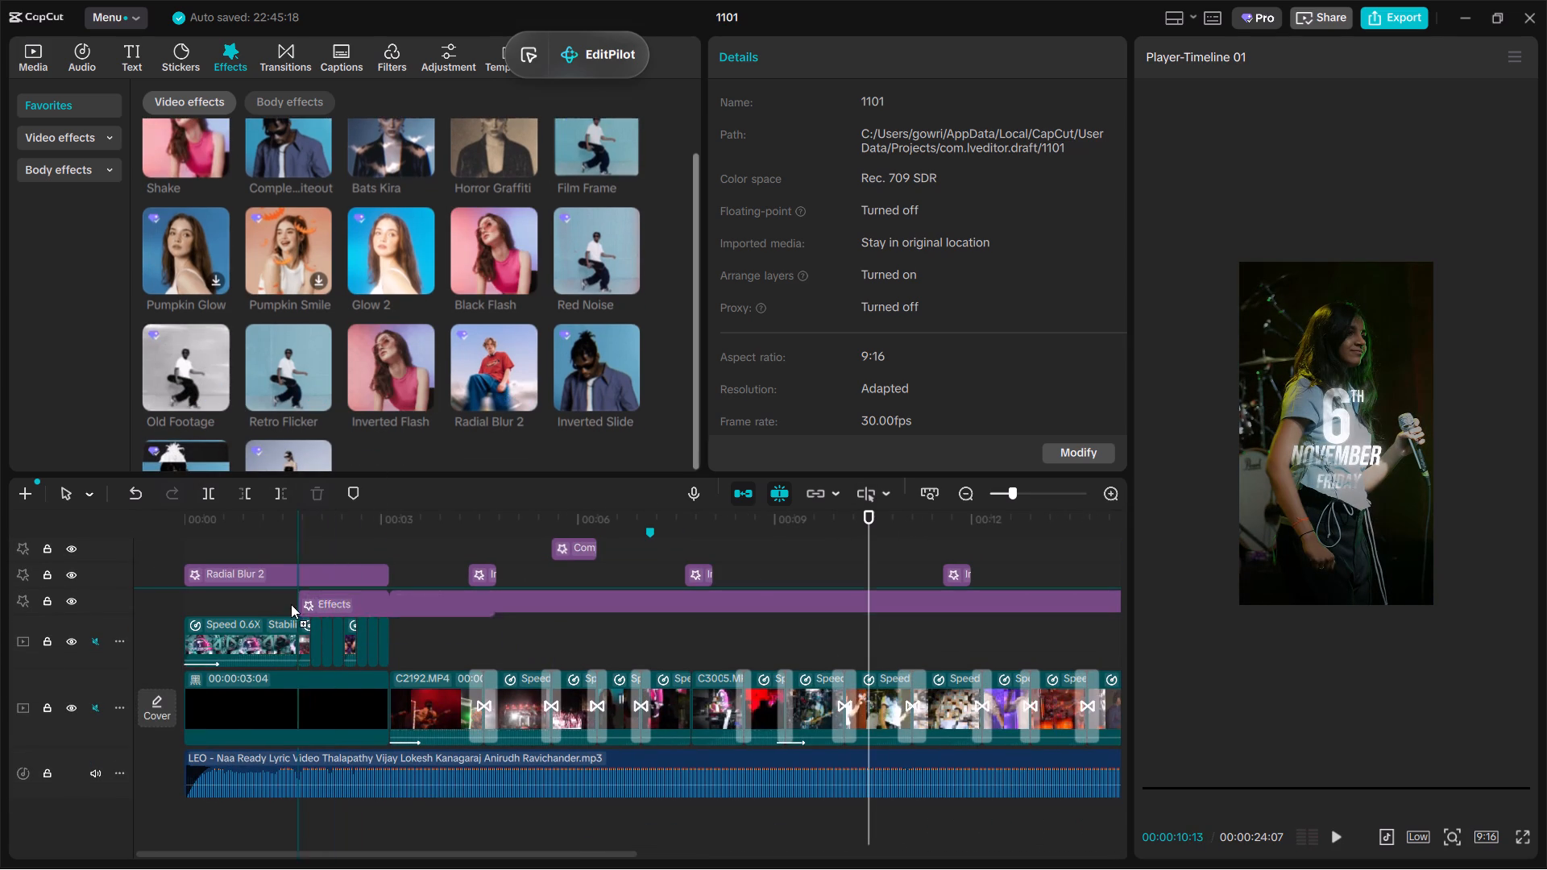
left_click_drag(291, 604, 301, 599)
left_click_drag(495, 610, 365, 654)
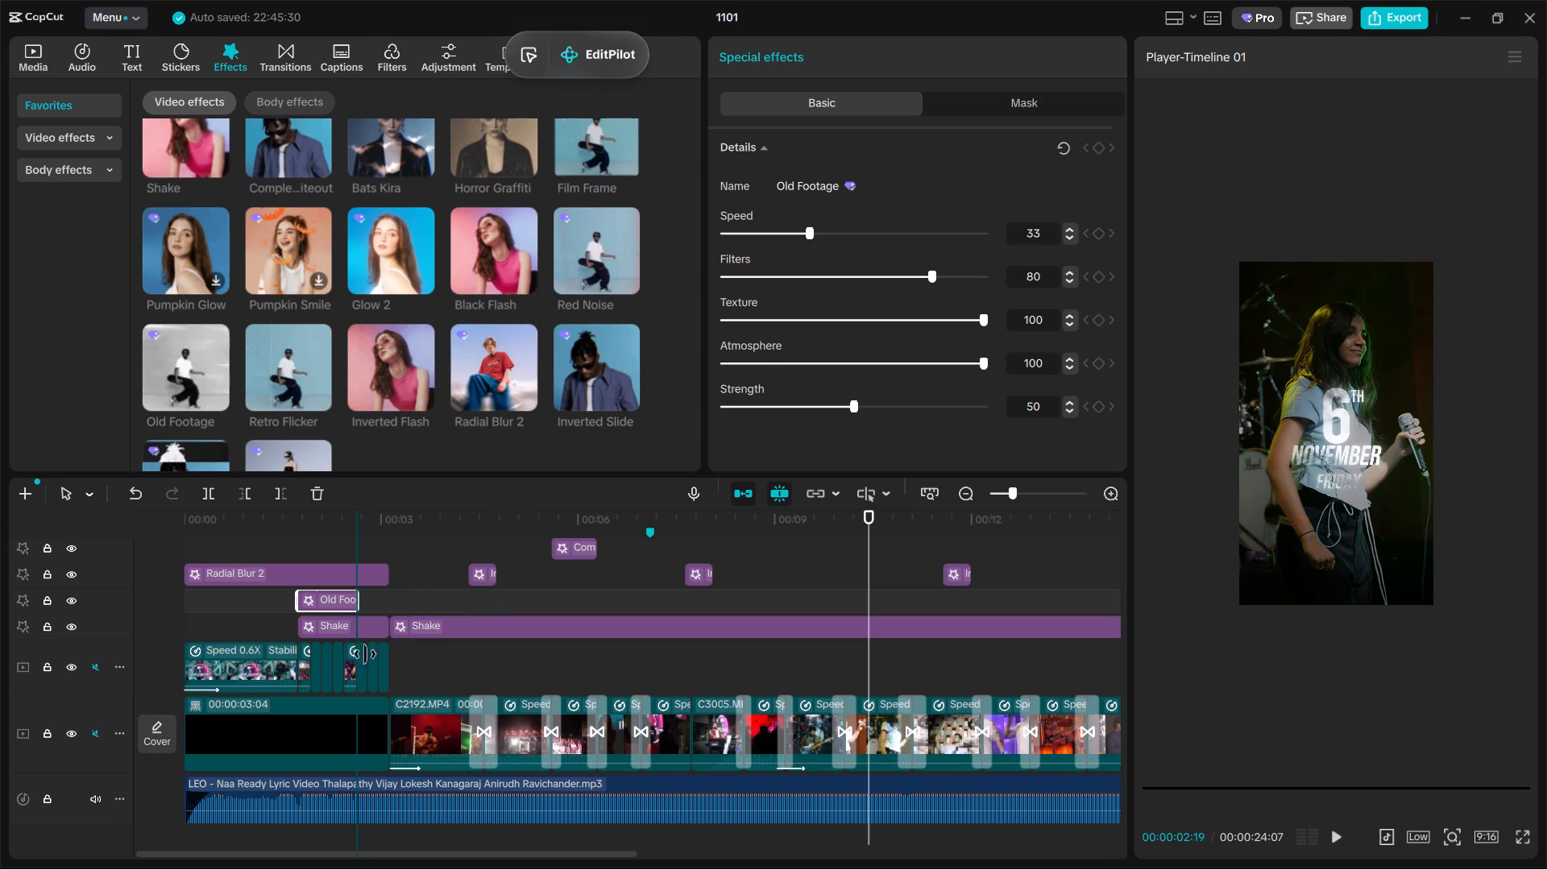
left_click_drag(365, 654, 384, 663)
left_click(290, 616)
key("space")
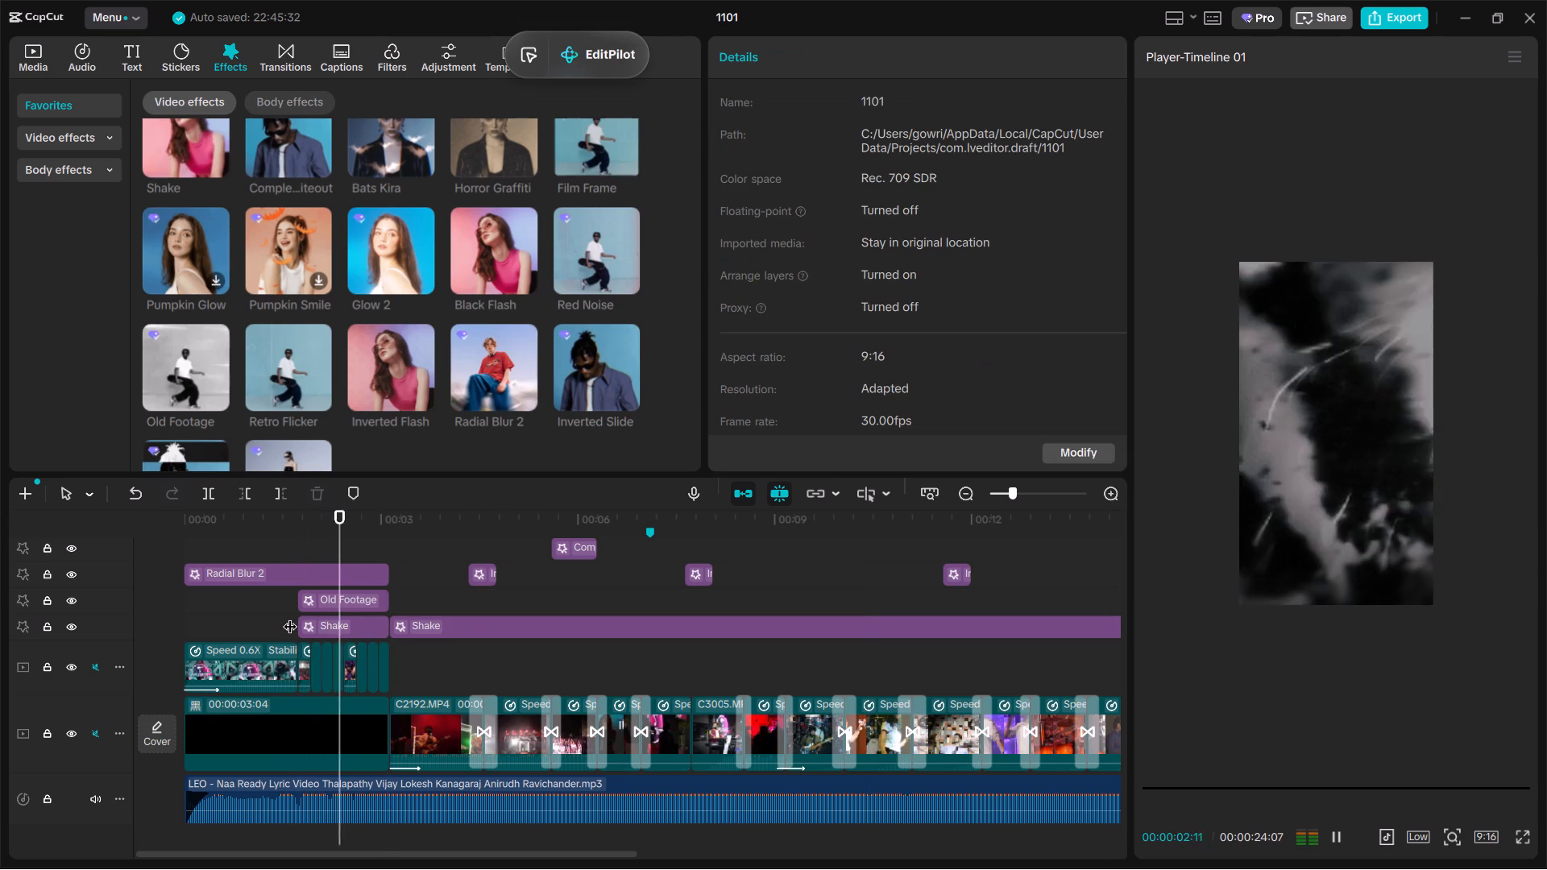
key("space")
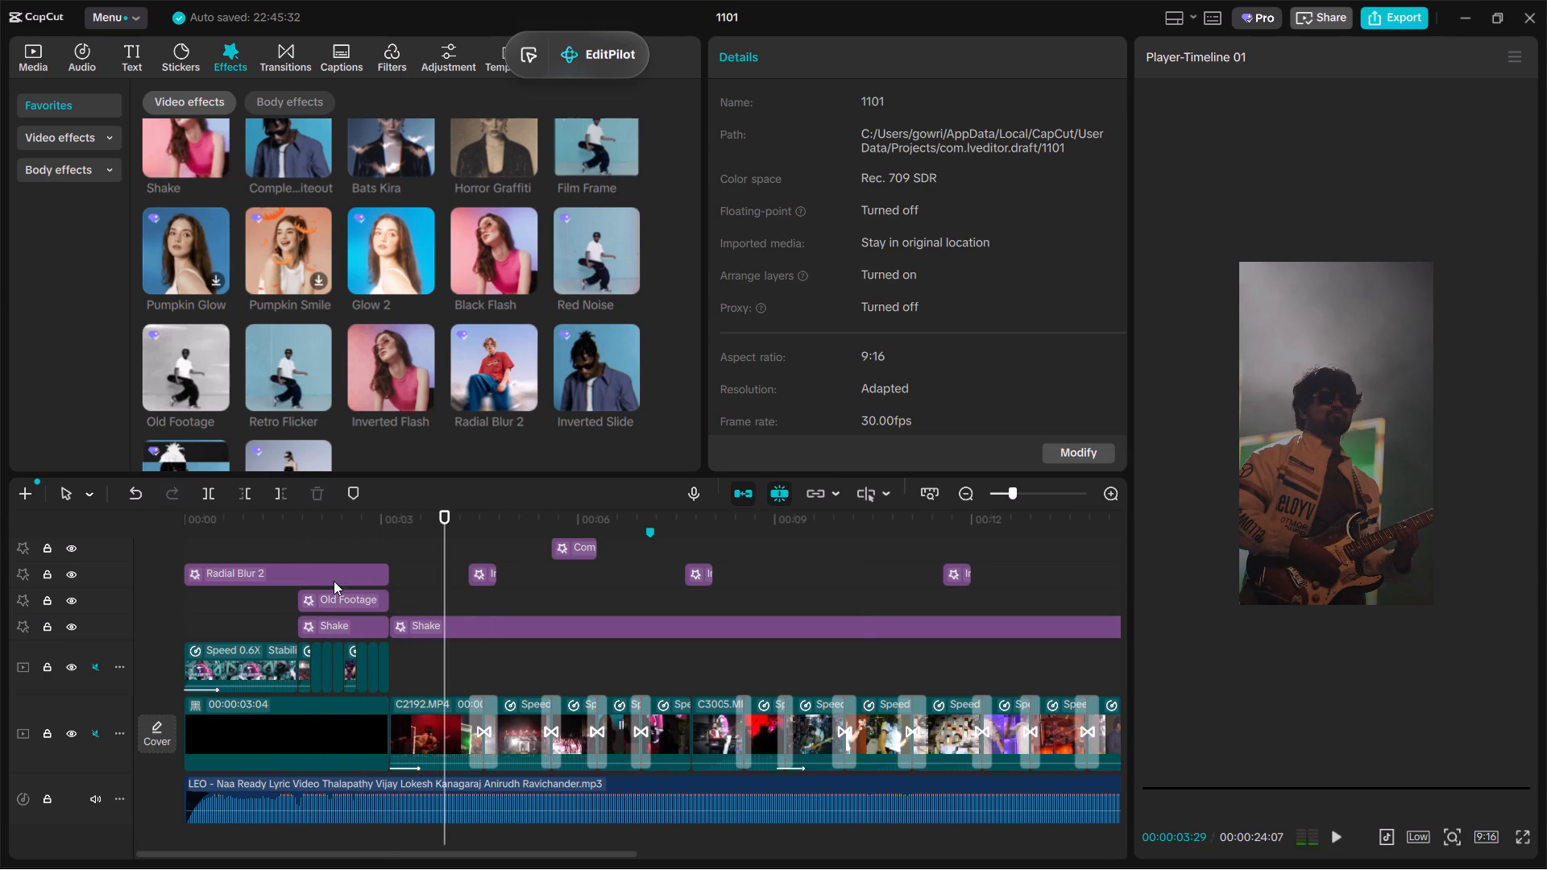
left_click(280, 614)
key("space")
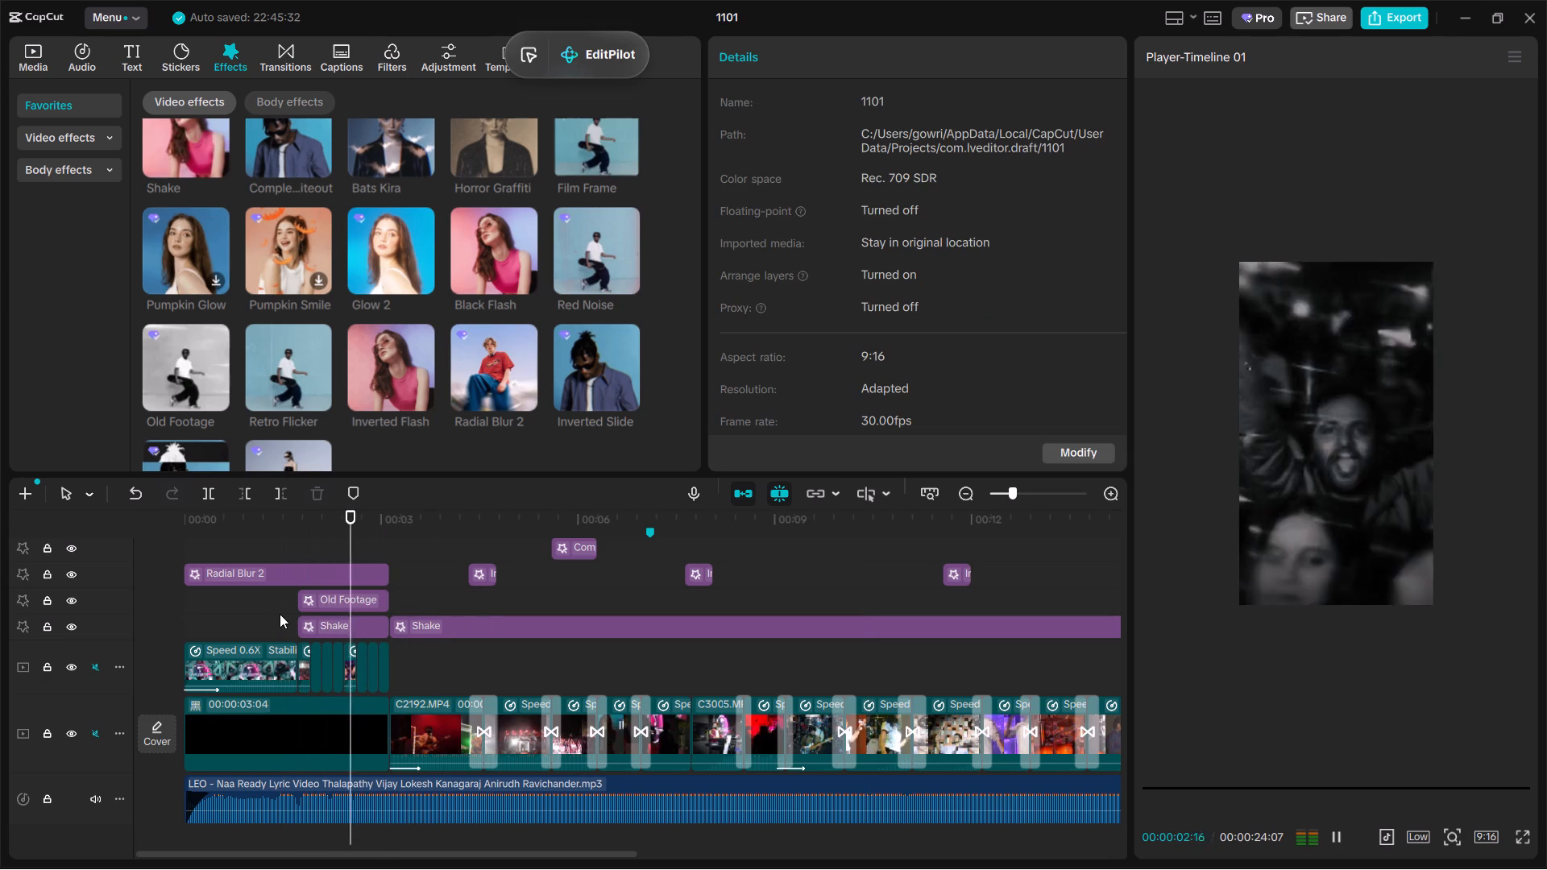
key("space")
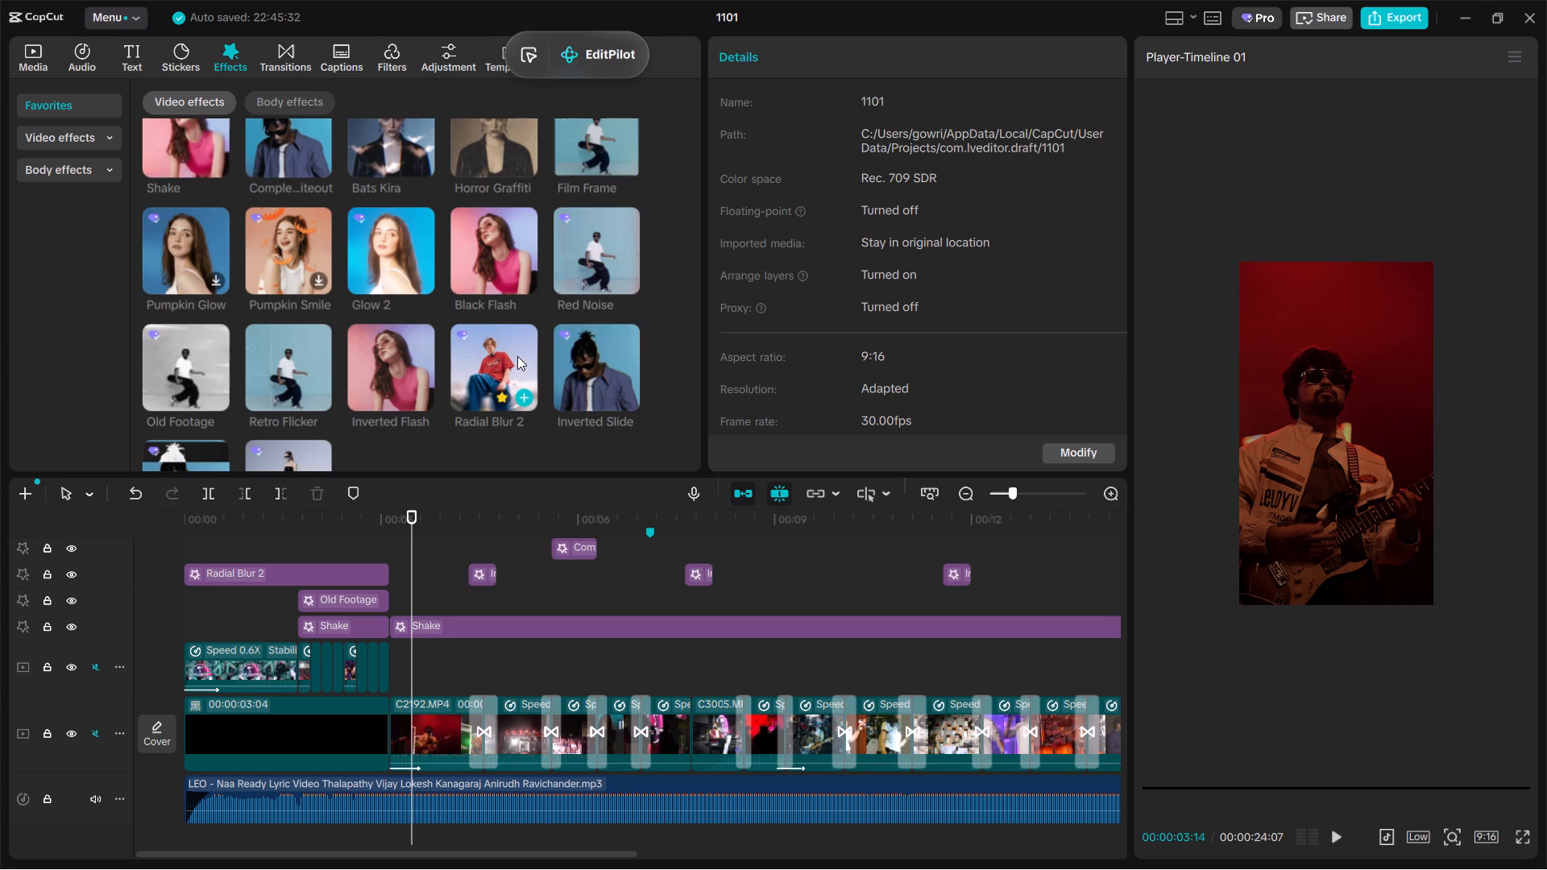
Add the Inverted Slide effect, trim it to about 0.9 seconds, and move it to near 00:00:09.
left_click(594, 358)
left_click_drag(594, 360, 525, 676)
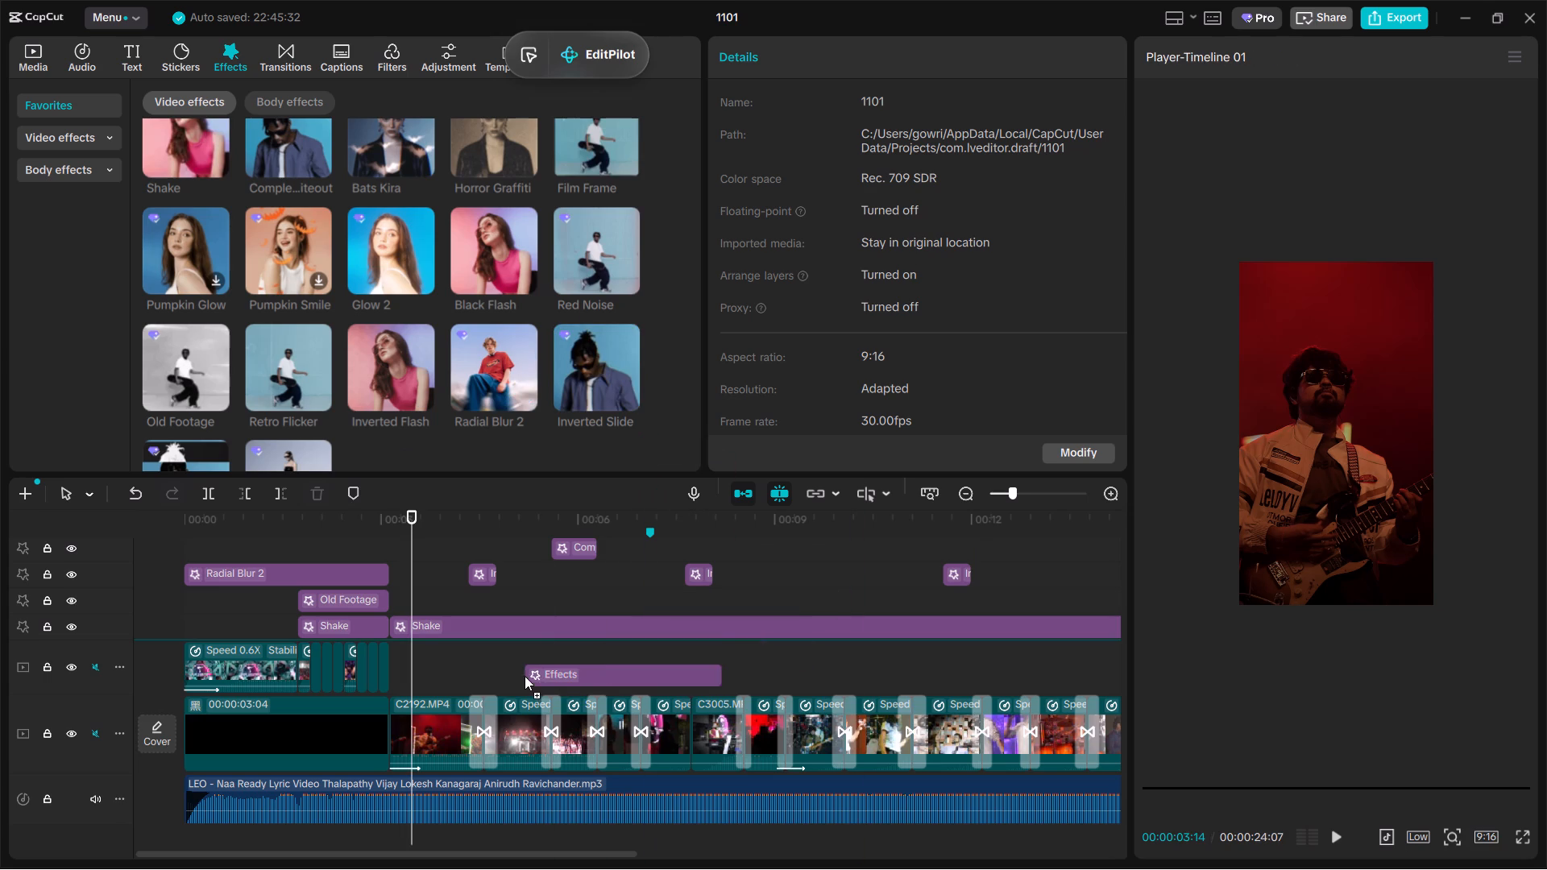
left_click_drag(525, 676, 521, 673)
left_click_drag(708, 654, 566, 697)
left_click_drag(540, 657, 542, 657)
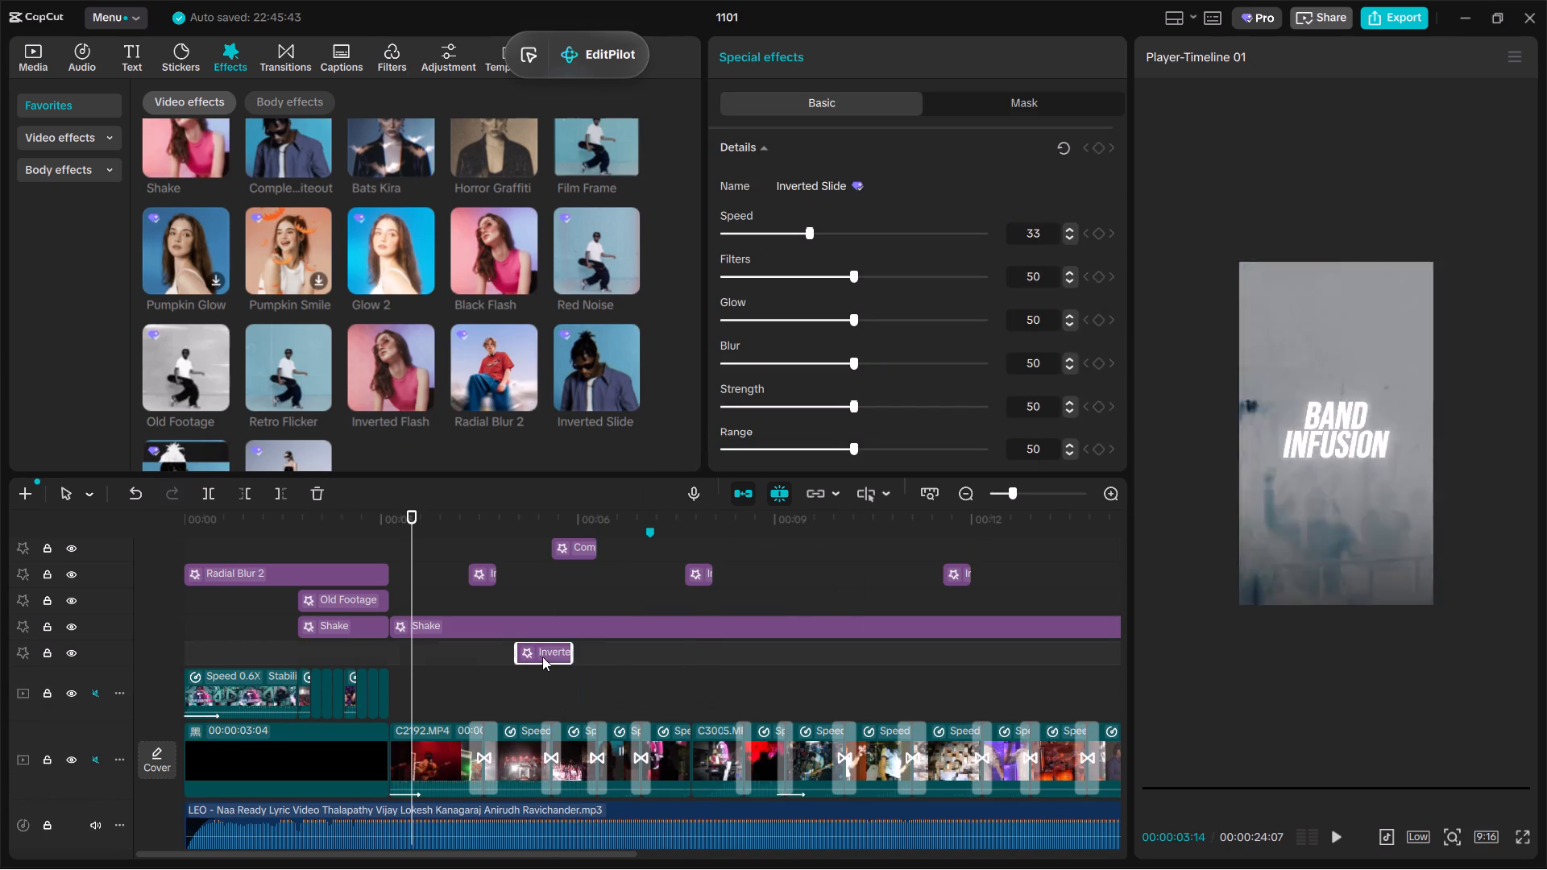
left_click_drag(542, 657, 827, 698)
Play back the section from about 00:00:09 to 00:00:13:16 and examine the date title.
left_click(771, 671)
key("space")
scroll(771, 671, "down", 6, "ctrl")
scroll(748, 652, "up", 1)
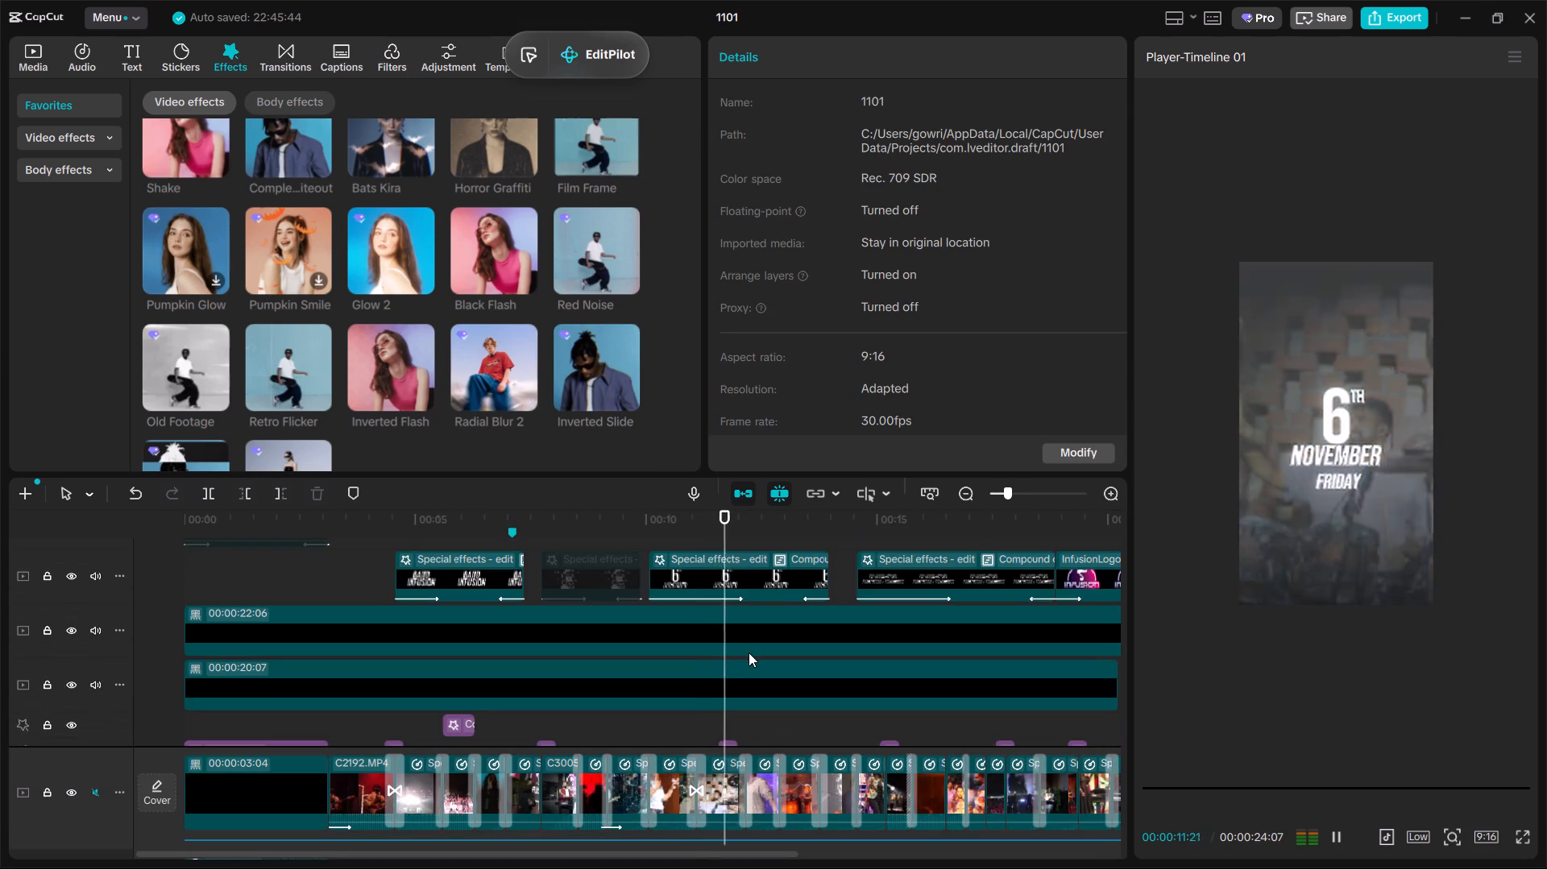
scroll(786, 642, "down", 4)
scroll(786, 665, "up", 4)
key("space")
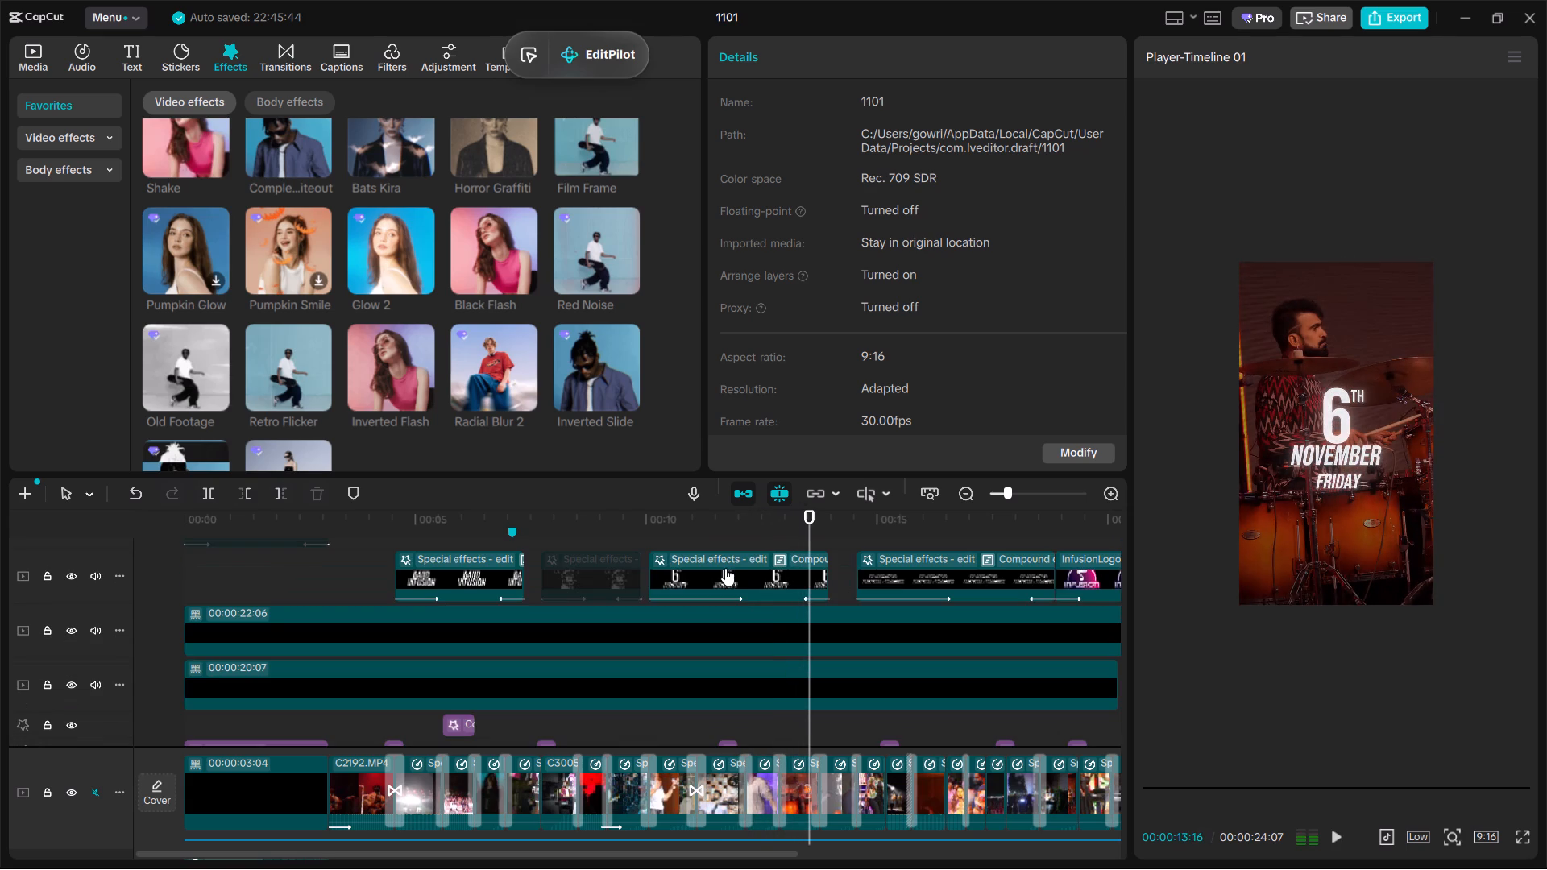
Open the date title's compound clip at about 00:00:10 and change the day number text to 7.
double_click(725, 568)
scroll(741, 590, "up", 6, "ctrl")
double_click(741, 590, "ctrl")
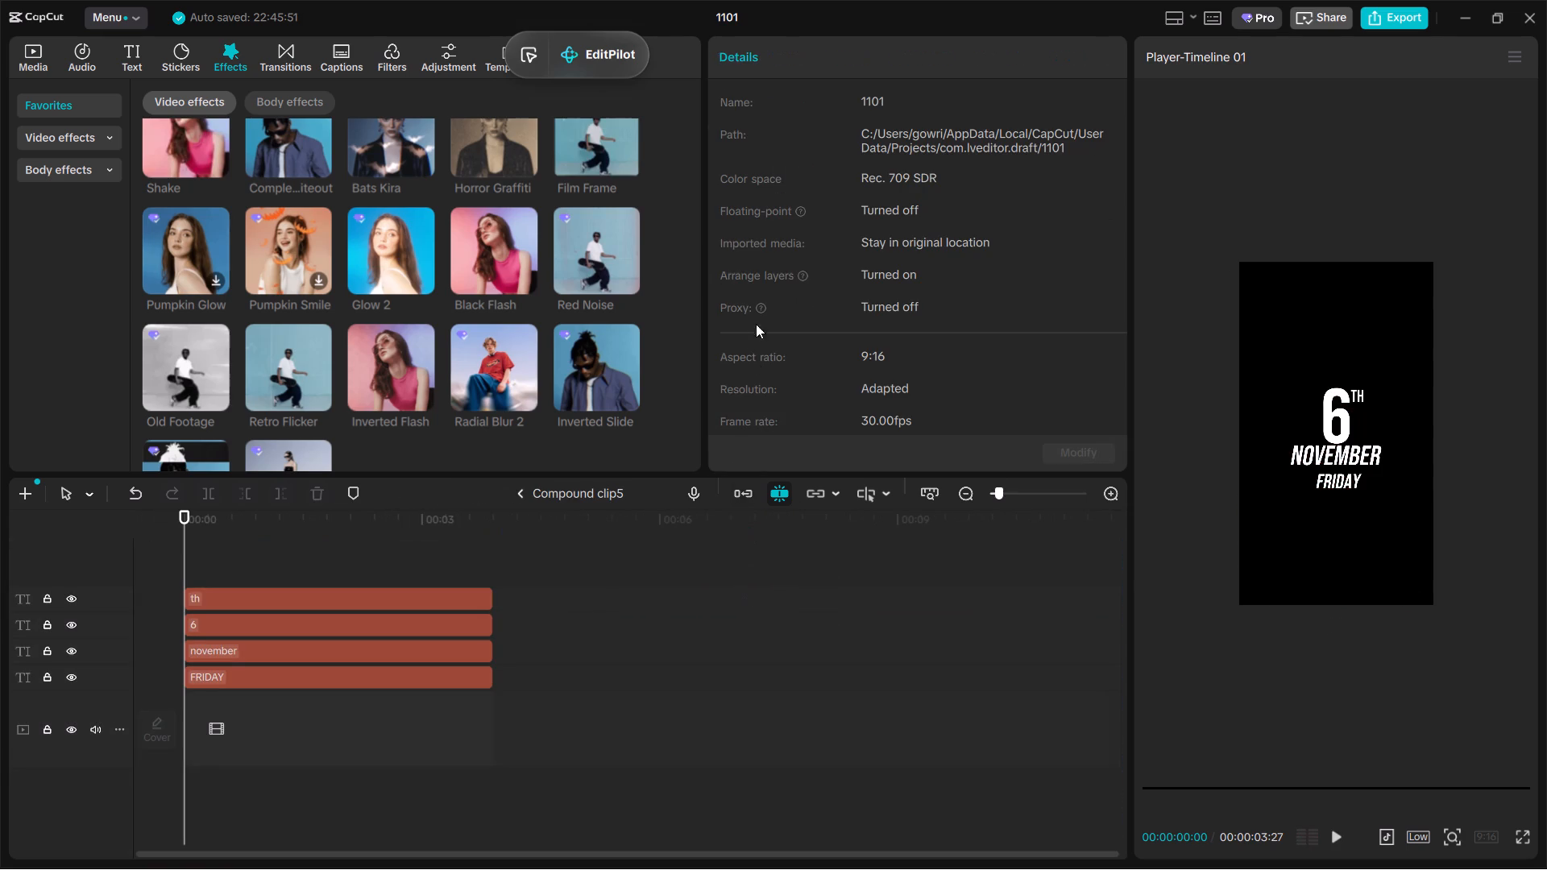
left_click(288, 555)
left_click(289, 624)
left_click_drag(761, 169, 608, 166)
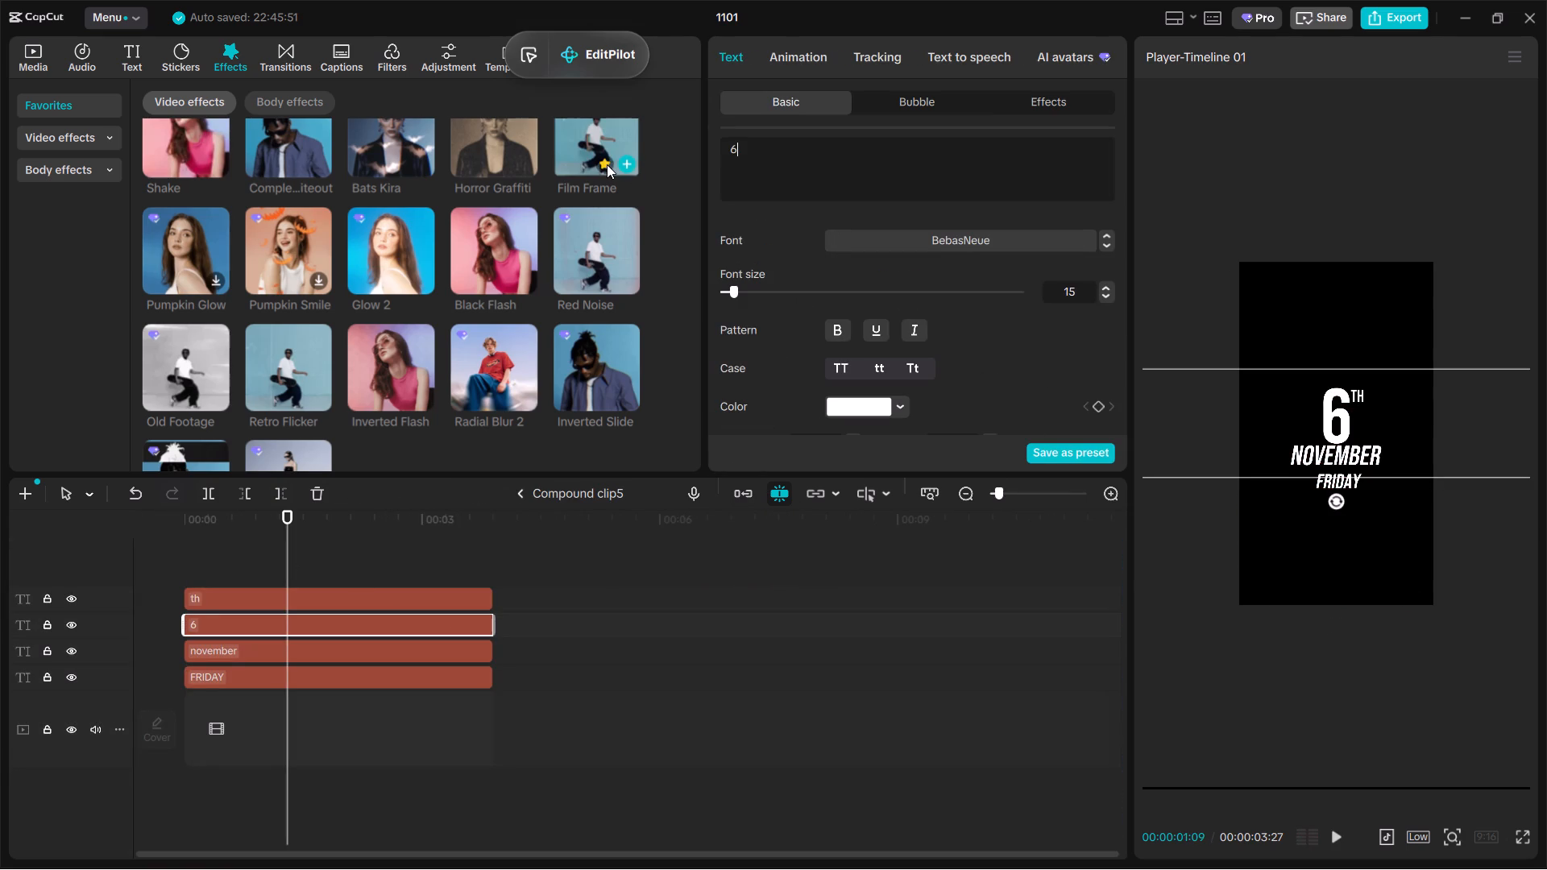
key("BackSpace")
key("7")
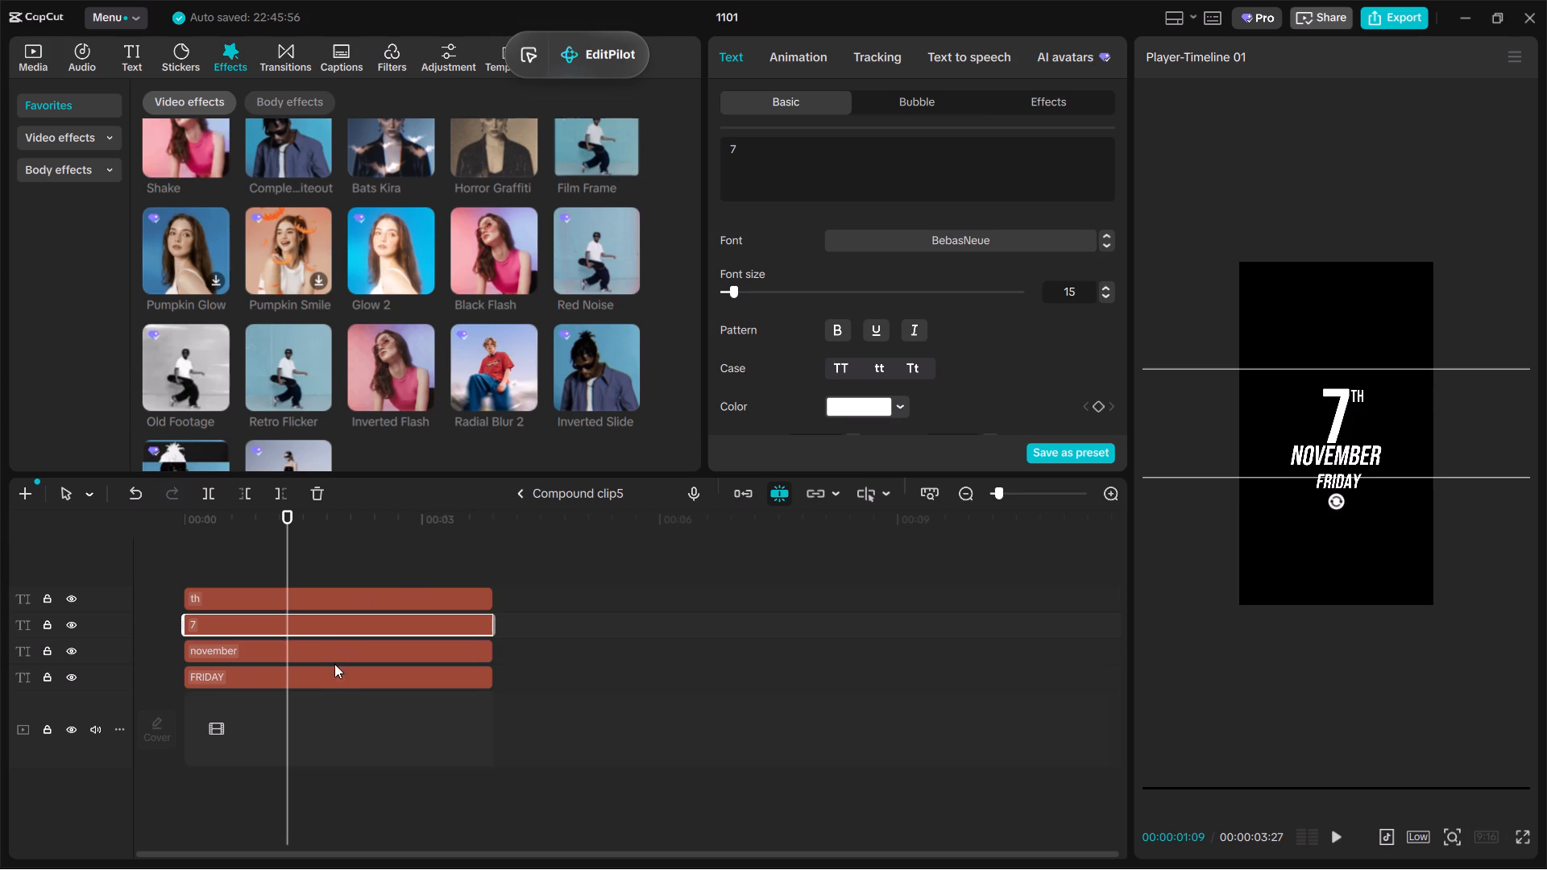
Replace the weekday text below NOVEMBER with SATURDAY.
left_click(342, 683)
left_click_drag(800, 153, 410, 132)
type("SATURDAY")
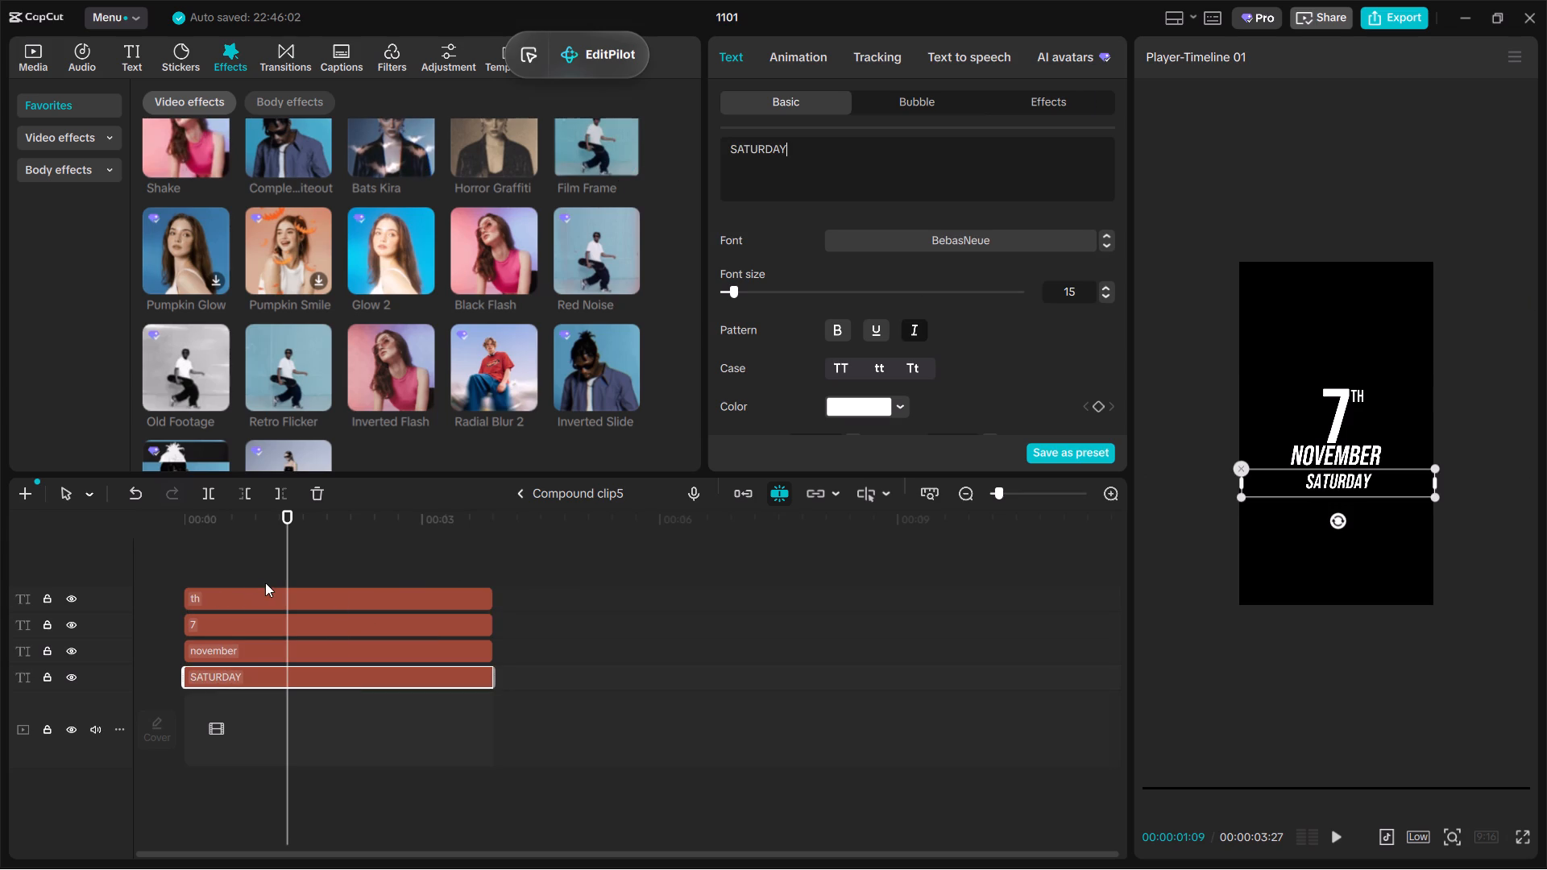
Add a square shape at the start of the date title's compound clip and extend its end to about 00:00:04:04.
left_click(254, 578)
left_click_drag(254, 578, 77, 593)
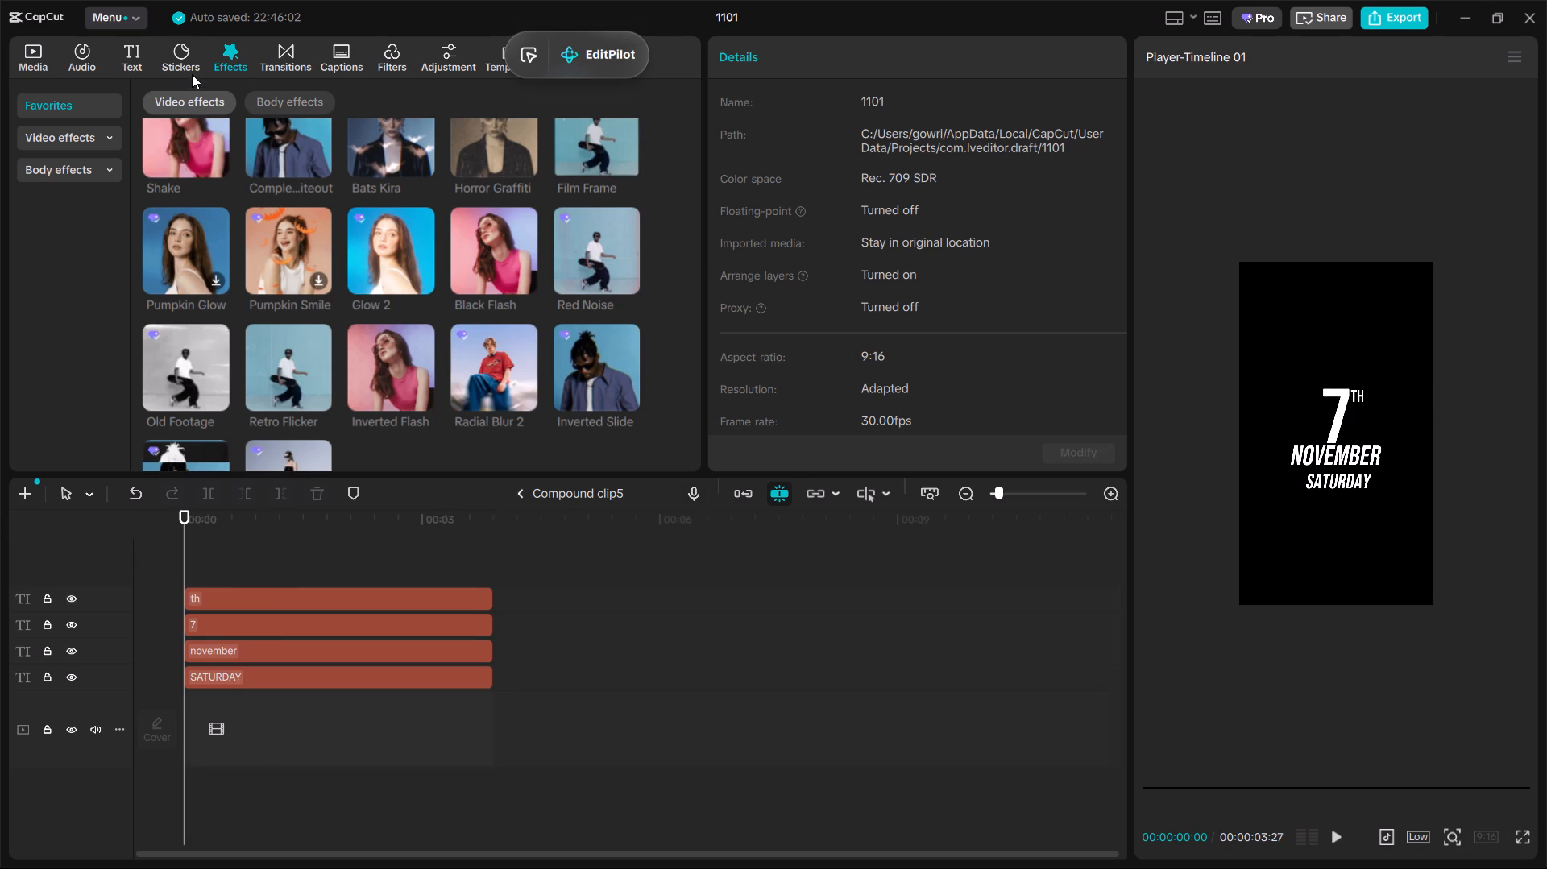
scroll(211, 360, "up", 1)
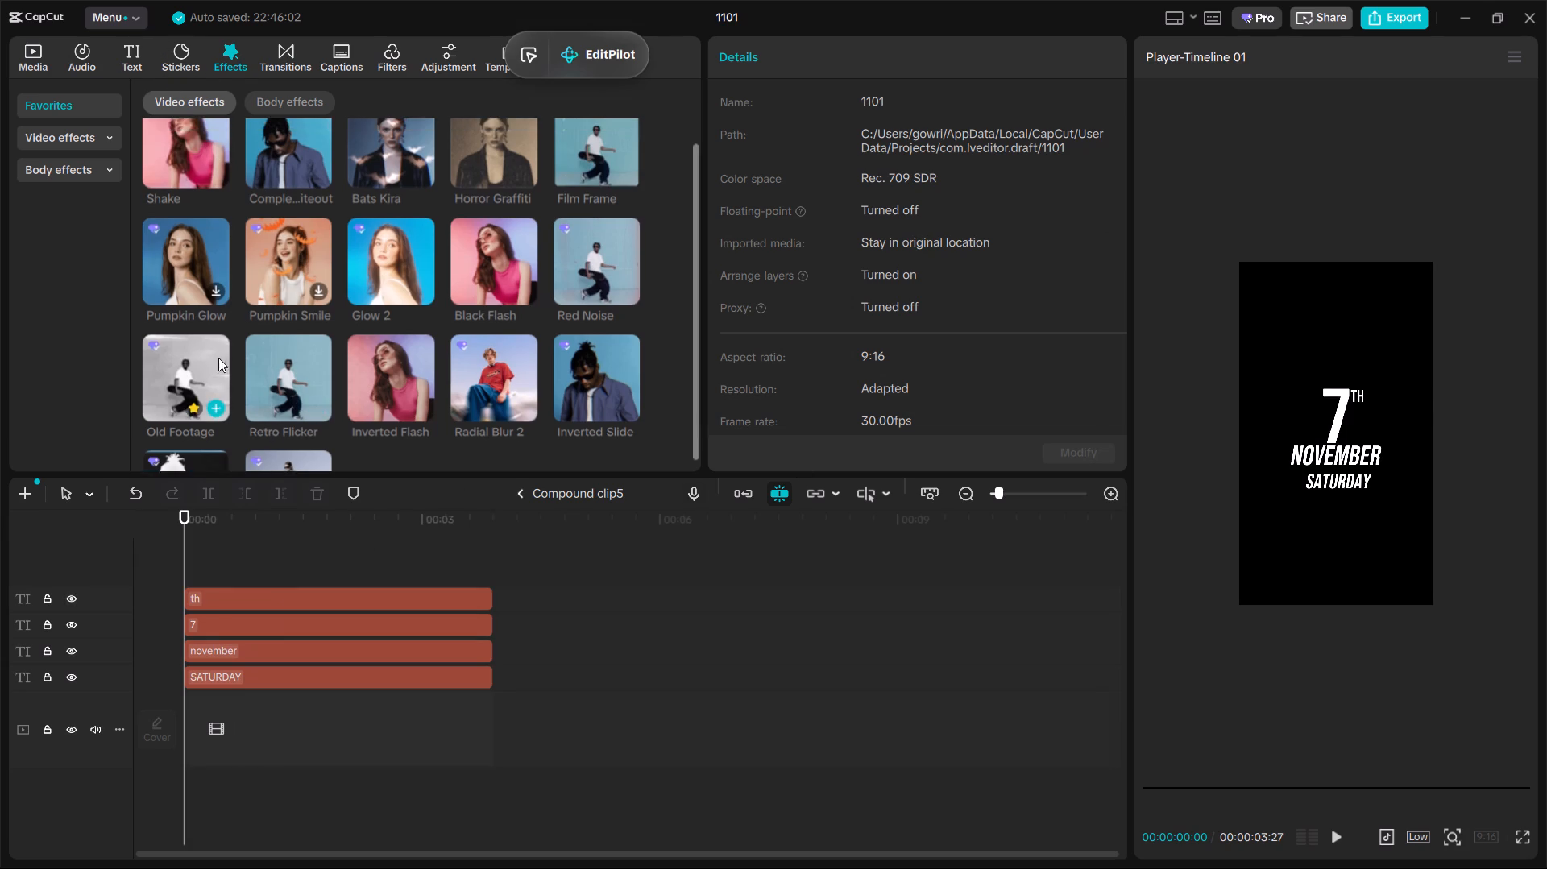
scroll(218, 358, "up", 1)
left_click(187, 67)
left_click(97, 178)
scroll(108, 177, "up", 1)
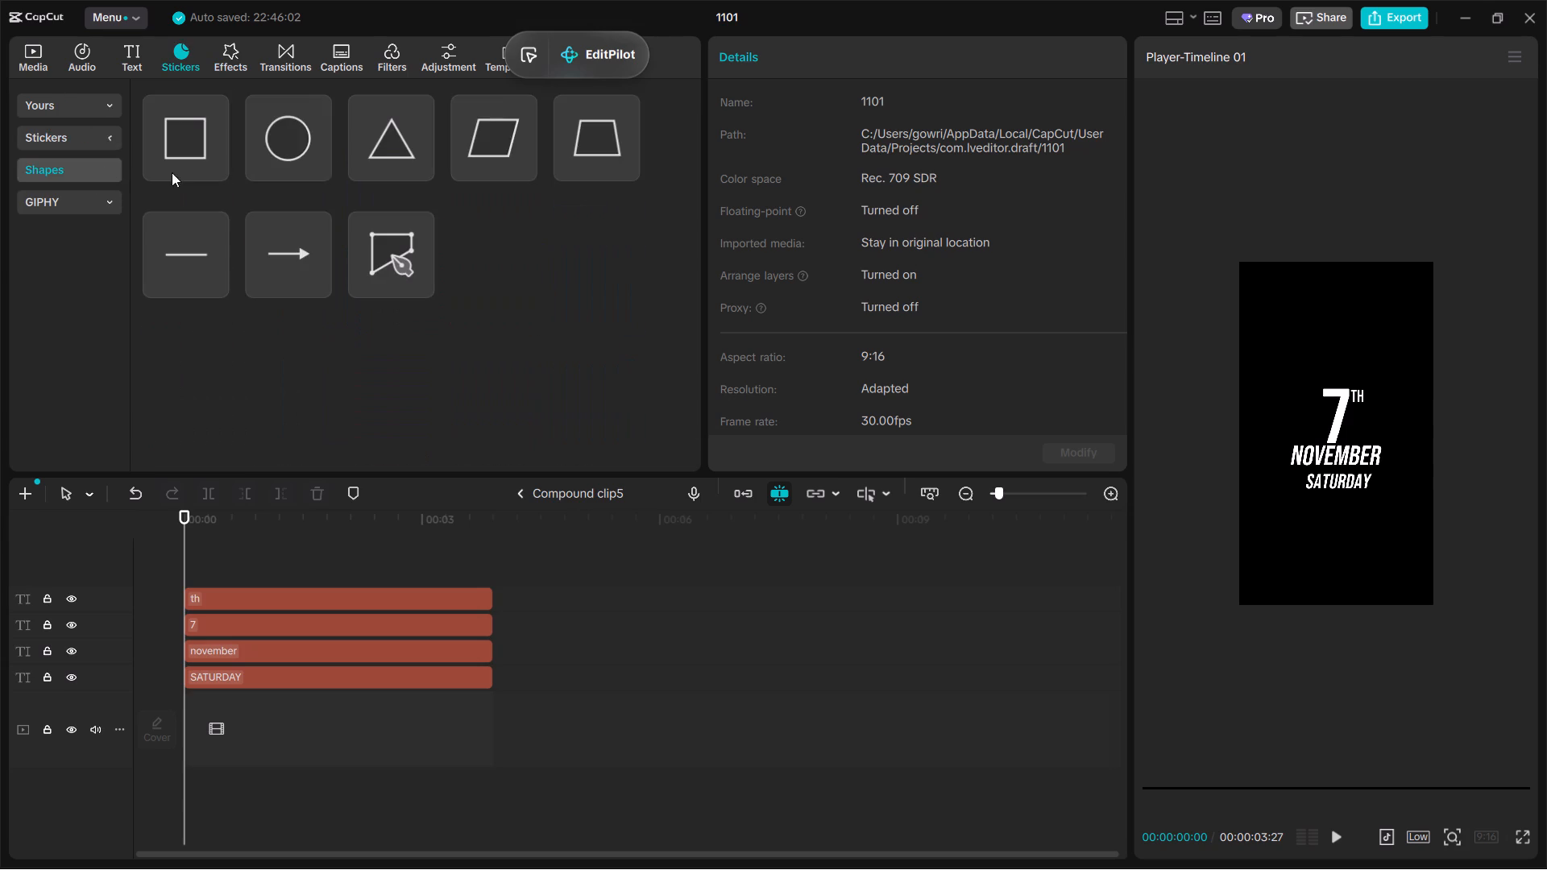
left_click_drag(158, 124, 143, 556)
left_click(63, 184)
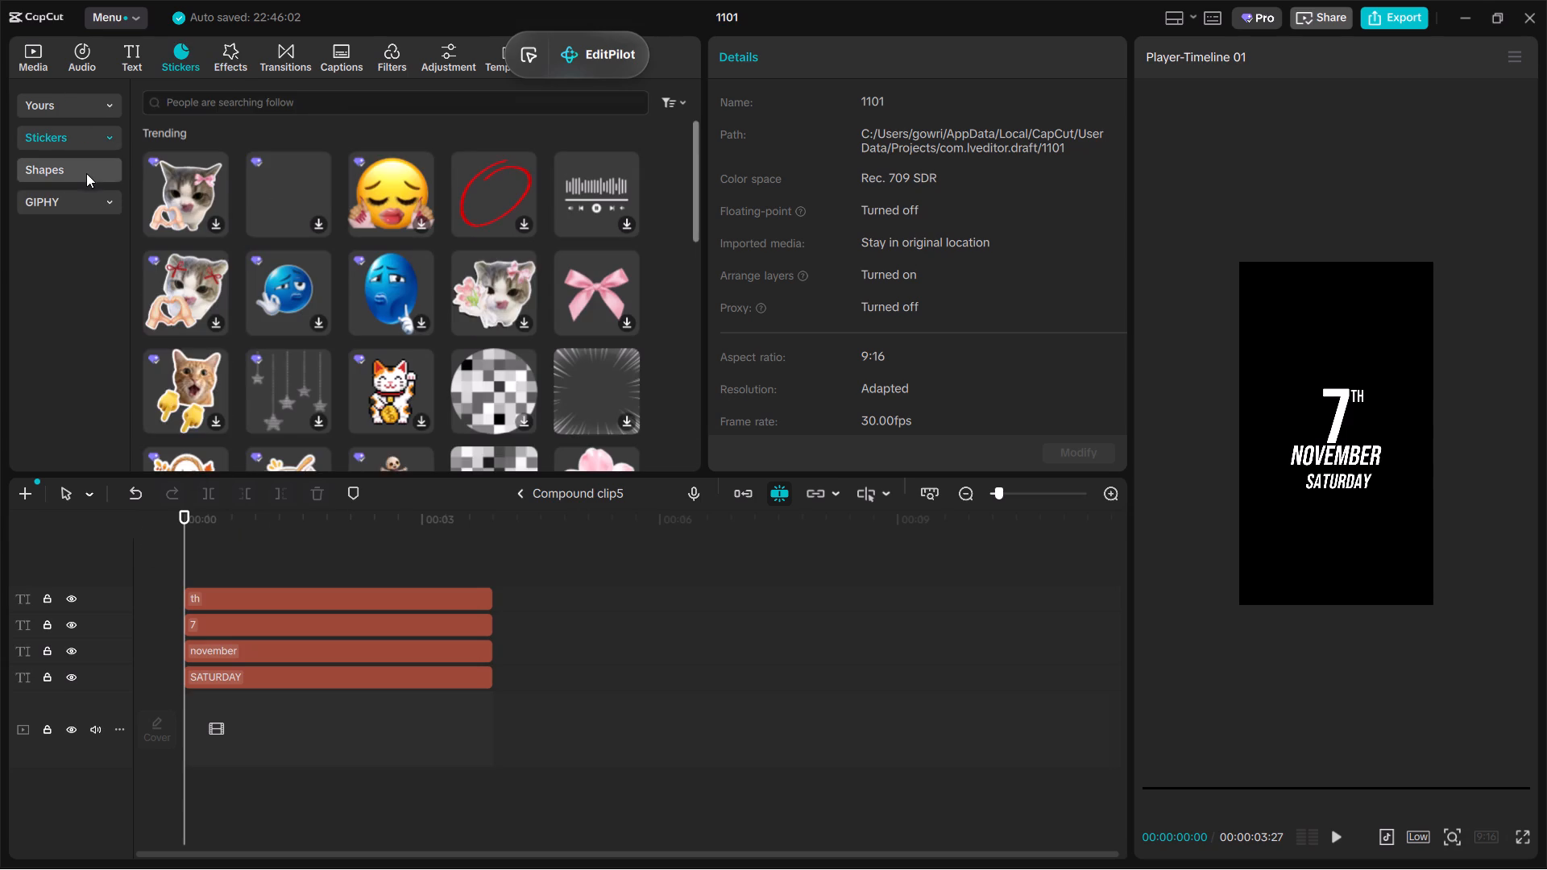
scroll(87, 172, "up", 1)
left_click(87, 172)
left_click_drag(183, 153, 107, 564)
scroll(296, 589, "up", 1)
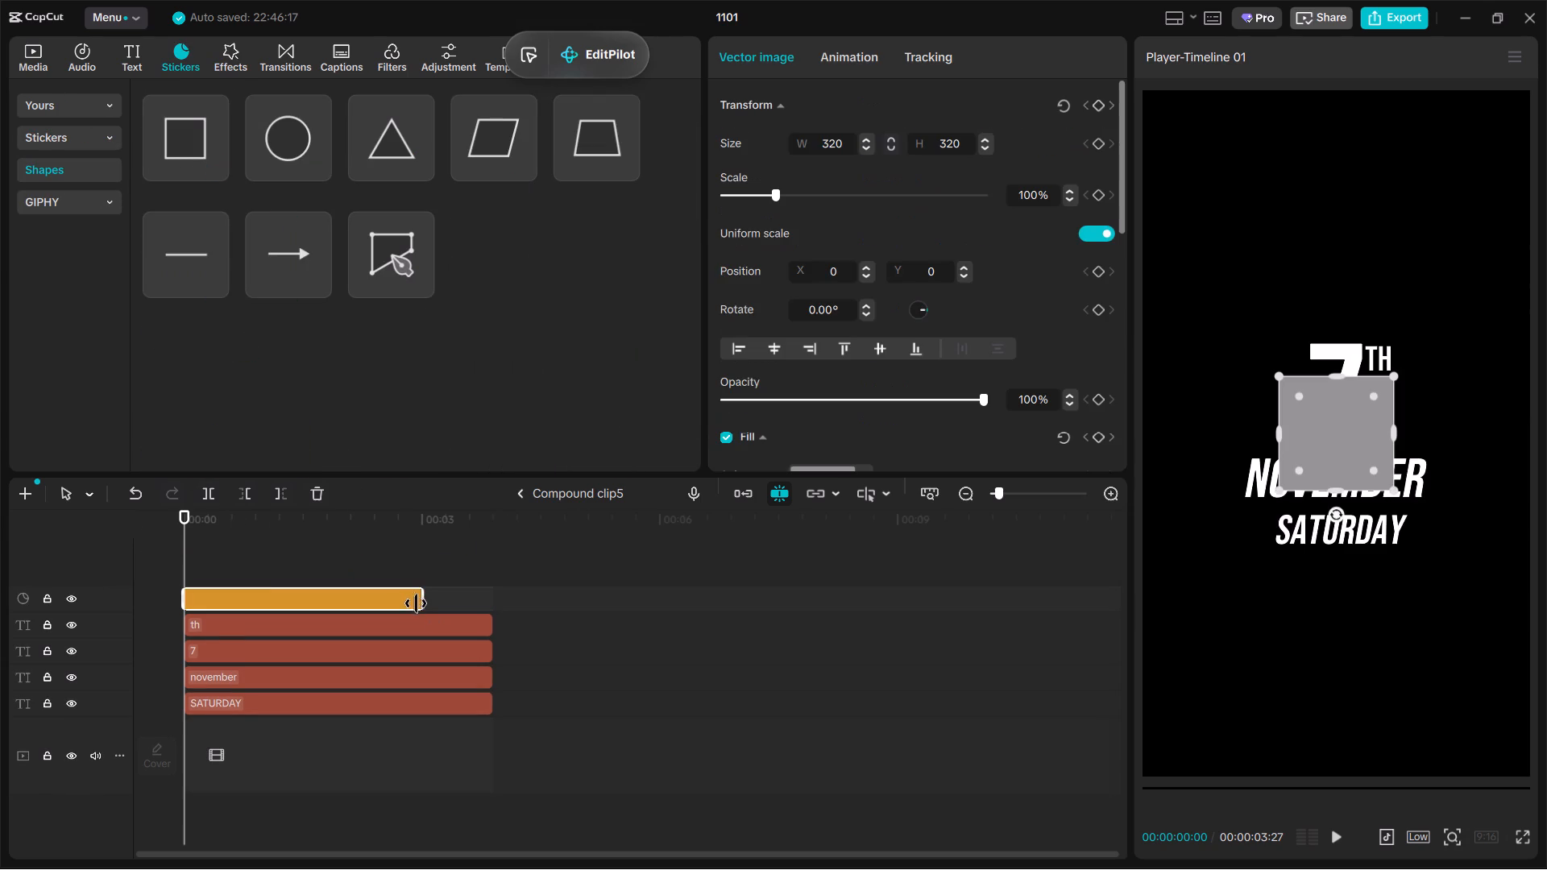
left_click_drag(418, 602, 508, 688)
scroll(1536, 507, "up", 2, "ctrl")
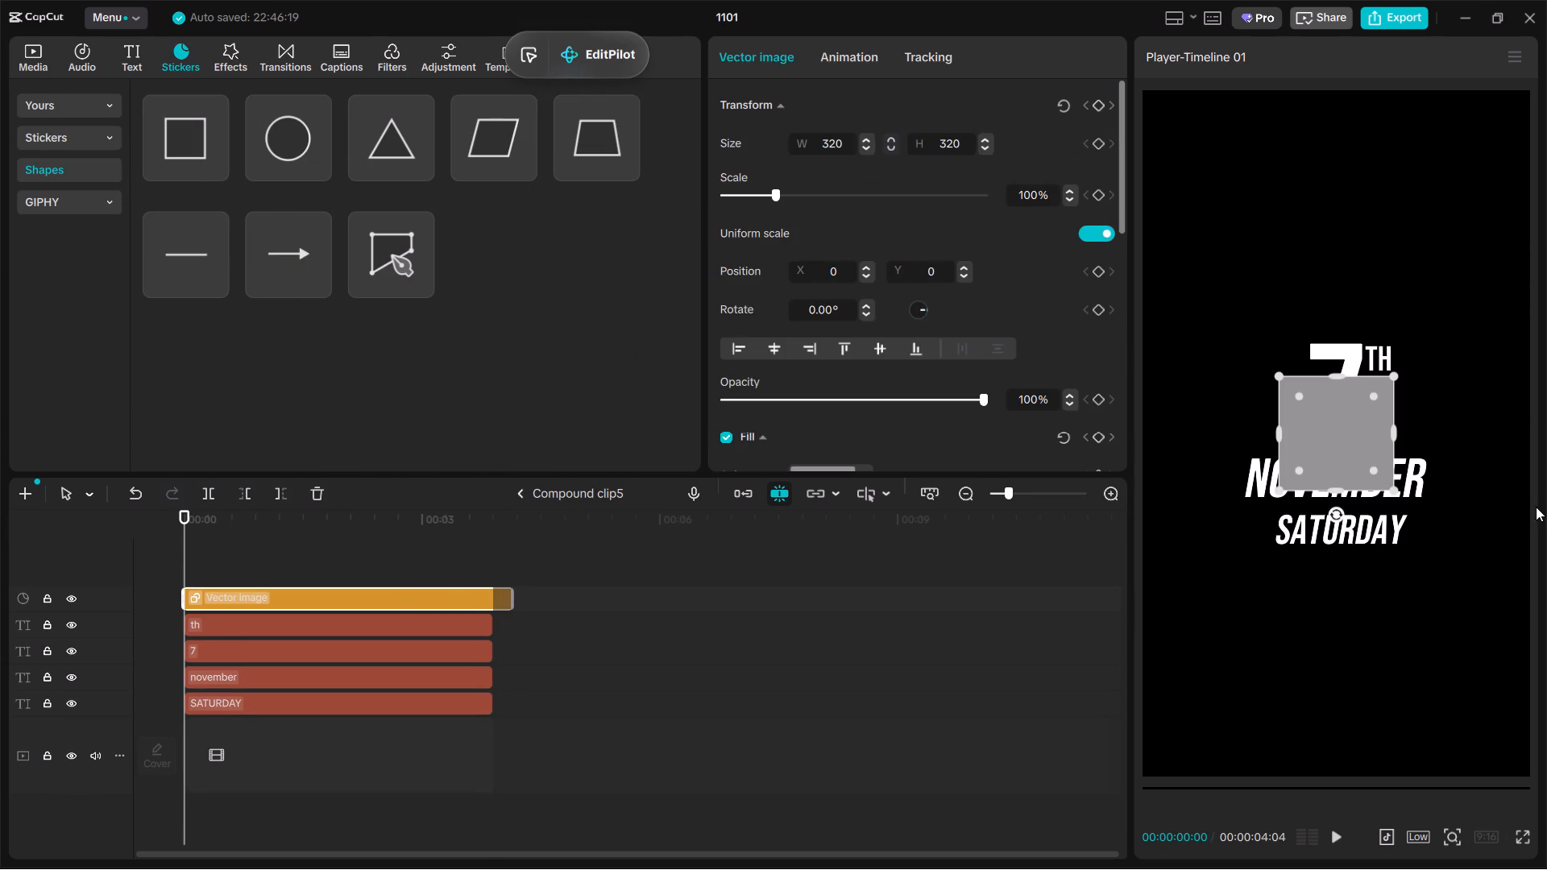
Move and resize the square into a box over SATURDAY, about 428 wide and 112 high at Y about -537.
scroll(1536, 507, "up", 3, "ctrl")
scroll(1355, 469, "up", 4, "ctrl")
left_click_drag(1342, 466, 1346, 687)
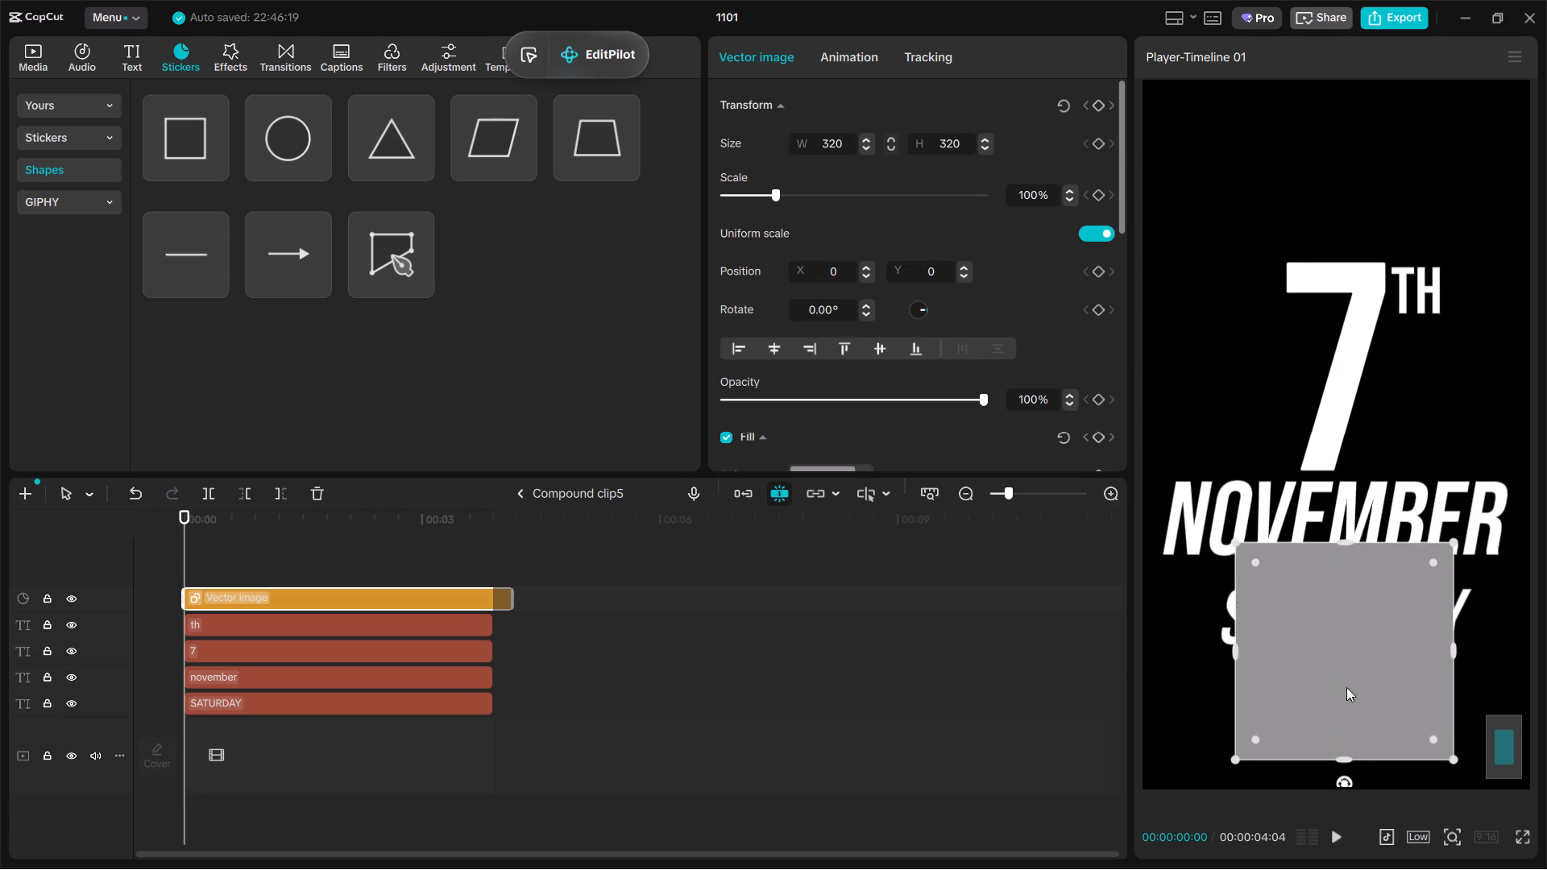
left_click_drag(1346, 687, 1340, 704)
left_click_drag(1448, 670, 1538, 675)
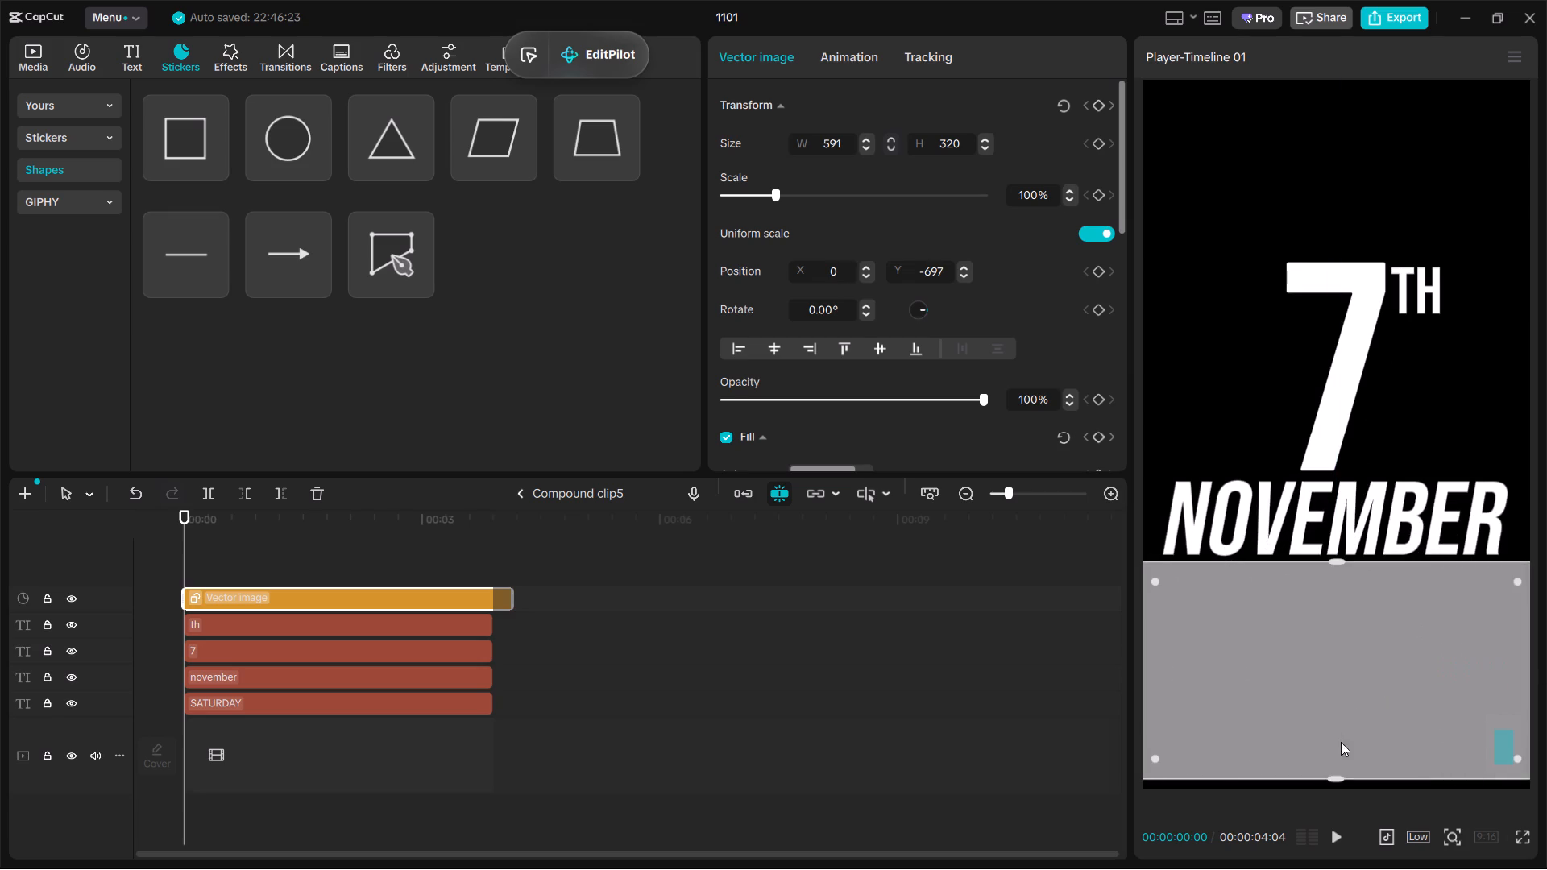
scroll(1339, 755, "down", 1, "ctrl")
left_click_drag(1333, 781, 1340, 711)
left_click_drag(1357, 678, 1357, 623)
scroll(1349, 630, "down", 4, "ctrl")
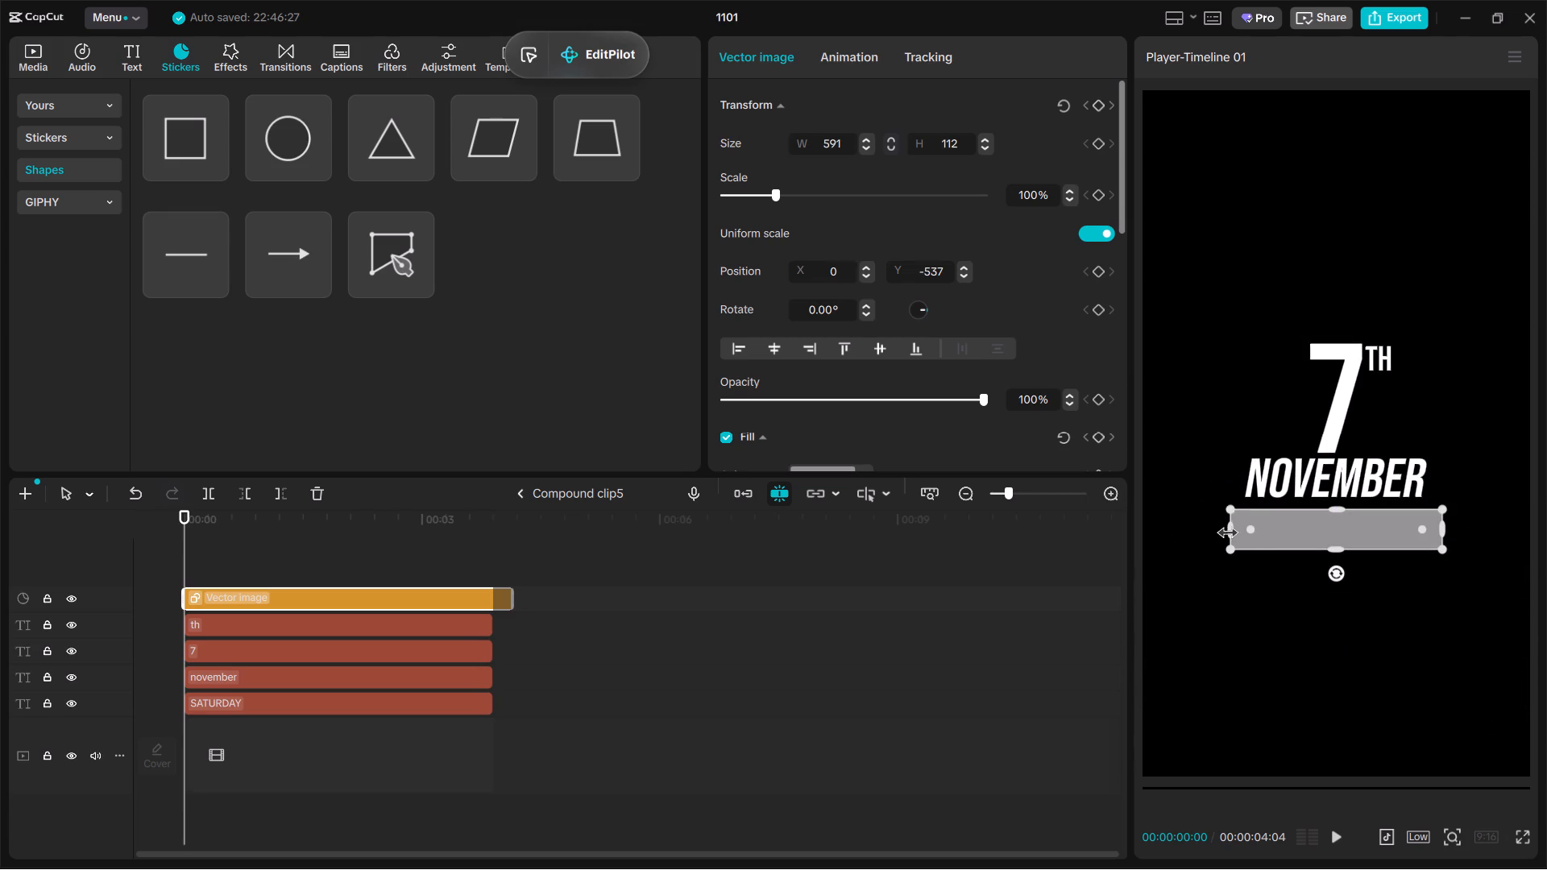
left_click_drag(1226, 529, 1261, 552)
scroll(722, 431, "down", 1)
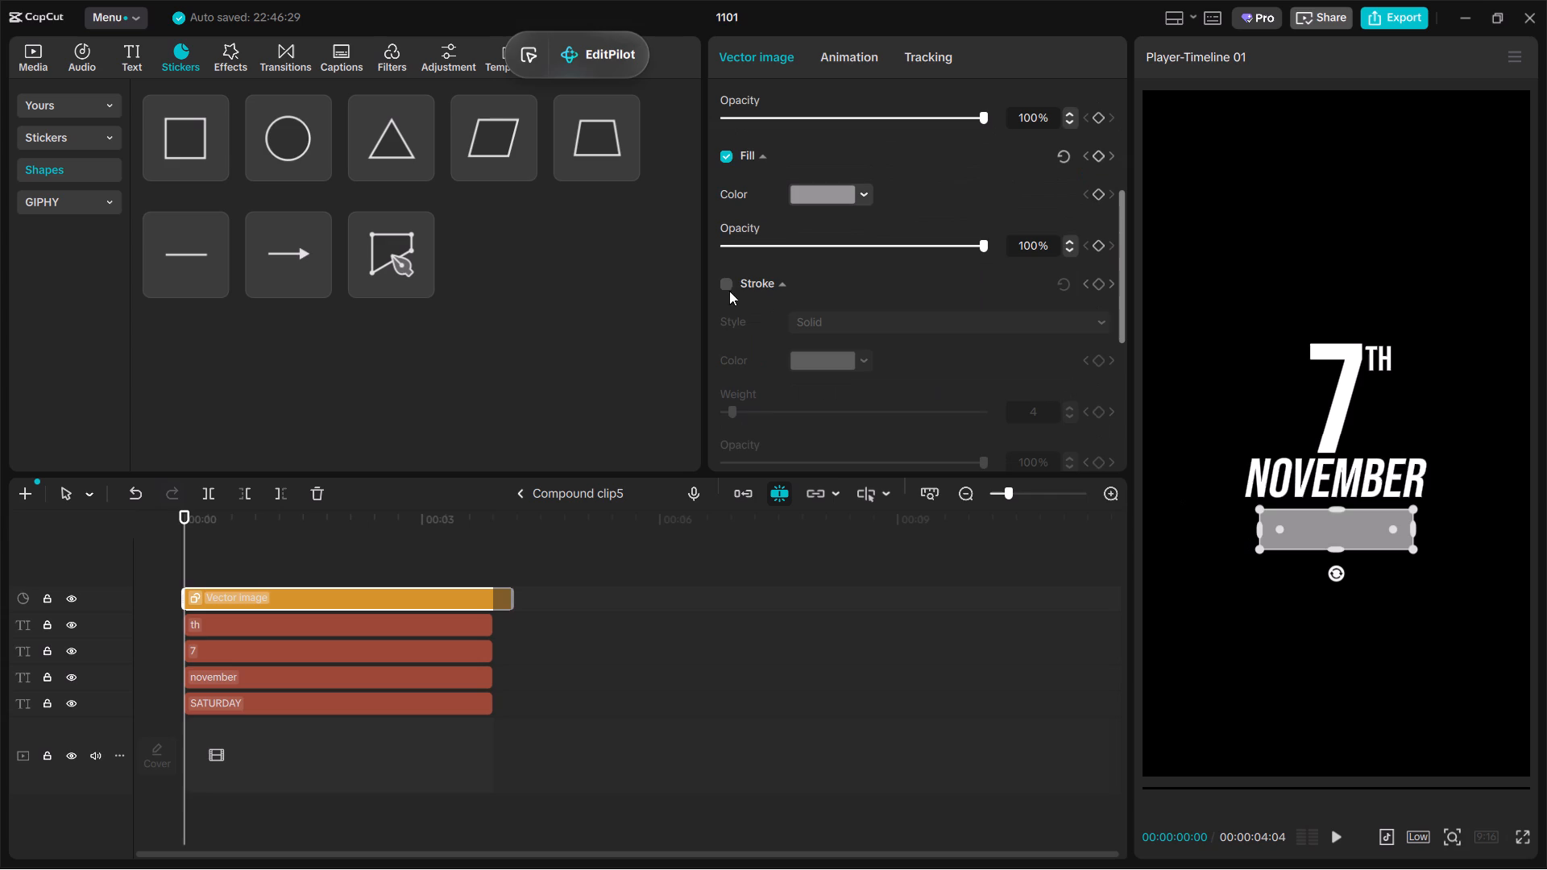
Turn off the box's fill and turn on its solid stroke so it outlines SATURDAY.
left_click(730, 159)
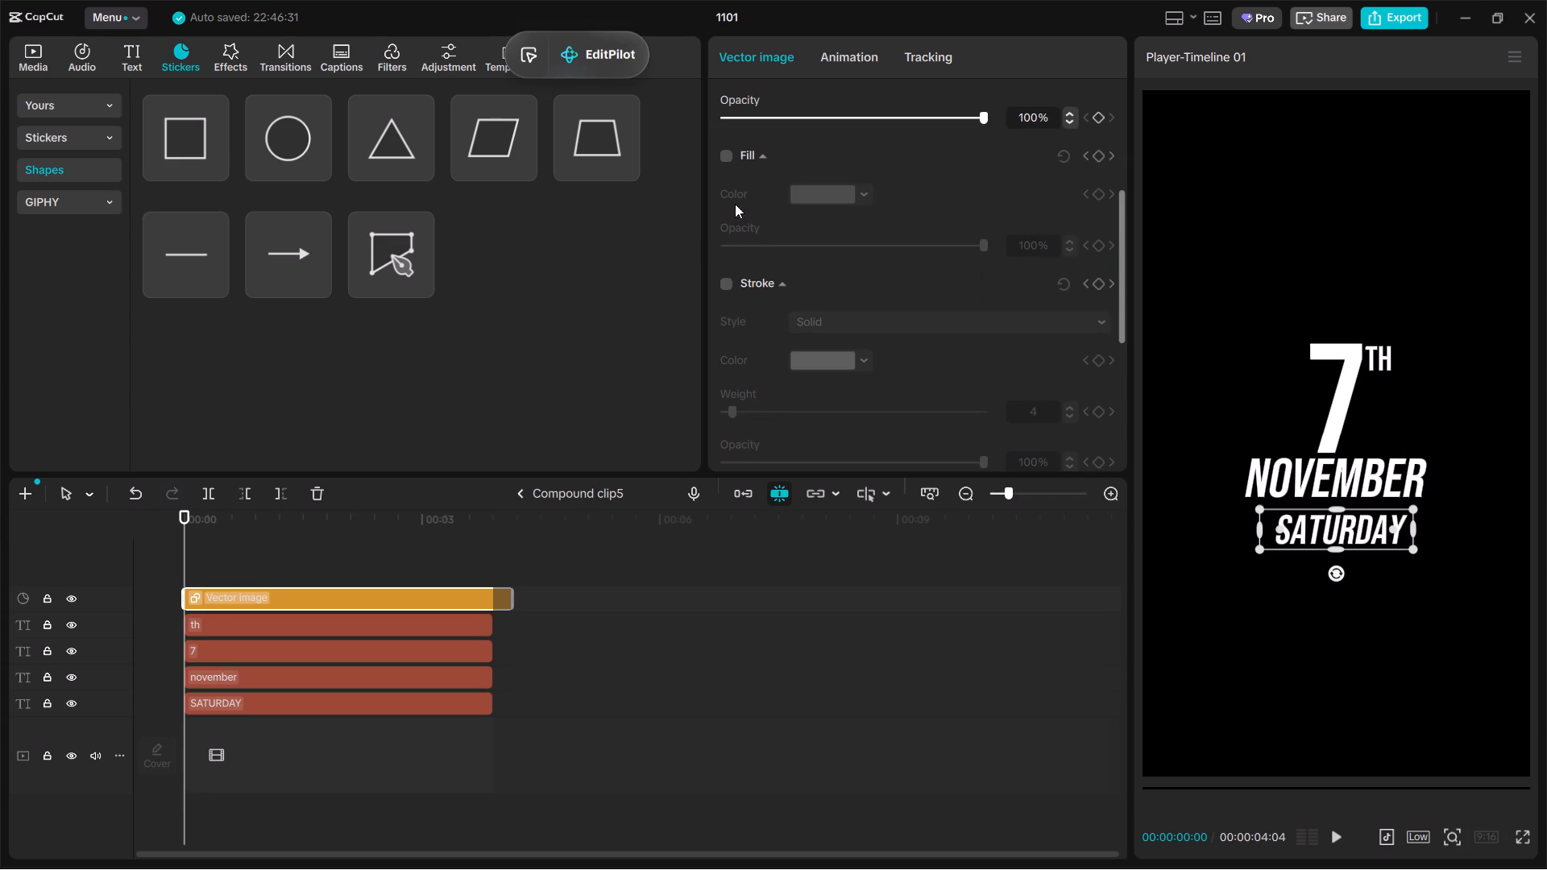
left_click(727, 285)
scroll(727, 285, "down", 1)
scroll(1026, 433, "up", 4, "ctrl")
scroll(1373, 541, "up", 2, "ctrl")
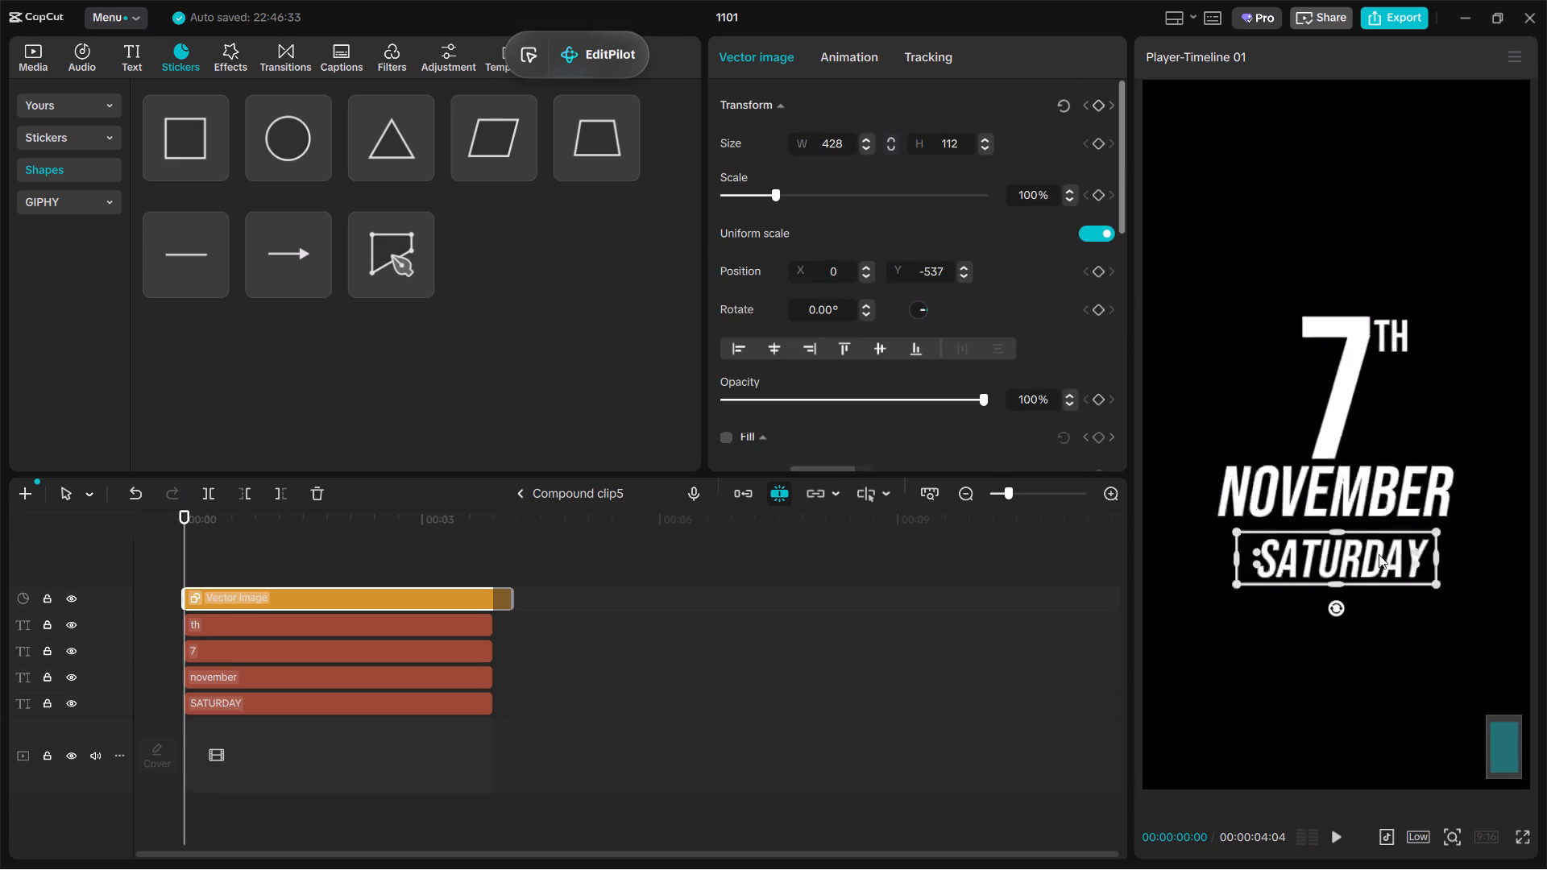
scroll(1379, 554, "up", 2, "ctrl")
scroll(1439, 596, "down", 4, "ctrl")
Preview the boxed date title in its compound clip, then return to the main timeline and play it over the footage from about 00:00:09:27.
left_click(332, 569)
left_click_drag(332, 569, 43, 565)
key("space")
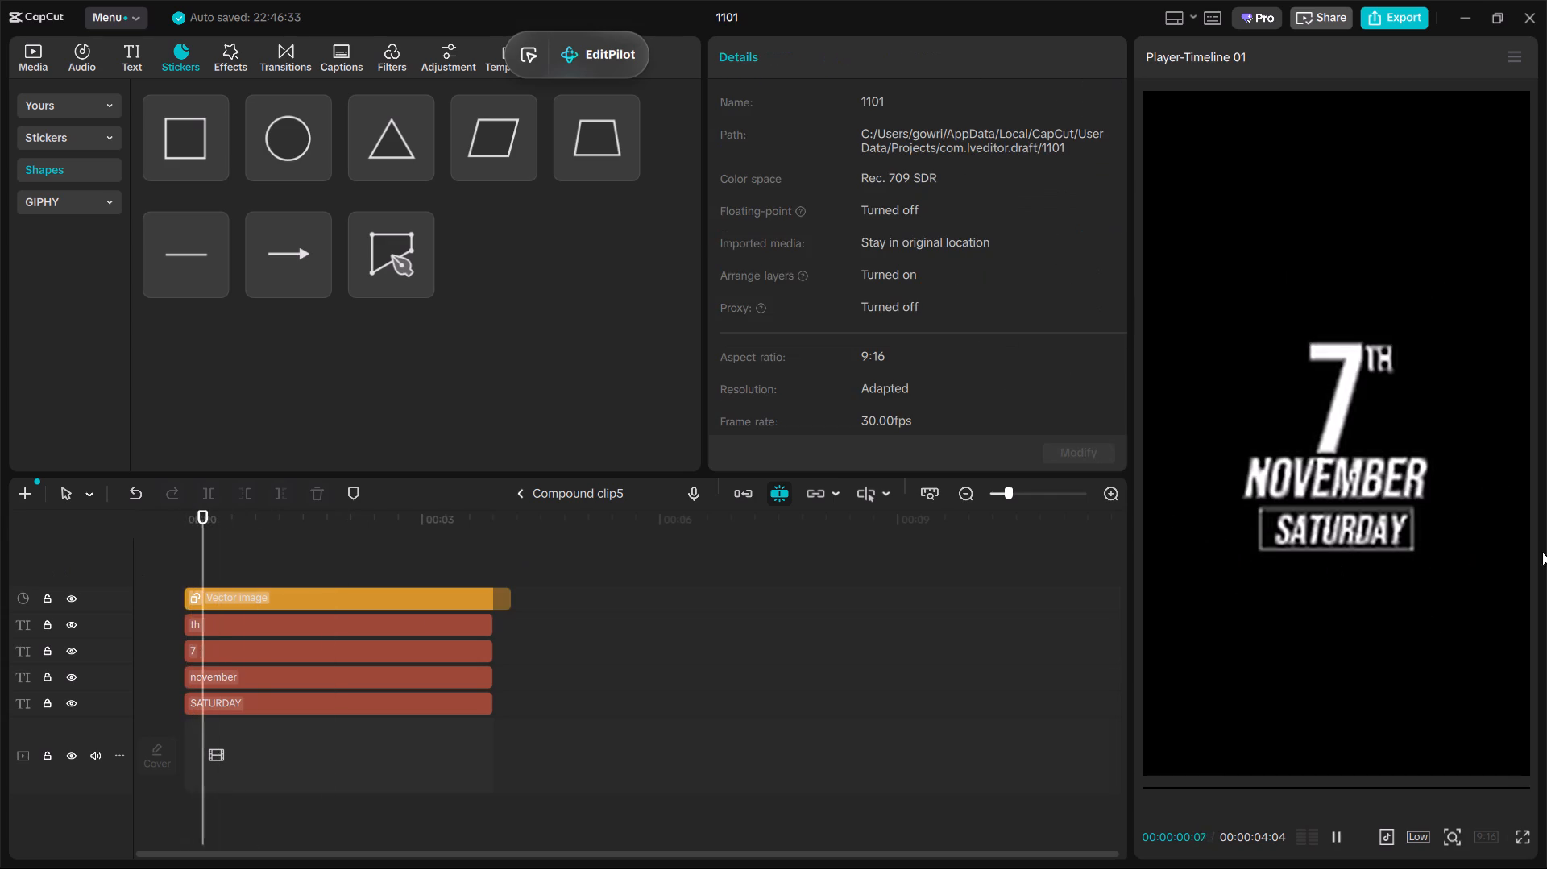
scroll(1536, 554, "down", 5, "ctrl")
key("space")
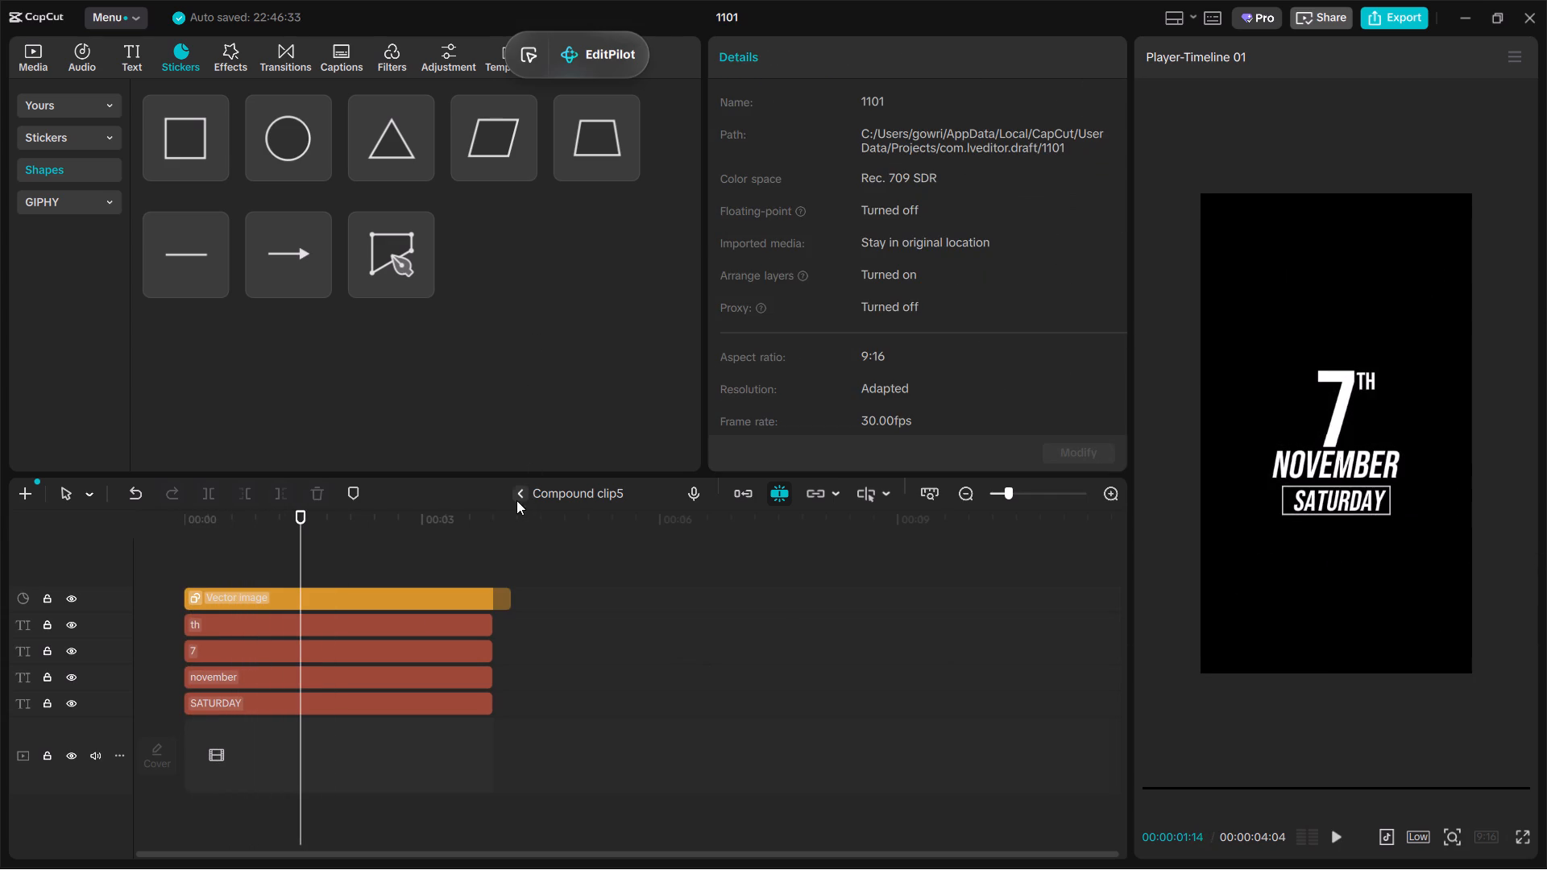
left_click(516, 500)
left_click(582, 563)
key("space")
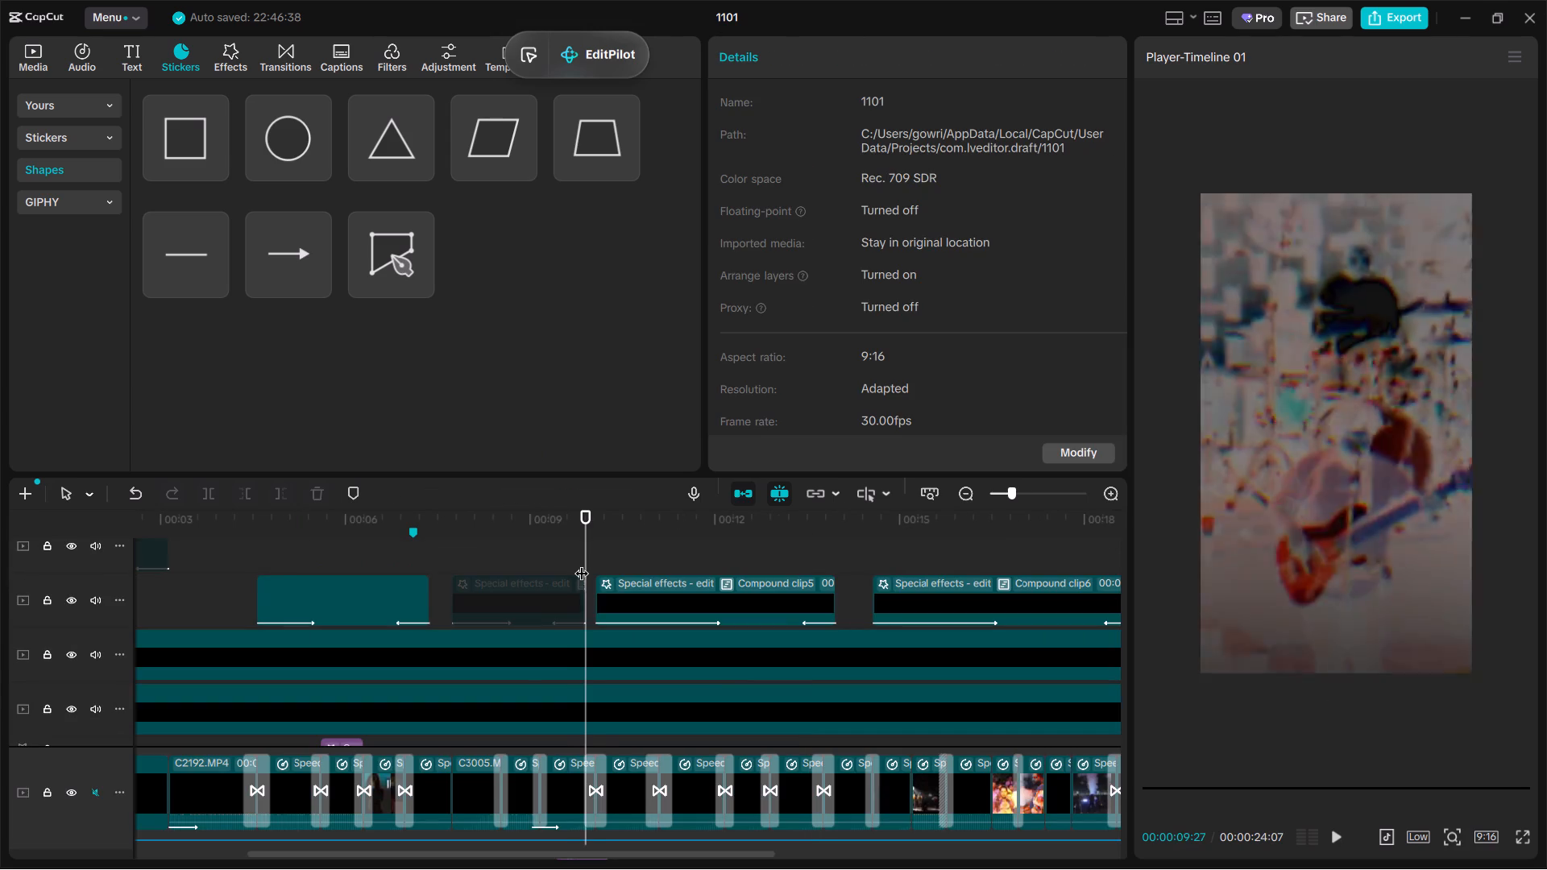
scroll(1434, 515, "down", 4, "ctrl")
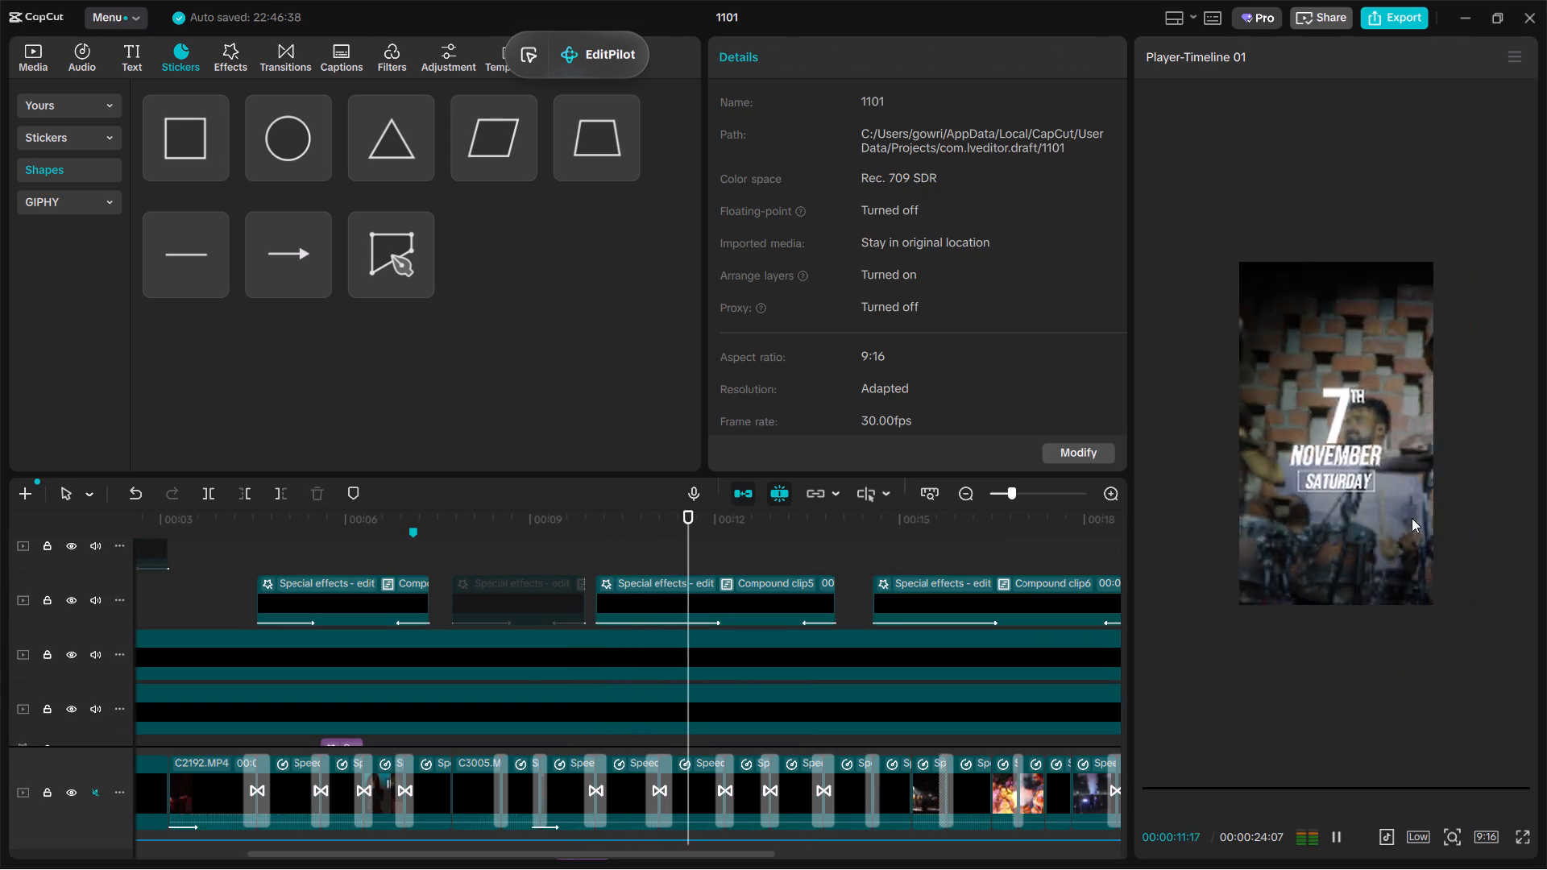
scroll(1321, 566, "down", 3, "ctrl")
key("space")
Reopen the date title's compound clip and apply the favourite Letter Reveal entrance animation to the 7 and november texts.
double_click(713, 609)
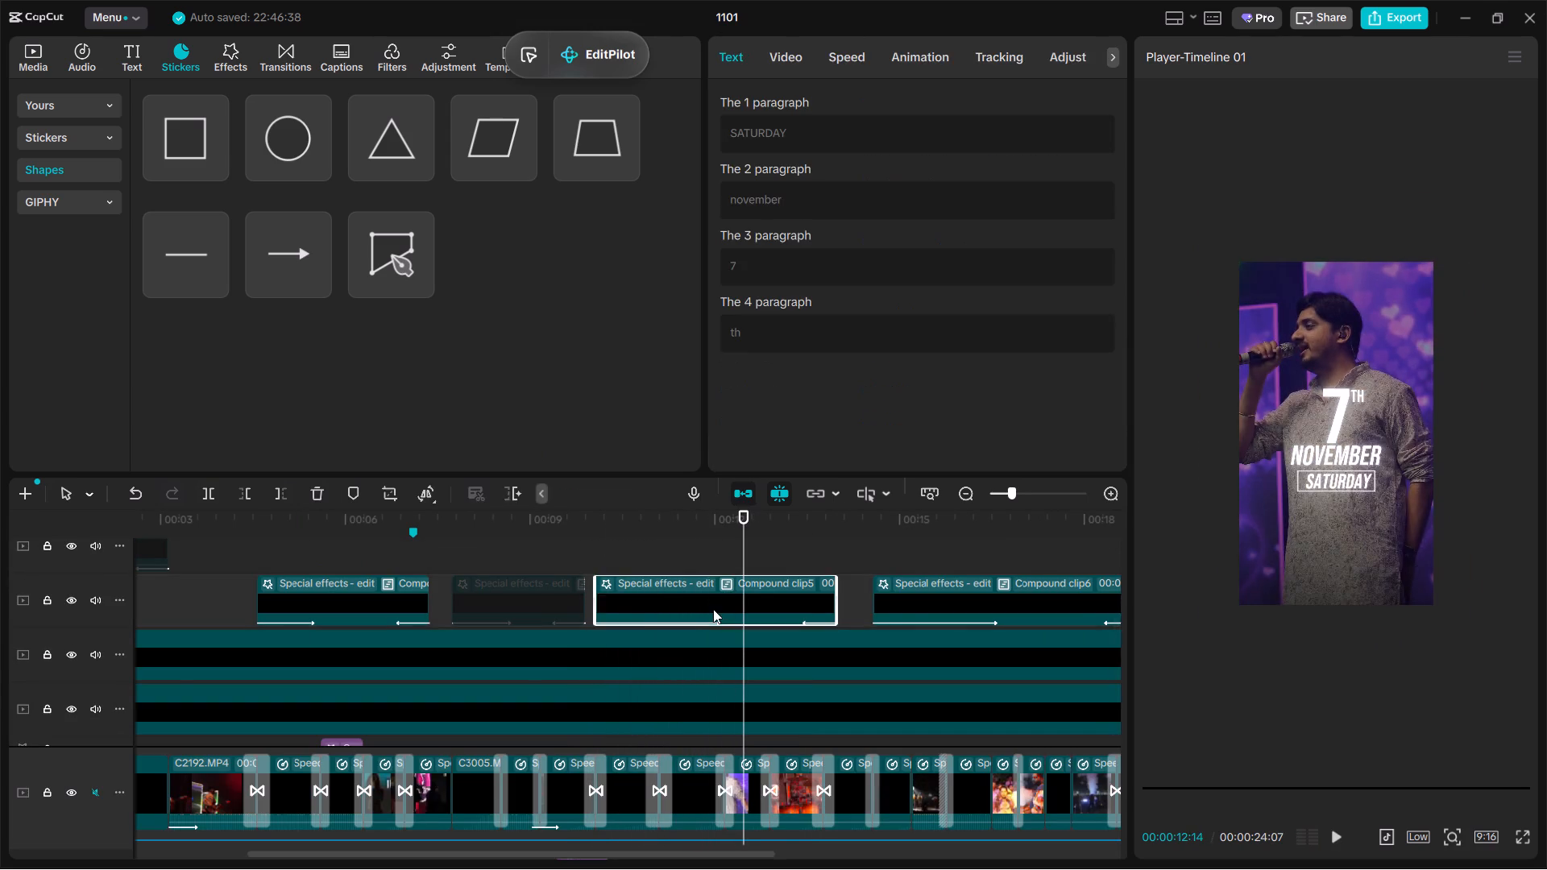
scroll(434, 634, "up", 1, "ctrl")
left_click(397, 658)
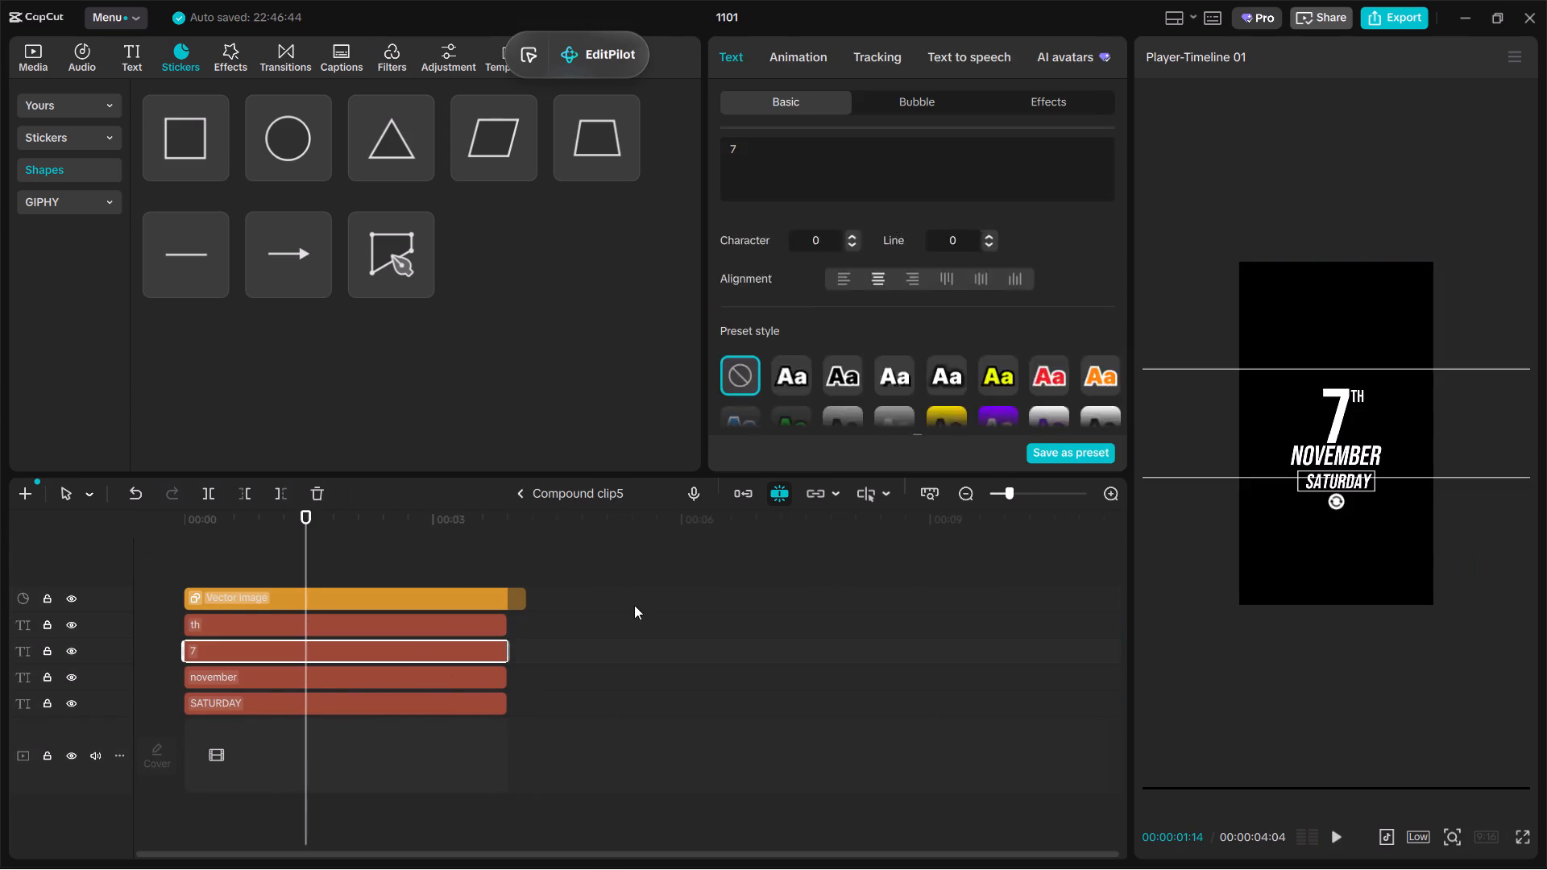
left_click(773, 60)
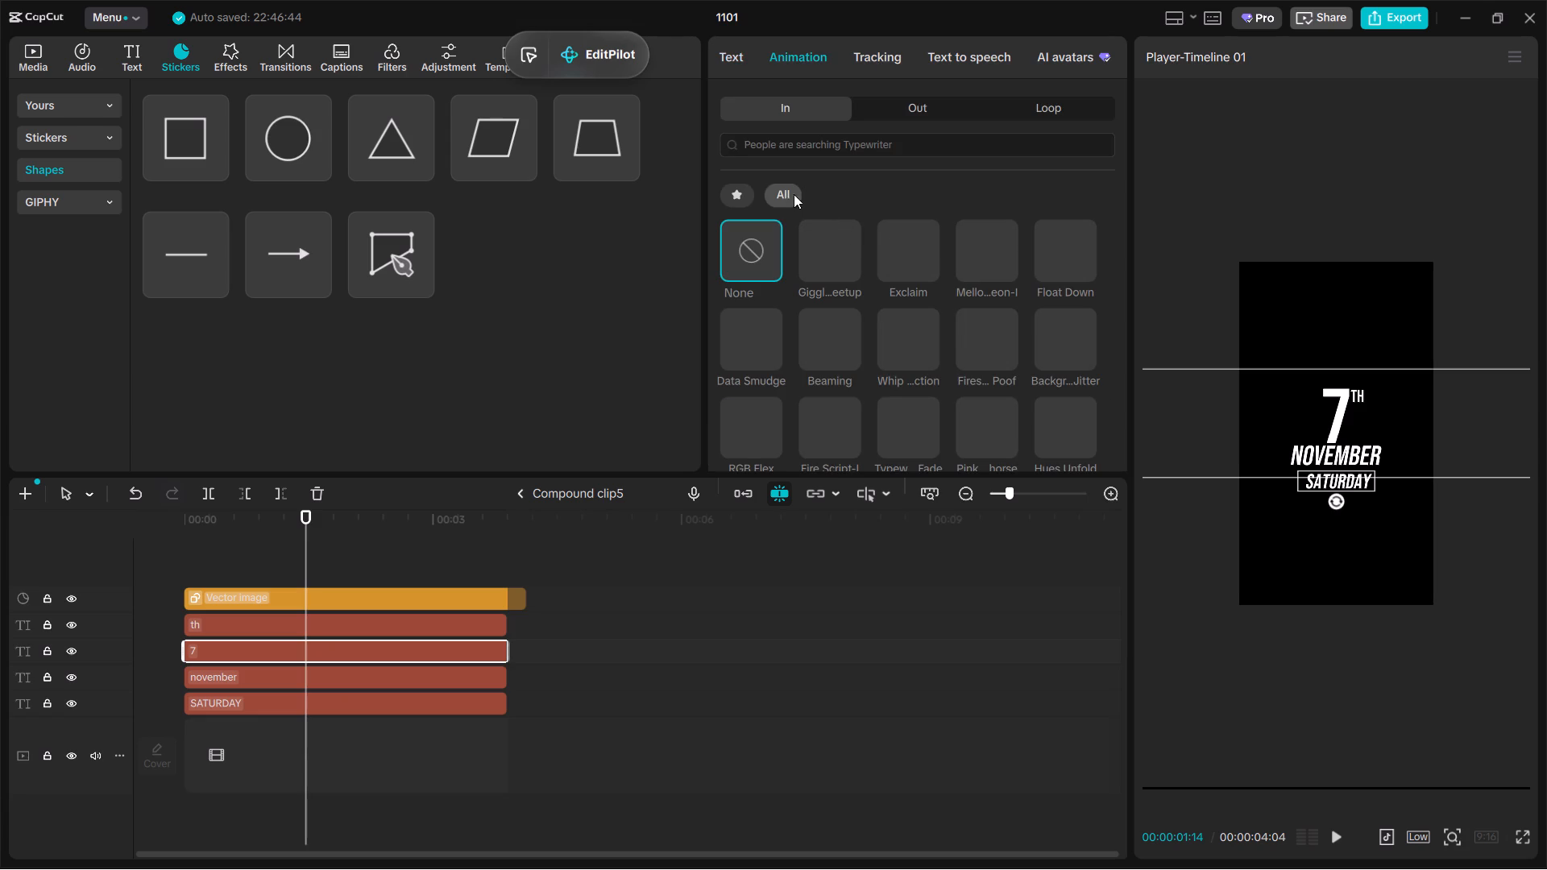
left_click(738, 195)
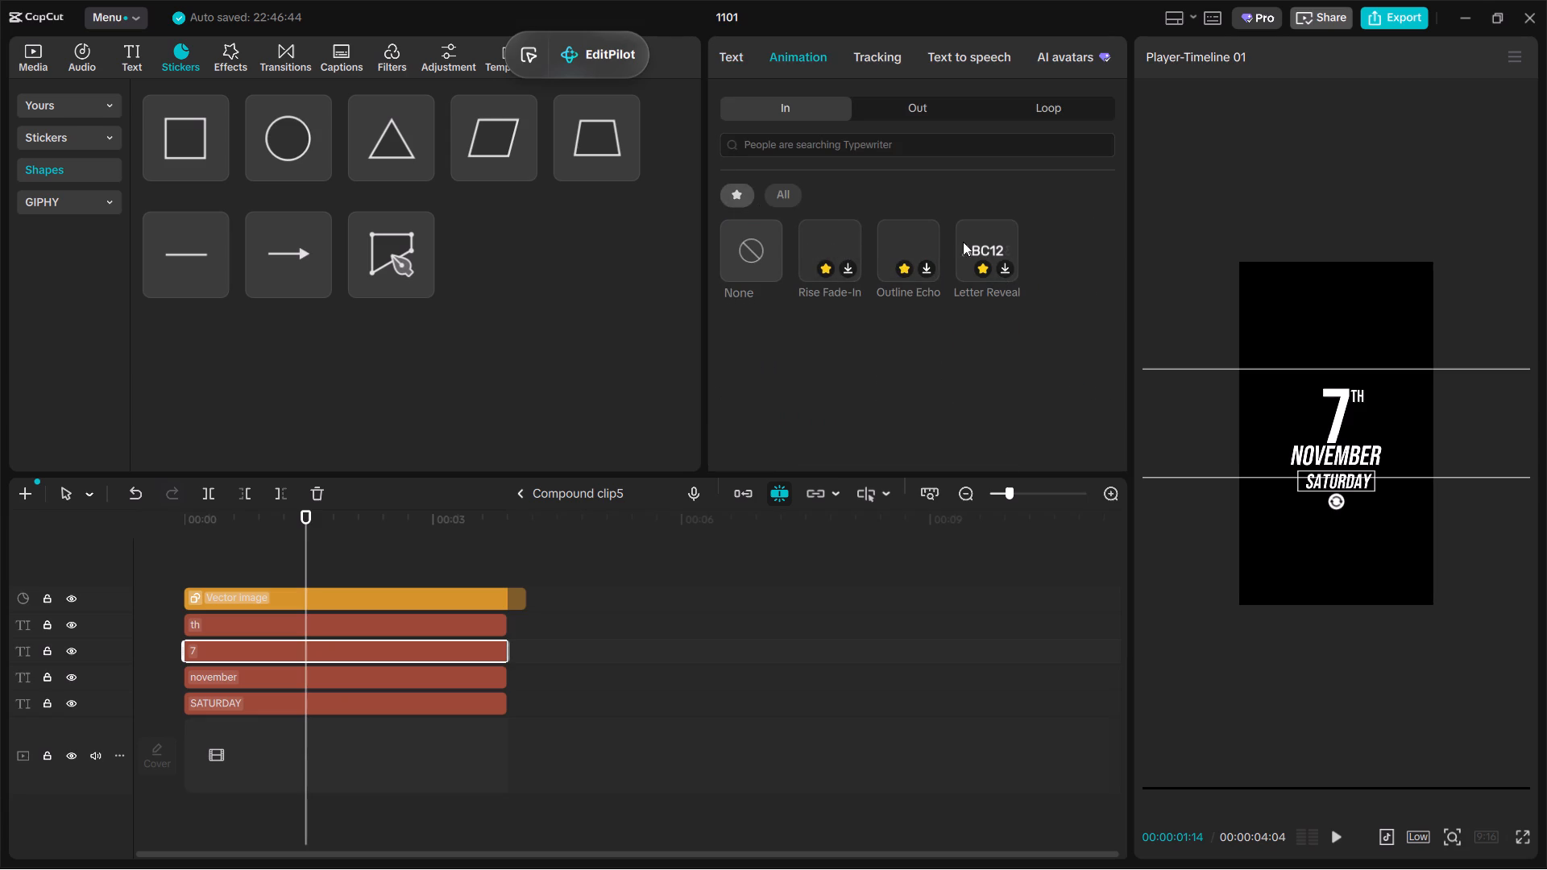
left_click(972, 242)
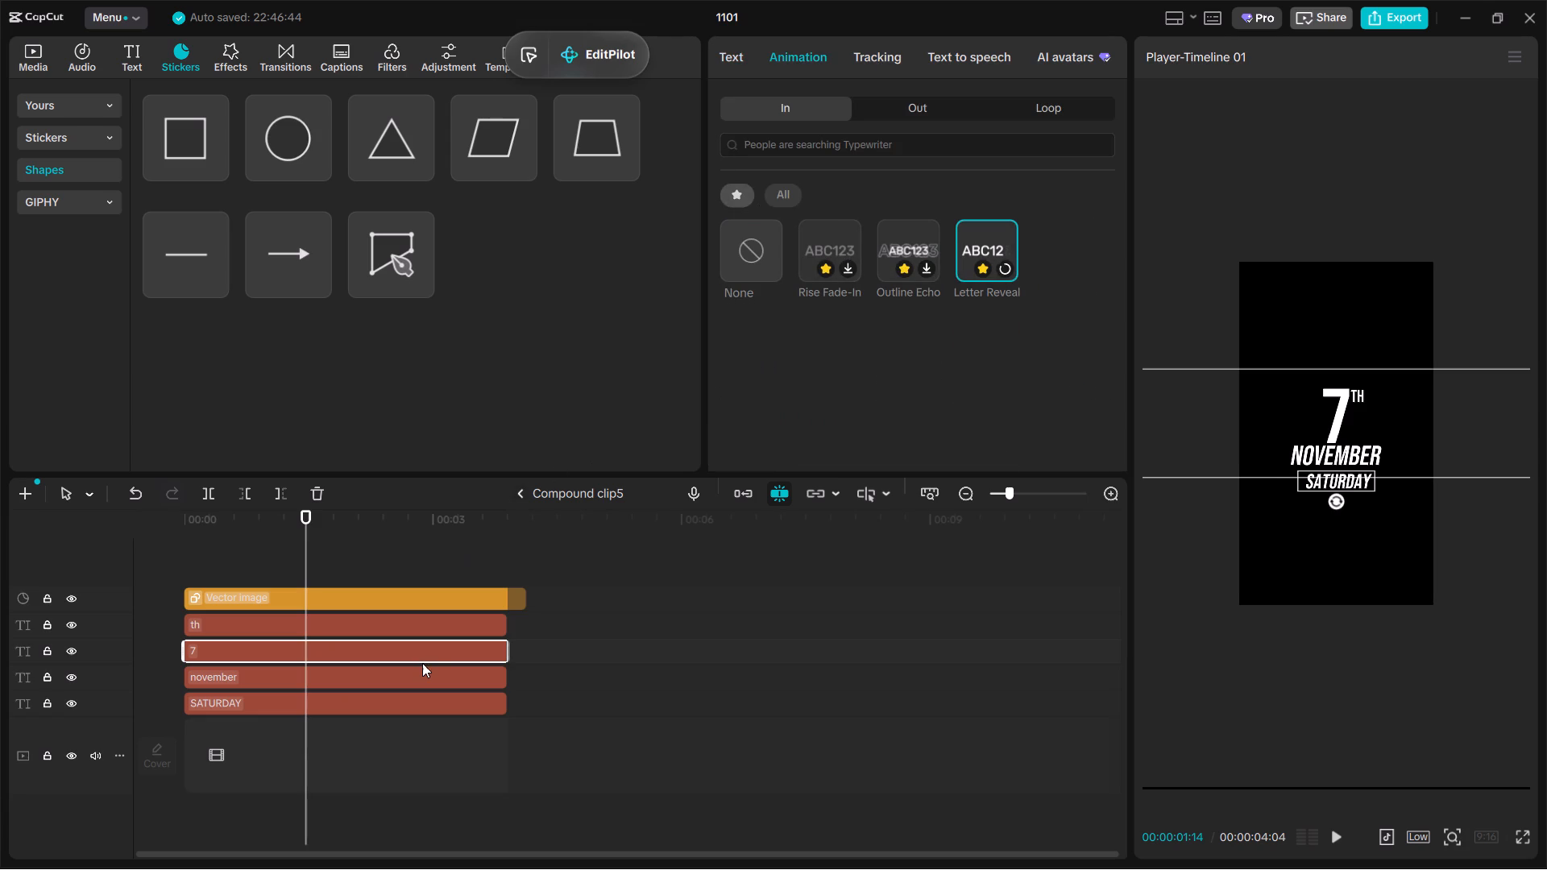
left_click(338, 677)
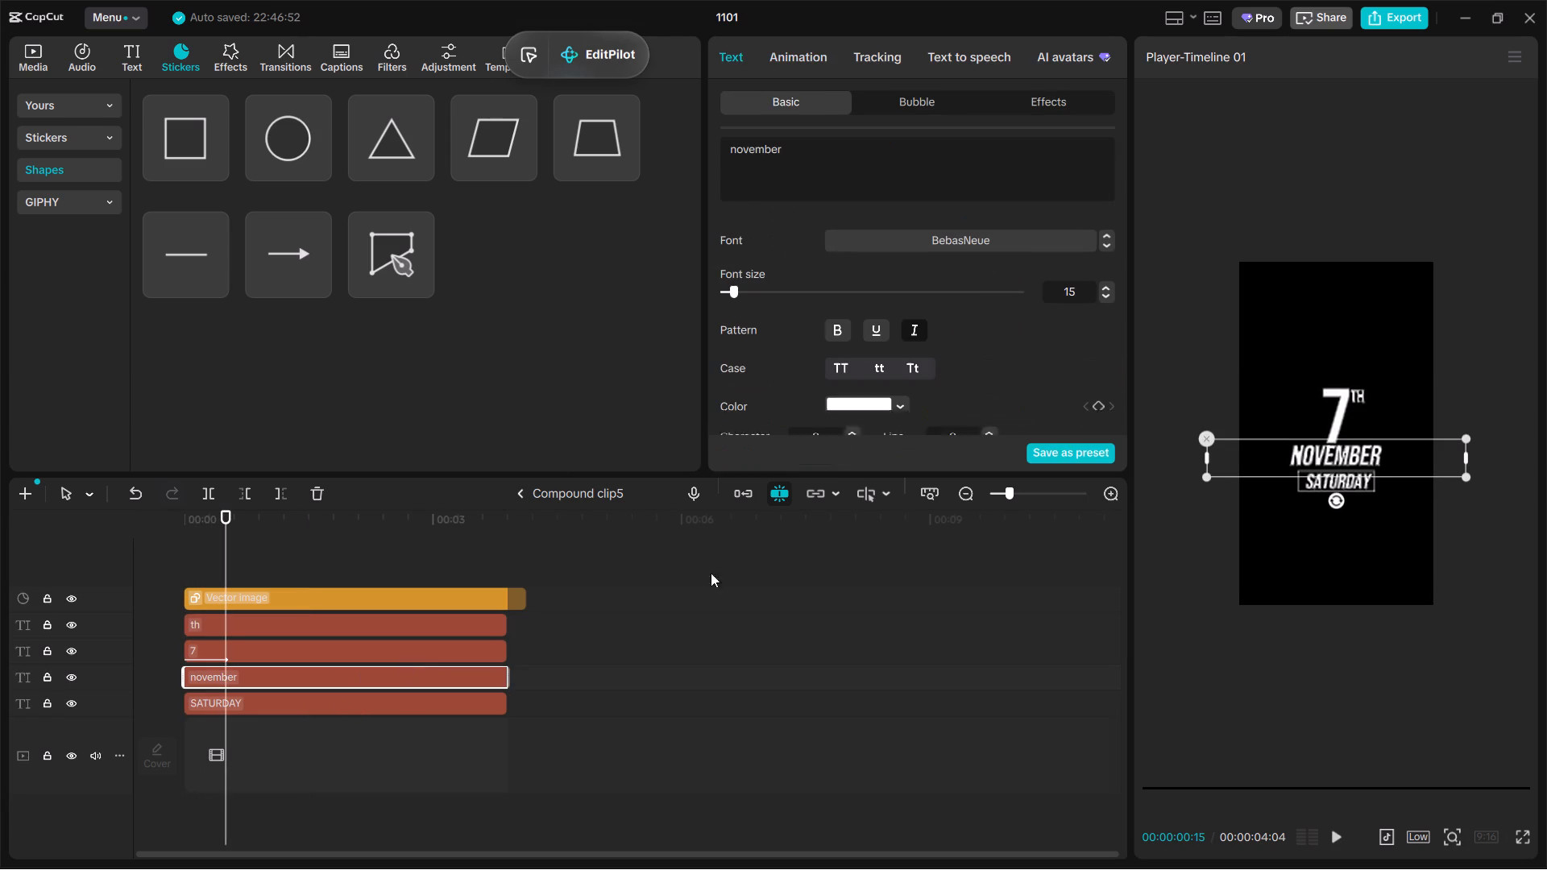
left_click(810, 59)
left_click(977, 245)
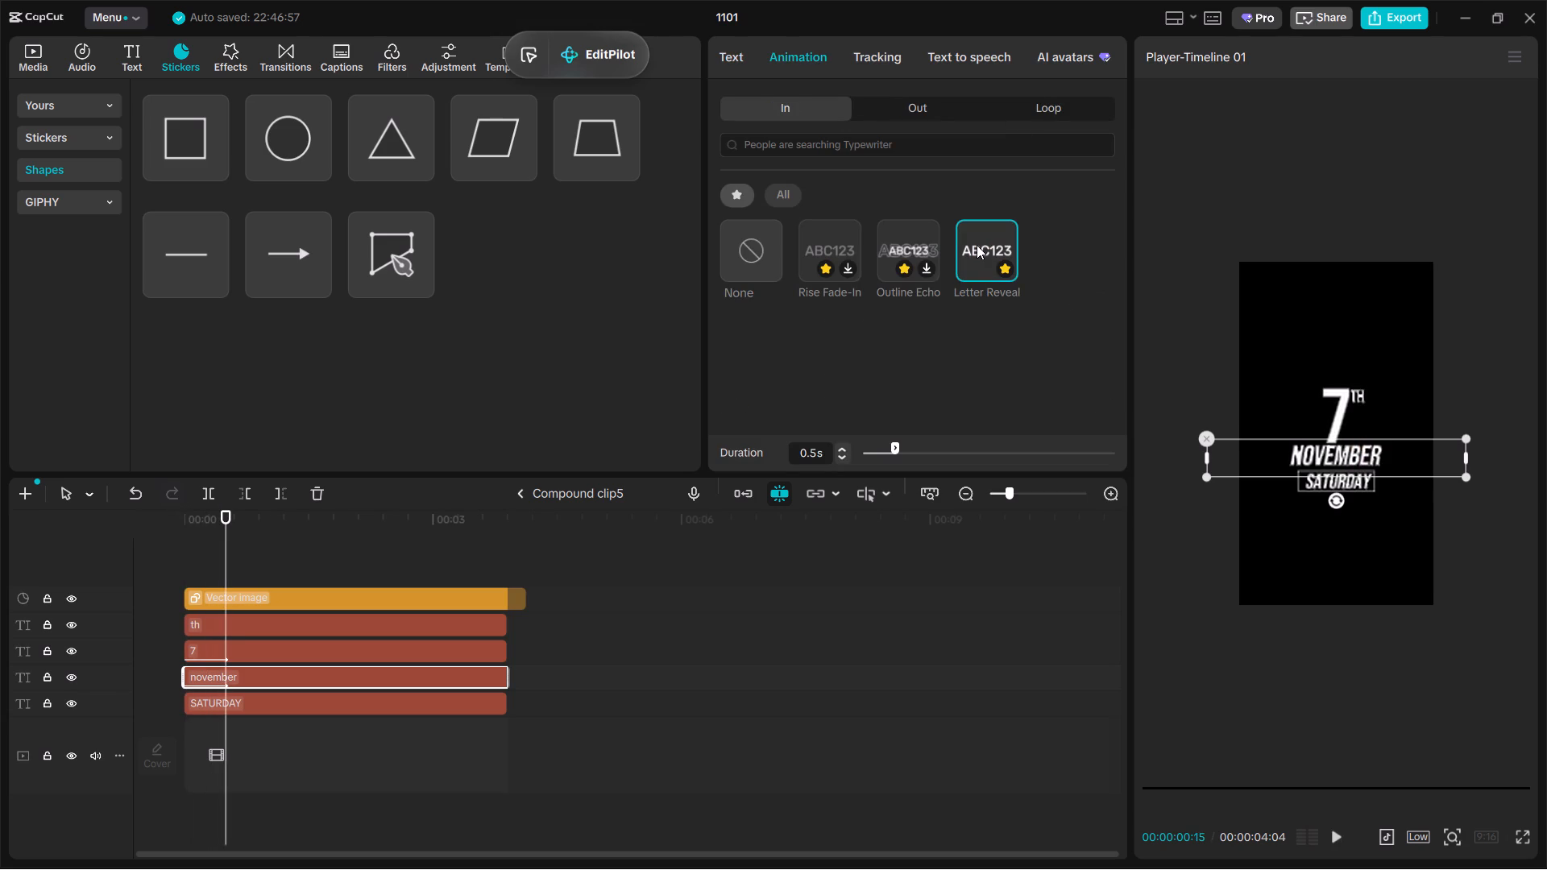
Try several entrance animations on the SATURDAY text, including Exclaim and Beaming.
left_click(375, 704)
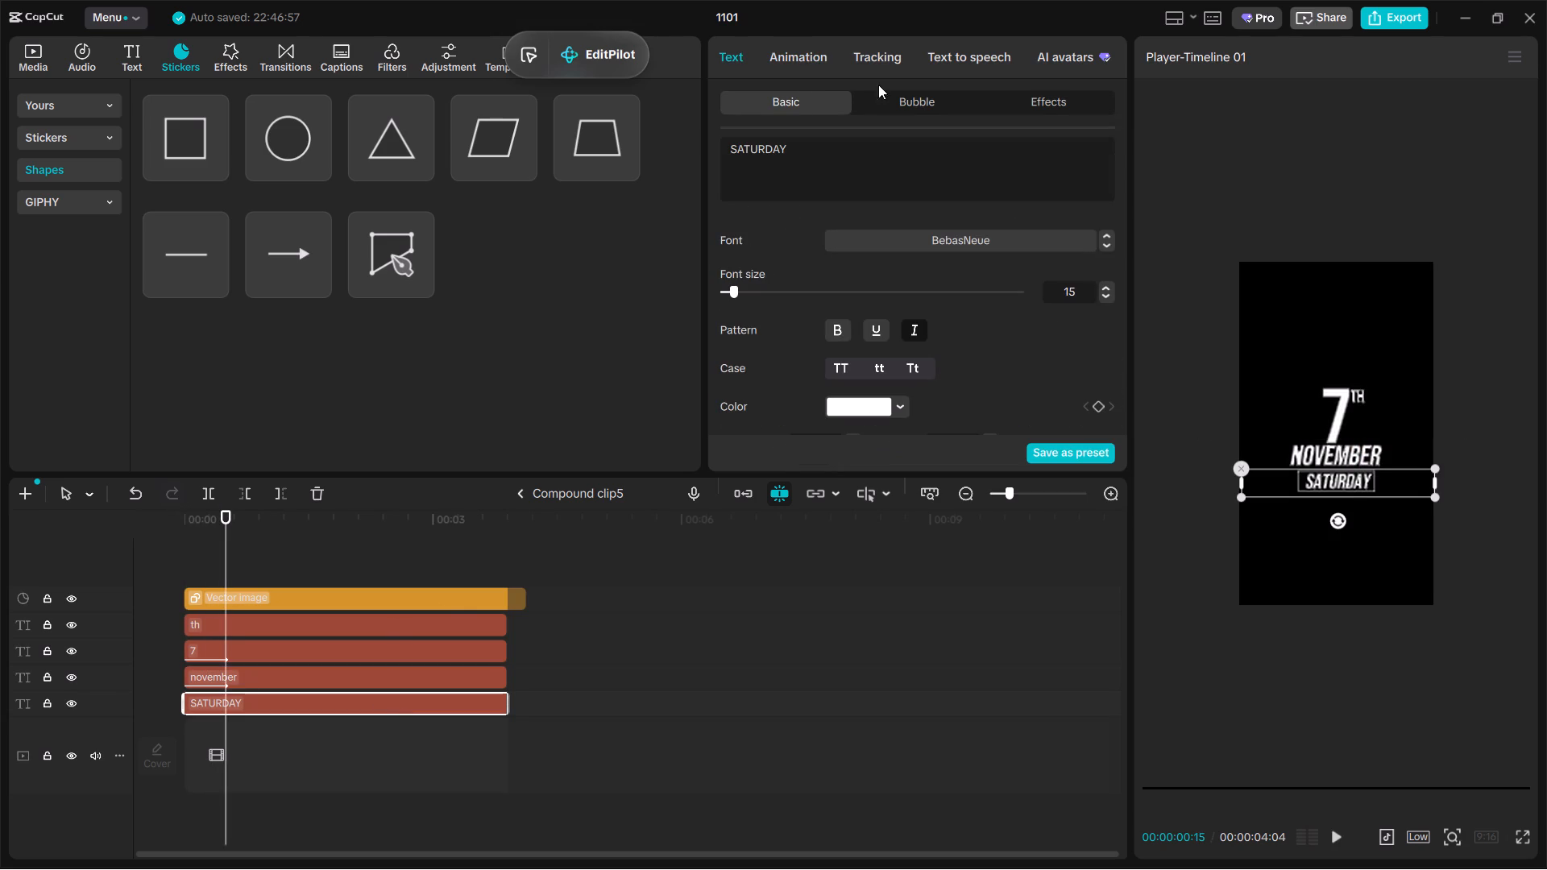
left_click(782, 54)
left_click(735, 193)
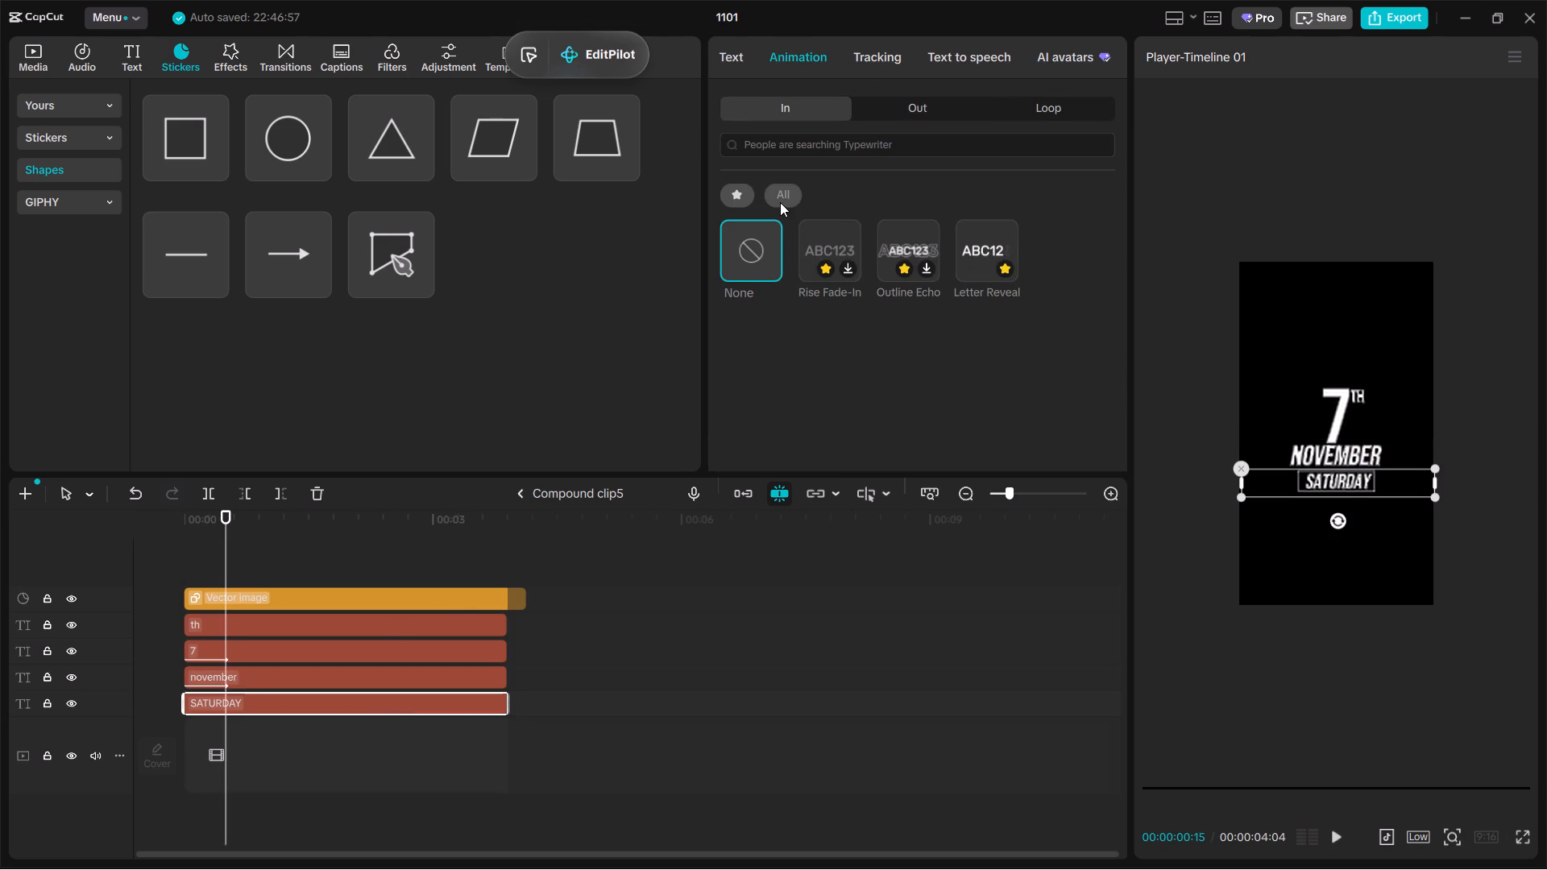
left_click(778, 200)
left_click(913, 239)
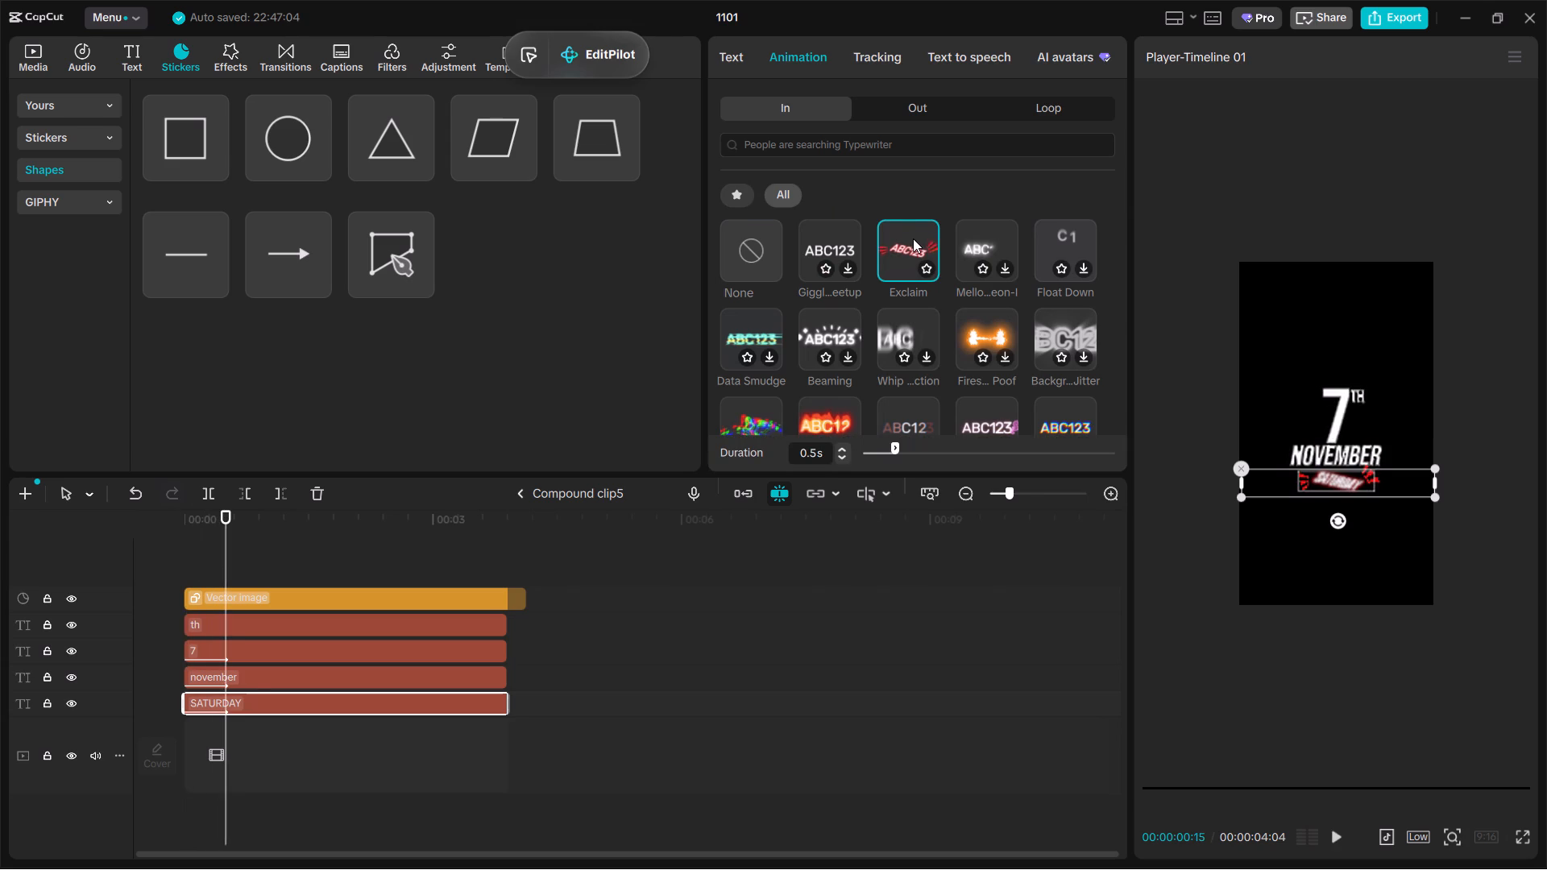
left_click(985, 231)
left_click(830, 245)
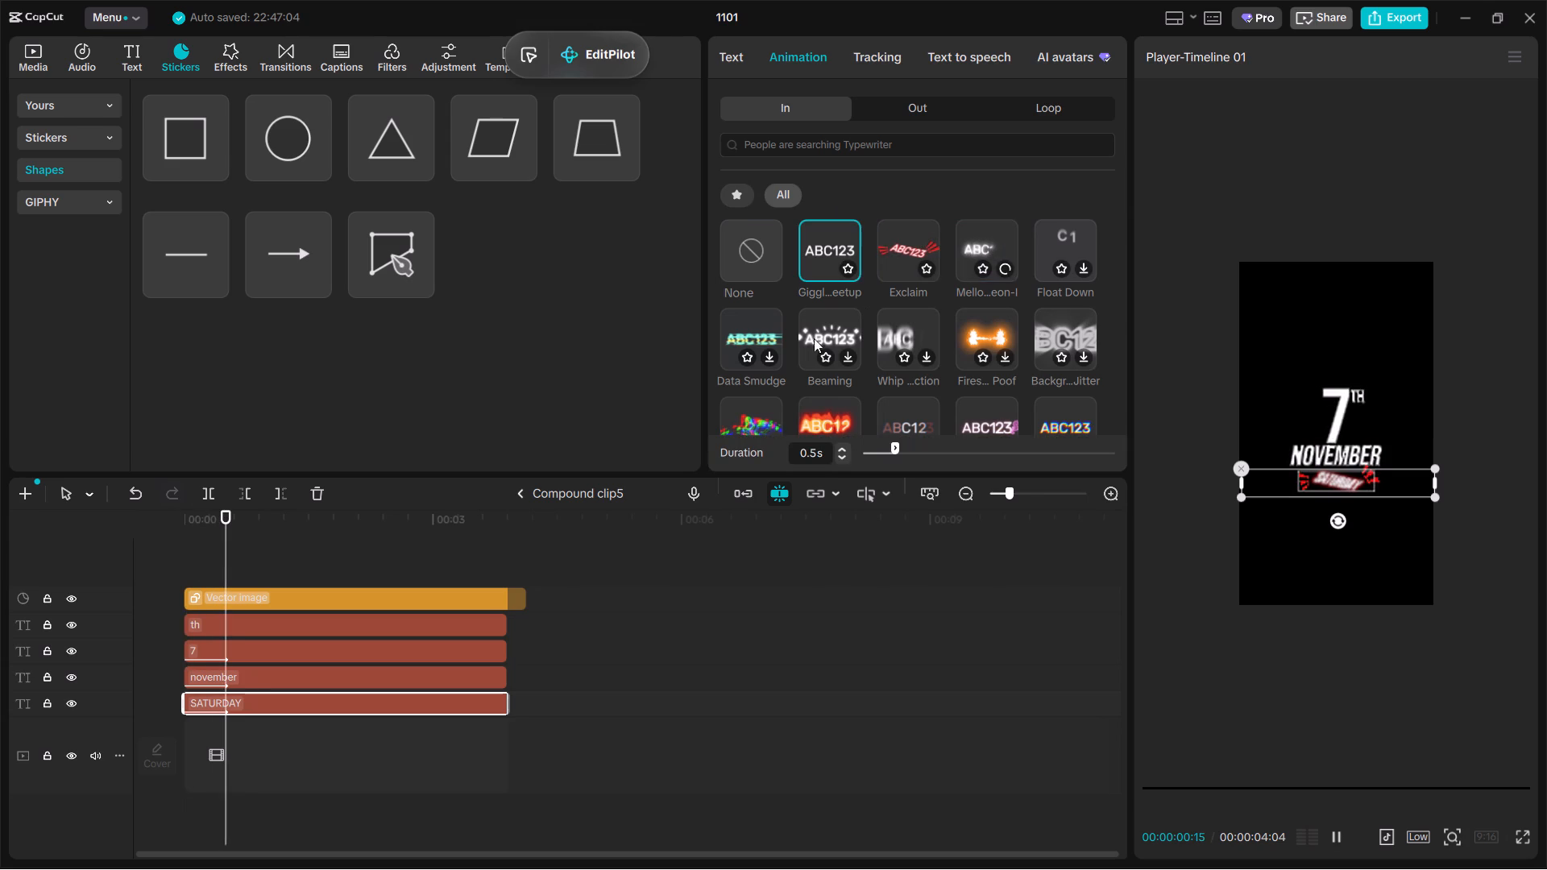
left_click(824, 325)
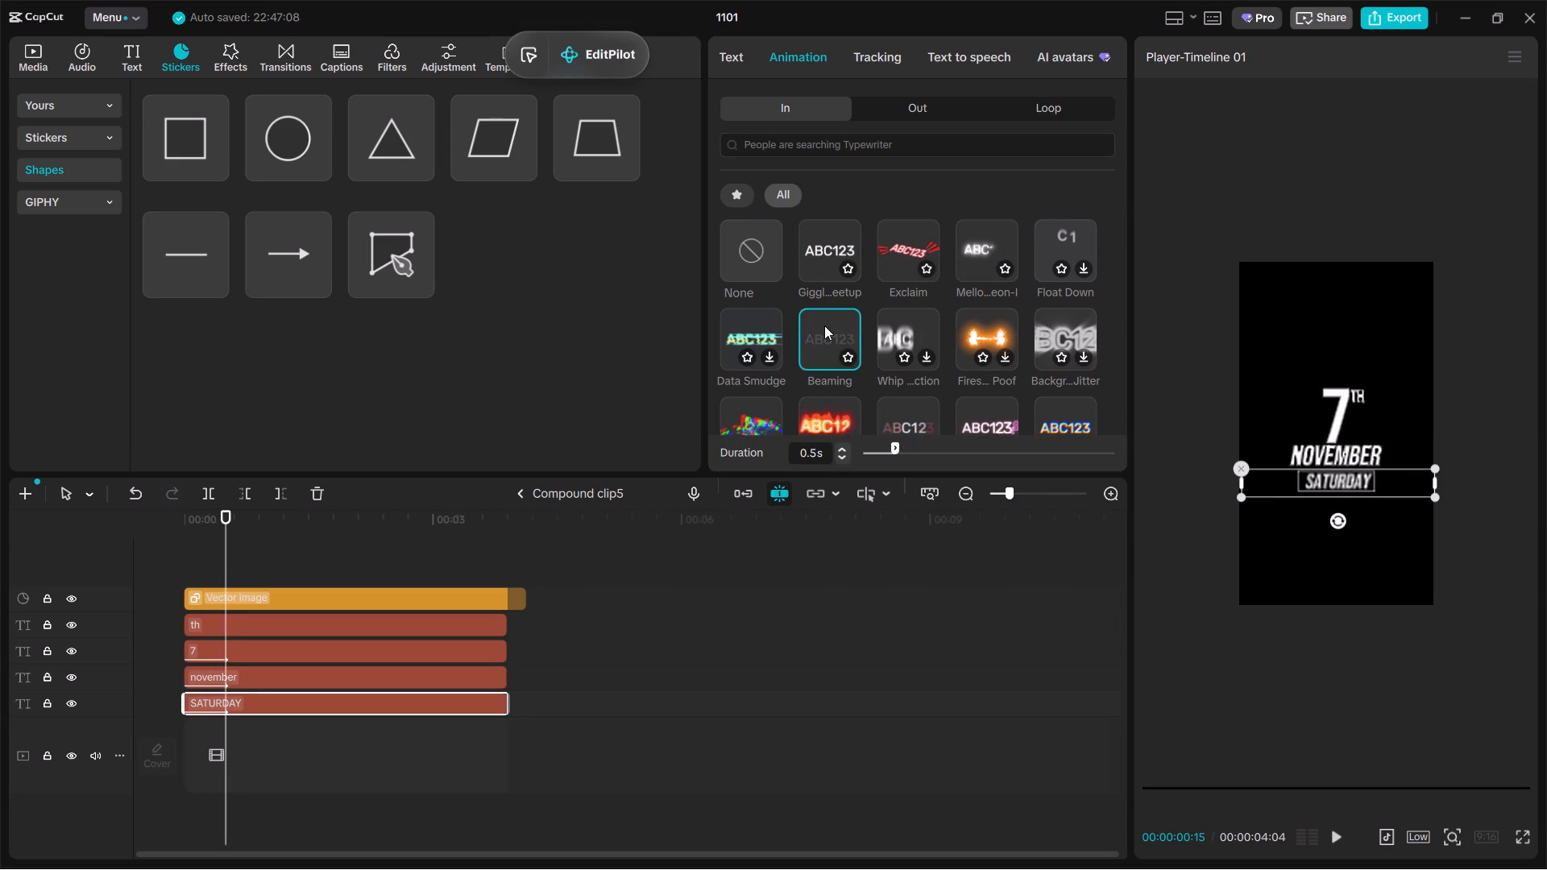
Play the animated date title from the start of the compound clip and undo the last animation change.
left_click(356, 561)
left_click_drag(356, 561, 0, 654)
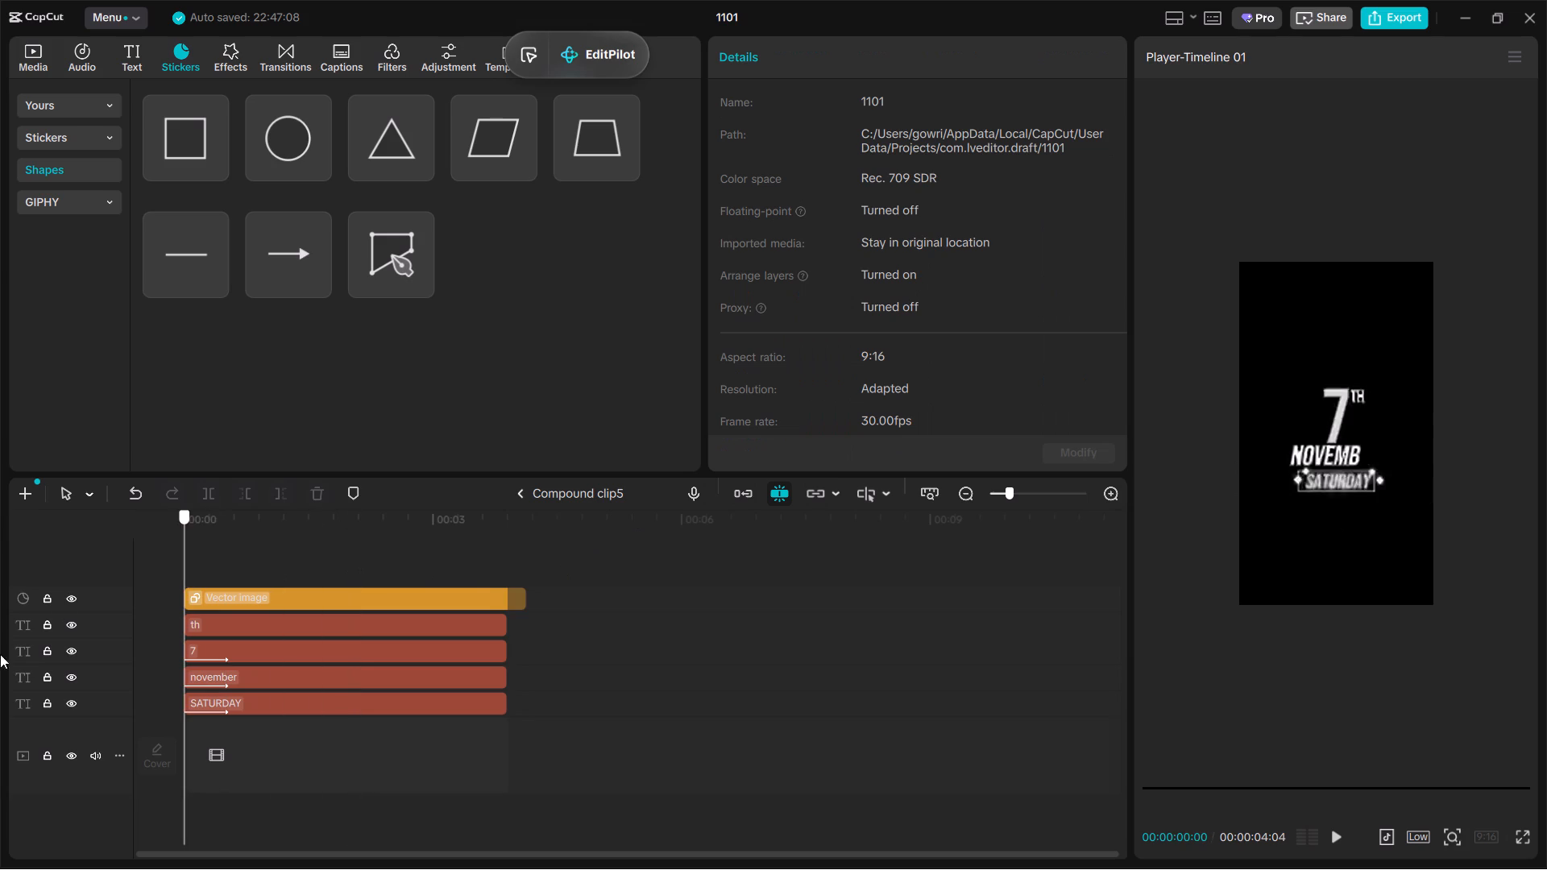
left_click_drag(0, 654, 2, 654)
key("space")
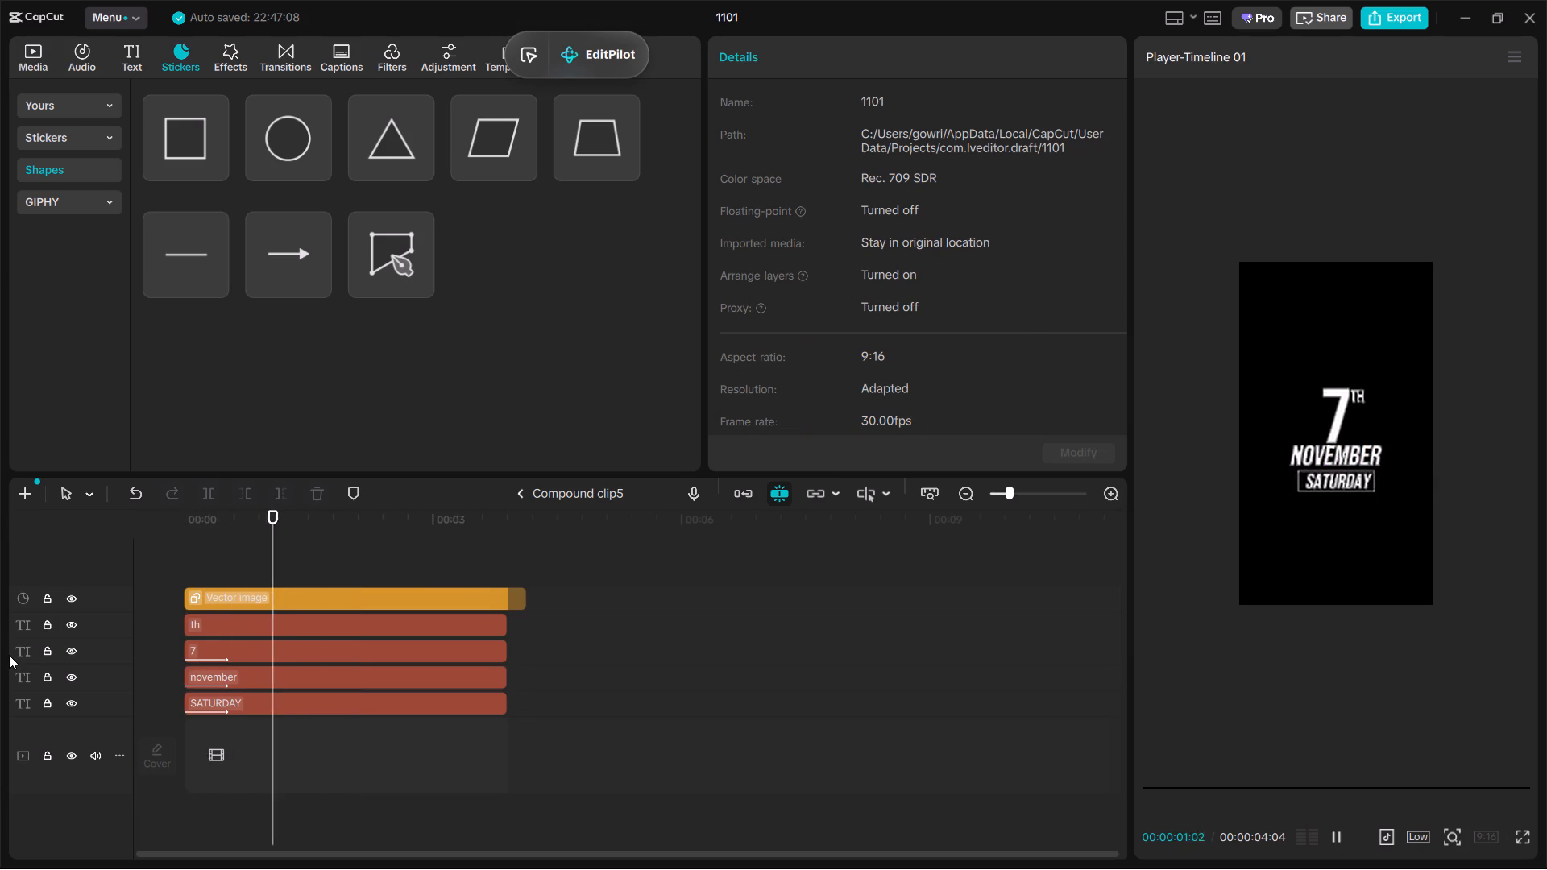
key("ctrl+z")
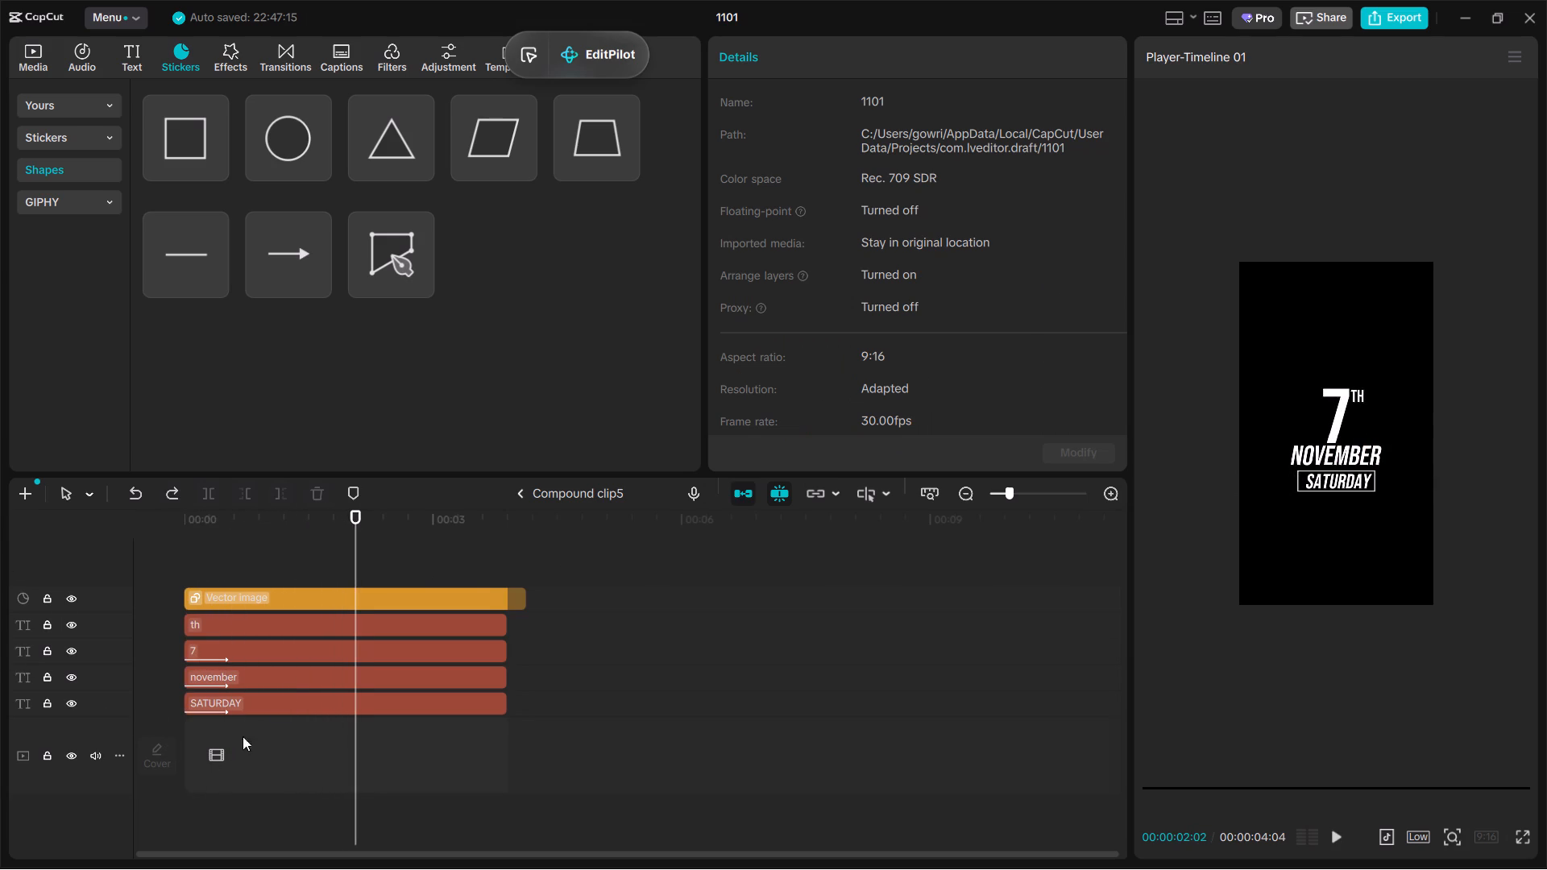
Apply the Float Down entrance animation to the SATURDAY text and return to the main timeline.
left_click(294, 703)
left_click(833, 56)
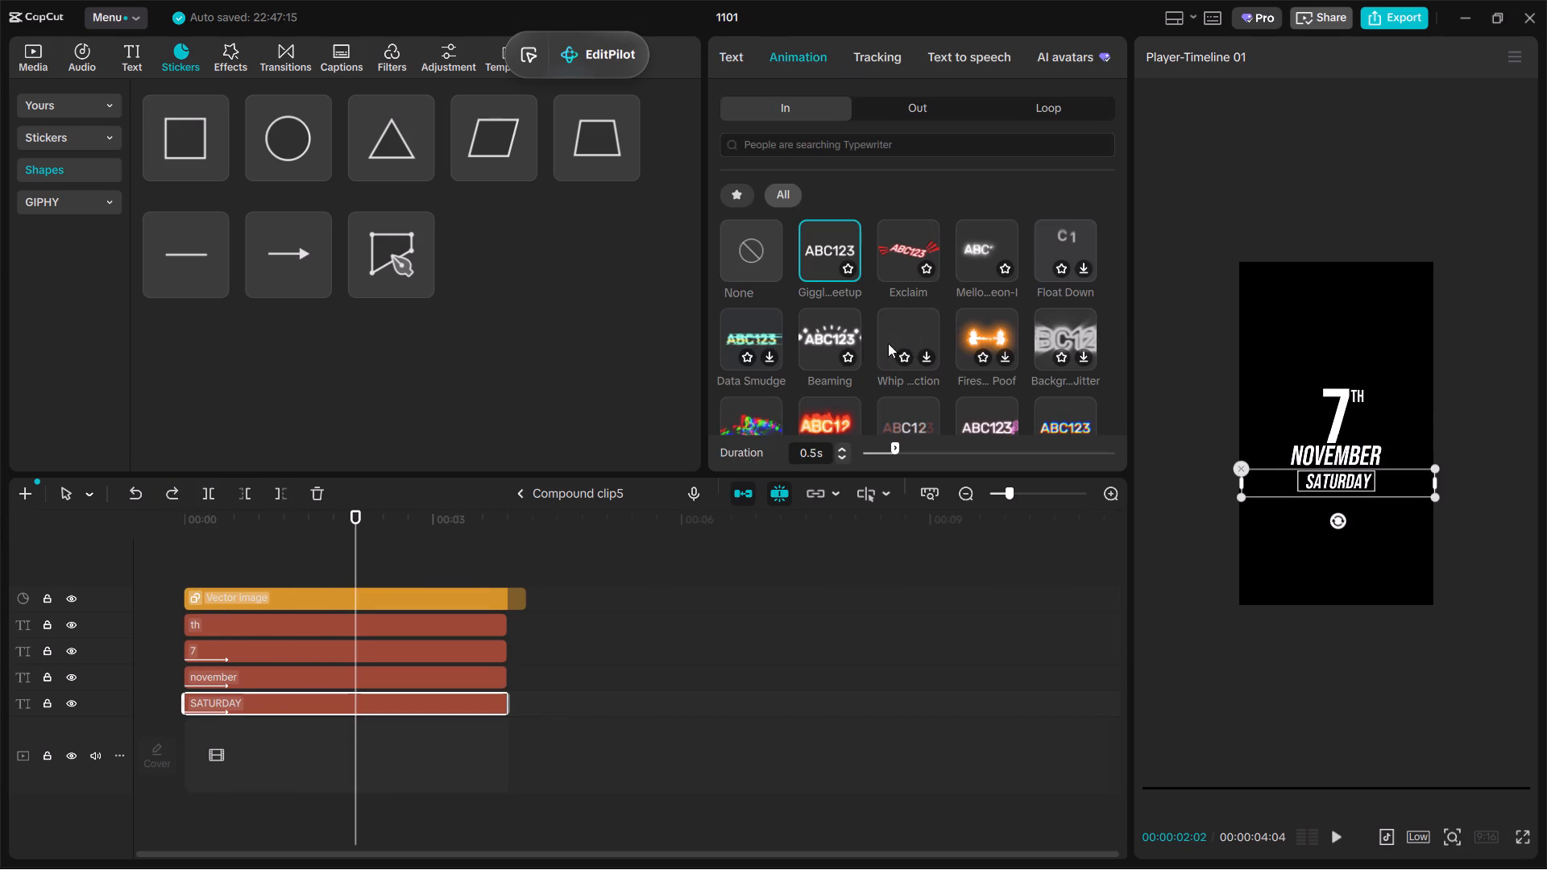
left_click(1060, 233)
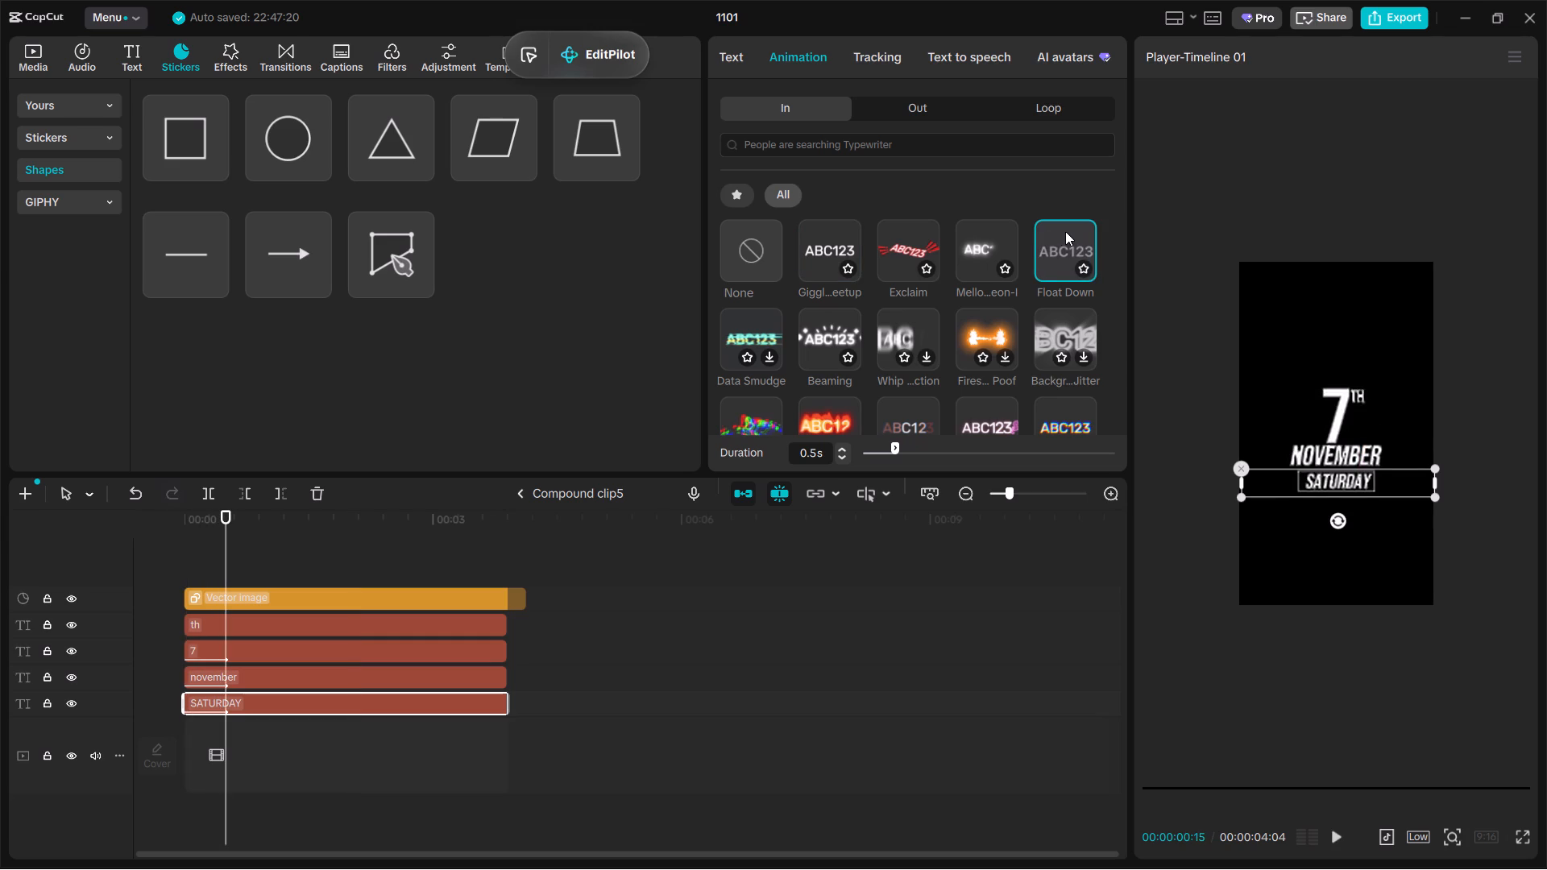
left_click(515, 495)
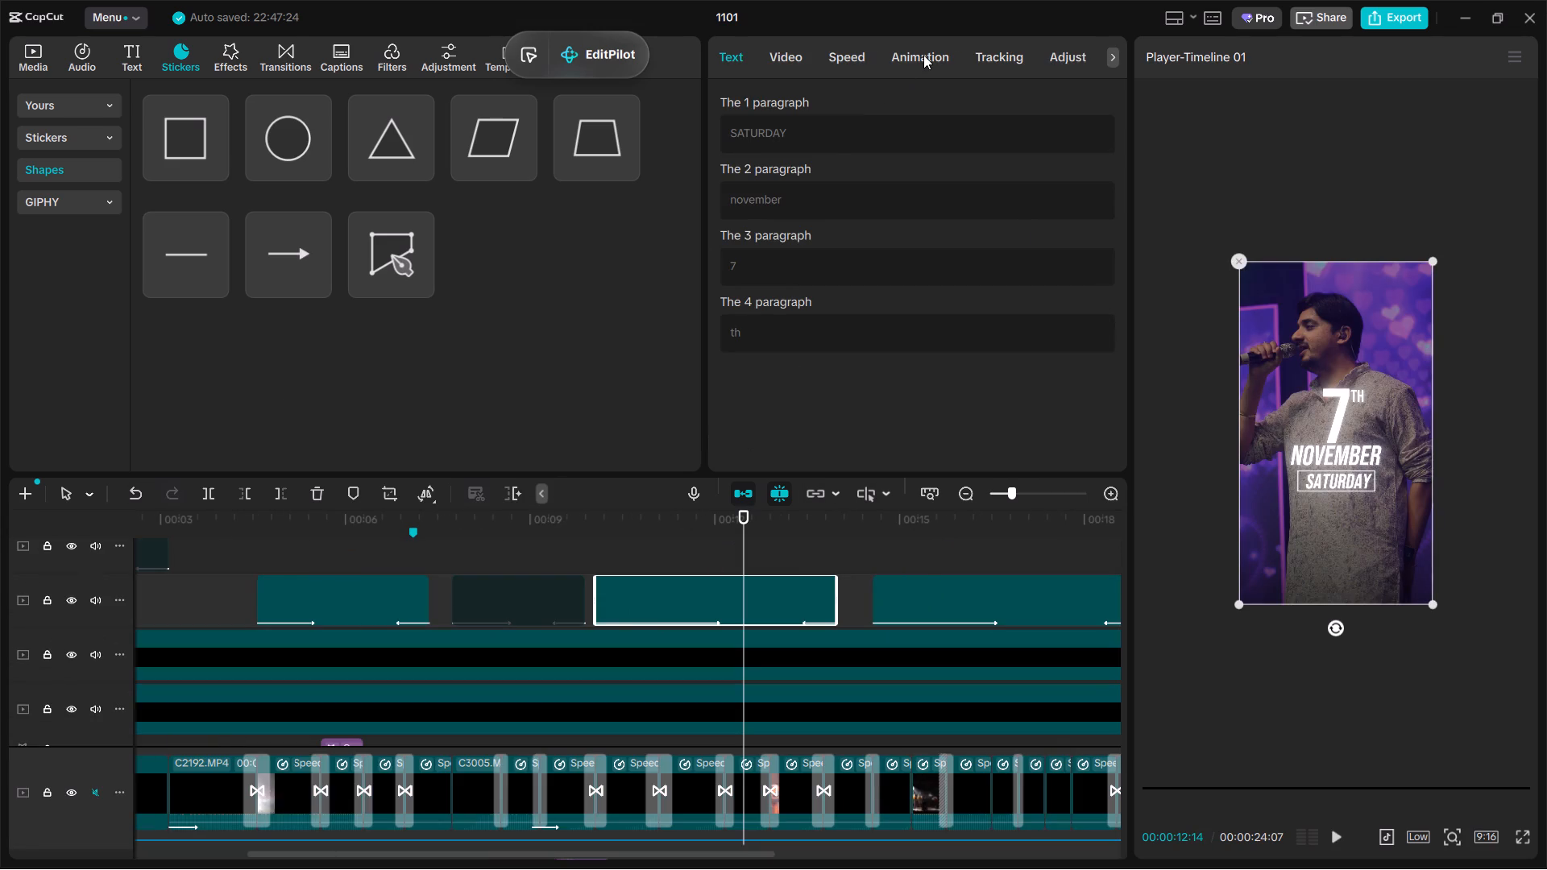
Remove the entrance animation from the date title's compound clip and play the title over the footage.
left_click(923, 55)
left_click(774, 102)
left_click(745, 242)
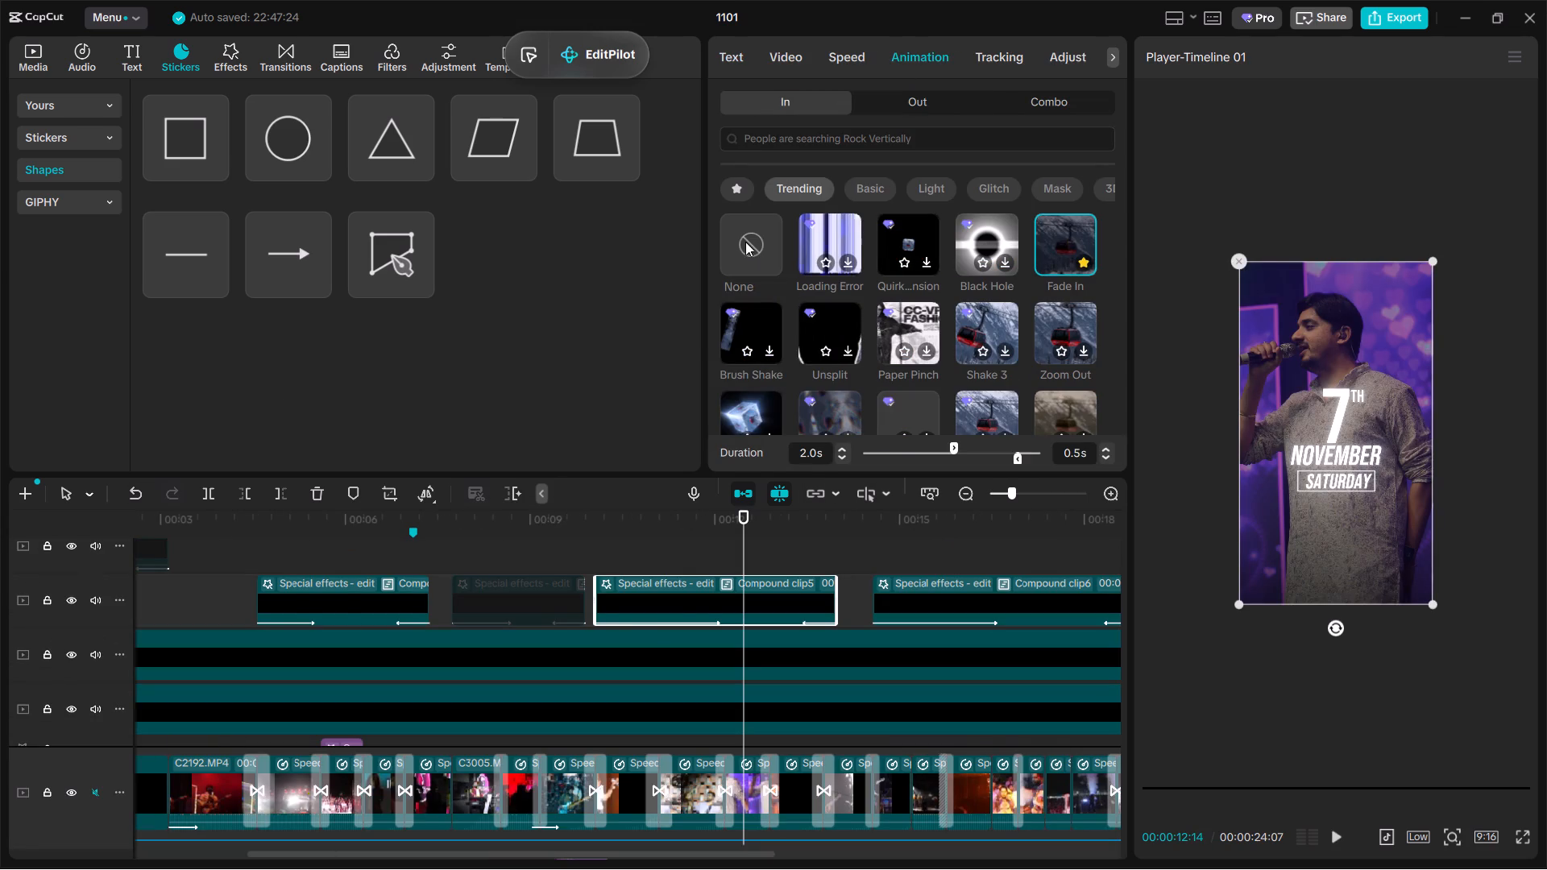
left_click(577, 552)
key("space")
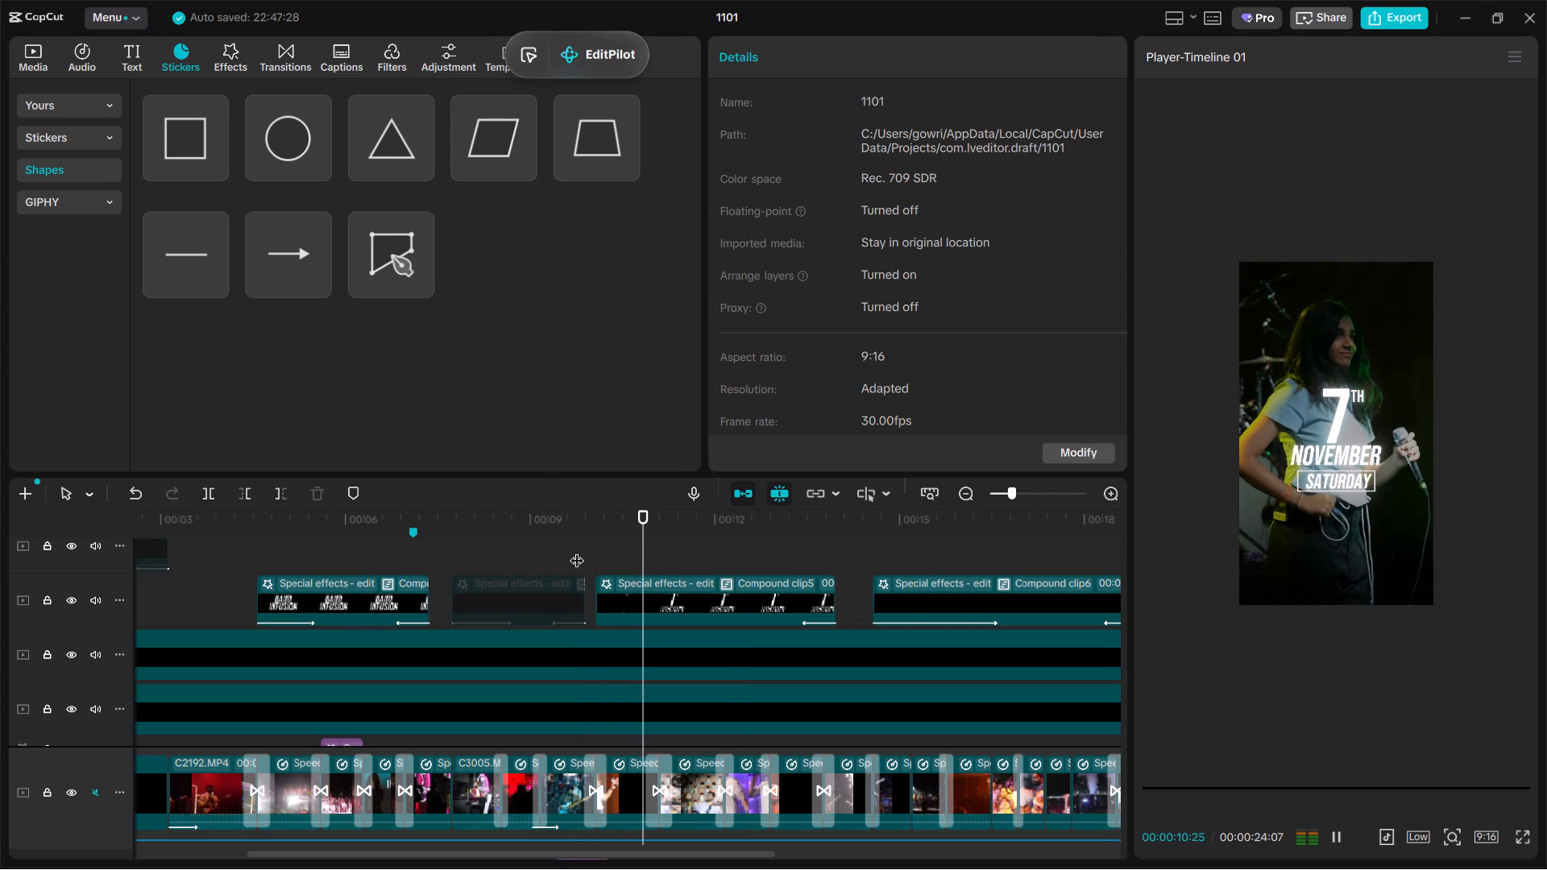
key("space")
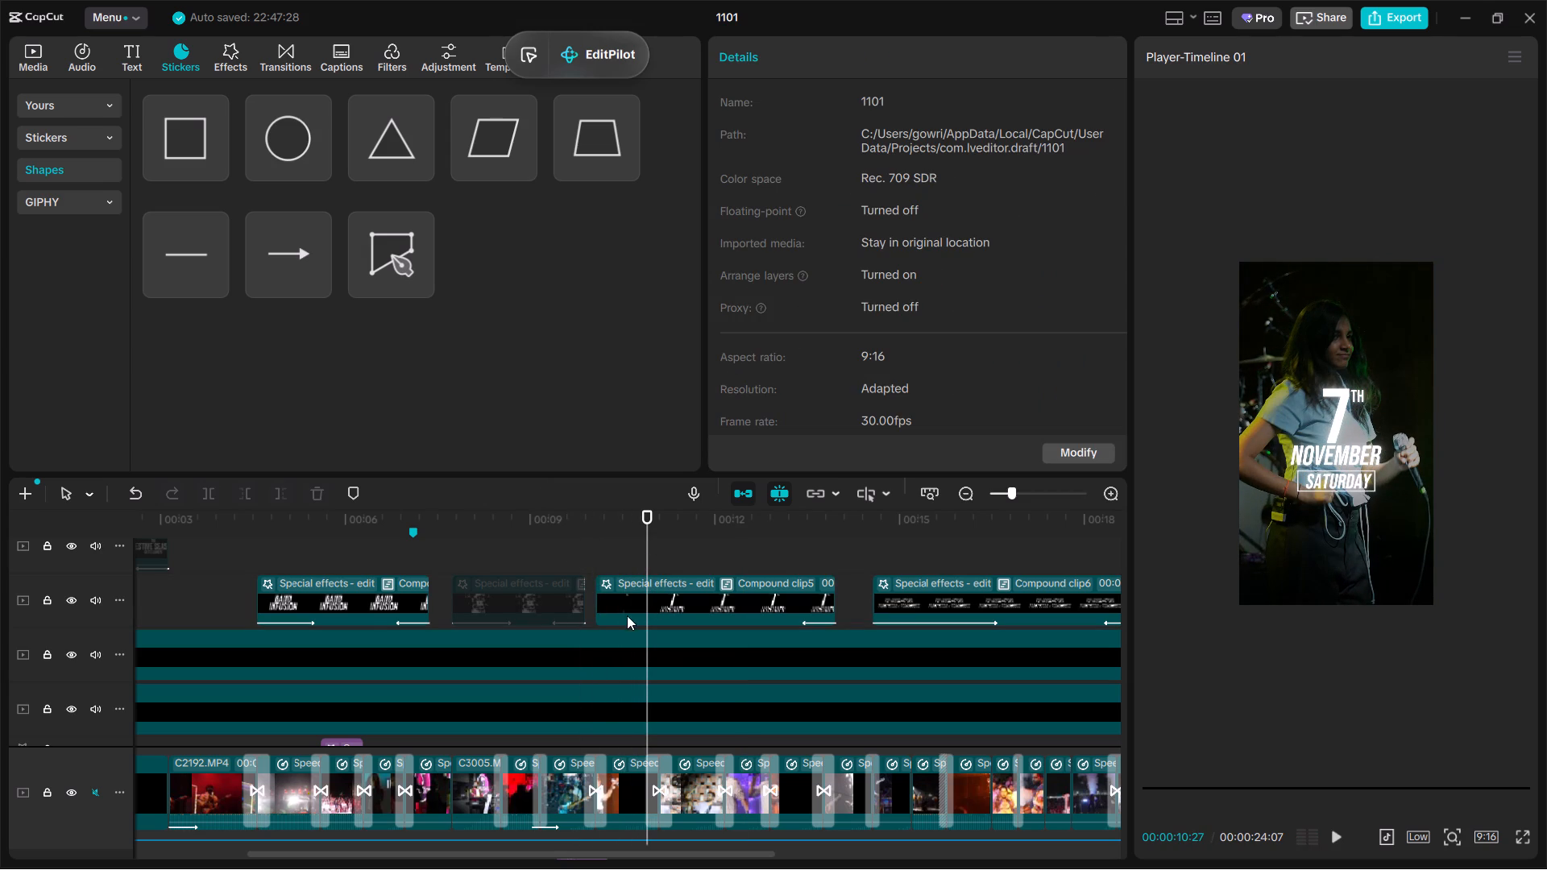
Reopen the date title's compound clip, colour the SATURDAY text yellow F4C70F, and return to the main timeline.
double_click(695, 609)
left_click(296, 704)
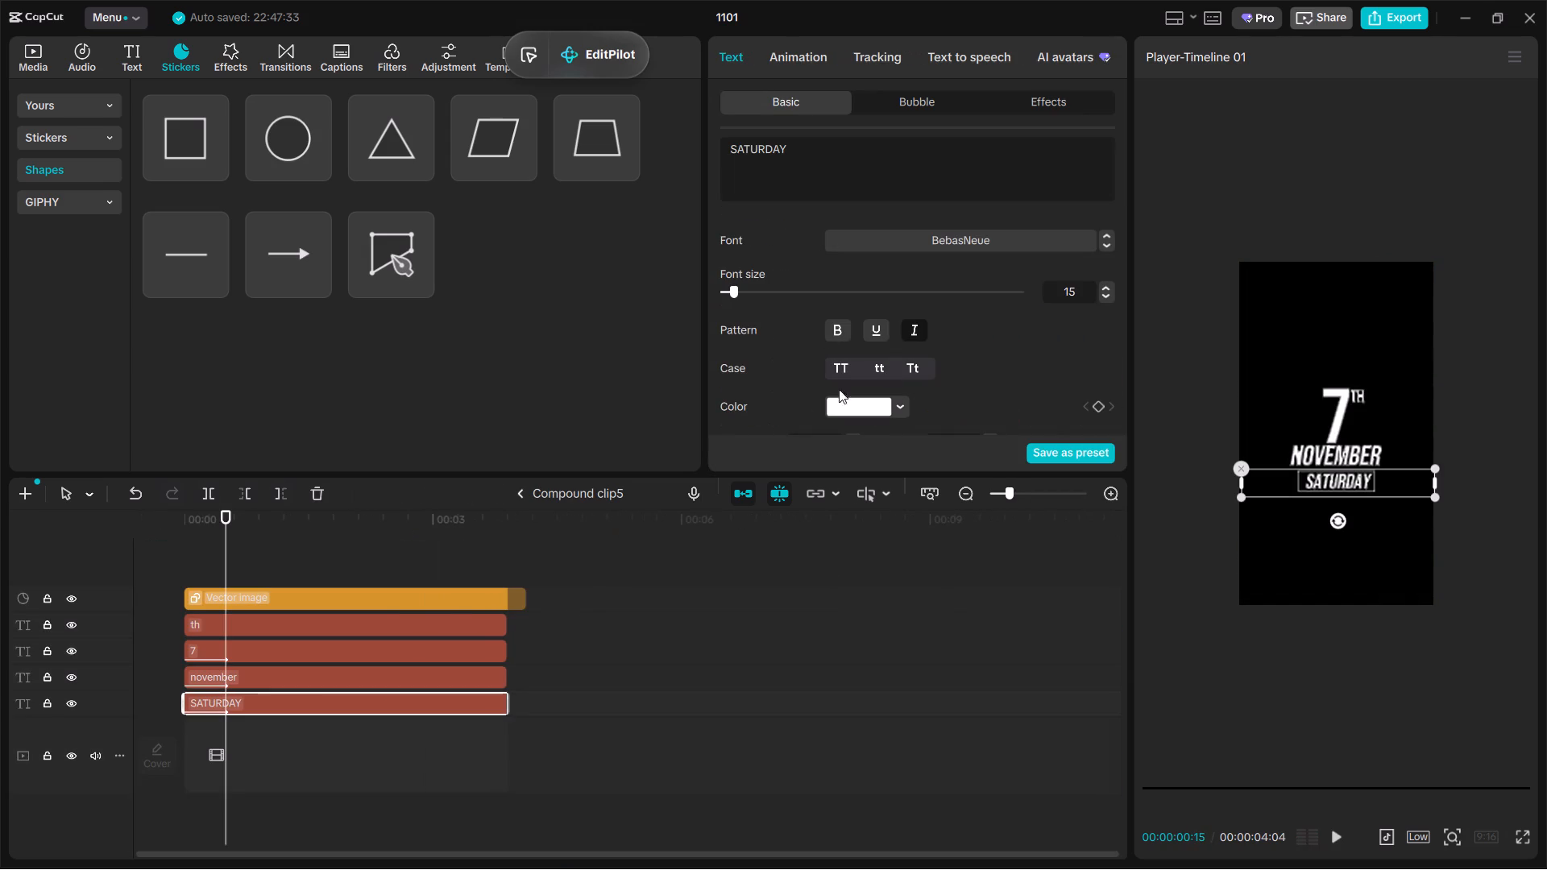
left_click(846, 404)
left_click_drag(912, 505, 920, 531)
left_click(922, 689)
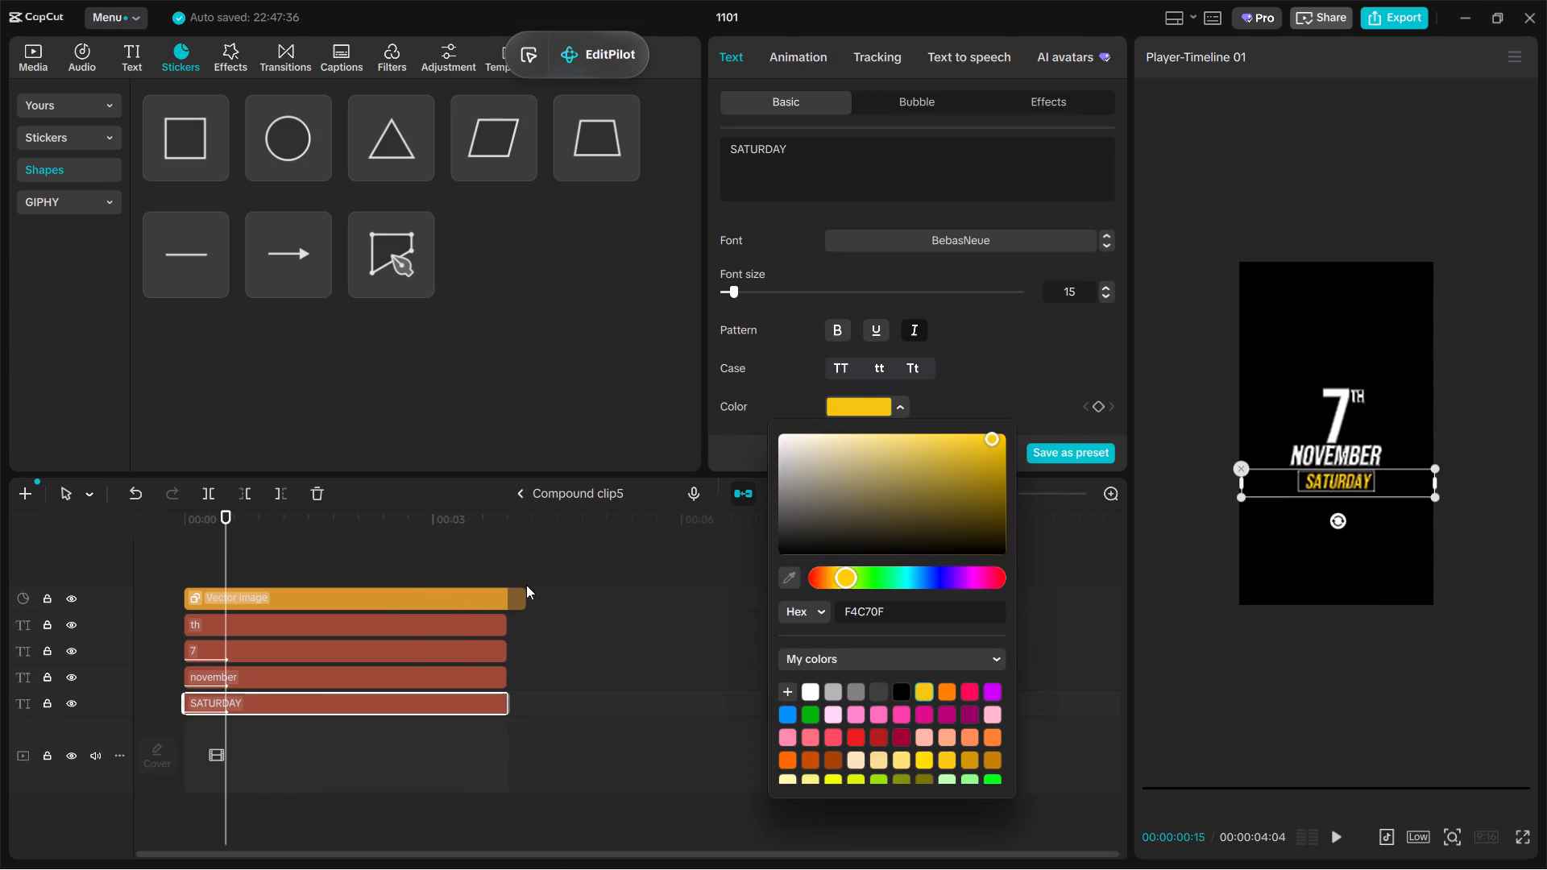
left_click(465, 549)
left_click(459, 562)
left_click_drag(459, 562, 2, 571)
left_click(525, 495)
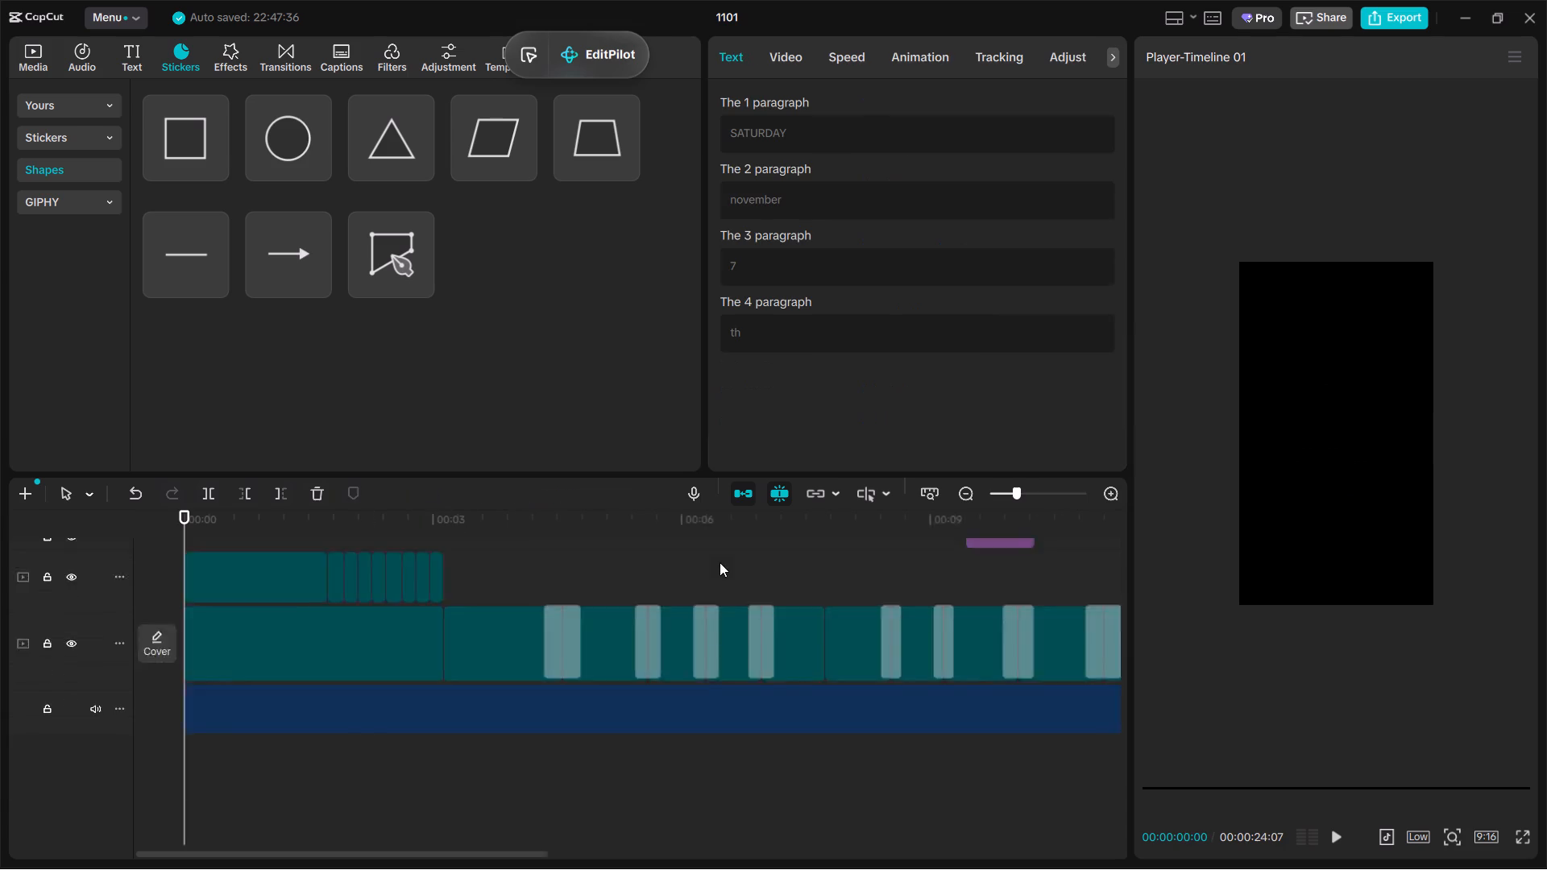
Play the recoloured date title over the footage, through to the start of the reservations title.
key("space")
key("space")
scroll(606, 590, "up", 1)
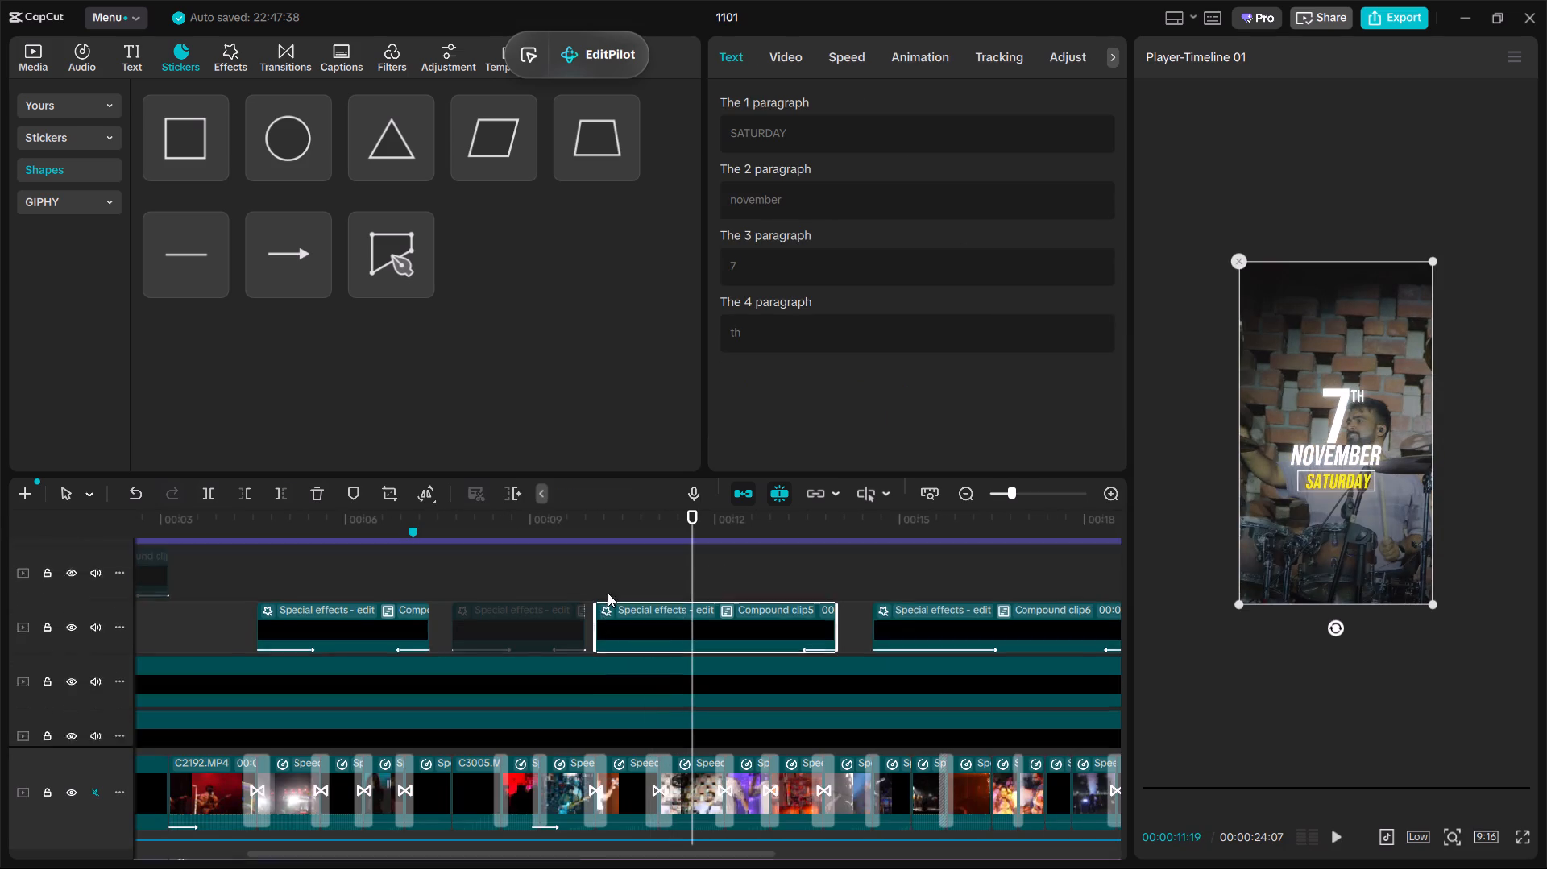
scroll(608, 593, "up", 1)
key("space")
scroll(808, 698, "down", 4)
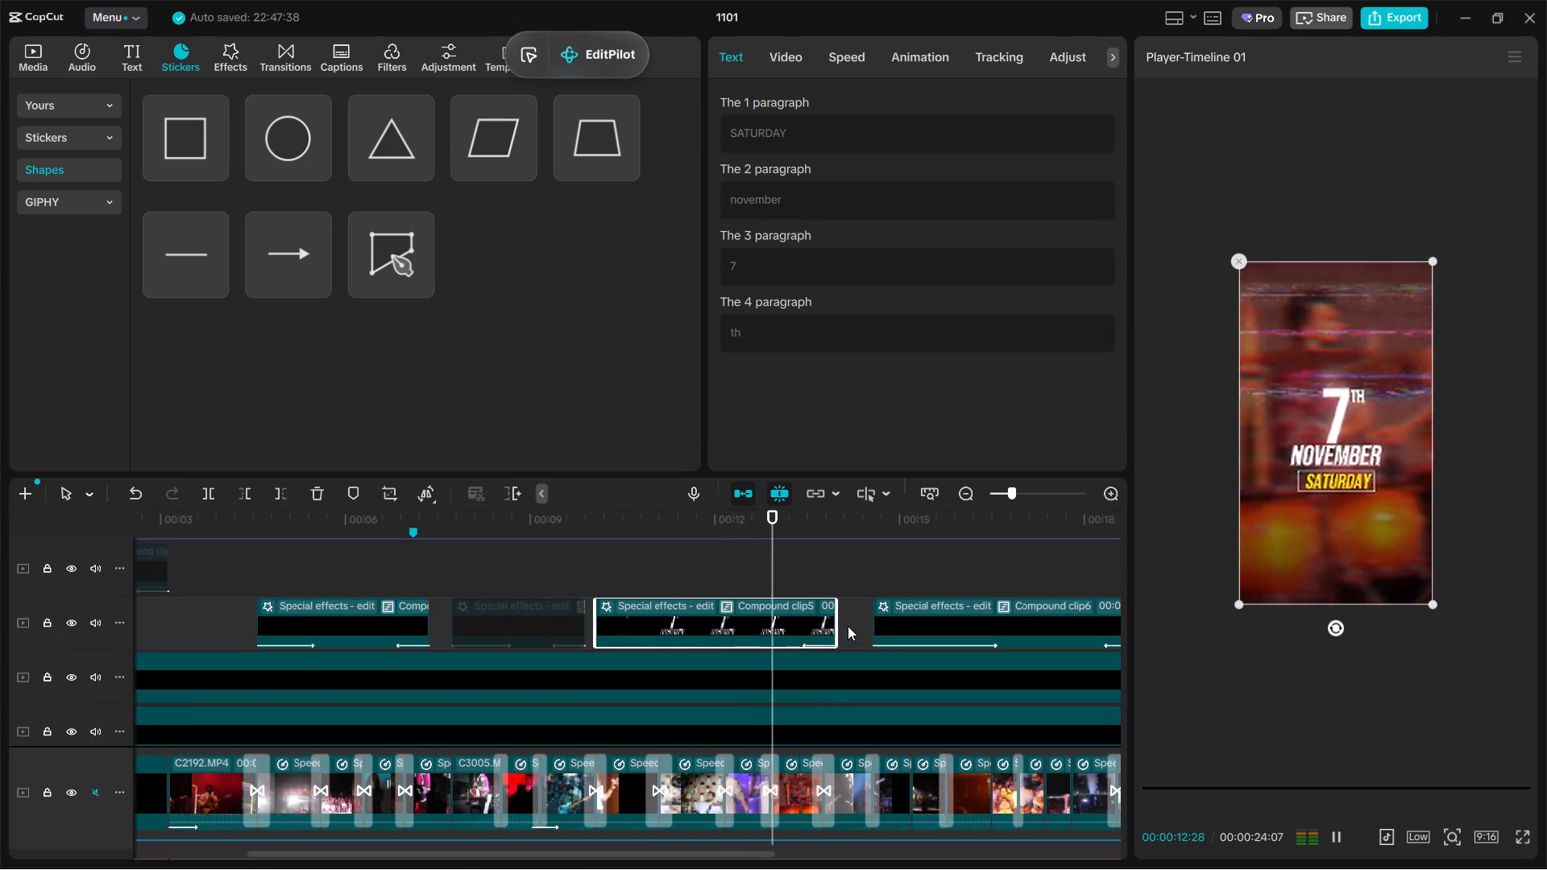
key("space")
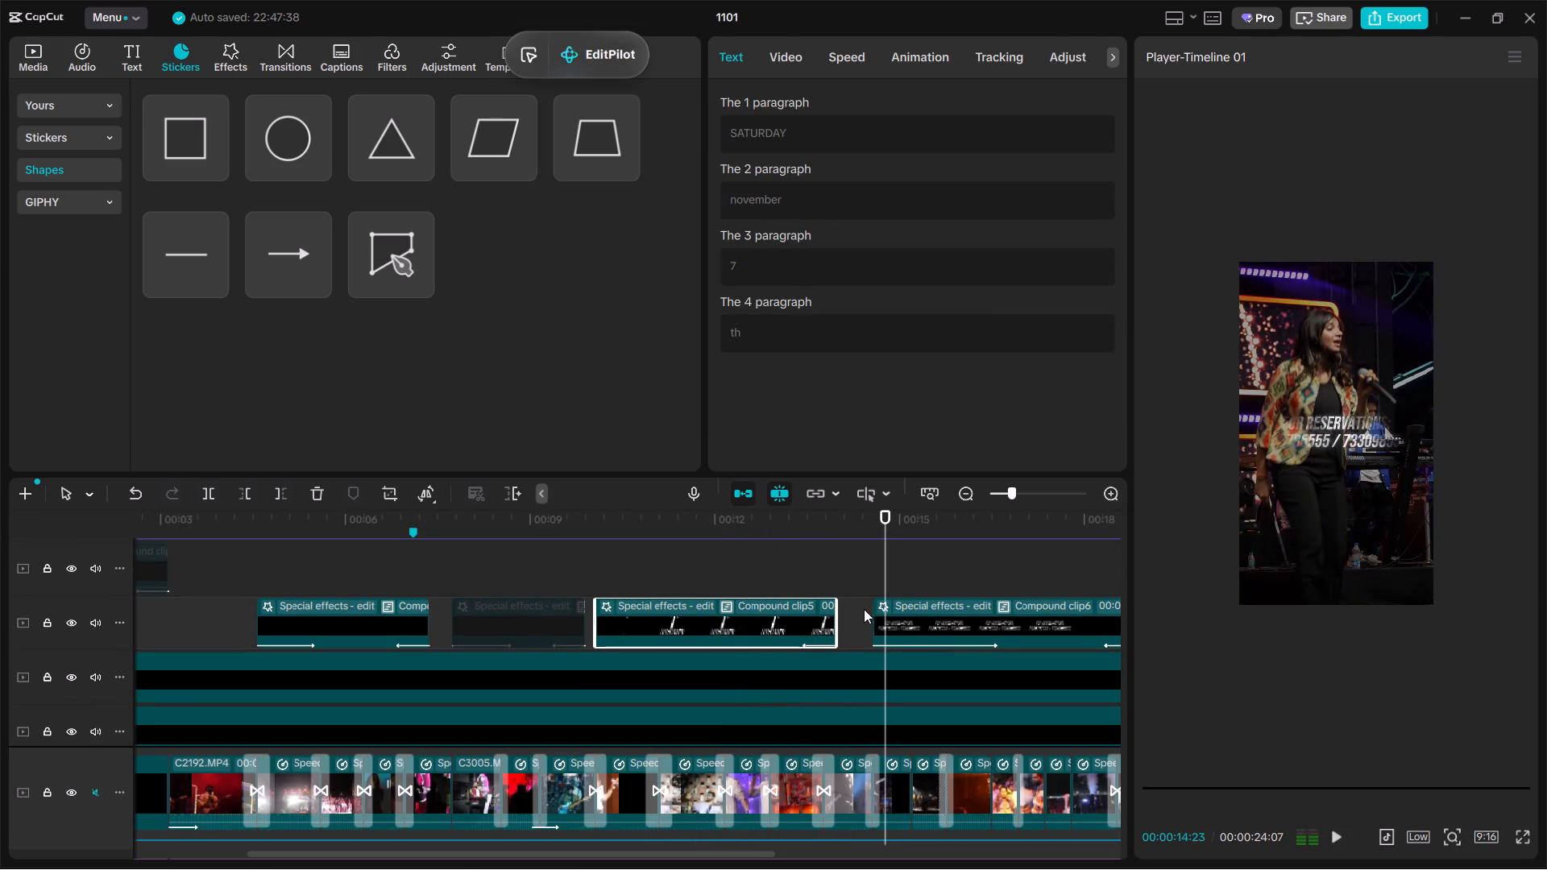
key("space")
key("space")
Set the player's playback quality to Full quality.
left_click(1410, 839)
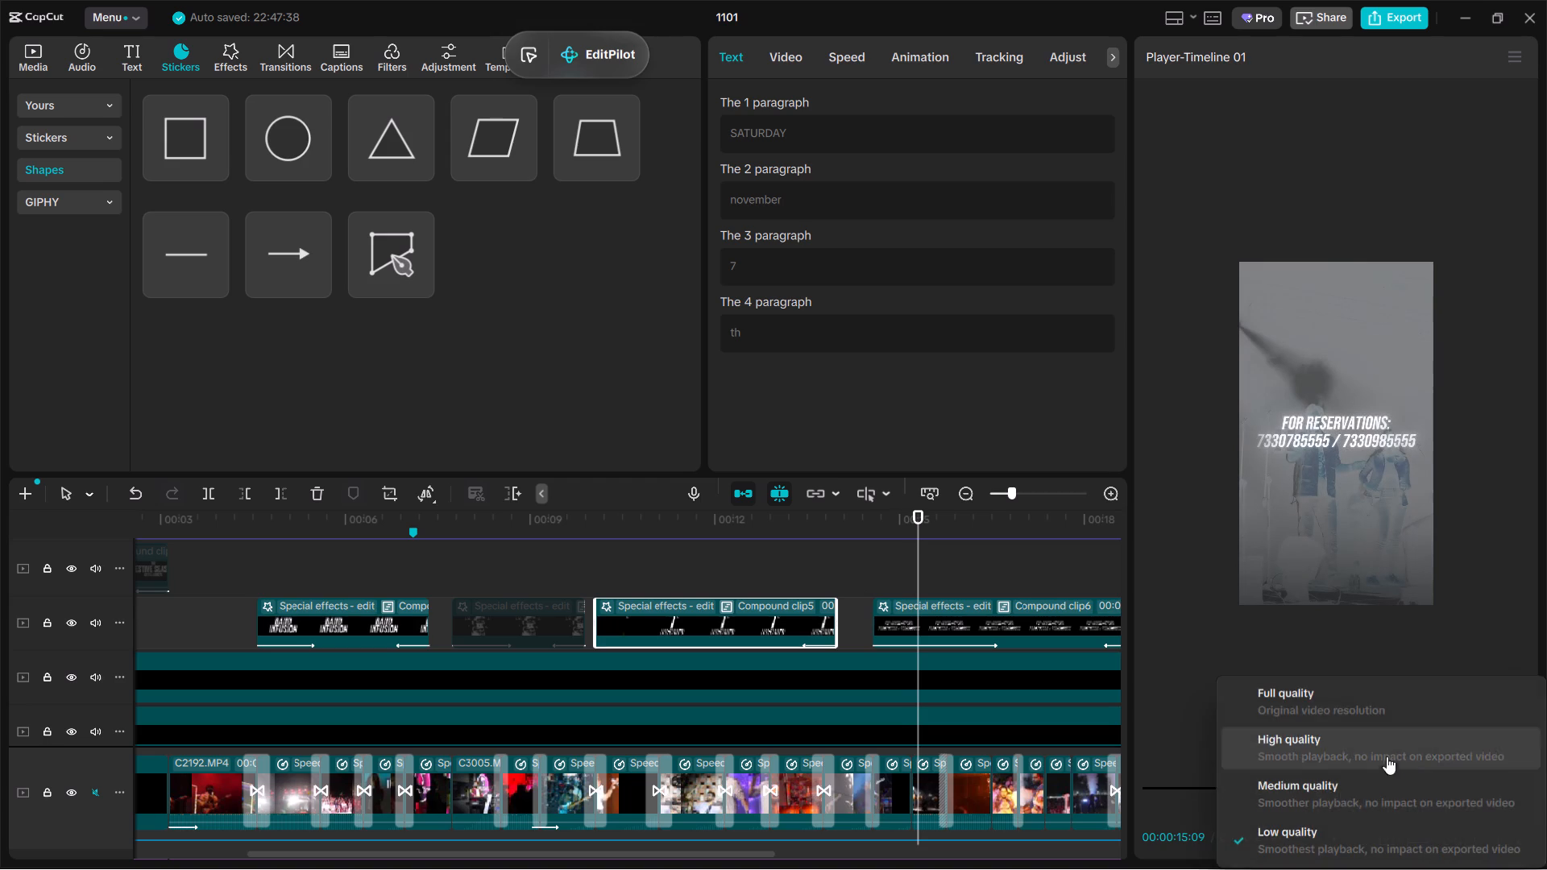
left_click(1341, 720)
Play the video from the beginning to review the opening, the BAND INFUSION title and the clip effects.
left_click(865, 604)
left_click(864, 587)
left_click_drag(864, 587, 0, 589)
key("space")
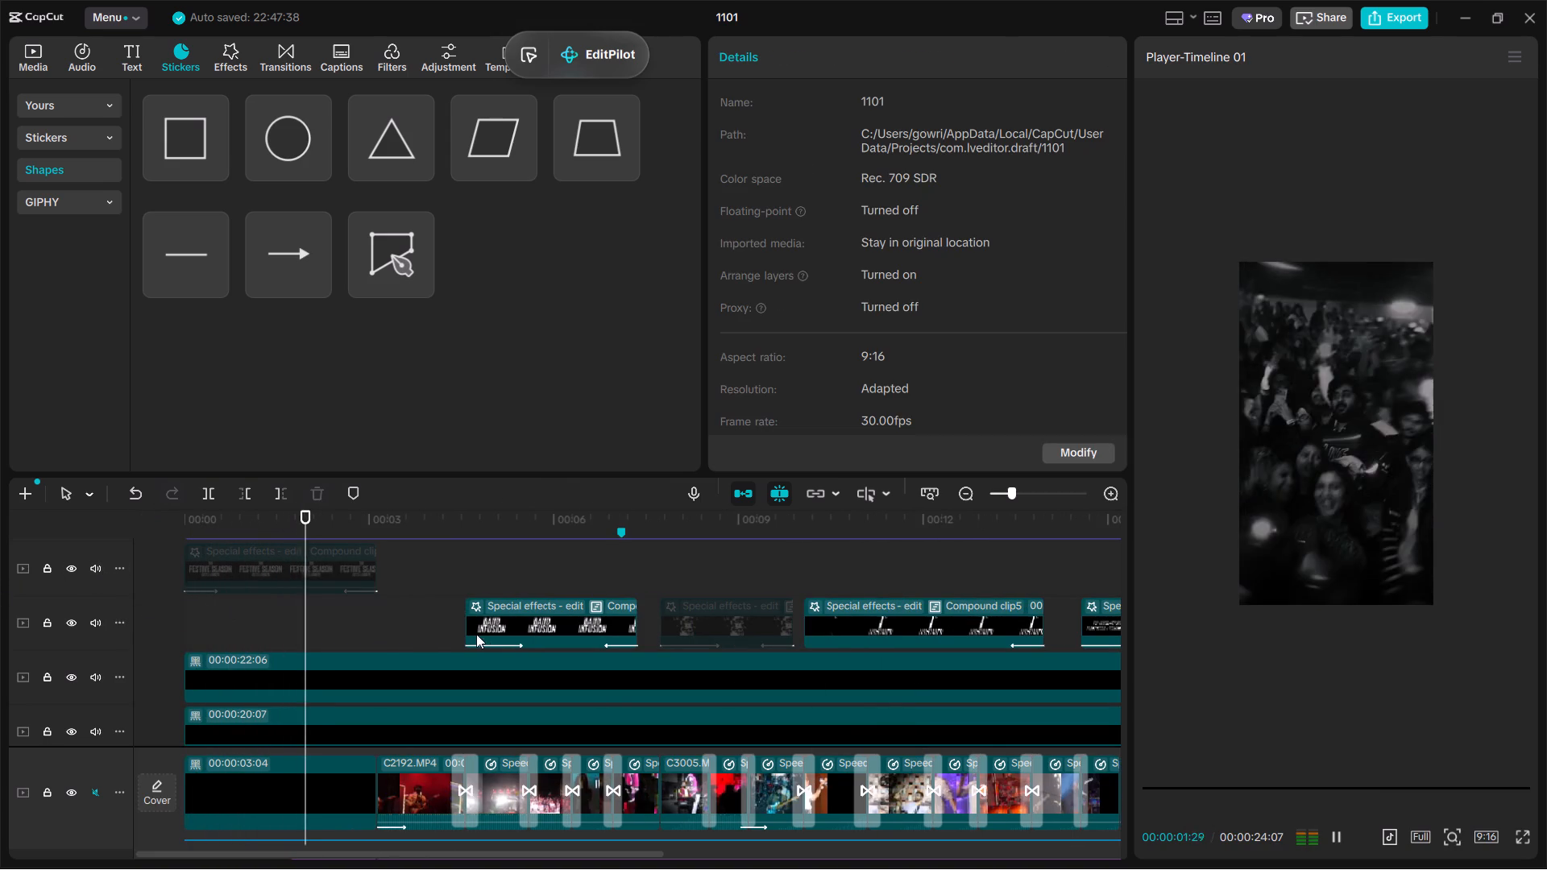
scroll(407, 633, "down", 2)
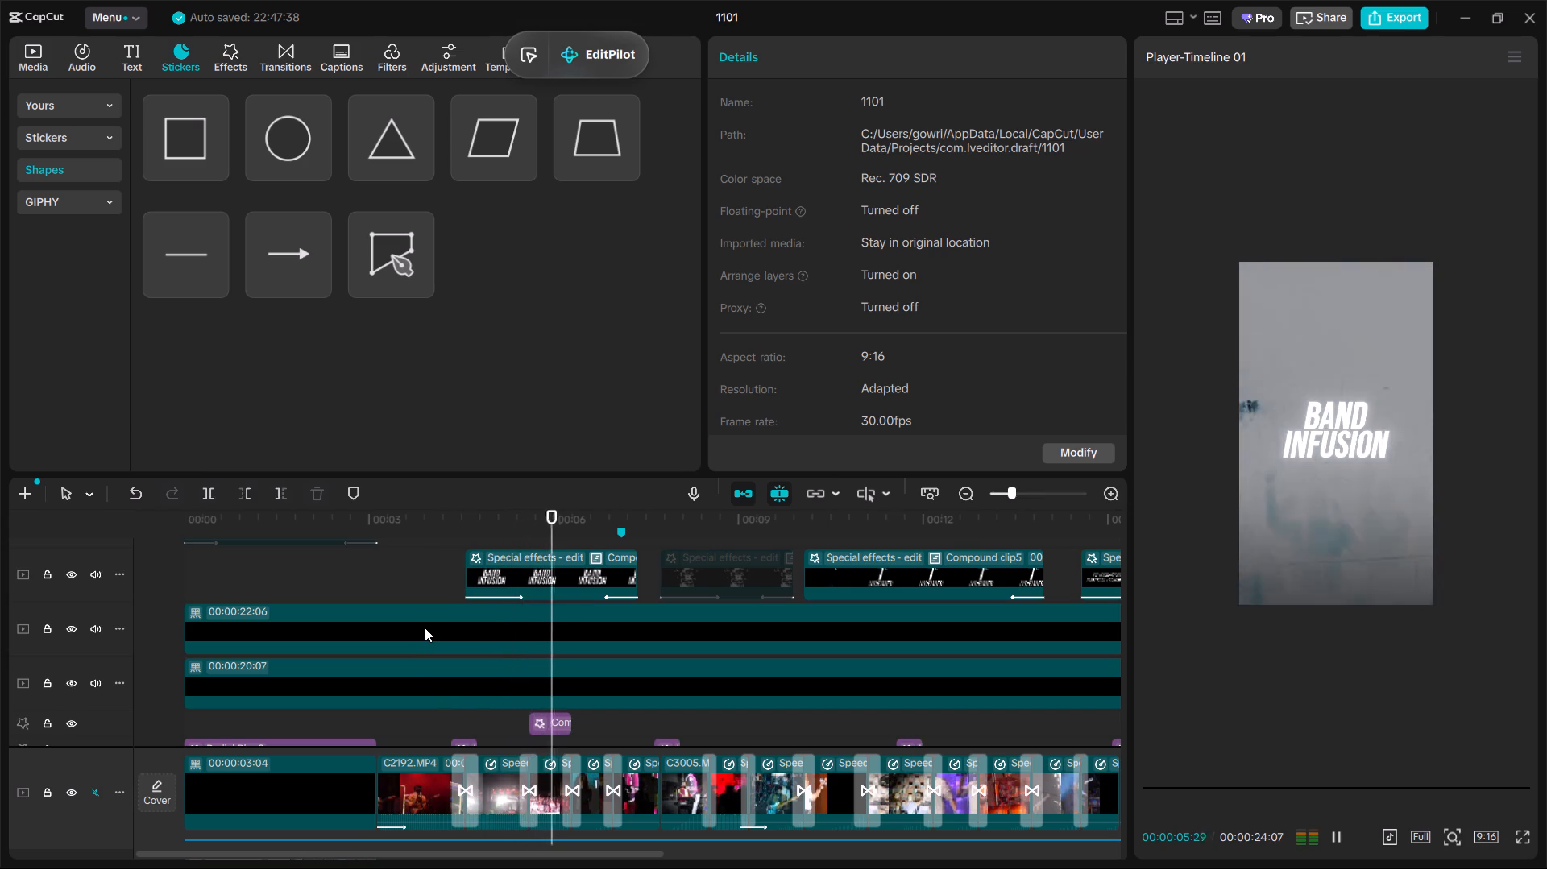
scroll(585, 639, "down", 1)
scroll(585, 639, "up", 8, "ctrl")
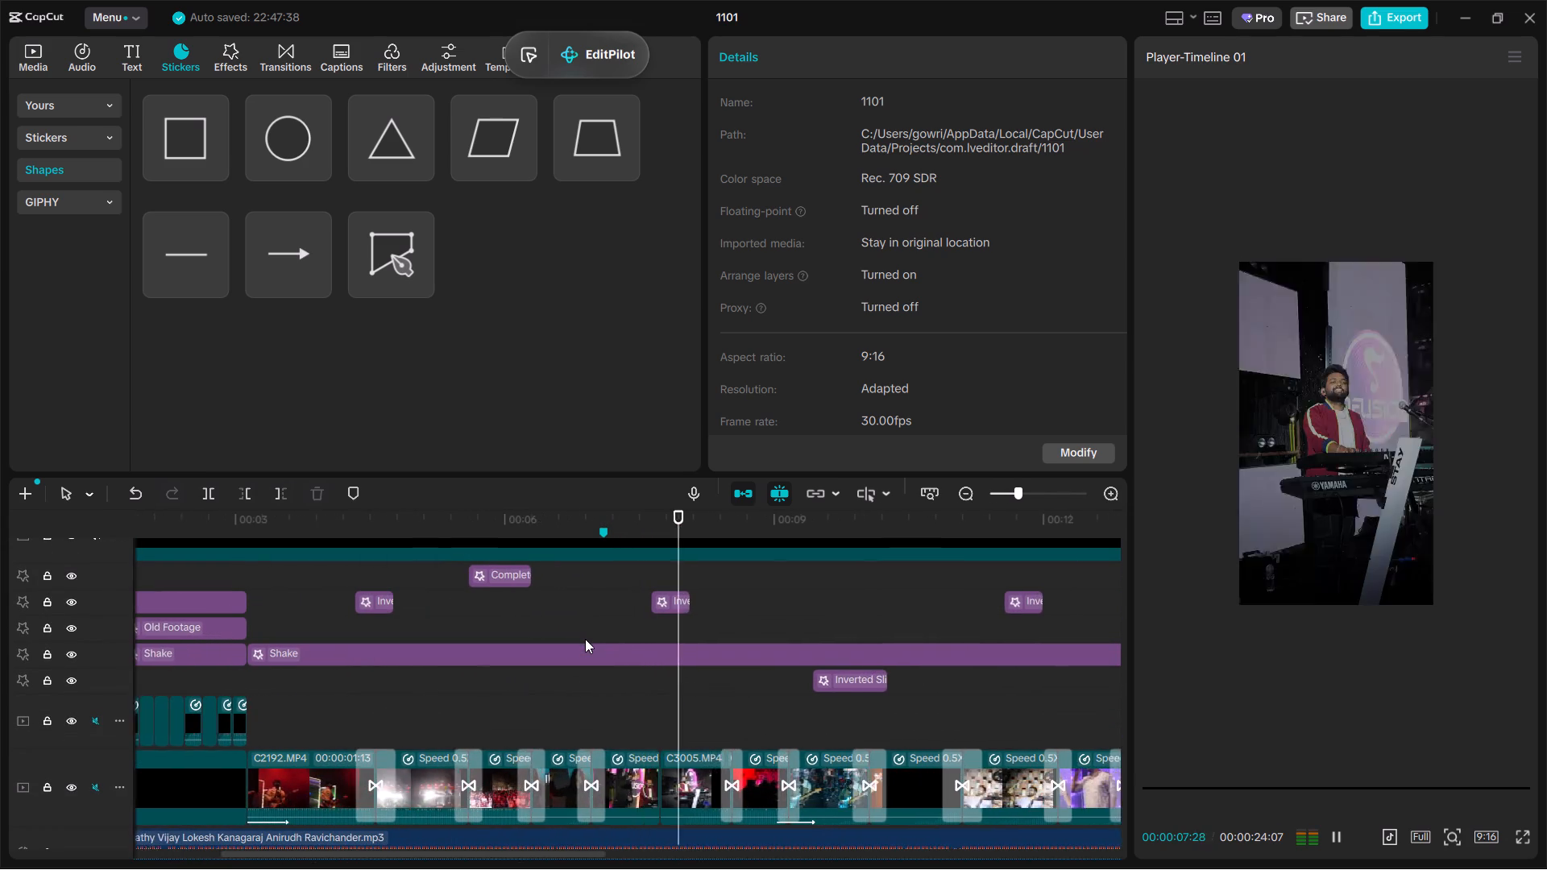
scroll(567, 654, "up", 5)
key("space")
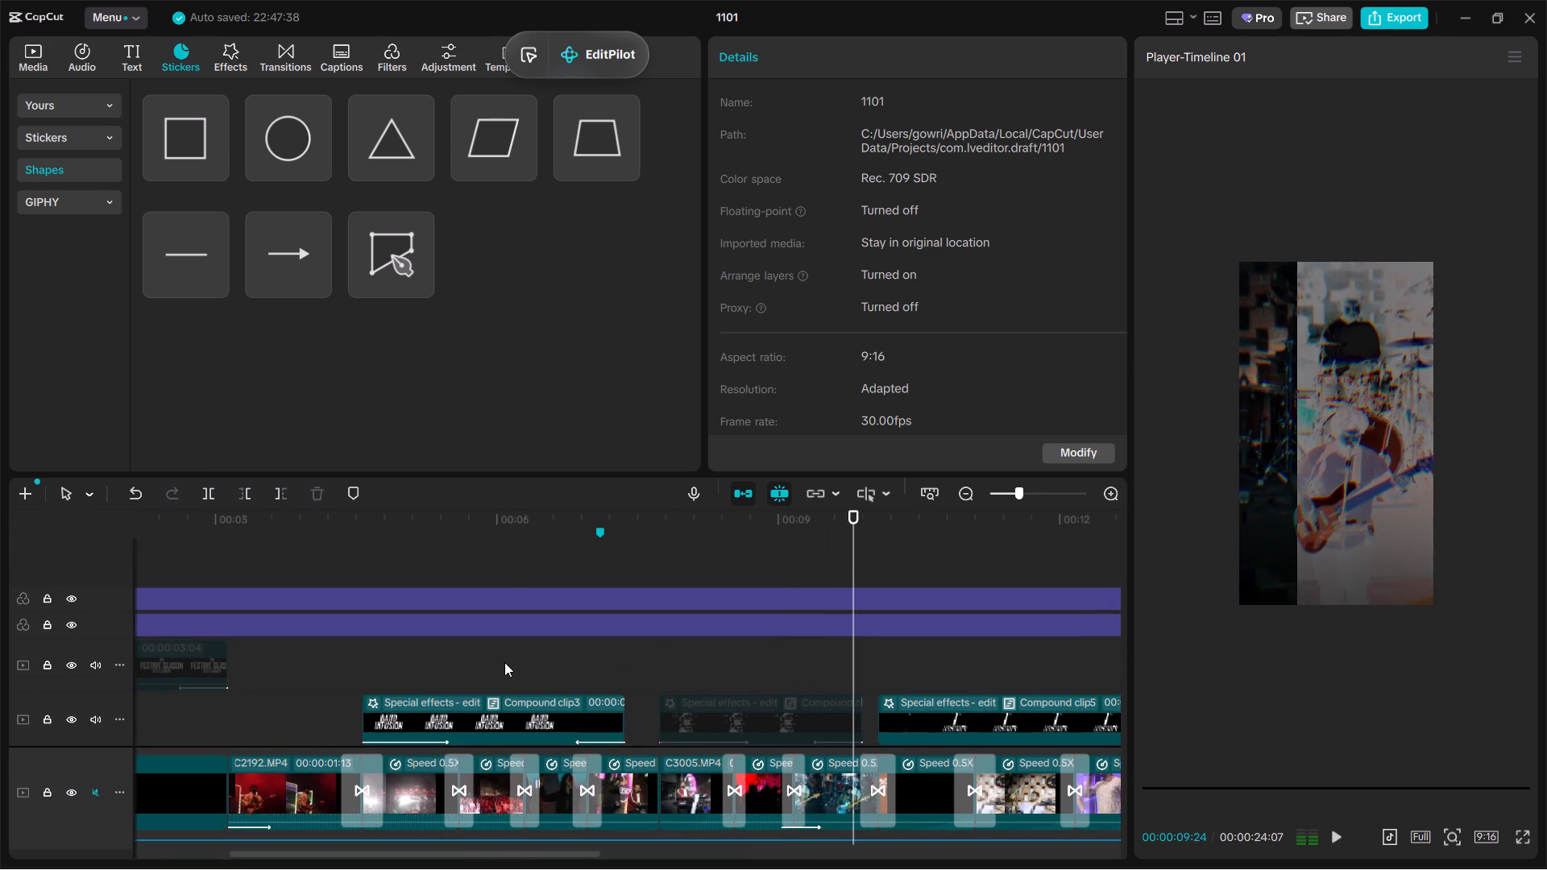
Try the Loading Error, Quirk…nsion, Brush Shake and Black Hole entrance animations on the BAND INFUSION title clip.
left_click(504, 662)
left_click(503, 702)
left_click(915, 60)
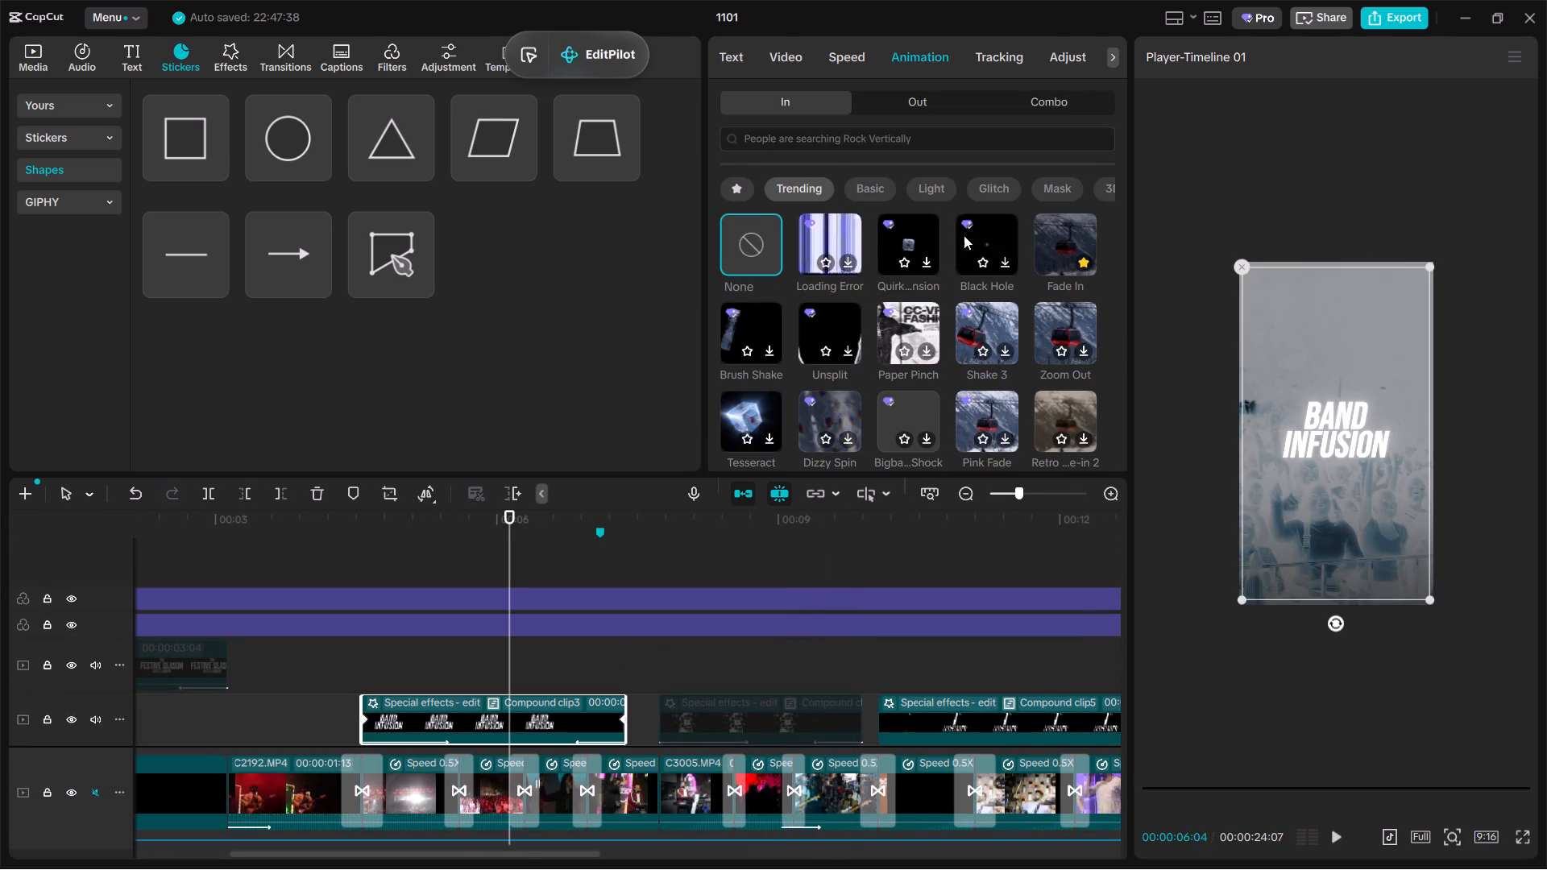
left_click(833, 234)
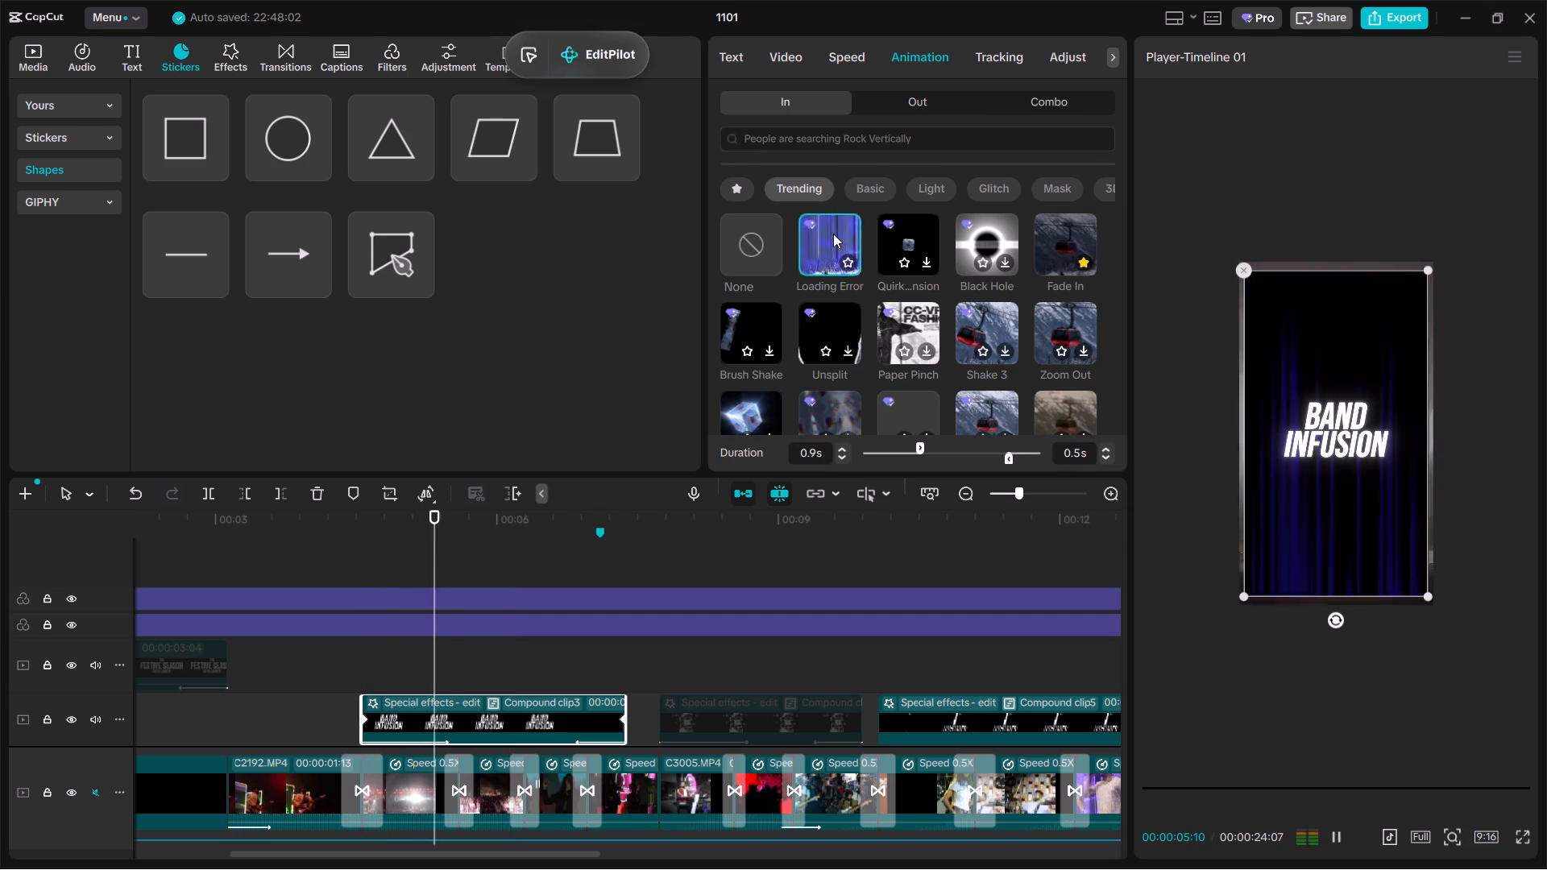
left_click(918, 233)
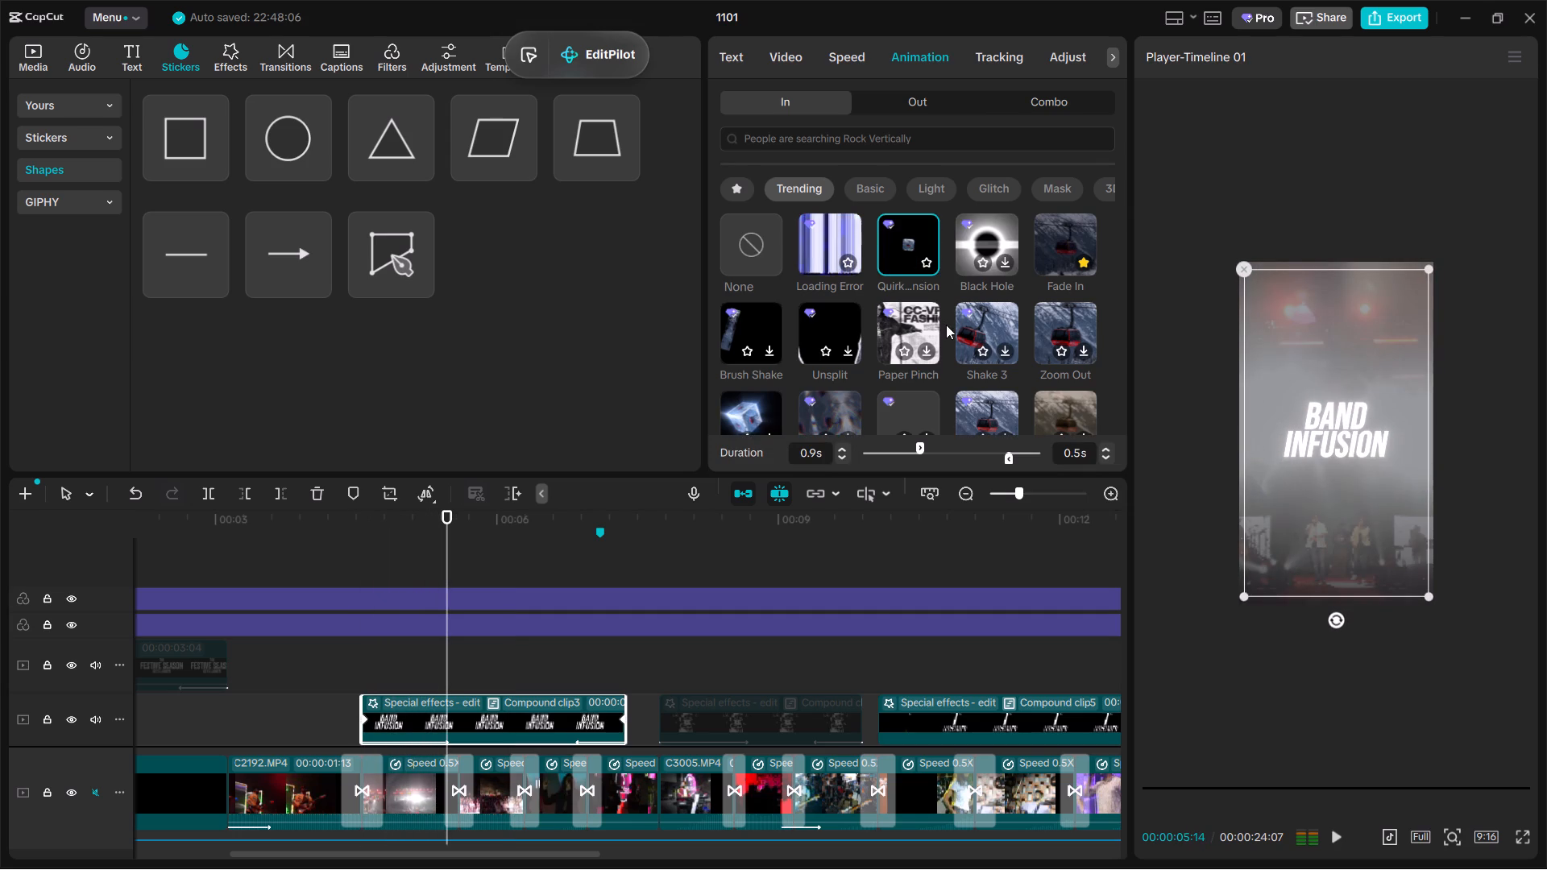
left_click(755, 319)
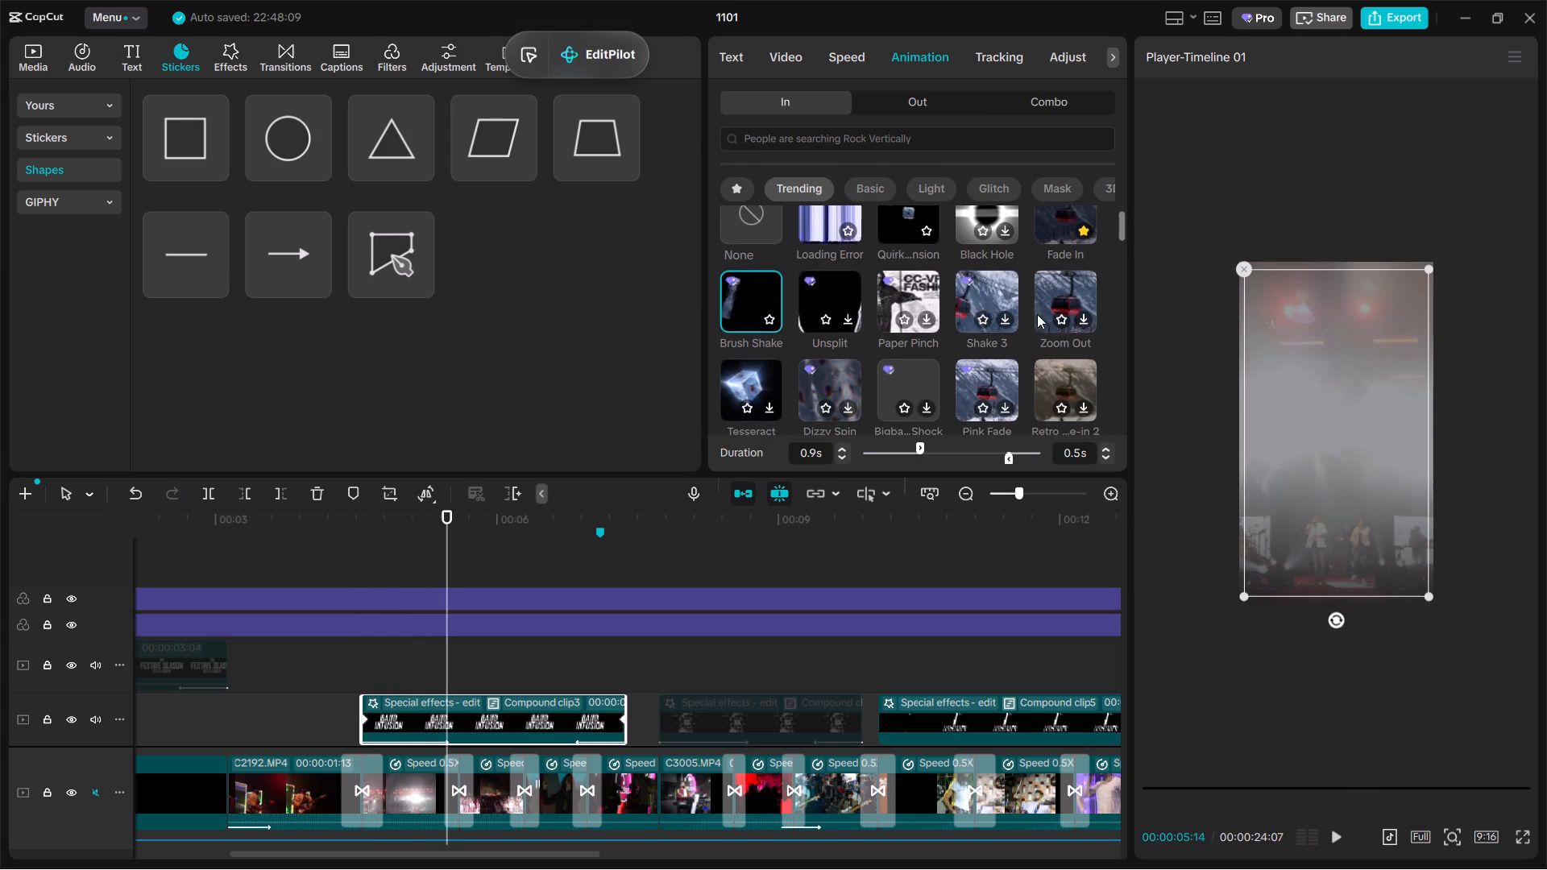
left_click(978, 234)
Apply the Quirk…nsion entrance animation to the BAND INFUSION title clip with a duration of 1.3 s.
left_click(905, 251)
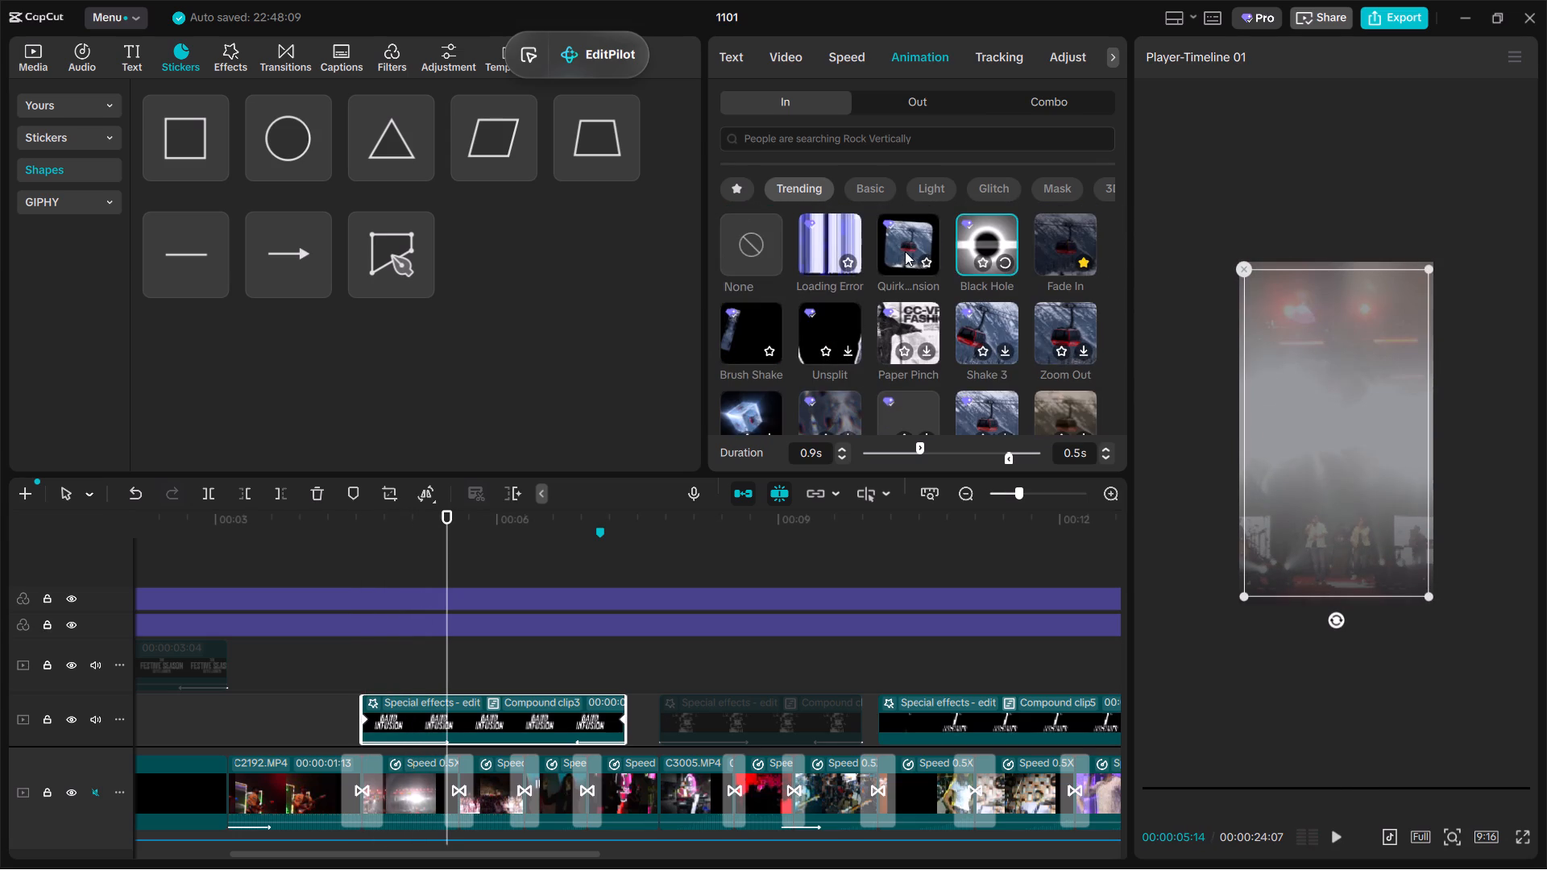
left_click(944, 454)
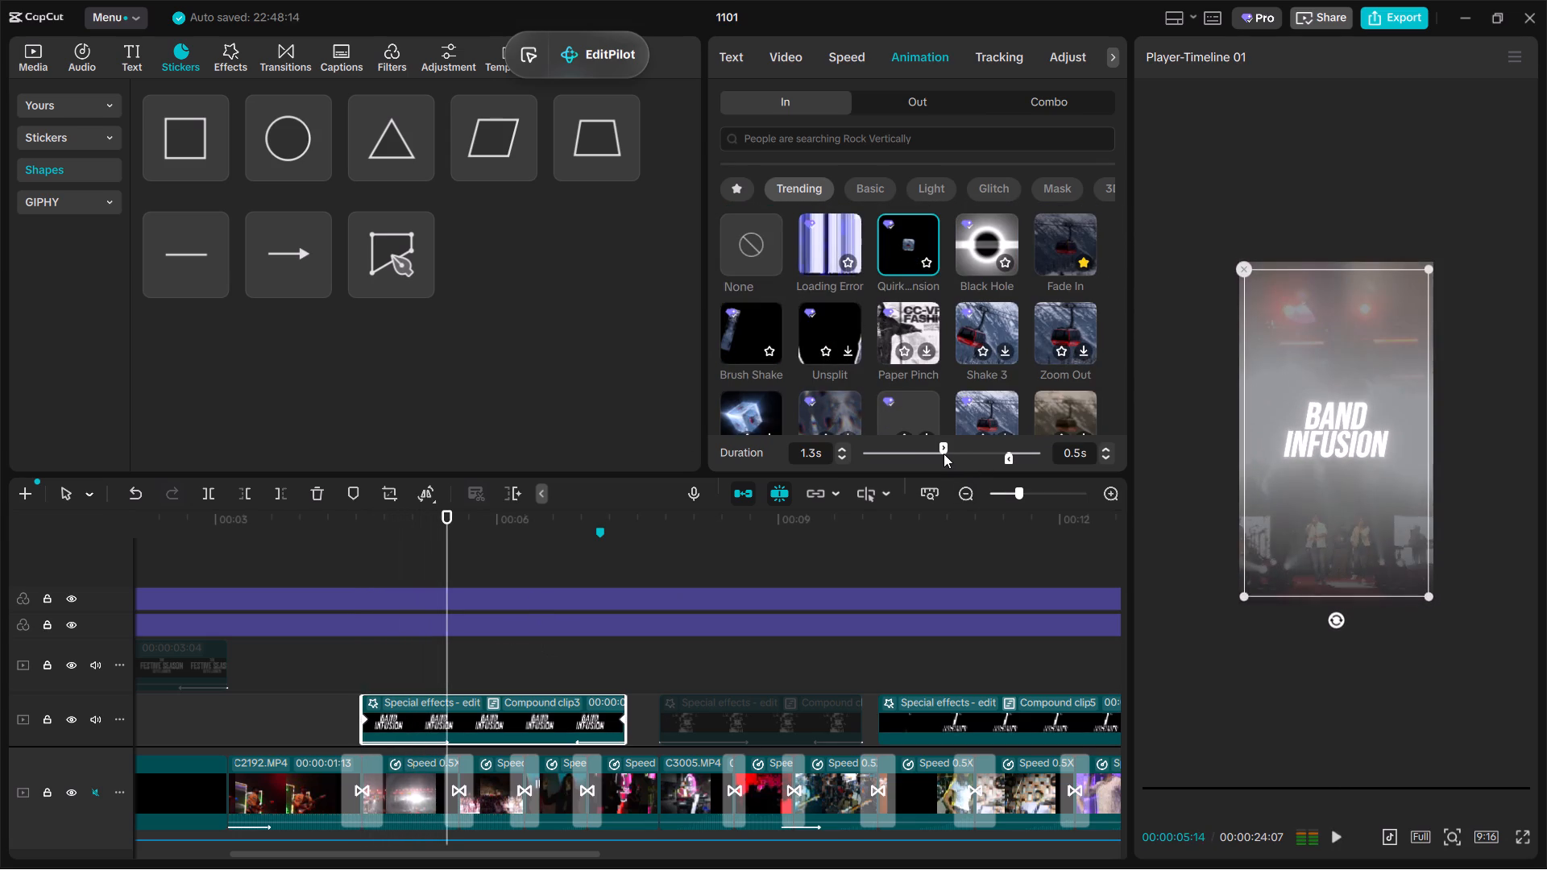
left_click(352, 698)
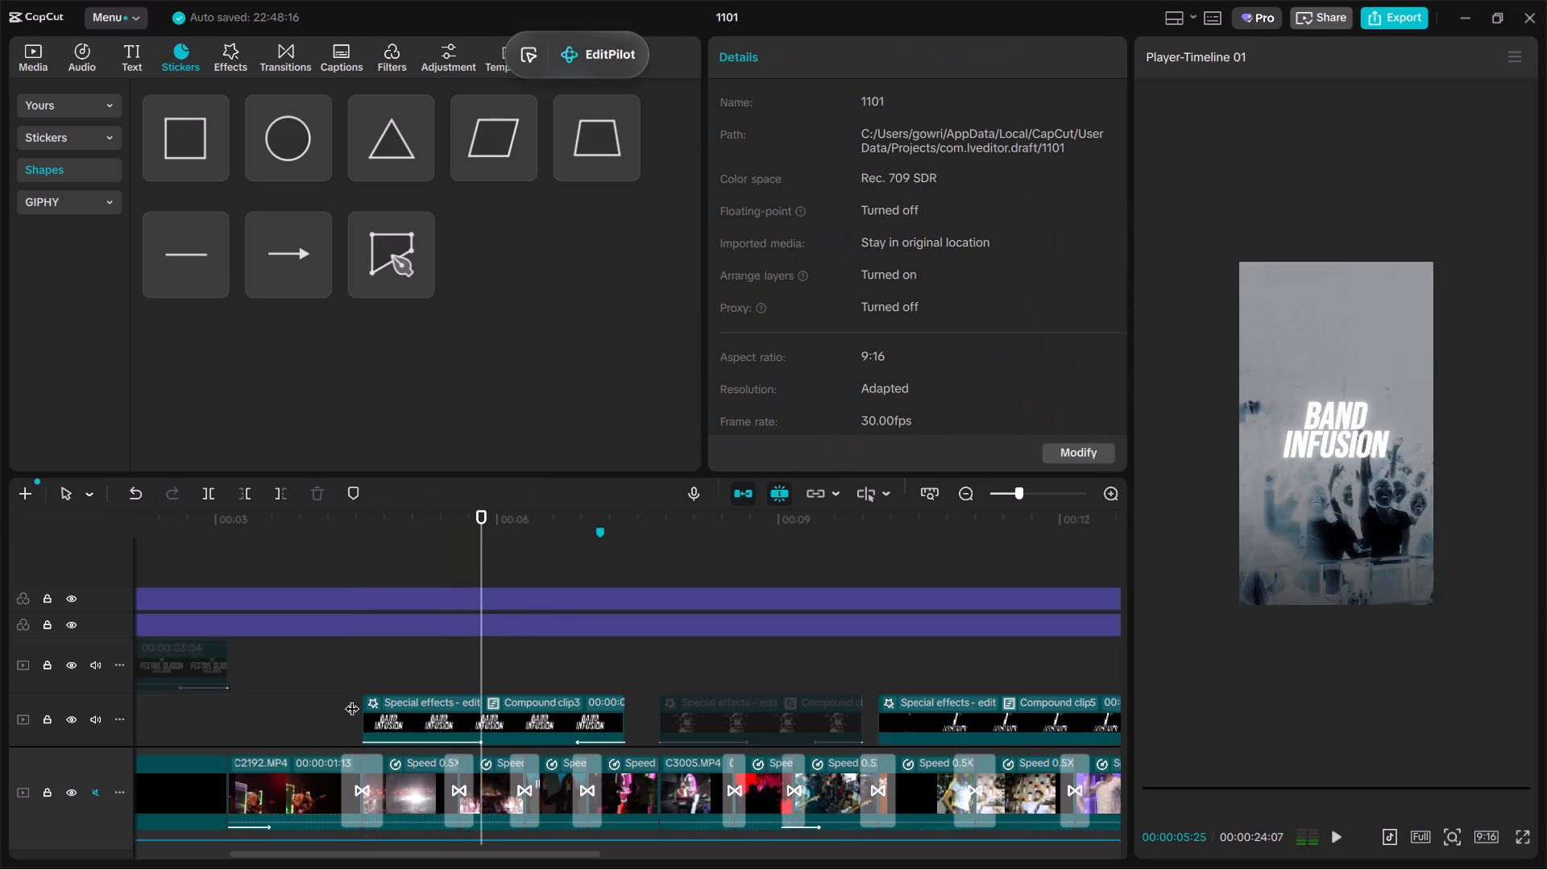
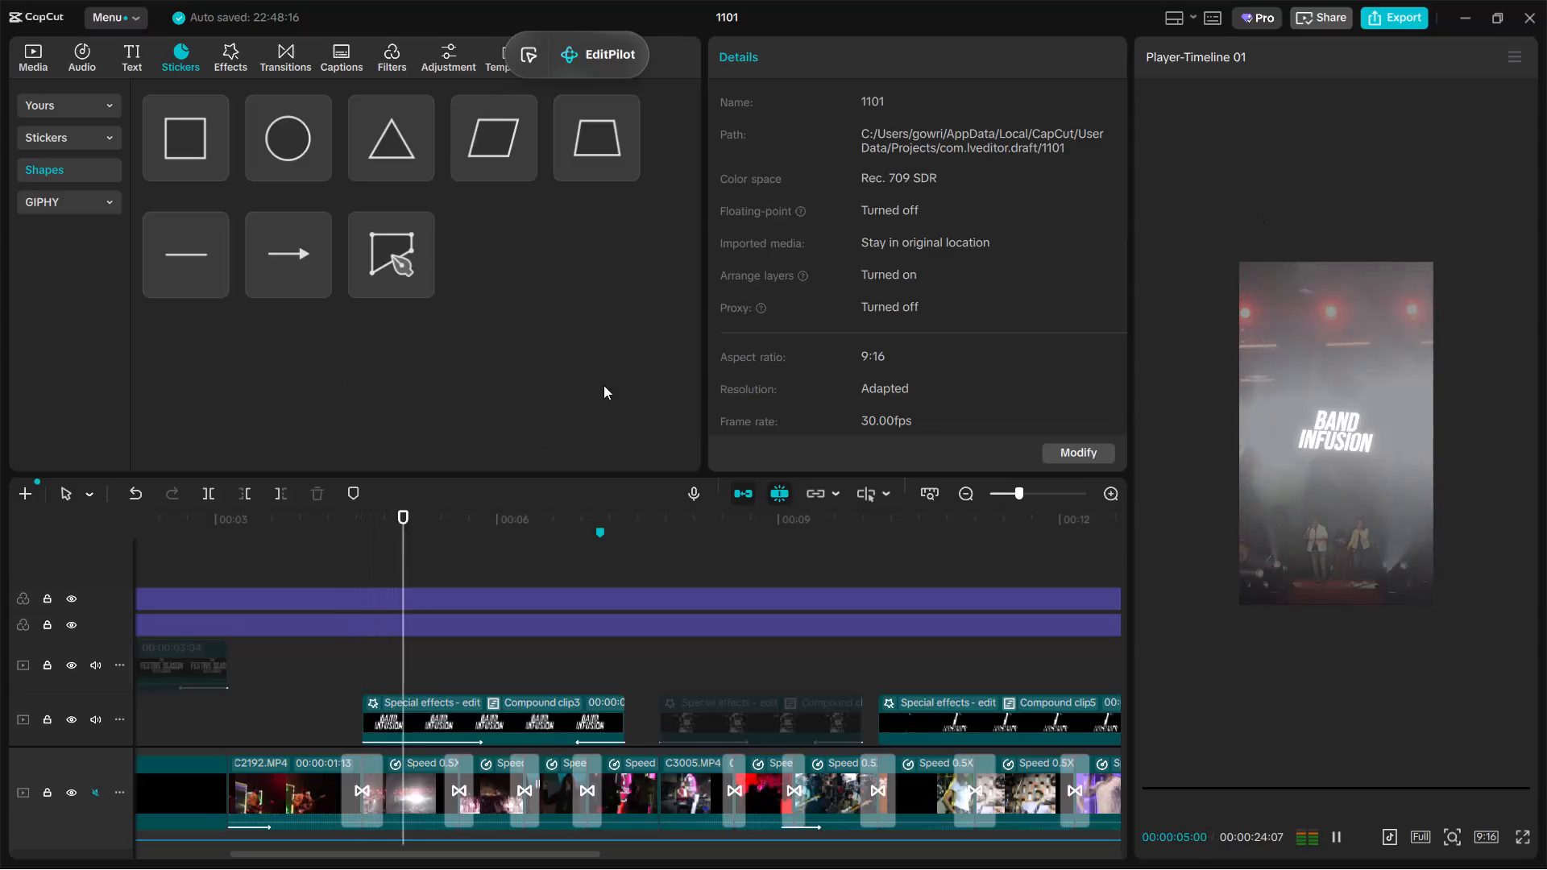
Play through the BAND INFUSION title and the clips that follow it to review the entrance animation.
key("space")
key("space")
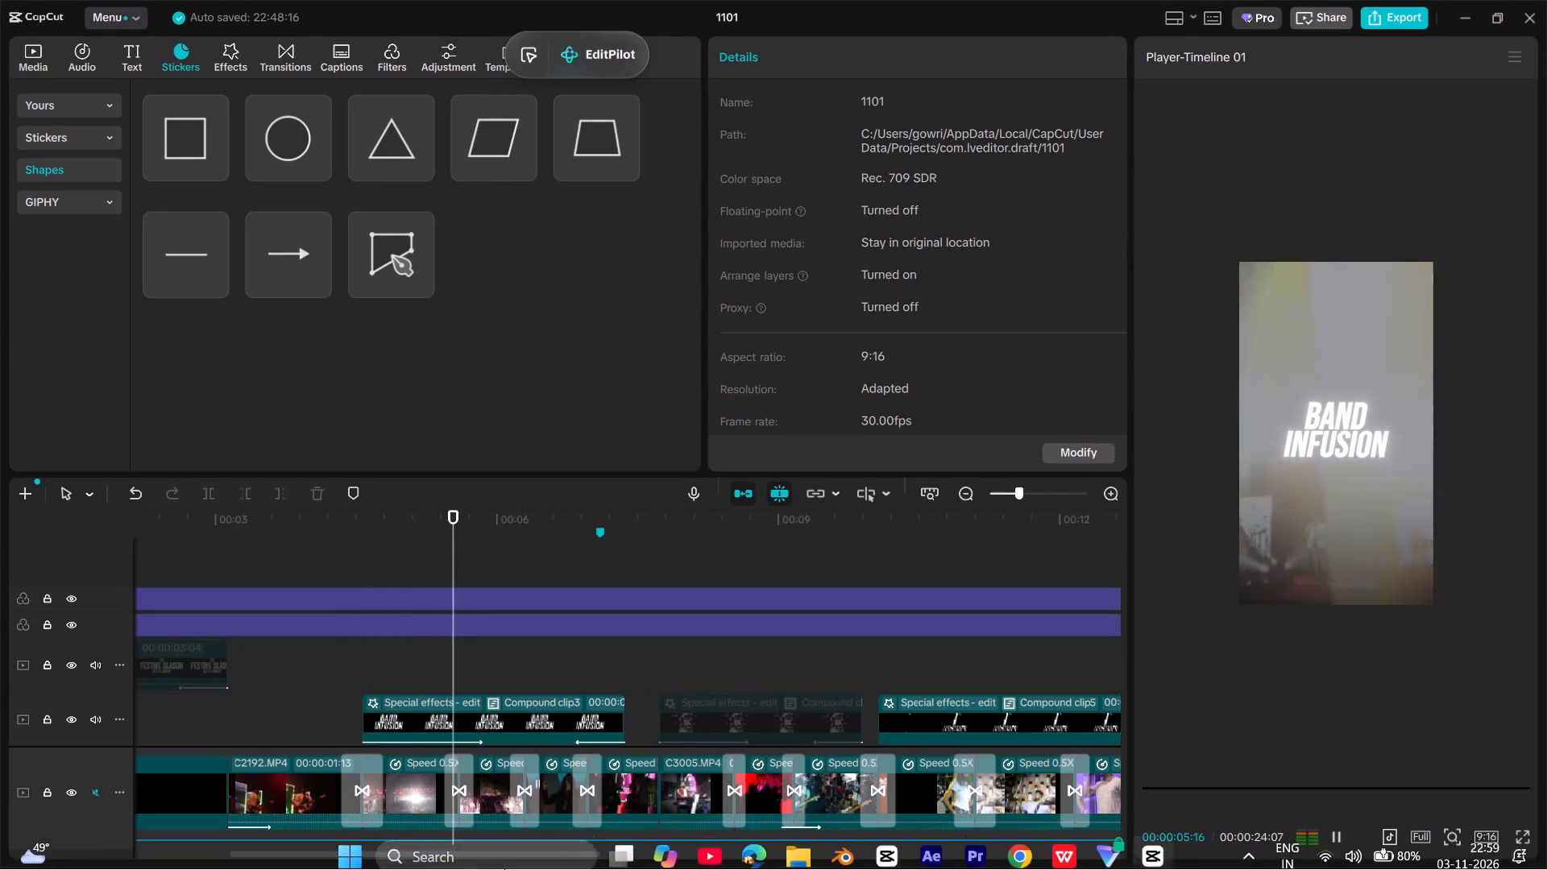
scroll(734, 756, "down", 3)
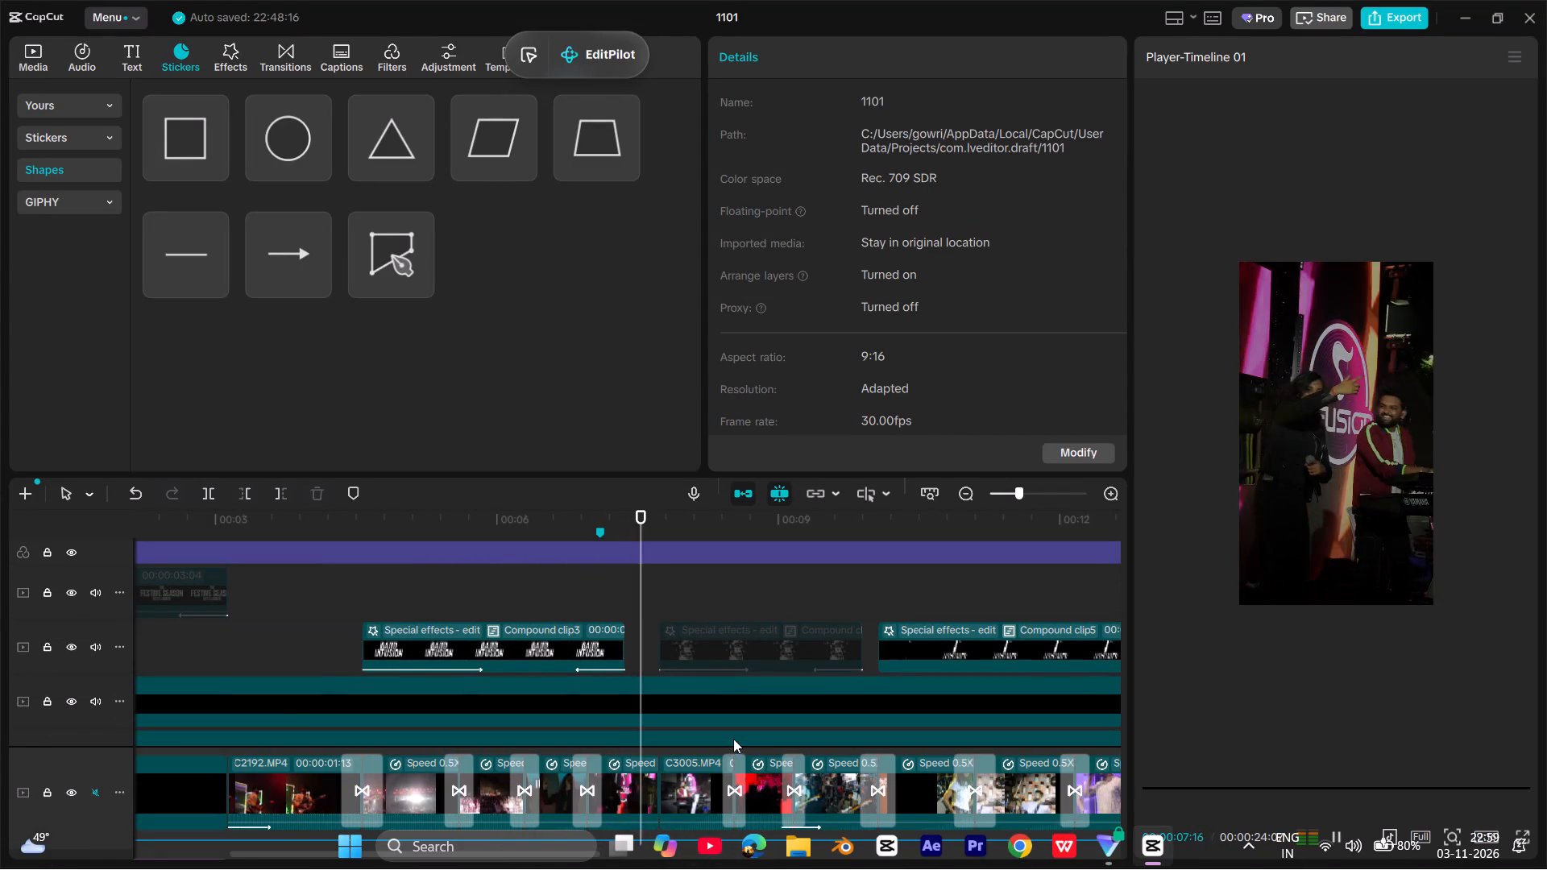
key("space")
Switch to the Microsoft Edge browser.
left_click(740, 839)
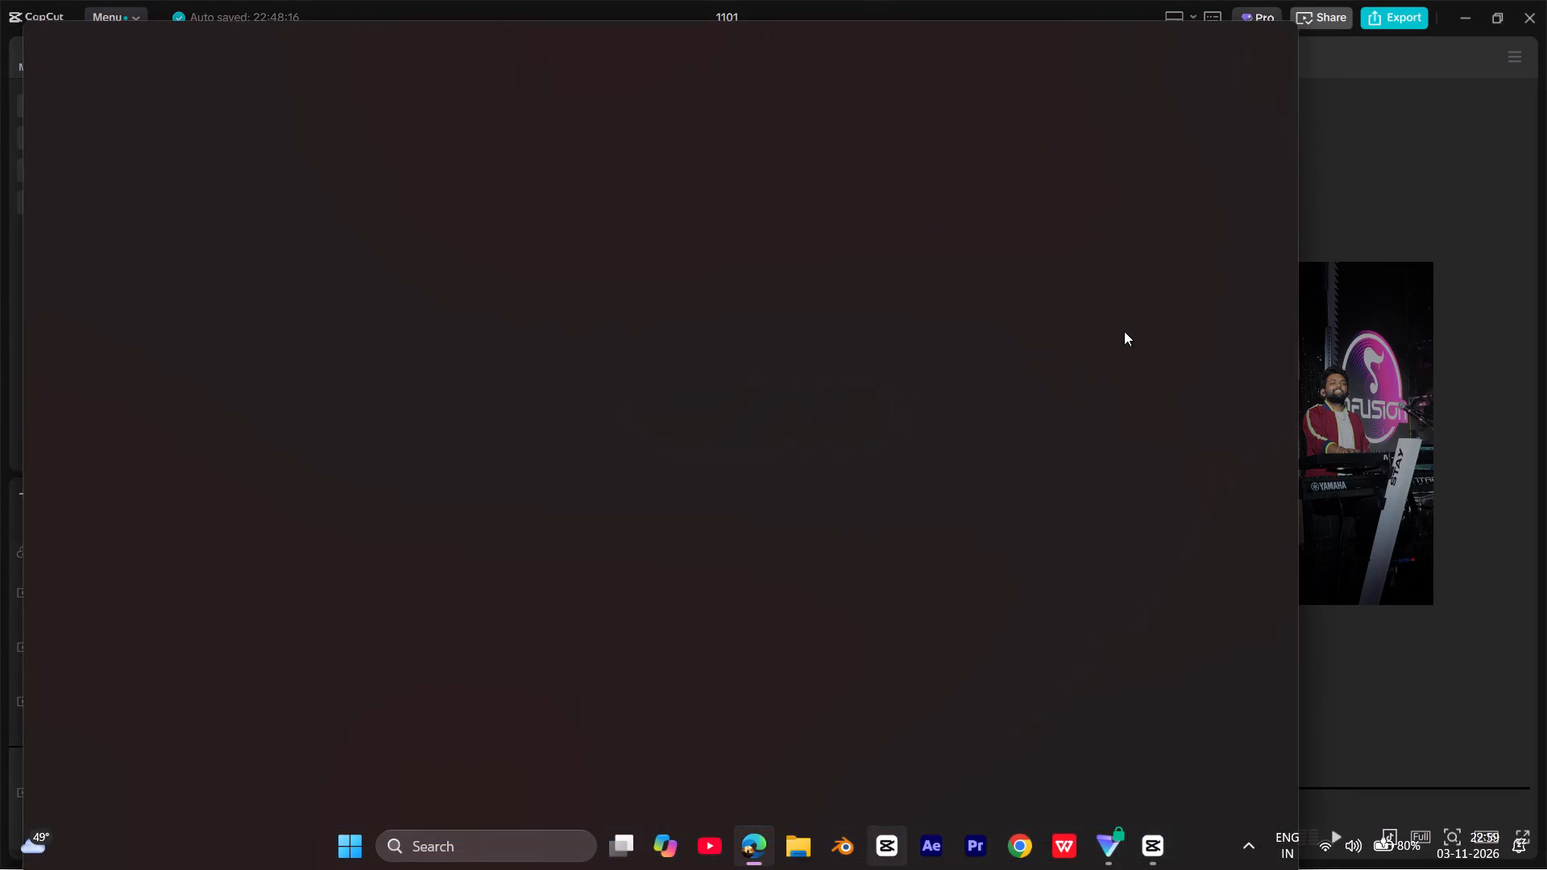
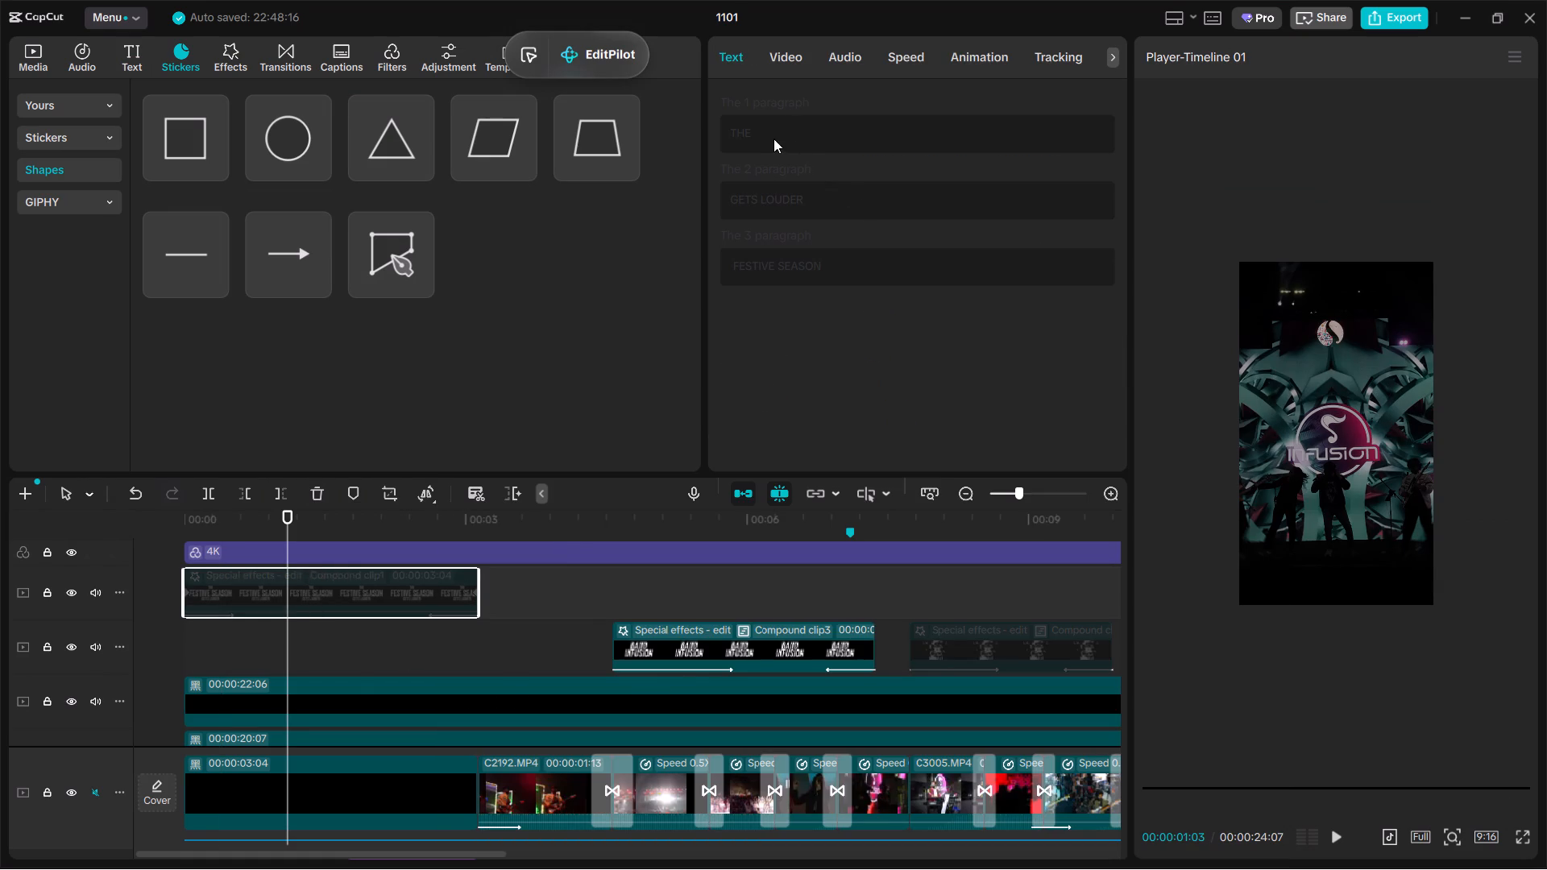
left_click(773, 139)
left_click(767, 135)
double_click(339, 591)
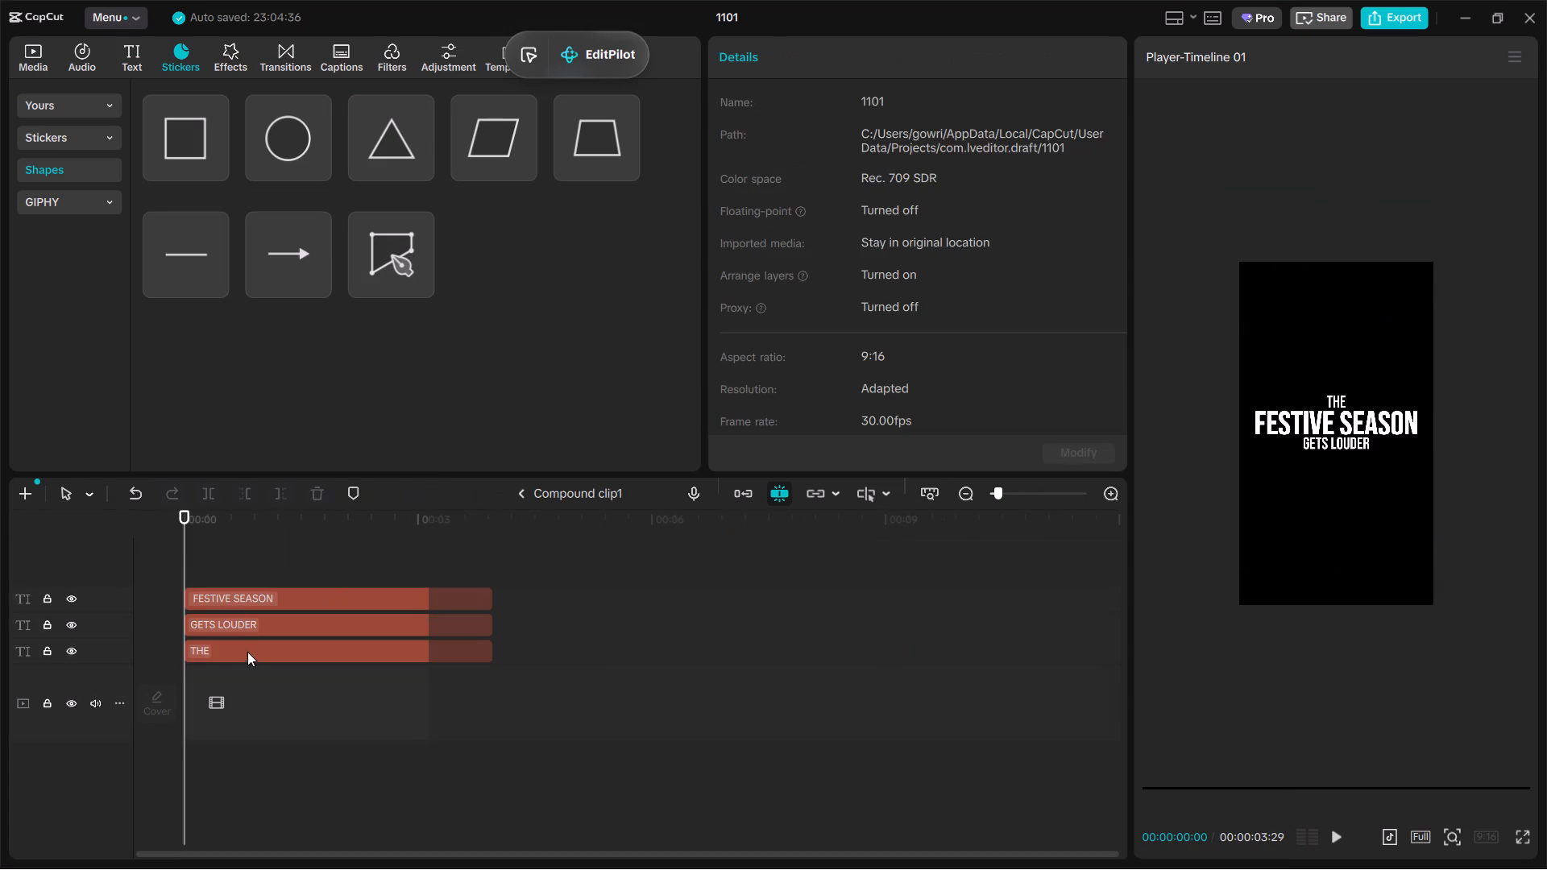
left_click(248, 655)
left_click(807, 165)
key("BackSpace")
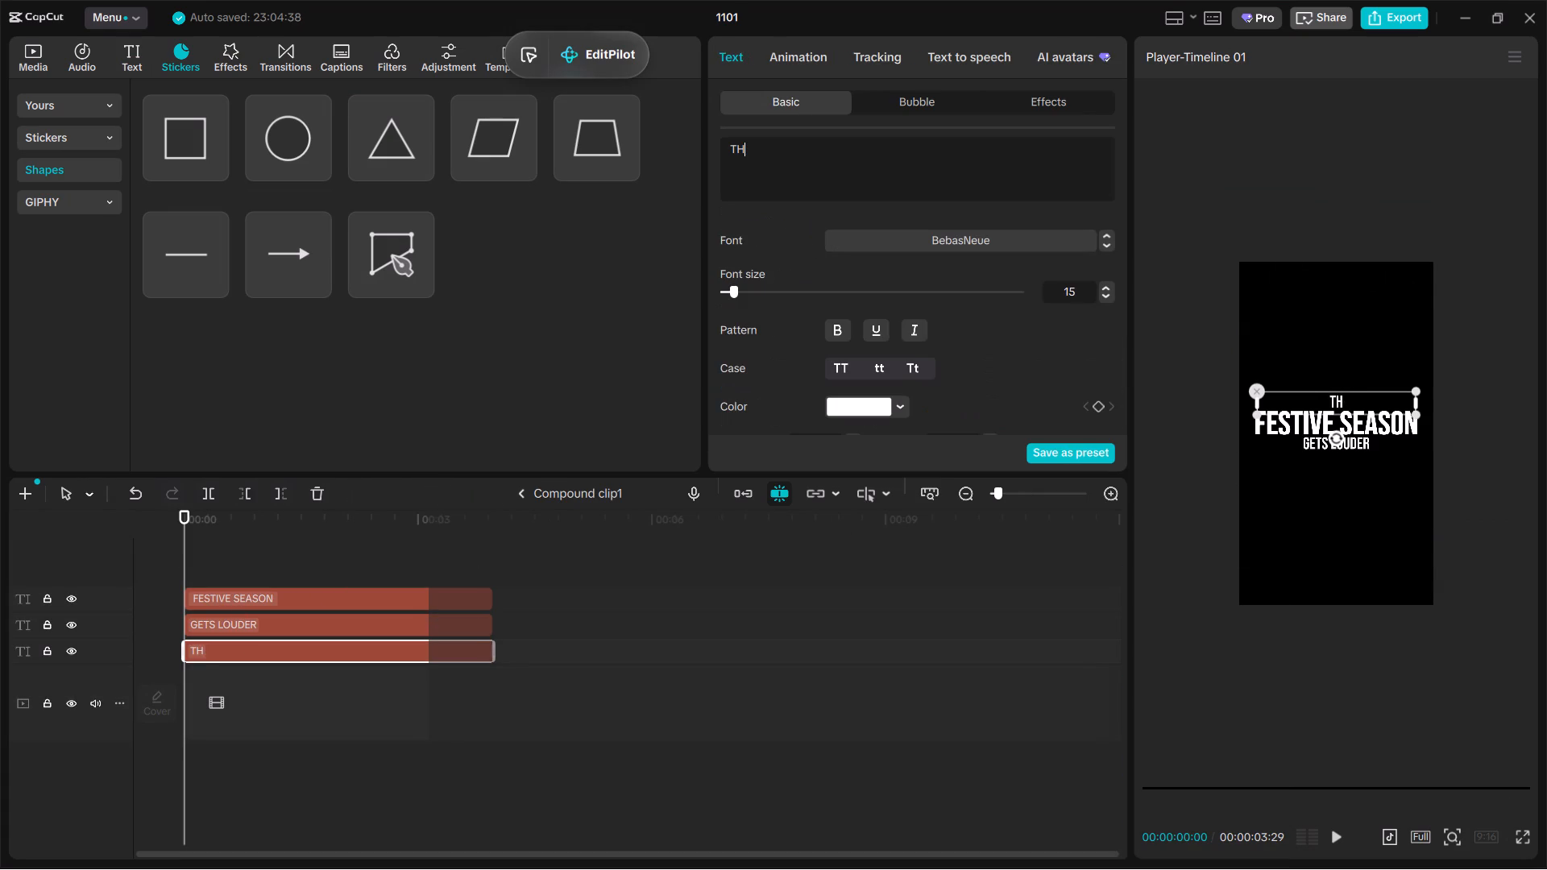
type("IS")
Replace the "GETS LOUDER" text with "WE TURN UP THE VOLUME" using the copied caption, leaving out "THIS DIWALI,".
left_click(276, 622)
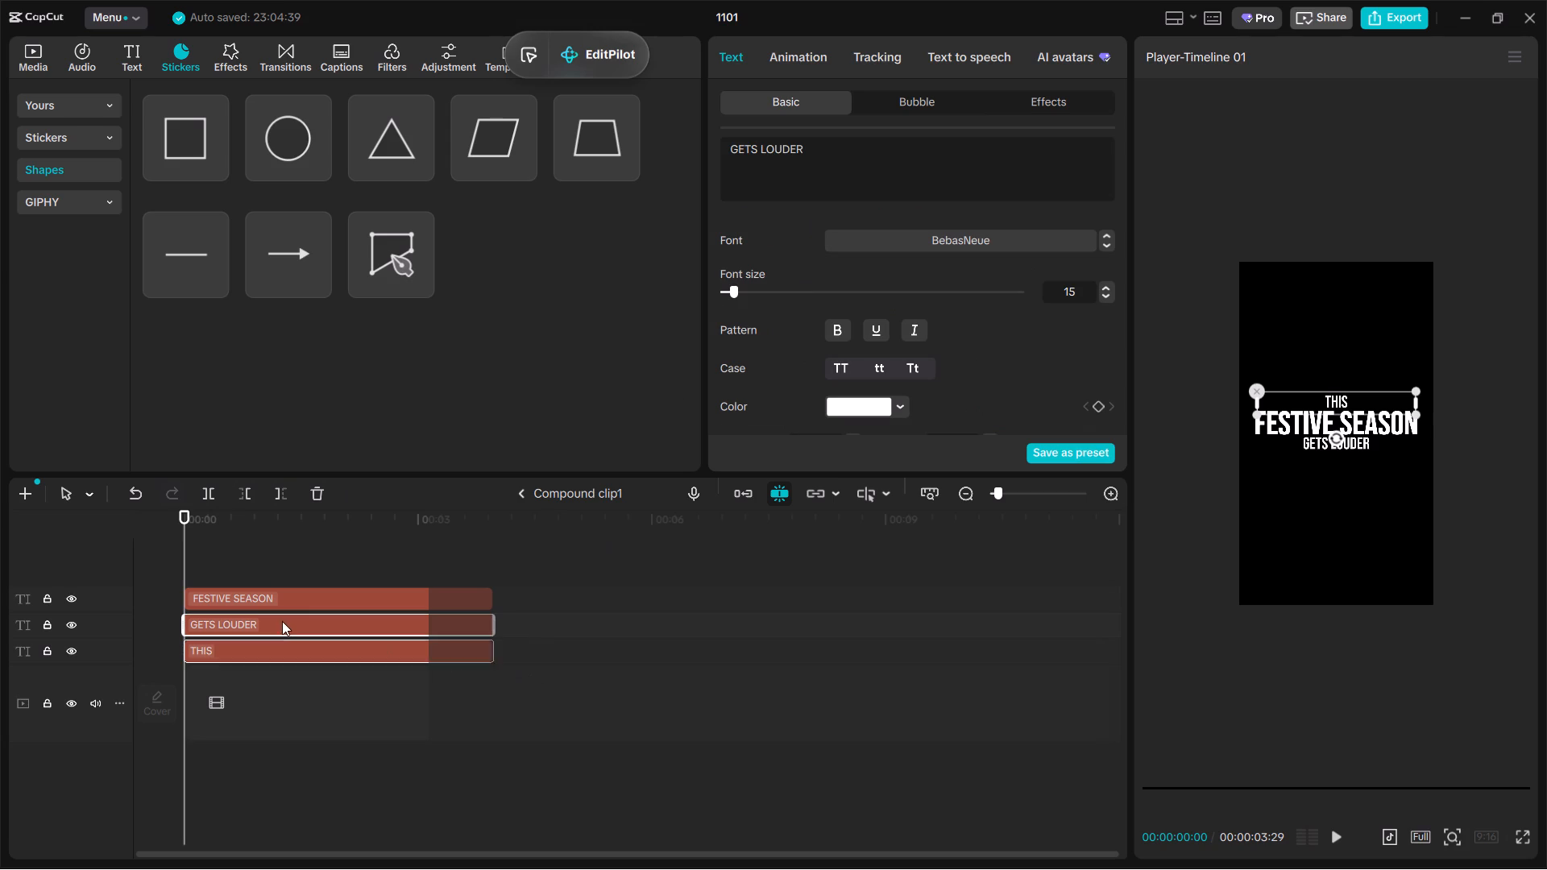
left_click_drag(865, 156, 456, 95)
type("DI")
type("WALI")
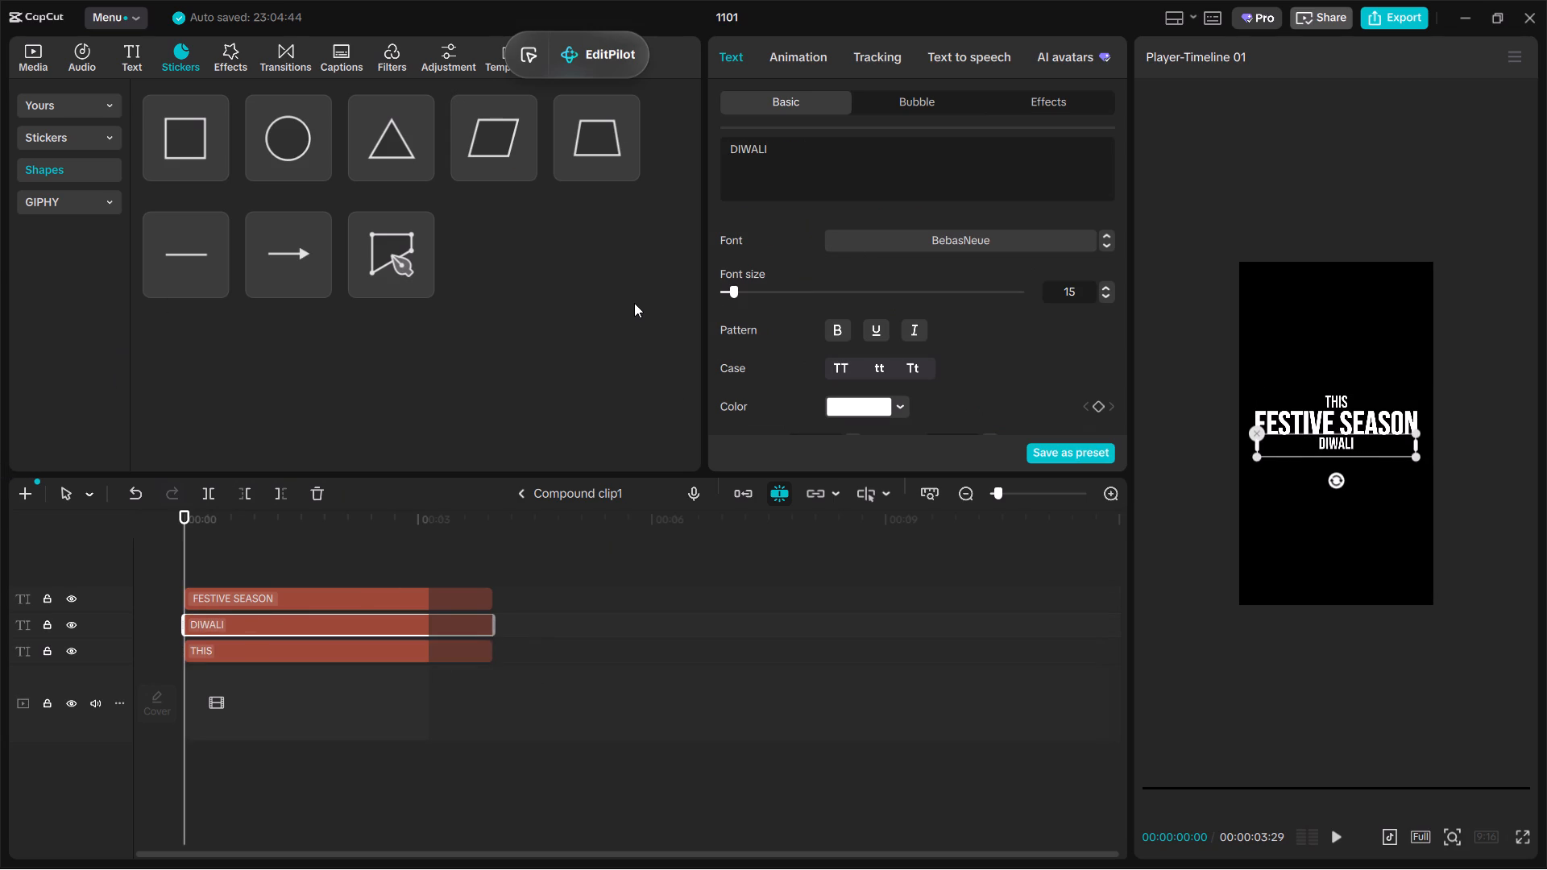
left_click_drag(848, 167, 389, 111)
key("ctrl+v")
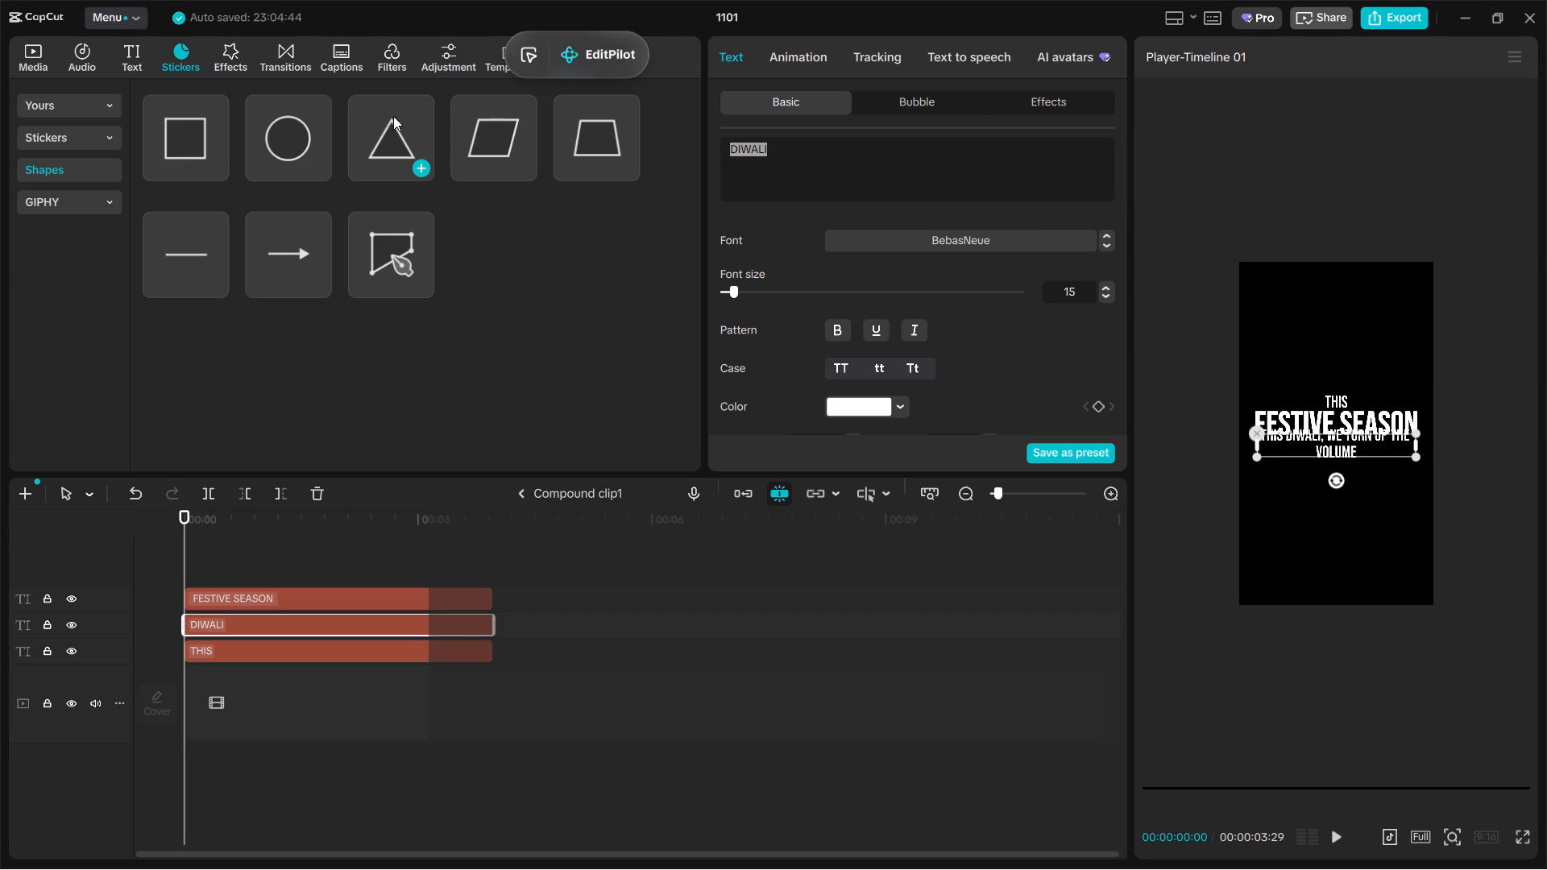
left_click_drag(799, 151, 649, 146)
key("BackSpace")
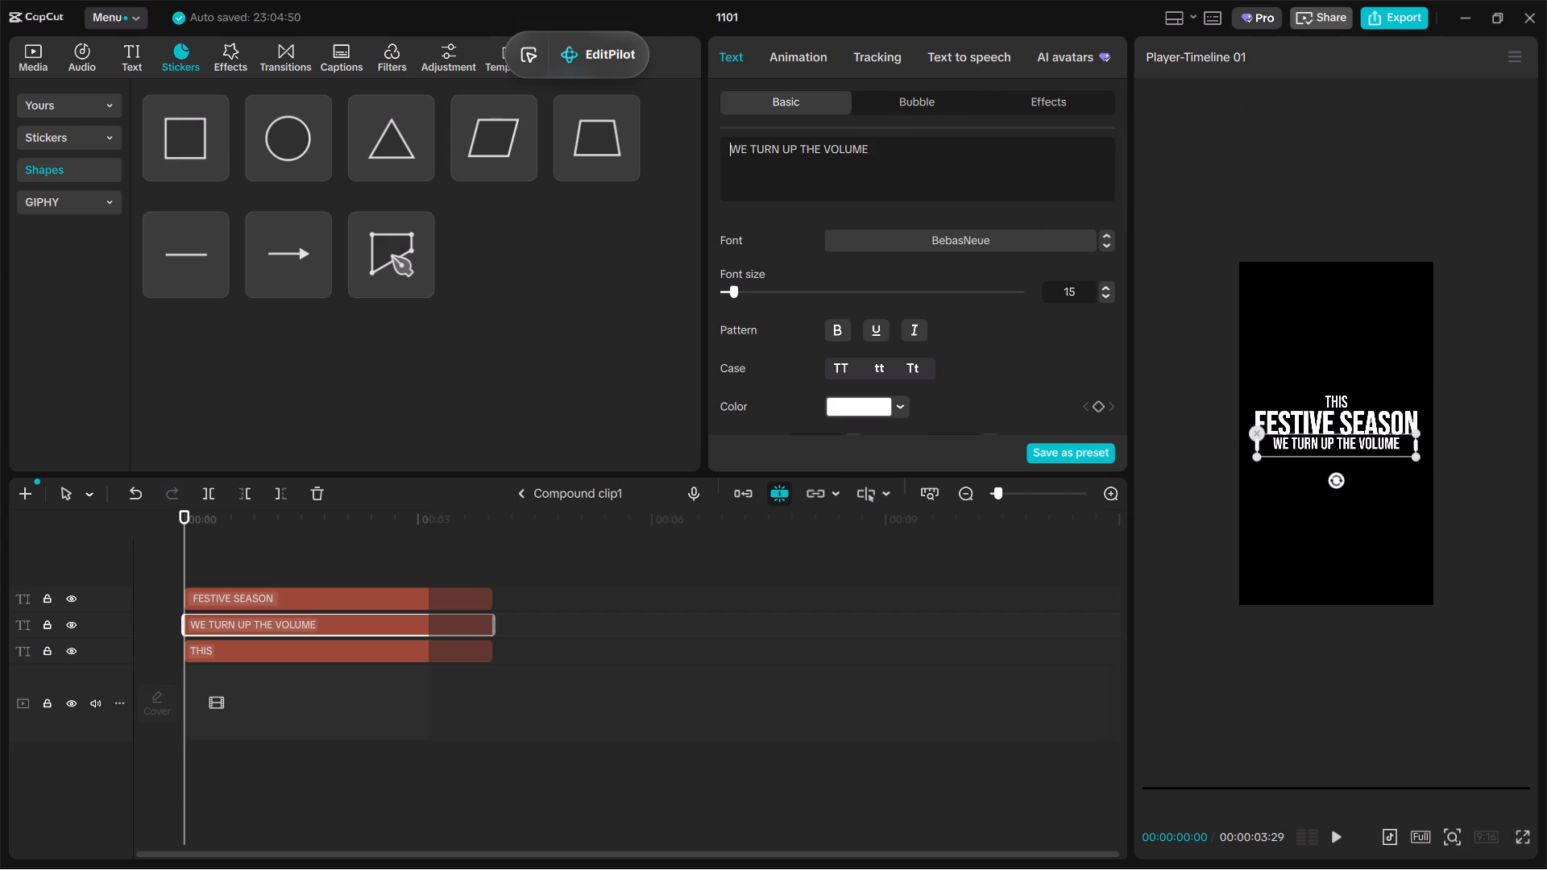
Replace the "FESTIVE SEASON" text with "DIWALI" and briefly preview the compound title.
left_click(285, 609)
left_click_drag(873, 165, 126, 93)
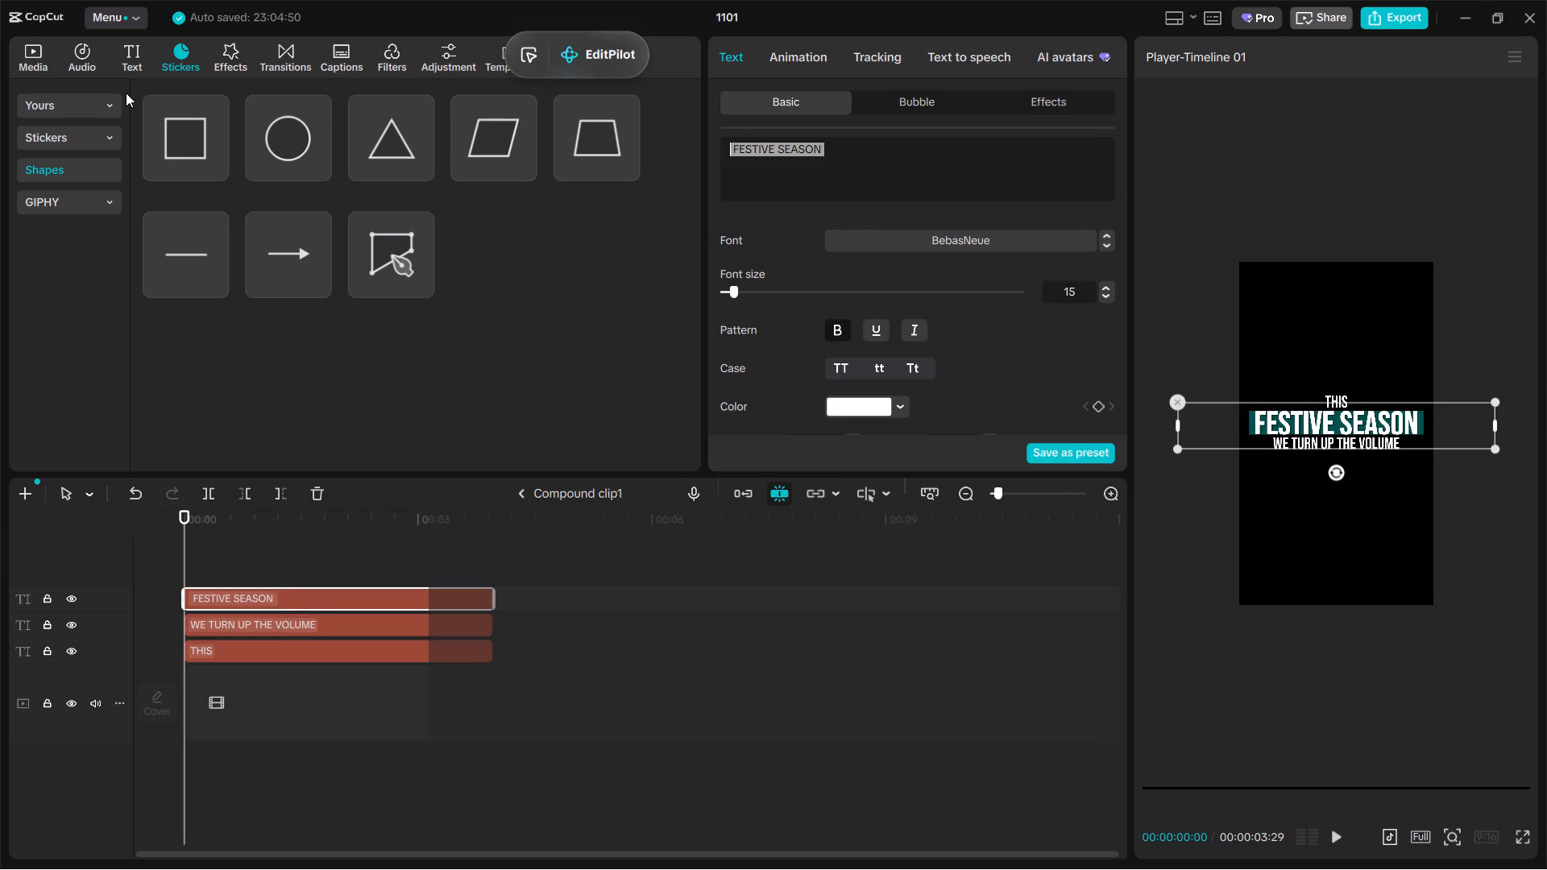
key("shift+d")
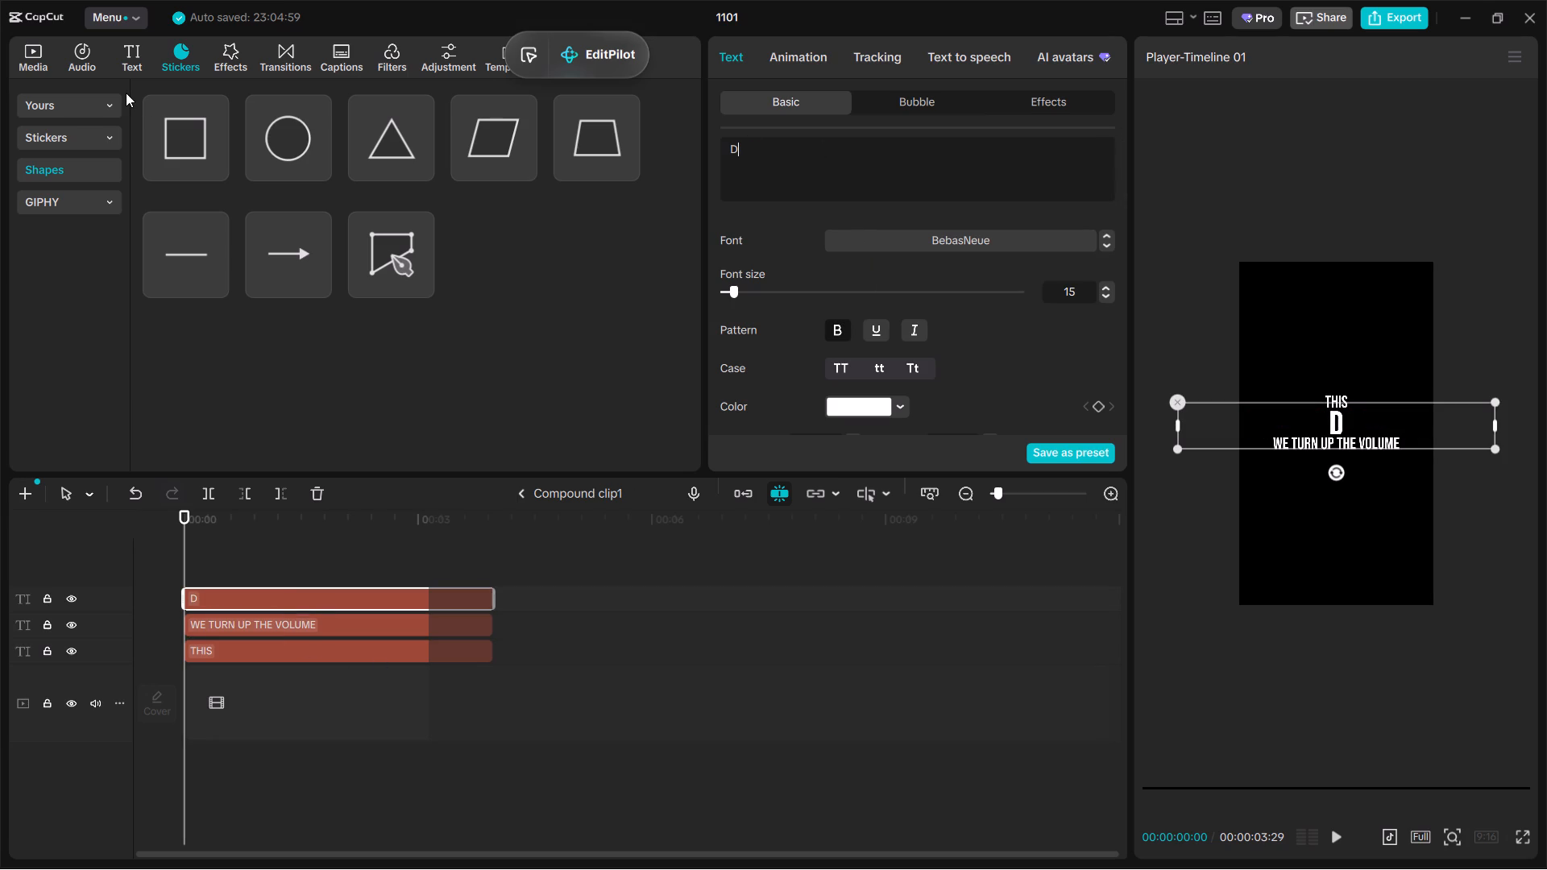
key("i")
key("BackSpace")
type("IWALI")
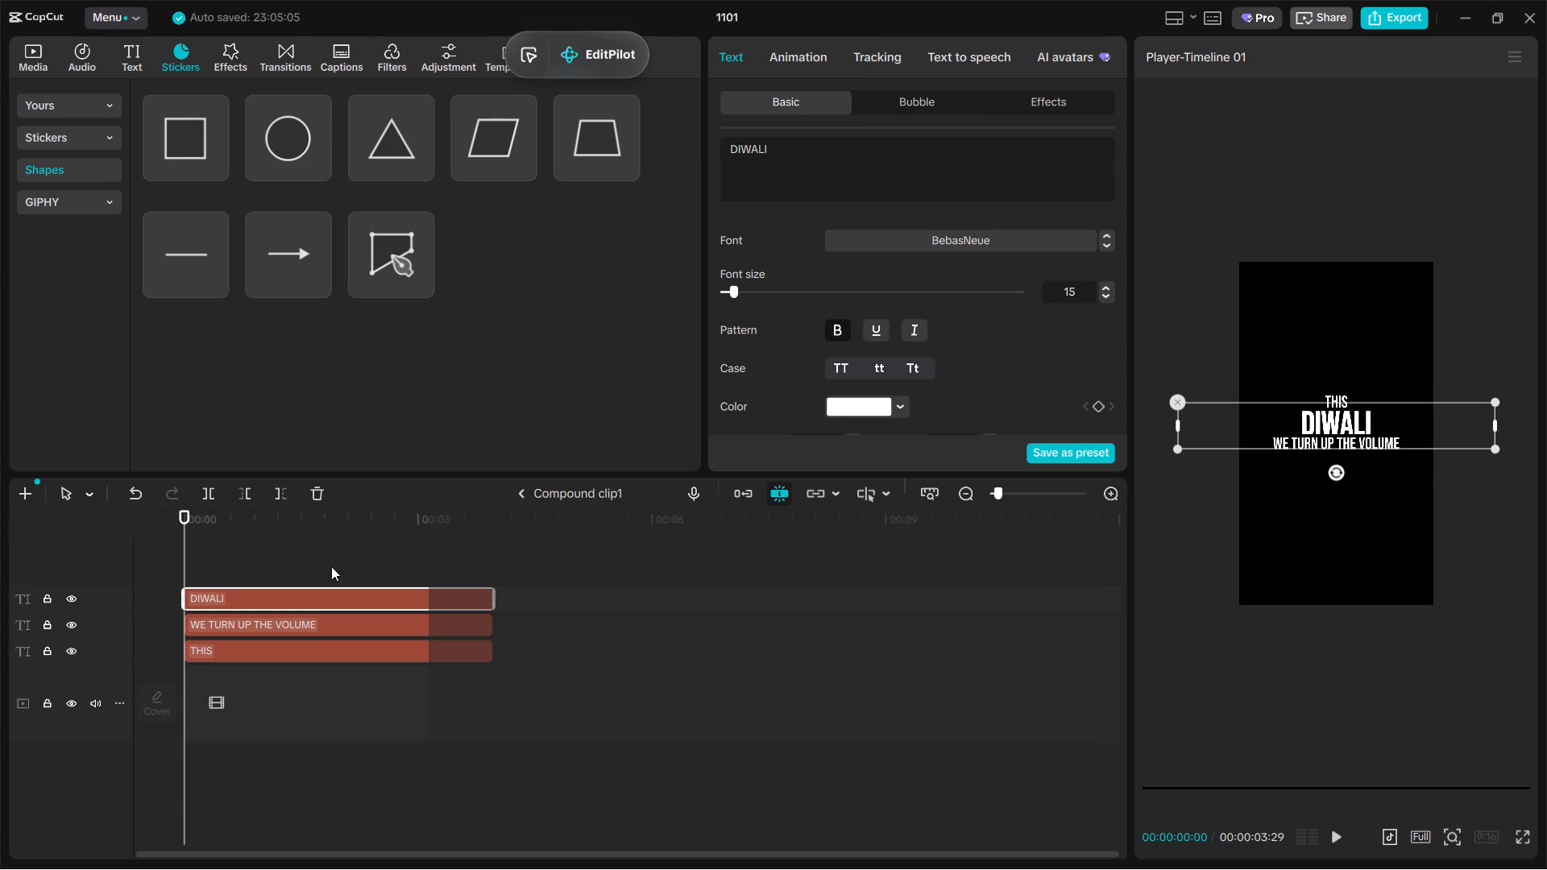
left_click(305, 570)
left_click_drag(305, 570, 0, 606)
key("space")
key("space")
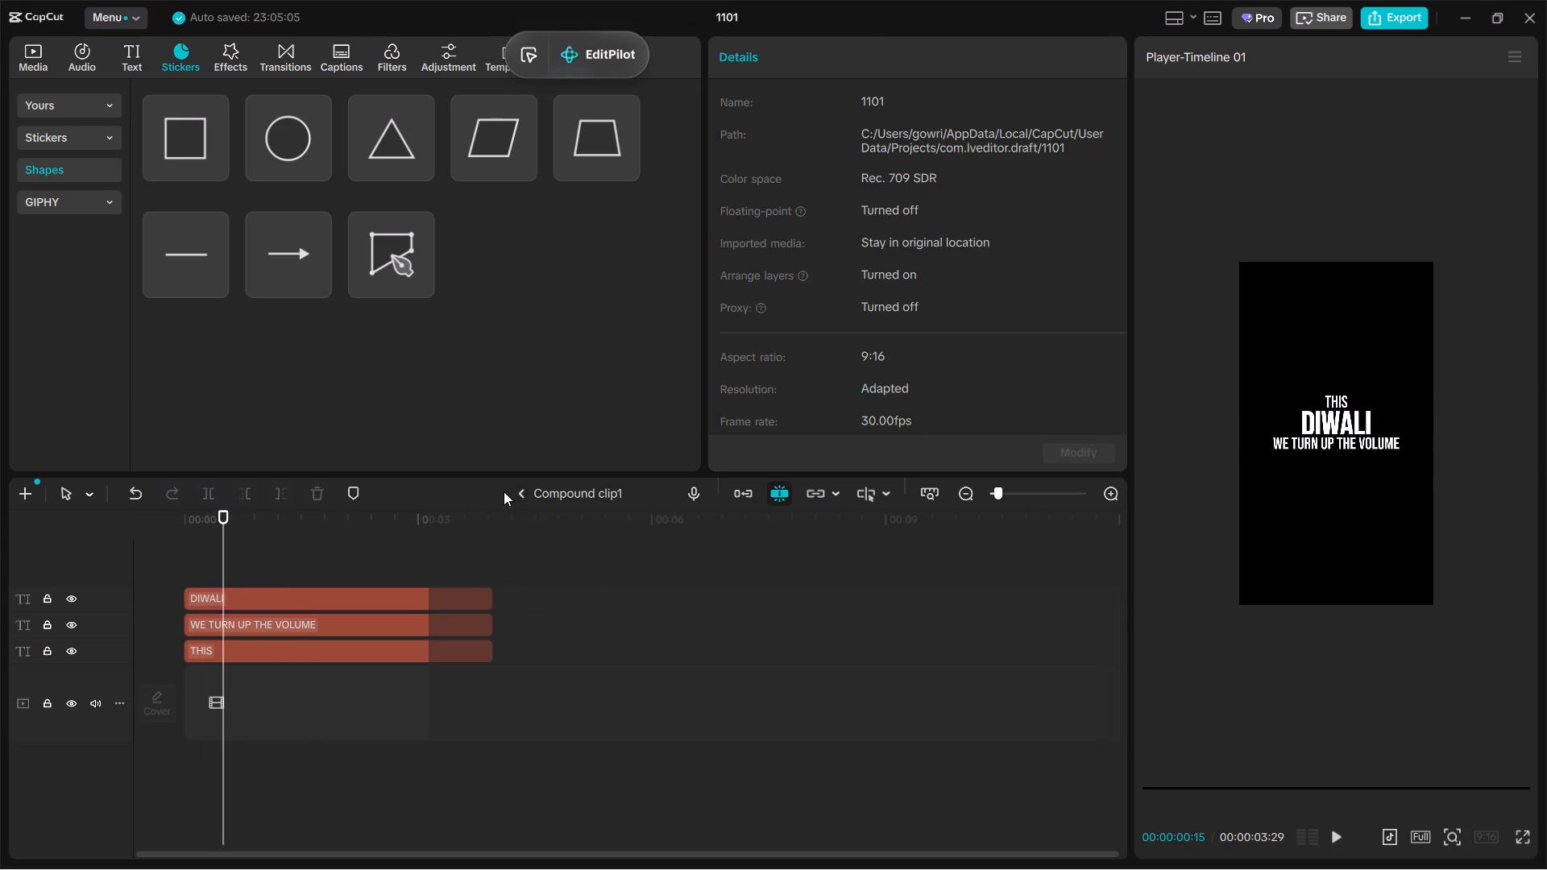
Return to the main timeline, enable the Compound clip1 title and play it from the beginning.
left_click(516, 491)
left_click(213, 661)
left_click_drag(212, 662, 83, 665)
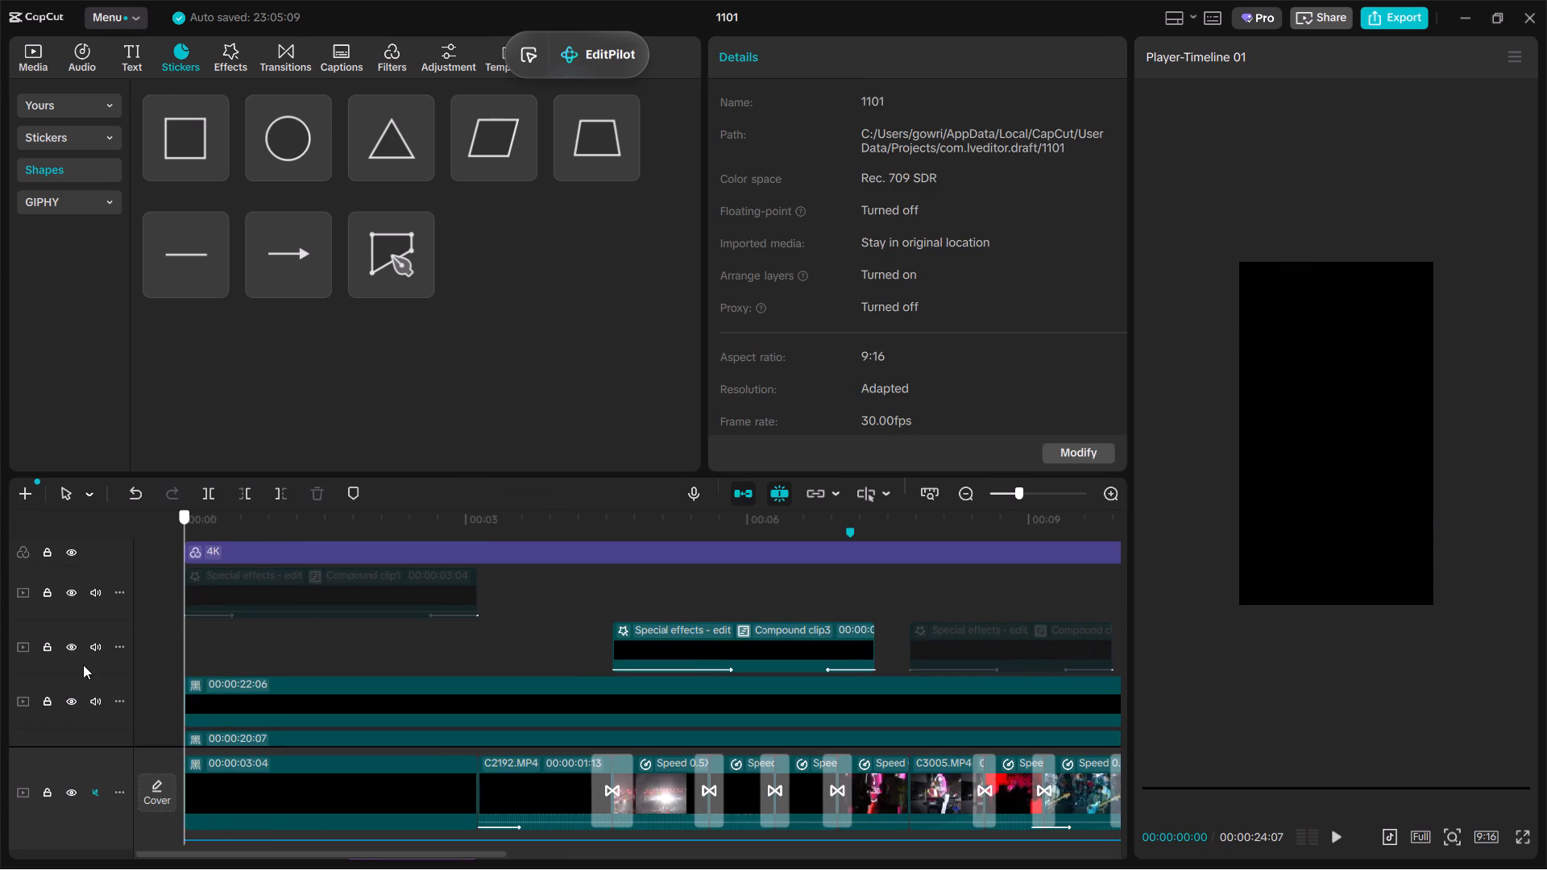
left_click_drag(83, 665, 81, 662)
left_click(380, 613)
key("v")
left_click(323, 652)
left_click_drag(323, 652, 47, 657)
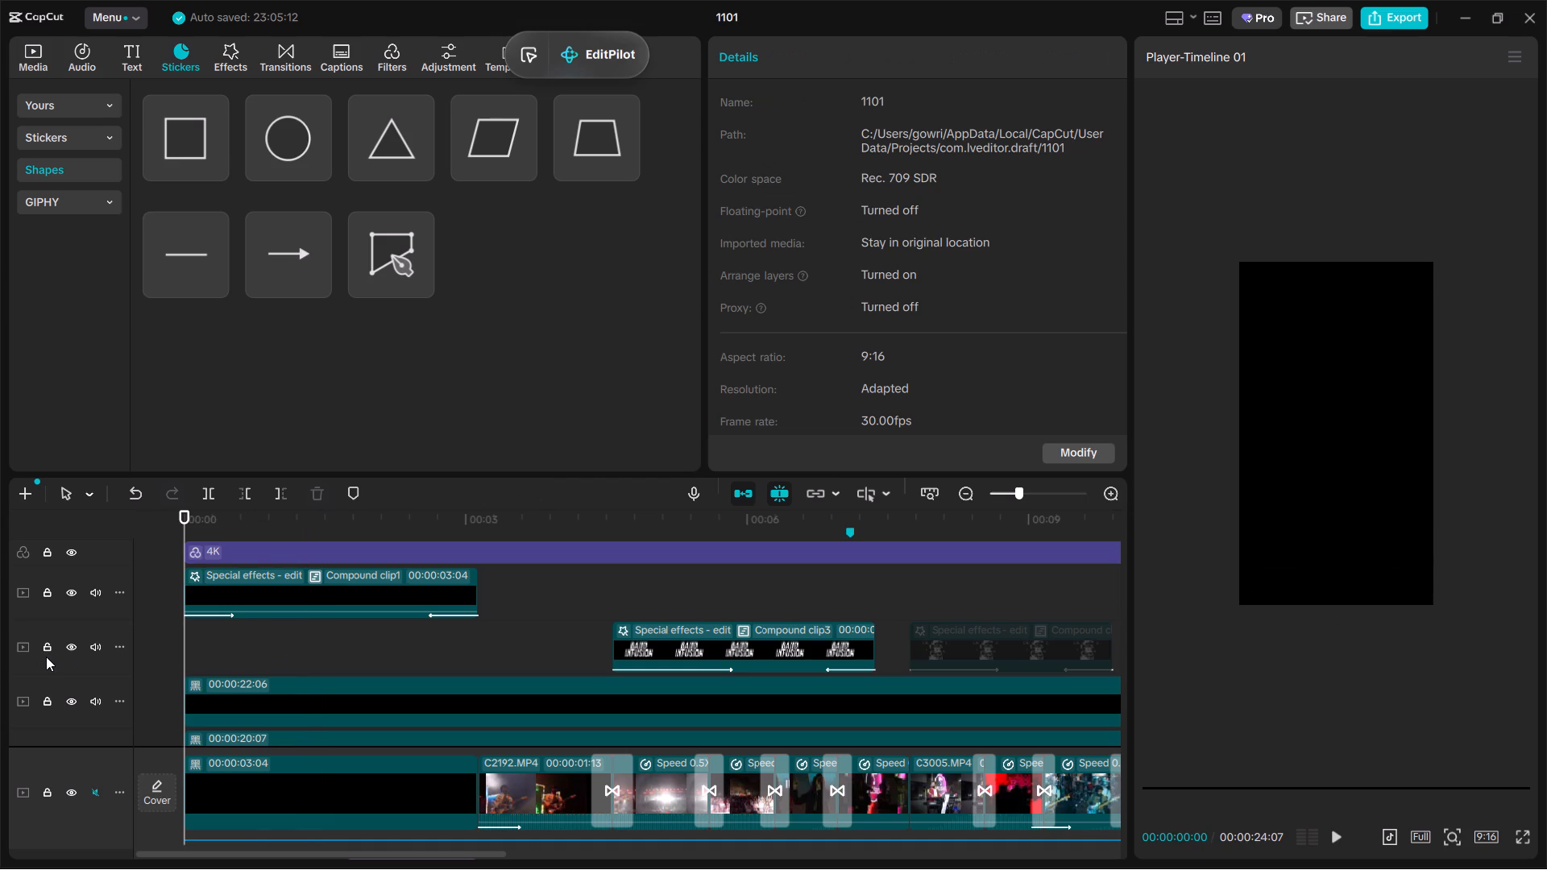
key("space")
key("space")
Move the Compound clip1 title to start at about 1.8 seconds on its track and preview the new timing.
scroll(283, 662, "down", 3)
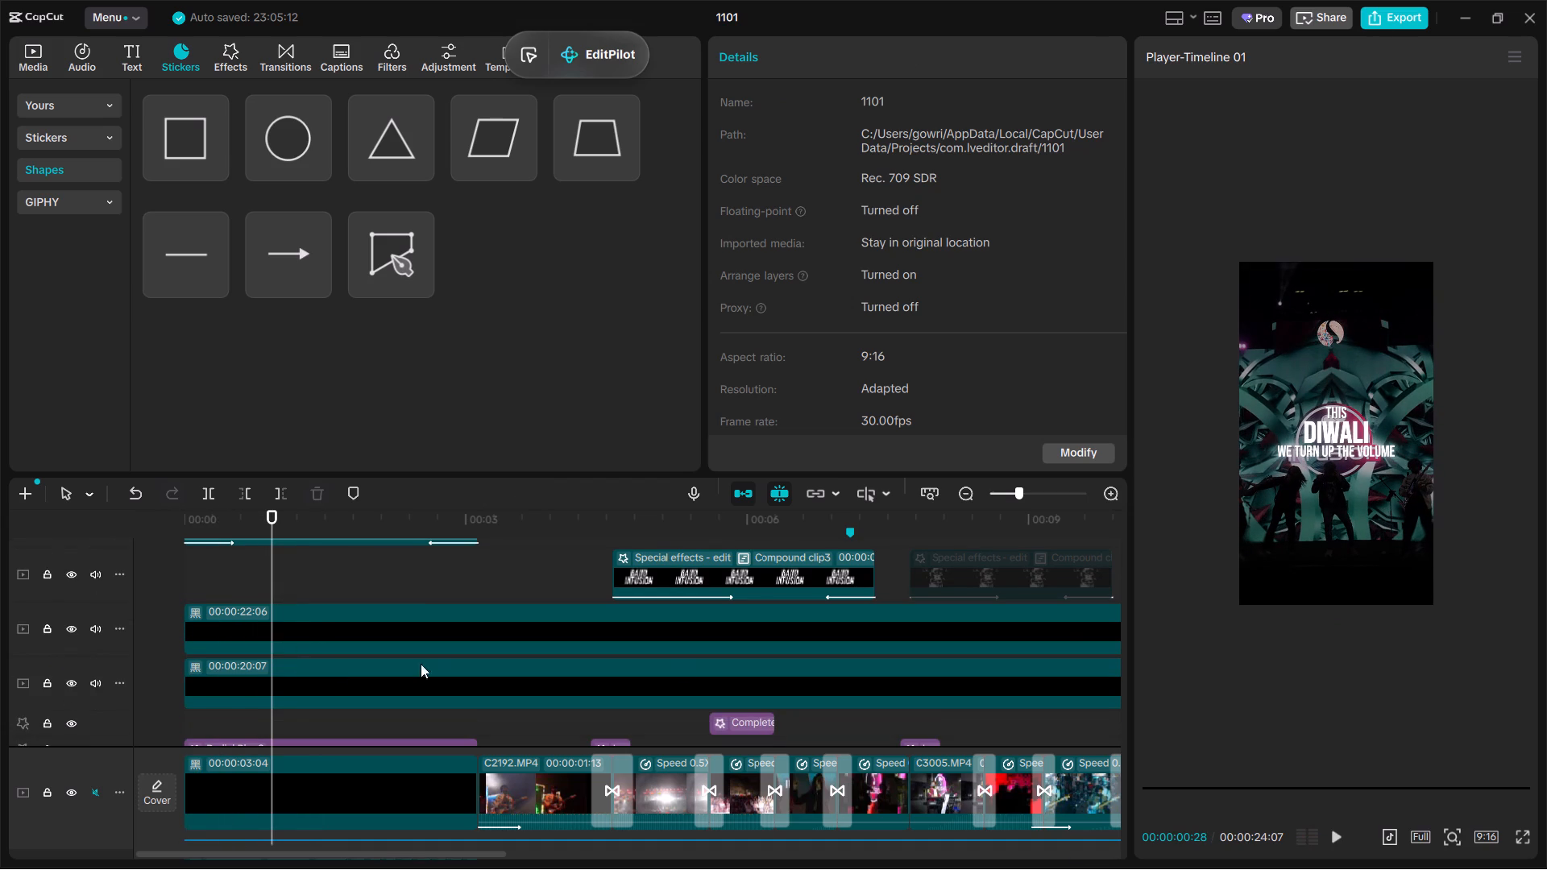
scroll(311, 618, "up", 3)
left_click(294, 586)
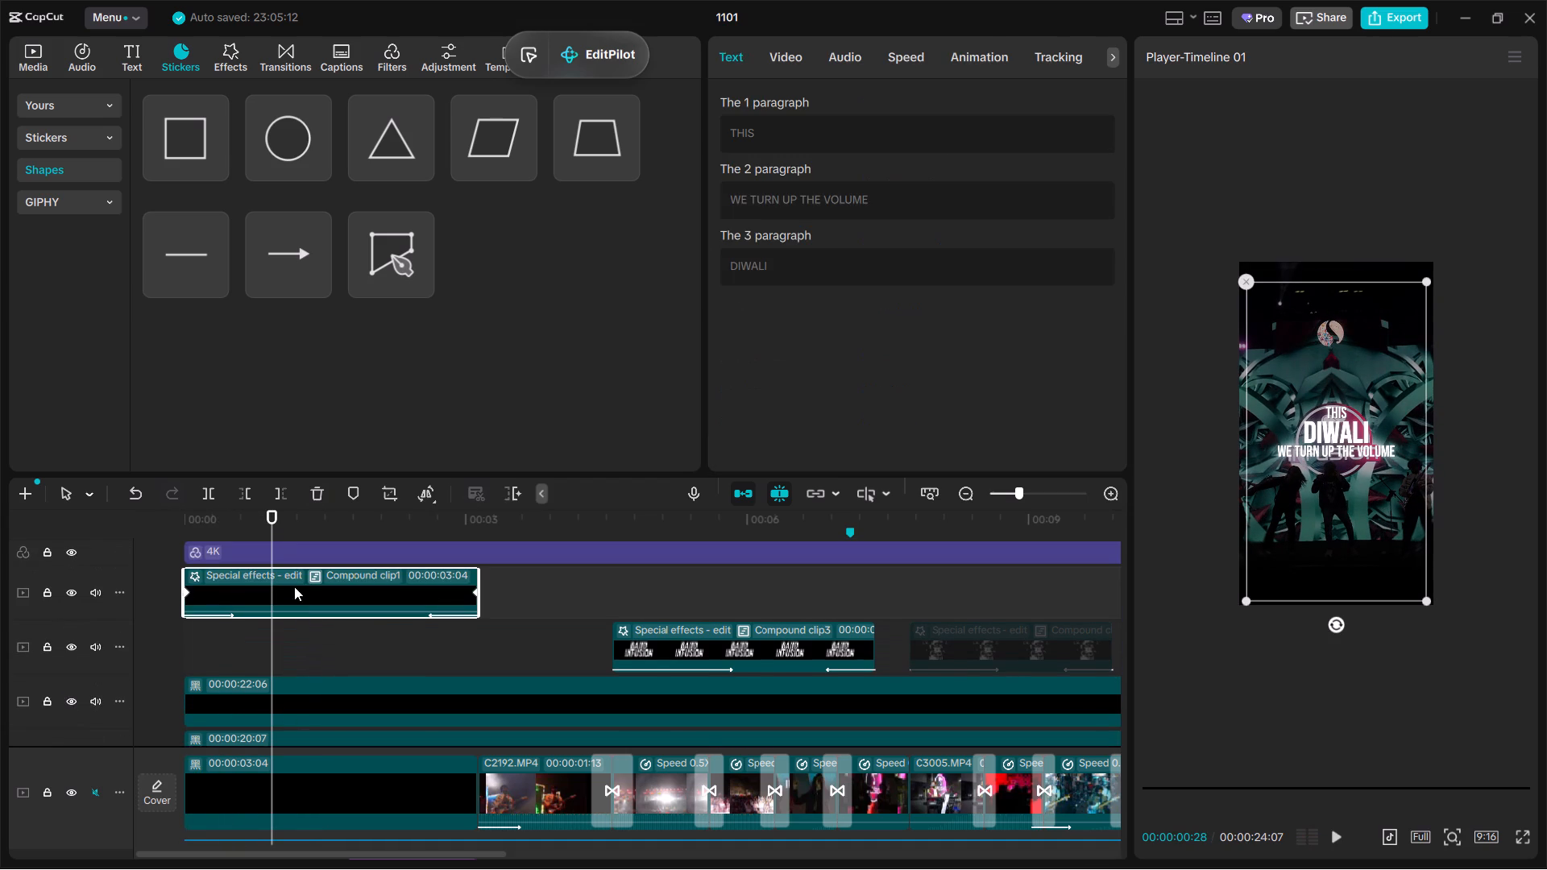
scroll(329, 672, "down", 2)
scroll(330, 672, "up", 3)
left_click_drag(276, 632, 390, 658)
scroll(390, 664, "down", 6)
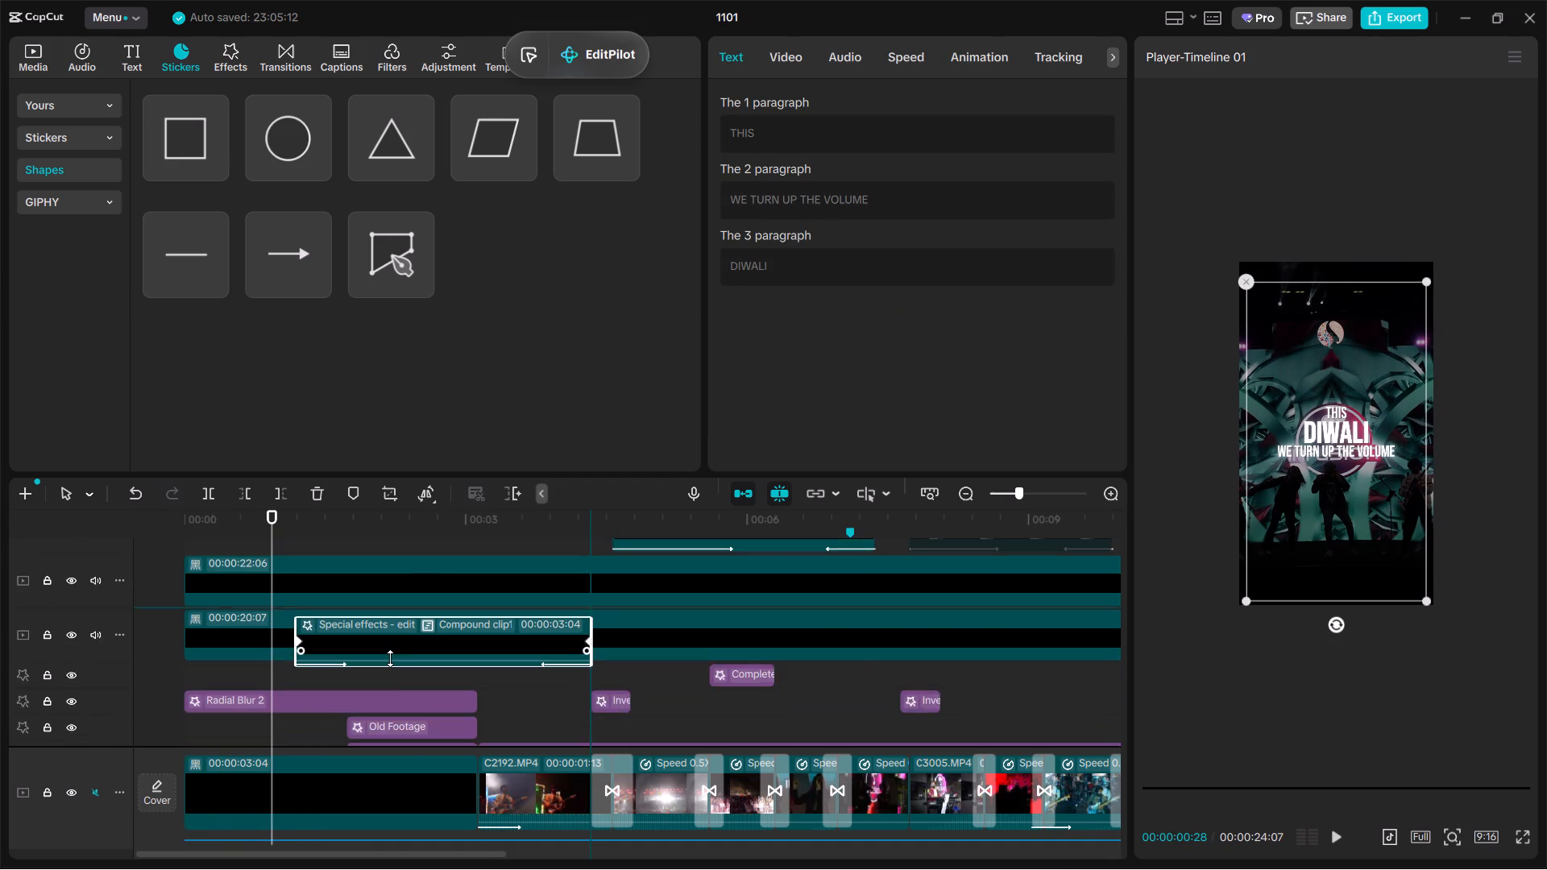
left_click_drag(390, 658, 458, 588)
scroll(390, 658, "down", 6)
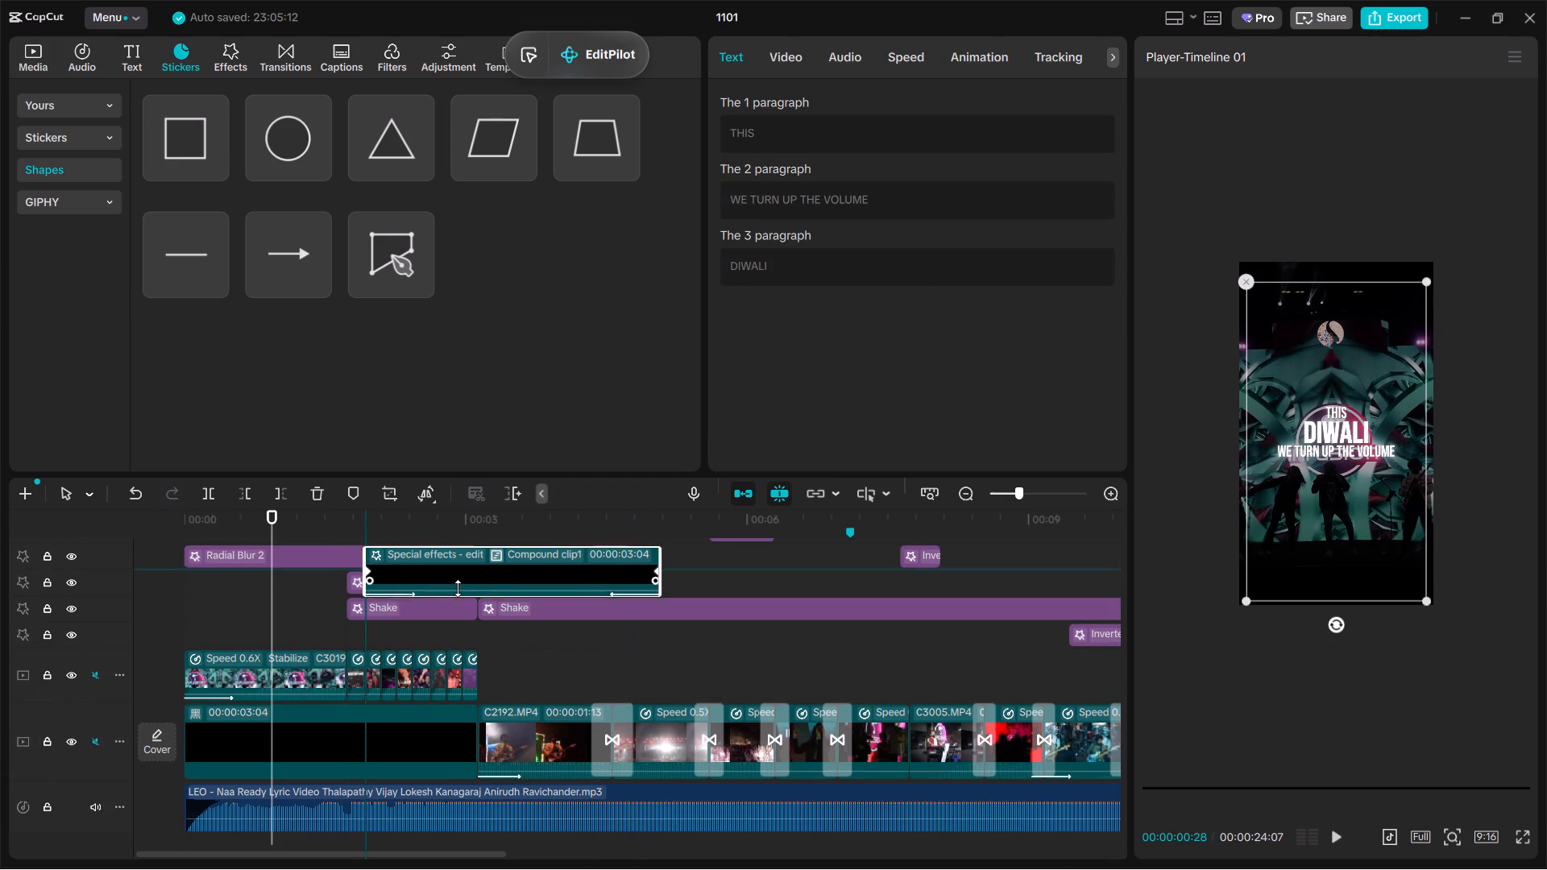
left_click_drag(458, 588, 446, 614)
scroll(456, 599, "up", 9)
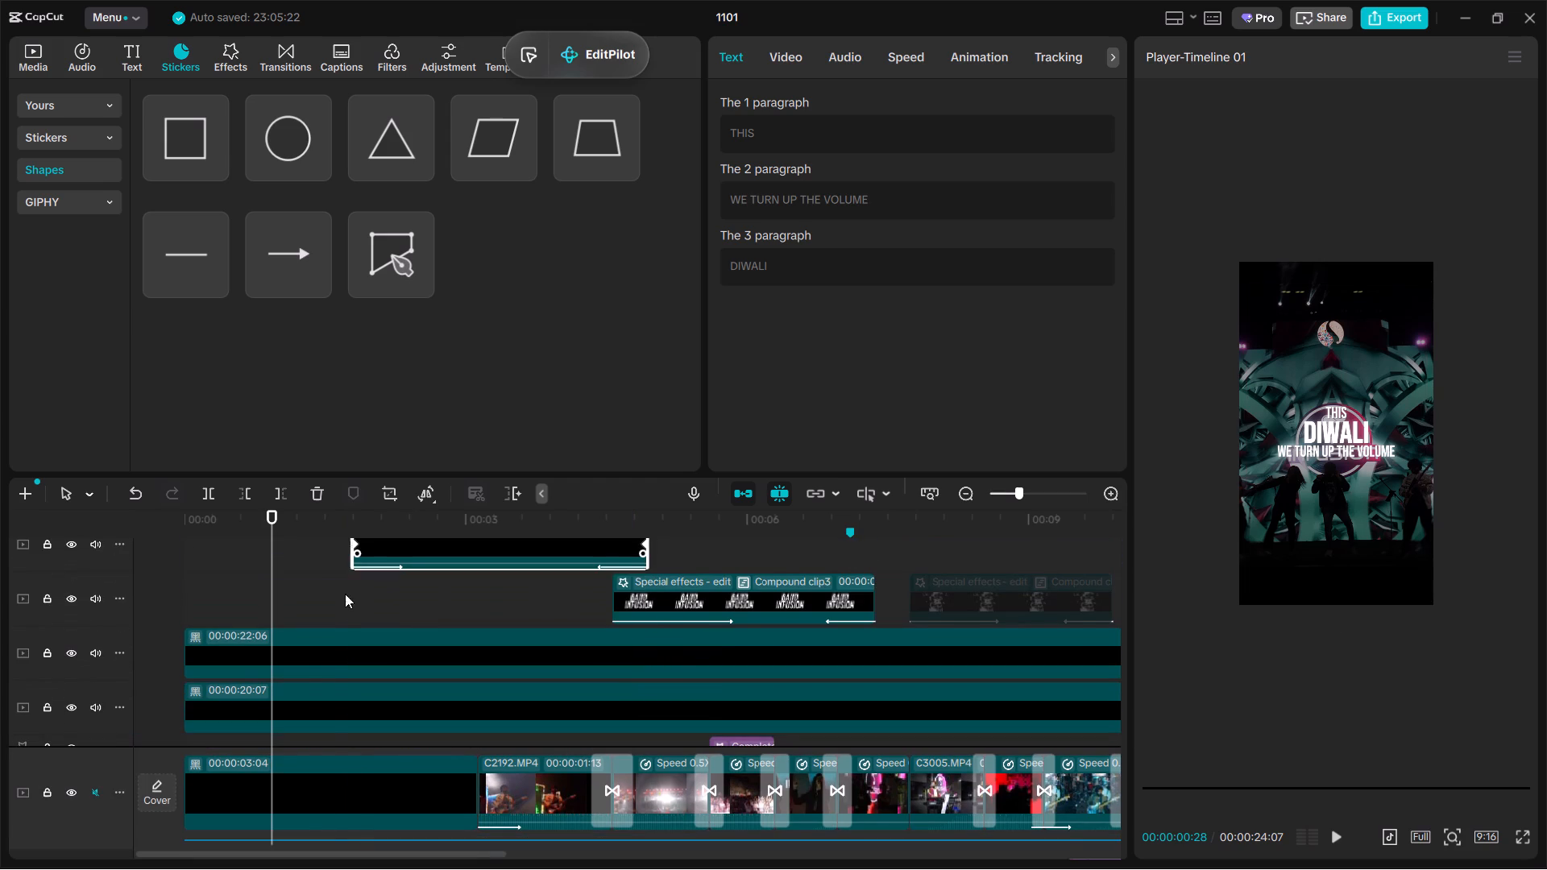
left_click(333, 574)
key("space")
key("space")
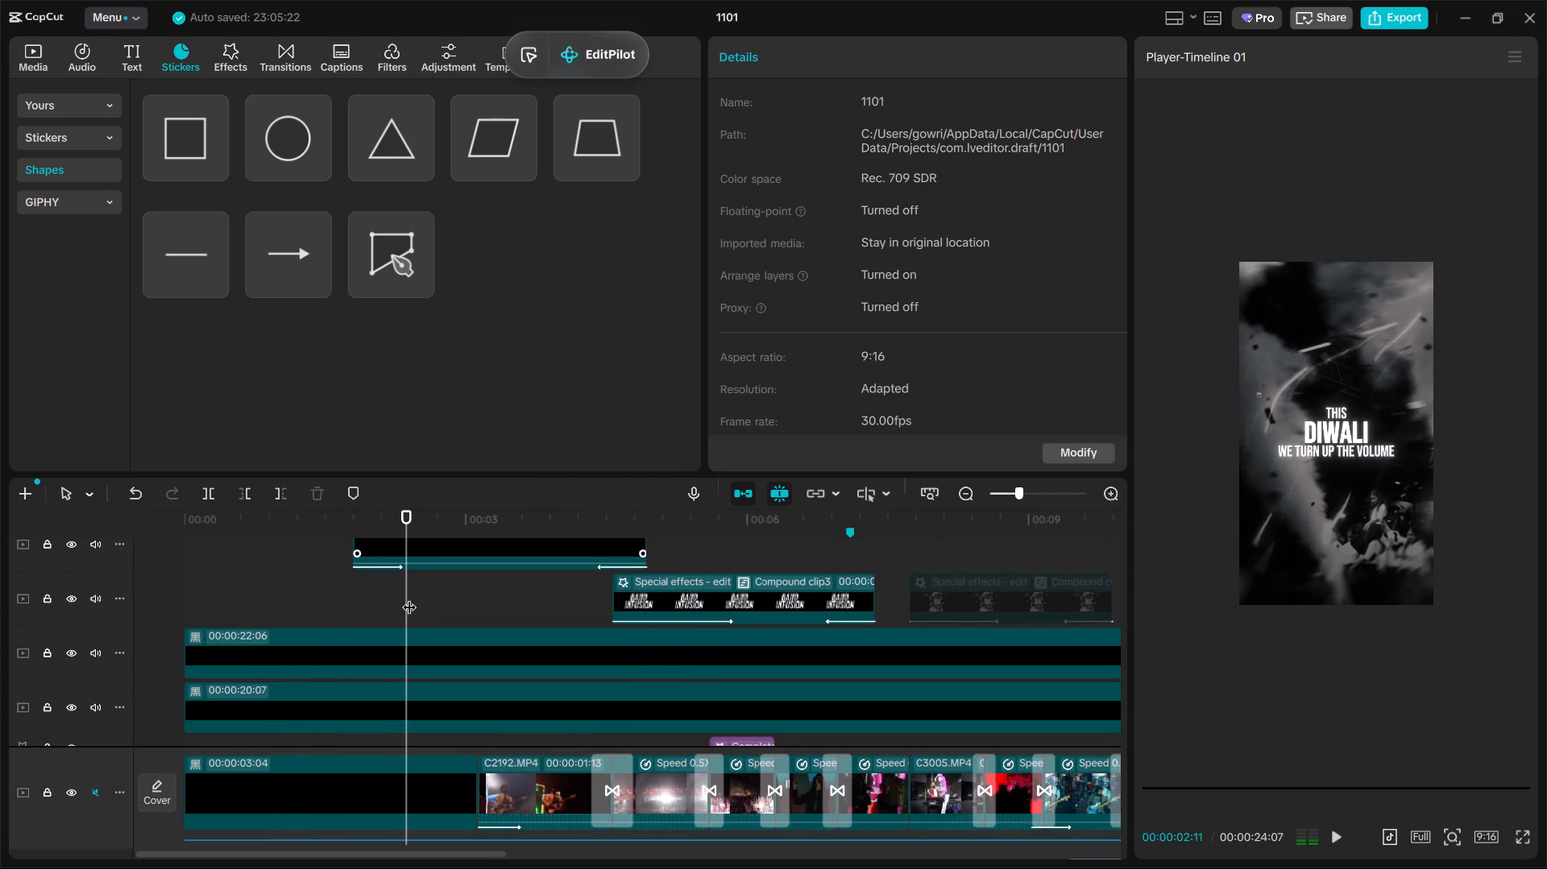
key("space")
key("space")
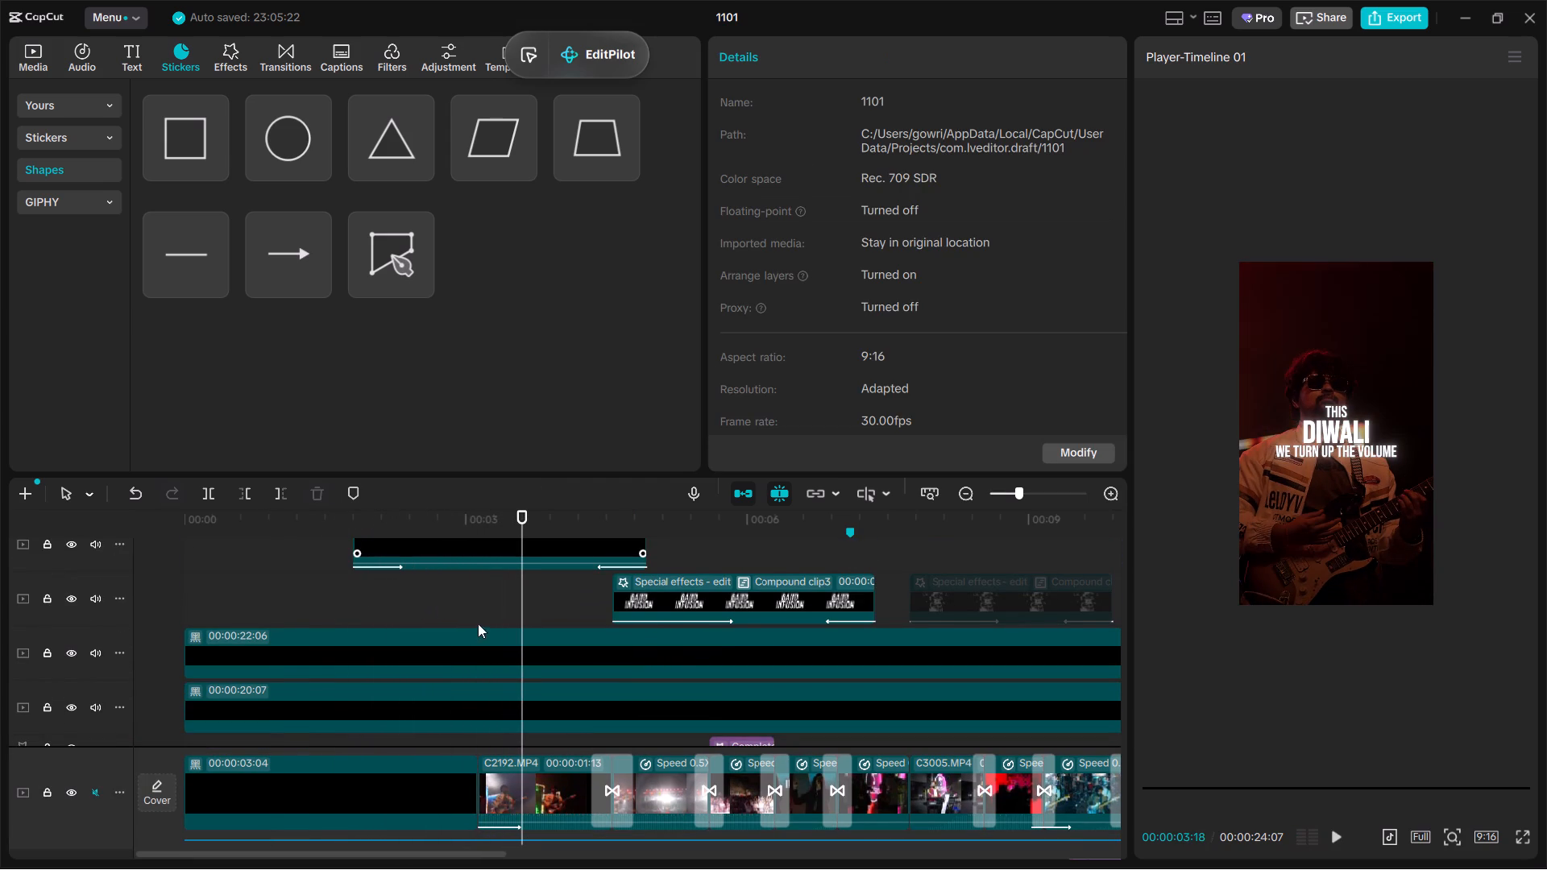
Delete the keyframes at the end and start of the Compound clip1 title.
left_click(550, 553)
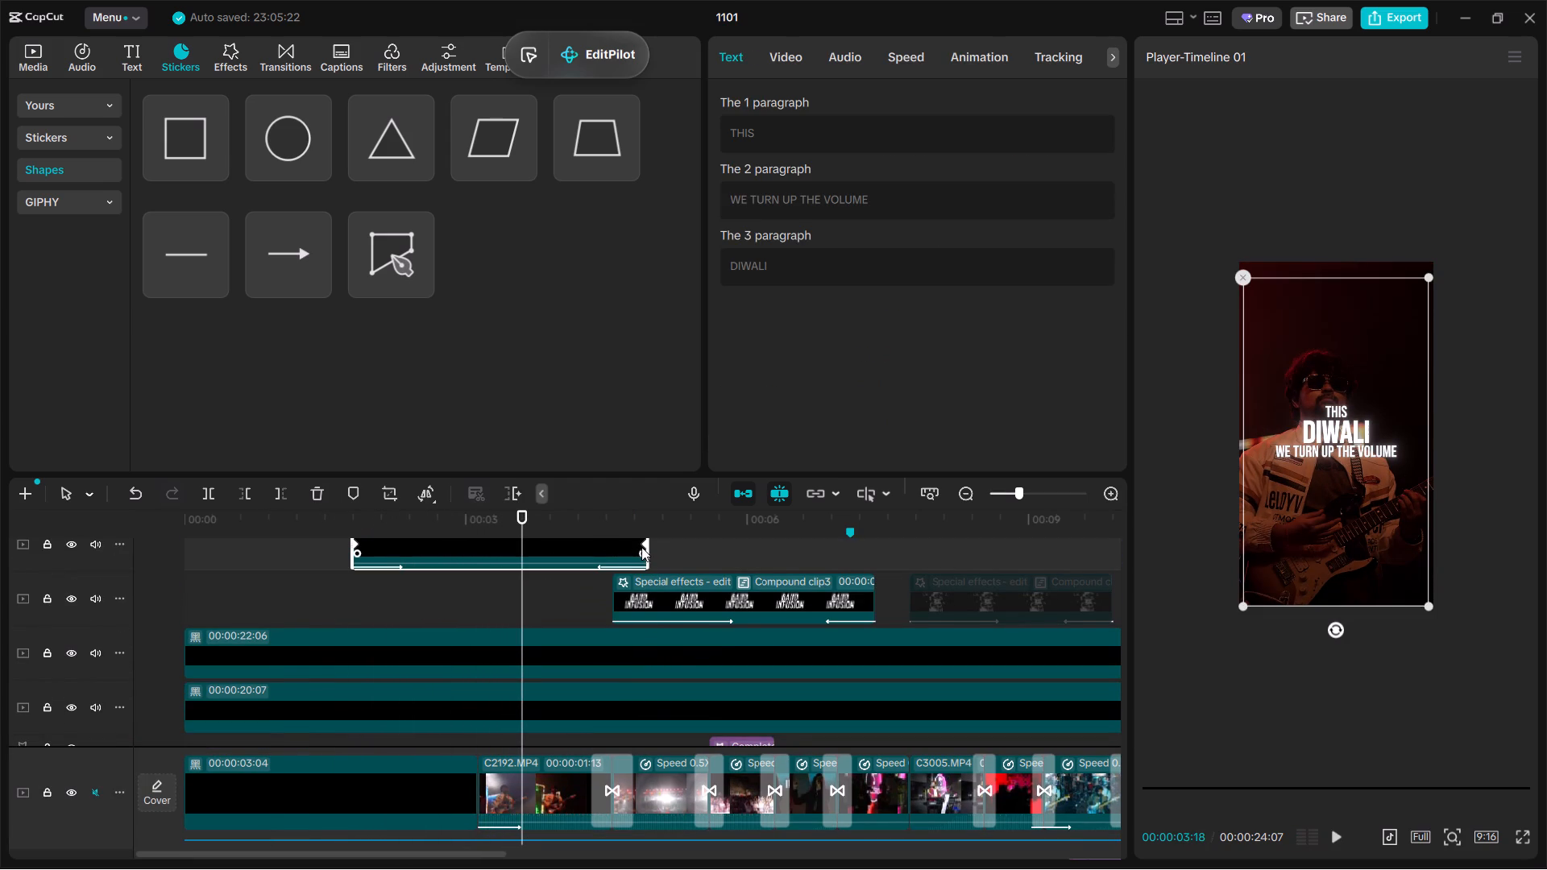
left_click_drag(639, 546, 599, 548)
left_click(597, 543)
key("BackSpace")
left_click(360, 542)
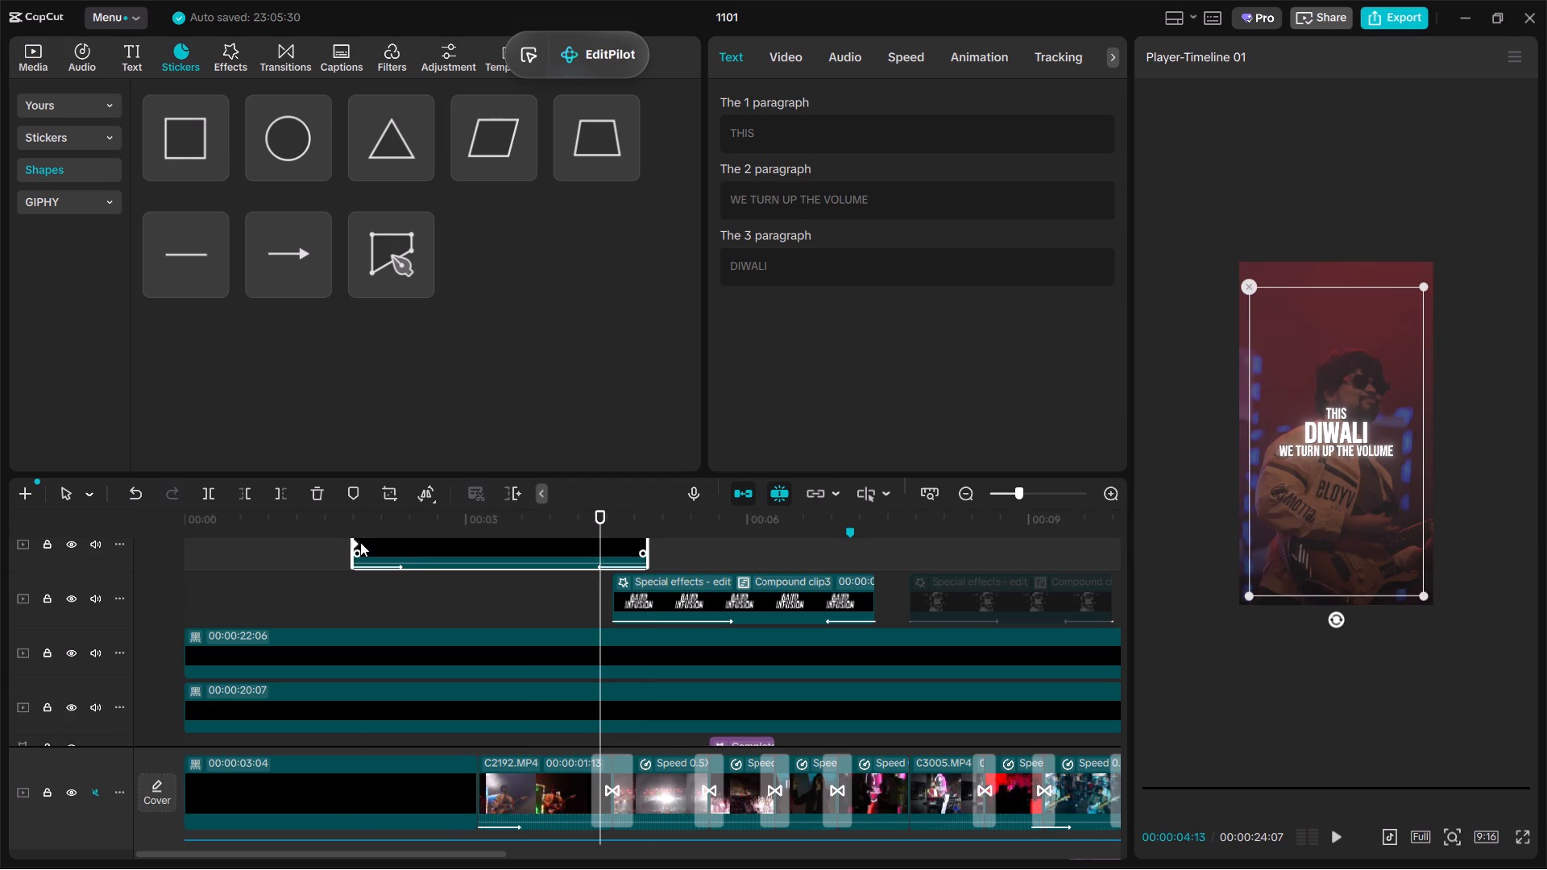
key("BackSpace")
Remove the In and Out animations from the Compound clip1 title by setting both to None.
left_click(450, 587)
left_click(467, 567)
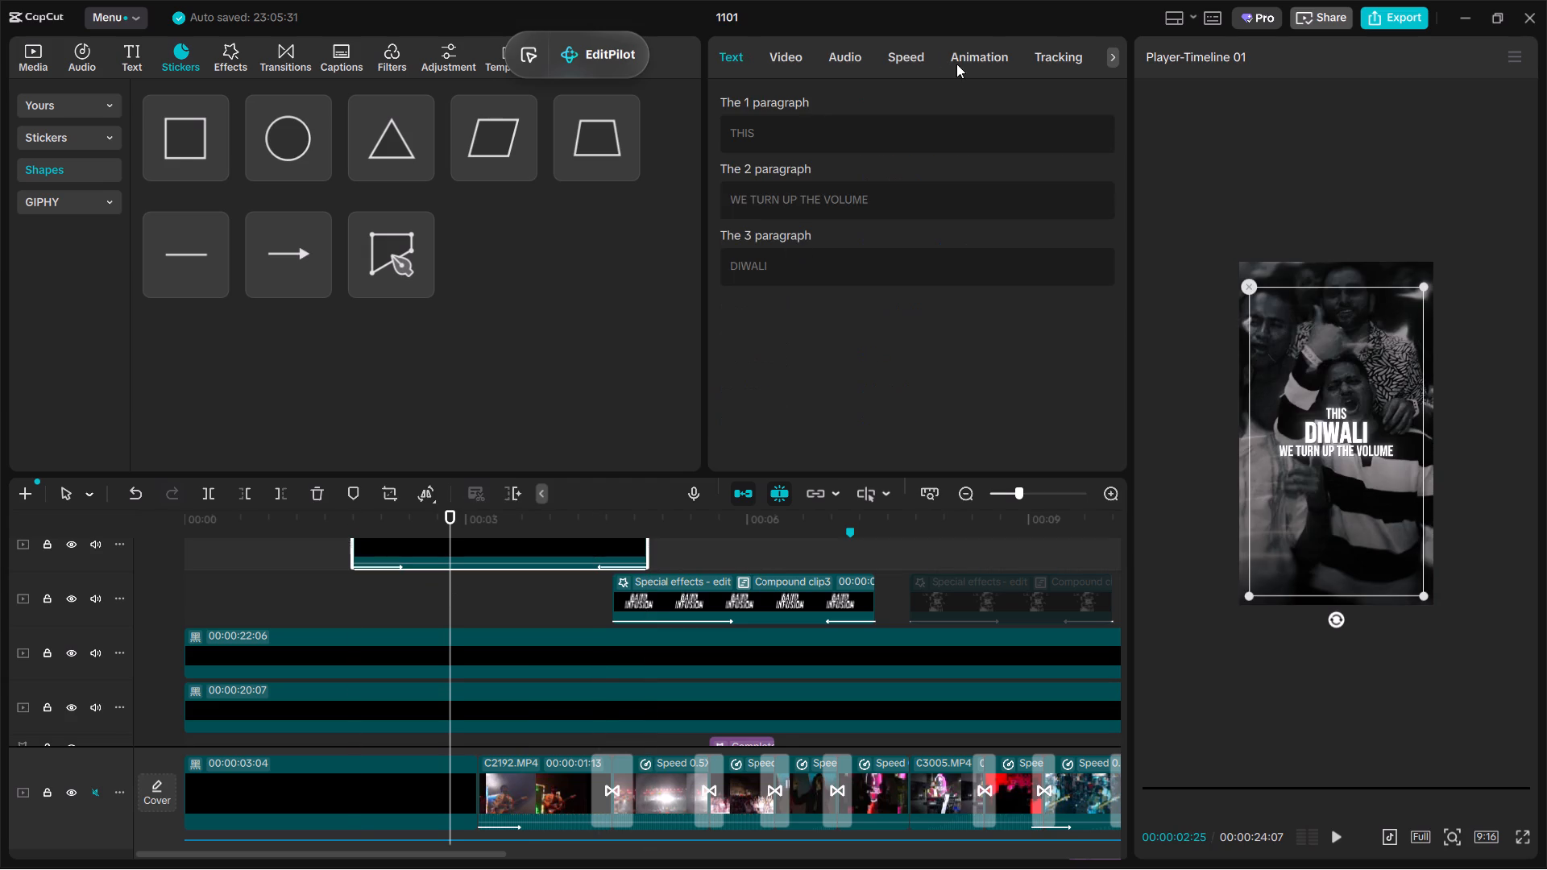
left_click(960, 64)
left_click(750, 251)
left_click(942, 106)
left_click(759, 243)
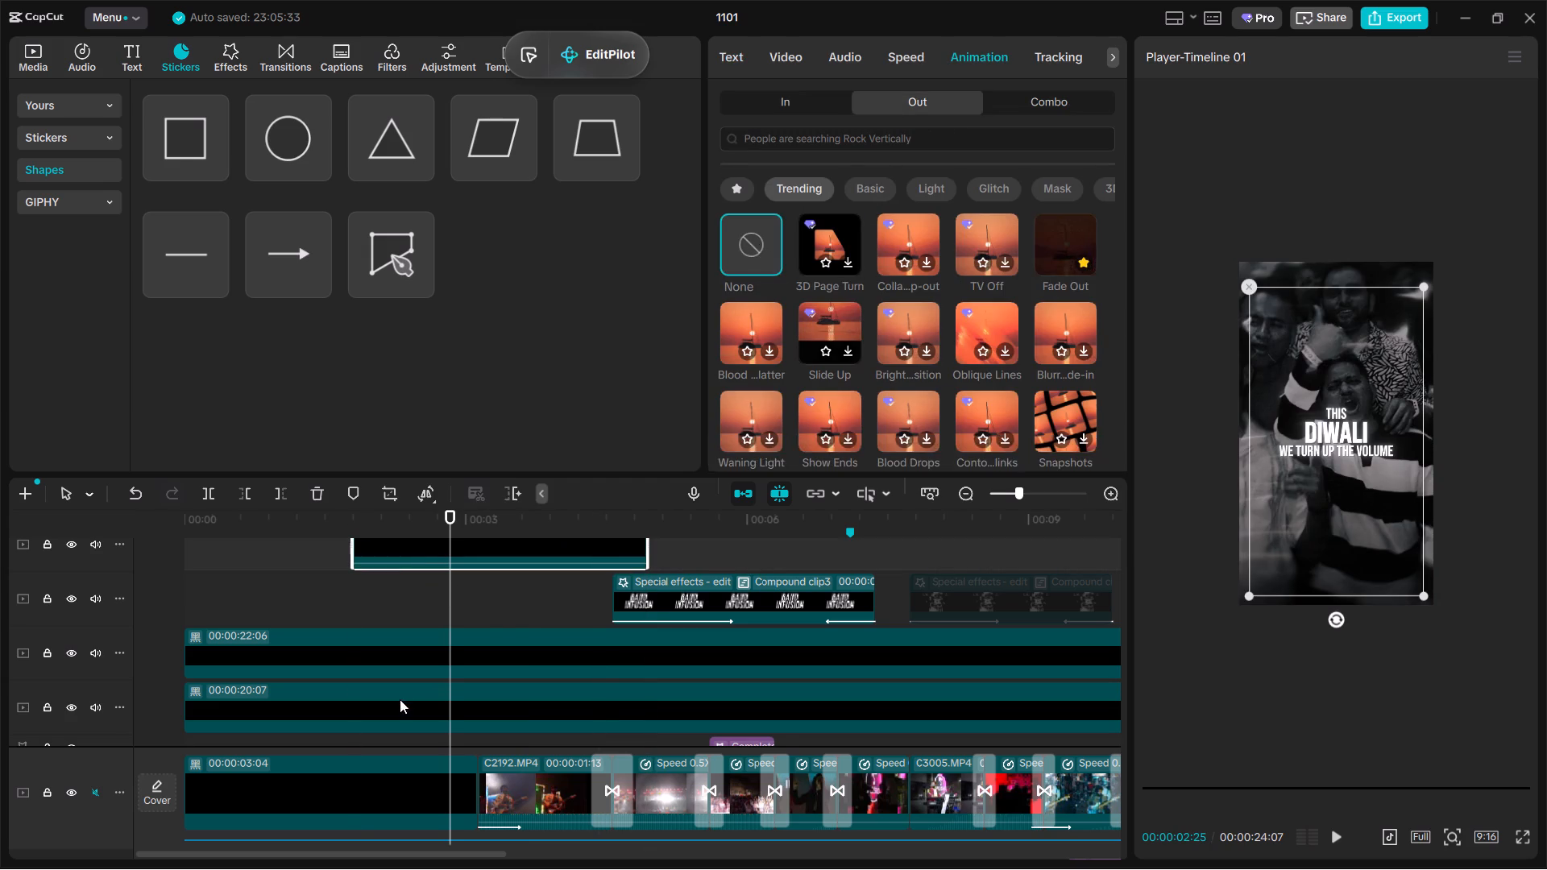
At 00:00:03:11, enlarge the Compound clip1 title to 116% scale and add a Transform keyframe.
left_click(512, 616)
left_click_drag(505, 617, 479, 617)
left_click(489, 615)
left_click_drag(489, 614, 501, 613)
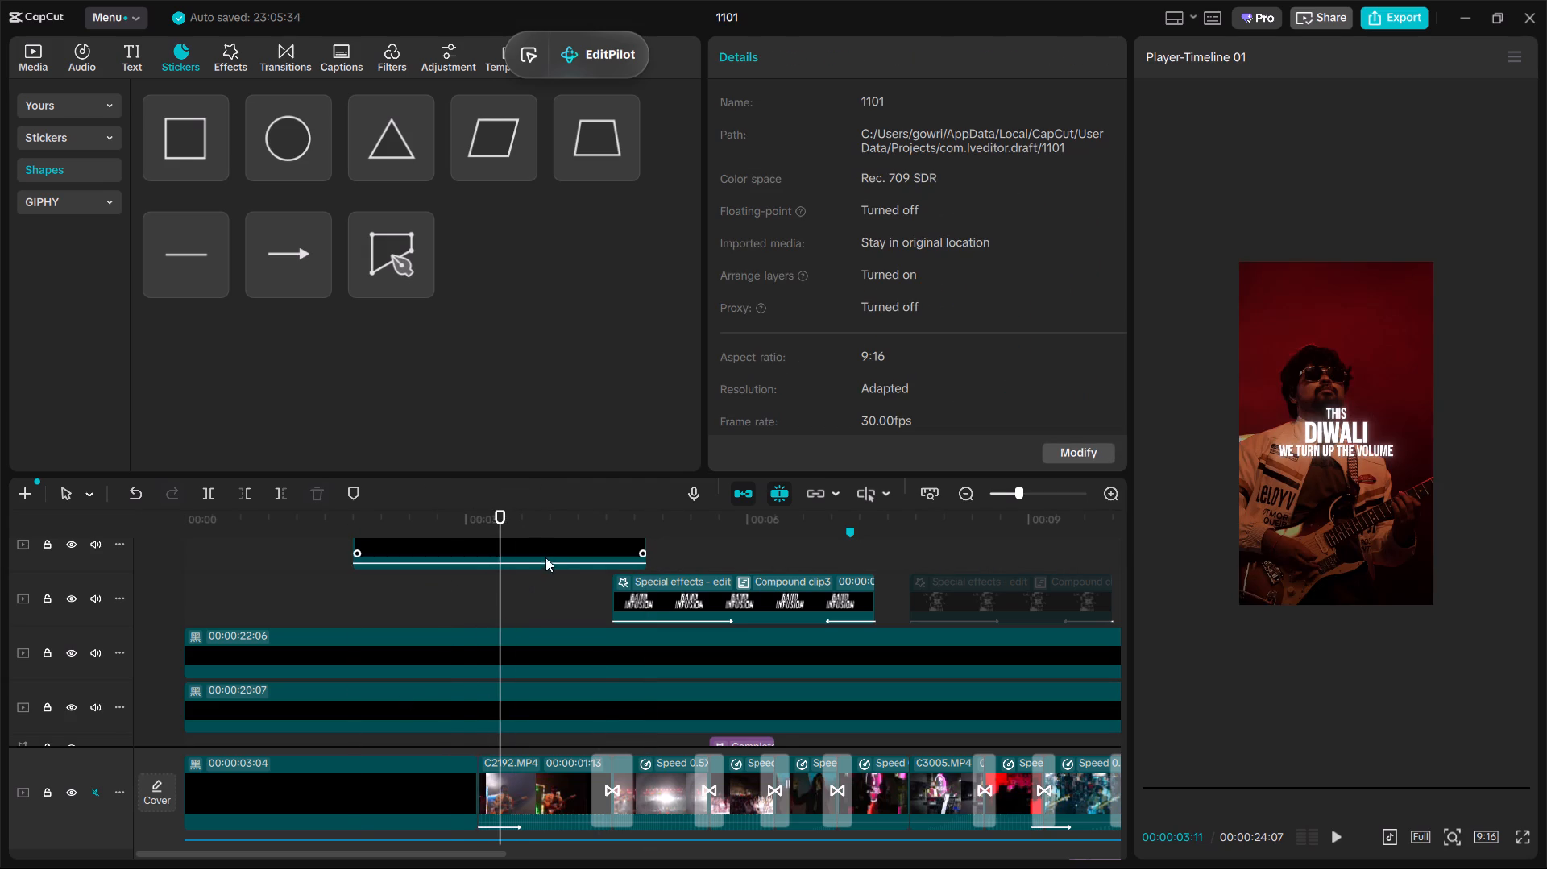
left_click(549, 552)
left_click_drag(1421, 599, 1444, 658)
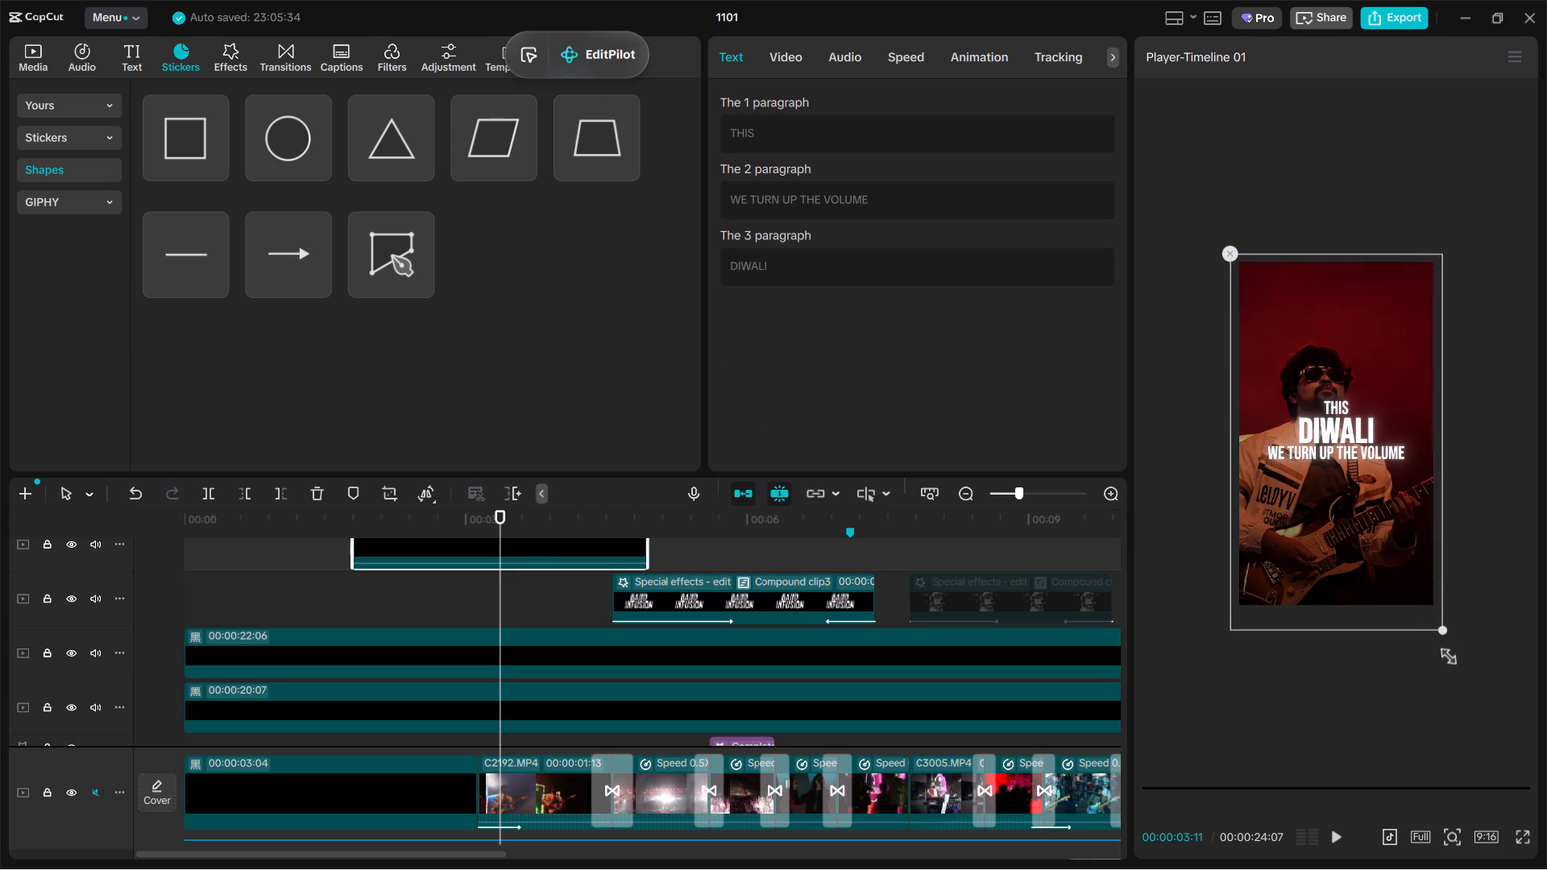
left_click_drag(1444, 658, 1450, 673)
left_click(1372, 552)
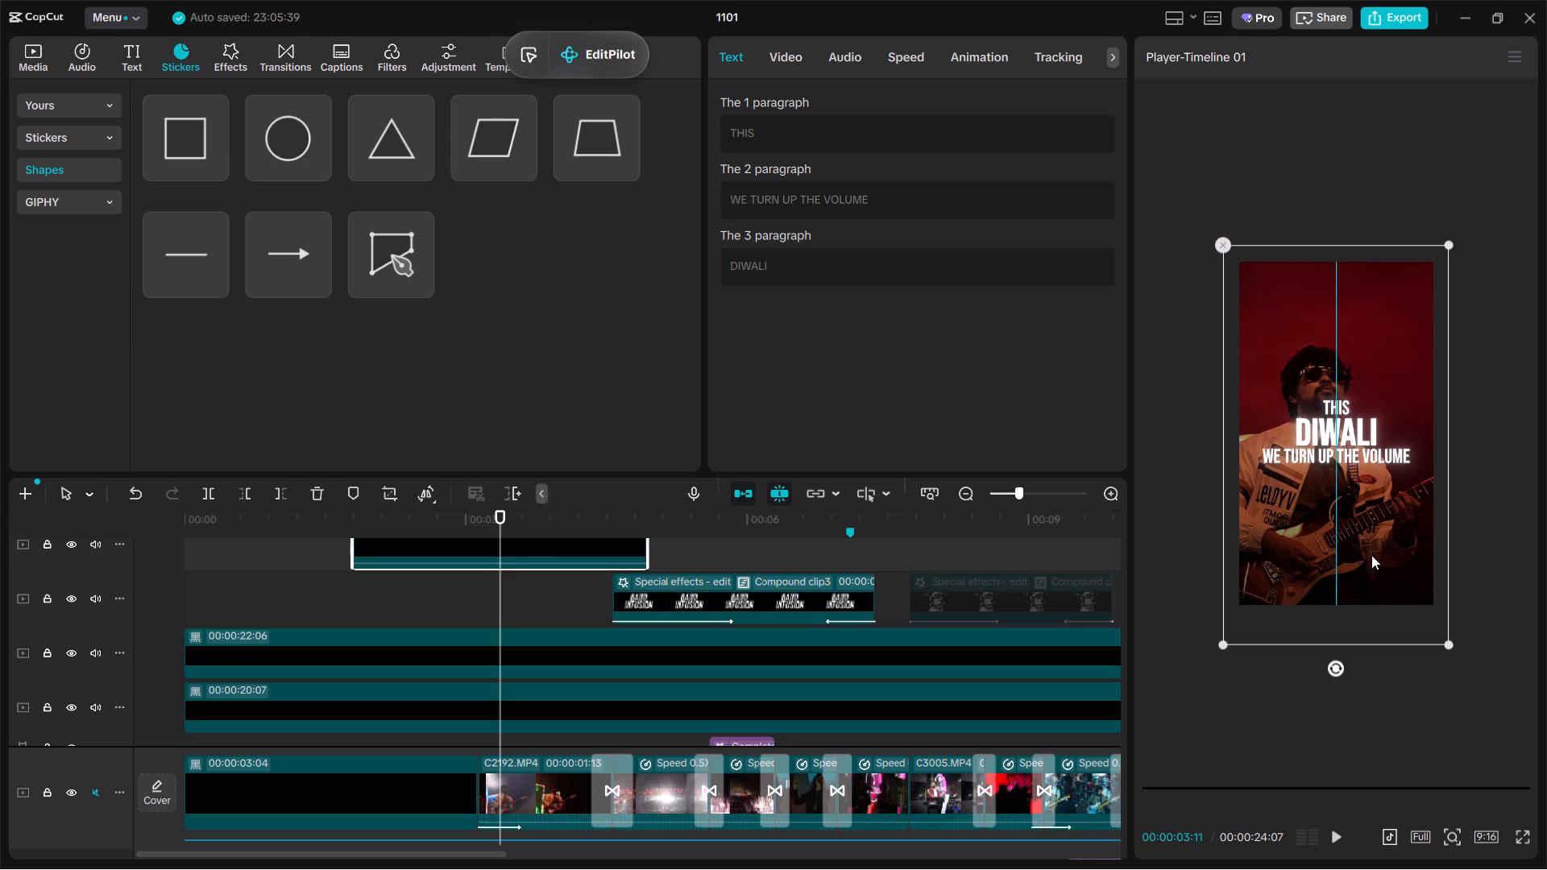
left_click(780, 64)
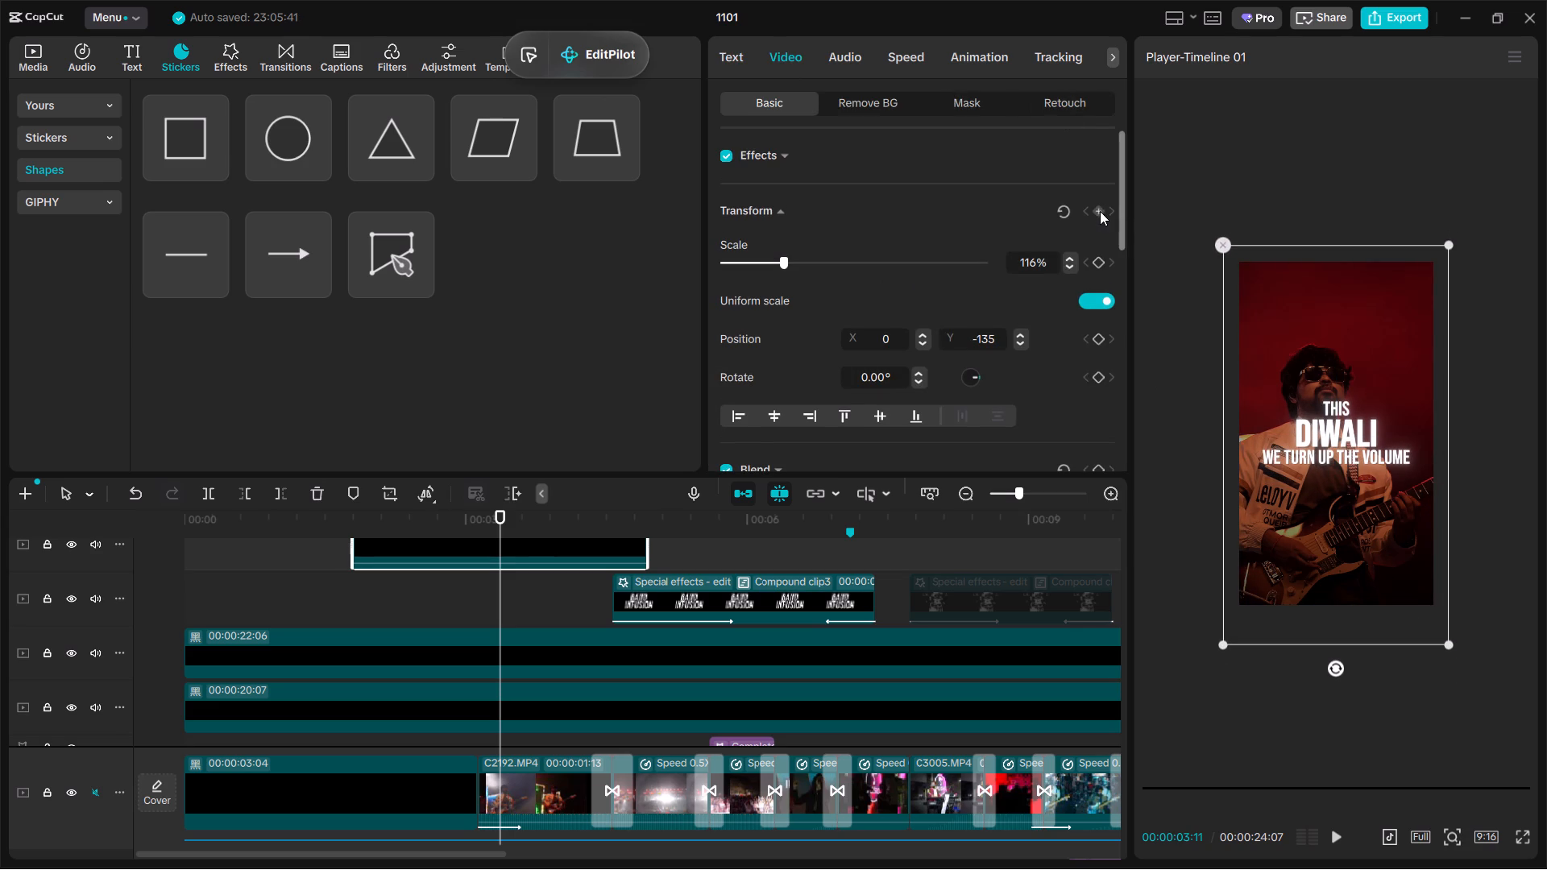
left_click(1099, 211)
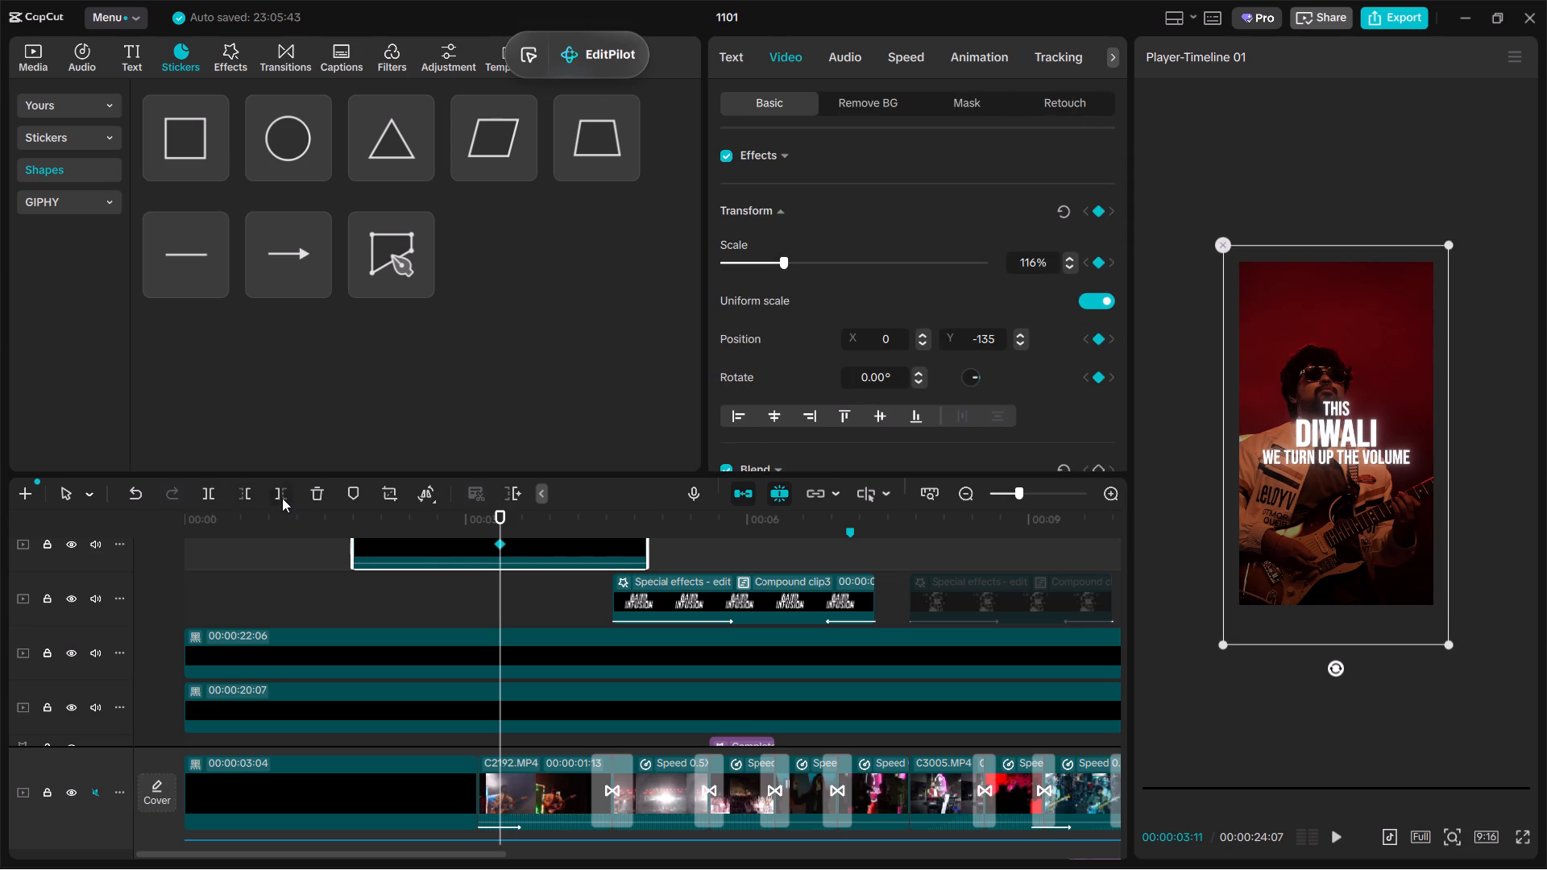
Trim off the part of the Compound clip1 title after 00:00:03:11.
left_click(286, 490)
Scale the Compound clip1 title down slightly at 00:00:02:13 and move the resulting keyframe to the start of the clip.
left_click(413, 578)
left_click(417, 544)
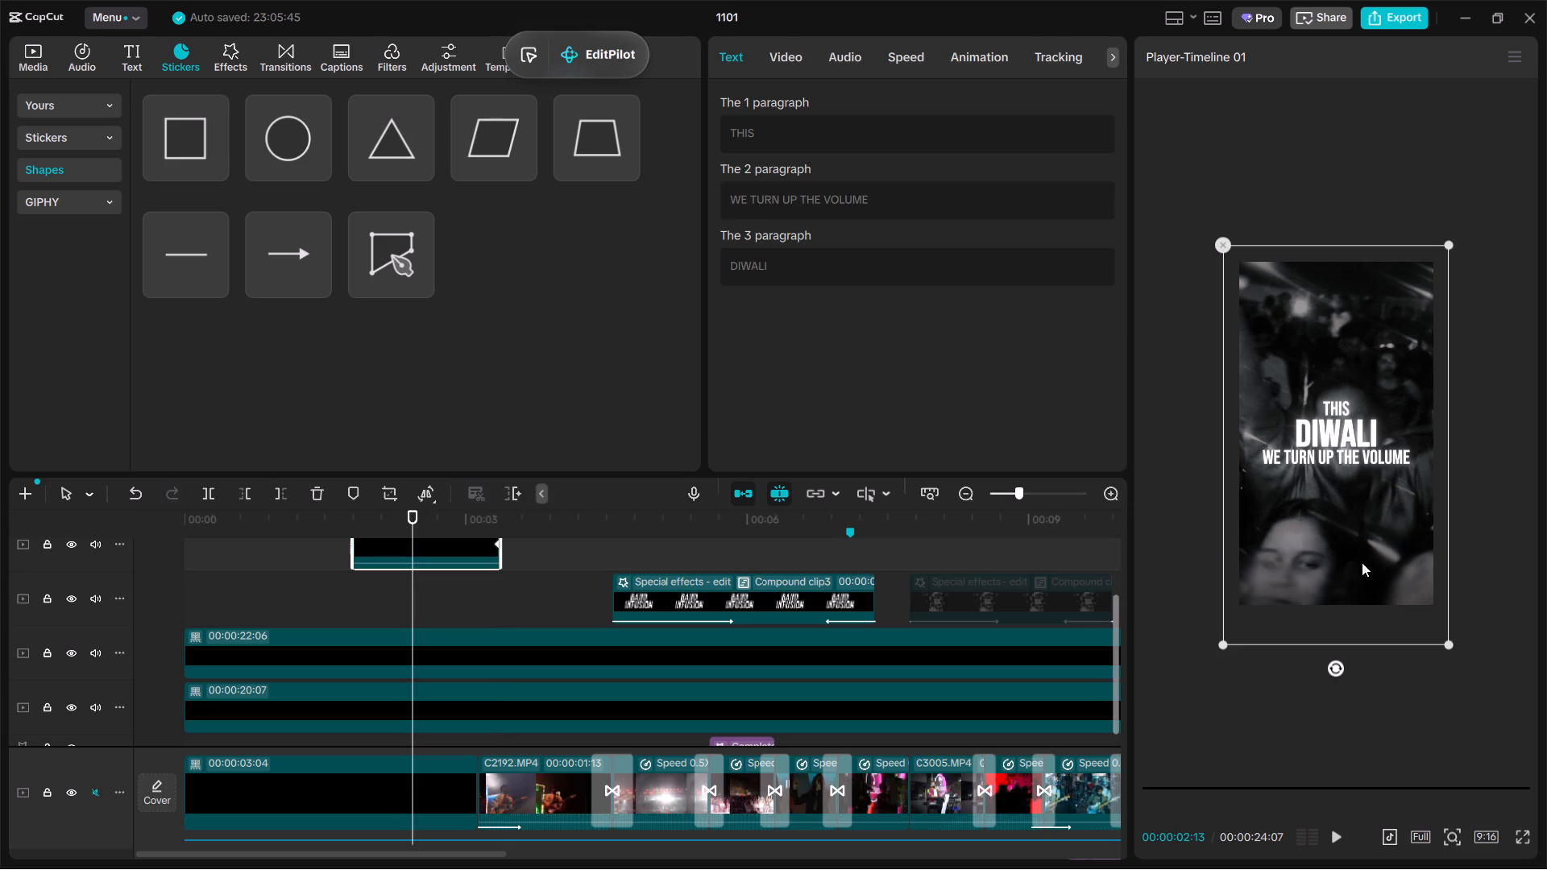
left_click_drag(1445, 640, 1437, 622)
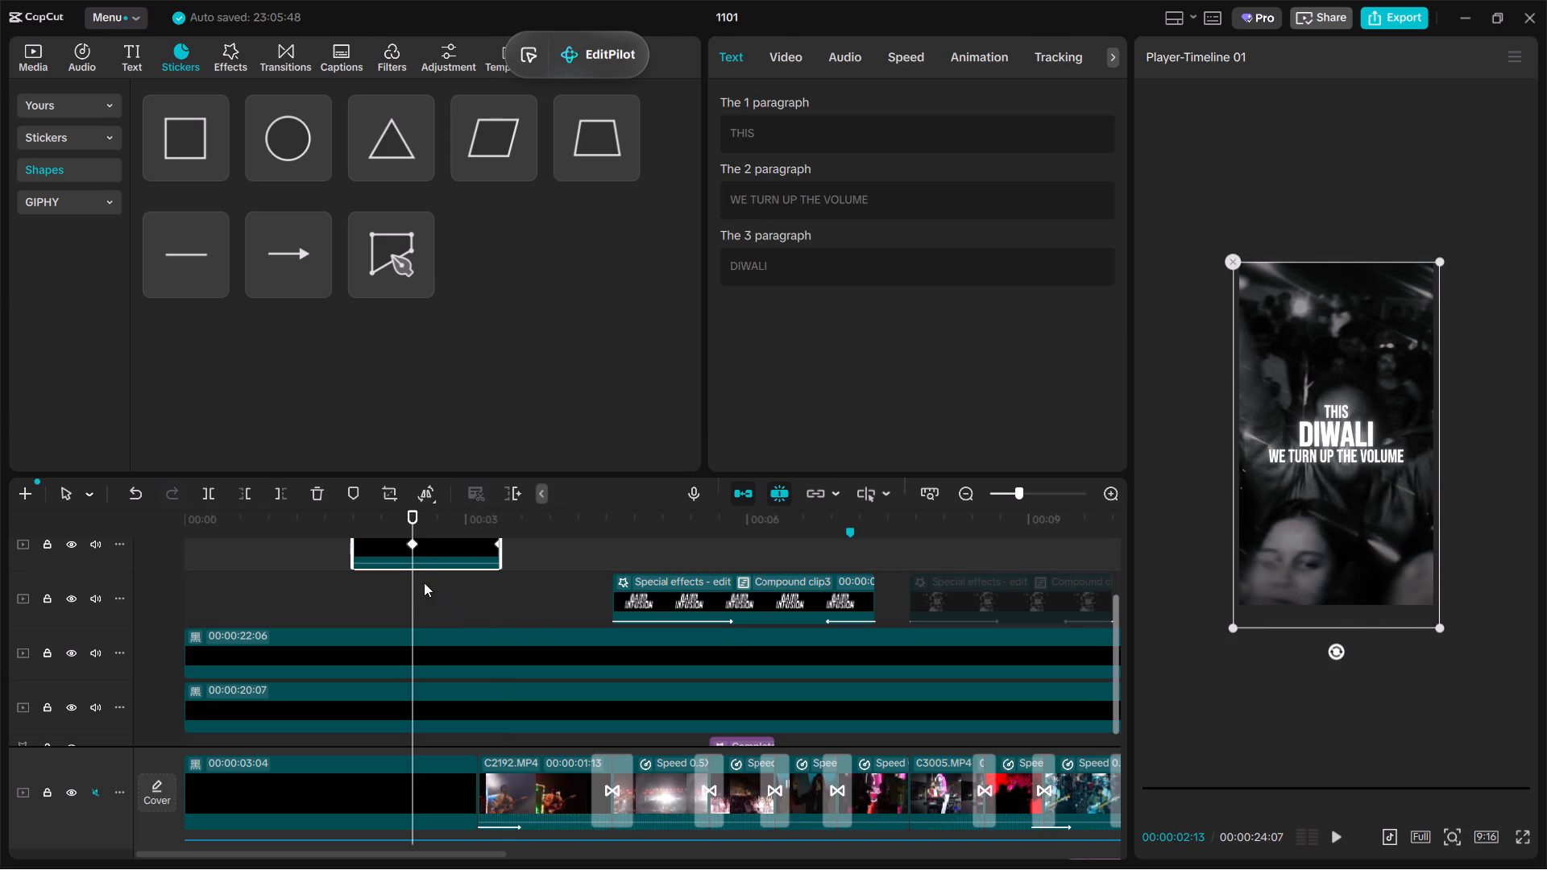
left_click_drag(413, 541, 254, 549)
Apply the Fade Out animation to the end of the Compound clip1 title.
left_click(996, 59)
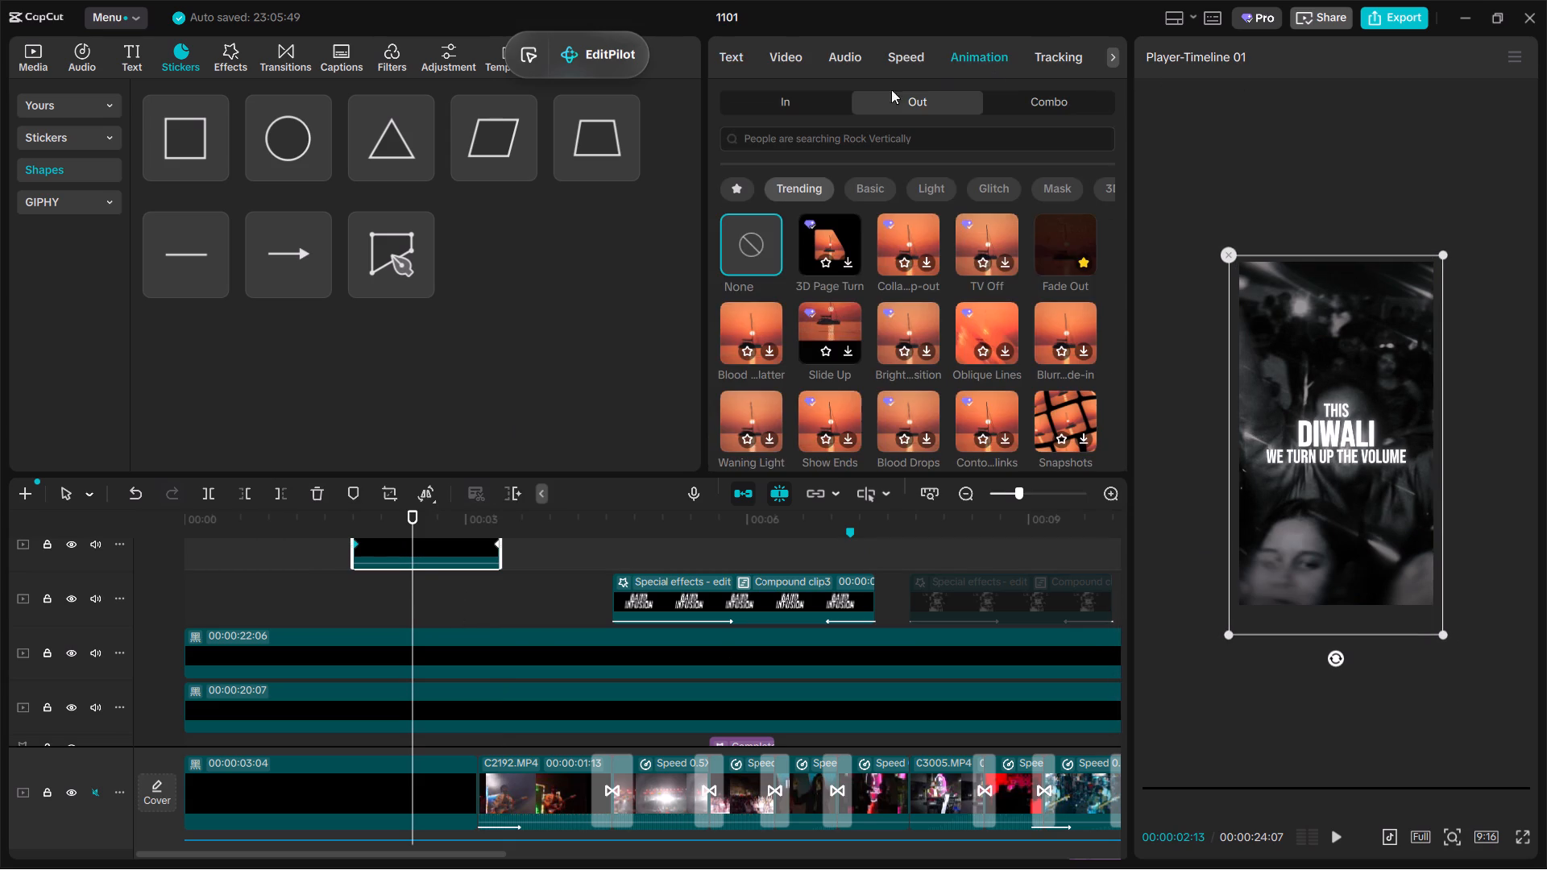
left_click(1064, 227)
Try the Brush Shake In animation on the title, replace it with Fade In, and shorten the fade-in to about 0.5 s.
left_click(777, 110)
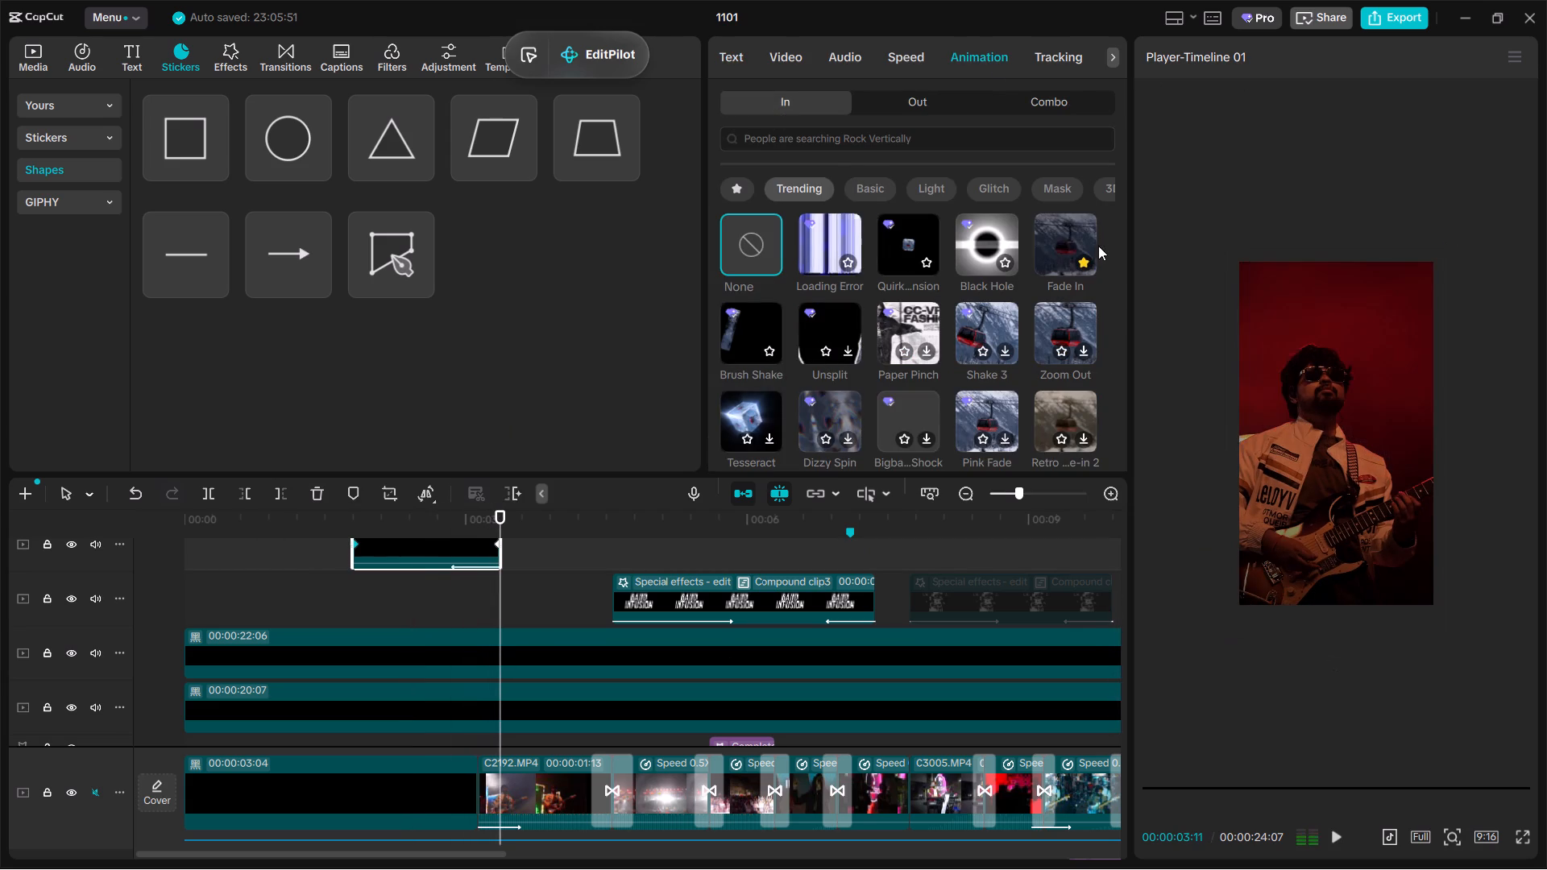
left_click(734, 317)
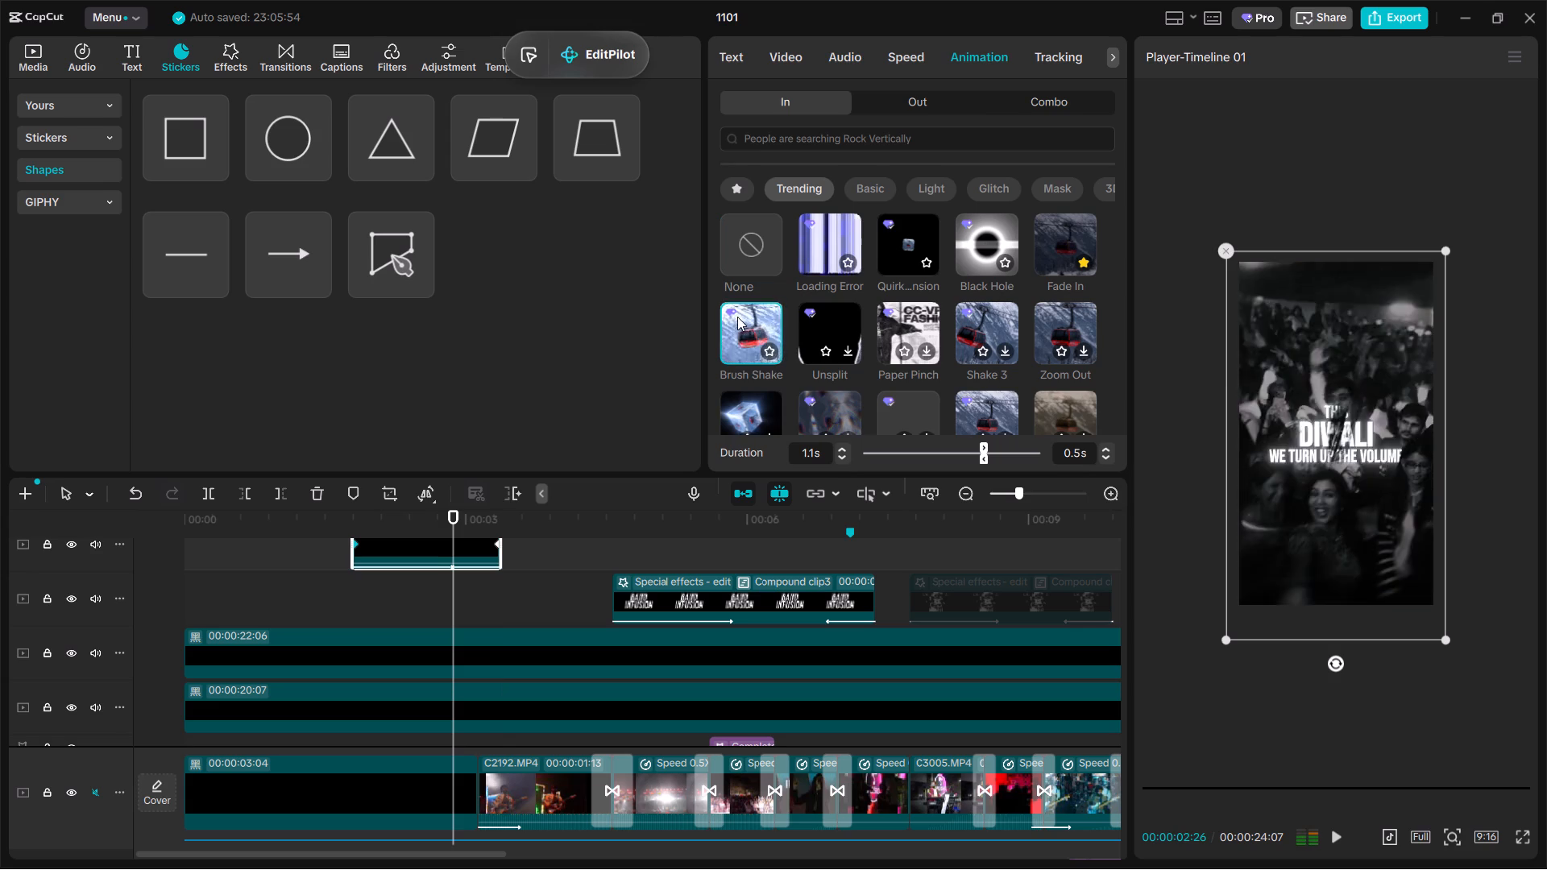
left_click(1073, 238)
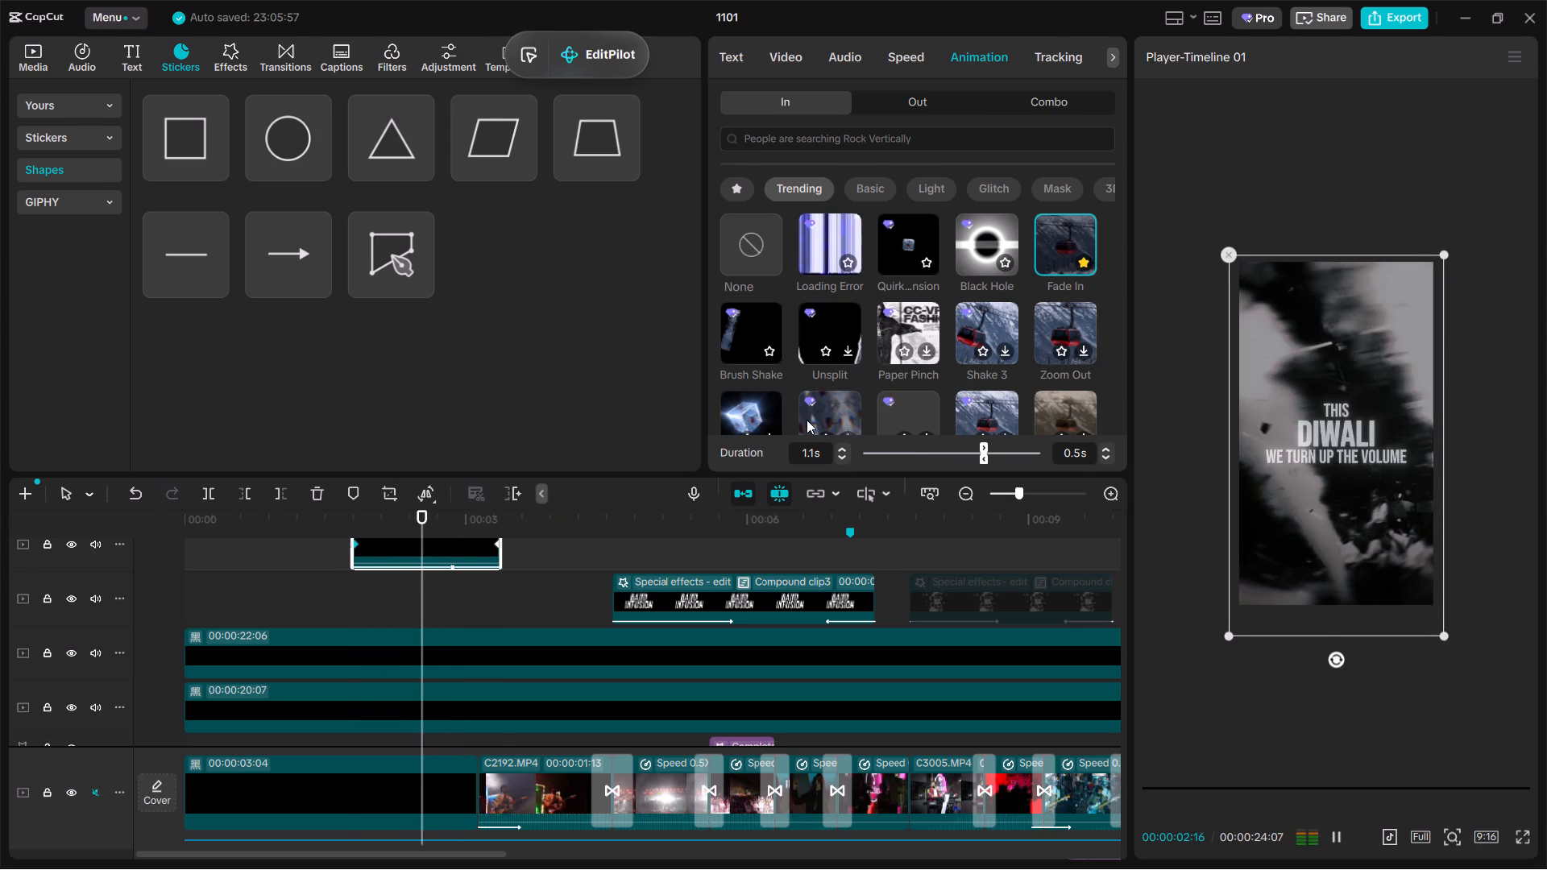
left_click(922, 452)
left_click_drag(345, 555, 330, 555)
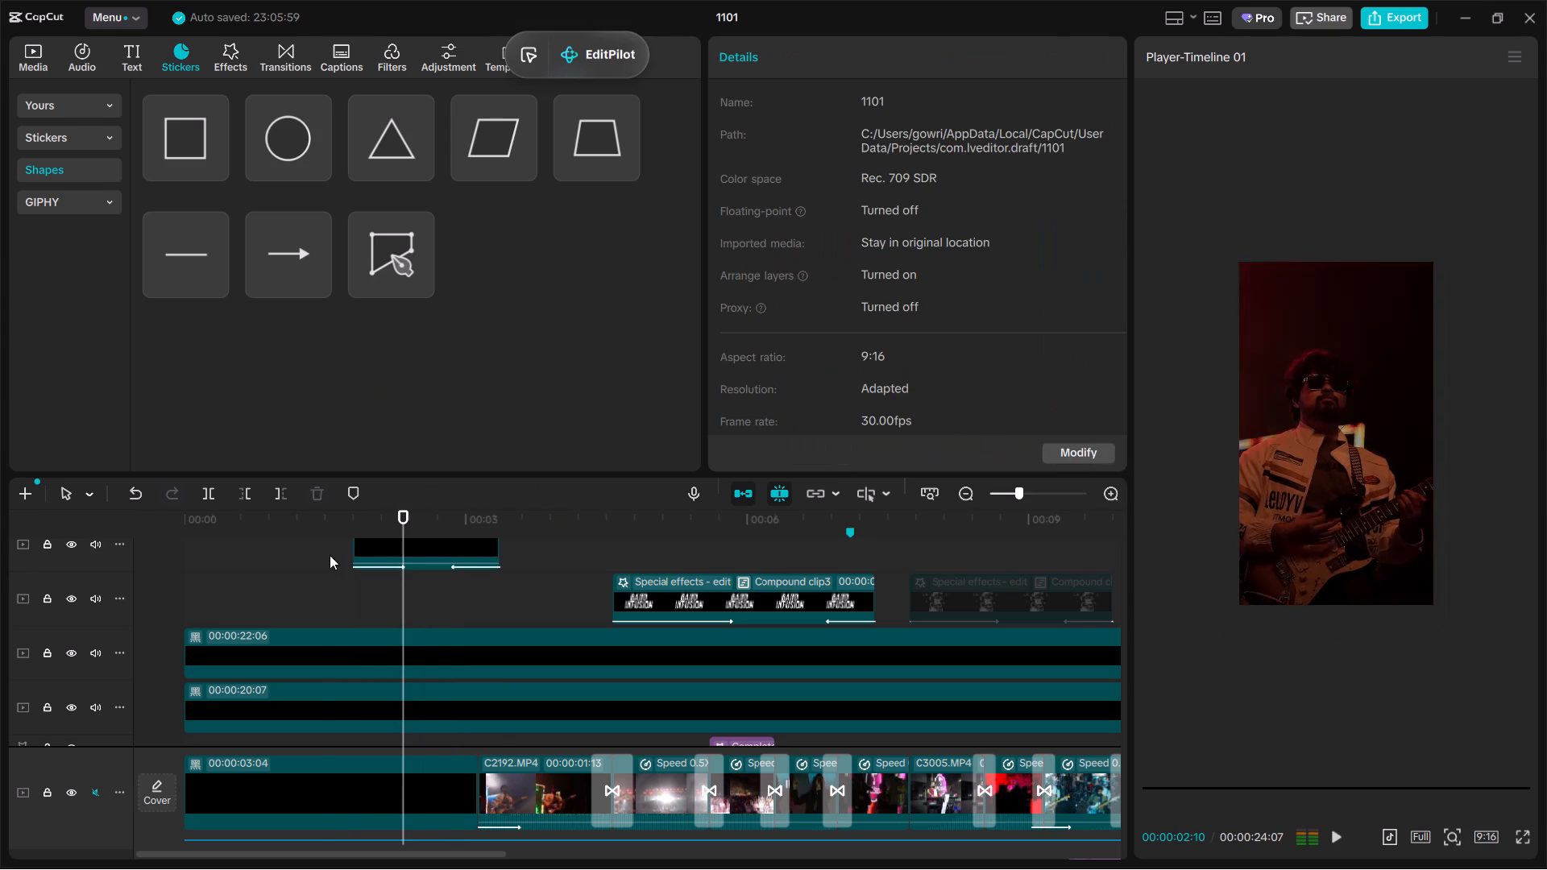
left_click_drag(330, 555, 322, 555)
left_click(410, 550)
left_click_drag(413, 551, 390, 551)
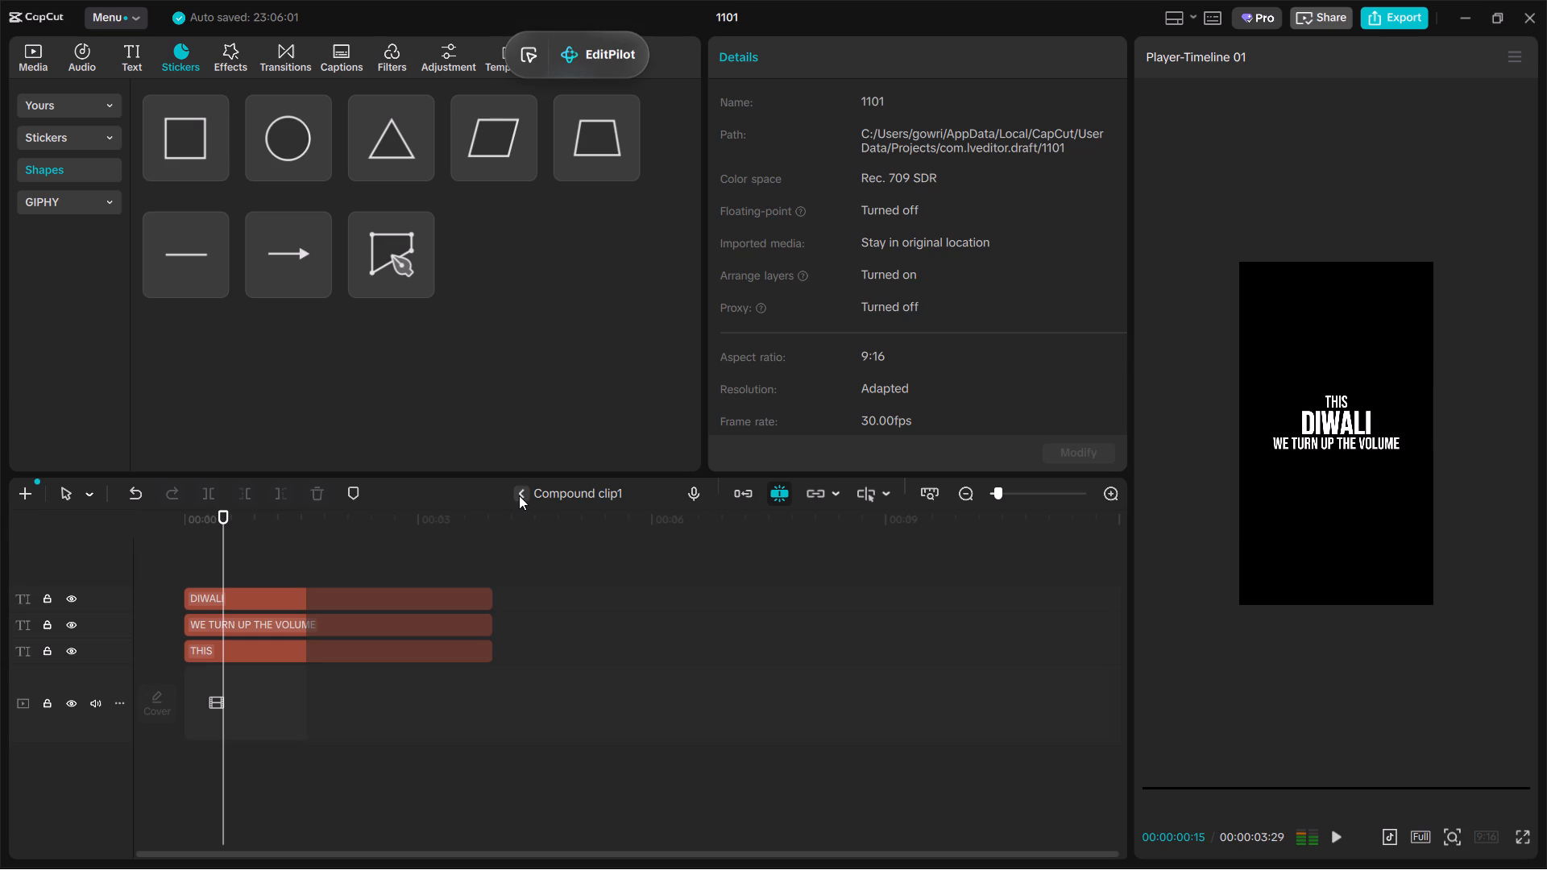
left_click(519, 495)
Shift the Compound clip1 title slightly earlier, extend its end to about 00:00:03:11, and move the last keyframe to the new end.
left_click_drag(417, 545, 398, 547)
left_click_drag(455, 559, 476, 565)
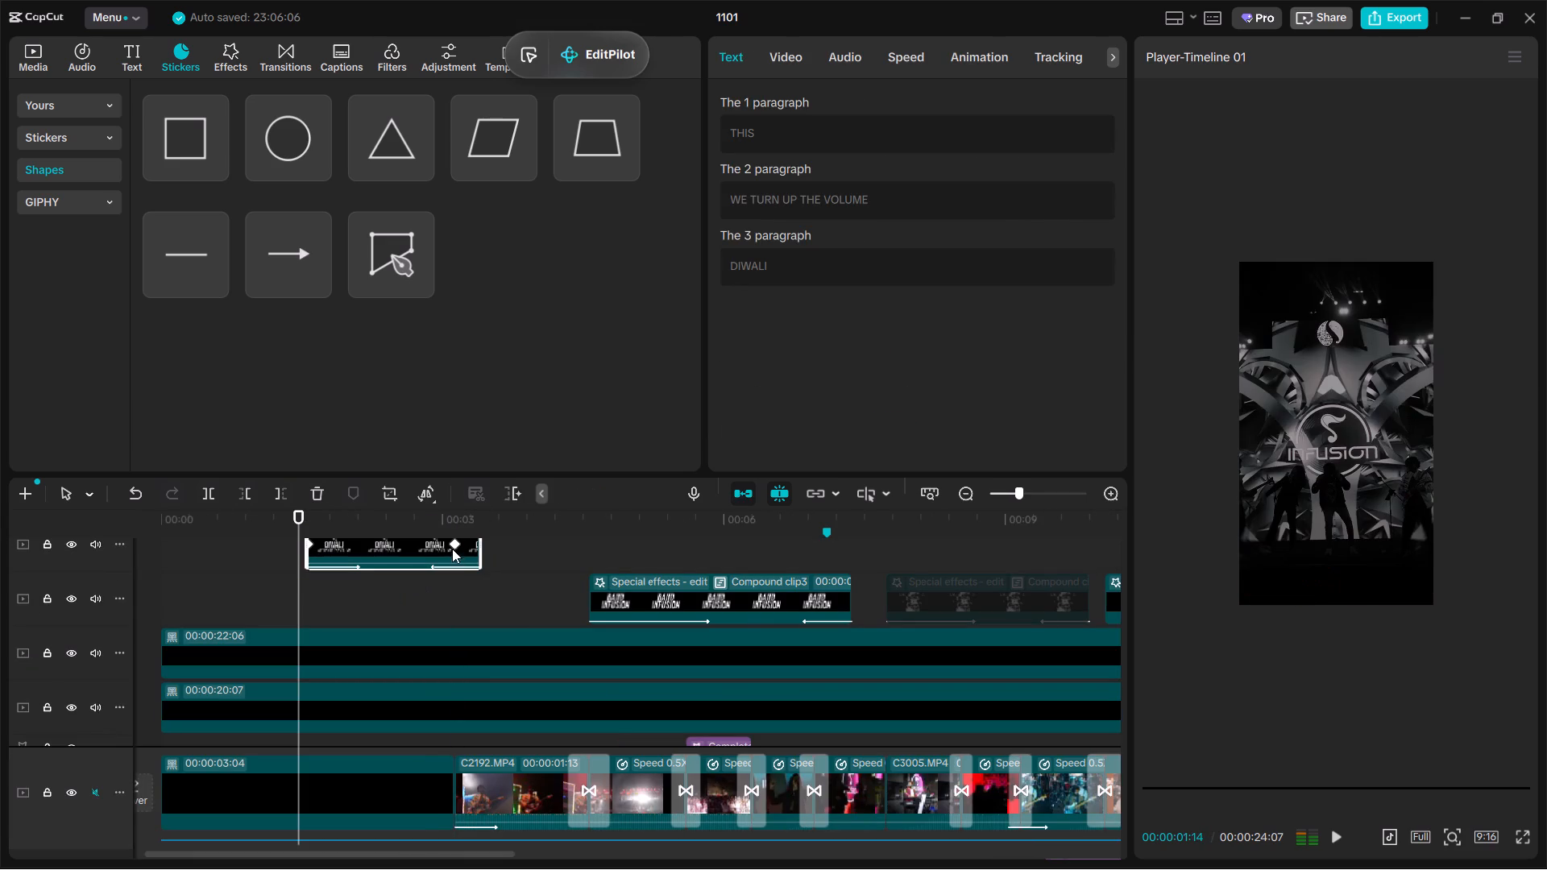
left_click_drag(452, 547, 548, 561)
Play back the sequence from the Diwali title through the Band Infusion title to examine the timing and animations.
left_click(310, 581)
key("space")
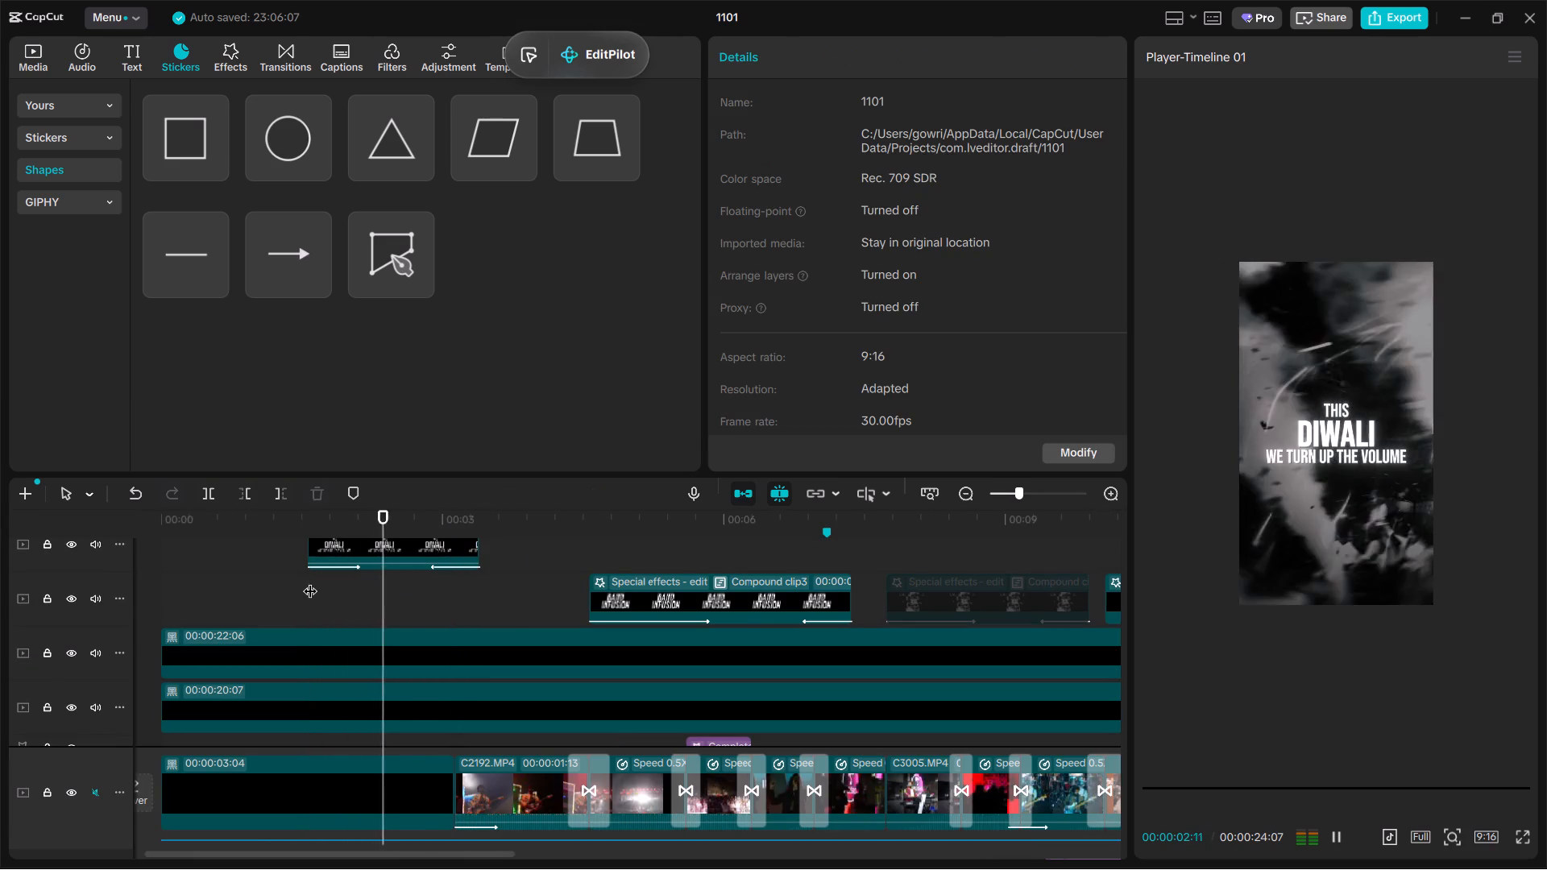
key("space")
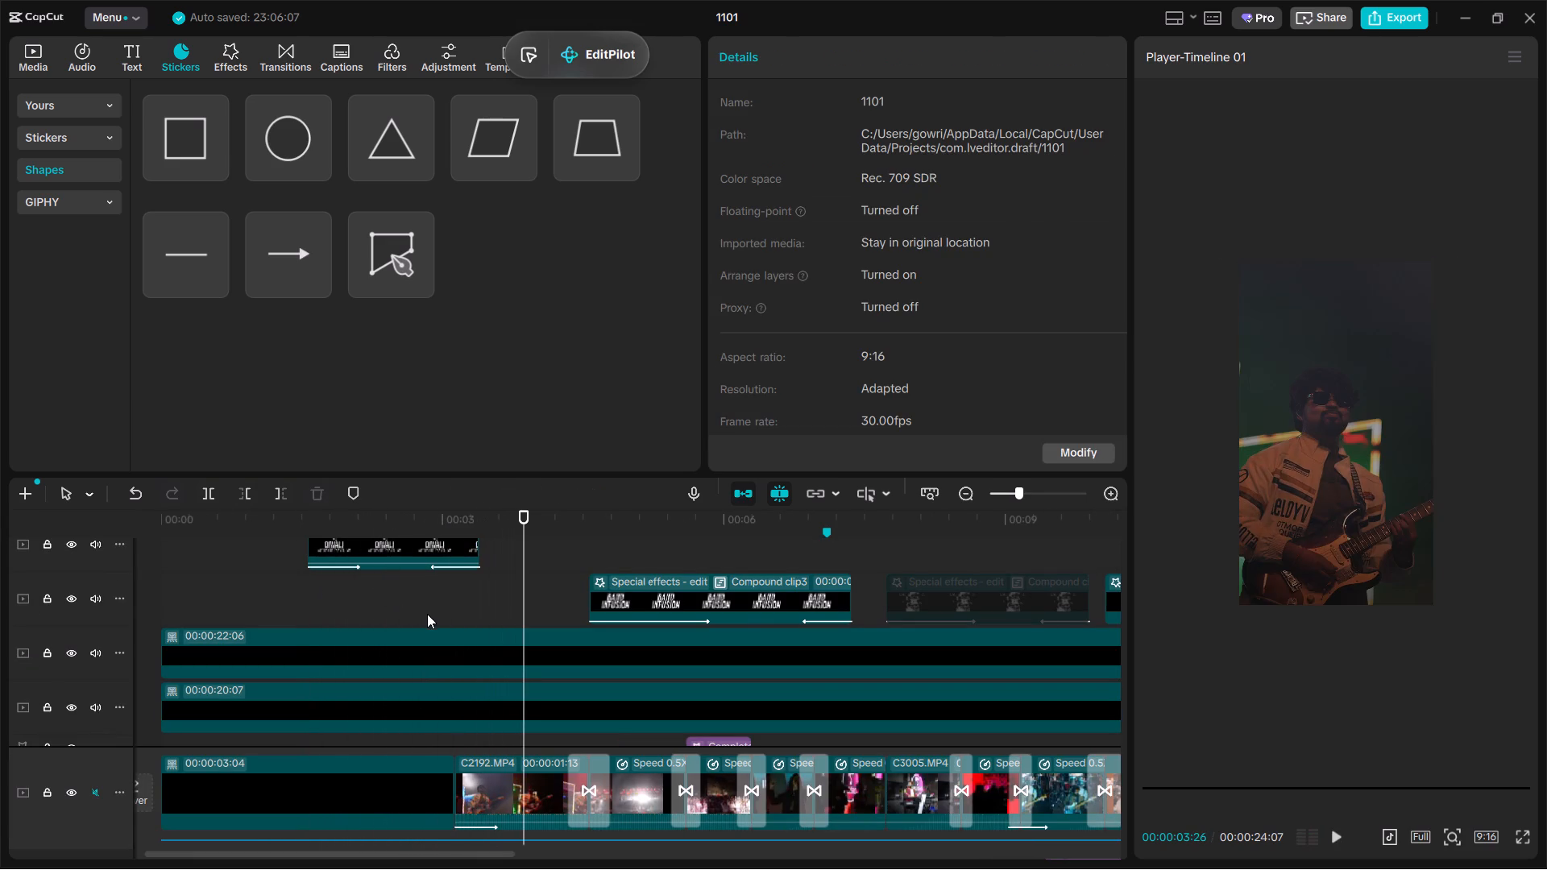
left_click(427, 614)
key("space")
key("space")
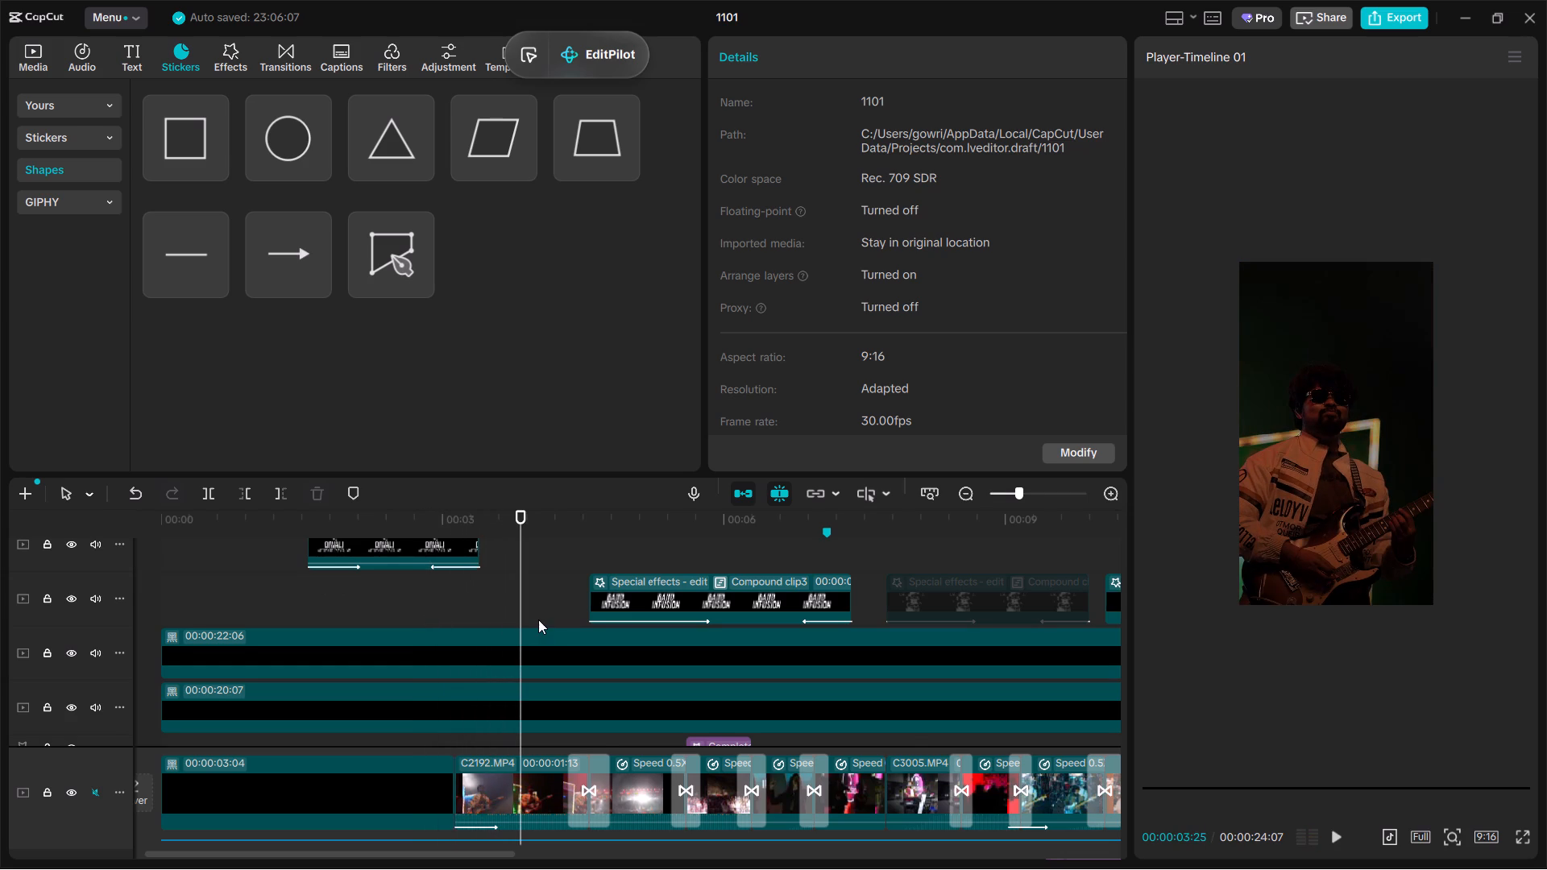
scroll(538, 619, "down", 3)
key("space")
key("Escape")
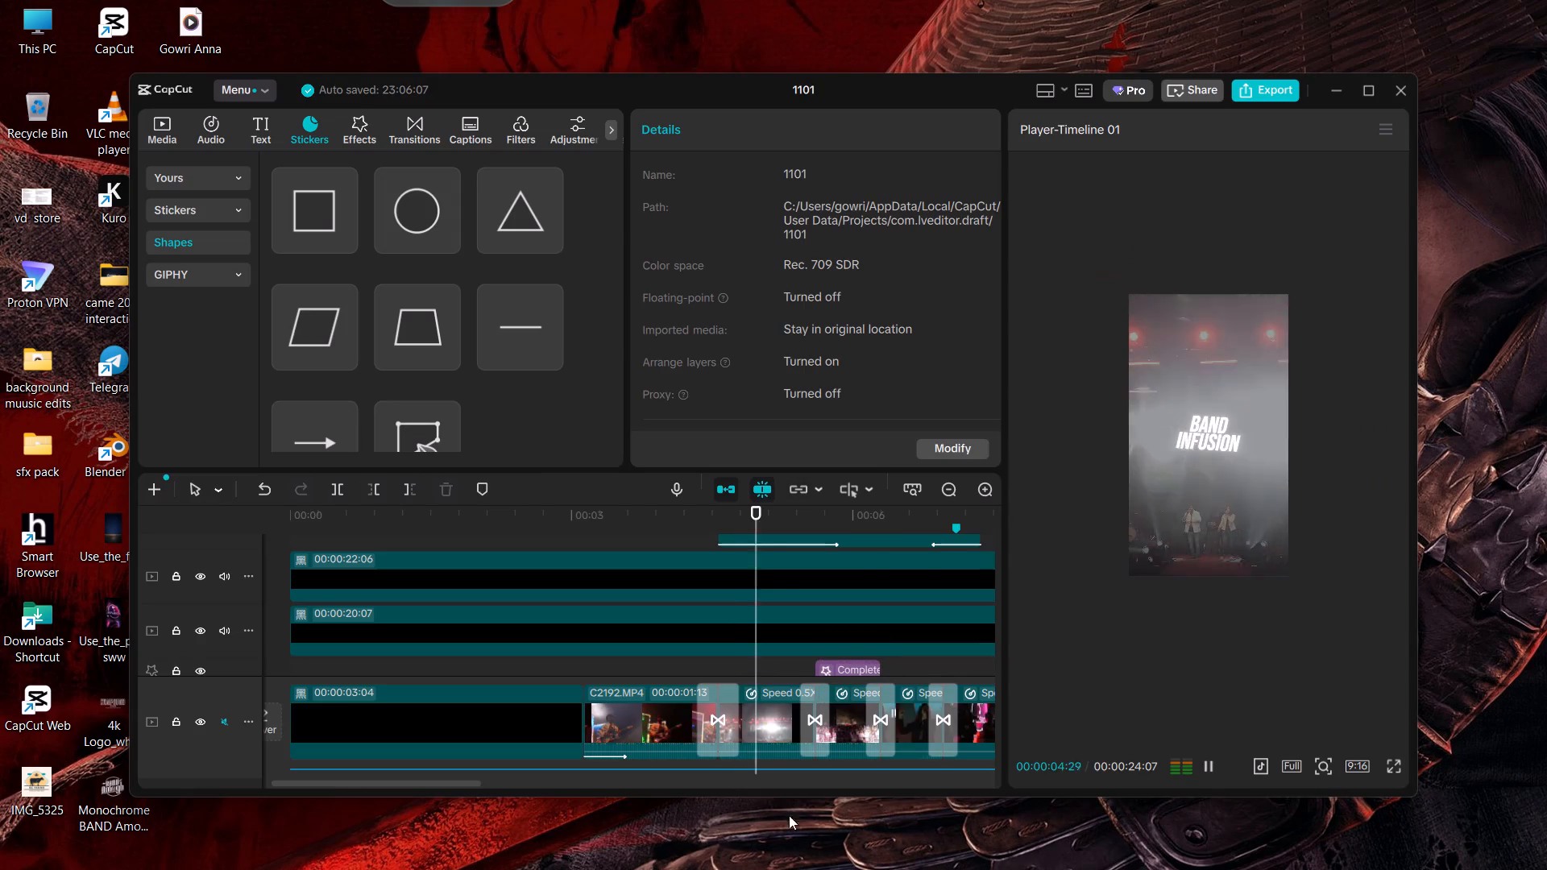
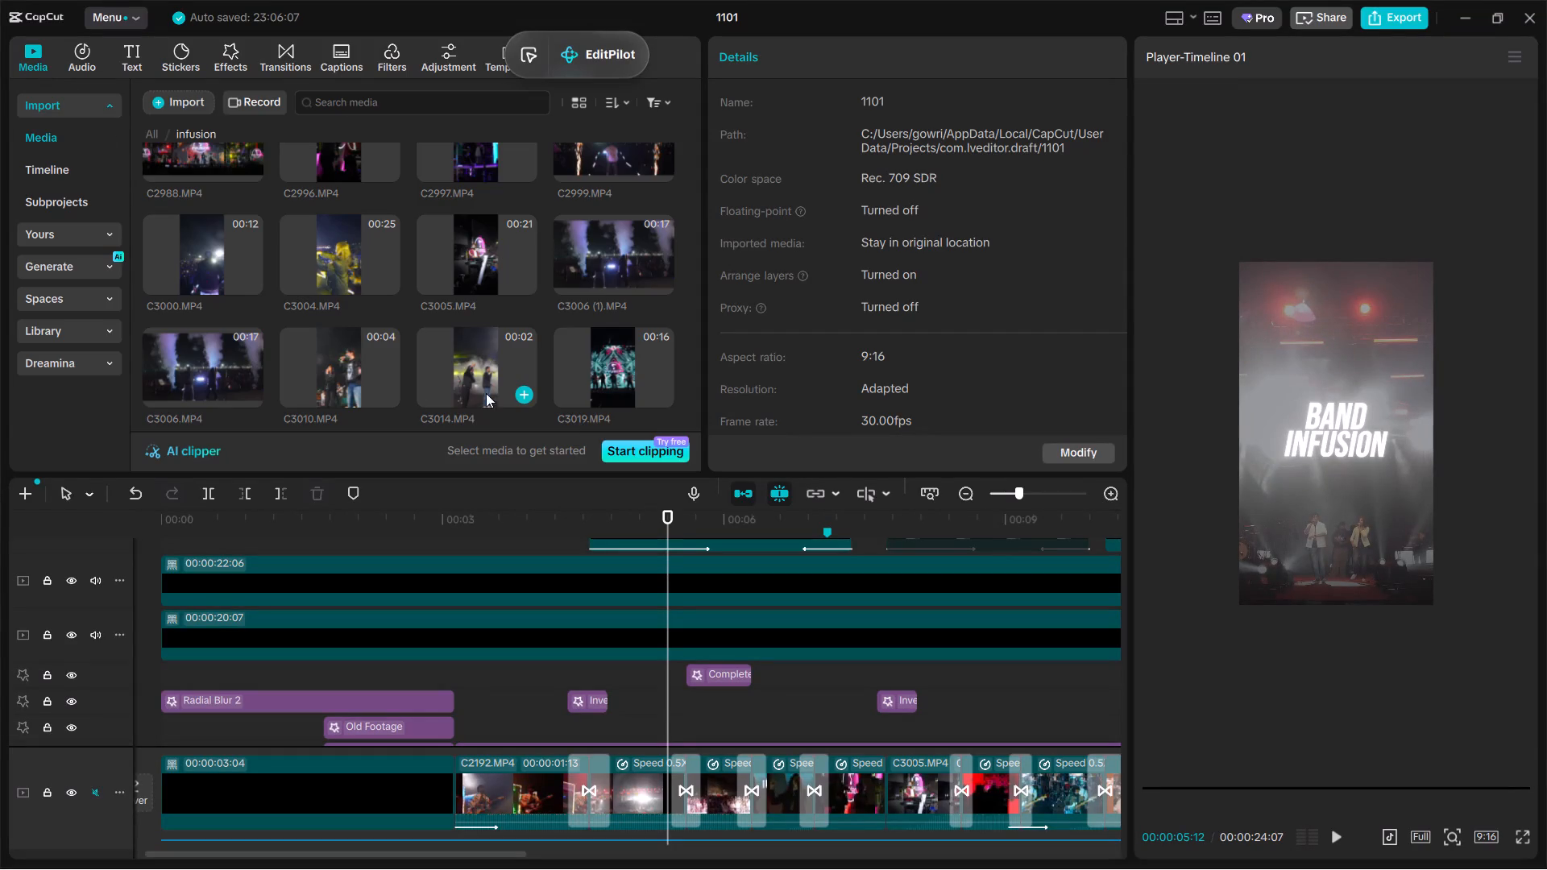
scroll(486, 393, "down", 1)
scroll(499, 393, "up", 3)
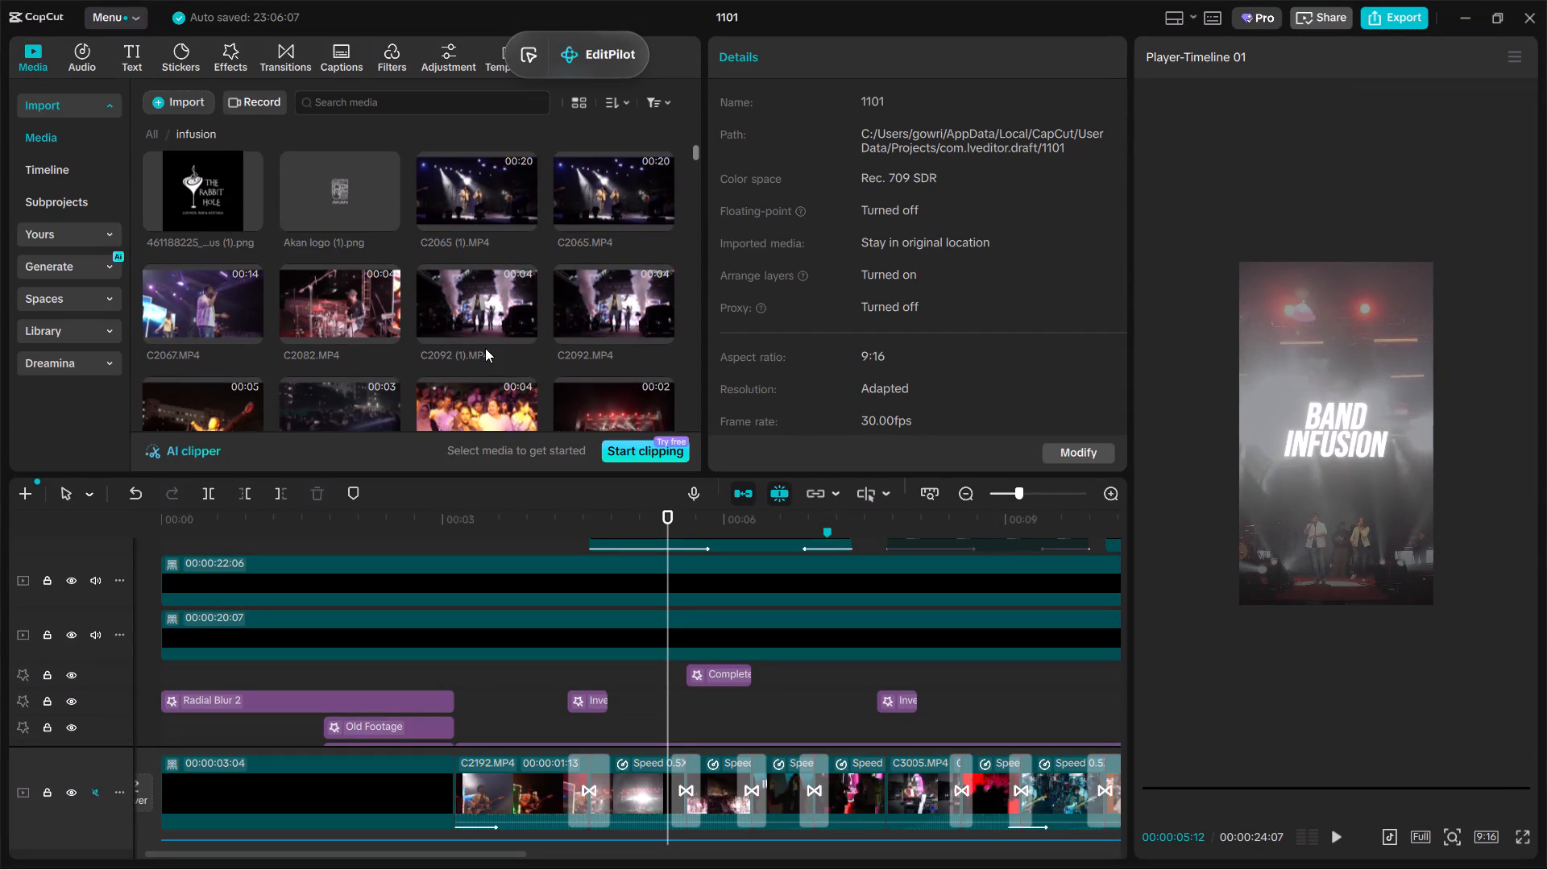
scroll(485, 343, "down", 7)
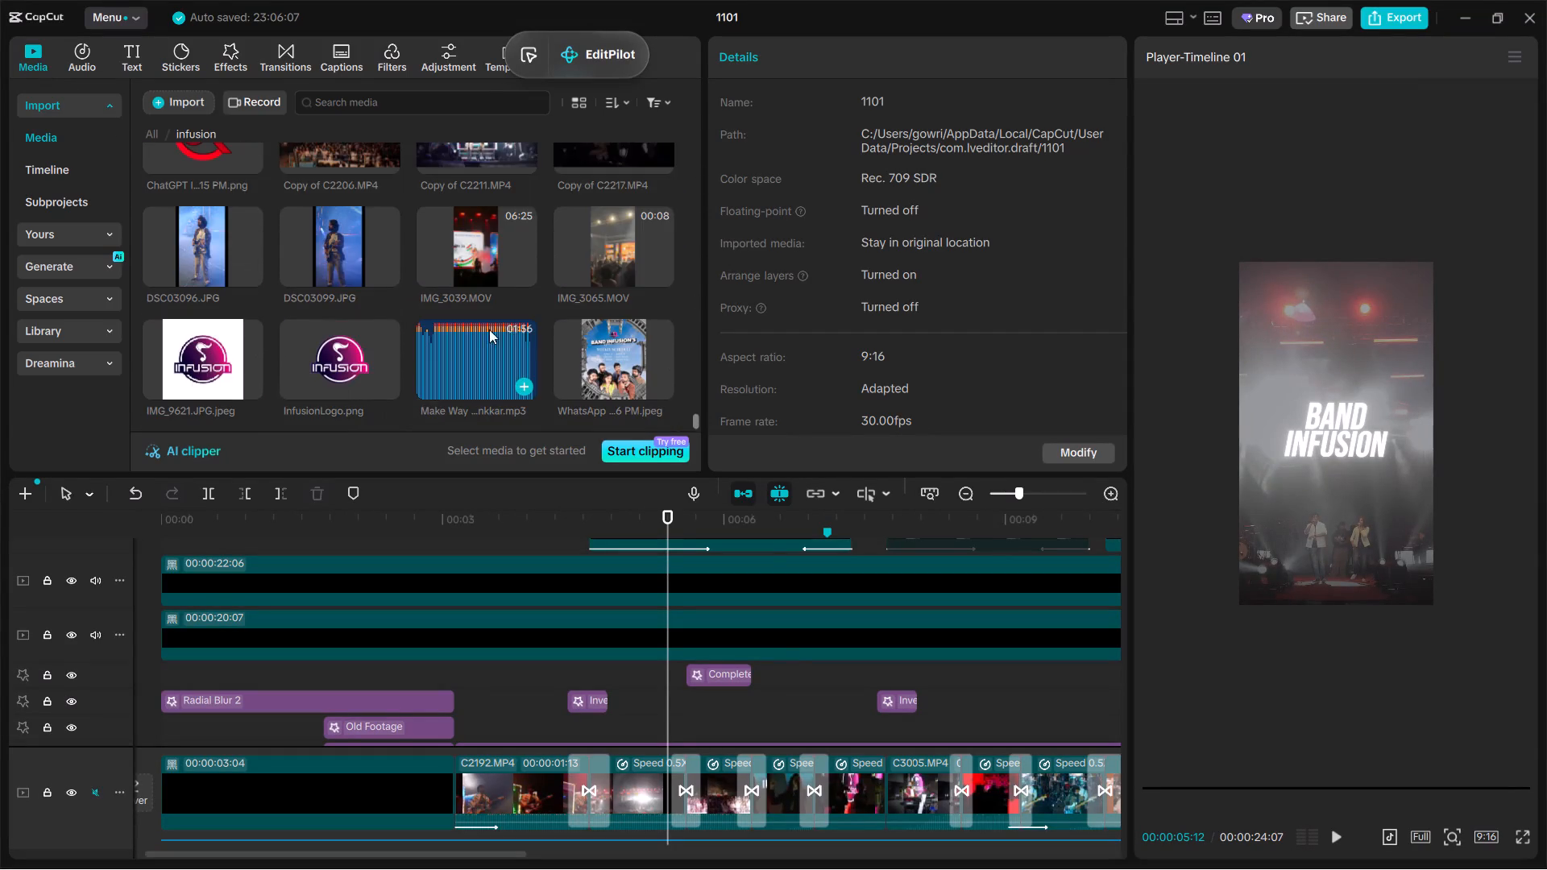
Enable the deactivated LIVE AT title clip that follows the BAND INFUSION title on the timeline.
left_click(770, 663)
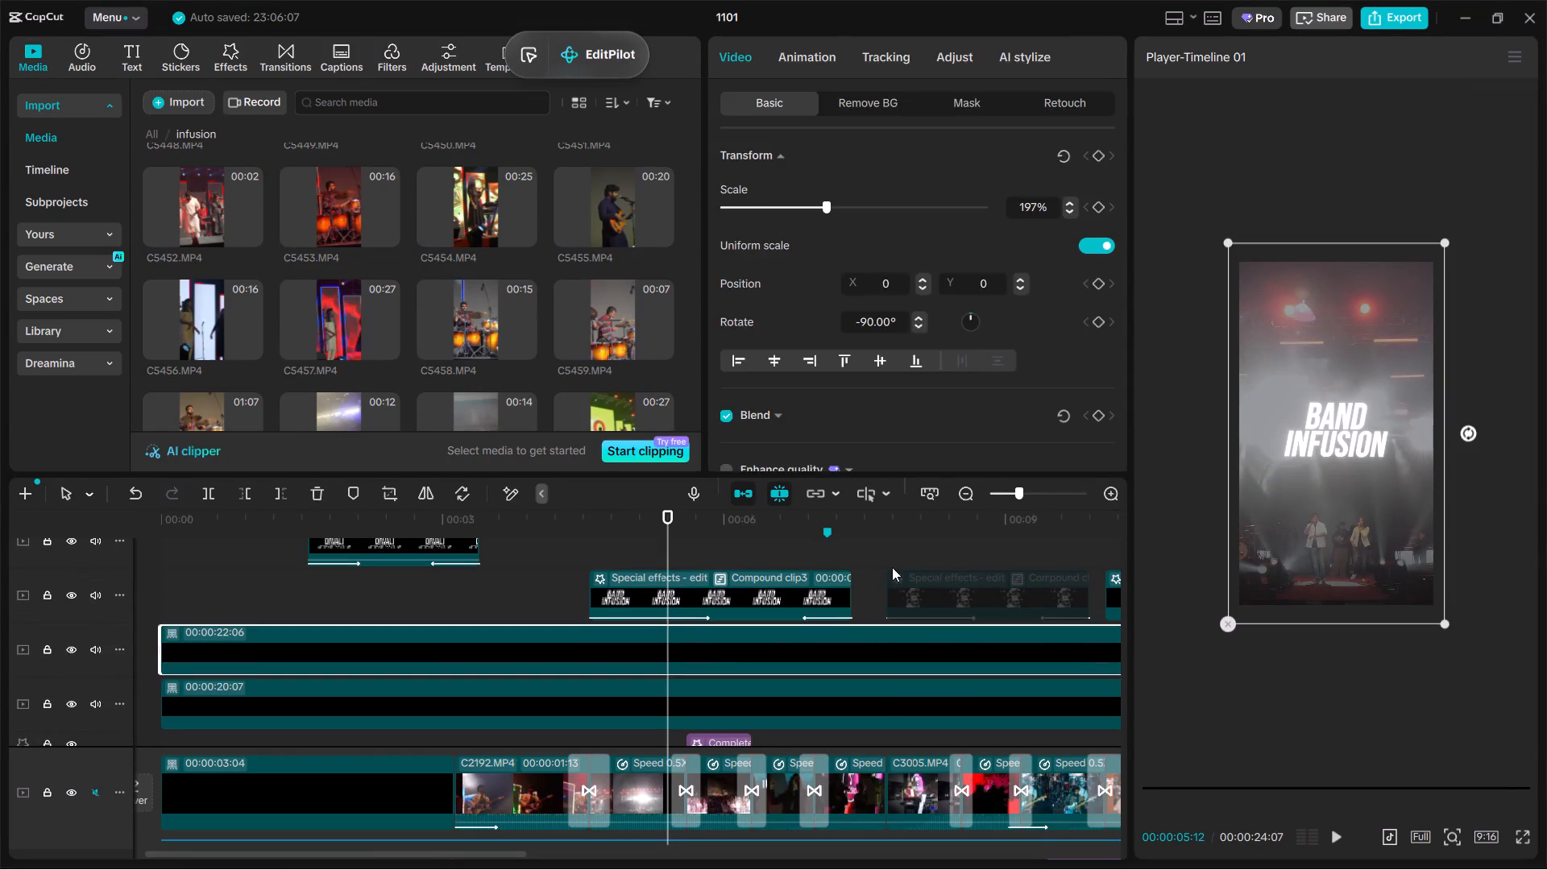
left_click(892, 567)
left_click_drag(894, 565, 988, 582)
left_click(999, 550)
left_click(1005, 584)
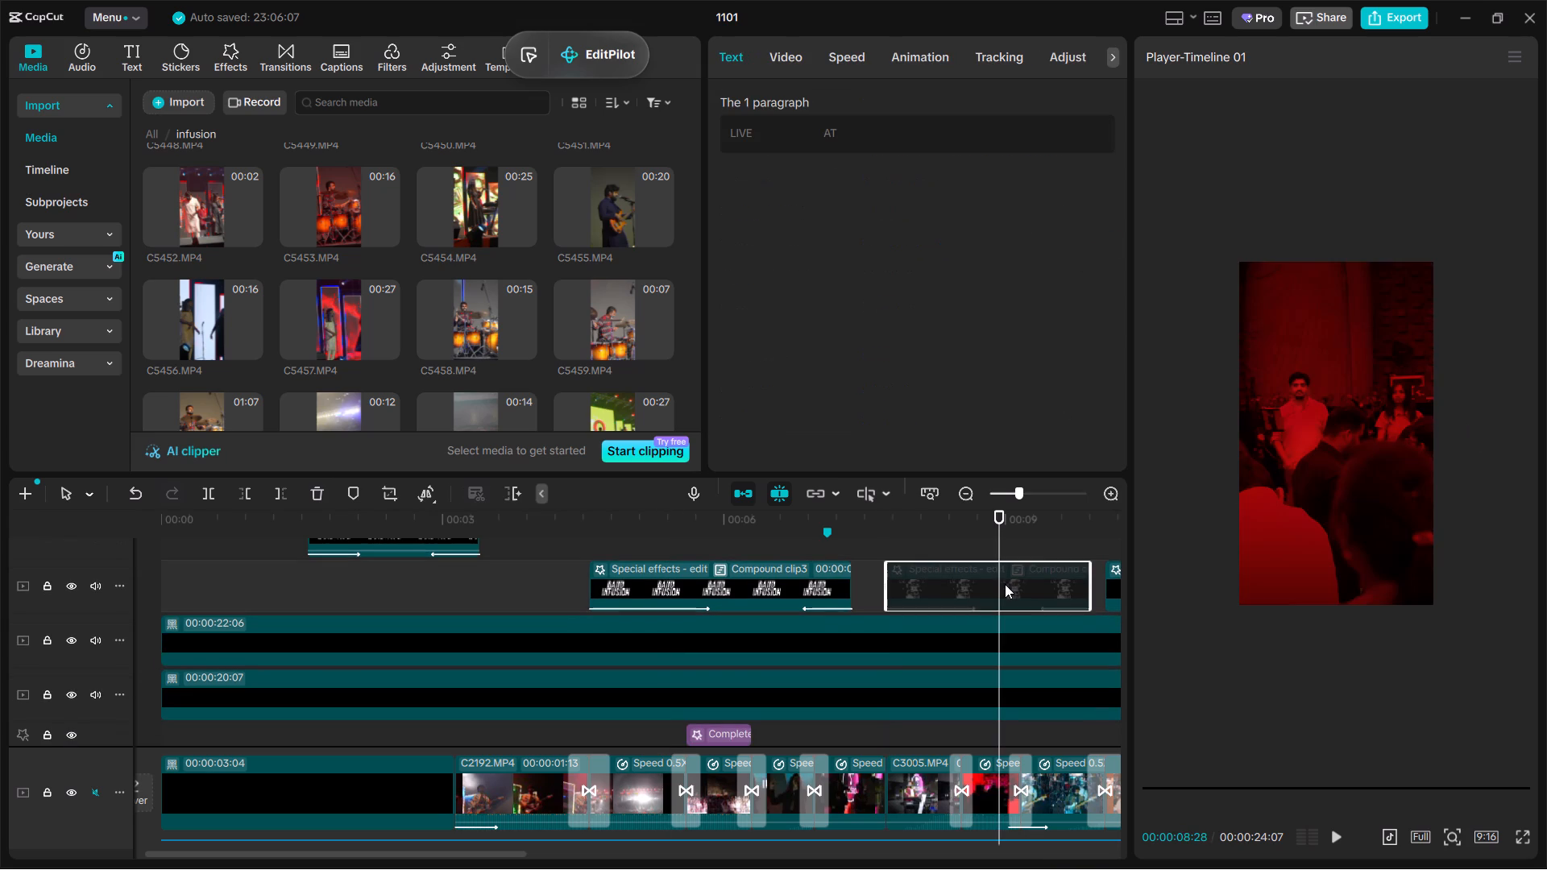
key("v")
Inside the LIVE AT compound clip, replace the Grease Monkey logo with the Heart Cup Coffee Gachibowli logo on black, keeping the original video effect.
triple_click(1002, 585)
scroll(350, 599, "up", 4, "ctrl")
left_click(339, 580)
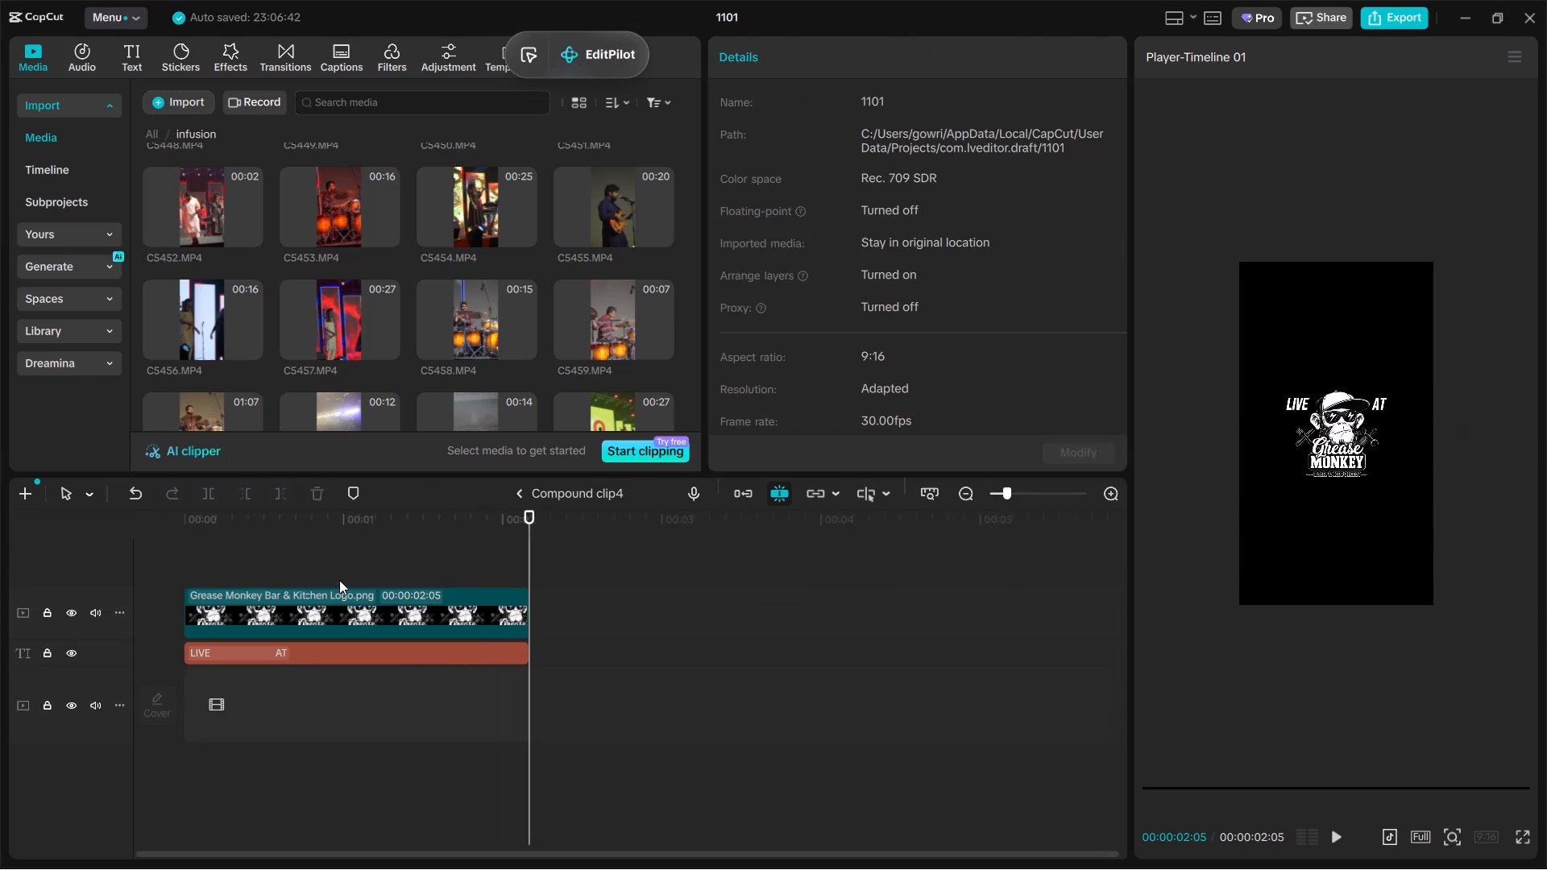
scroll(406, 379, "down", 1)
scroll(446, 318, "up", 2)
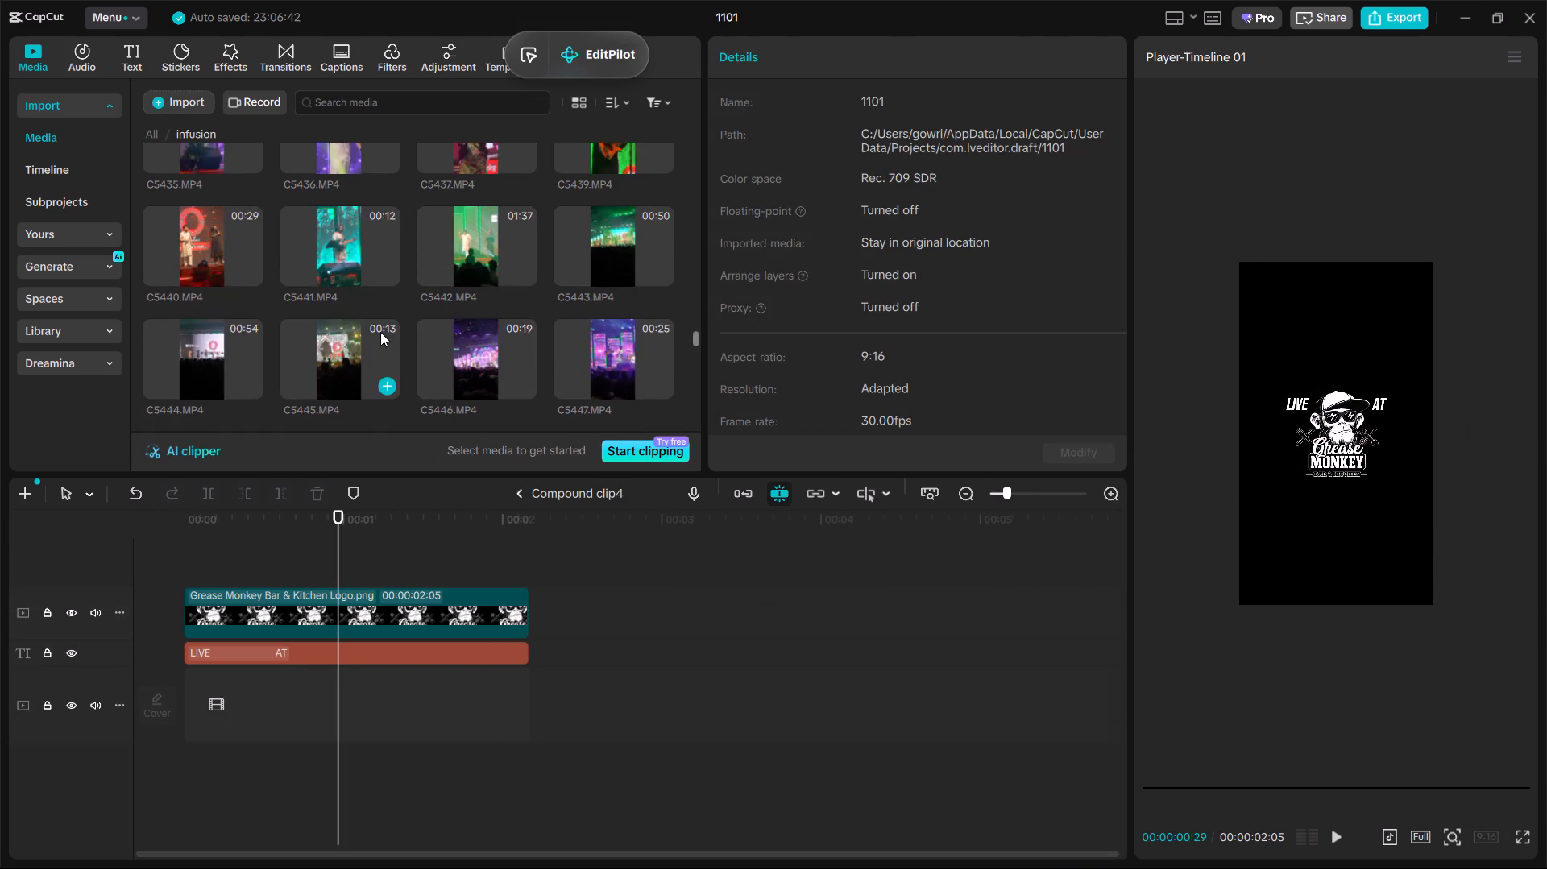
scroll(380, 332, "up", 4)
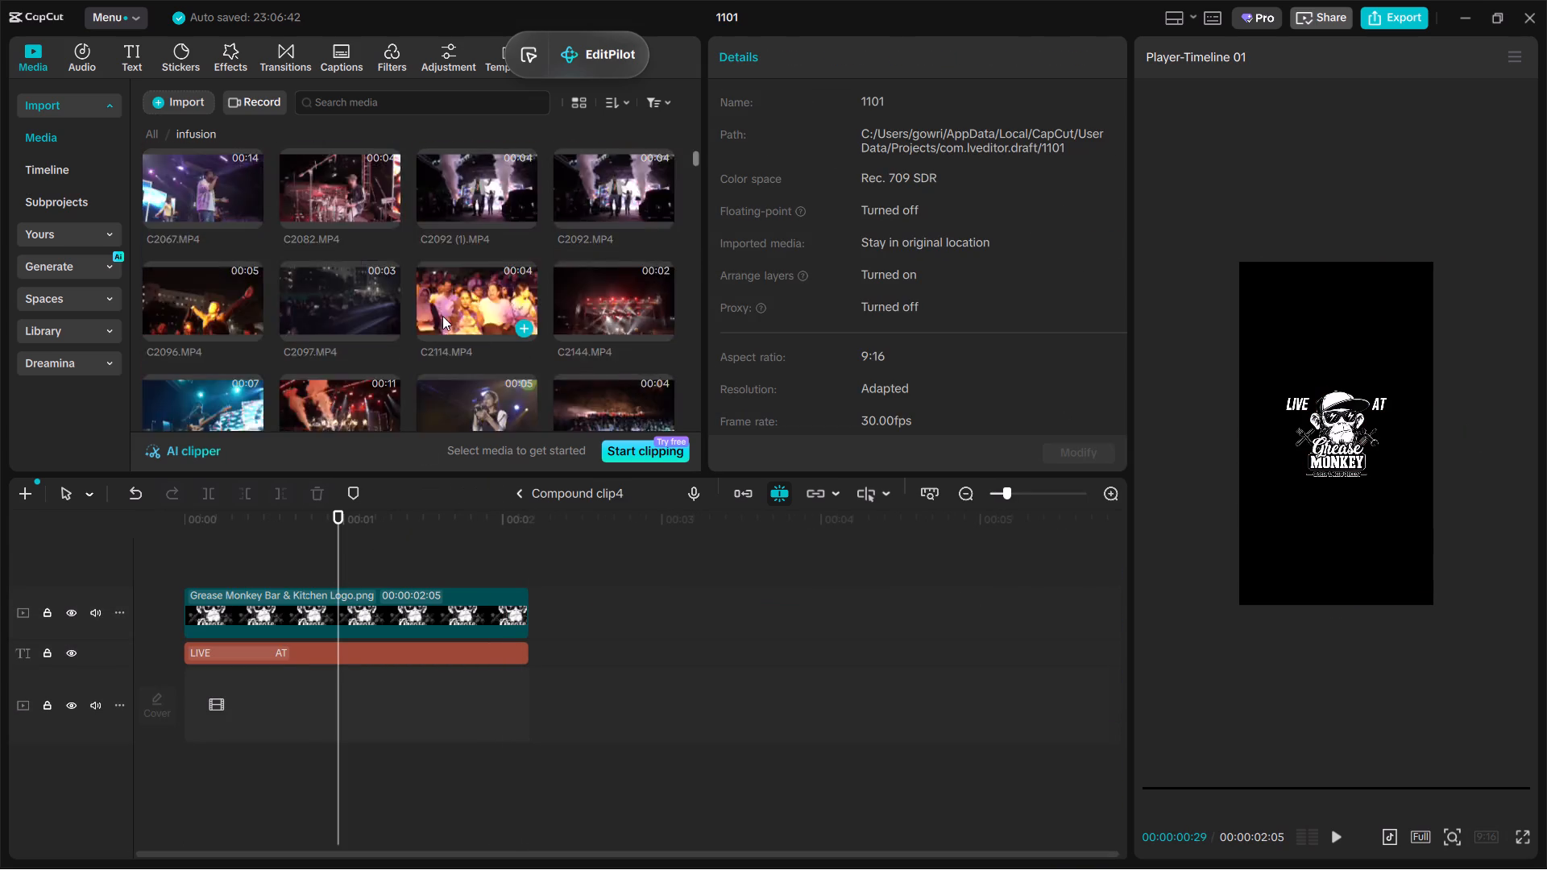
scroll(442, 316, "down", 16)
scroll(377, 370, "up", 1)
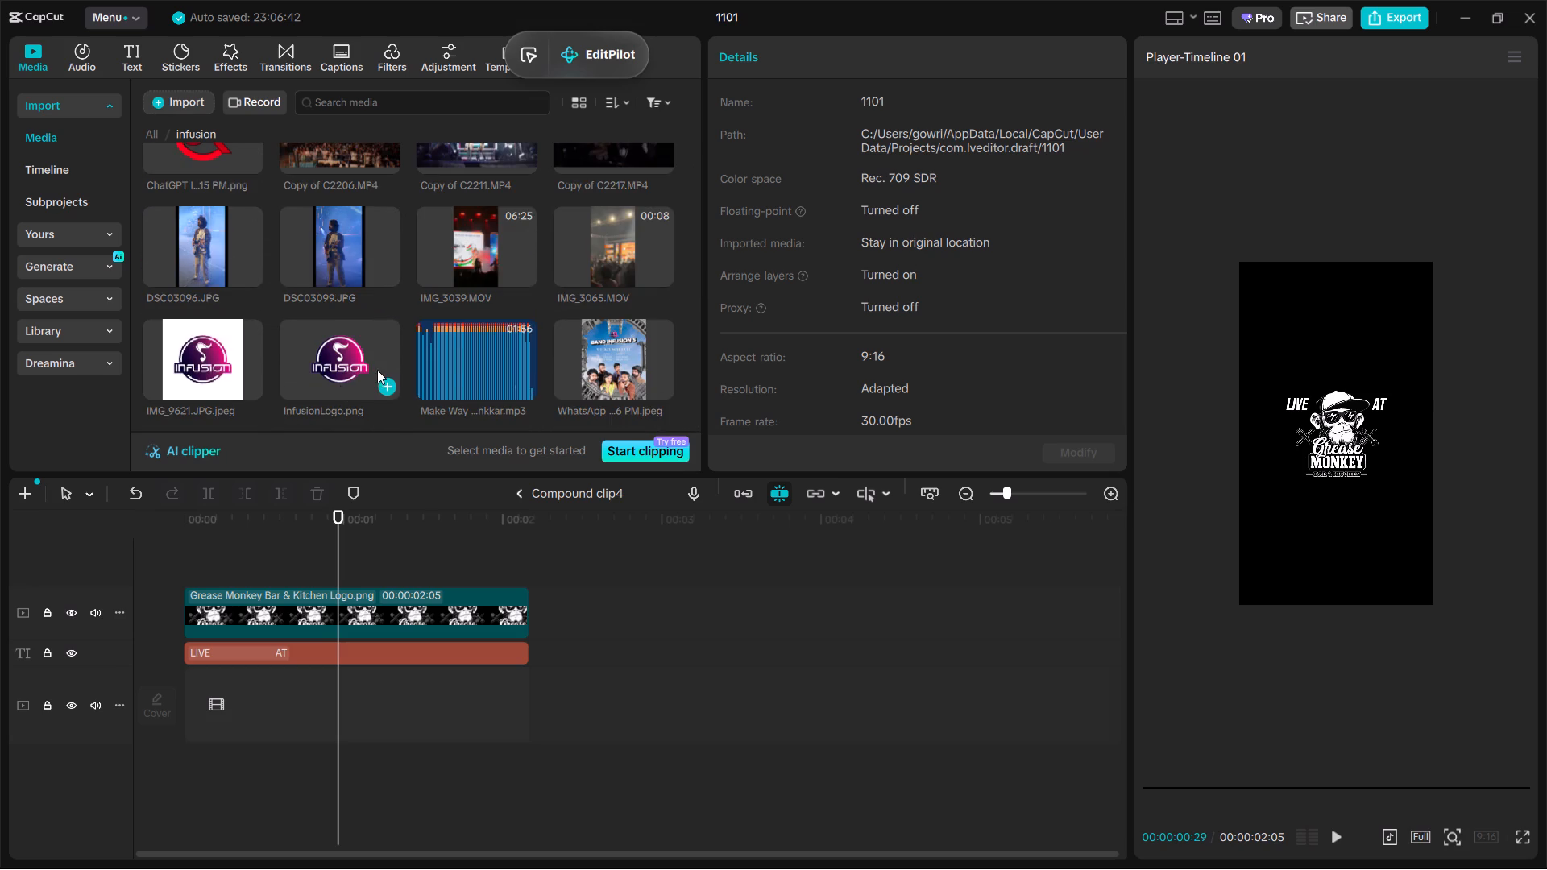
scroll(377, 370, "up", 2)
scroll(392, 362, "down", 4)
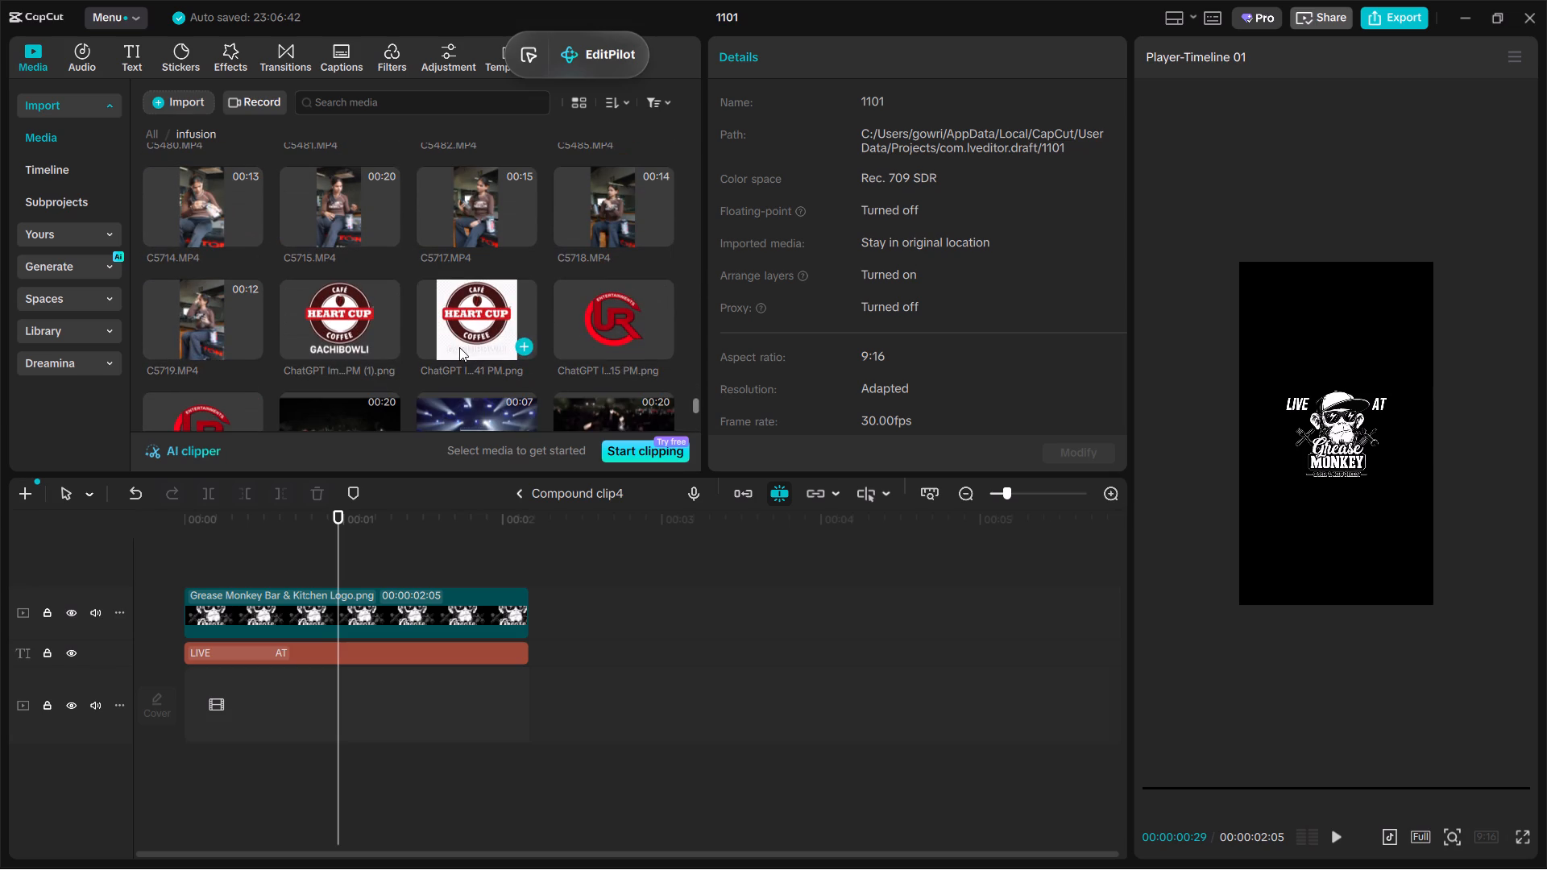
left_click_drag(354, 321, 428, 620)
left_click(838, 657)
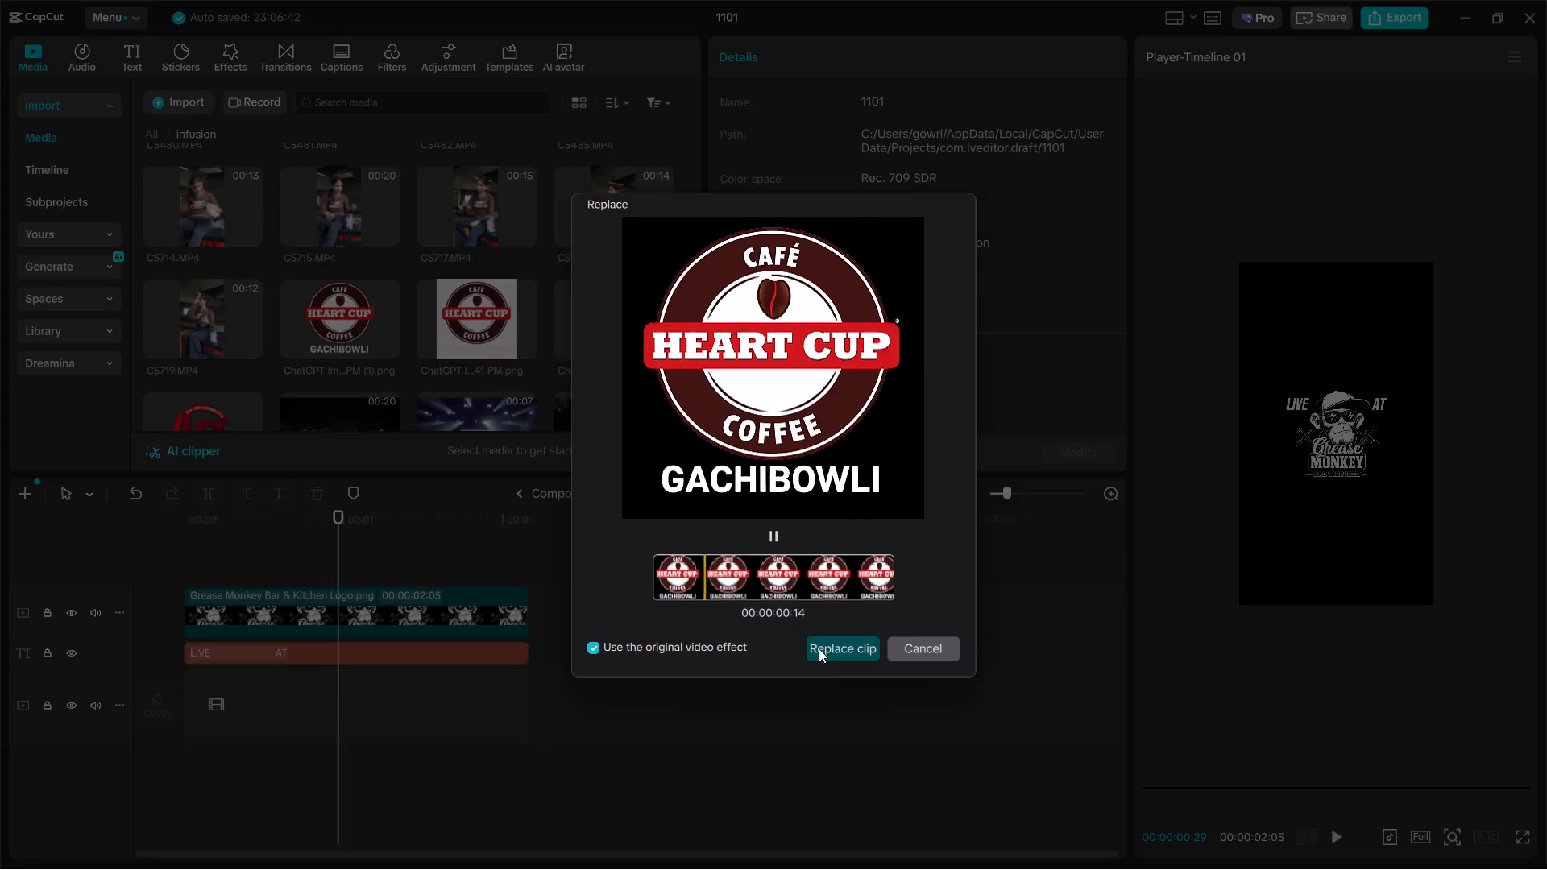
Move the LIVE AT text slightly up relative to the Heart Cup Coffee logo and return to the main timeline.
left_click(337, 618)
scroll(309, 643, "up", 7, "ctrl")
left_click(309, 651)
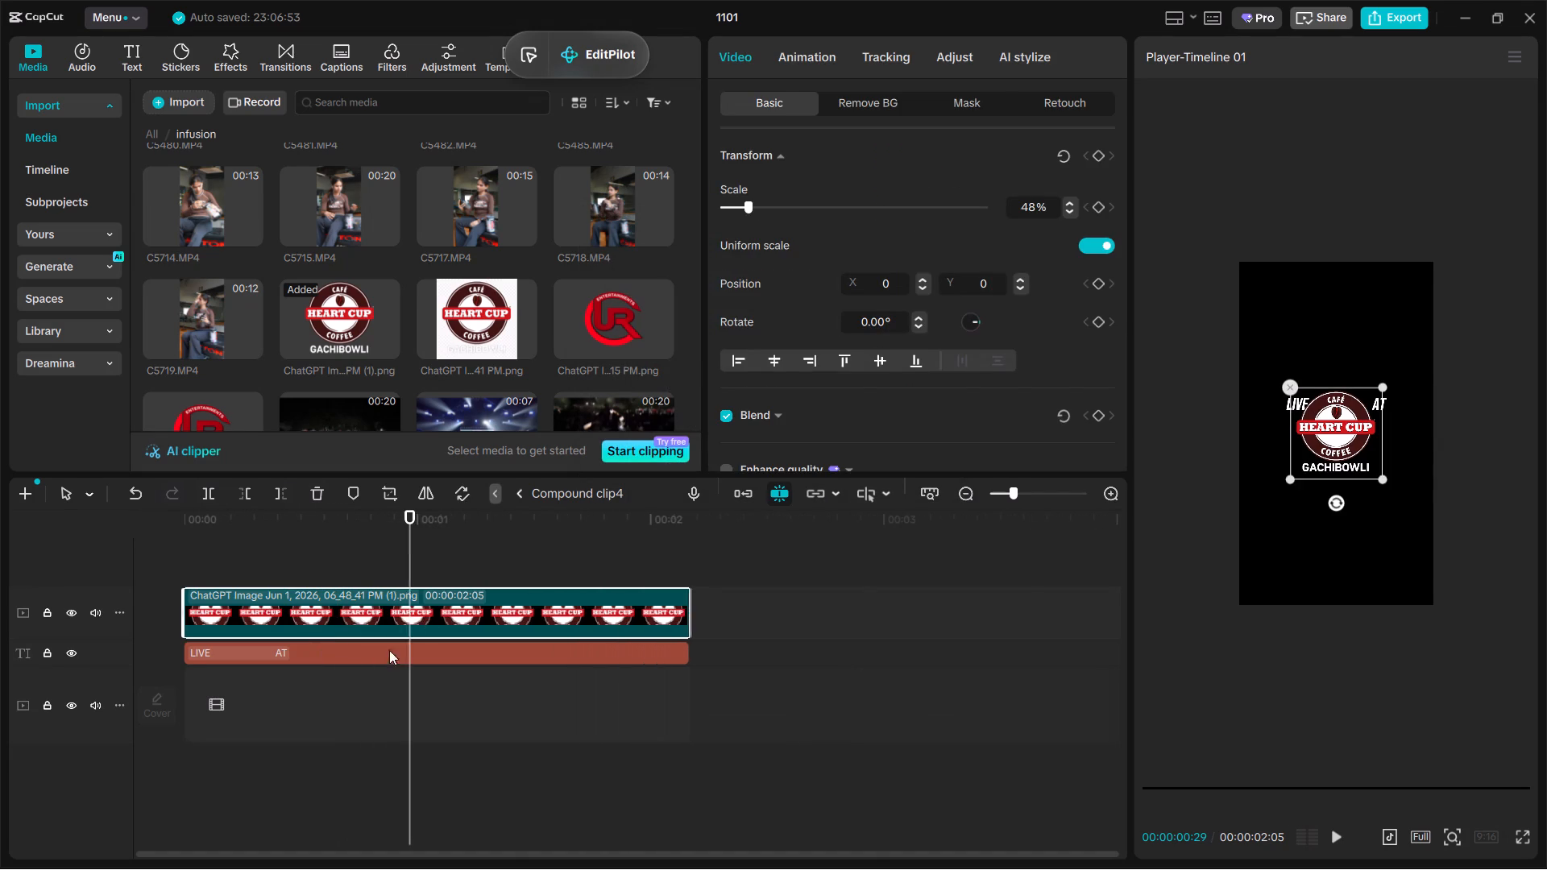
scroll(1362, 435, "up", 3, "ctrl")
left_click_drag(1374, 399, 1372, 369)
scroll(610, 536, "down", 1, "ctrl")
left_click(517, 489, "ctrl")
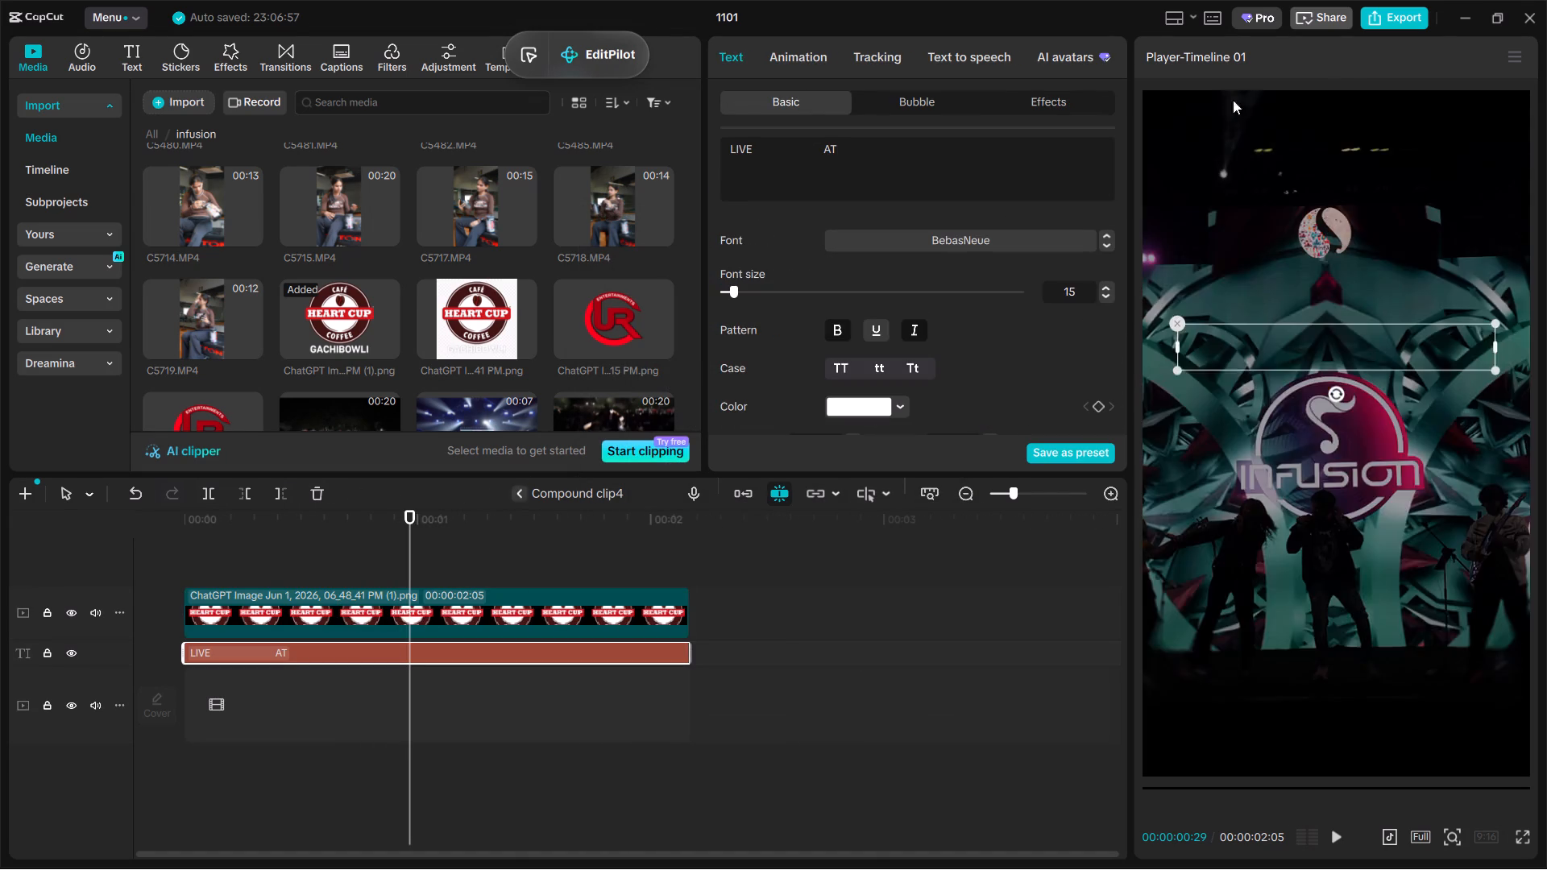
Play back the sequence from the opening to the reservations title at about 00:00:16:01 to examine all titles and their timing.
scroll(1168, 133, "down", 2, "ctrl")
scroll(1087, 566, "down", 4, "ctrl")
left_click(765, 572)
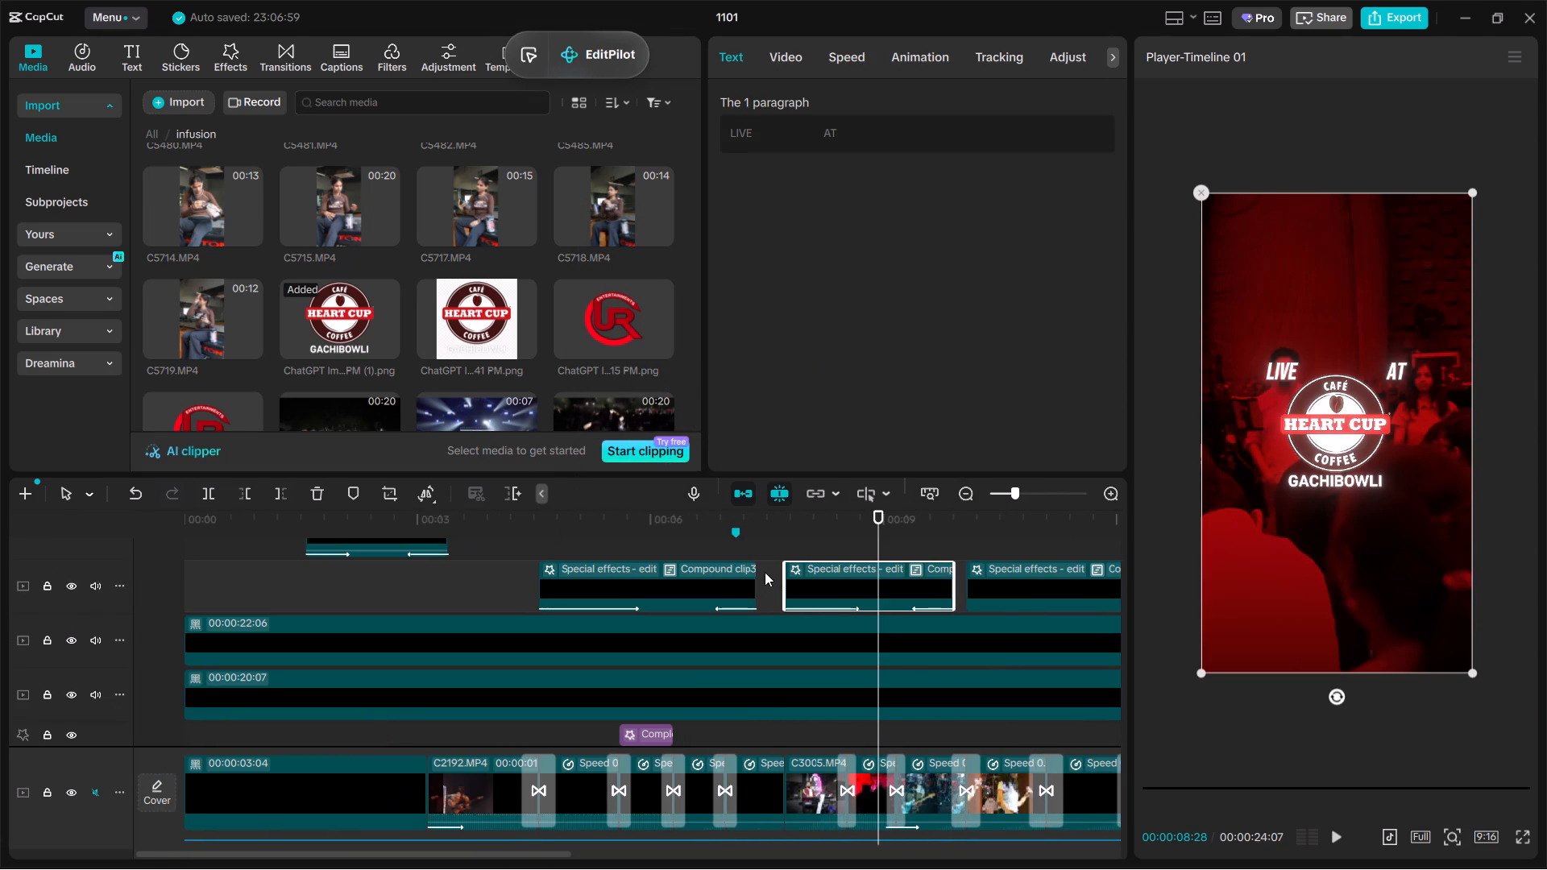
left_click_drag(765, 572, 0, 626)
key("space")
key("space")
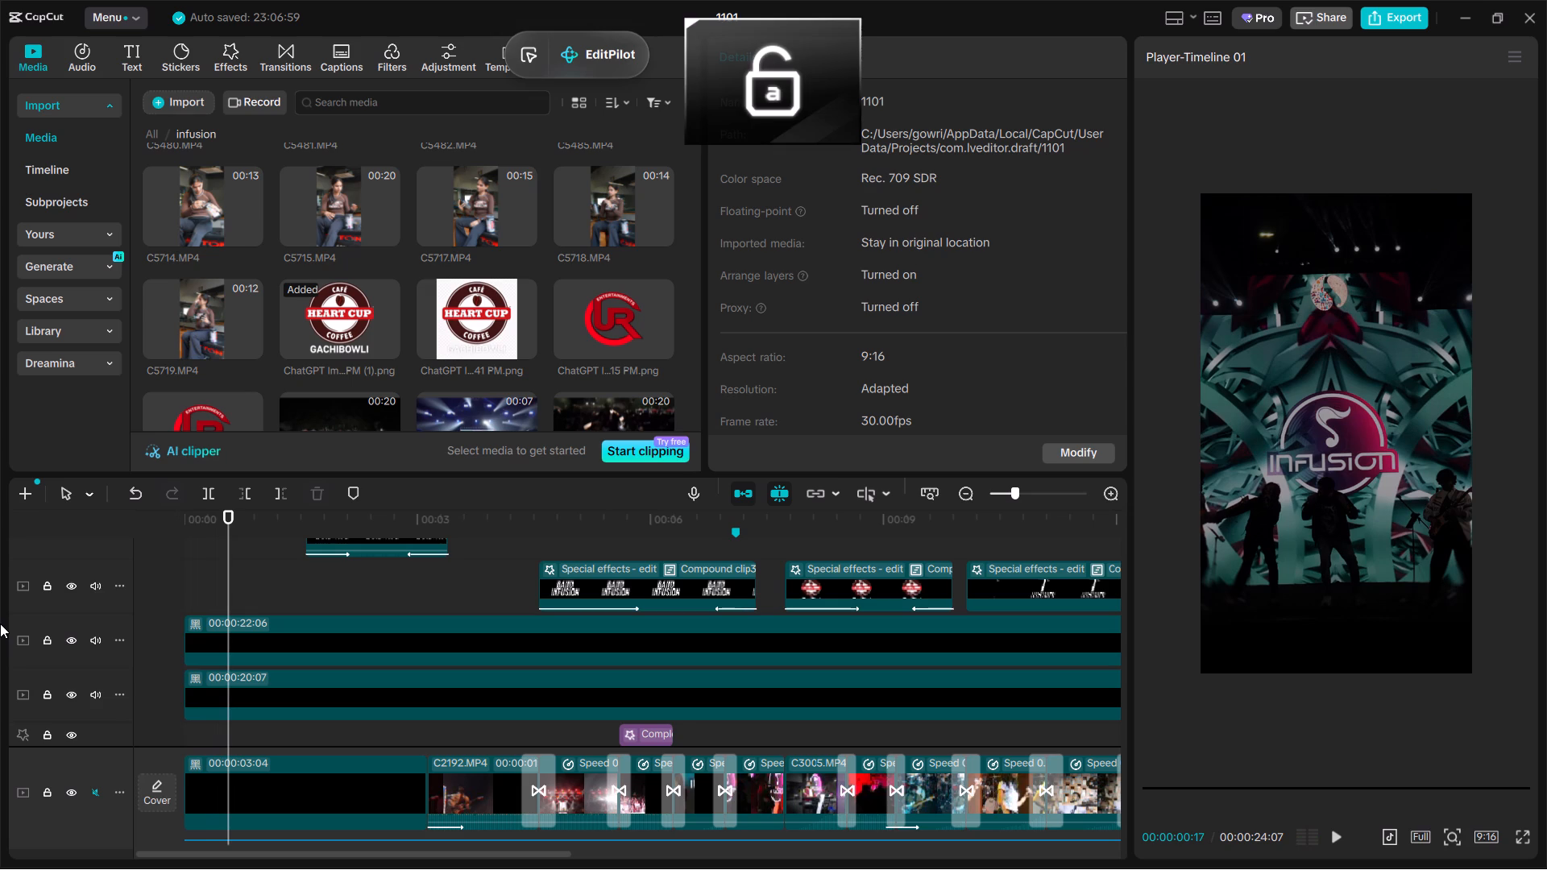
key("space")
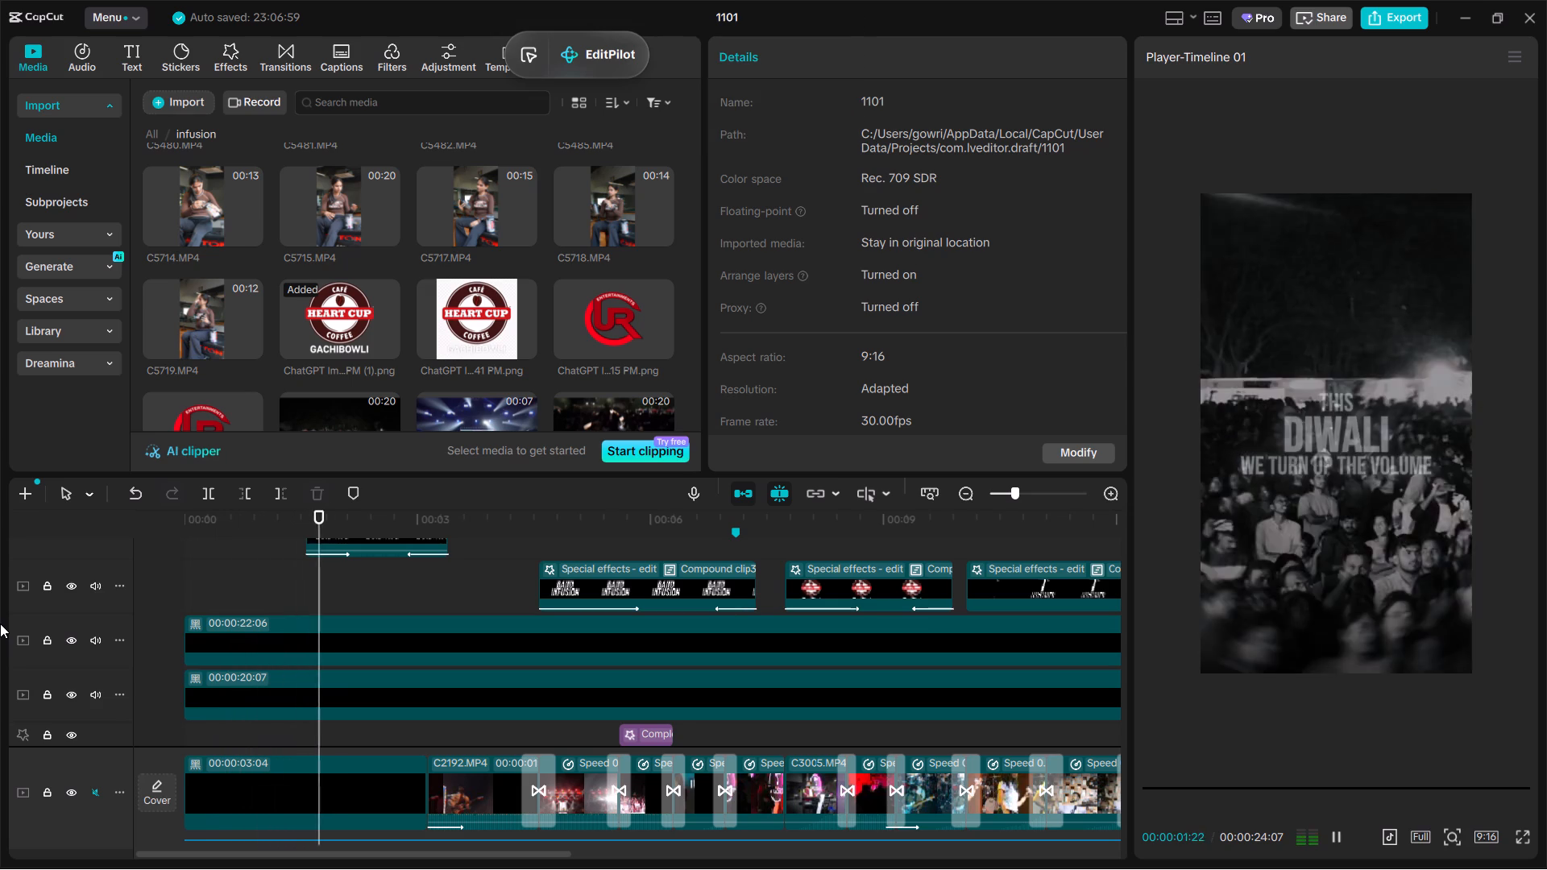
key("space")
key("space")
key("space")
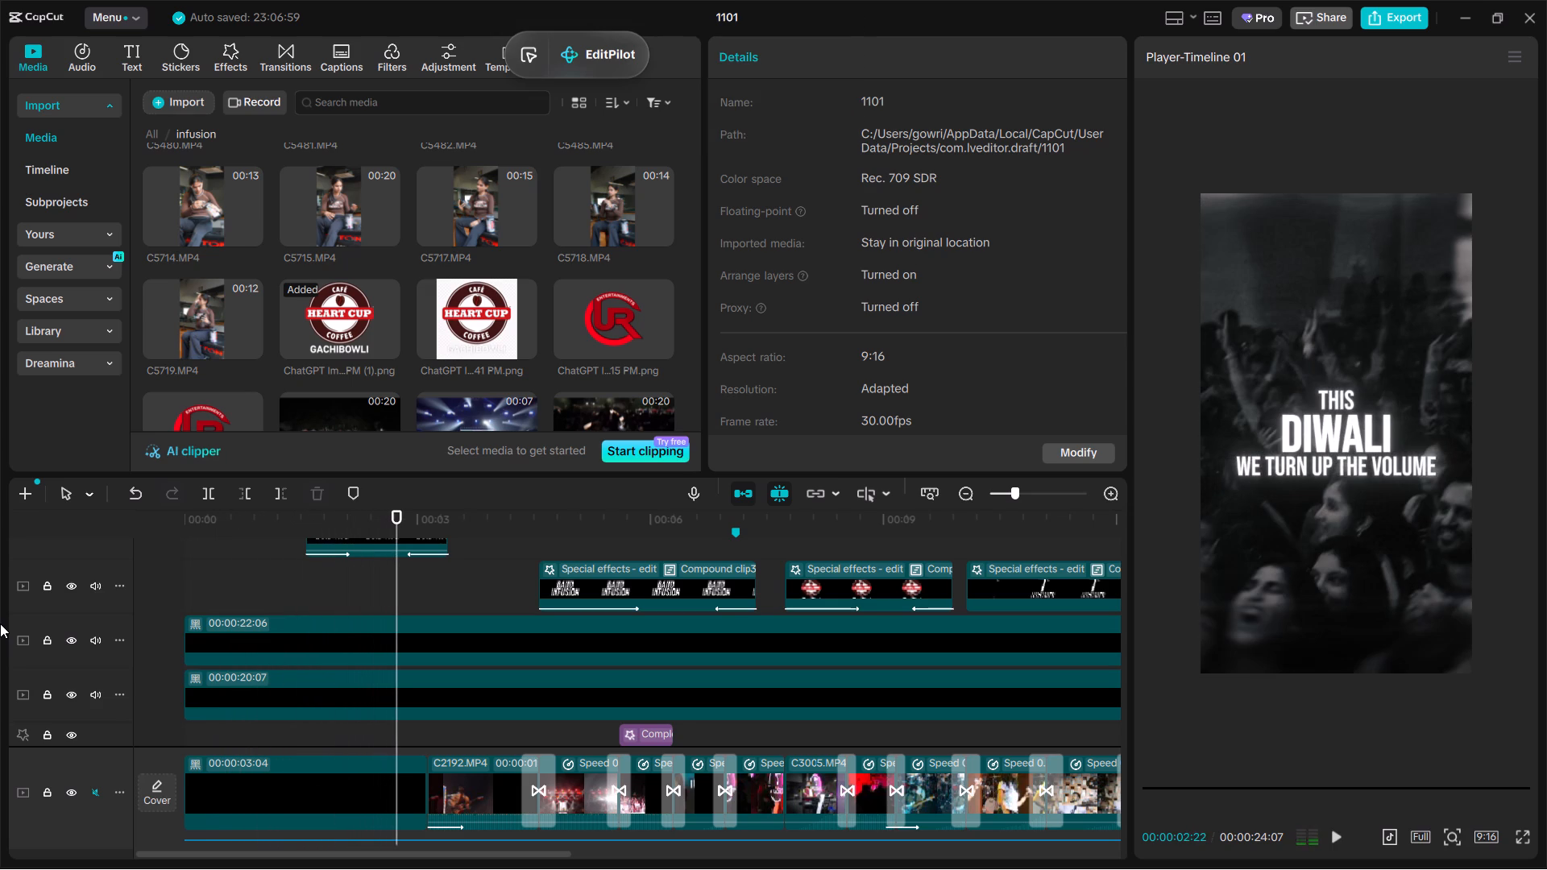
scroll(0, 623, "down", 8, "ctrl")
scroll(276, 620, "down", 2, "ctrl")
key("space")
key("space")
key("space")
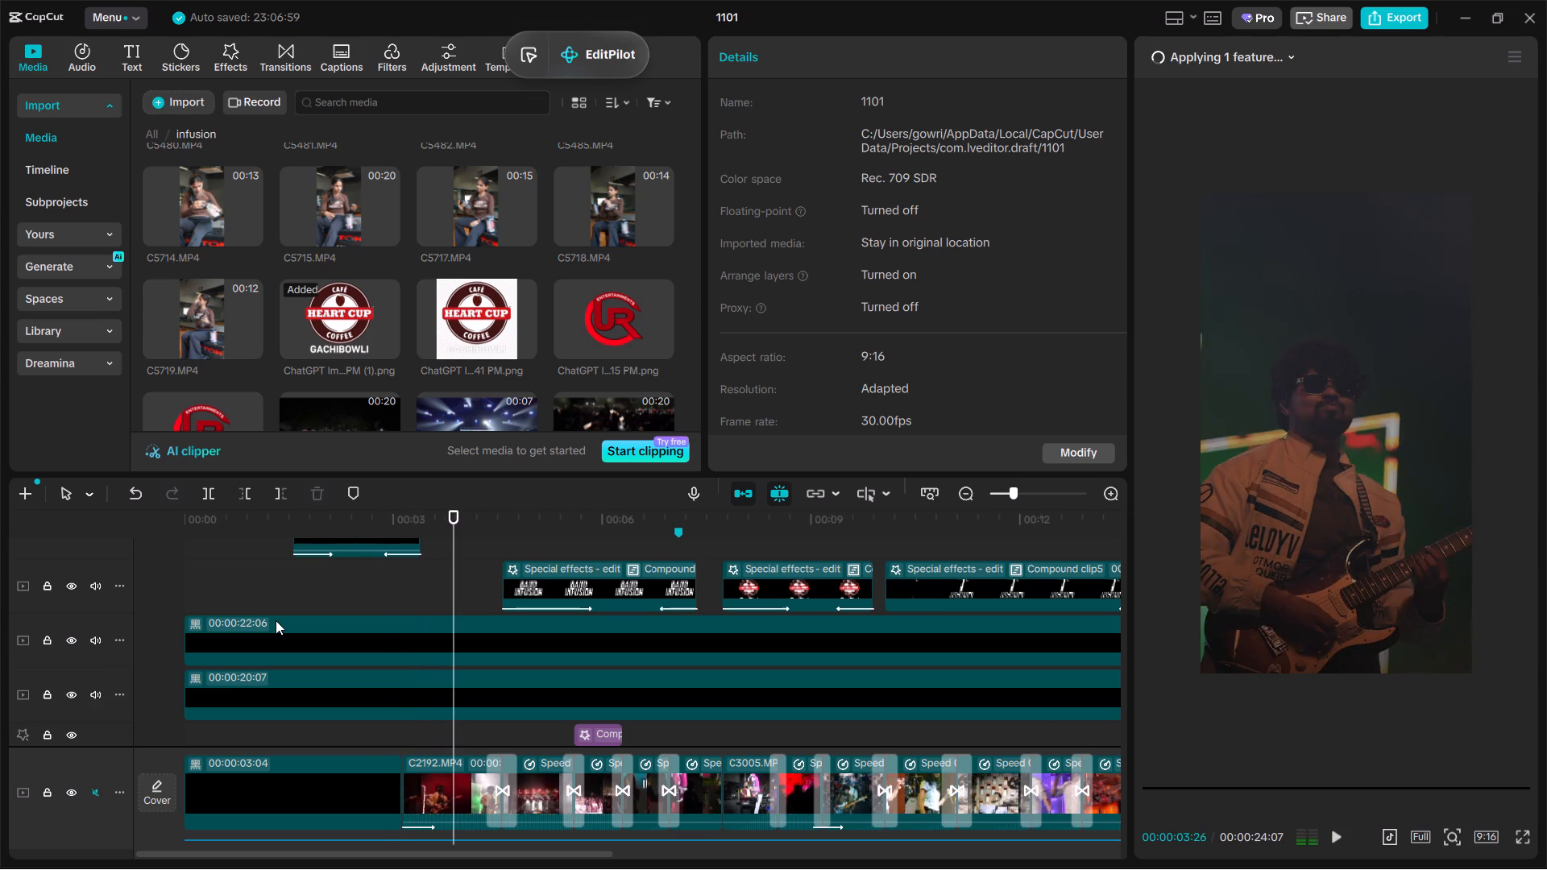
scroll(276, 620, "down", 5, "ctrl")
scroll(276, 620, "up", 3, "ctrl")
key("space")
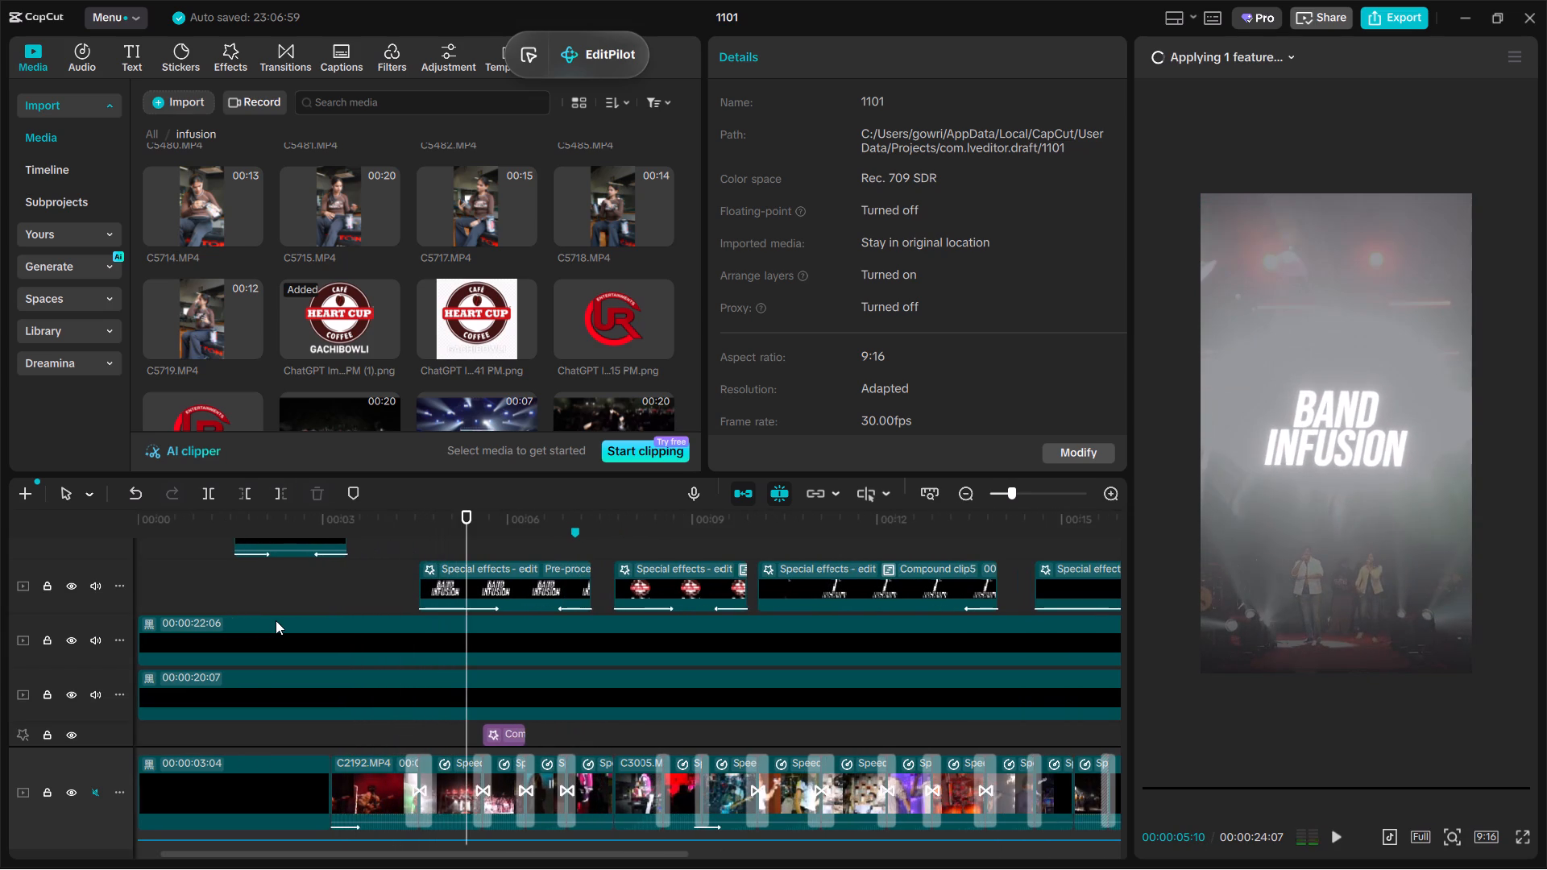
key("space")
scroll(556, 599, "down", 3, "ctrl")
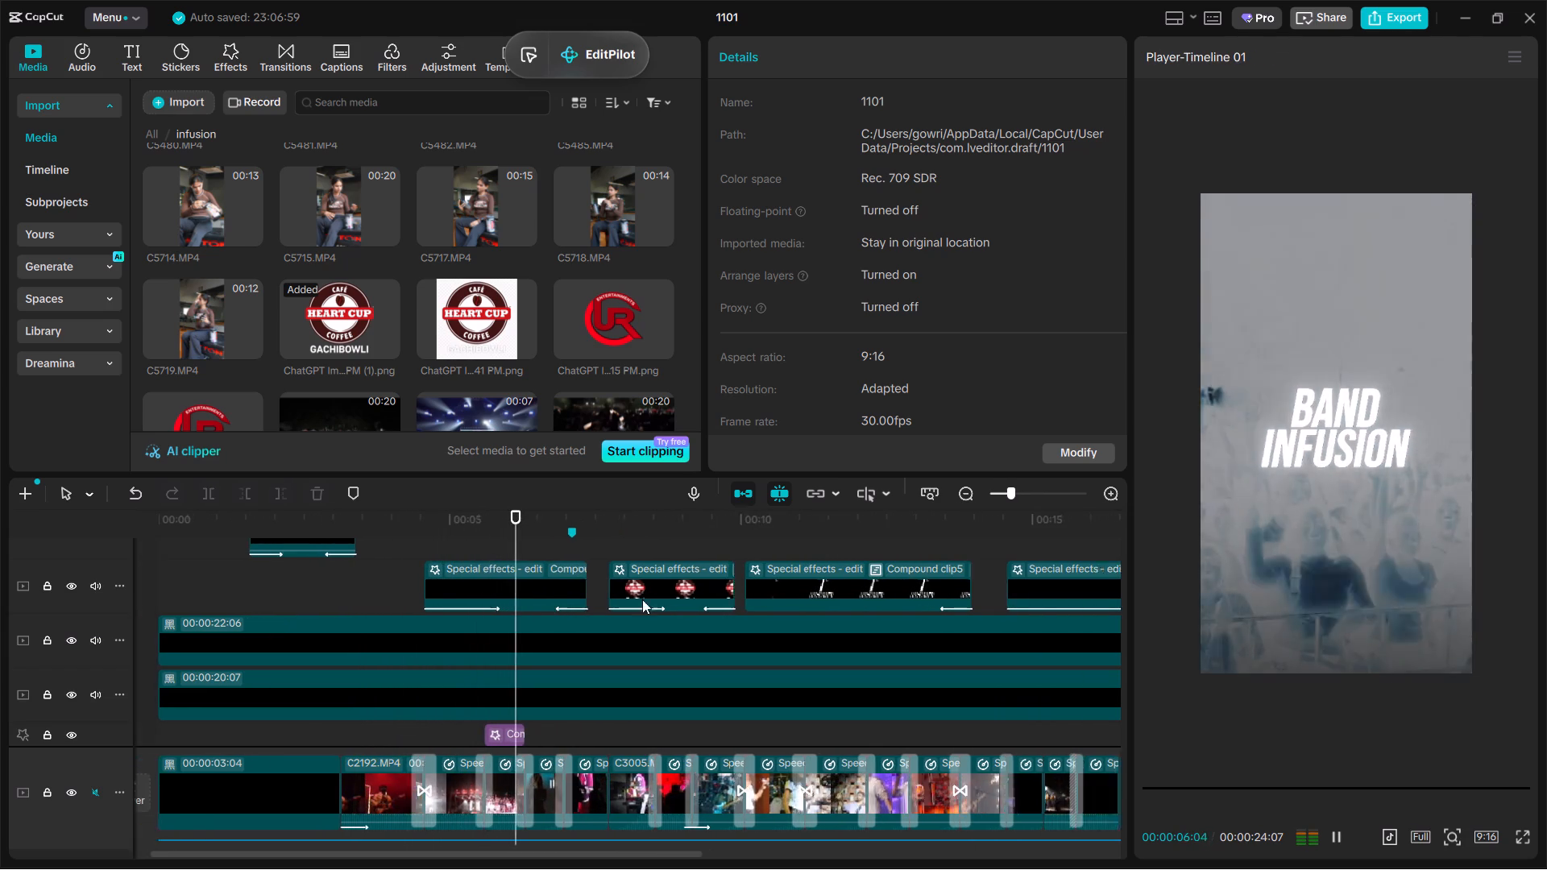
scroll(642, 599, "down", 3, "ctrl")
scroll(798, 644, "down", 6, "ctrl")
scroll(686, 658, "up", 4, "ctrl")
scroll(679, 659, "down", 2, "ctrl")
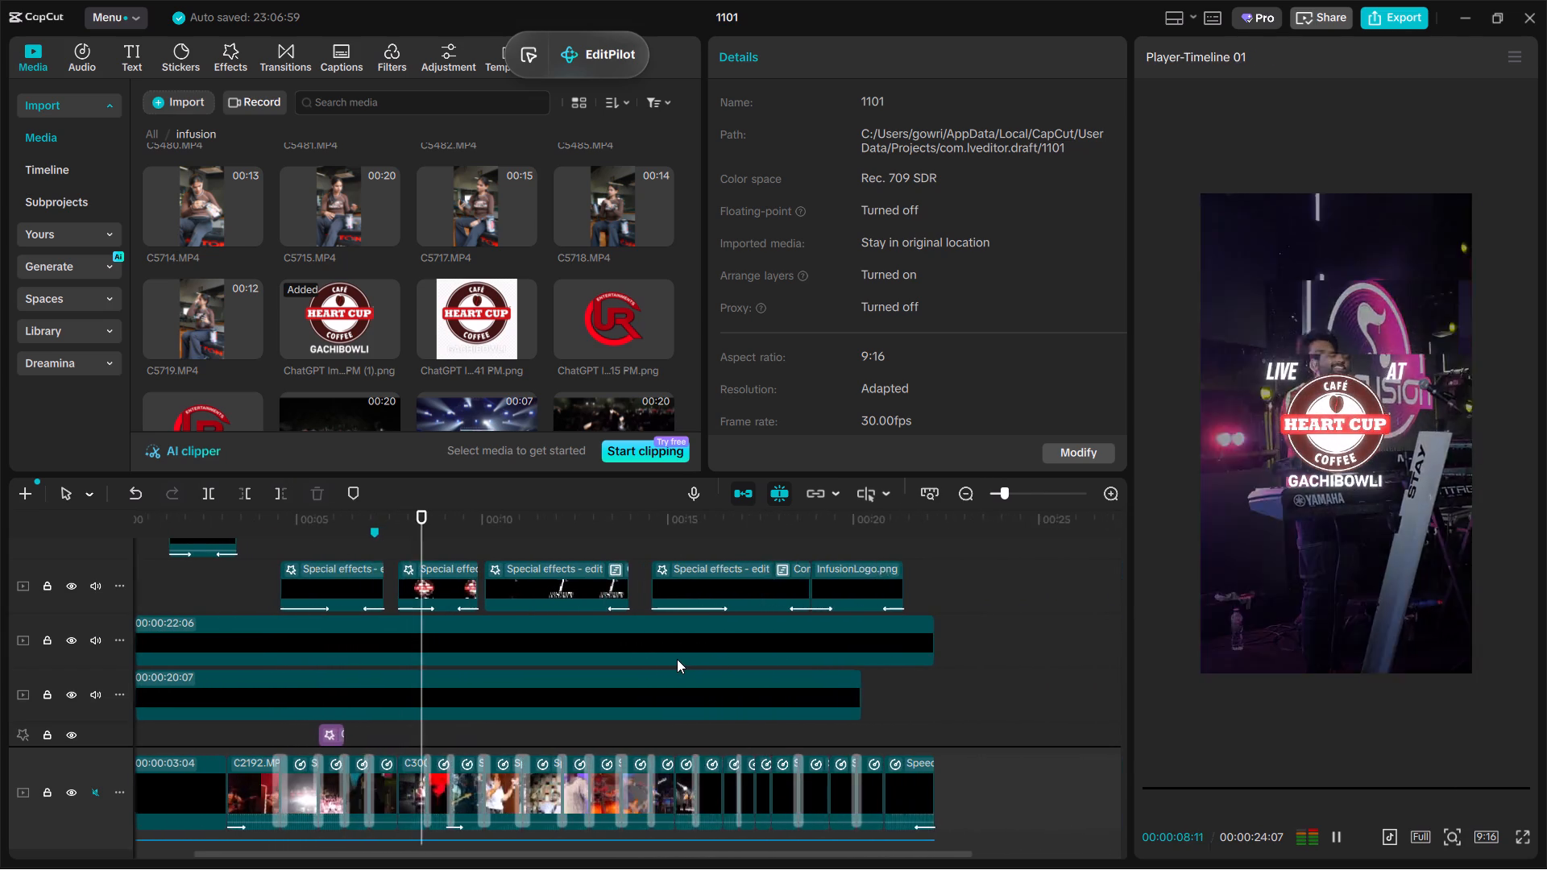
scroll(677, 659, "down", 4, "ctrl")
scroll(1428, 498, "down", 1, "ctrl")
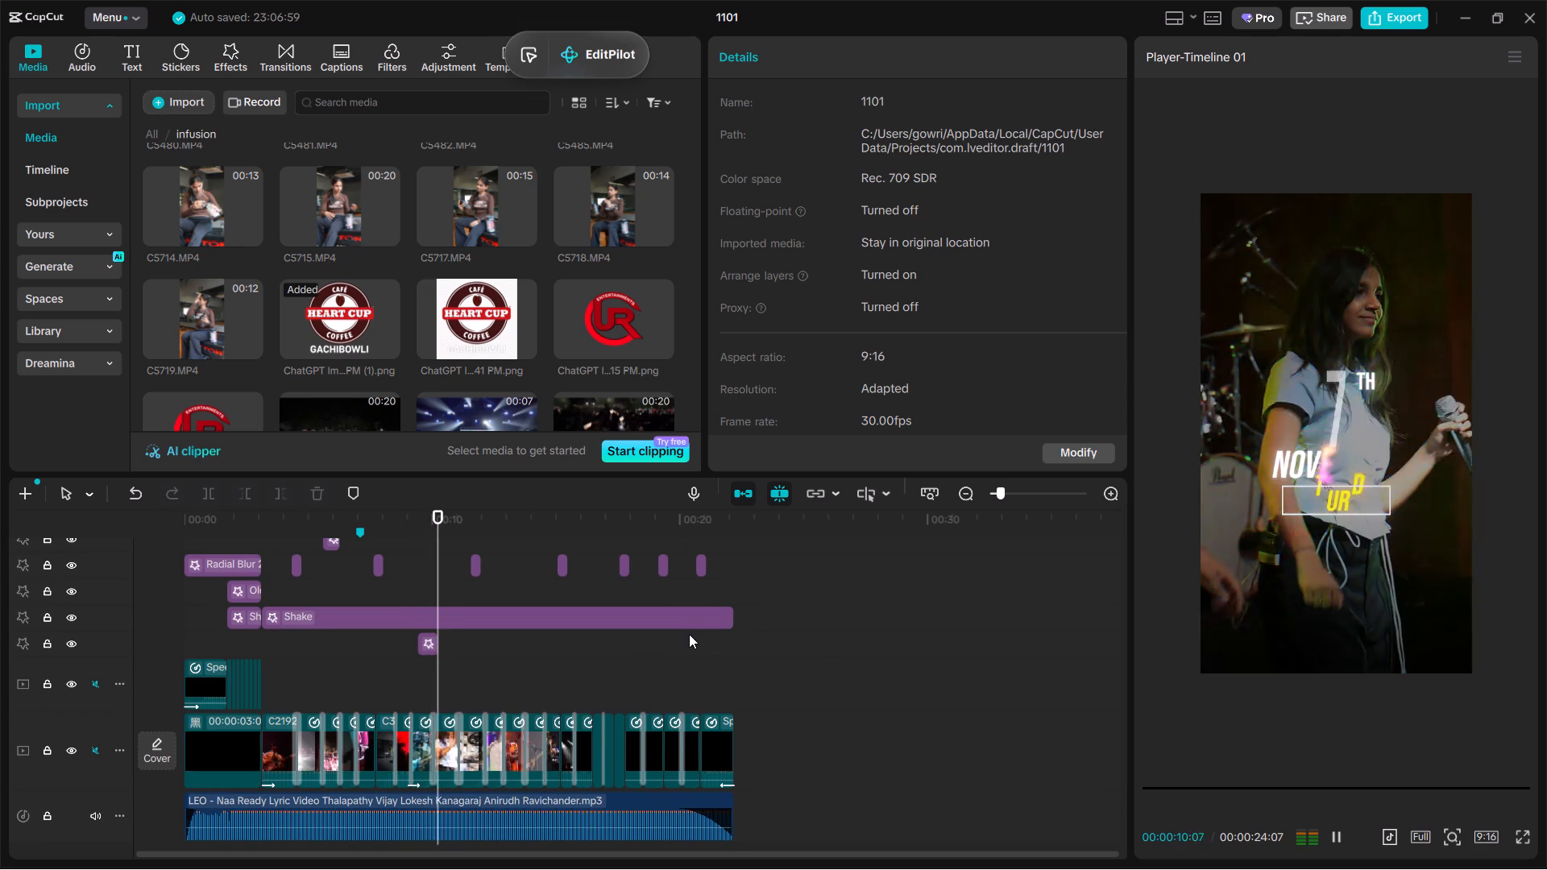
scroll(682, 639, "up", 1, "ctrl")
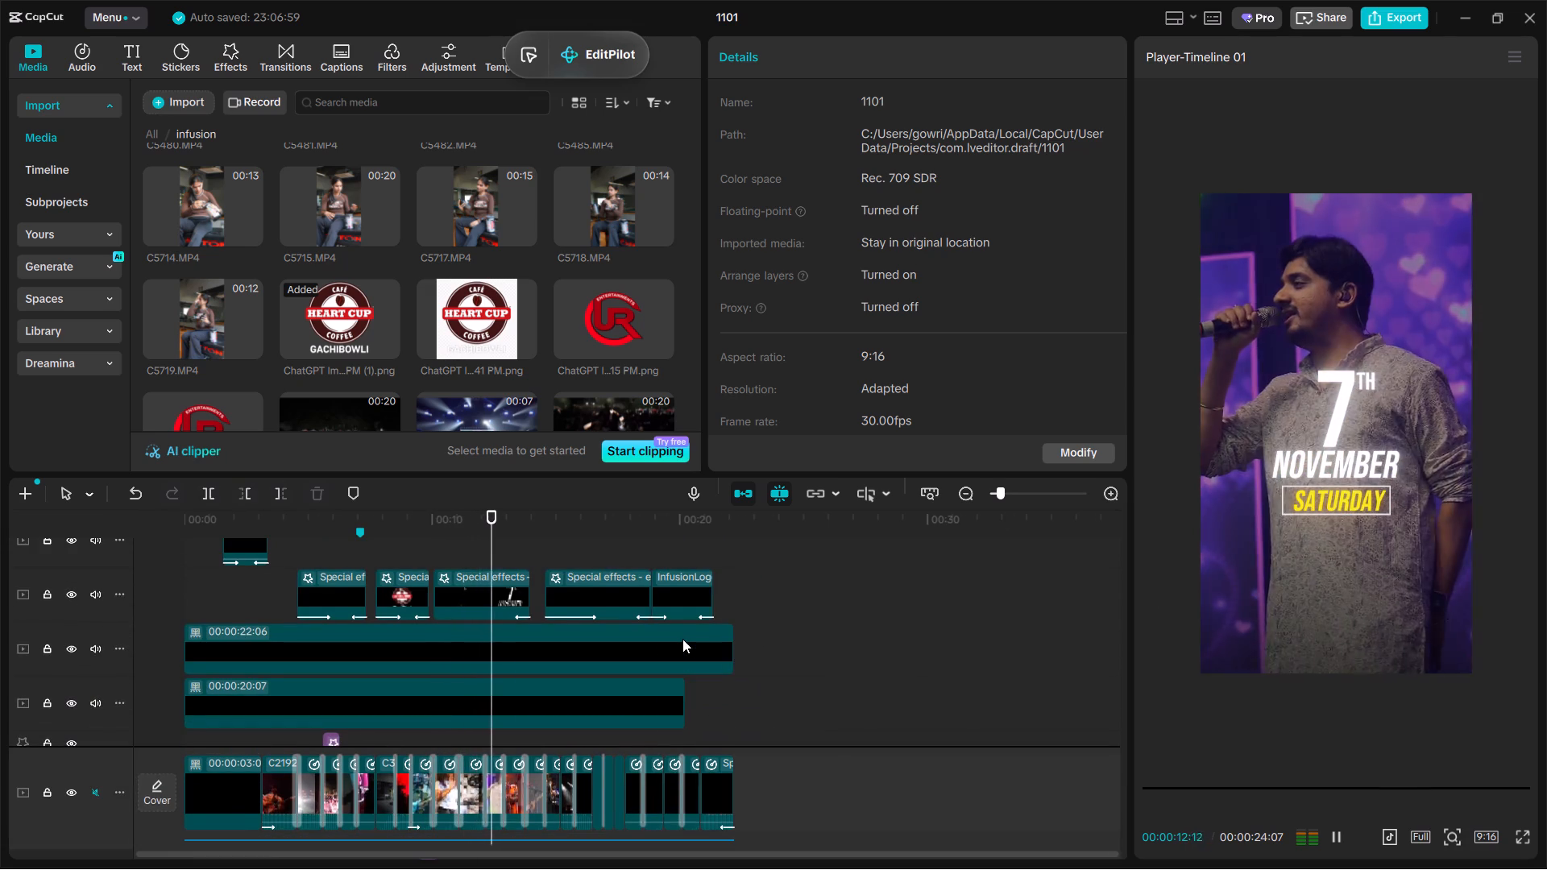
scroll(682, 639, "up", 2, "ctrl")
scroll(682, 639, "down", 4, "ctrl")
scroll(682, 639, "up", 5, "ctrl")
scroll(682, 639, "down", 4, "ctrl")
scroll(682, 639, "up", 4, "ctrl")
scroll(682, 639, "down", 2, "ctrl")
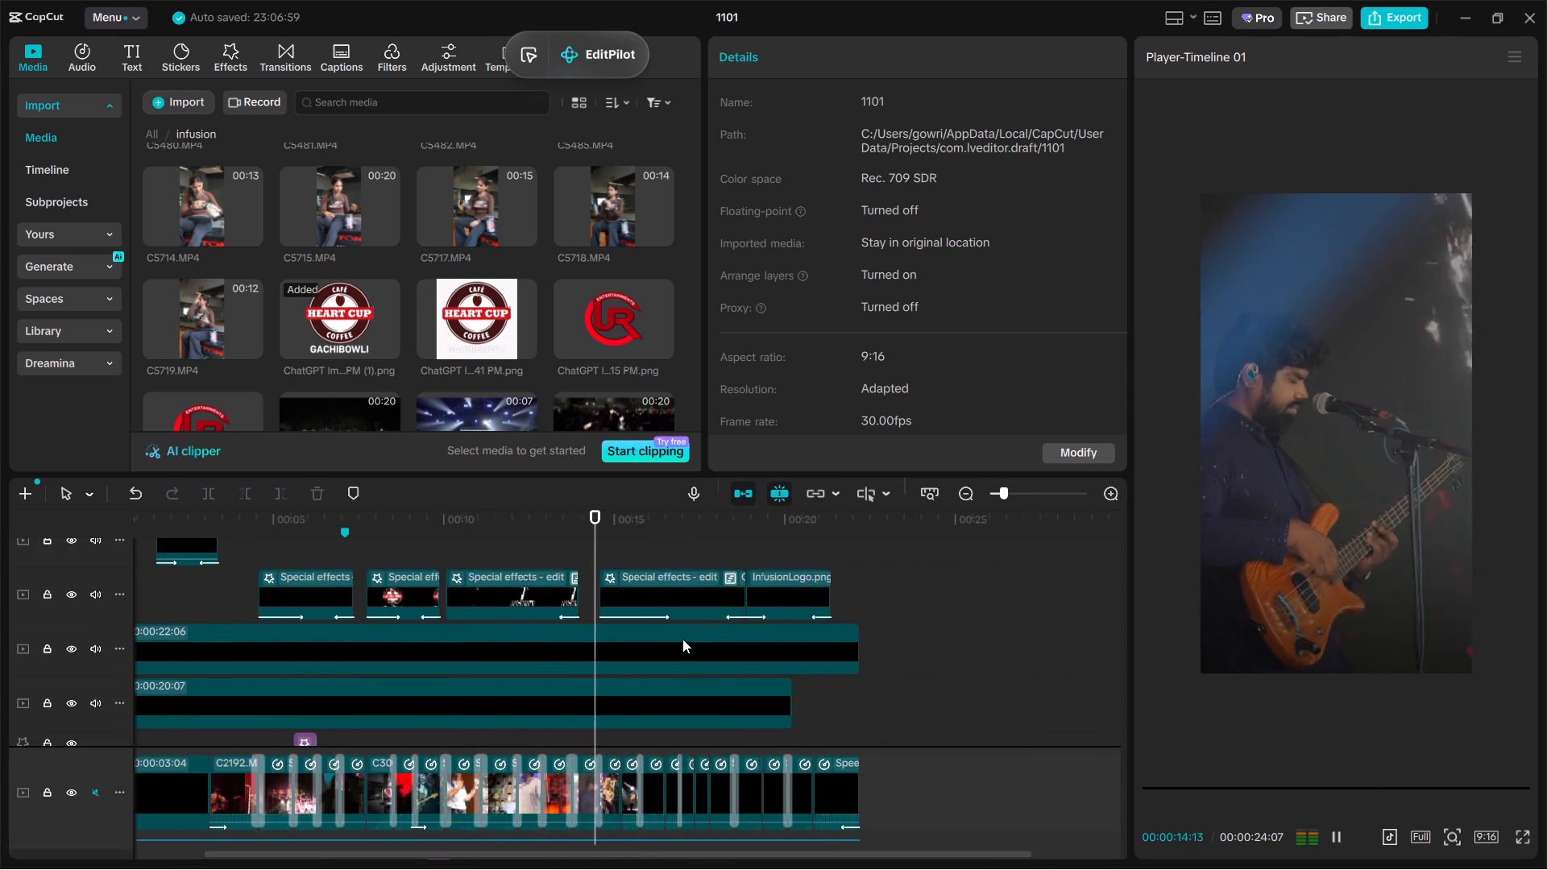
scroll(682, 639, "down", 2, "ctrl")
scroll(682, 639, "up", 4, "ctrl")
scroll(682, 639, "down", 3, "ctrl")
scroll(682, 639, "up", 4, "ctrl")
scroll(682, 639, "down", 2, "ctrl")
key("space")
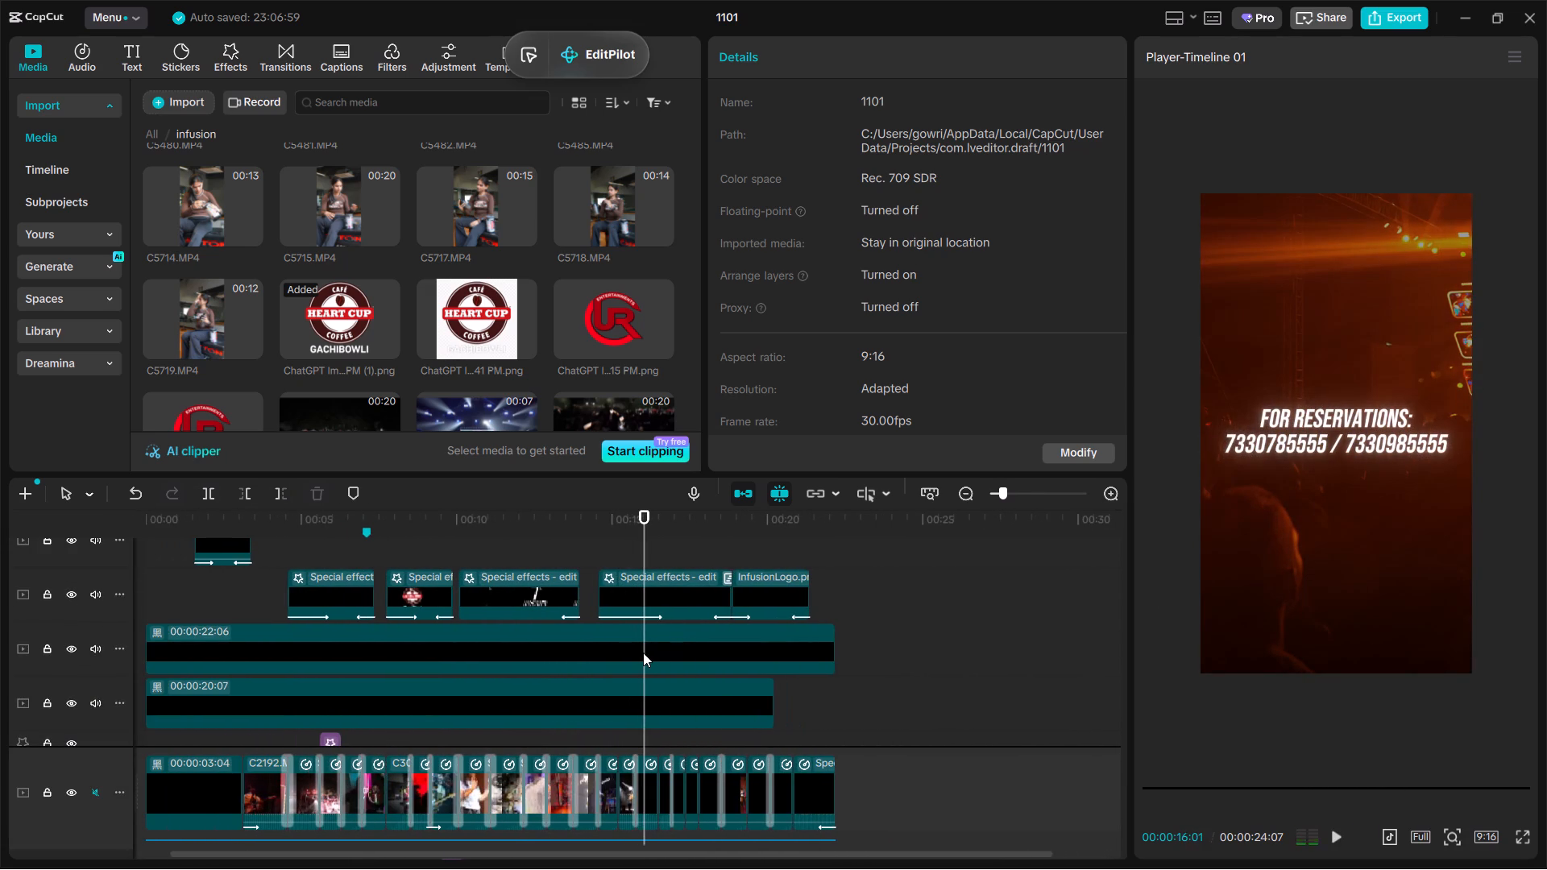
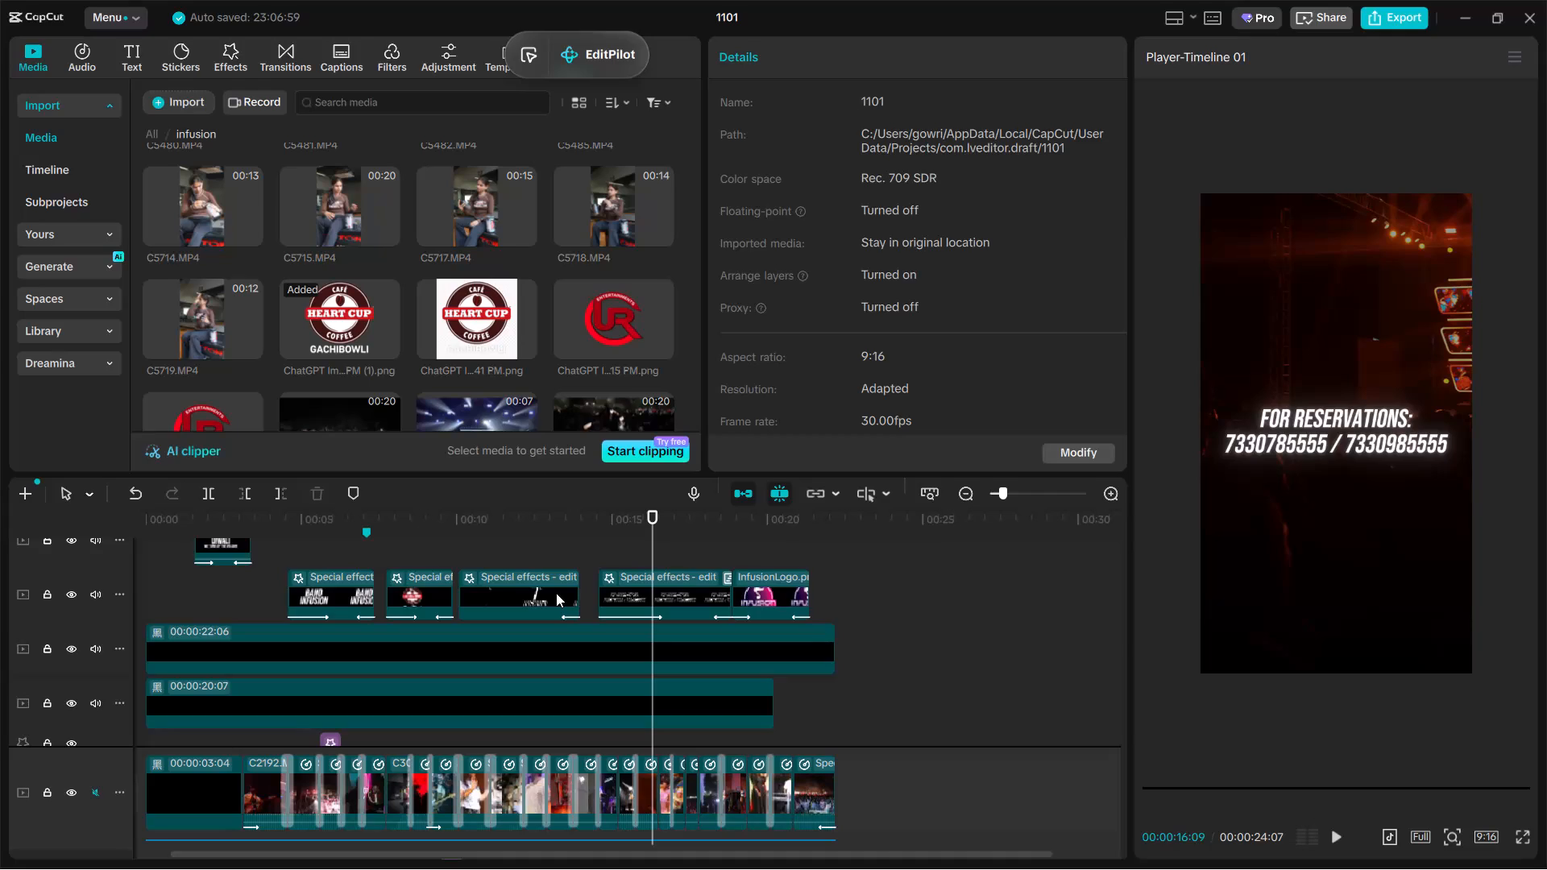
Open the FOR RESERVATIONS compound clip and select its reservations text for editing.
left_click(669, 545)
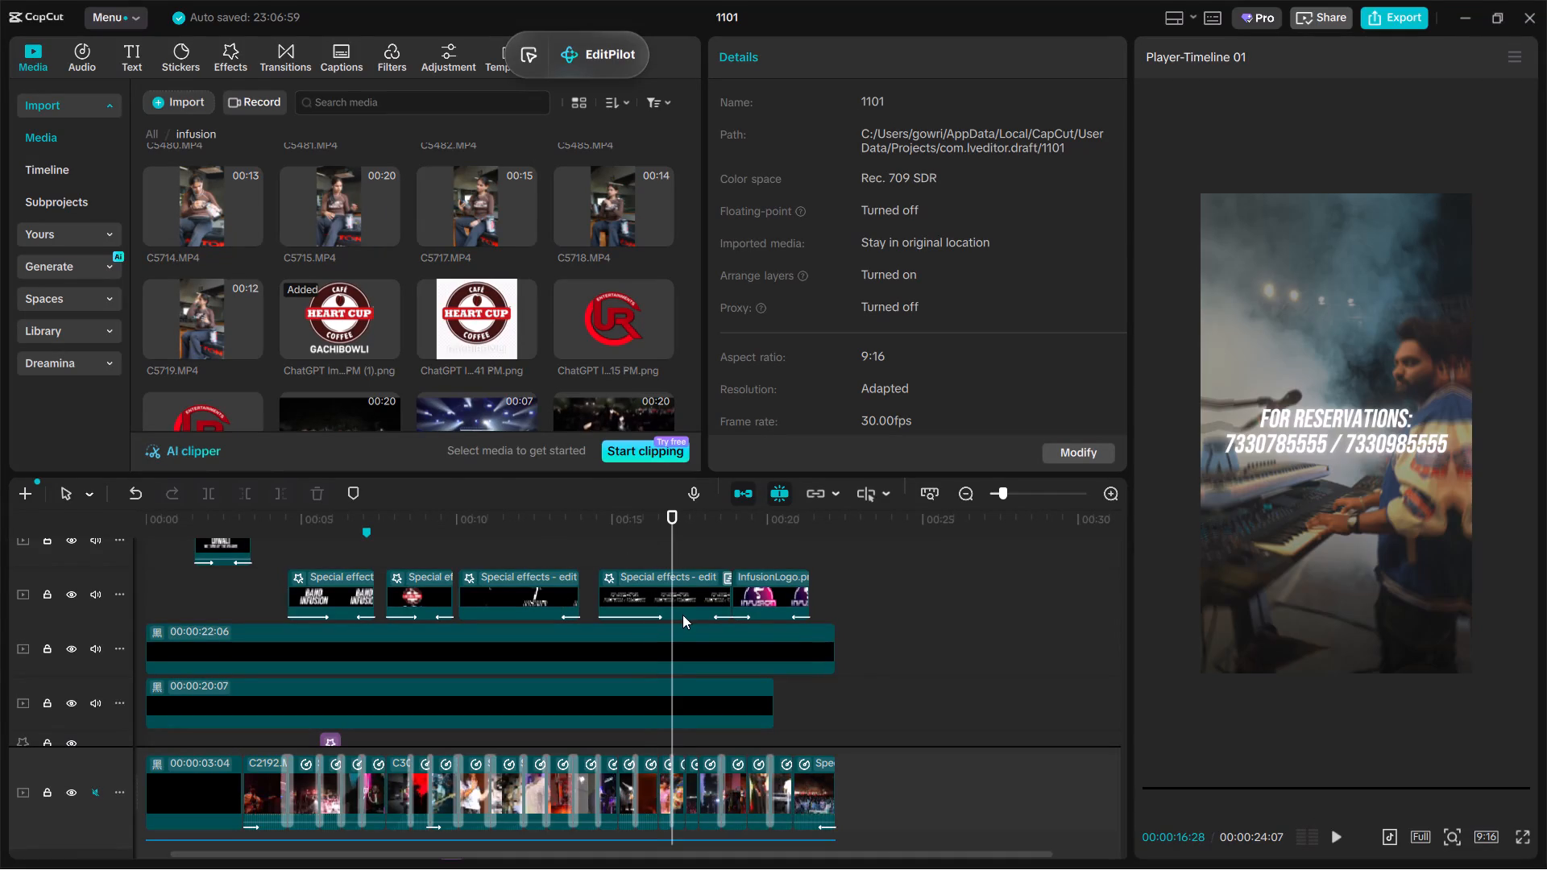
double_click(682, 615)
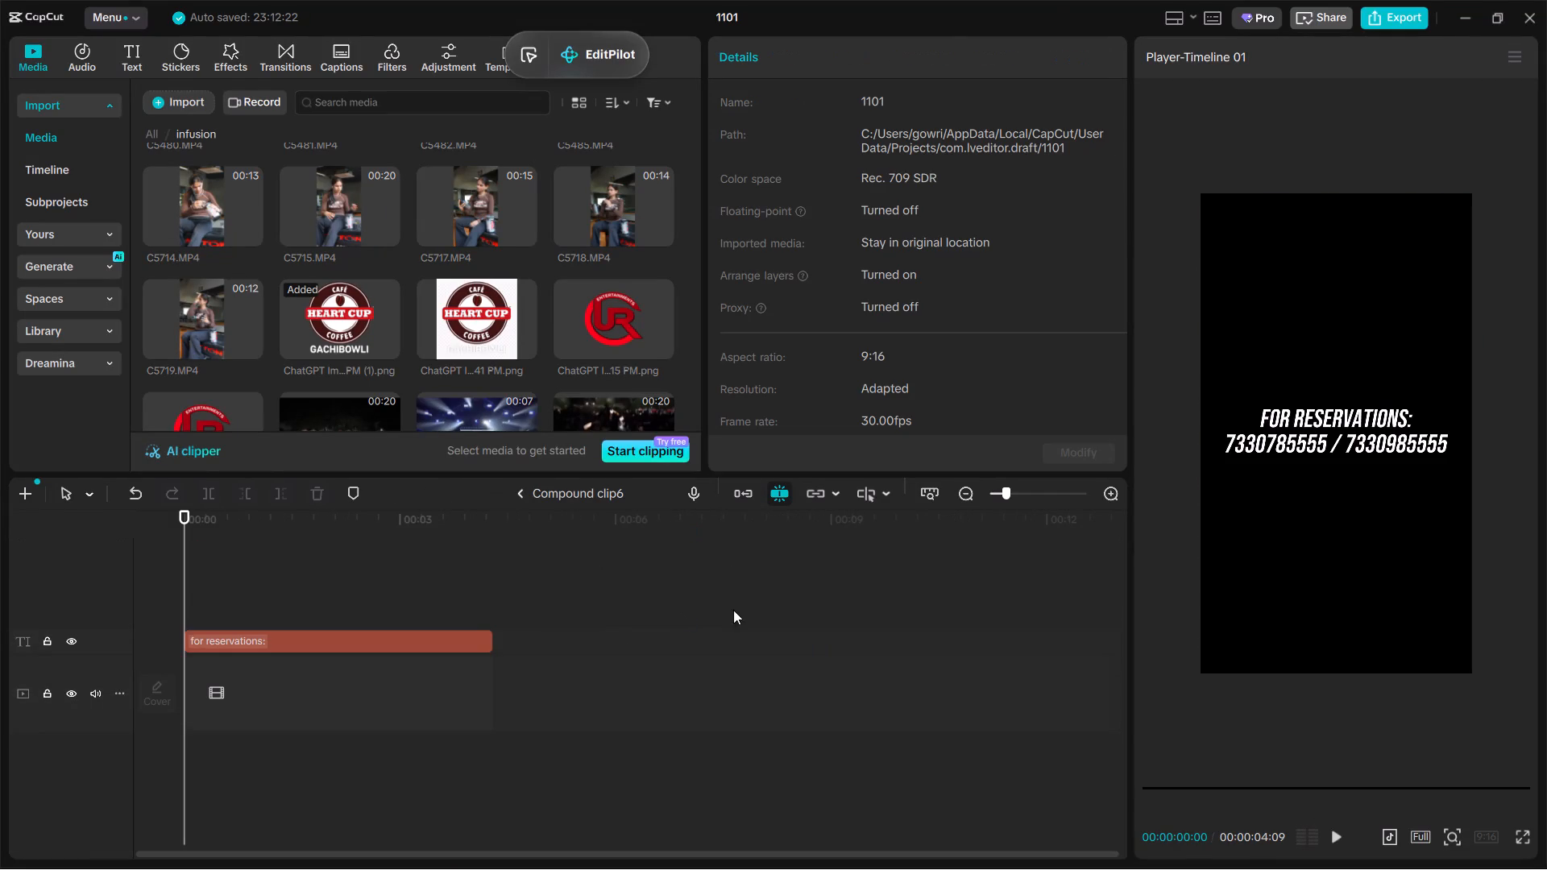
left_click(402, 600)
left_click(402, 647)
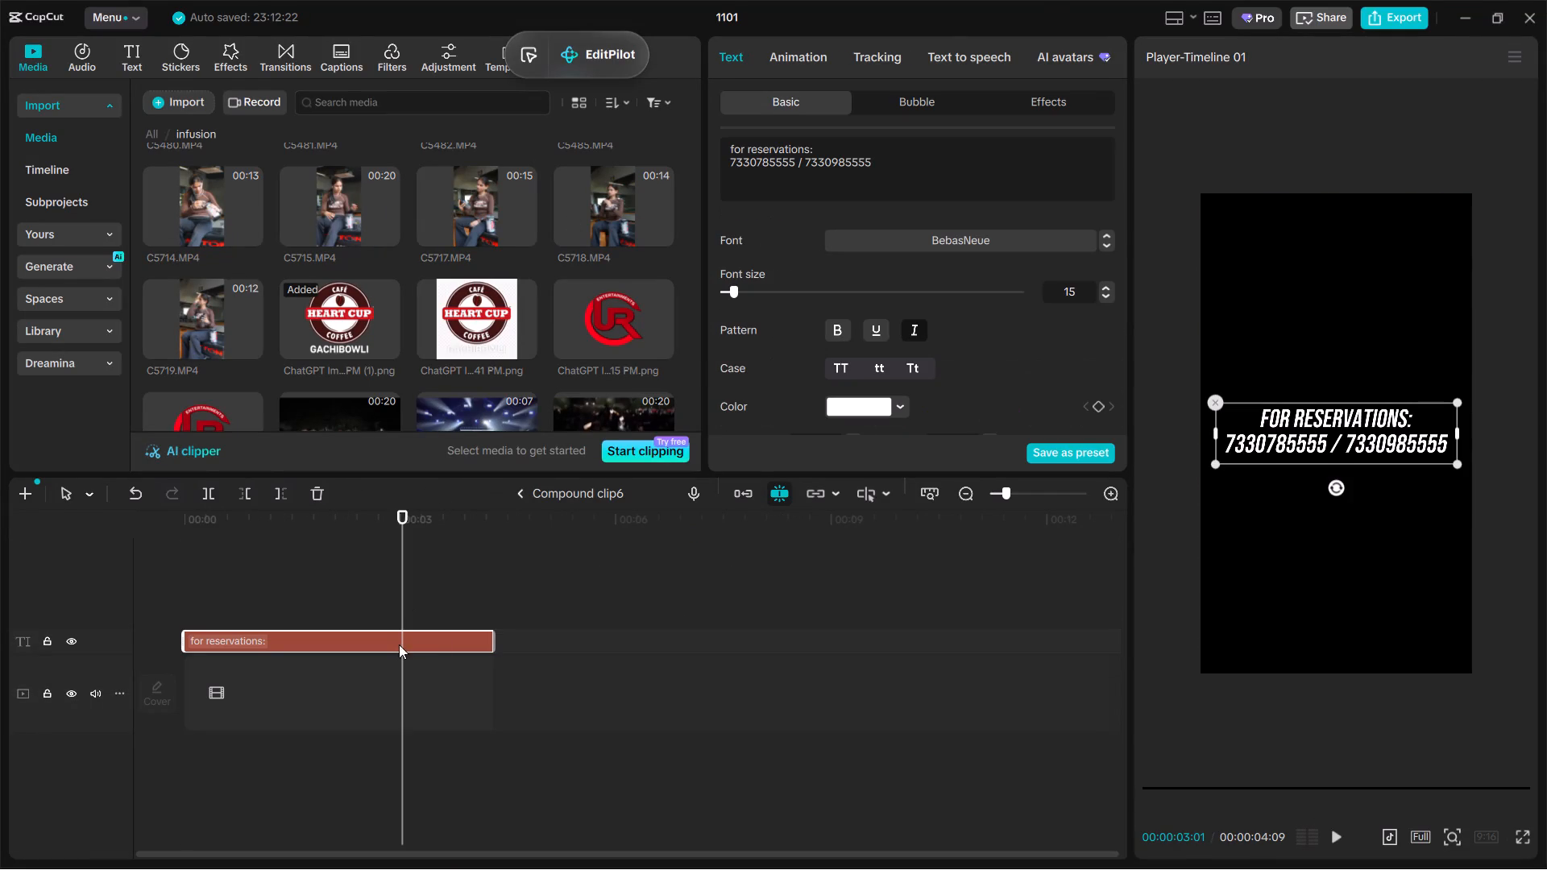
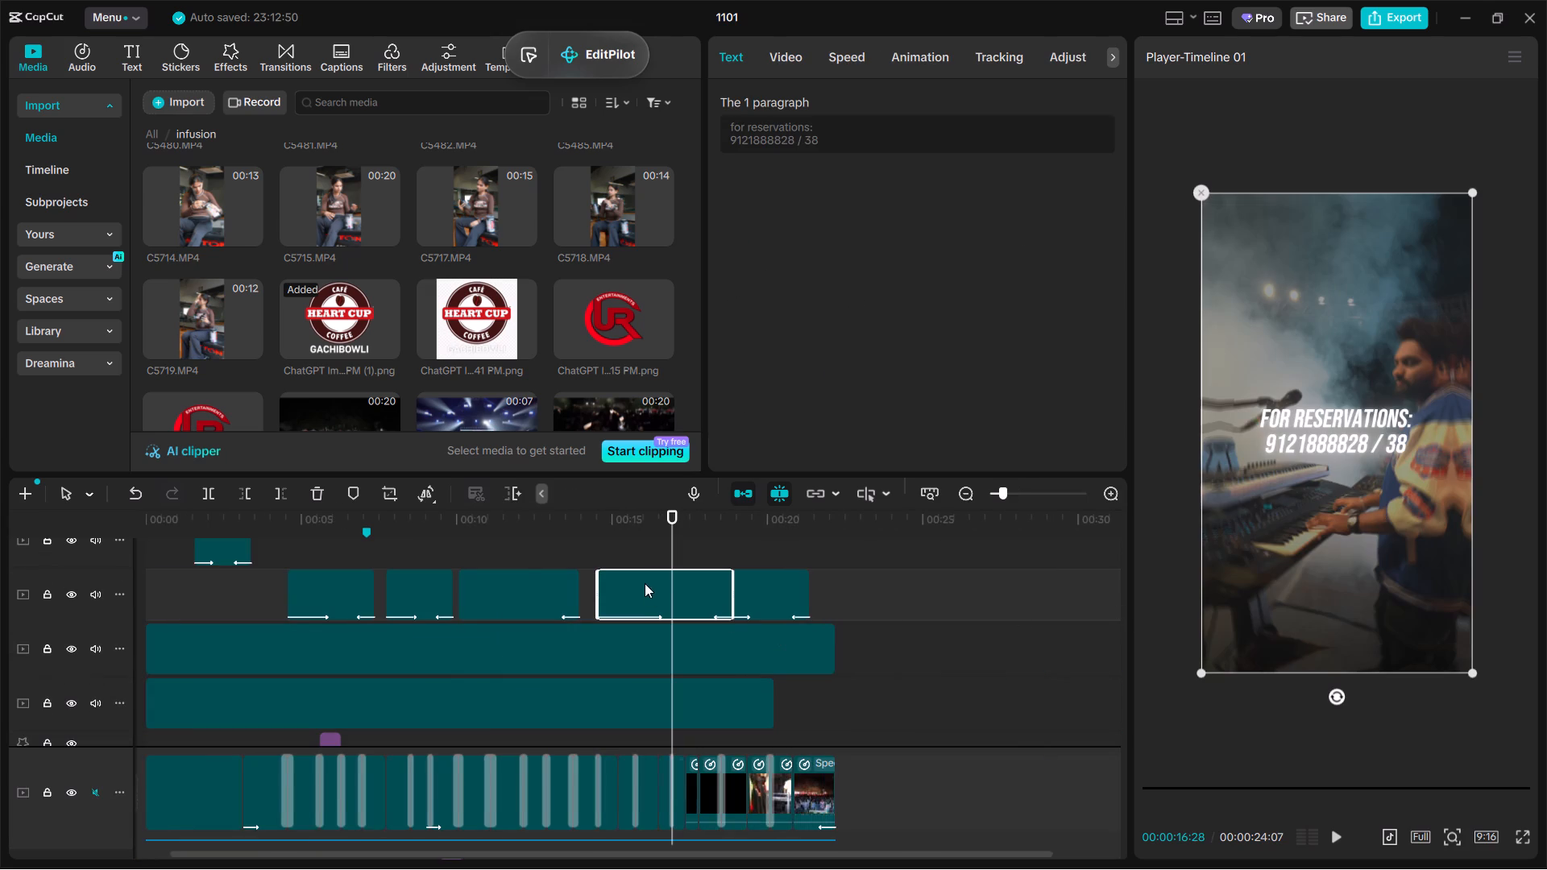
Play back the opening from the start through the Diwali title into the first guitarist shots.
left_click(177, 610)
left_click_drag(177, 610, 110, 606)
key("space")
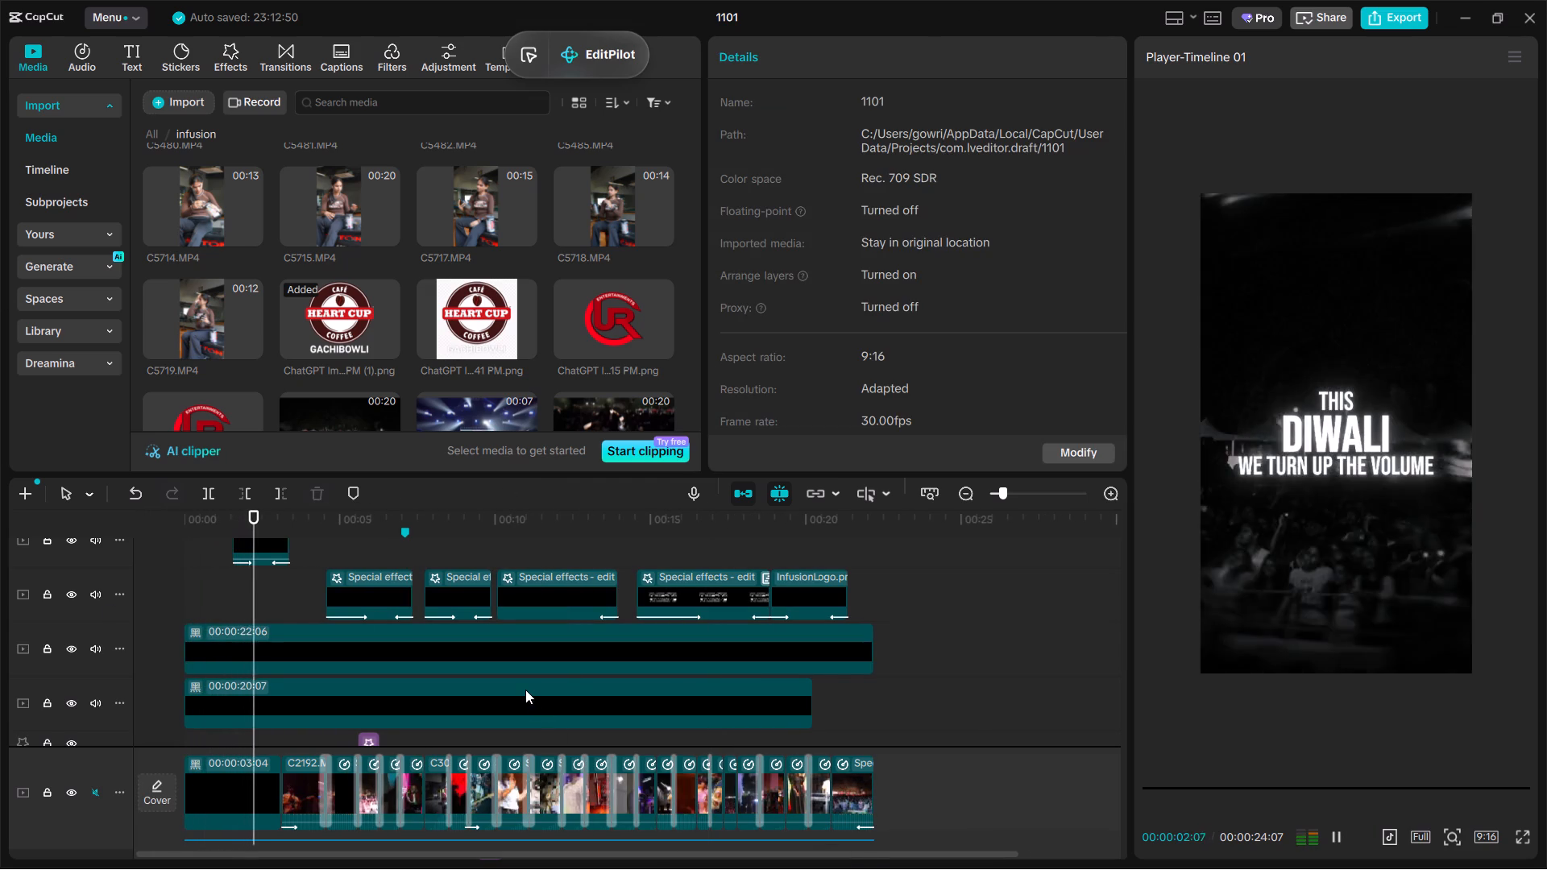
scroll(525, 690, "up", 4, "ctrl")
key("space")
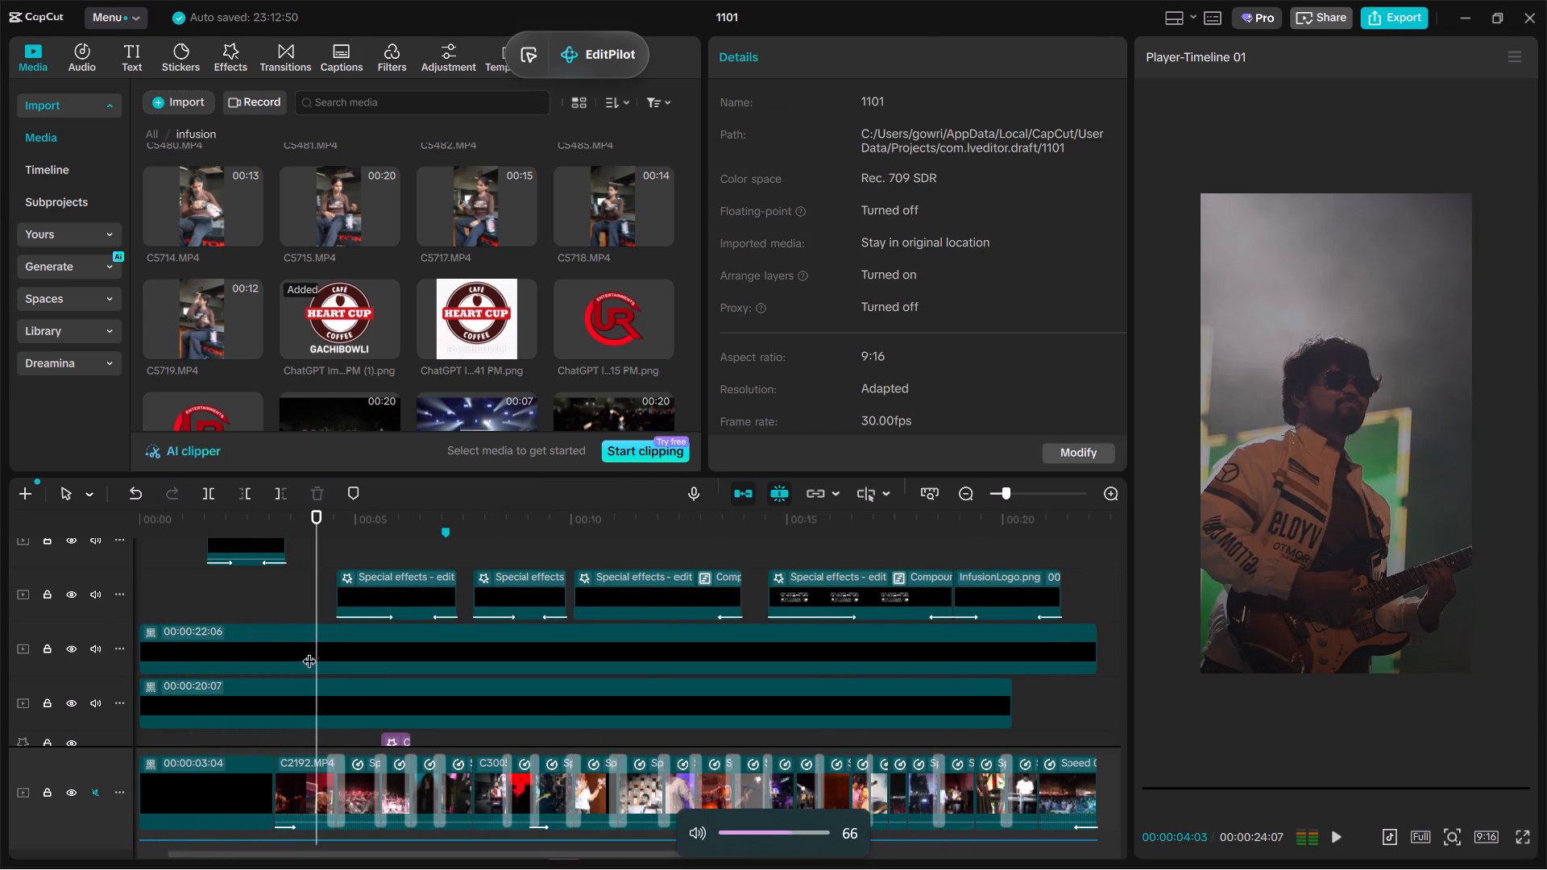
left_click(269, 615)
left_click(255, 607)
key("space")
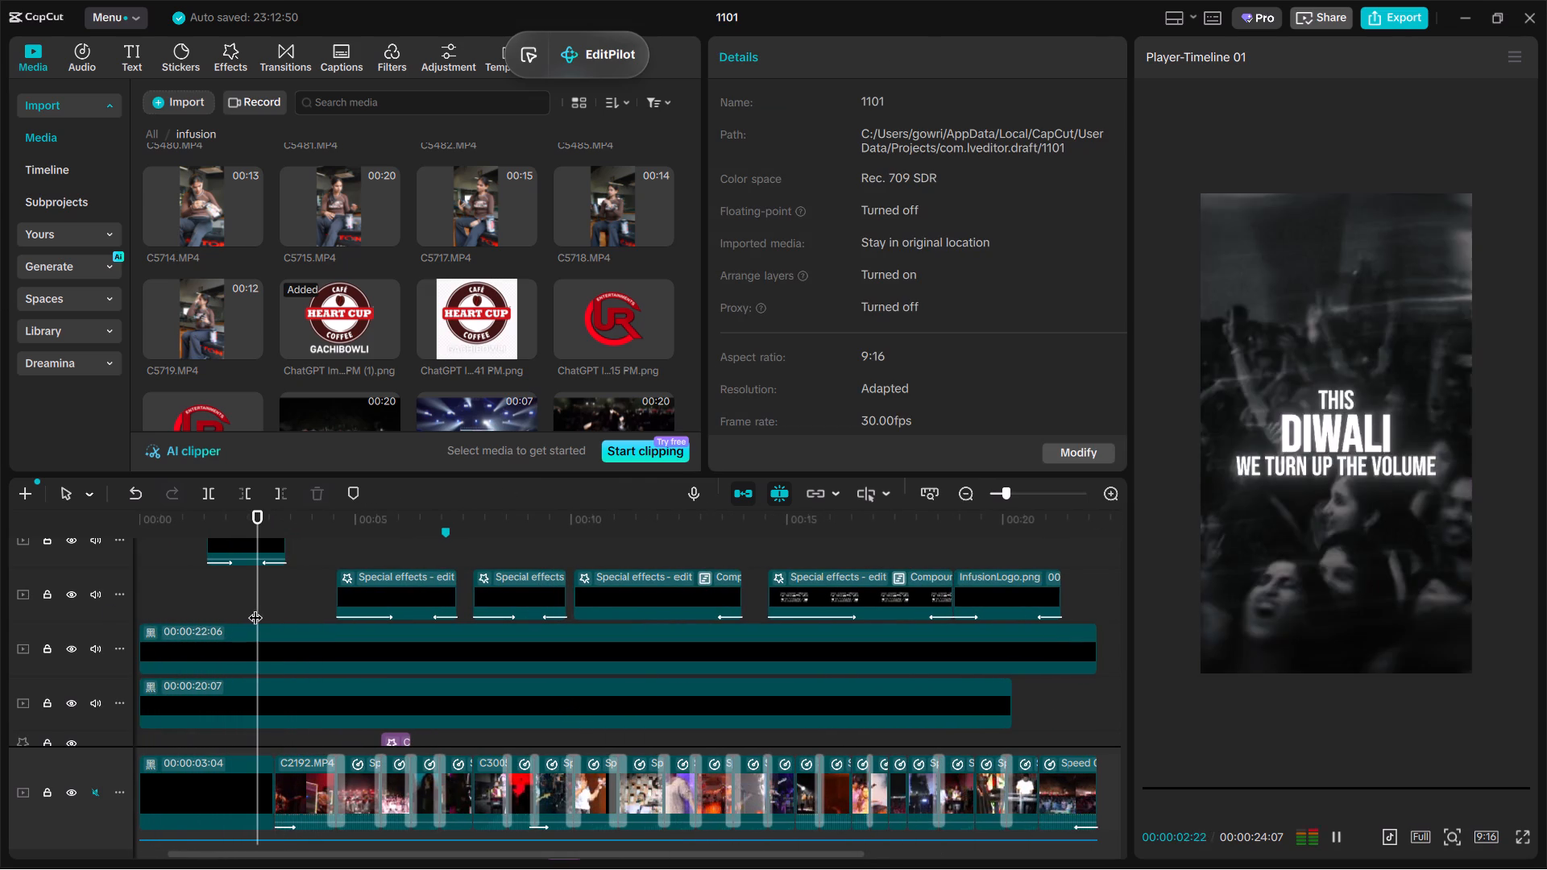
key("space")
Copy the short effect near 6 s and paste it on the same effect track across the cut into C2192.MP4, around 3 s.
left_click(276, 588)
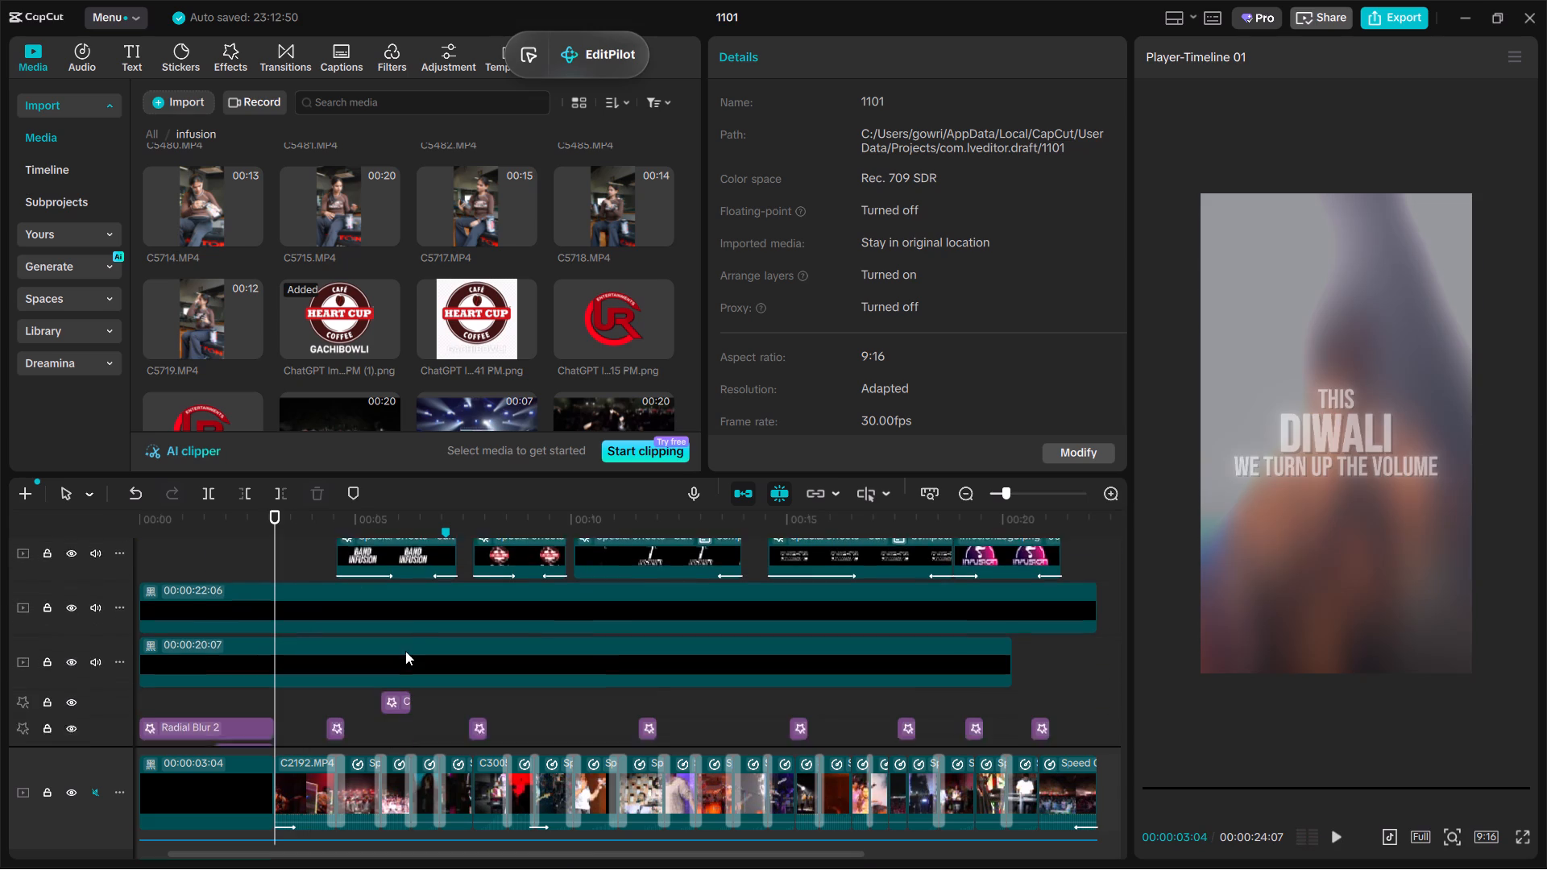
scroll(367, 694, "down", 1)
left_click(390, 661)
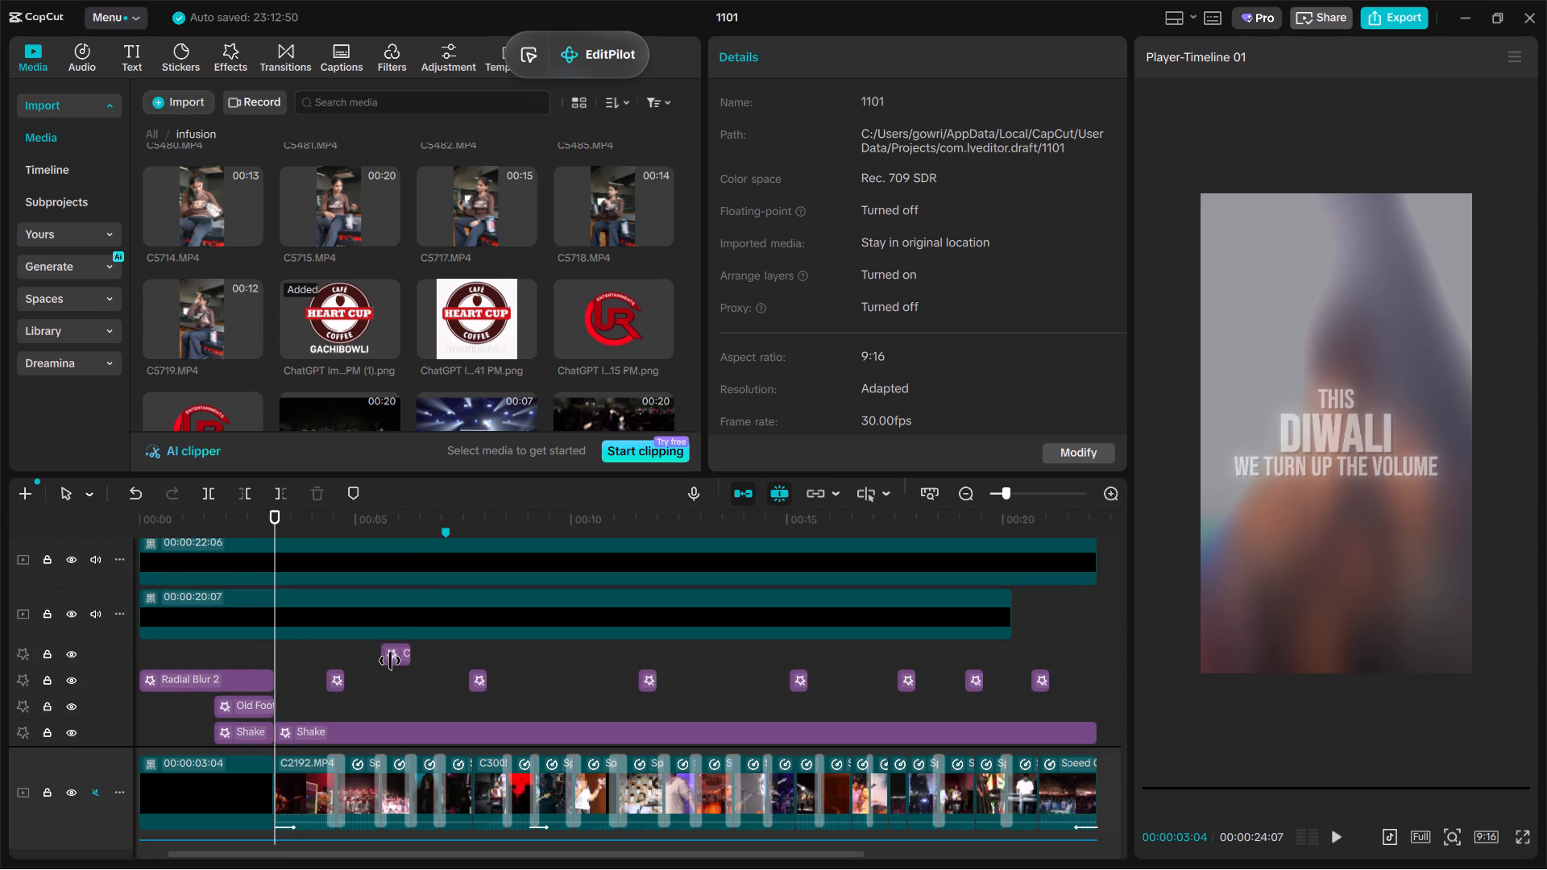
key("ctrl+c")
left_click(266, 644)
key("ctrl+v")
Preview the pasted effect and trim its end slightly so it finishes just after the cut into C2192.MP4.
left_click(243, 649)
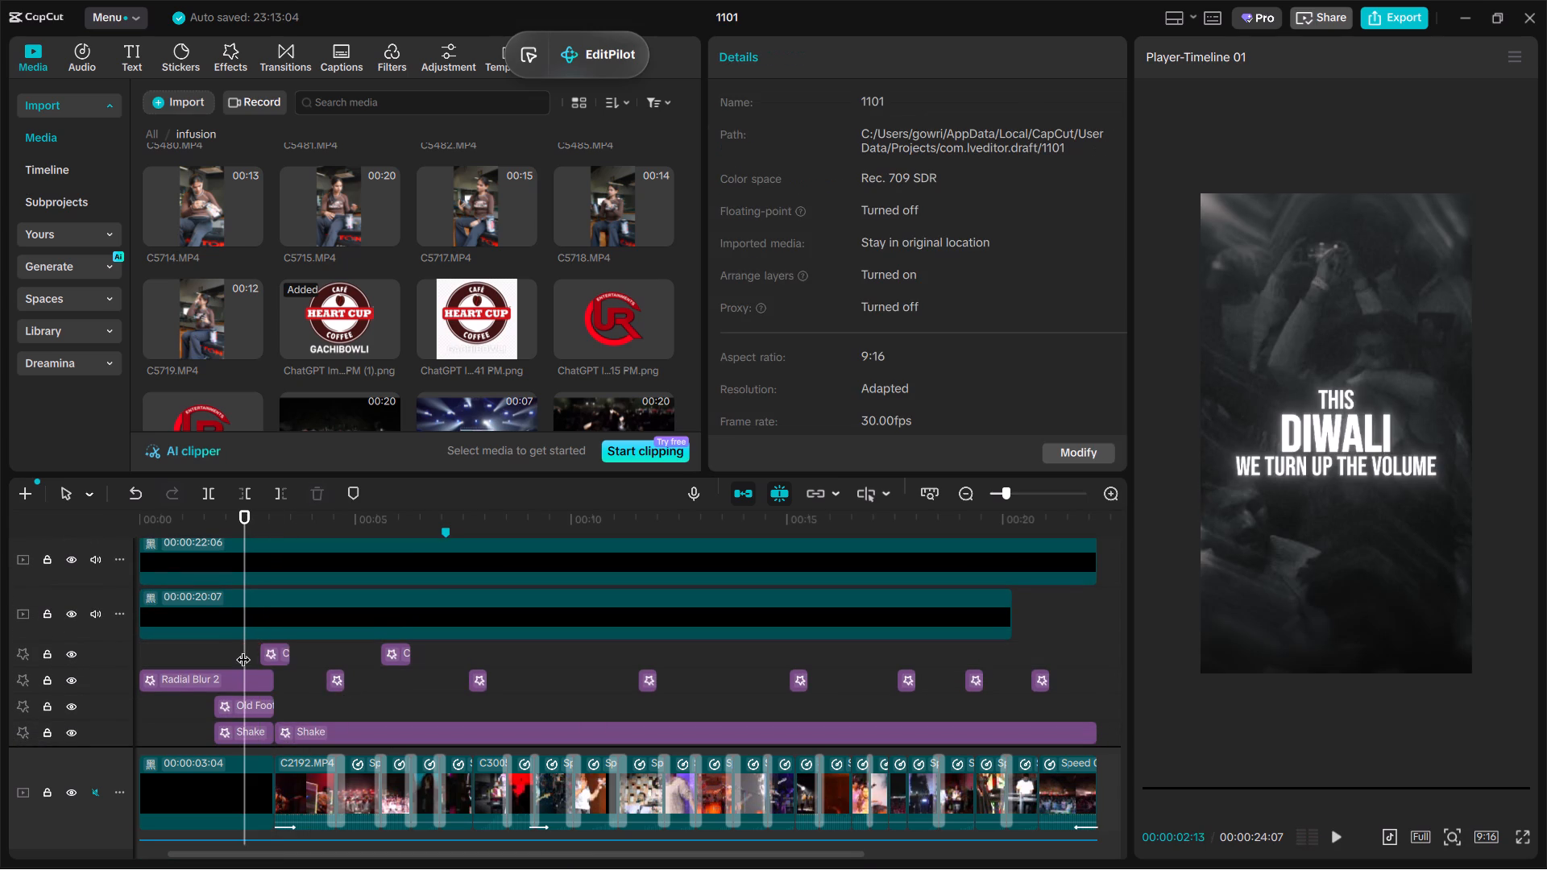
key("space")
scroll(243, 649, "up", 3, "ctrl")
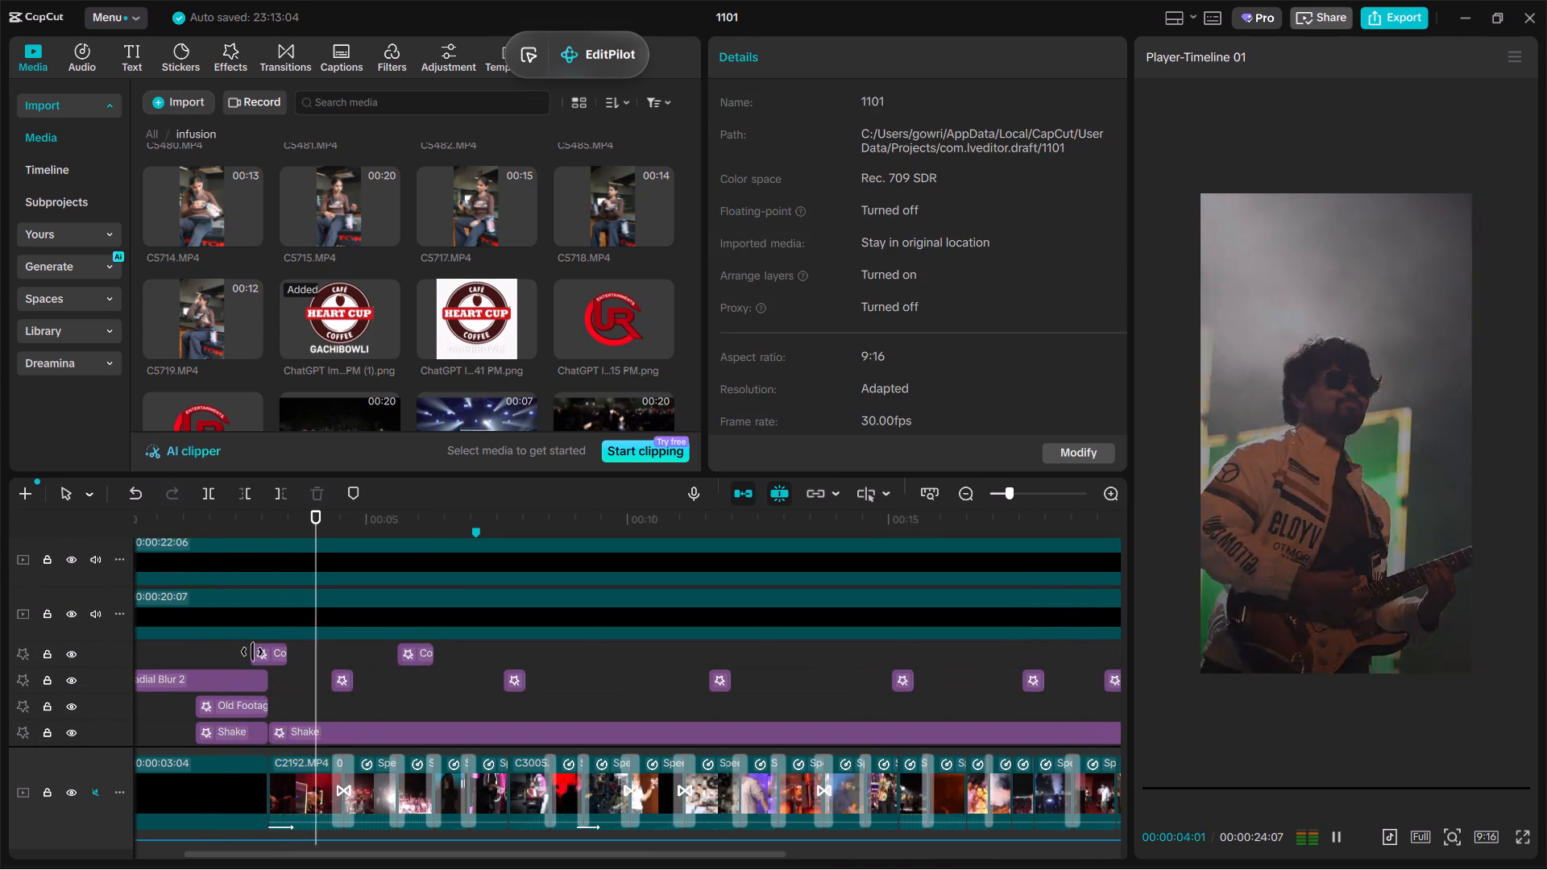
key("space")
left_click(268, 659)
left_click(284, 655)
Play back the promo from about 2 s through the Band Infusion and Heart Cup Coffee titles, checking the lower tracks.
left_click(205, 649)
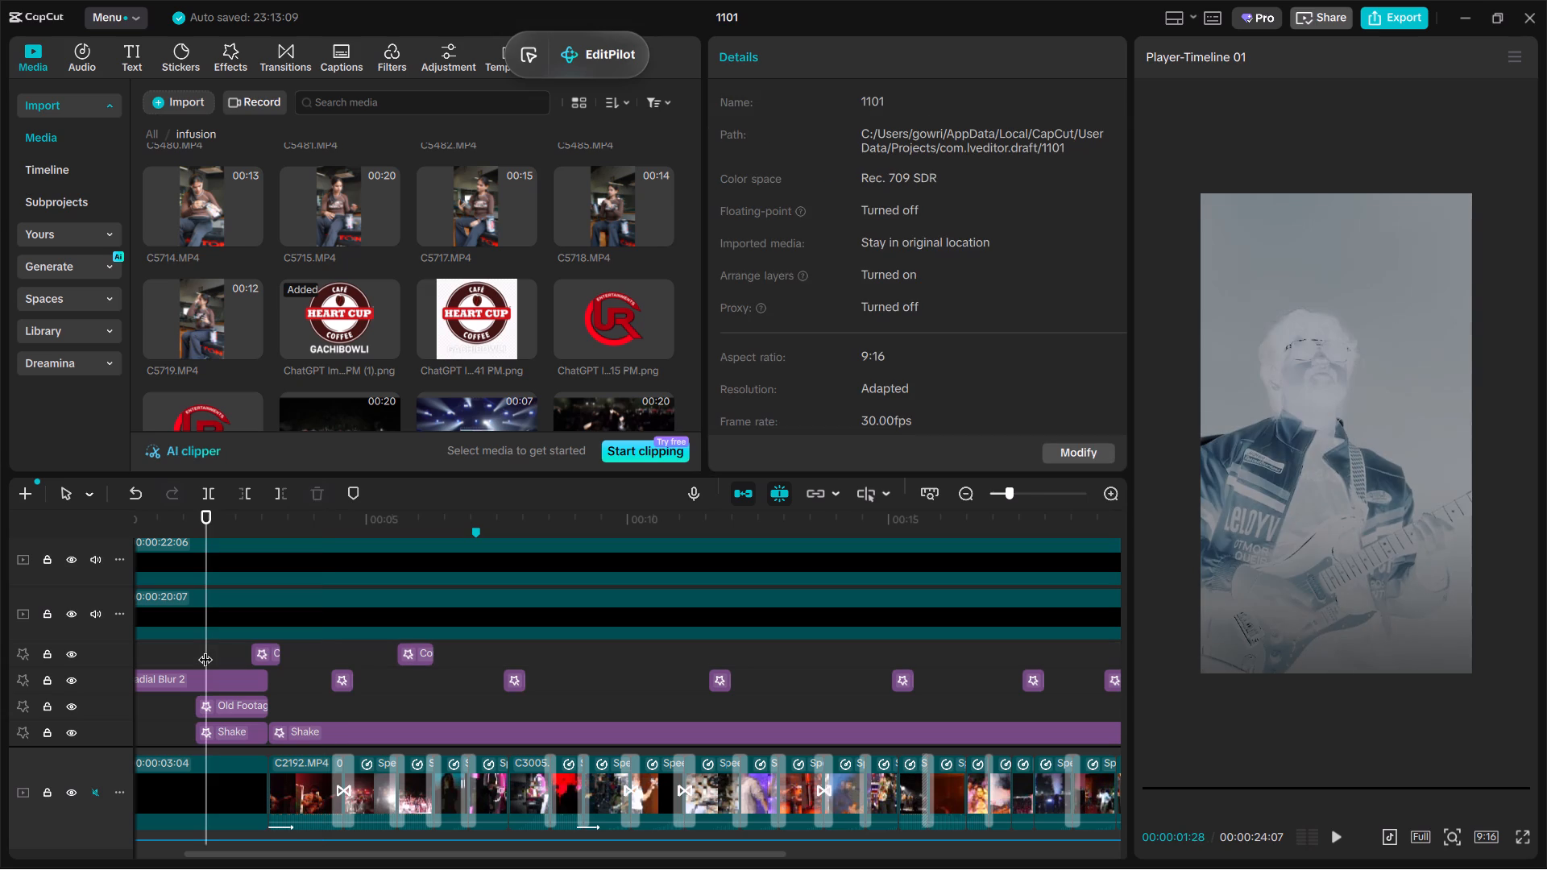
key("space")
scroll(205, 649, "down", 2, "ctrl")
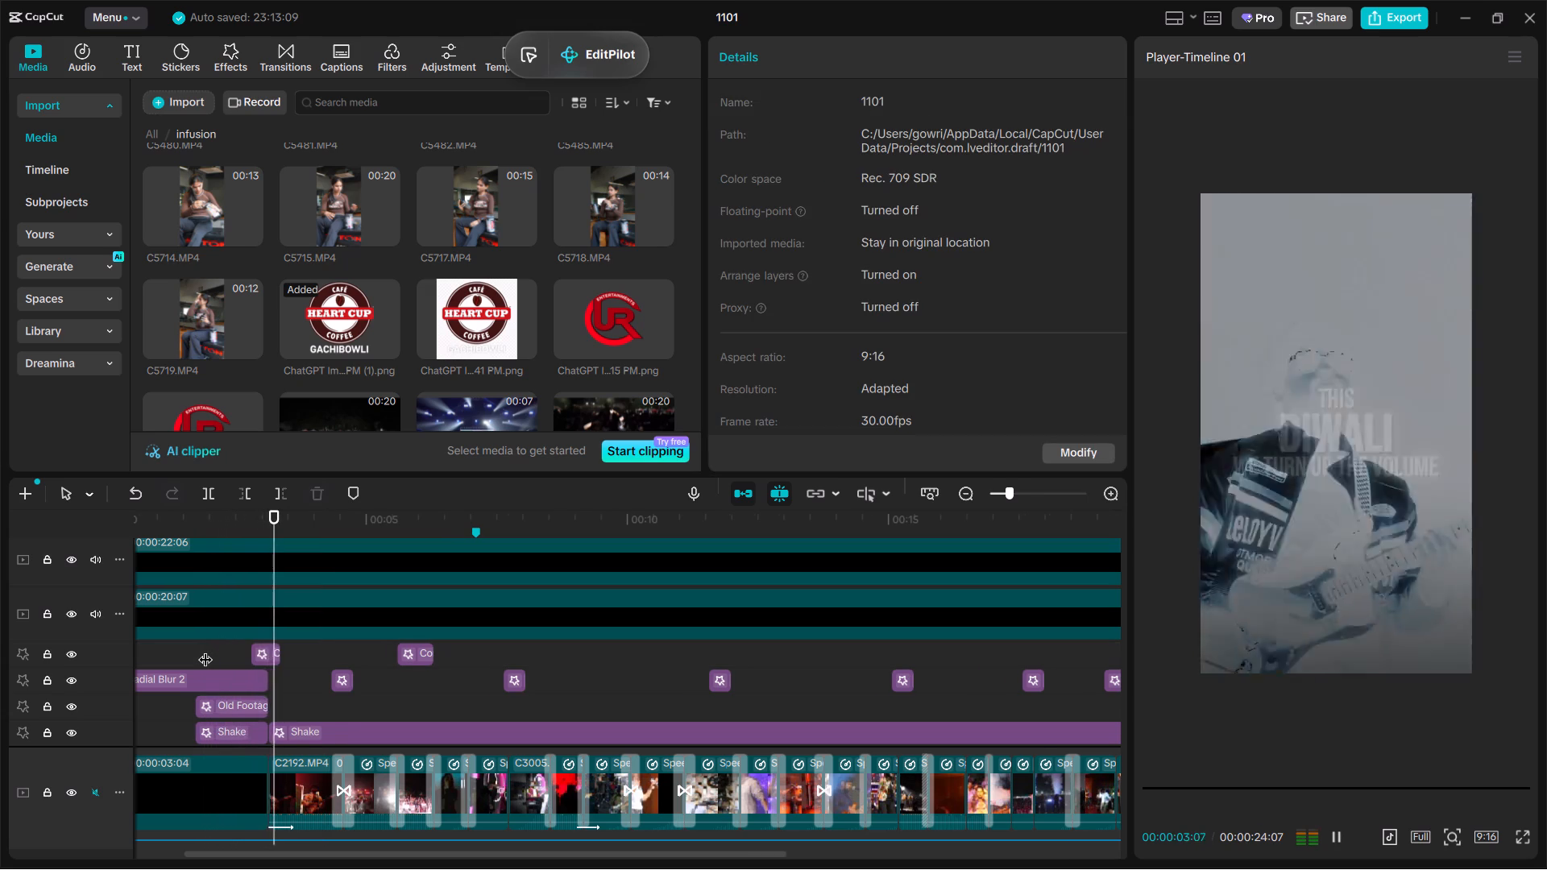
scroll(205, 649, "down", 1, "ctrl")
scroll(205, 649, "up", 3, "ctrl")
scroll(205, 649, "down", 3, "ctrl")
scroll(205, 648, "up", 3, "ctrl")
scroll(205, 648, "down", 4, "ctrl")
scroll(208, 645, "up", 4, "ctrl")
scroll(355, 646, "down", 2)
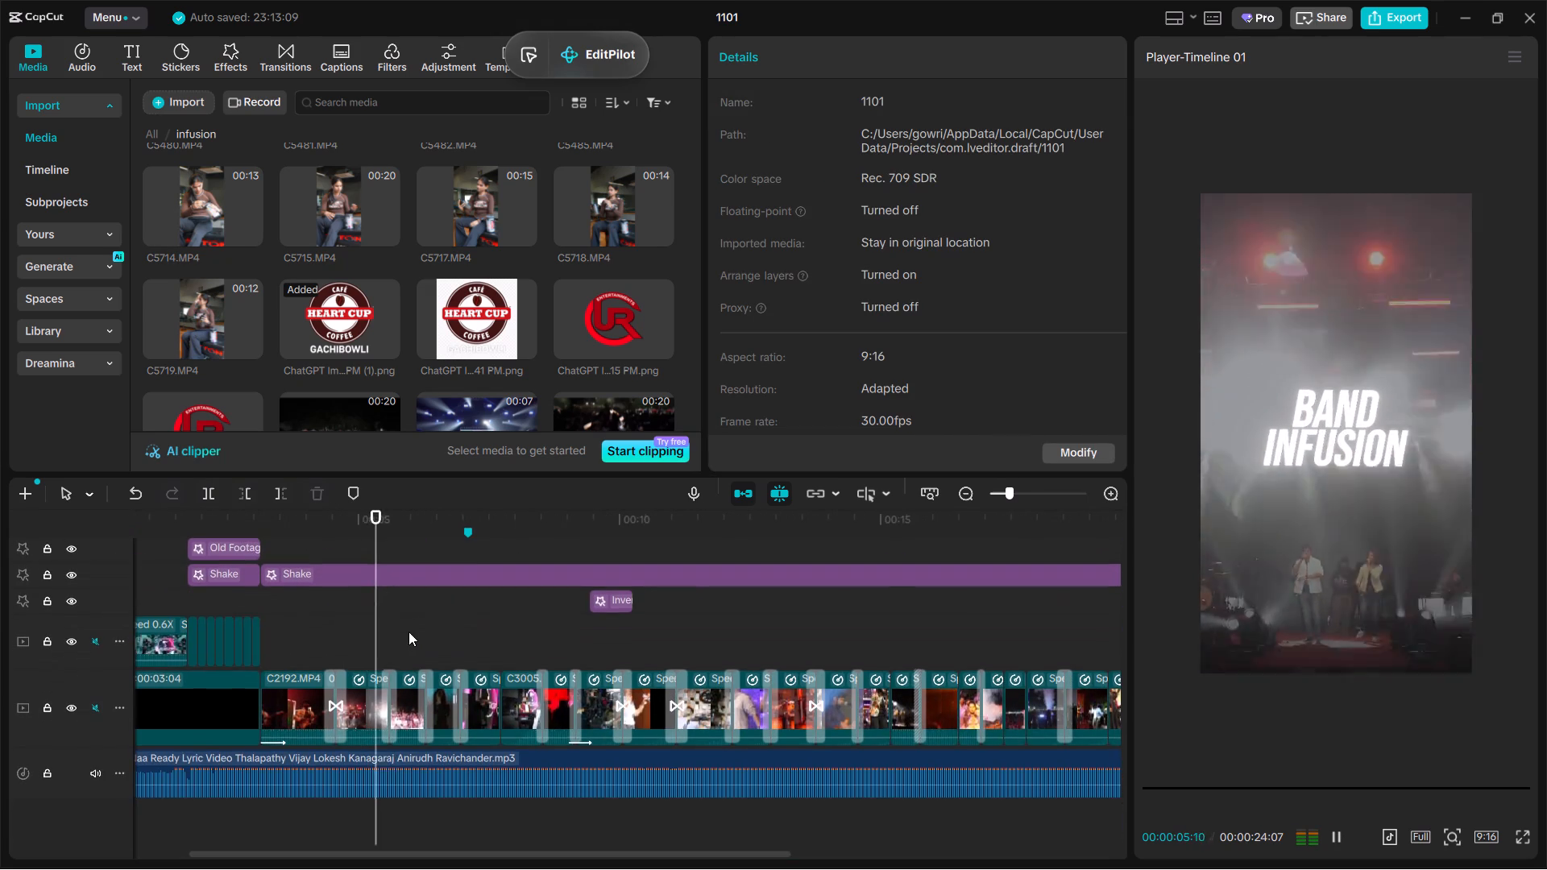
scroll(409, 632, "down", 5, "ctrl")
scroll(524, 659, "down", 2)
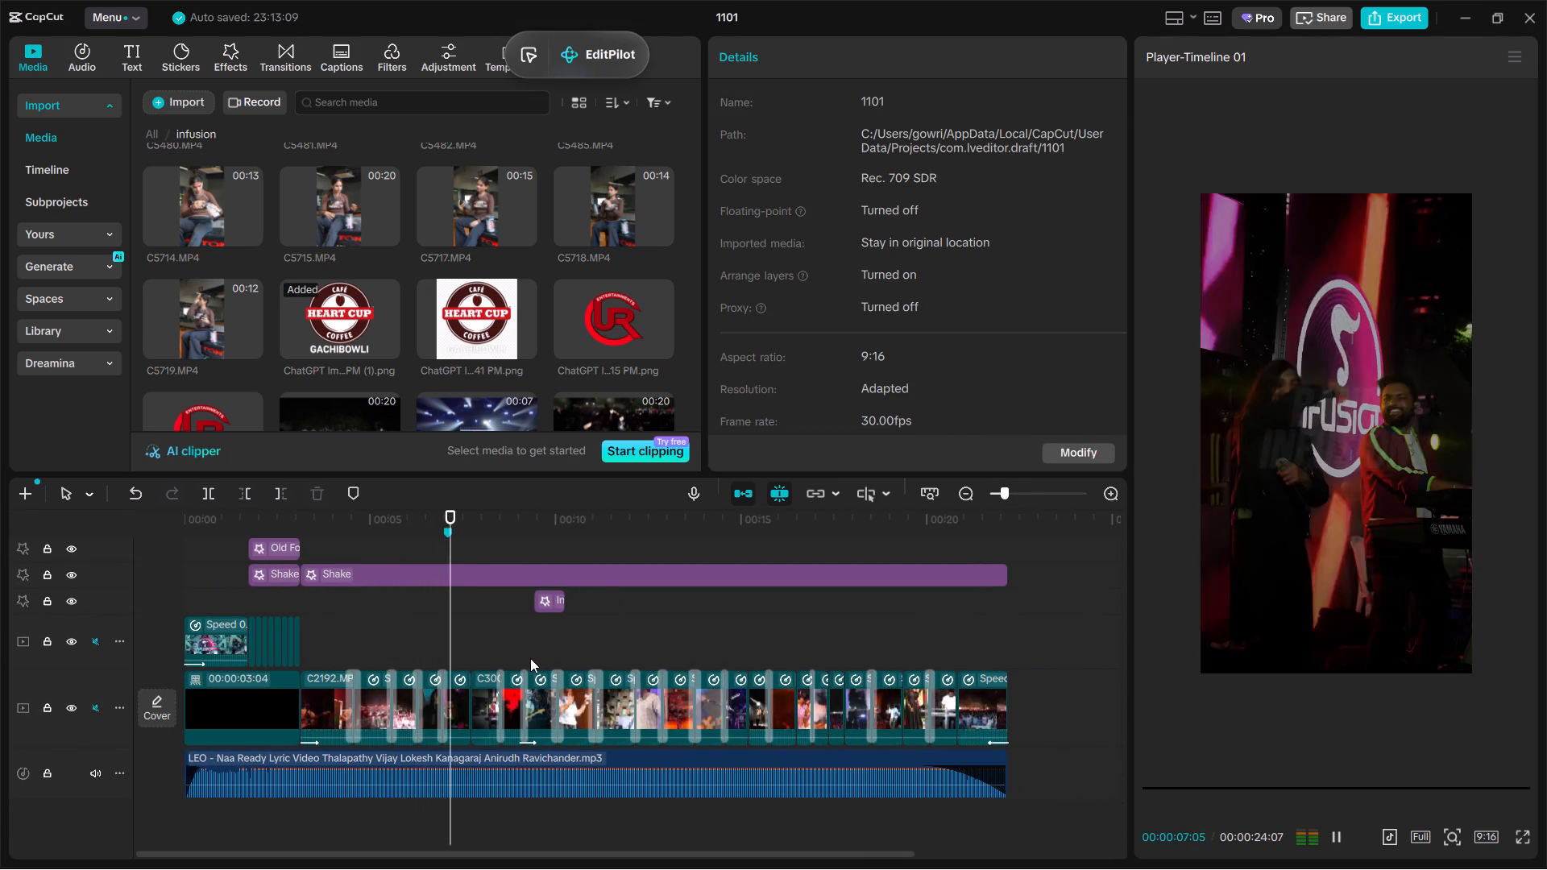
scroll(558, 663, "up", 7, "ctrl")
scroll(567, 662, "down", 4, "ctrl")
scroll(325, 636, "up", 4, "ctrl")
left_click(325, 636, "ctrl")
left_click_drag(325, 636, 140, 667)
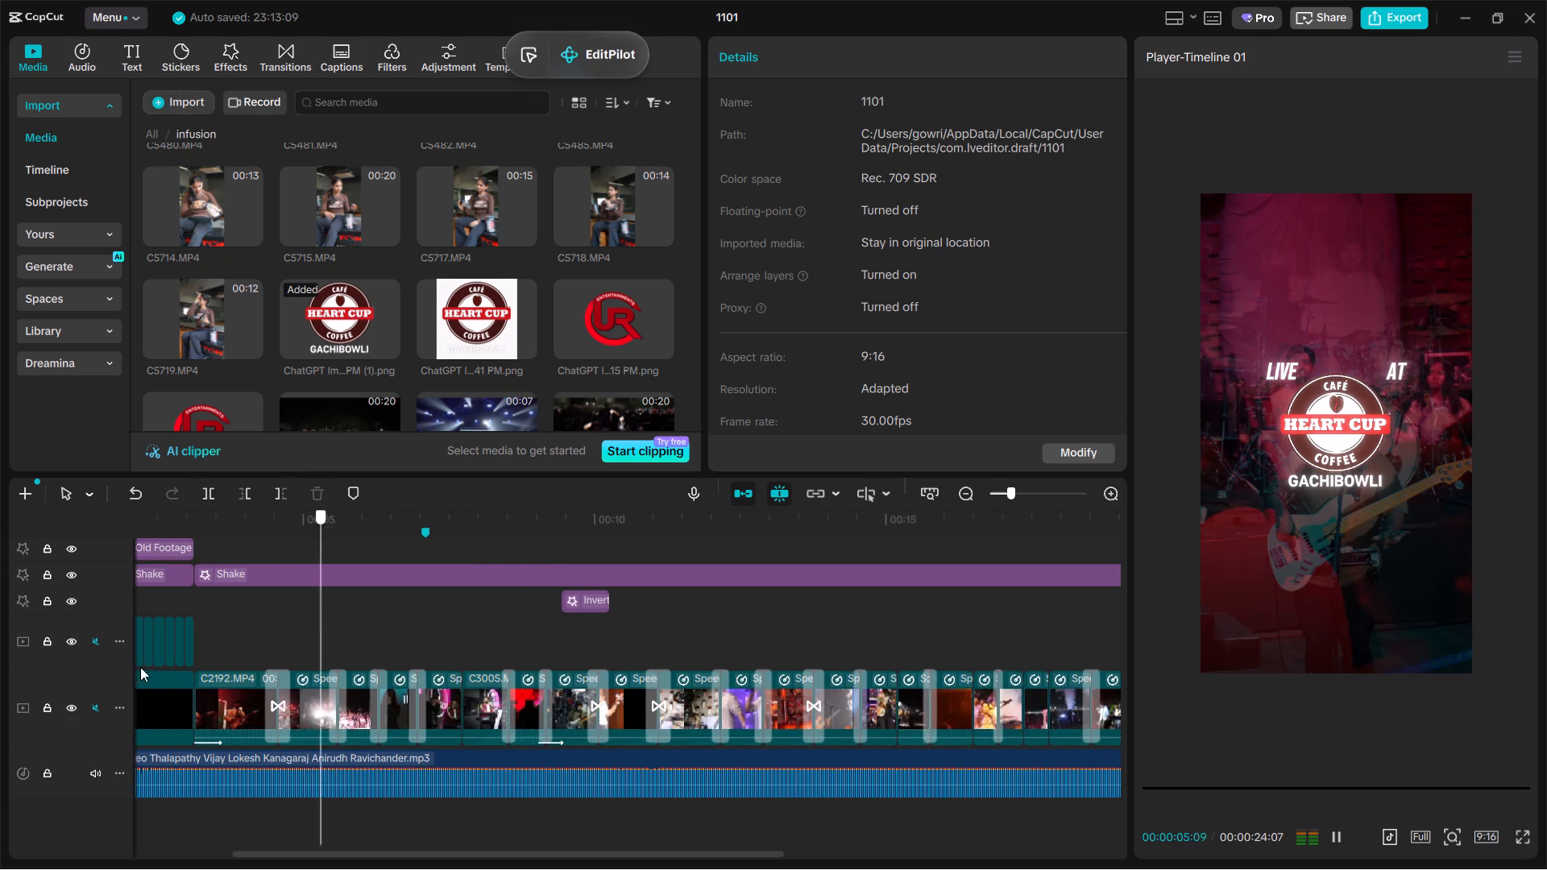
left_click_drag(140, 667, 112, 659)
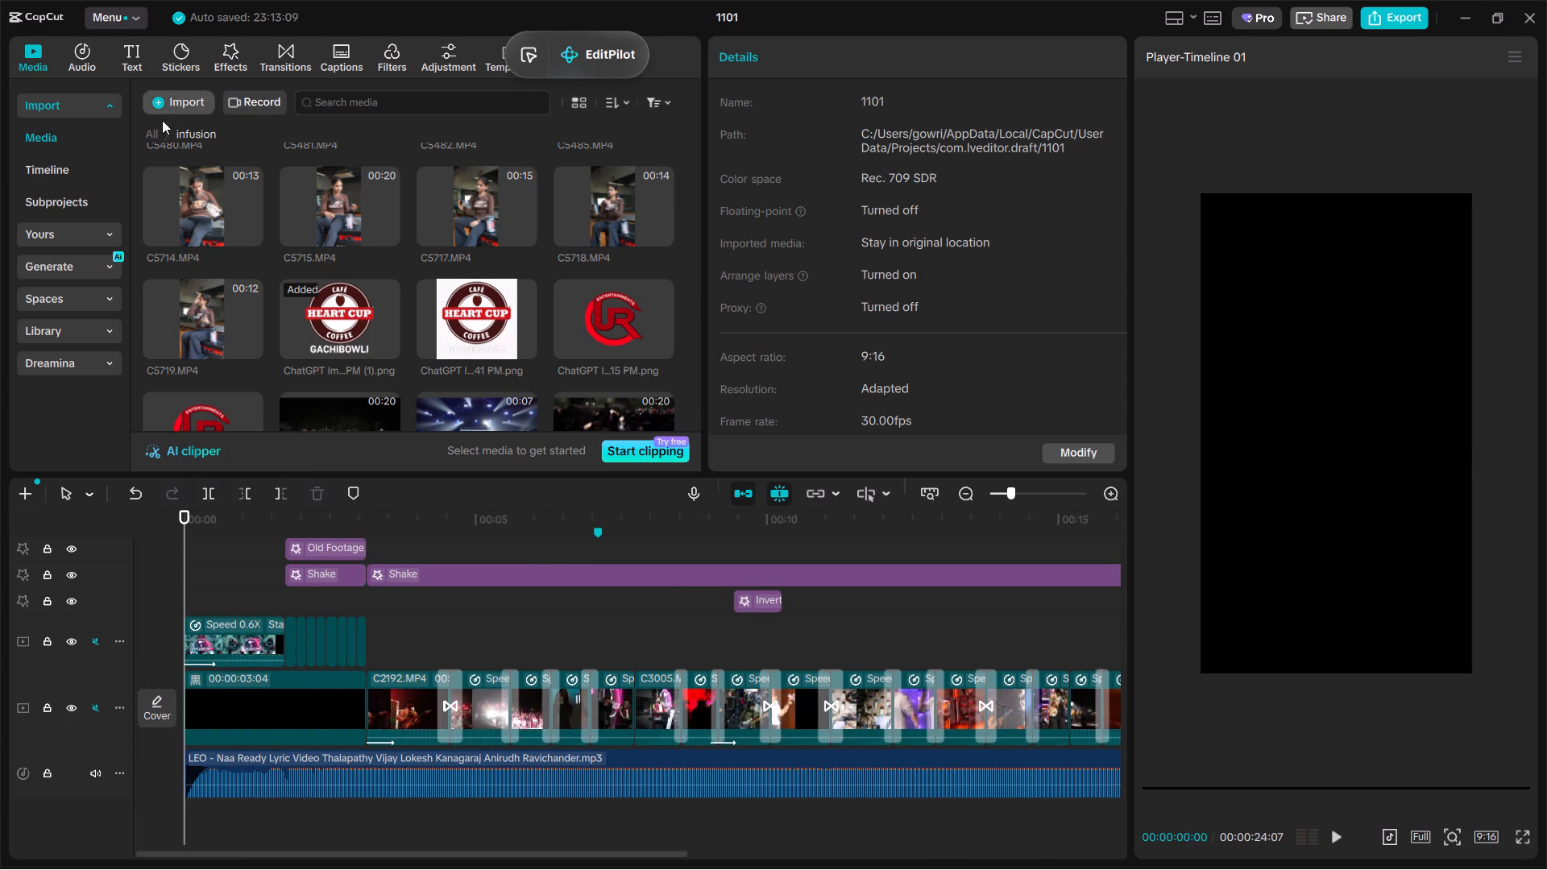
Import the "Camera (all kinds)" folder from SFX pack v1 in the SFX vd came club folder.
left_click(147, 130)
left_click(171, 101)
left_click(197, 139)
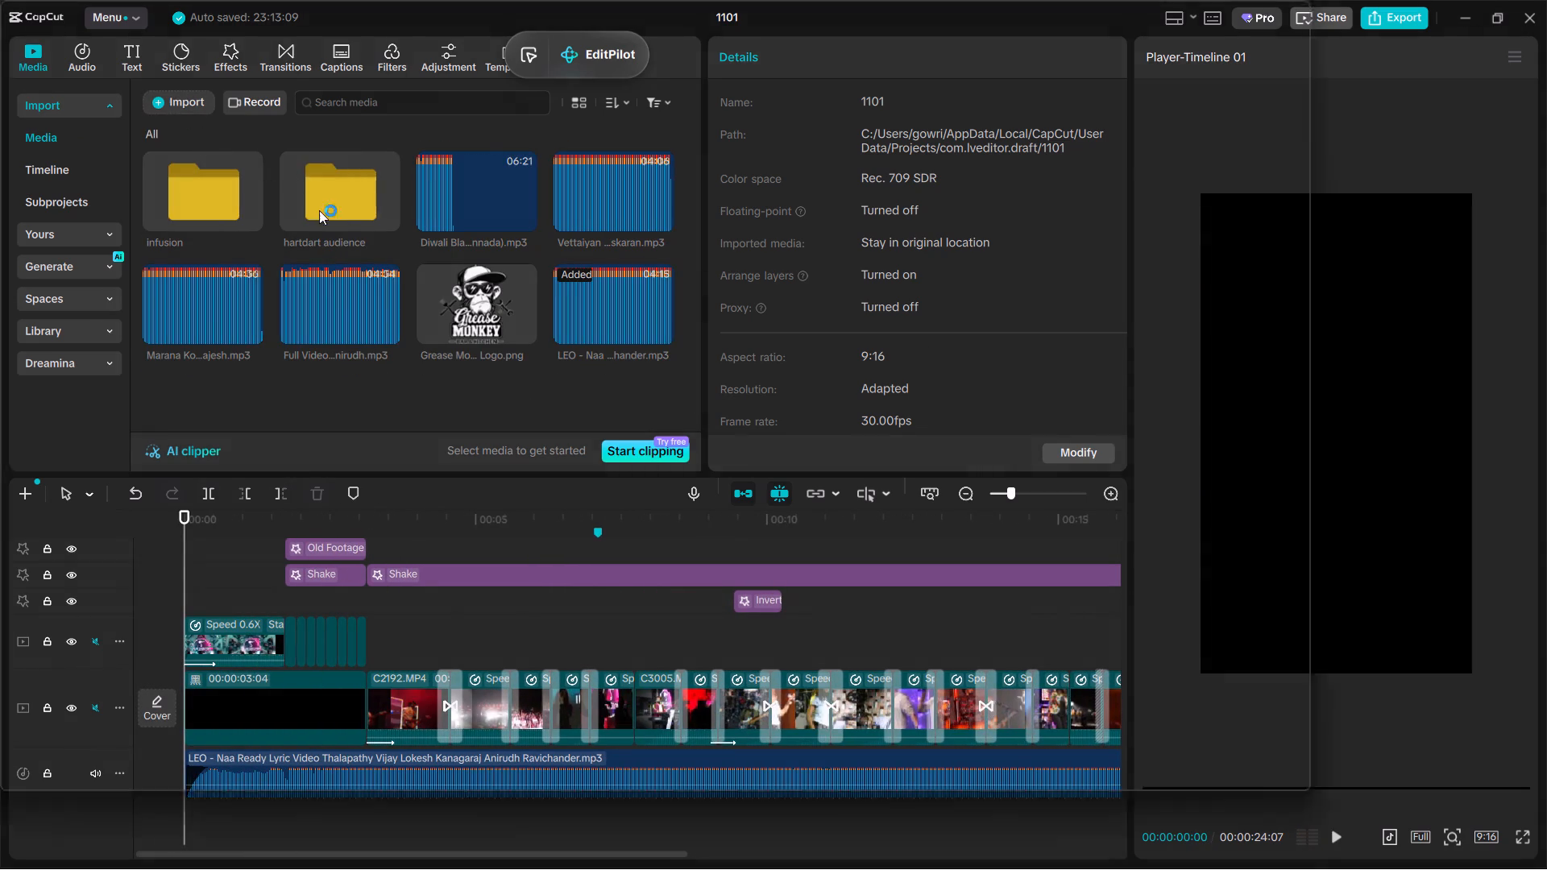
scroll(498, 510, "down", 1)
scroll(204, 612, "down", 1)
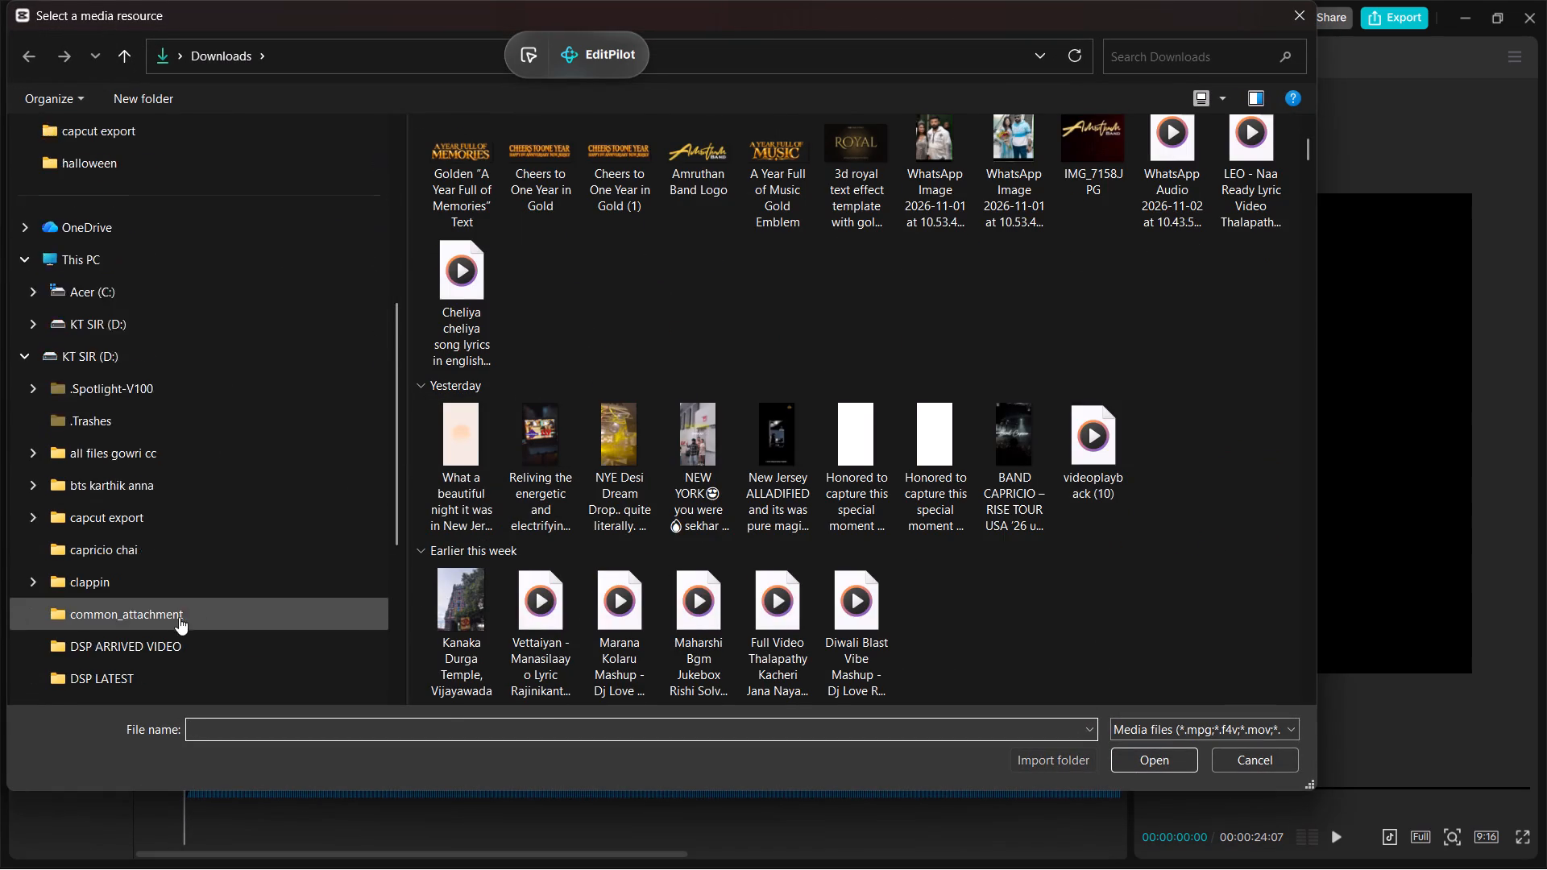
scroll(179, 617, "down", 2)
left_click(199, 573)
left_click(207, 553)
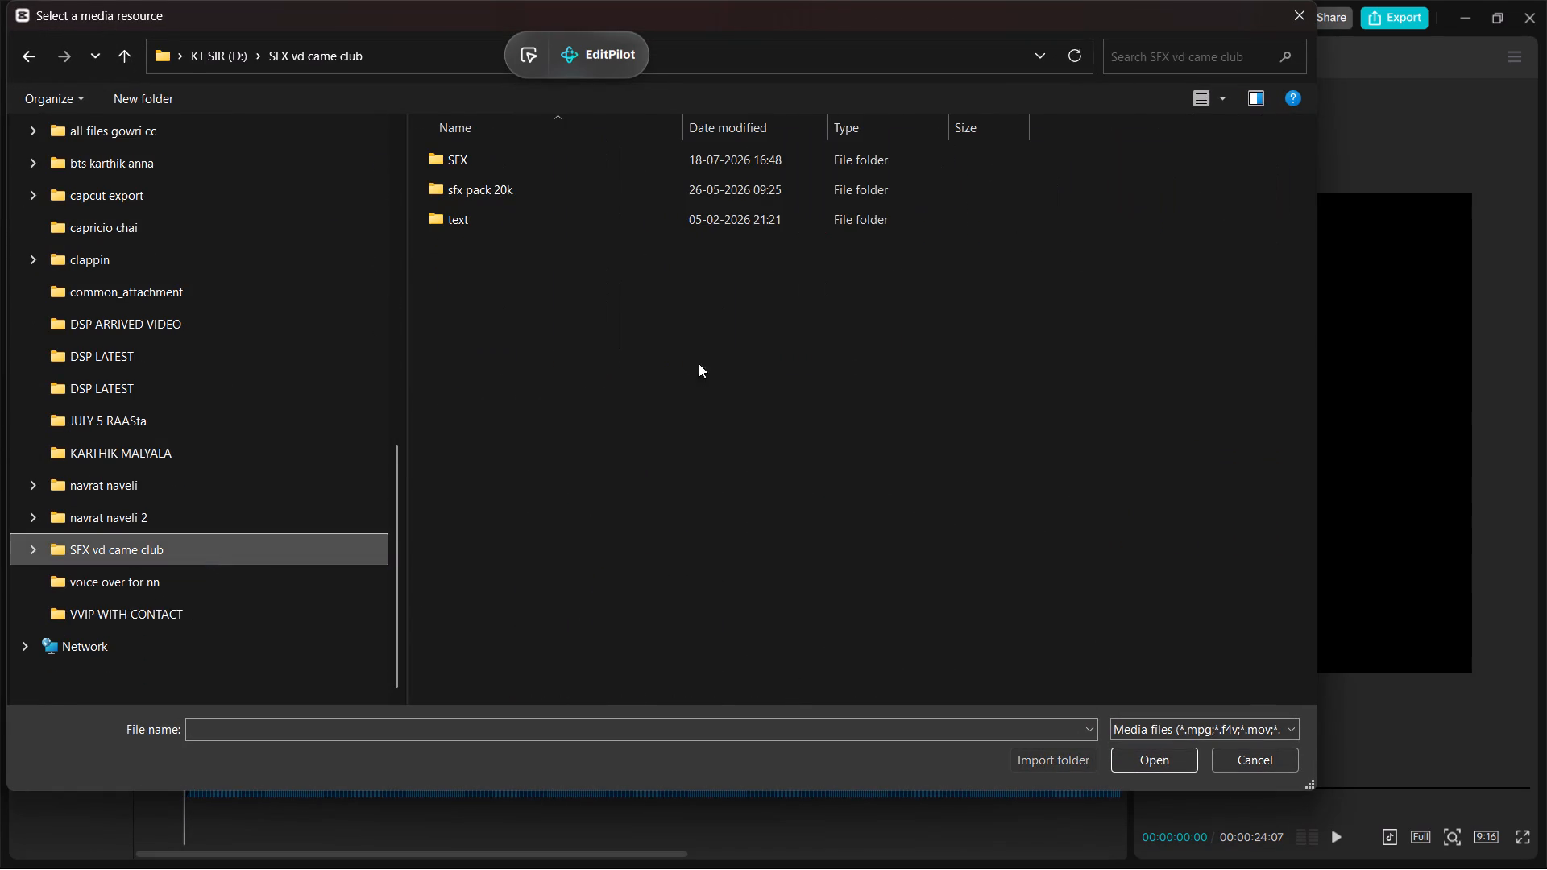
double_click(545, 159)
double_click(539, 150)
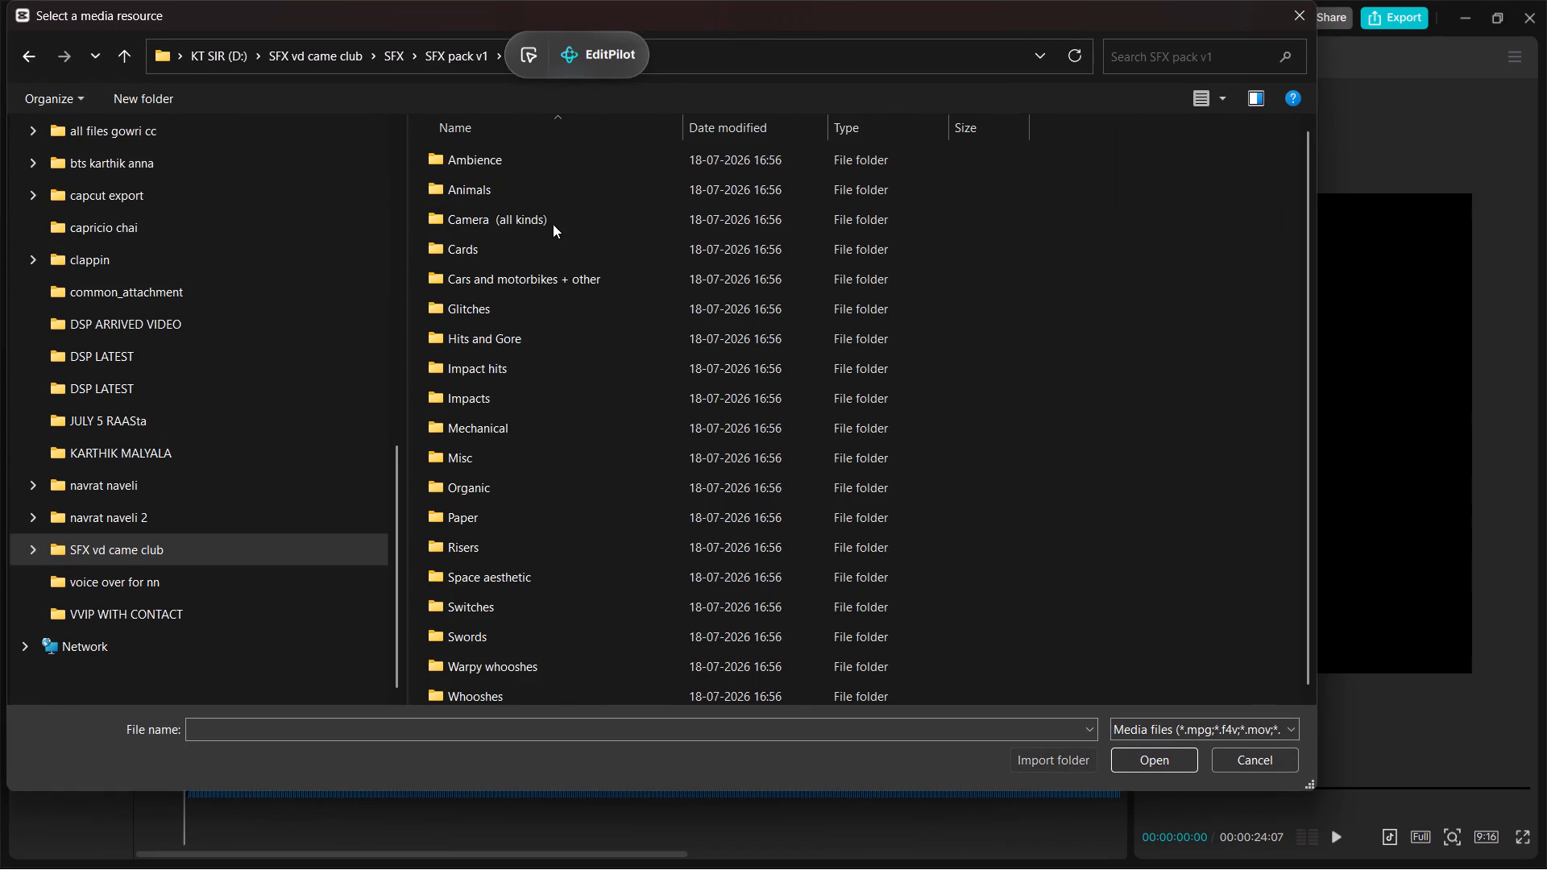
double_click(550, 219)
left_click(458, 58)
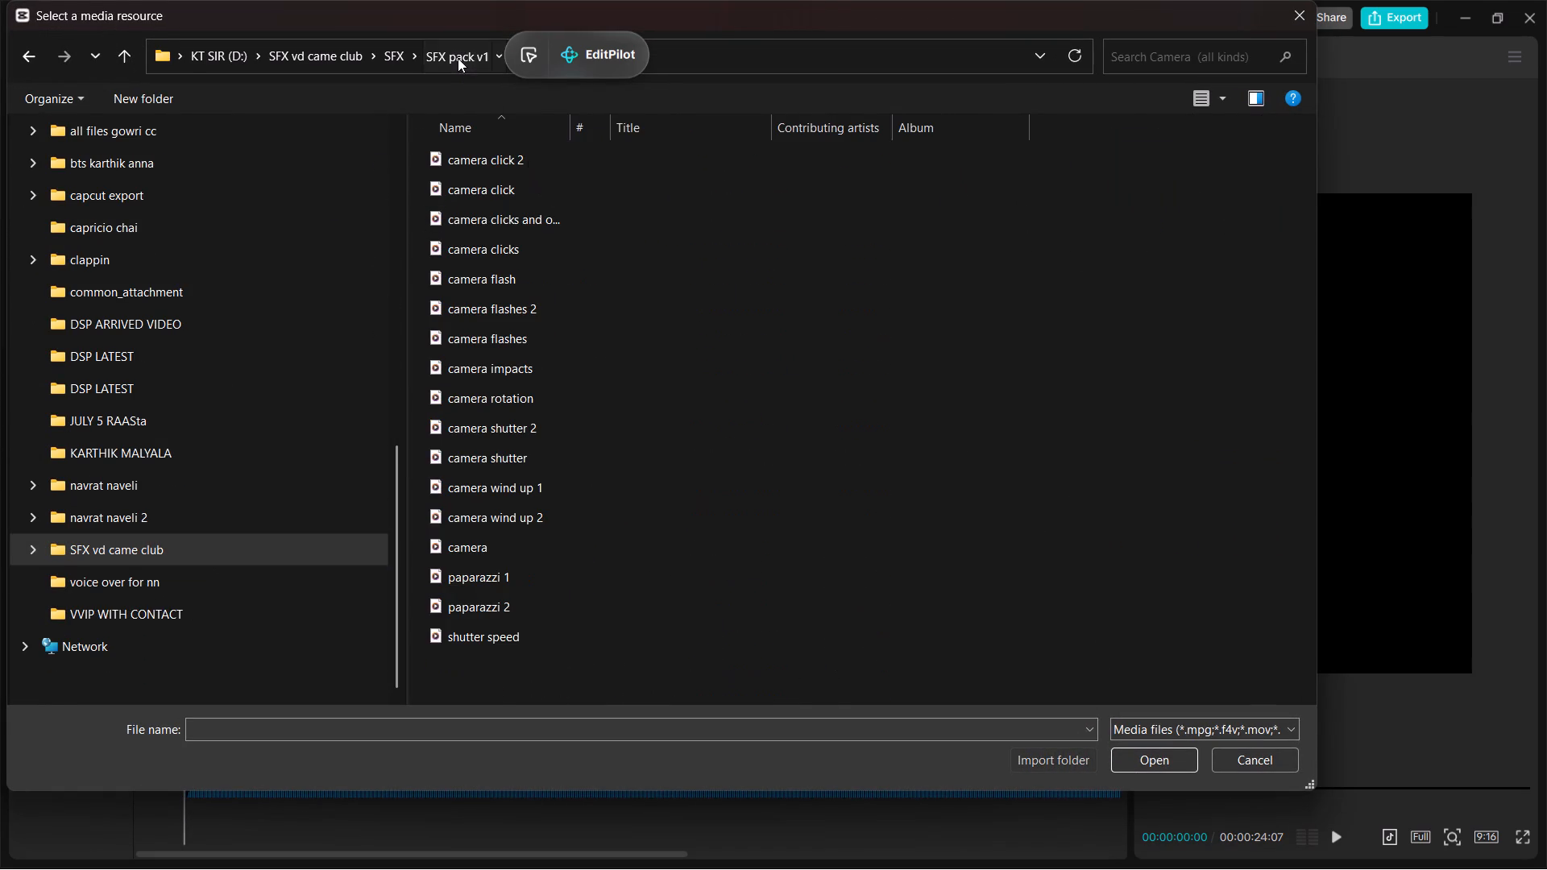
left_click(1064, 758)
Place camera shutter 2.wav on an audio track from the start of the Old Footage effect and trim it to end at the C2192.MP4 cut.
scroll(414, 417, "down", 2)
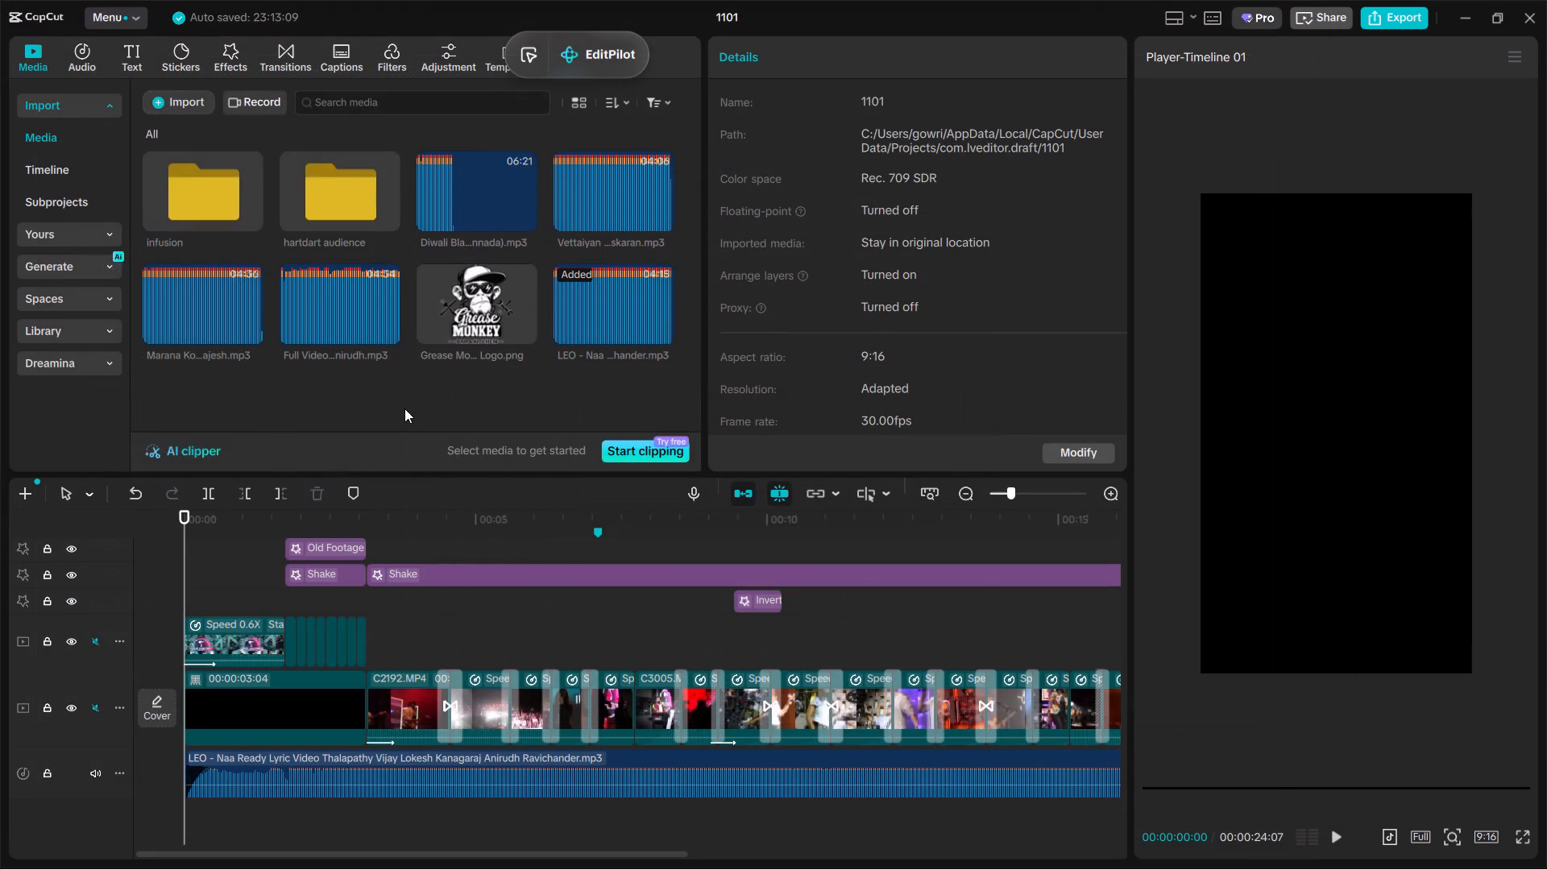
double_click(234, 367)
left_click(316, 351)
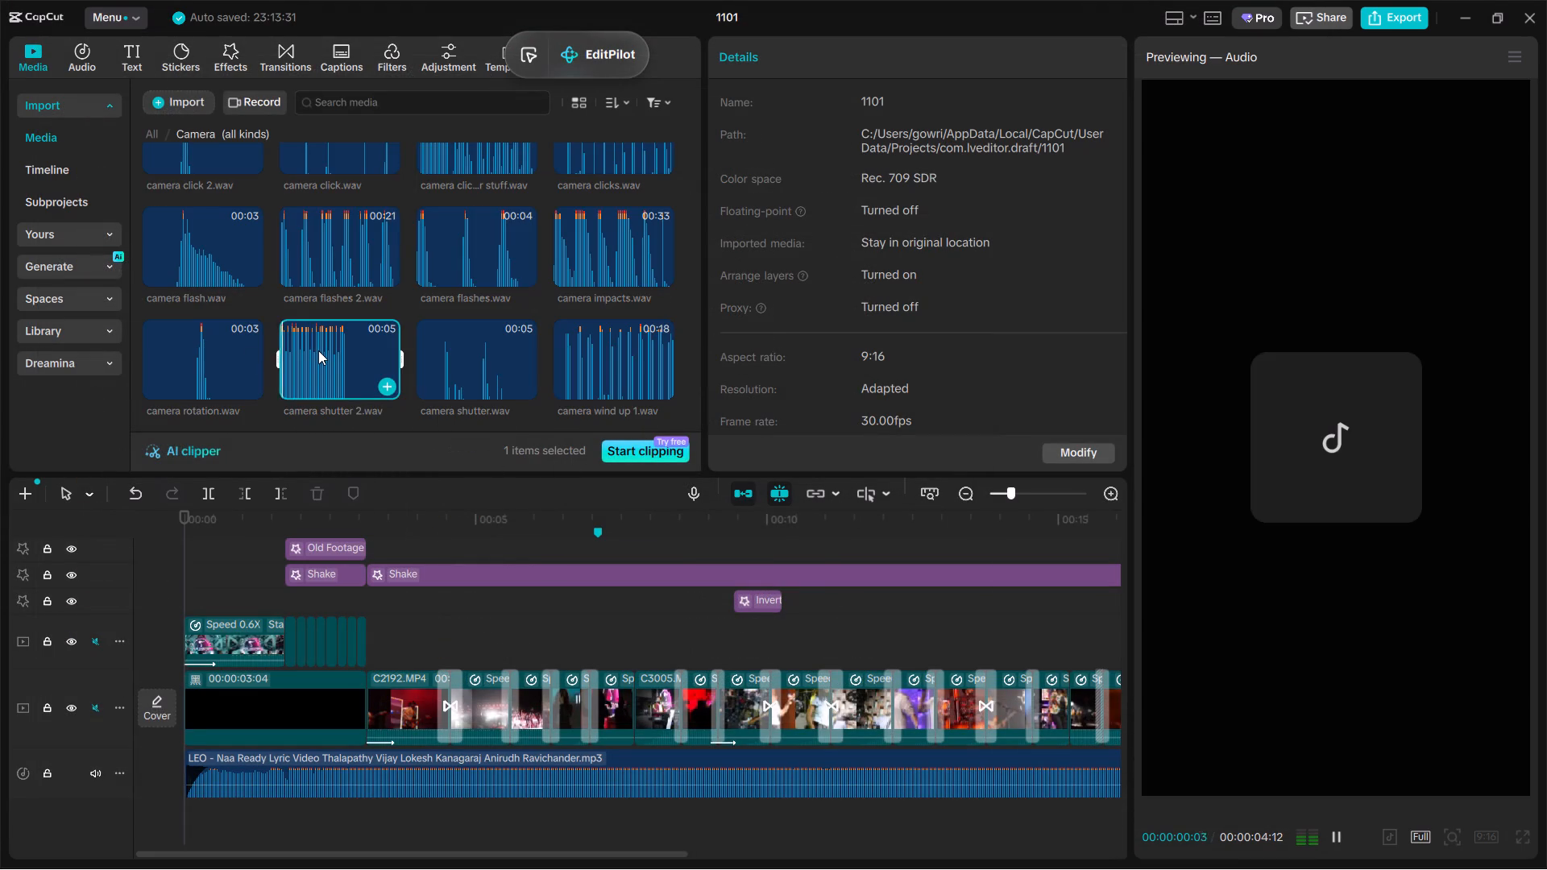
left_click_drag(318, 350, 286, 673)
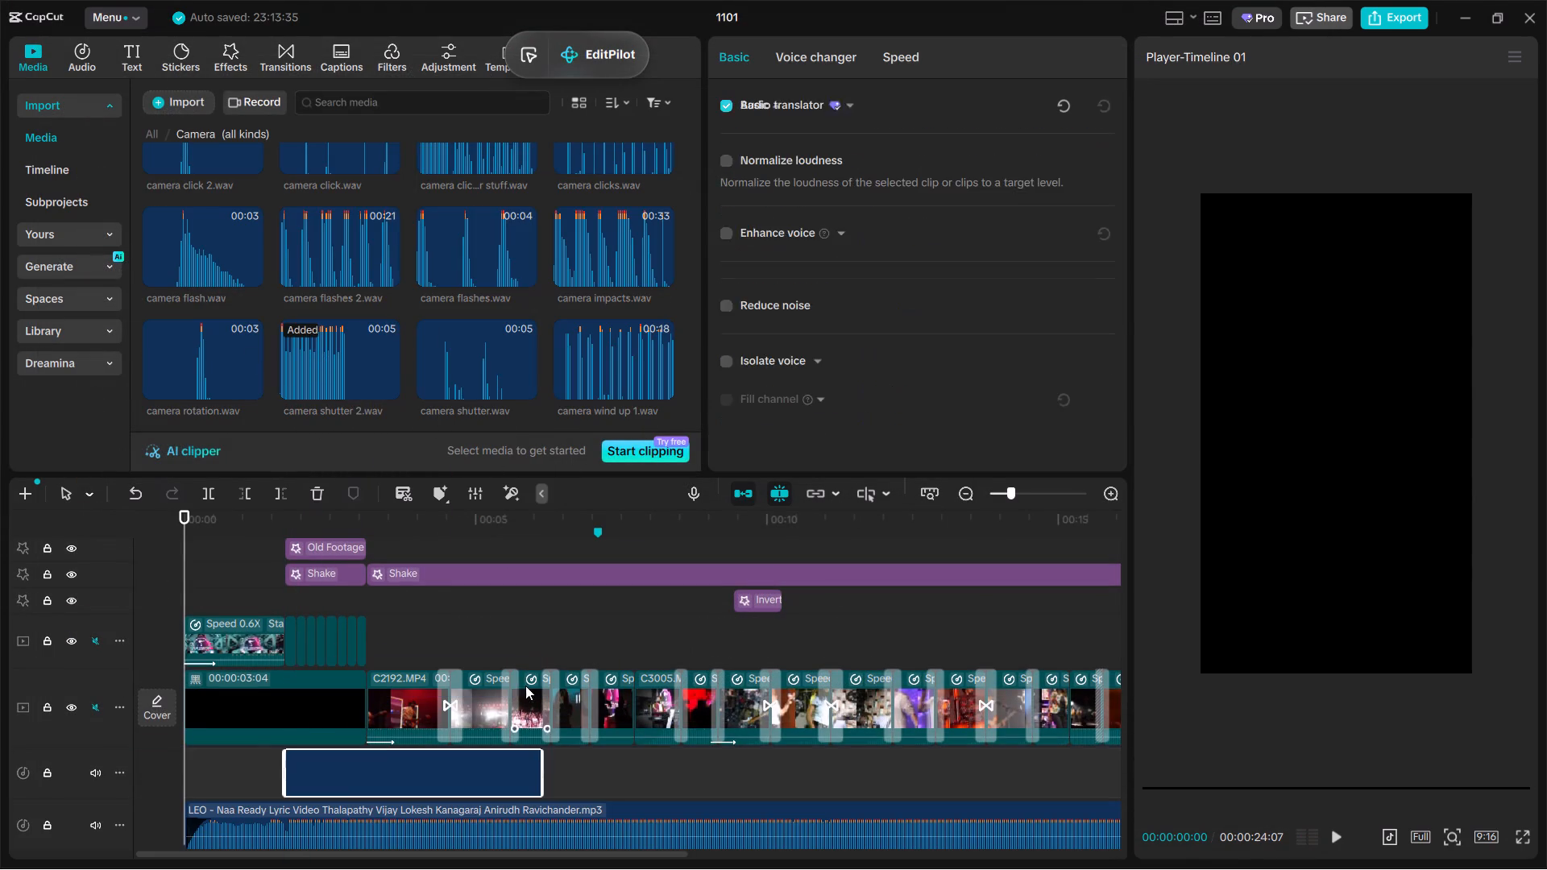
left_click_drag(539, 784, 367, 786)
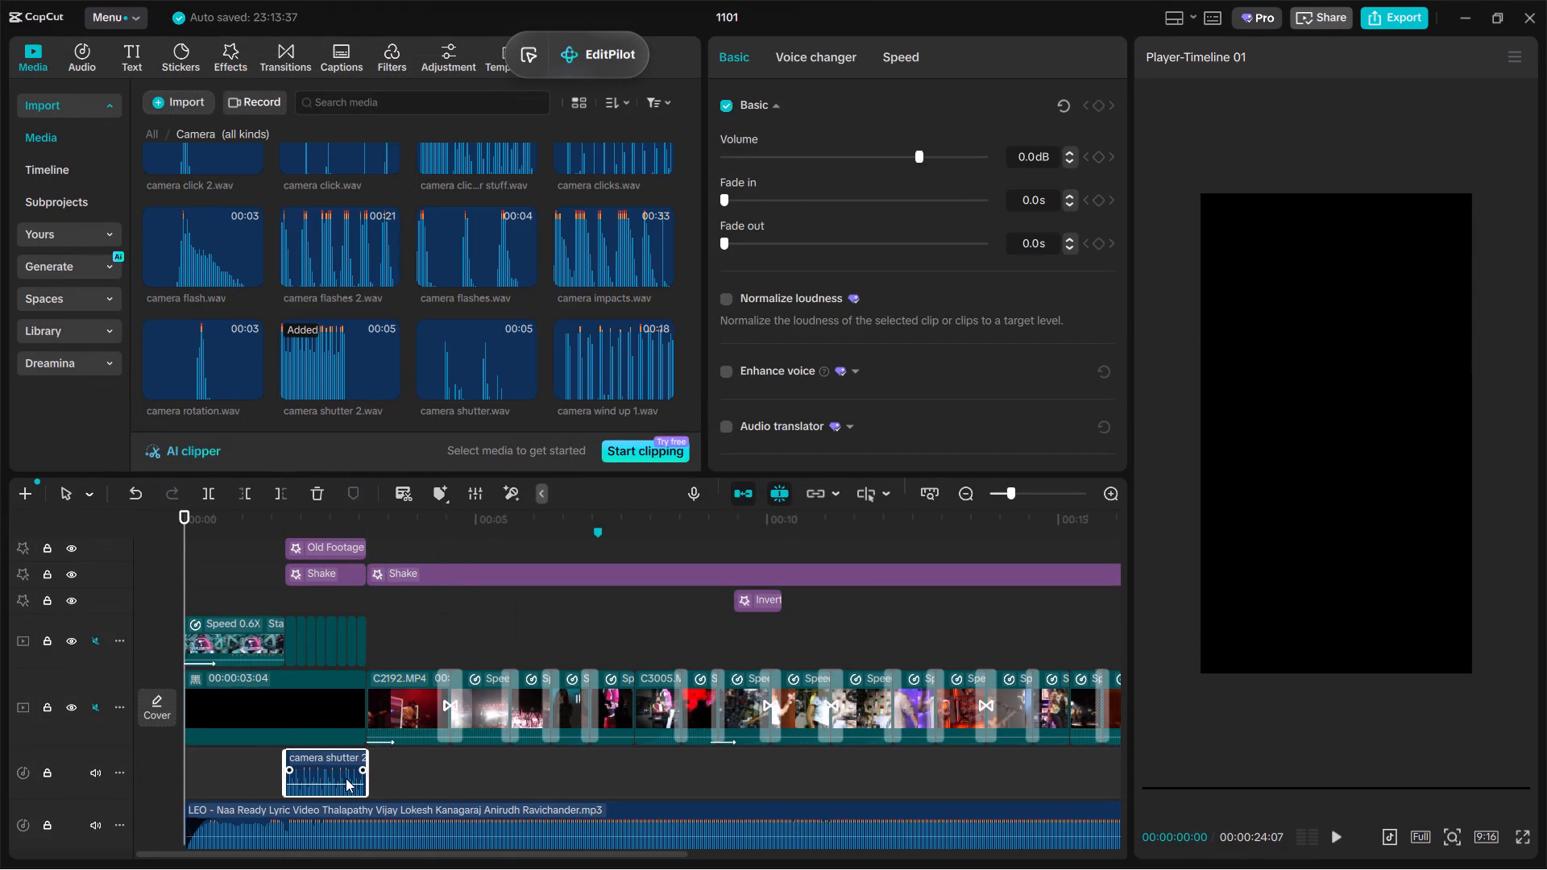
Raise the volume of the camera shutter 2.wav clip to 14.8 dB.
left_click(331, 788)
left_click_drag(329, 786, 329, 773)
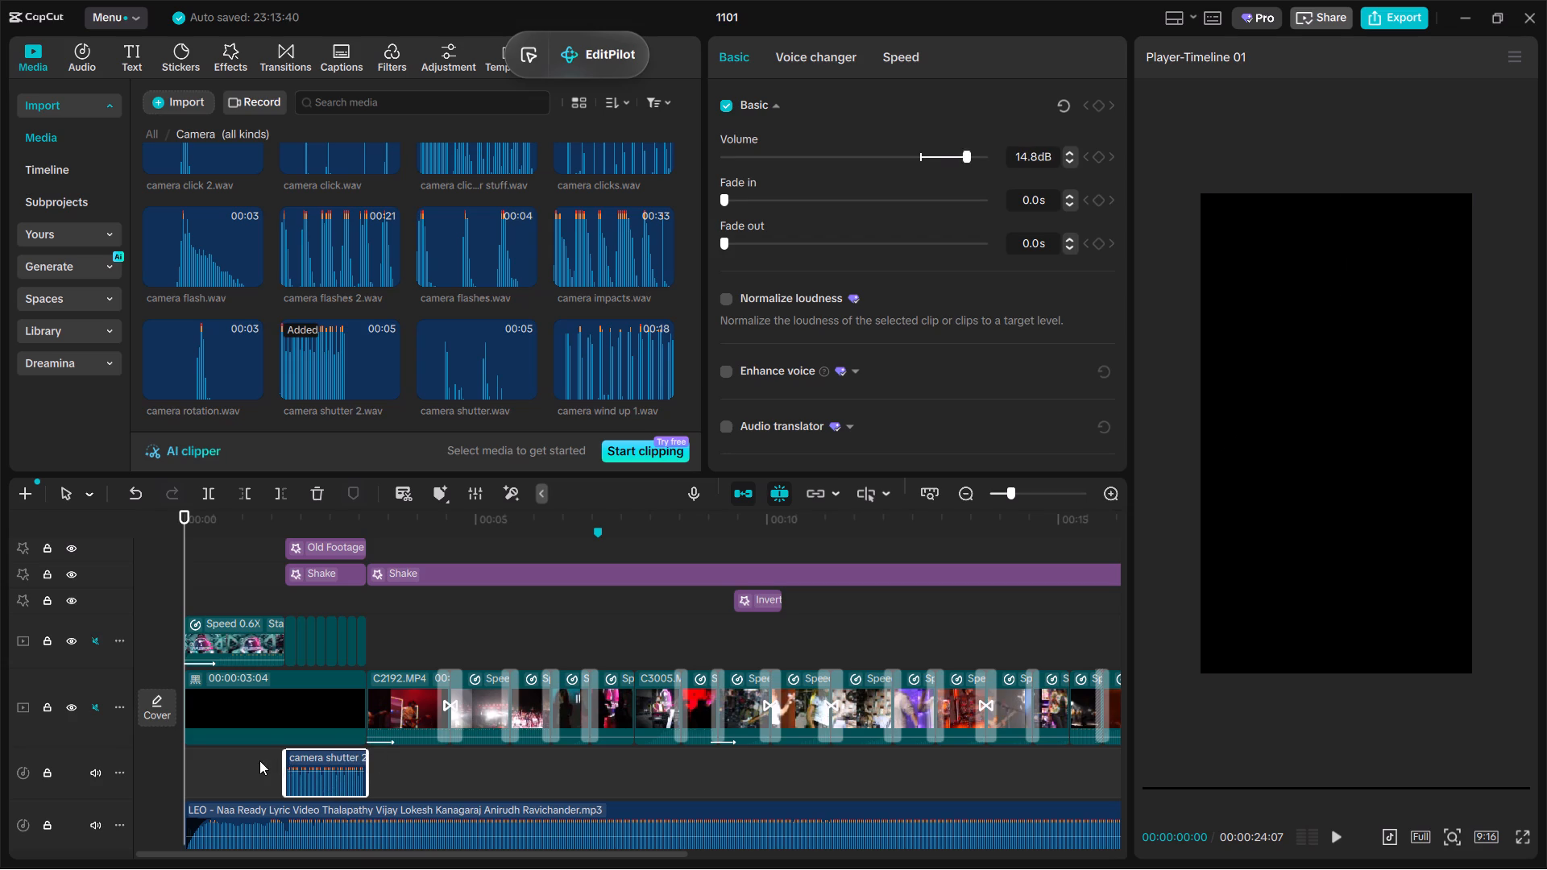
Preview the shutter sound, extend the clip's end to 00:00:03:07 and give it a 0.3 s fade-in.
left_click(259, 760)
key("space")
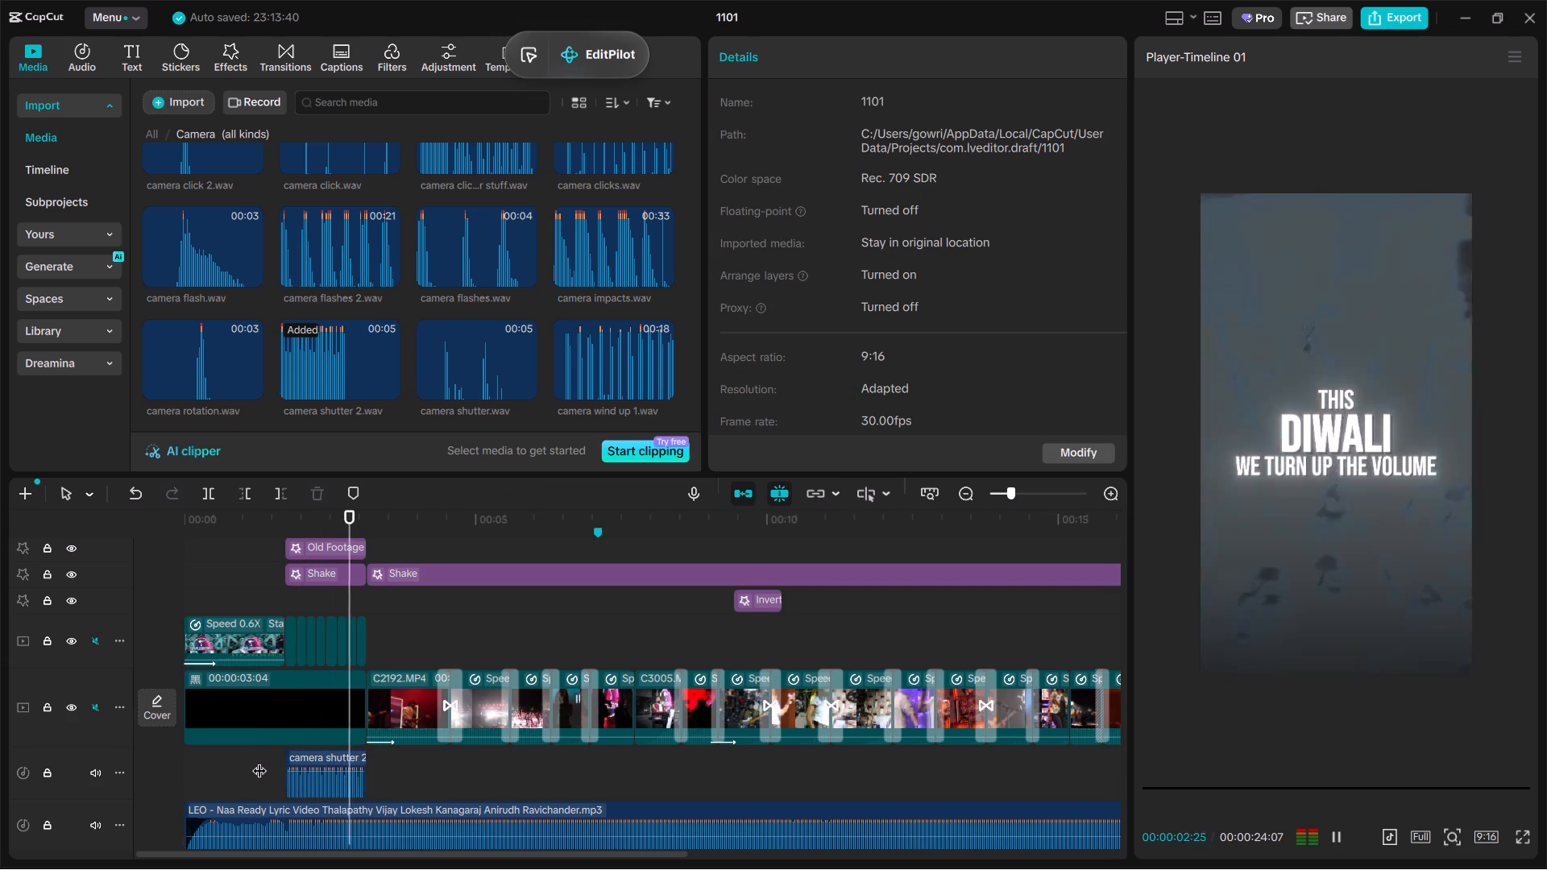
key("space")
scroll(301, 779, "up", 3, "ctrl")
left_click(362, 782)
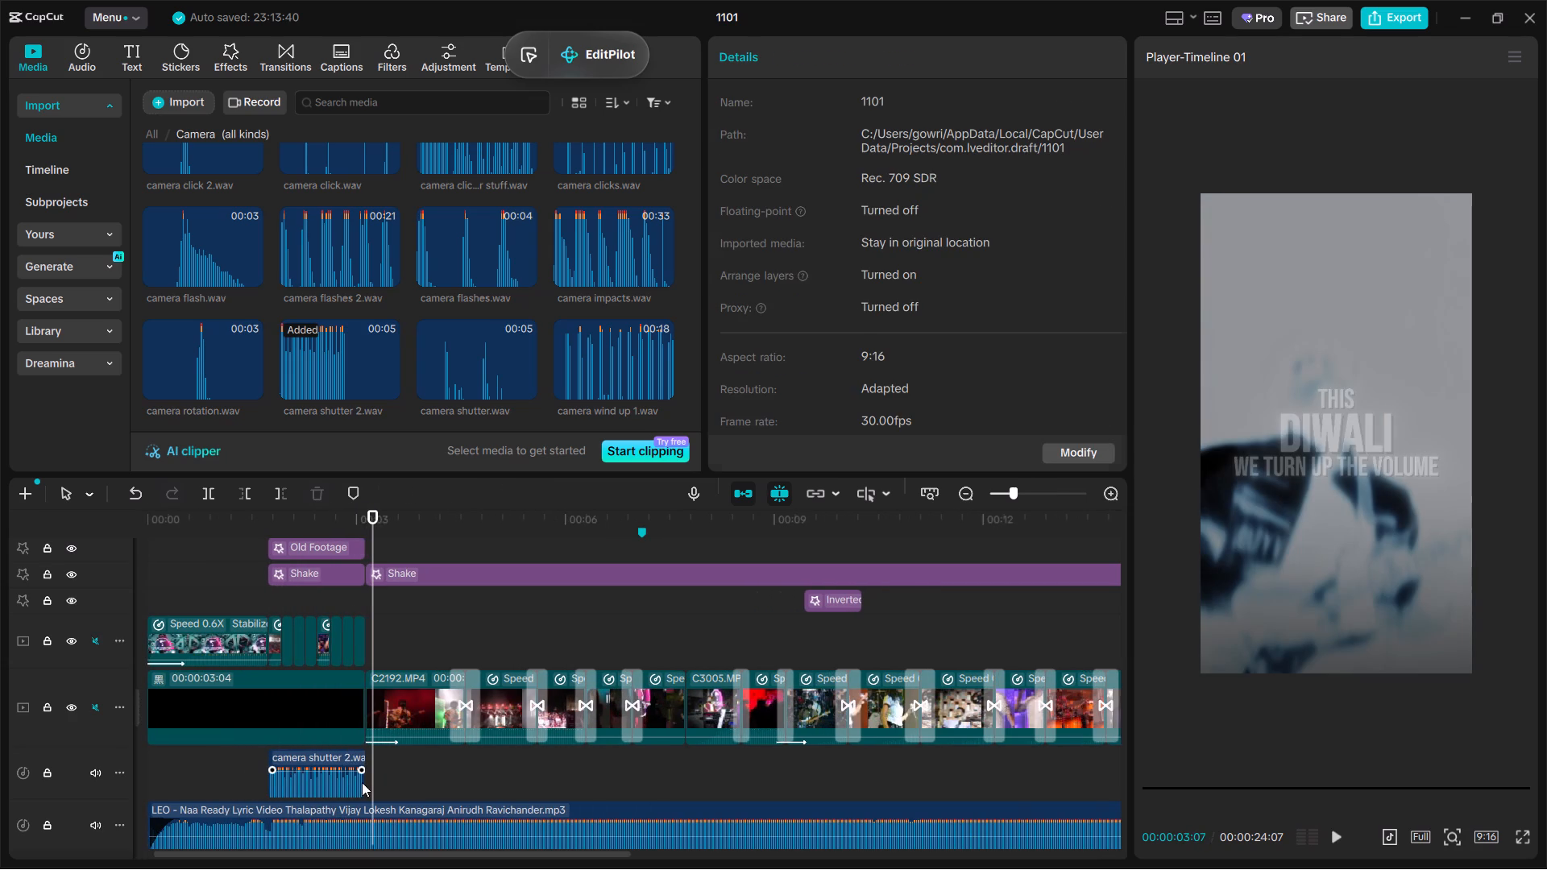
left_click_drag(364, 787, 376, 794)
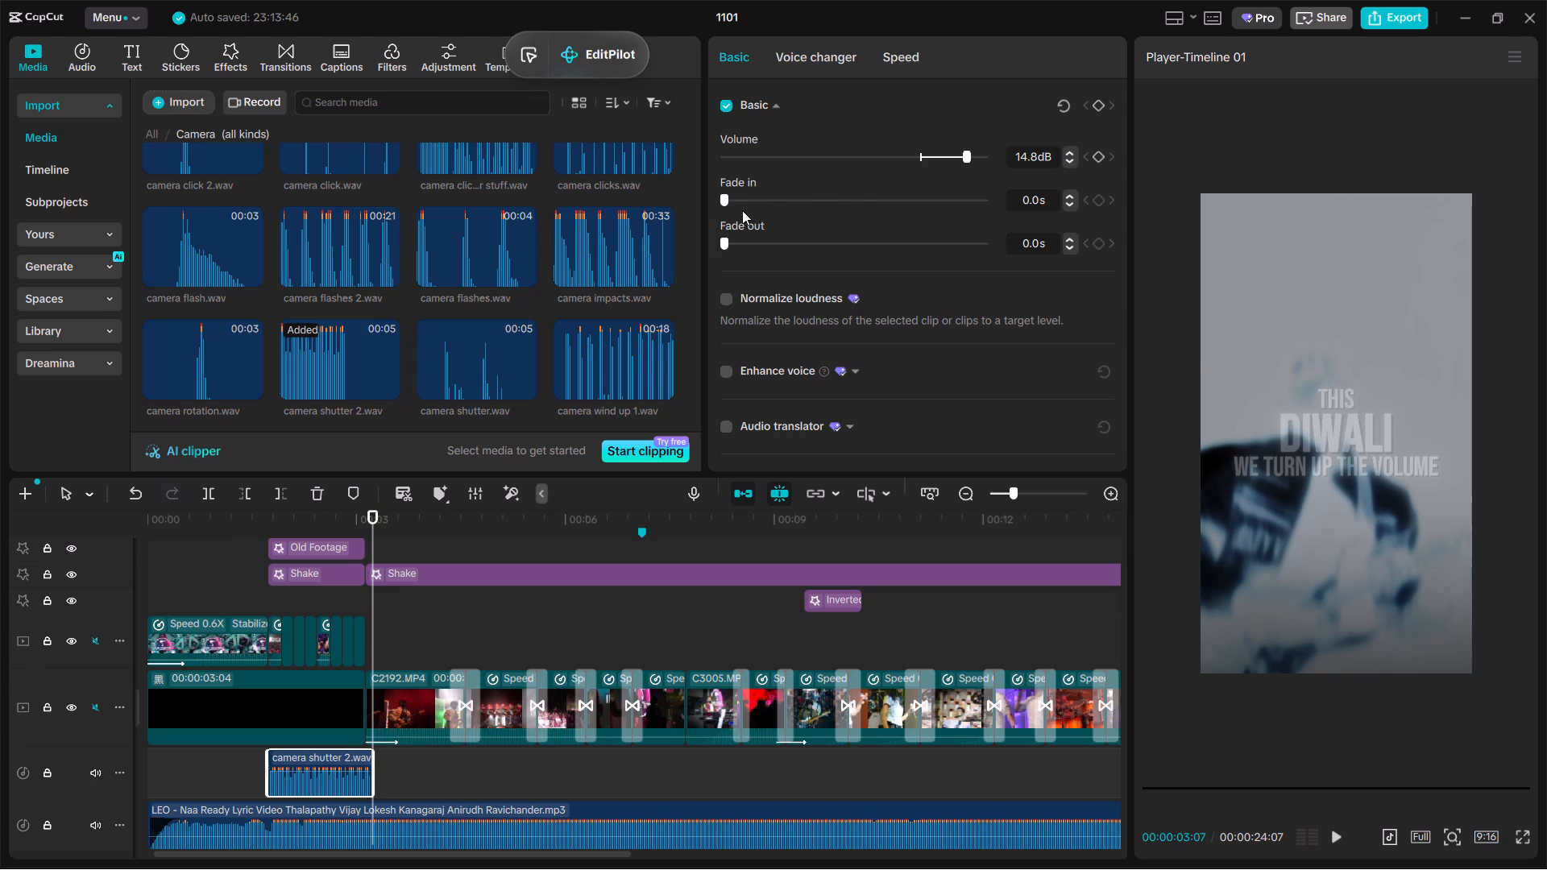
left_click_drag(742, 210, 769, 231)
Import all the sound effect files from the sfx pack folder on the Desktop into the project's main media list.
scroll(523, 283, "up", 1)
left_click(156, 136)
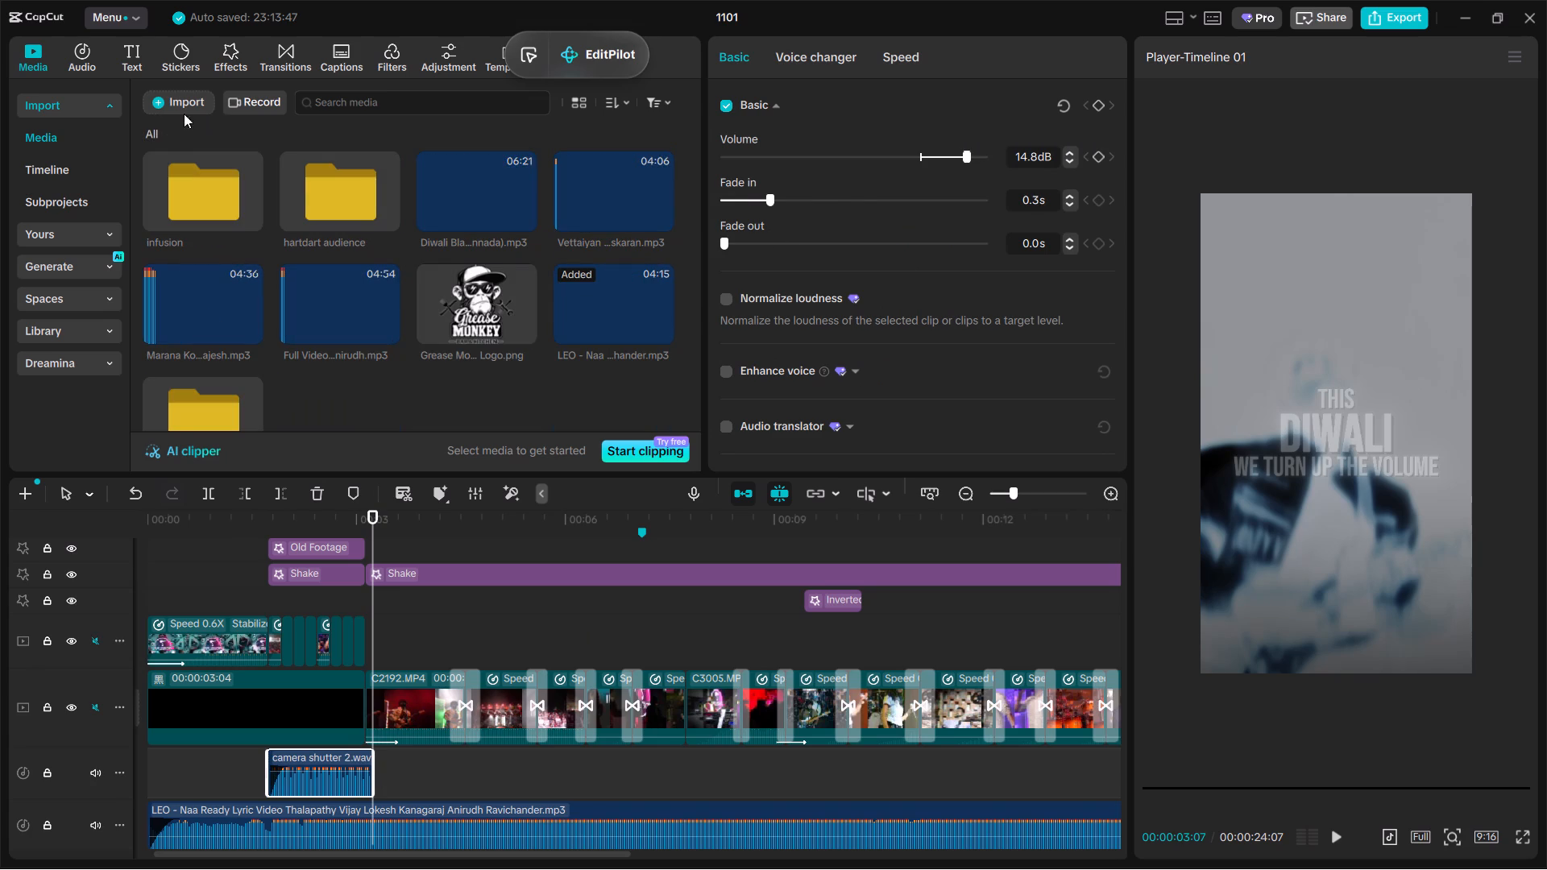
left_click(172, 111)
left_click(207, 139)
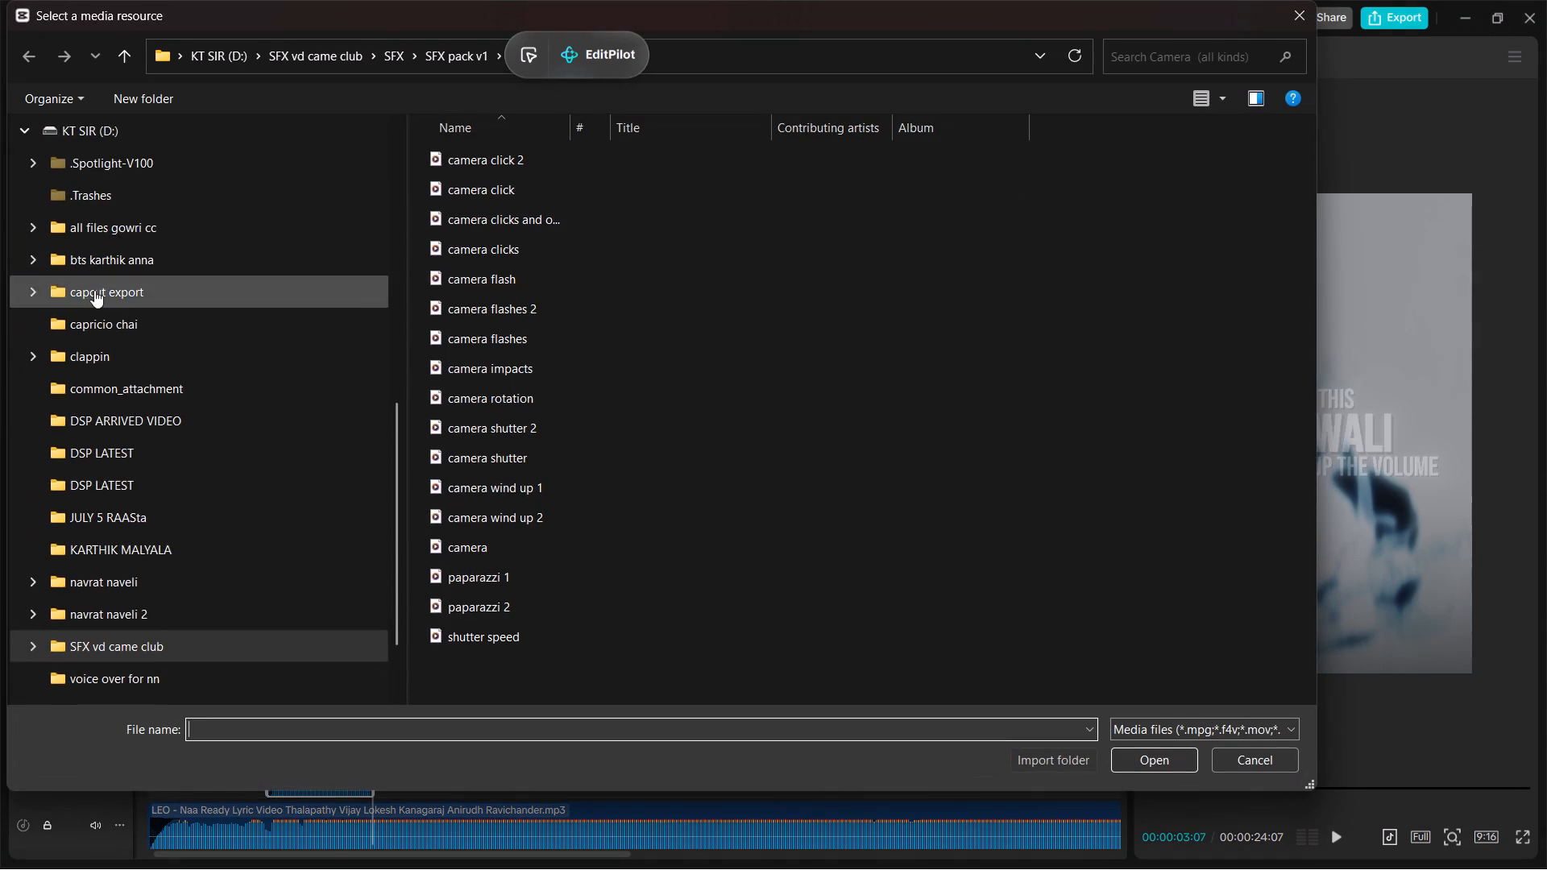
scroll(180, 335, "up", 6)
left_click(143, 275)
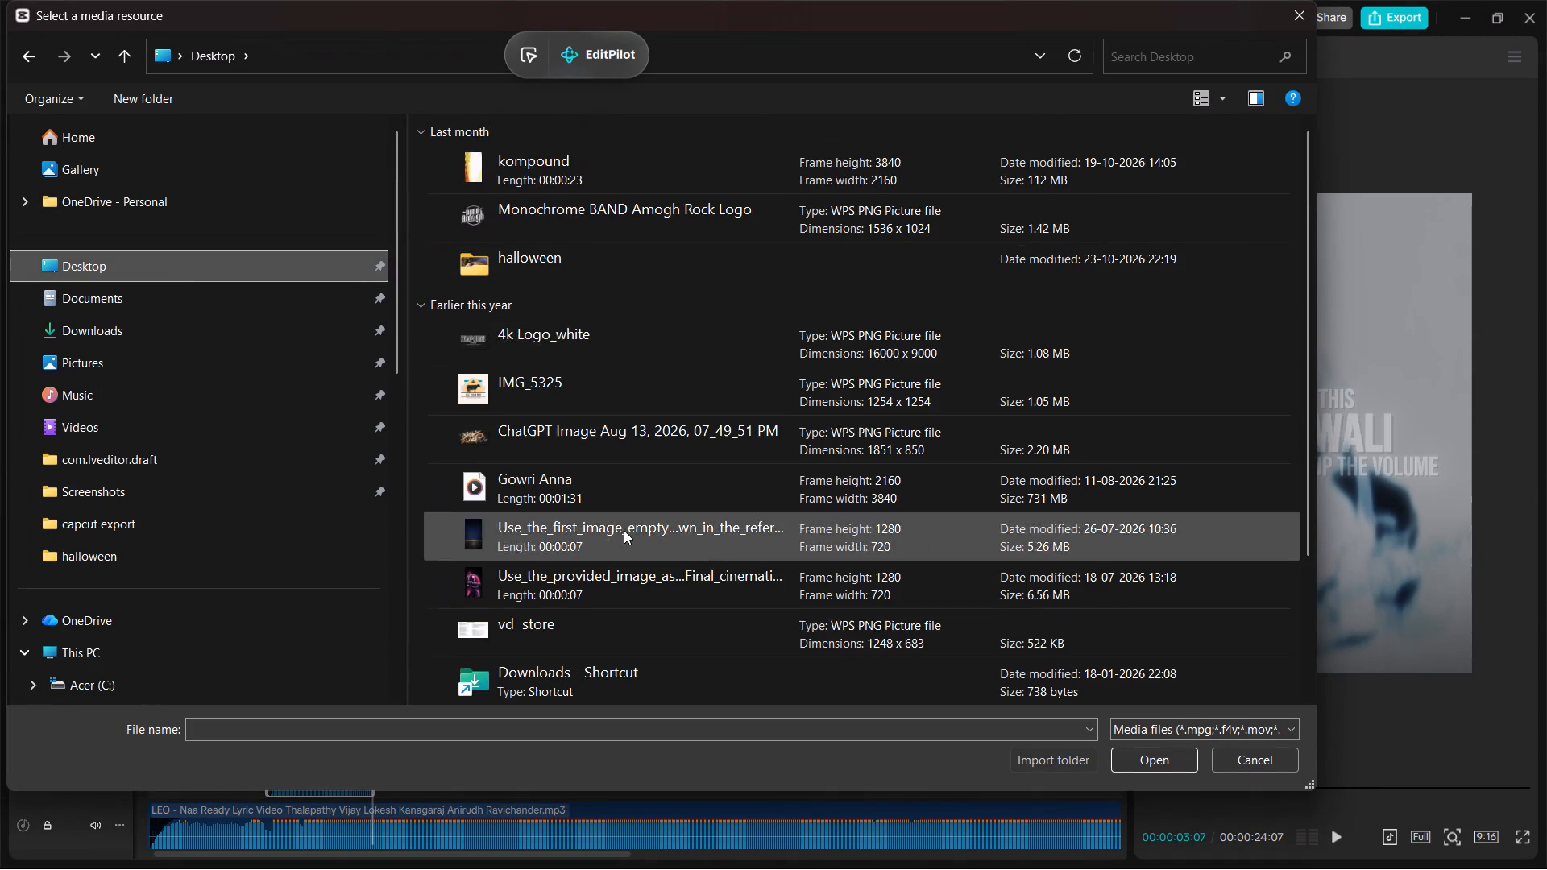
scroll(624, 534, "down", 5)
double_click(664, 550)
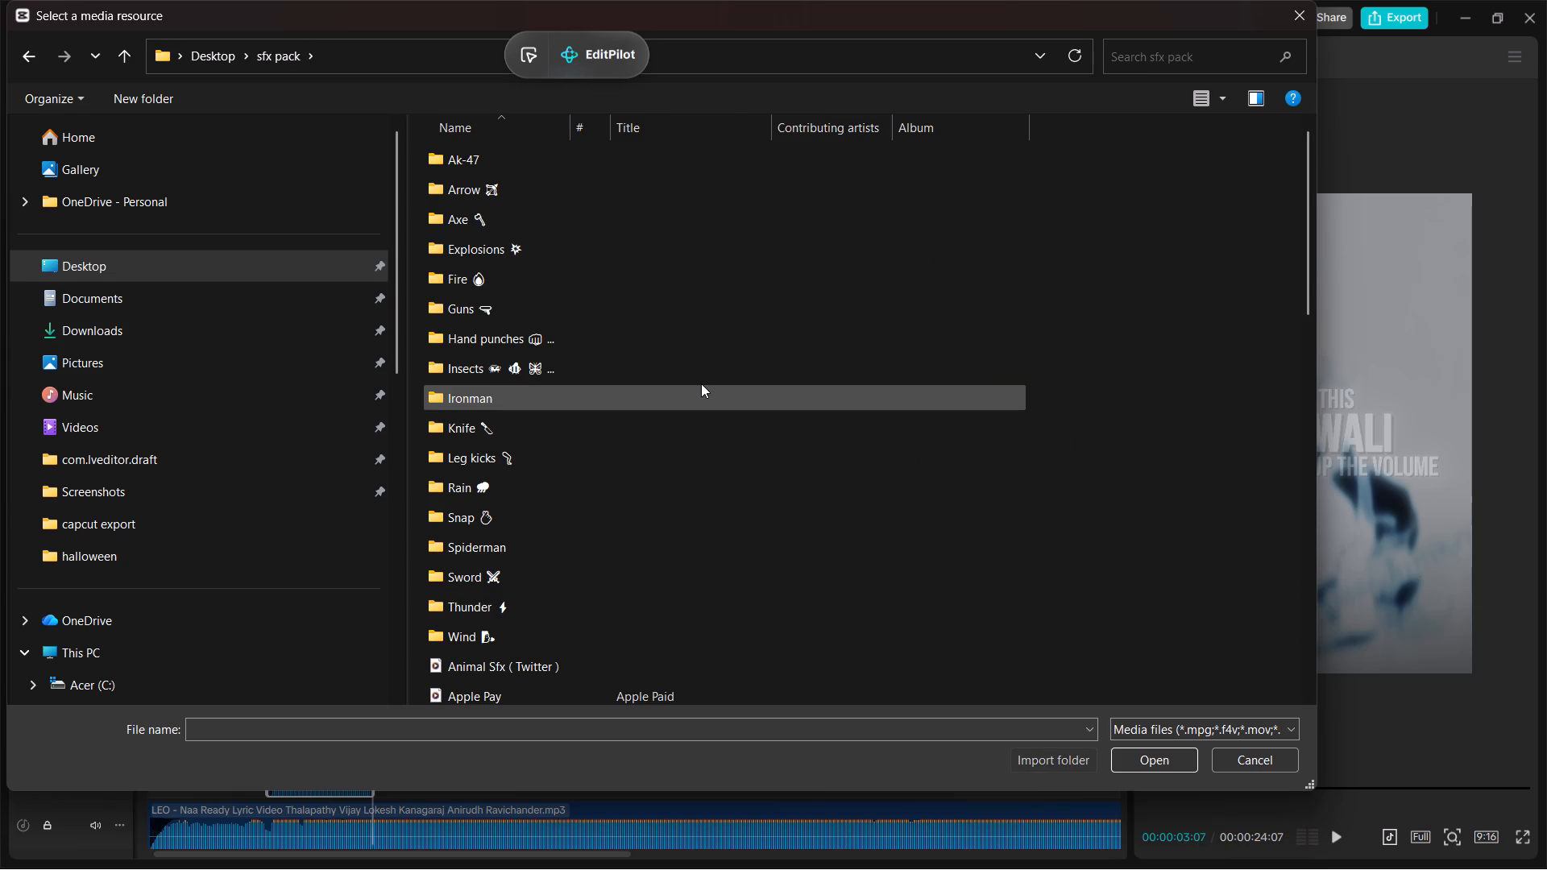
key("ctrl+a")
key("Return")
Place IMPACT DARK Epic Punch_01.wav on a new audio track below the shutter sound, starting at about 2.6 s, and preview it.
scroll(289, 306, "down", 4)
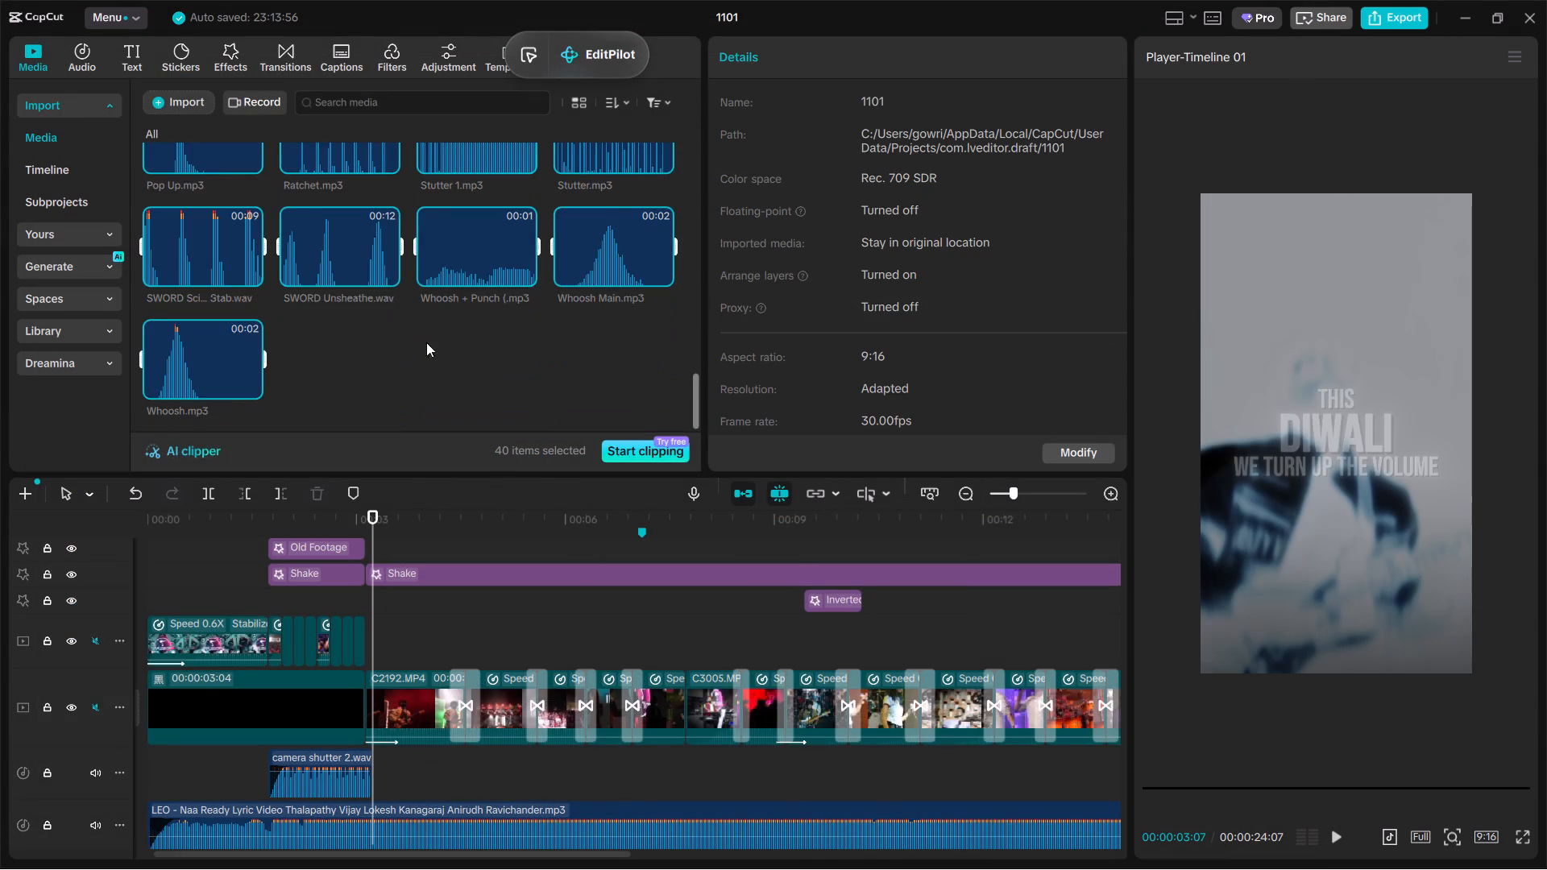
scroll(426, 342, "down", 2)
left_click(335, 231)
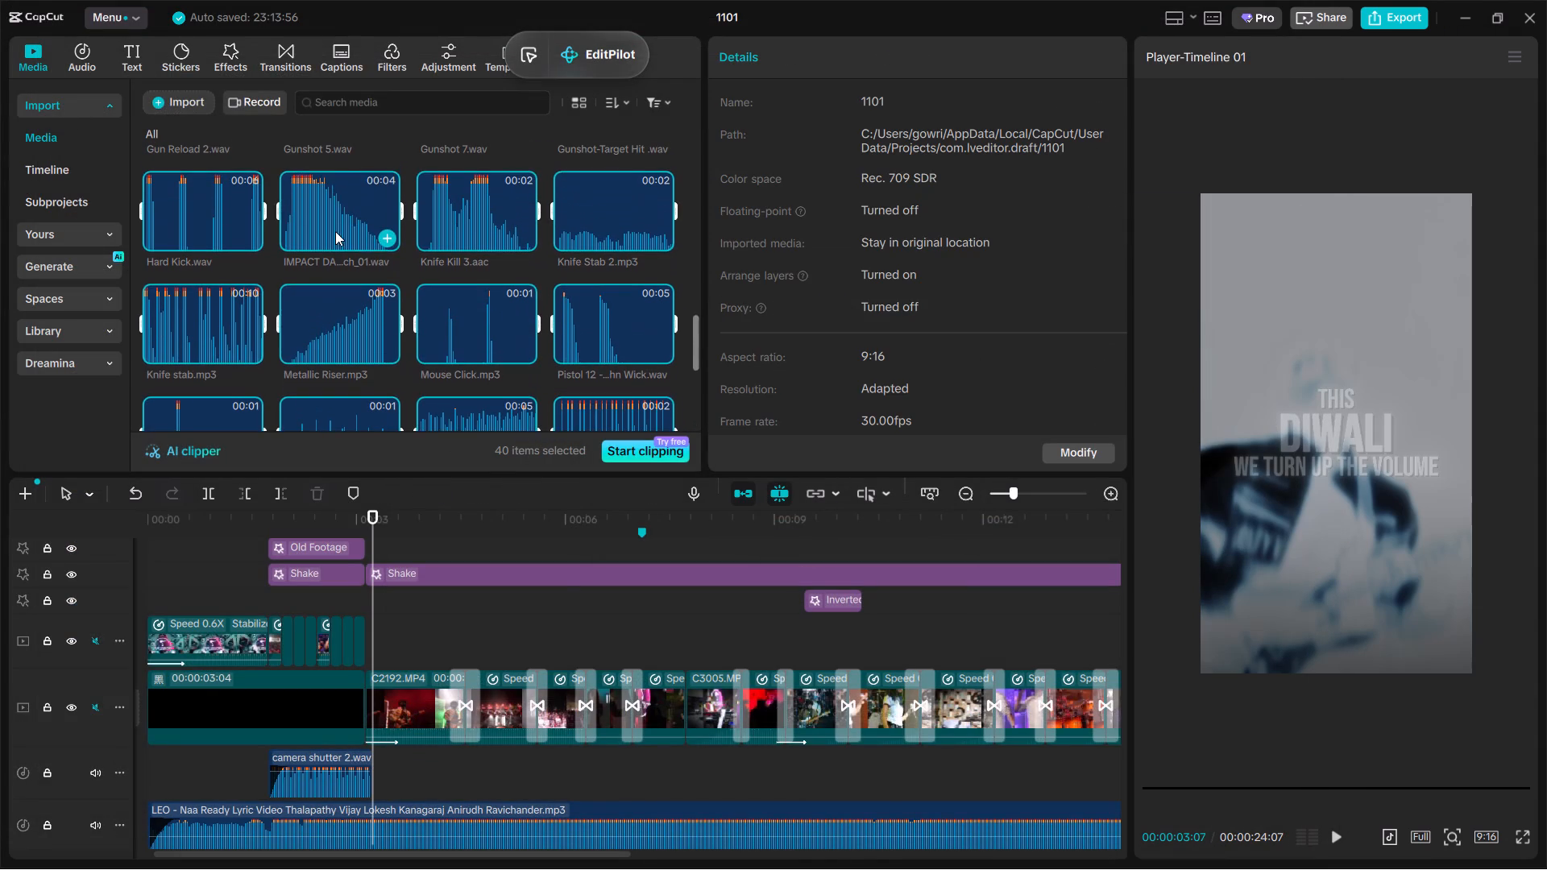
left_click(326, 230)
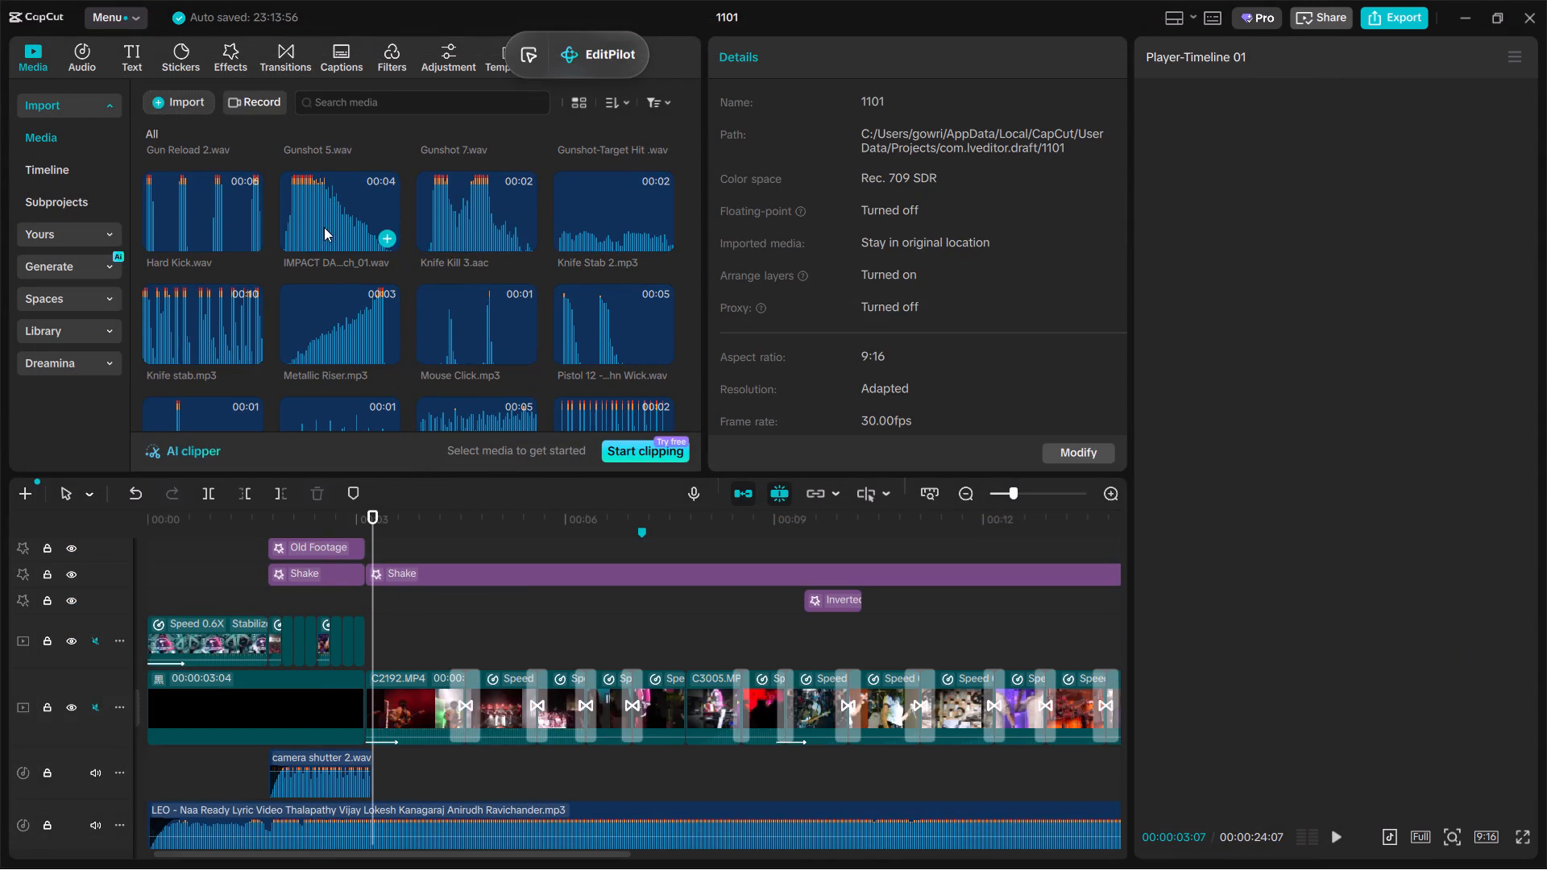
left_click_drag(313, 213, 326, 791)
left_click(274, 724)
type("v")
key("space")
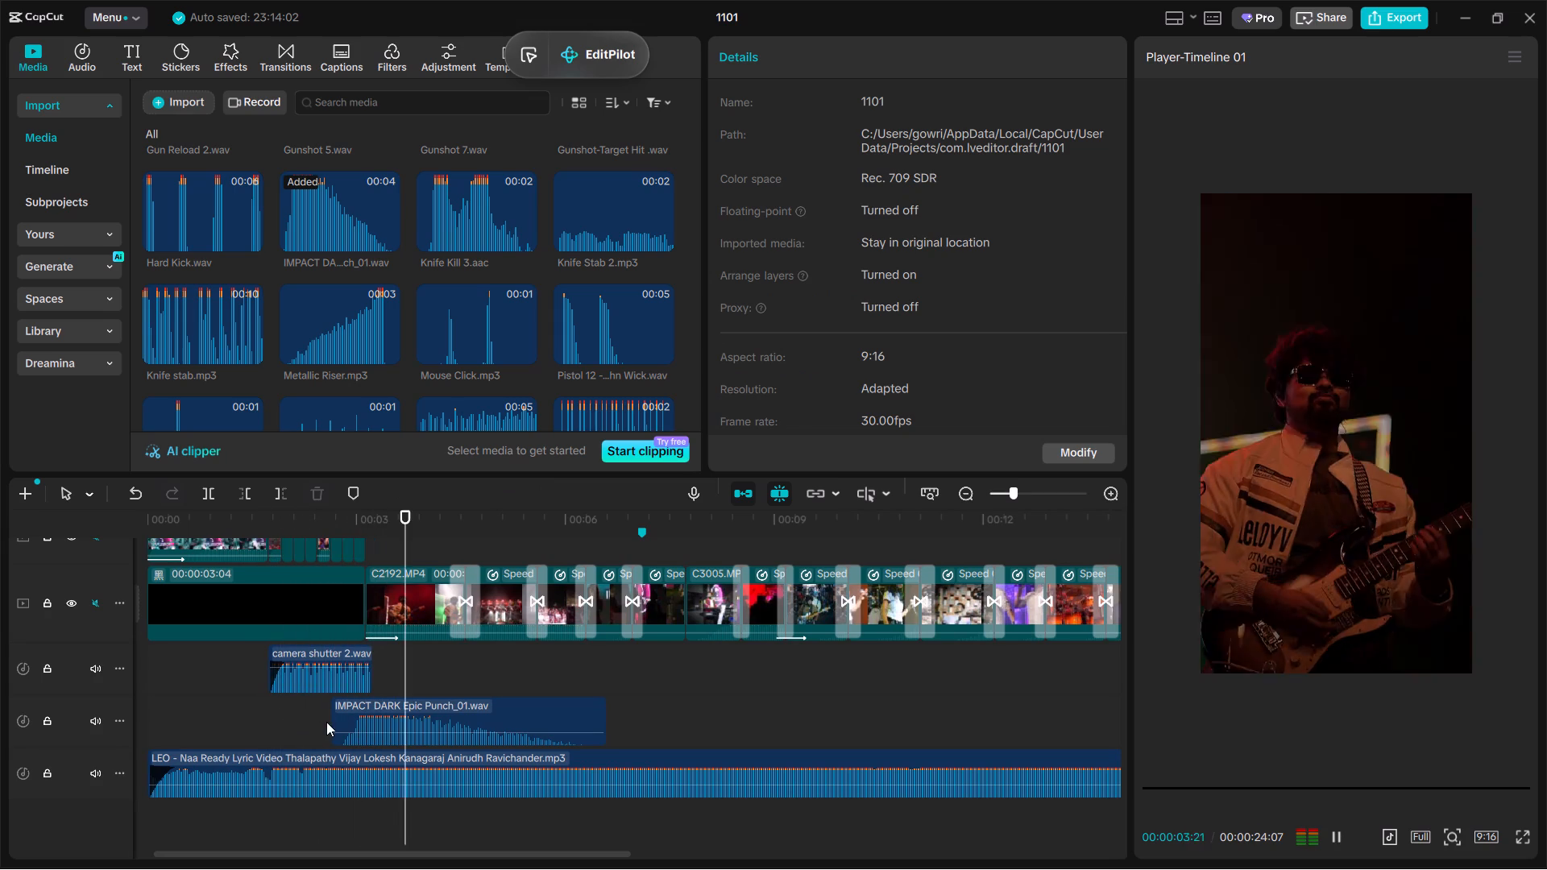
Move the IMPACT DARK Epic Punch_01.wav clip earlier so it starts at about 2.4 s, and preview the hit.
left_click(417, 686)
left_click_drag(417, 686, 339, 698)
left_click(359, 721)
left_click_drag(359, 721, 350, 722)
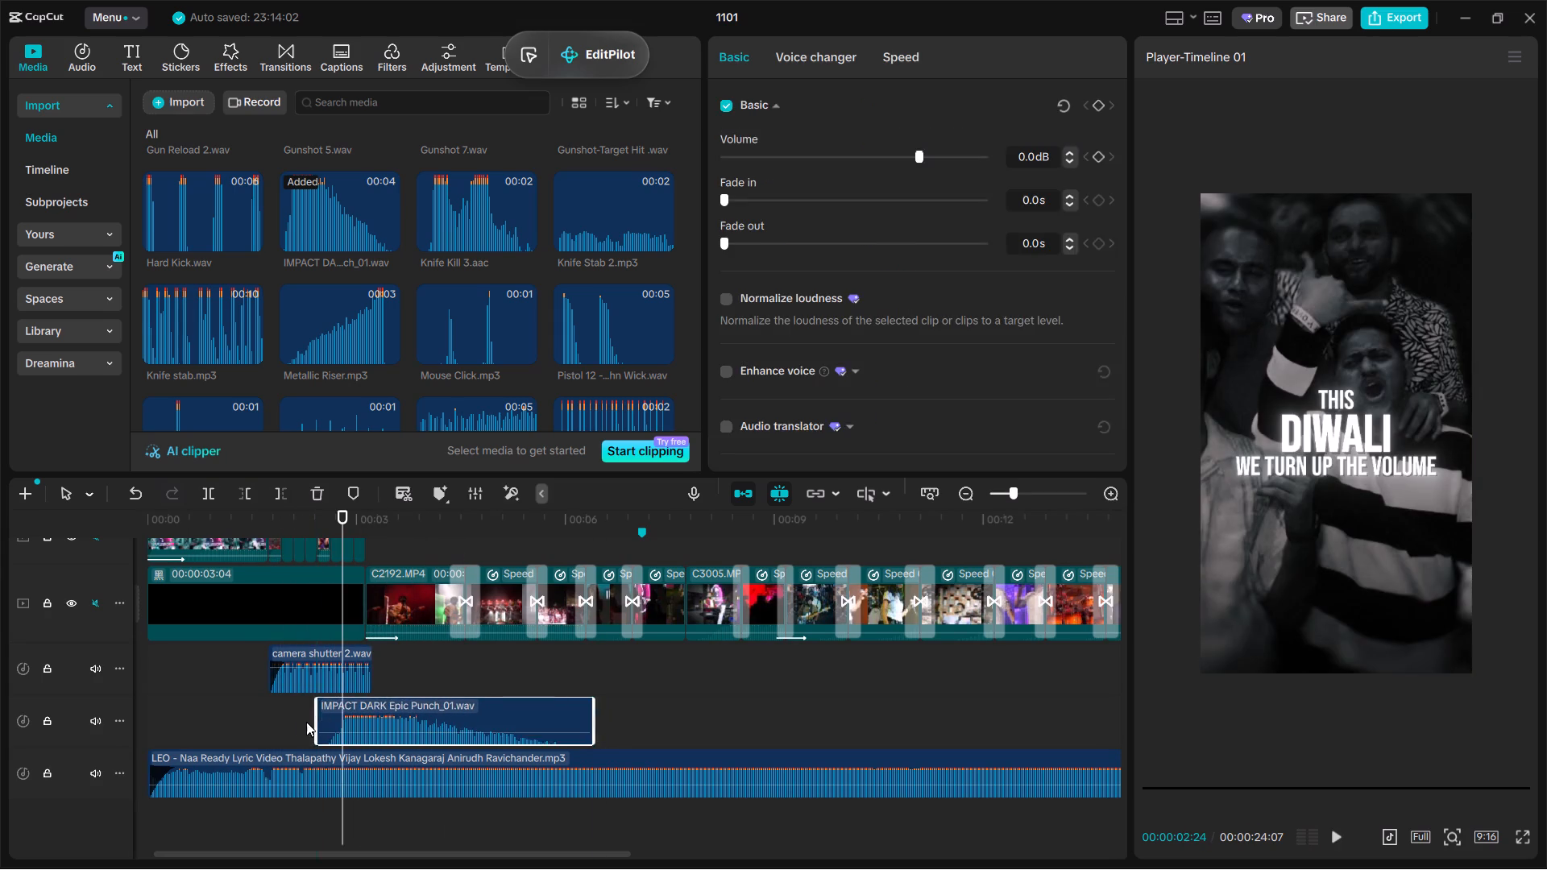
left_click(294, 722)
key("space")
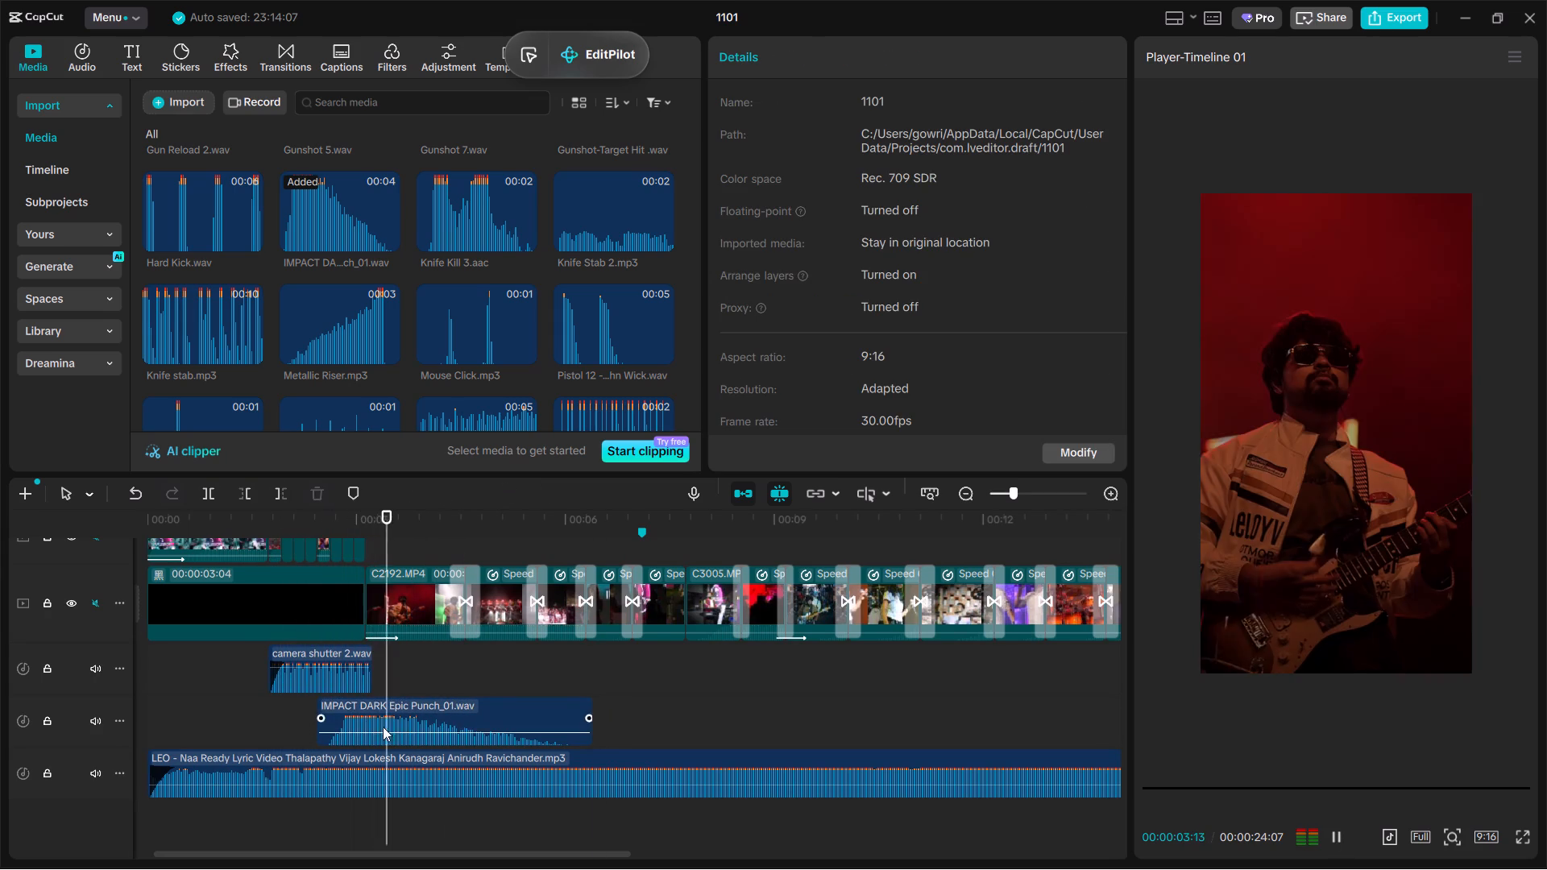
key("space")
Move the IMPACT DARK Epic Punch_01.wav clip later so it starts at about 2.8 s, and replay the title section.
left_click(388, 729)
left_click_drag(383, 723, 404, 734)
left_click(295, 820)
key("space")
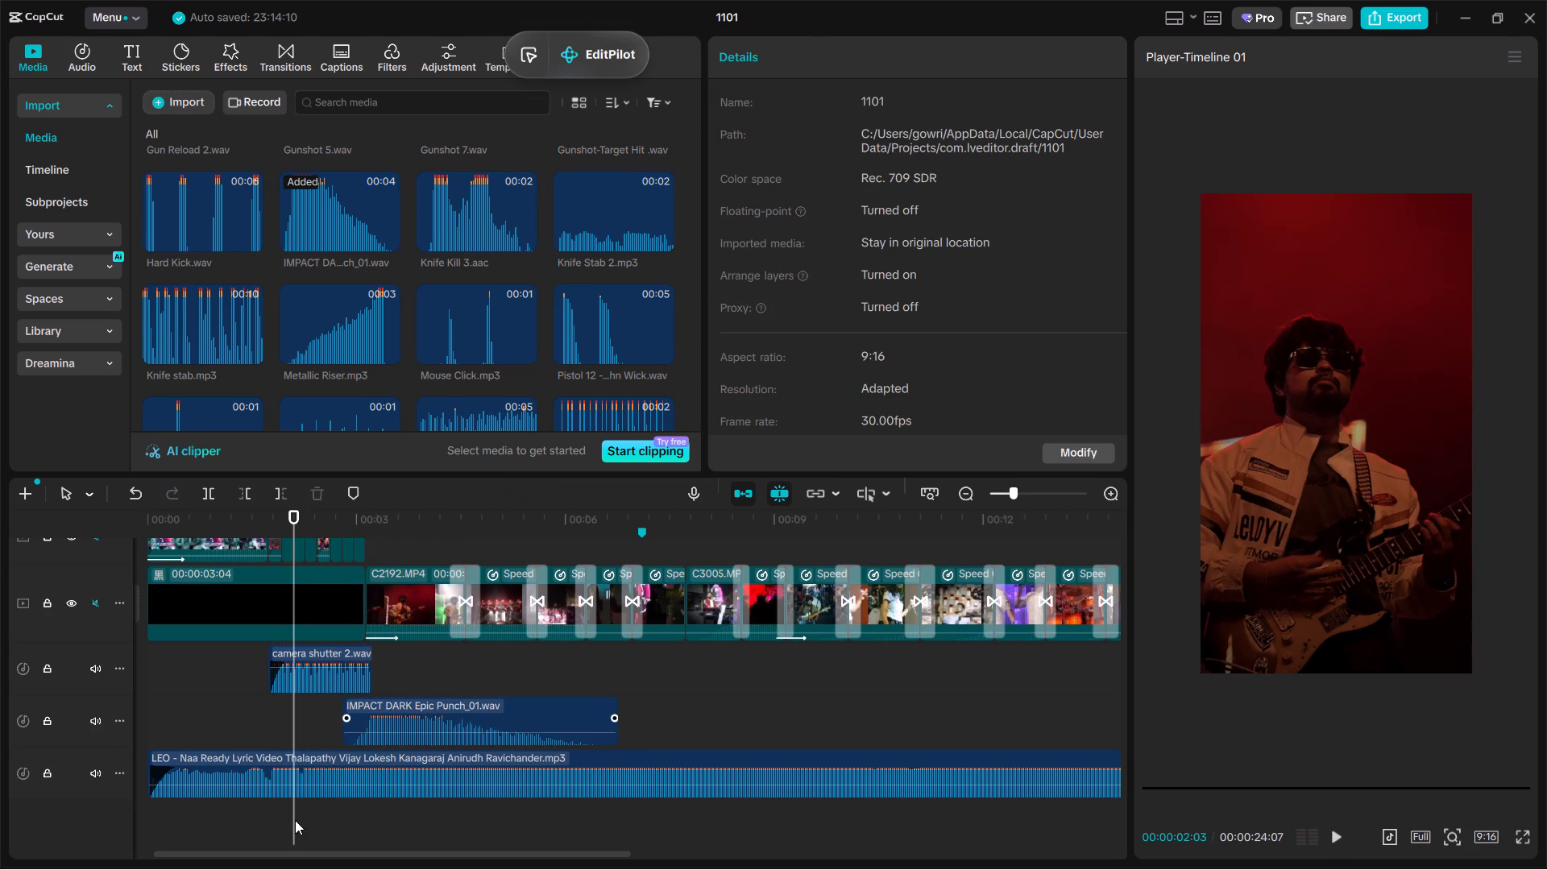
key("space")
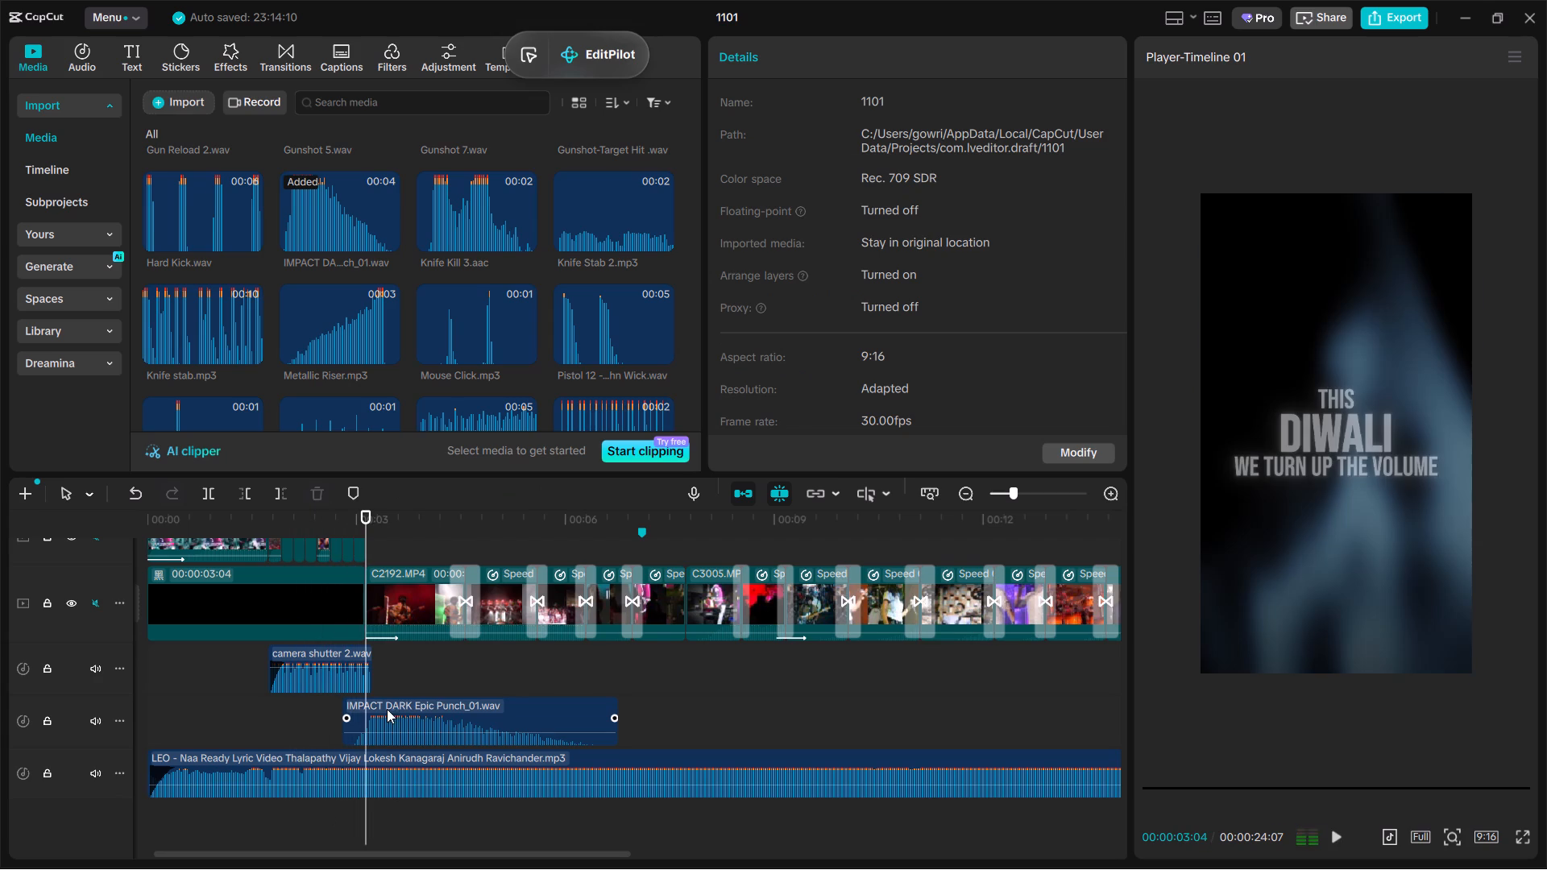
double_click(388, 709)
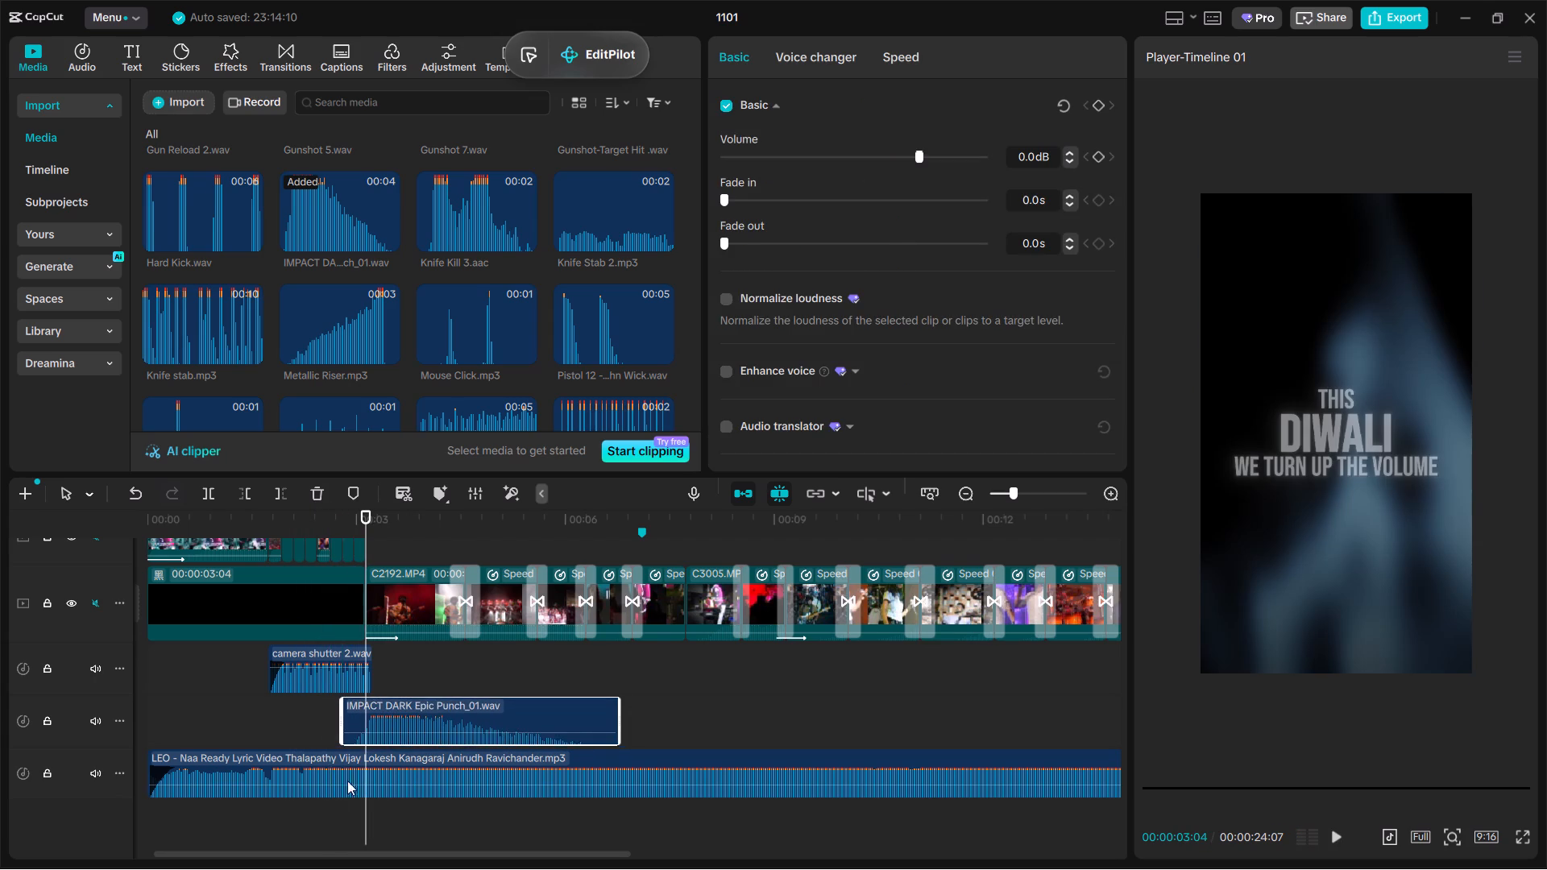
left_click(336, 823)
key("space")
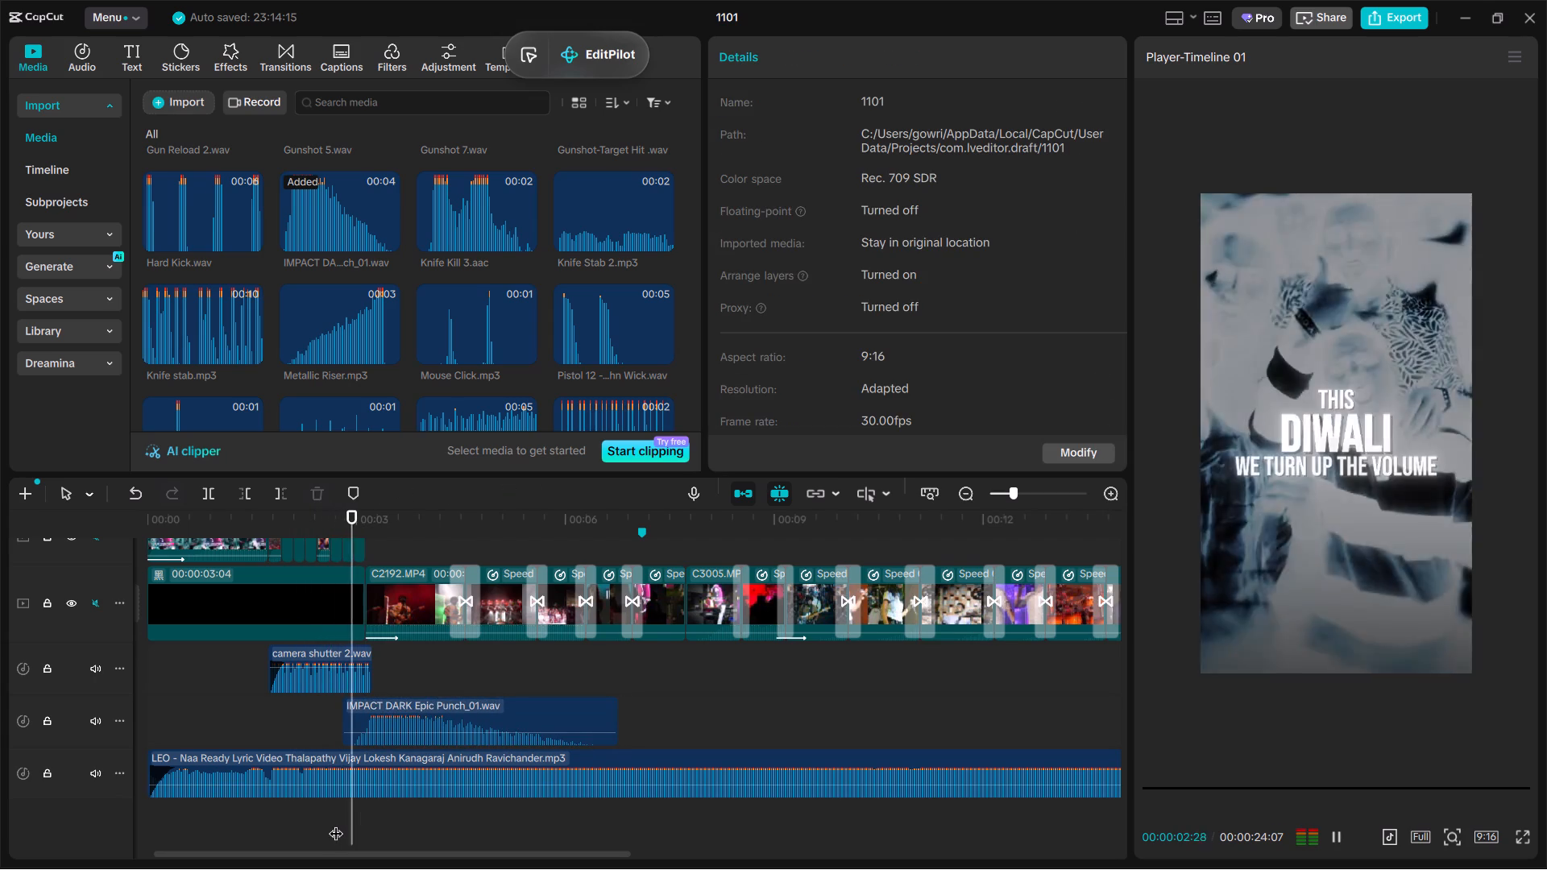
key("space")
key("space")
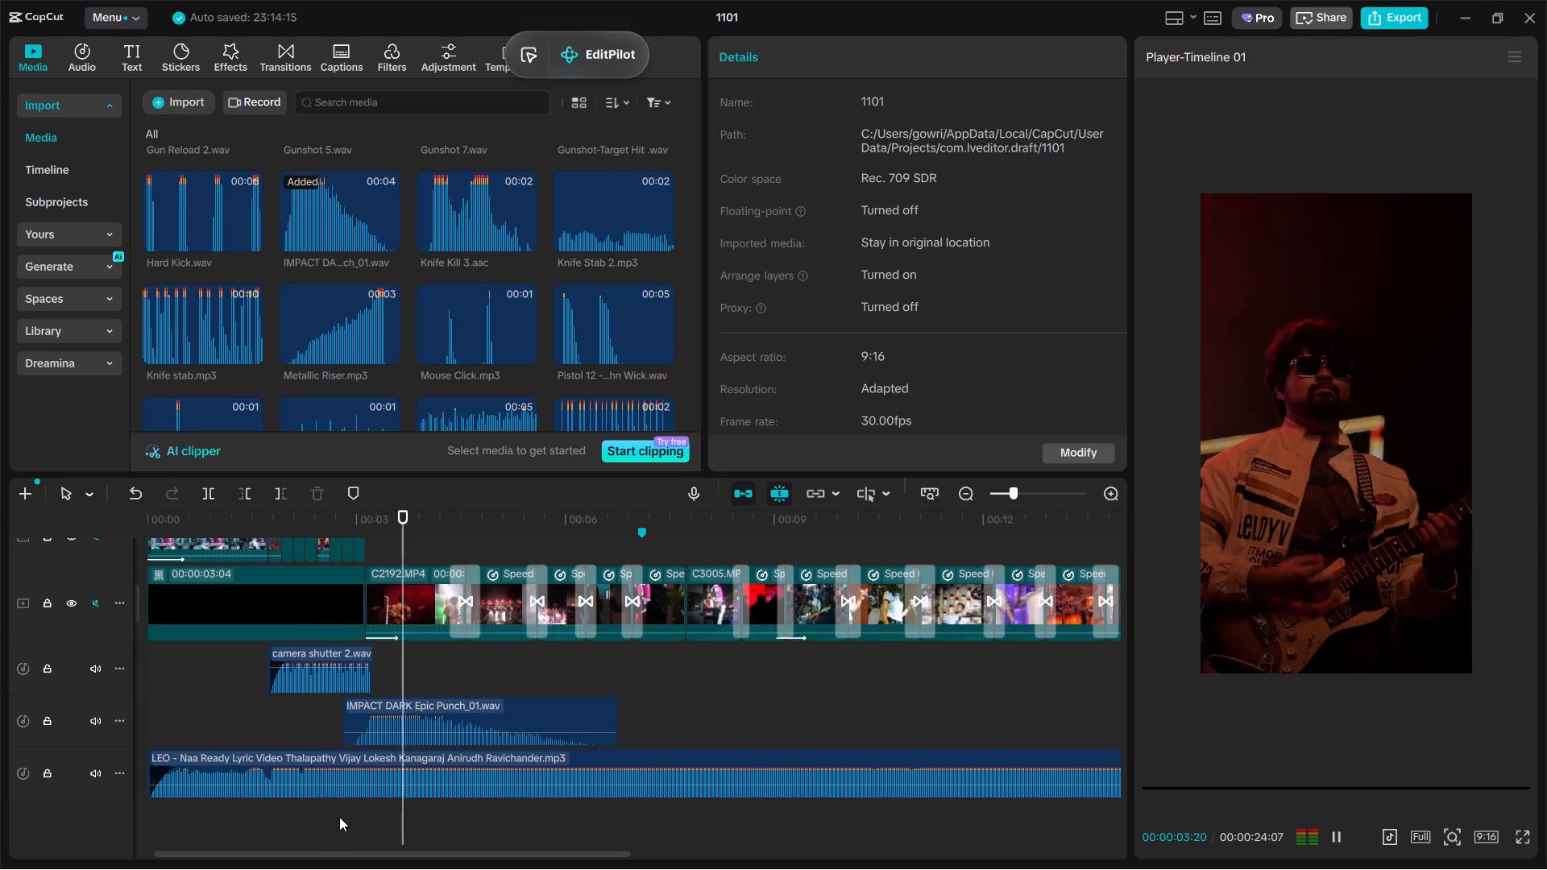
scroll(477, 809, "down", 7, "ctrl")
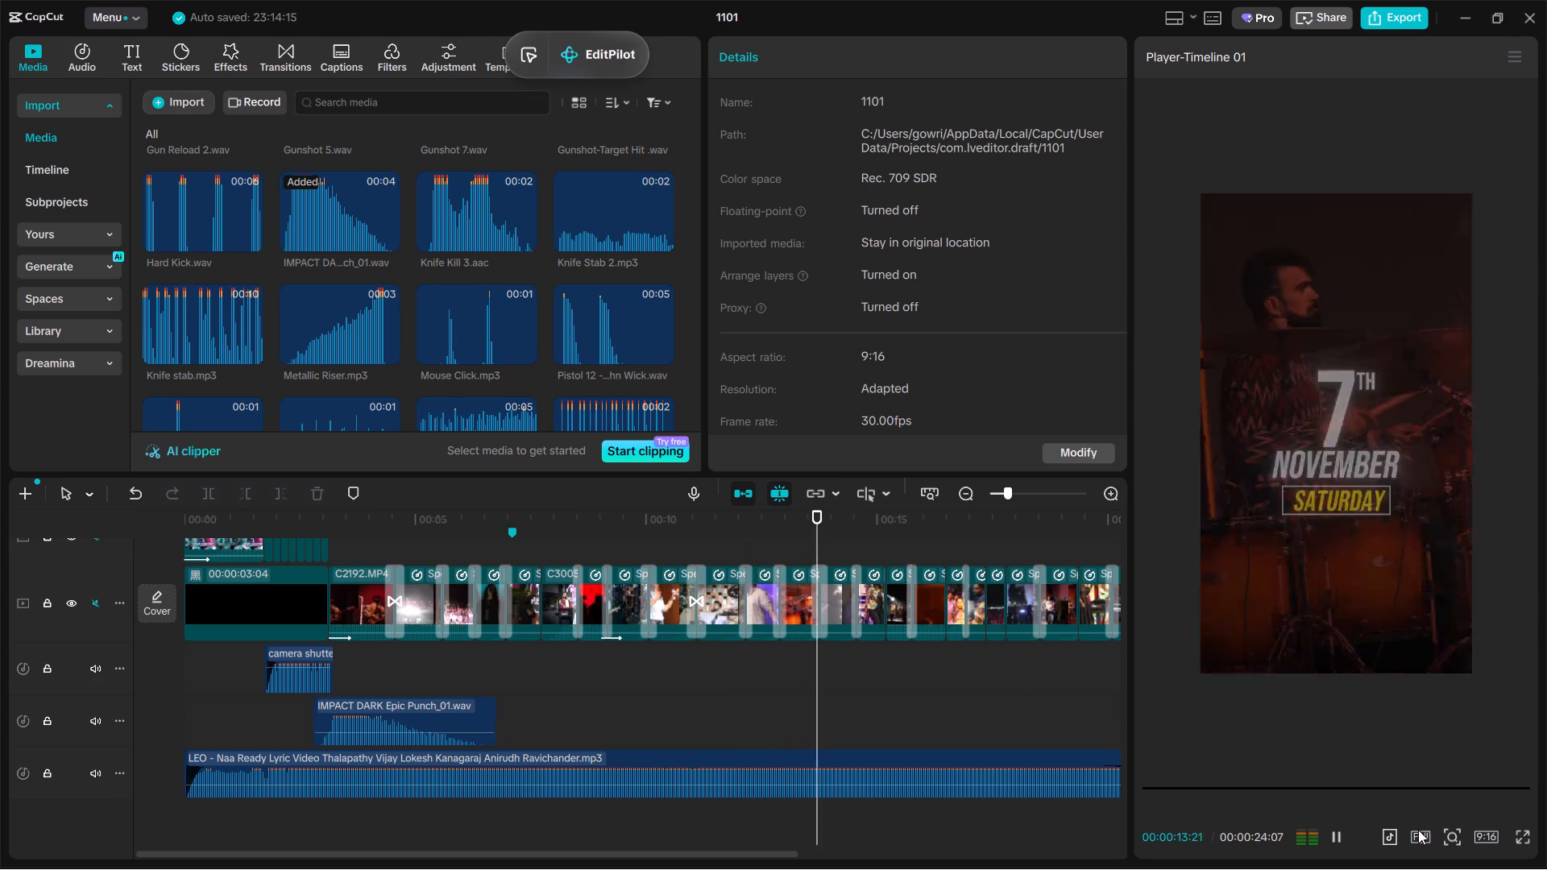
Set the player's preview quality to Low.
left_click(1418, 831)
left_click(1423, 832)
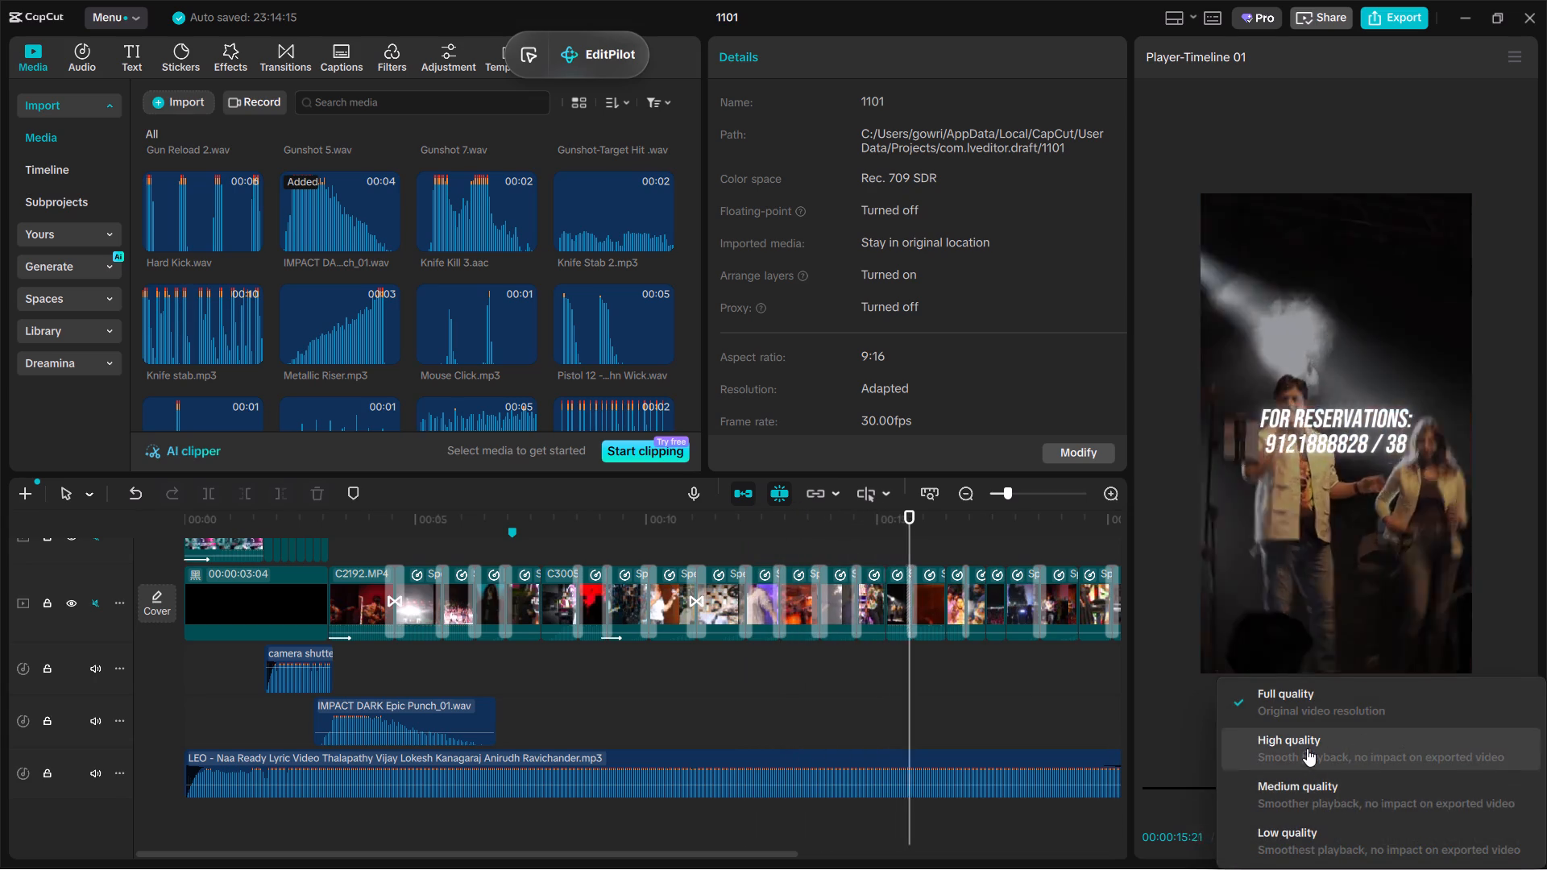
left_click(1316, 747)
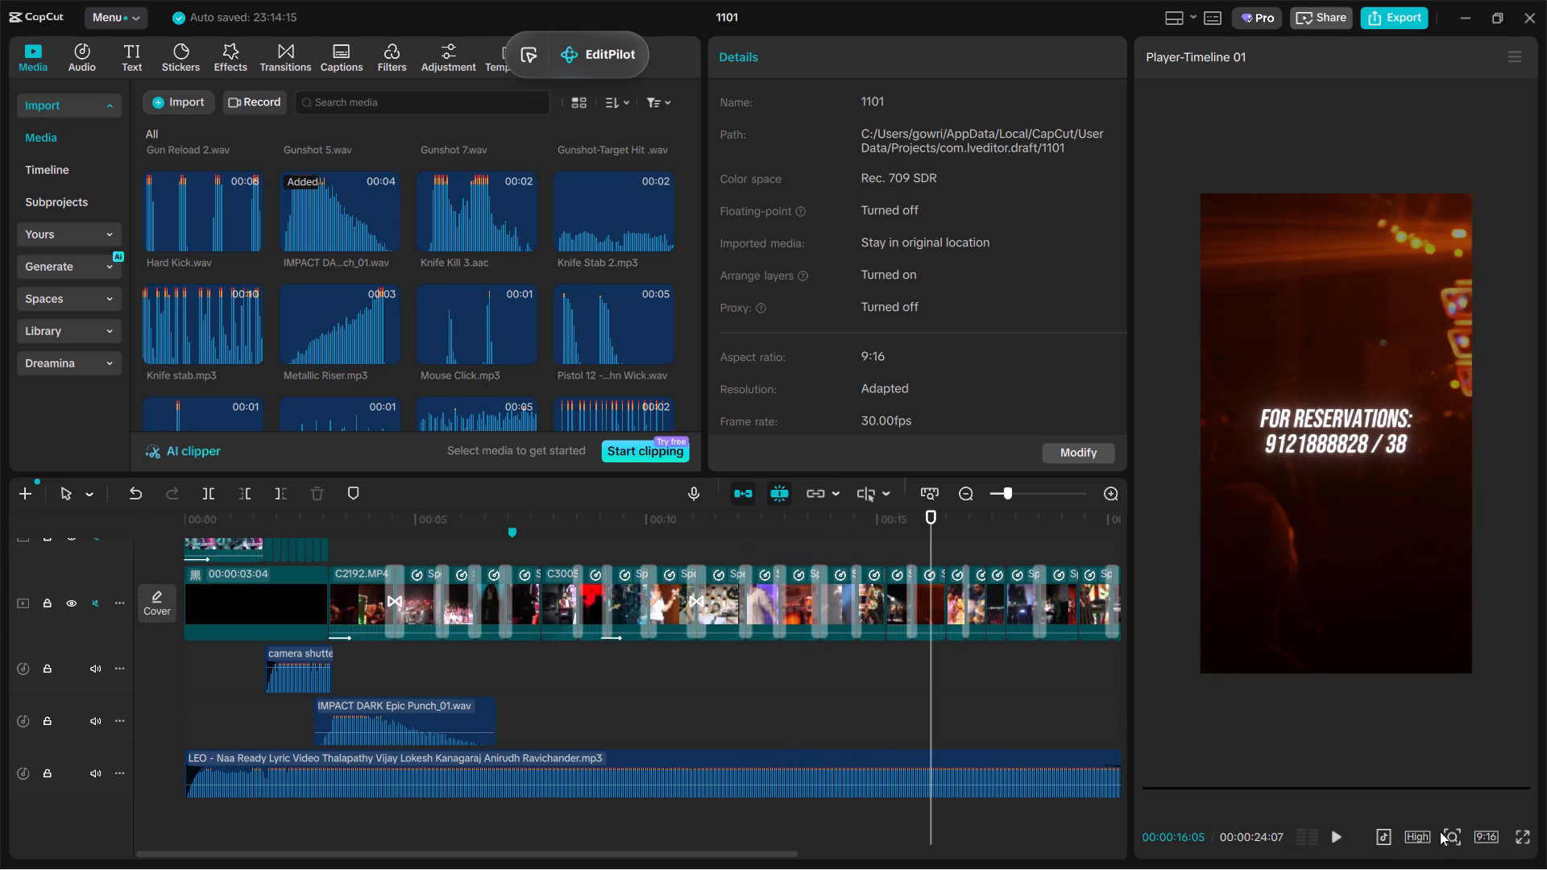
left_click(1418, 847)
left_click(1411, 840)
left_click(1412, 826)
Replay the opening, shift the IMPACT DARK Epic Punch_01.wav clip slightly earlier to start at about 2.7 s, and preview it.
left_click(448, 664)
left_click_drag(433, 664, 211, 677)
left_click(222, 672)
key("space")
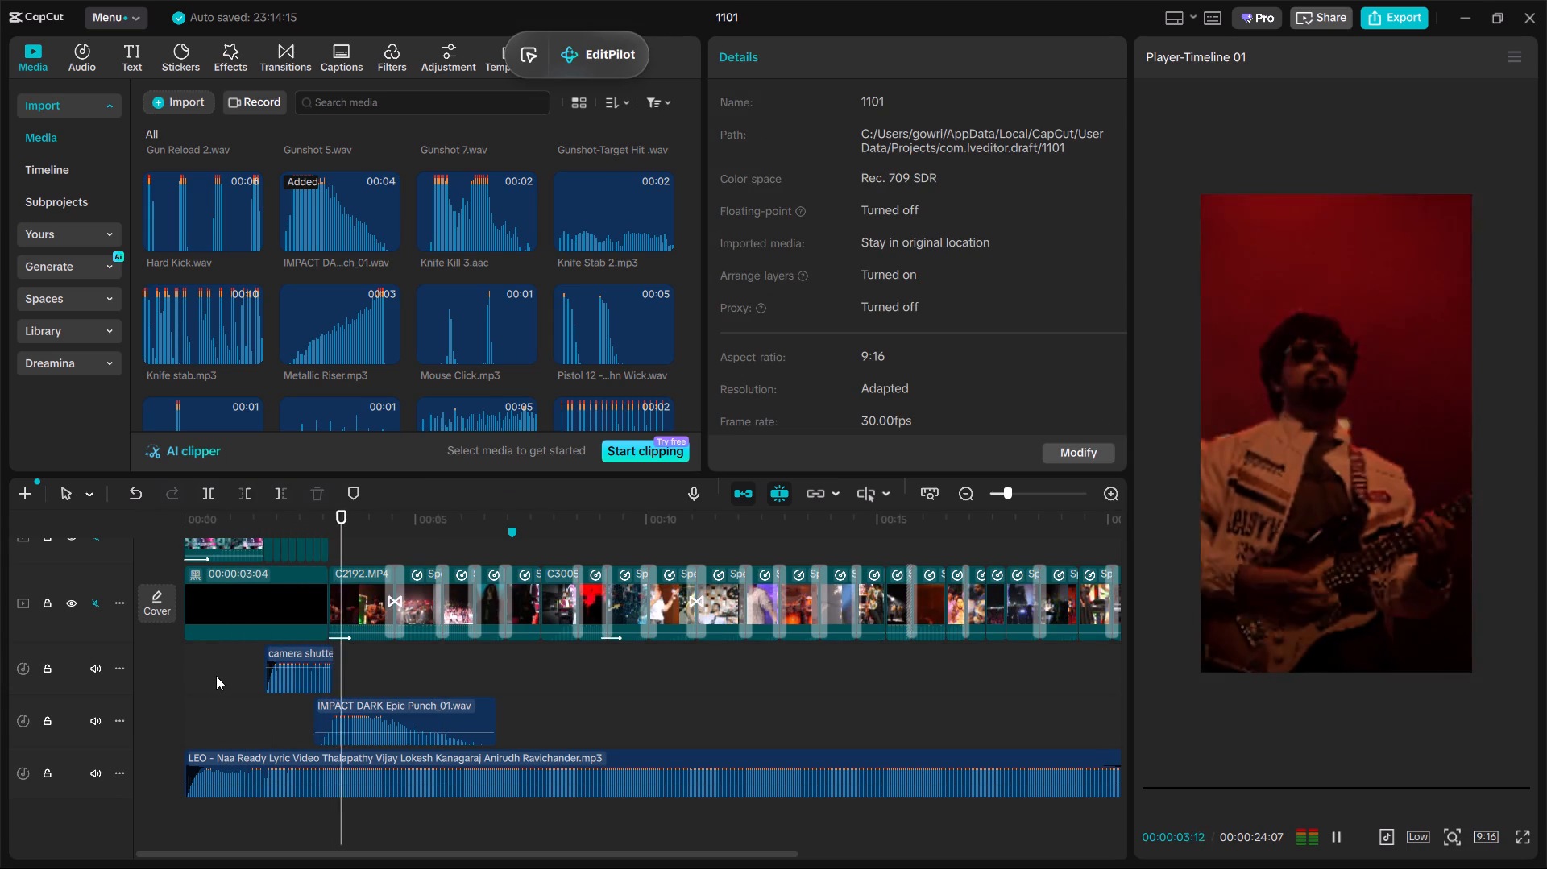
scroll(388, 710, "up", 5, "ctrl")
left_click(351, 683)
left_click_drag(351, 683, 341, 678)
left_click(355, 716)
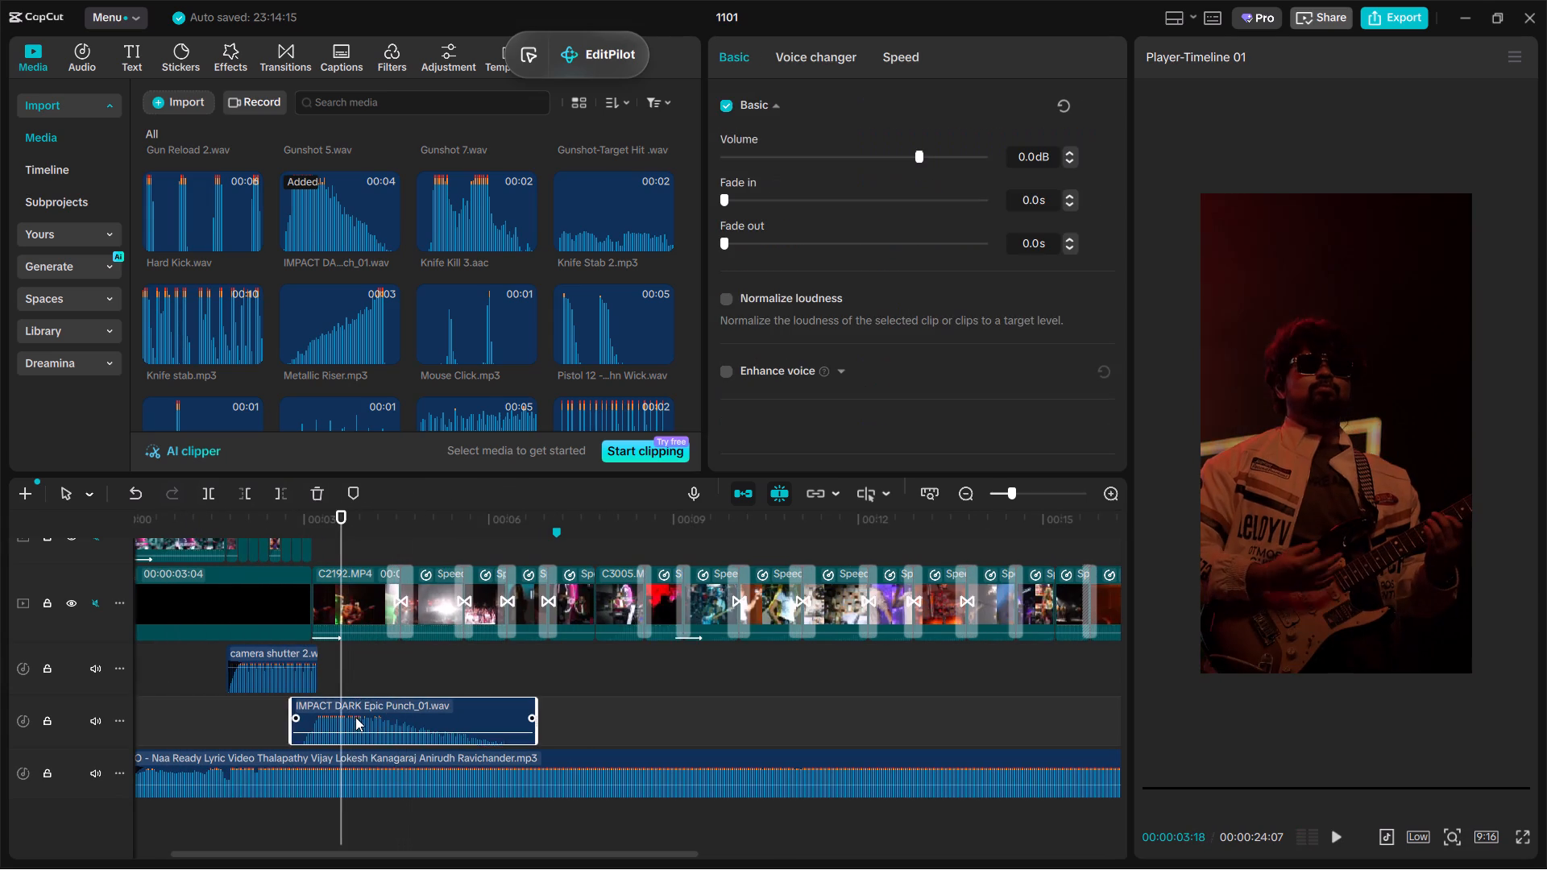
left_click_drag(355, 717, 346, 714)
left_click(293, 808)
key("space")
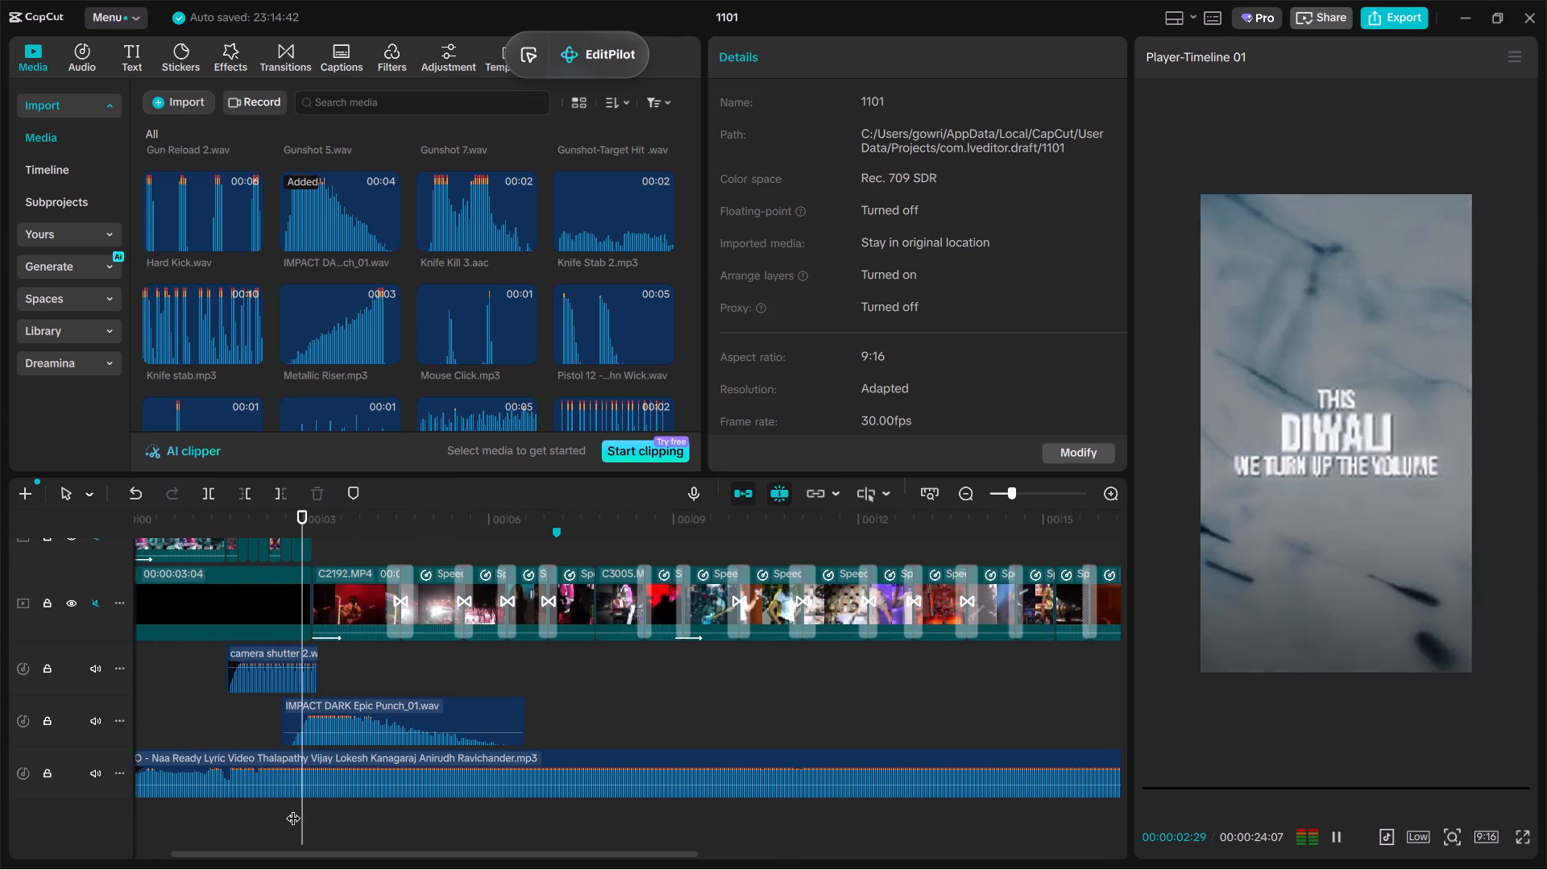
Play the promo on from the impact sound while reviewing the effect, title, filter and video tracks across the whole timeline.
scroll(293, 808, "down", 5, "ctrl")
scroll(703, 796, "up", 1)
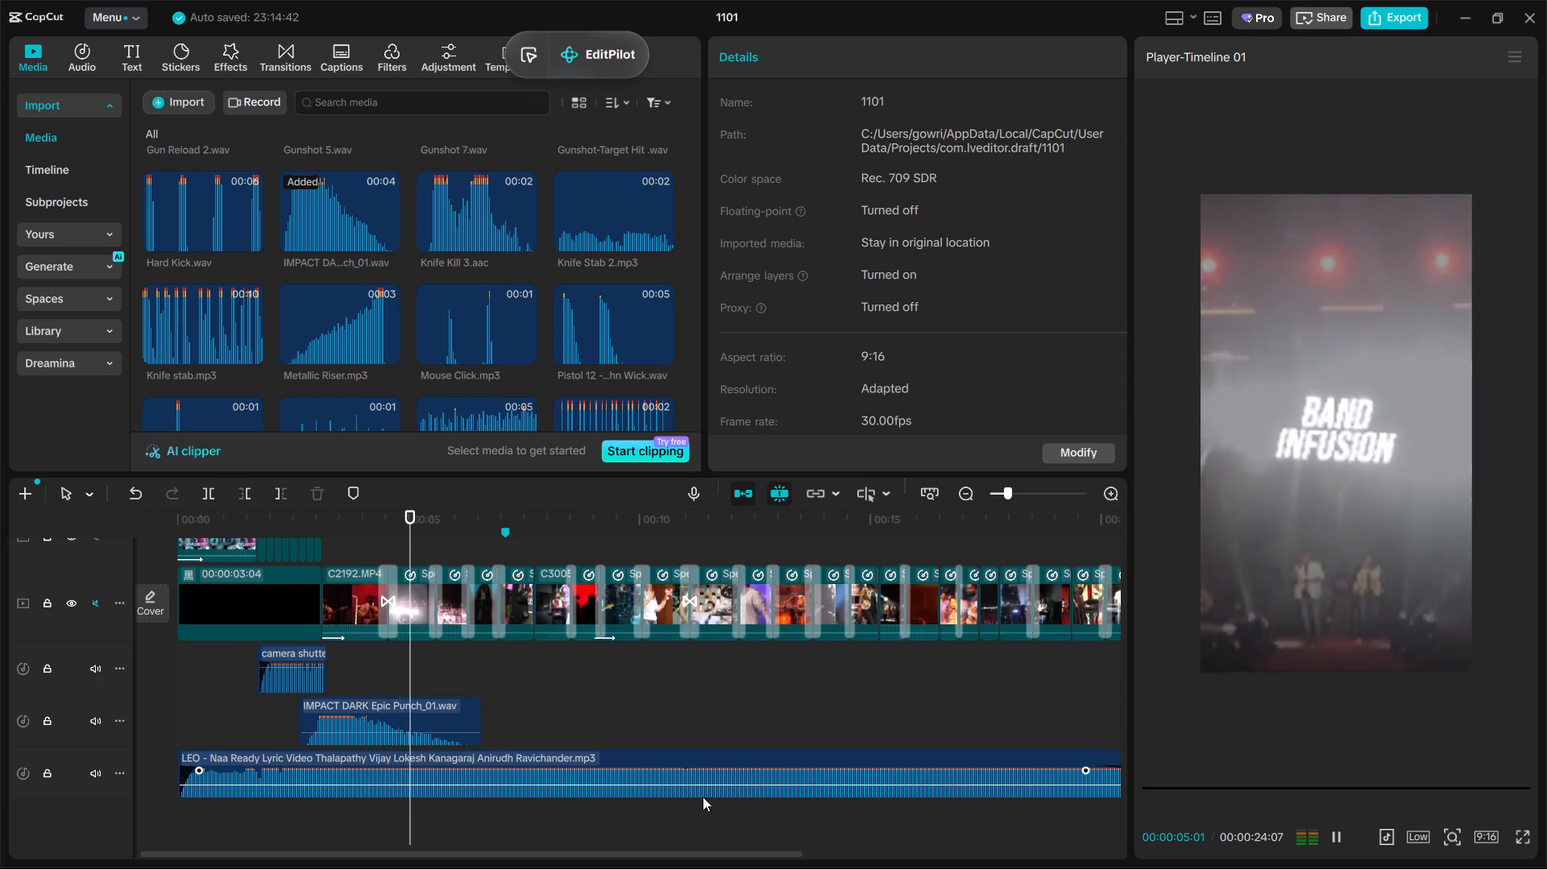
scroll(703, 797, "up", 1)
scroll(579, 723, "down", 6, "ctrl")
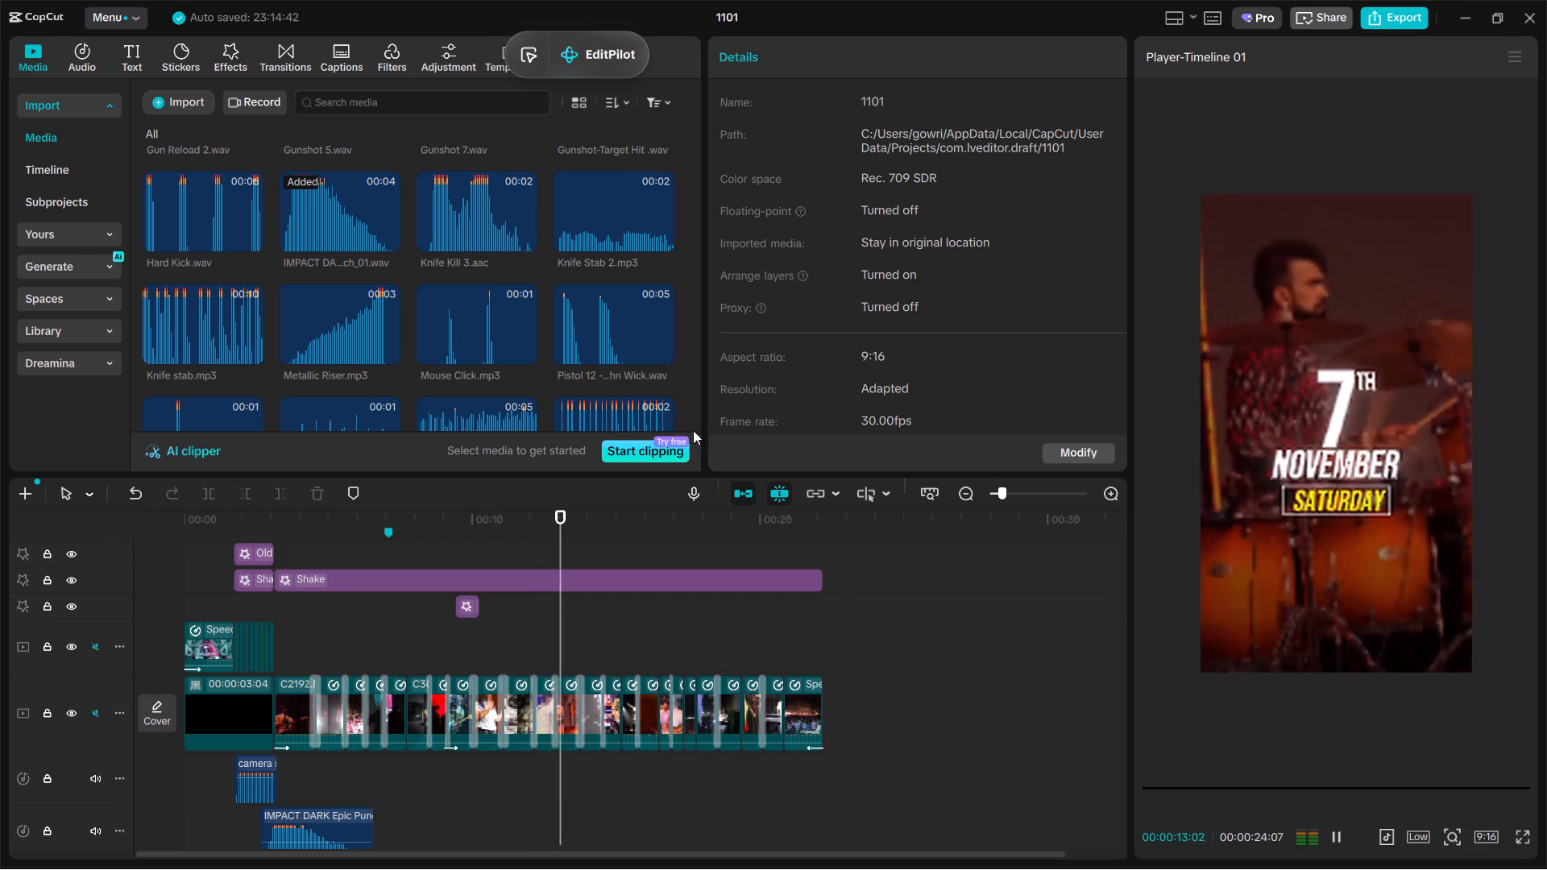
scroll(712, 644, "up", 5, "ctrl")
scroll(708, 651, "down", 5, "ctrl")
scroll(524, 667, "up", 4)
scroll(409, 663, "down", 1)
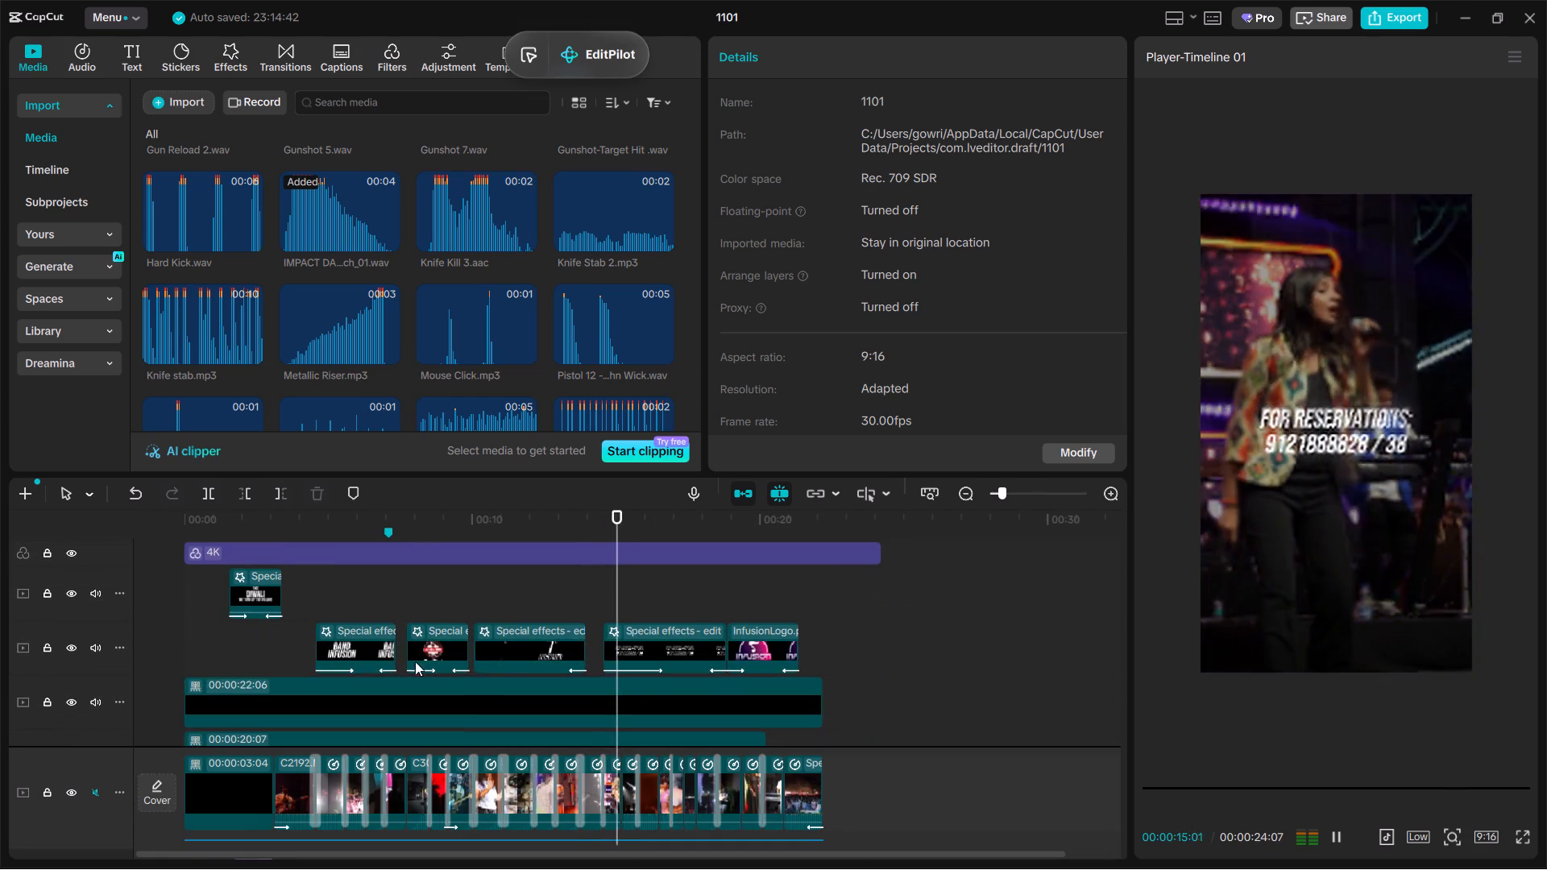
Trim the ends of the filter clips, including 4K, to 00:00:22:06 so they finish with the last video clip.
left_click(811, 628)
left_click_drag(811, 628, 819, 632)
scroll(948, 646, "down", 1)
left_click_drag(948, 646, 939, 644)
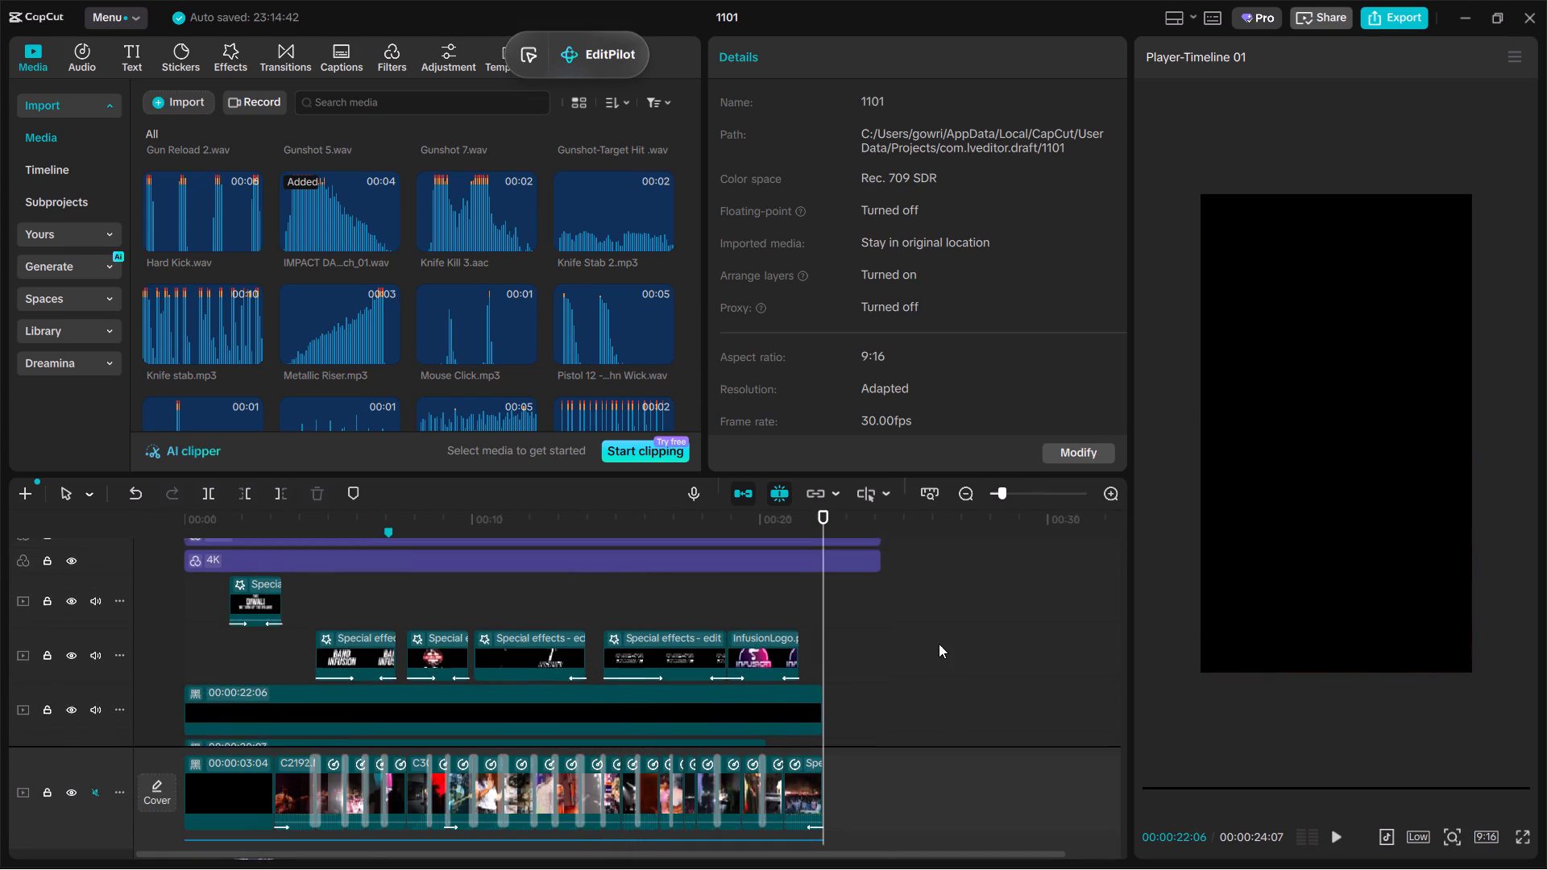
scroll(939, 644, "down", 1)
left_click_drag(939, 644, 827, 560)
left_click(274, 491)
scroll(350, 629, "down", 1)
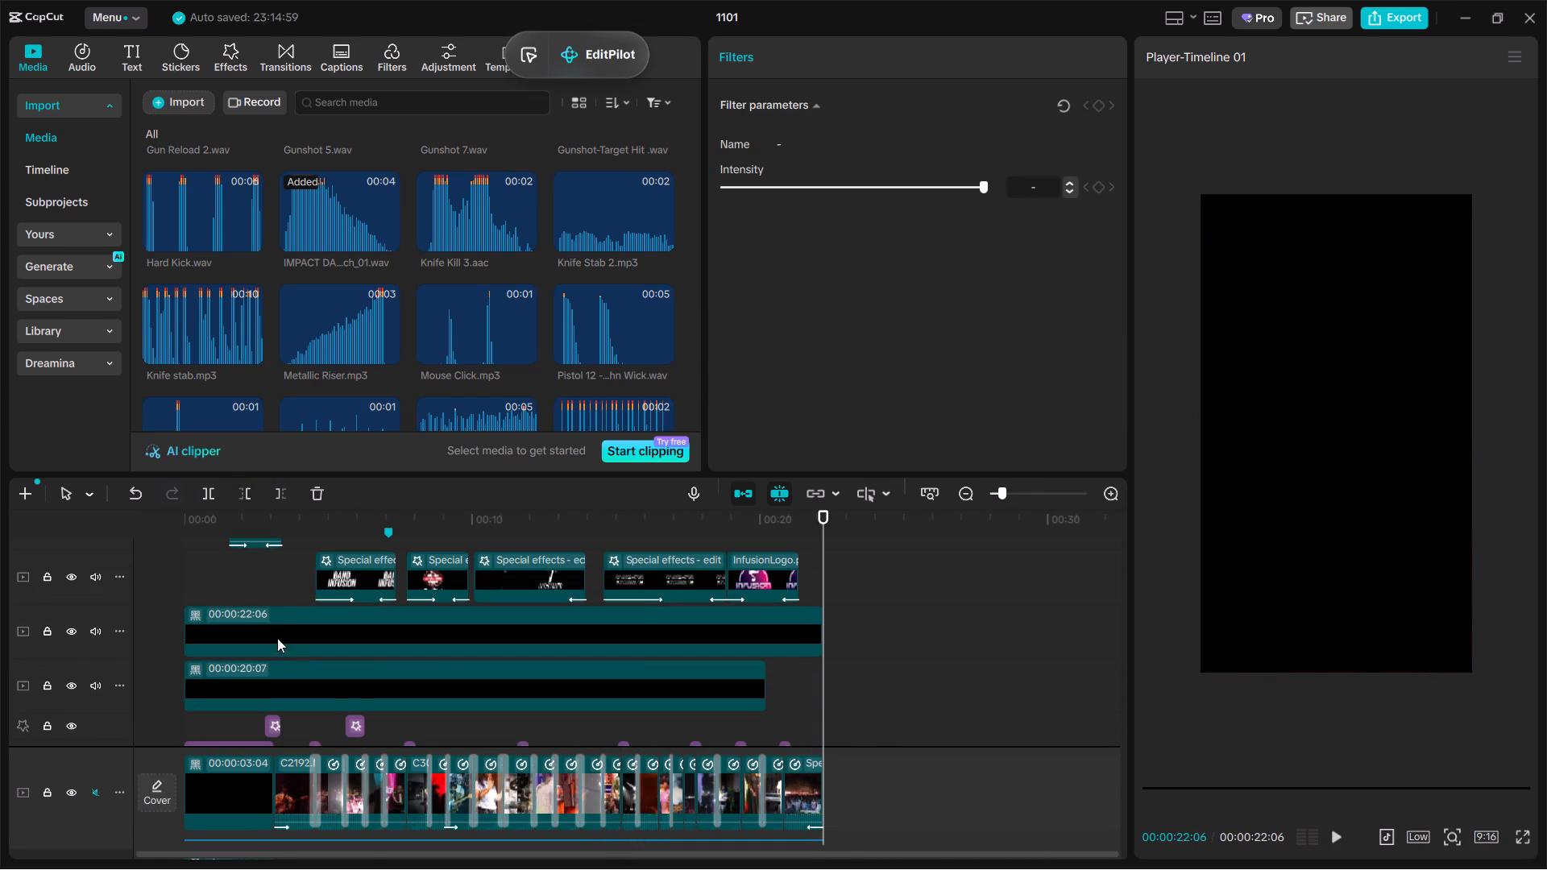
Extend the end of the shorter black overlay clip to match the one above, giving it a duration of 00:00:22:06.
left_click(258, 594)
scroll(258, 594, "down", 1)
key("space")
left_click(740, 694)
left_click_drag(765, 691, 768, 692)
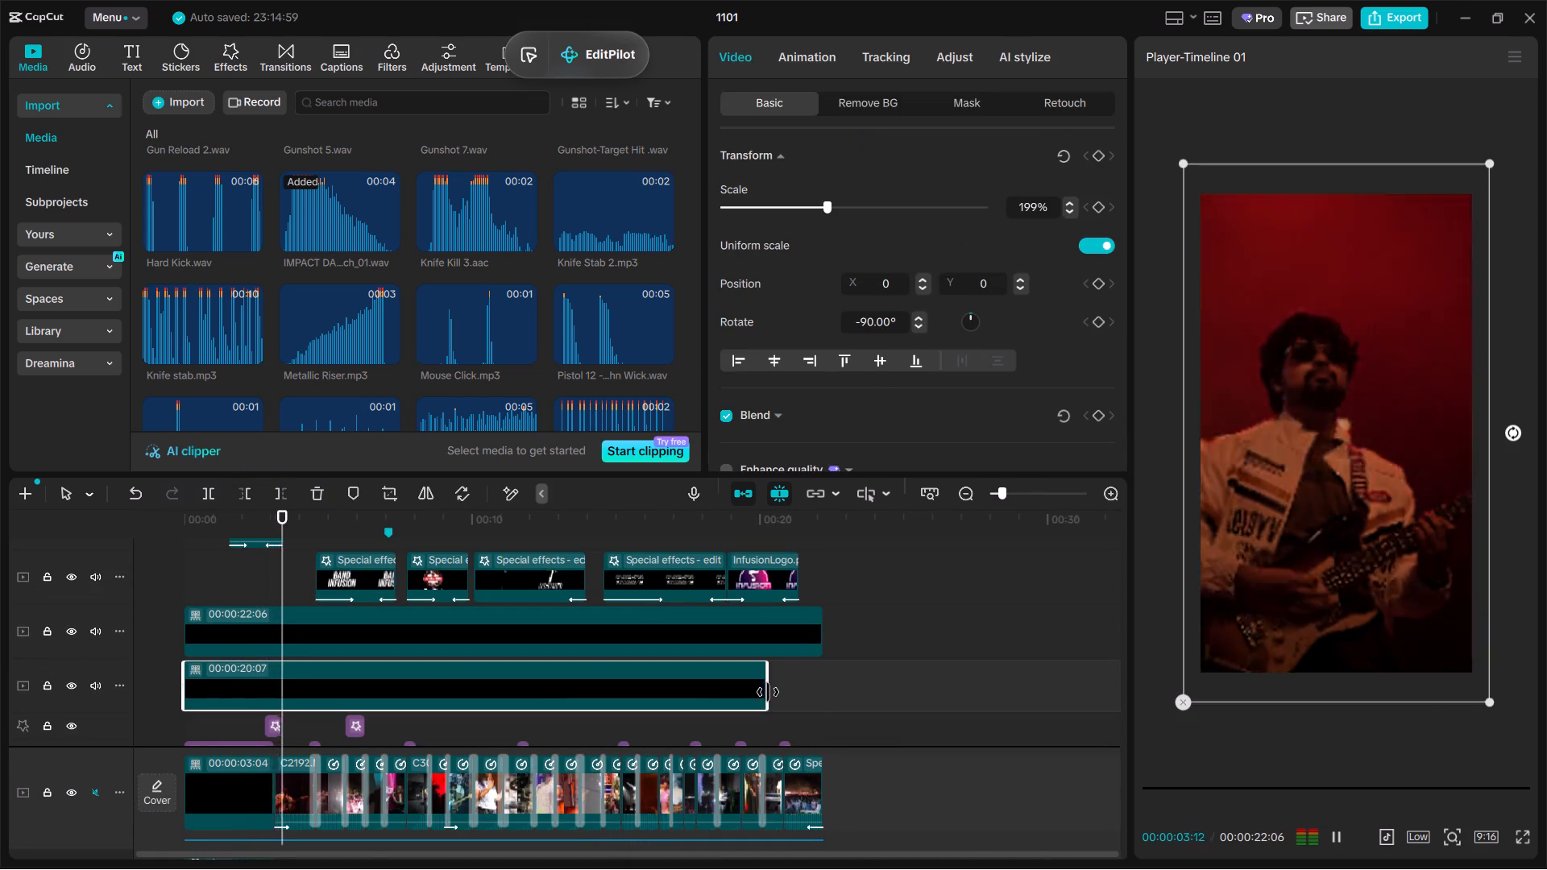
left_click_drag(768, 692, 819, 715)
left_click(815, 722)
key("space")
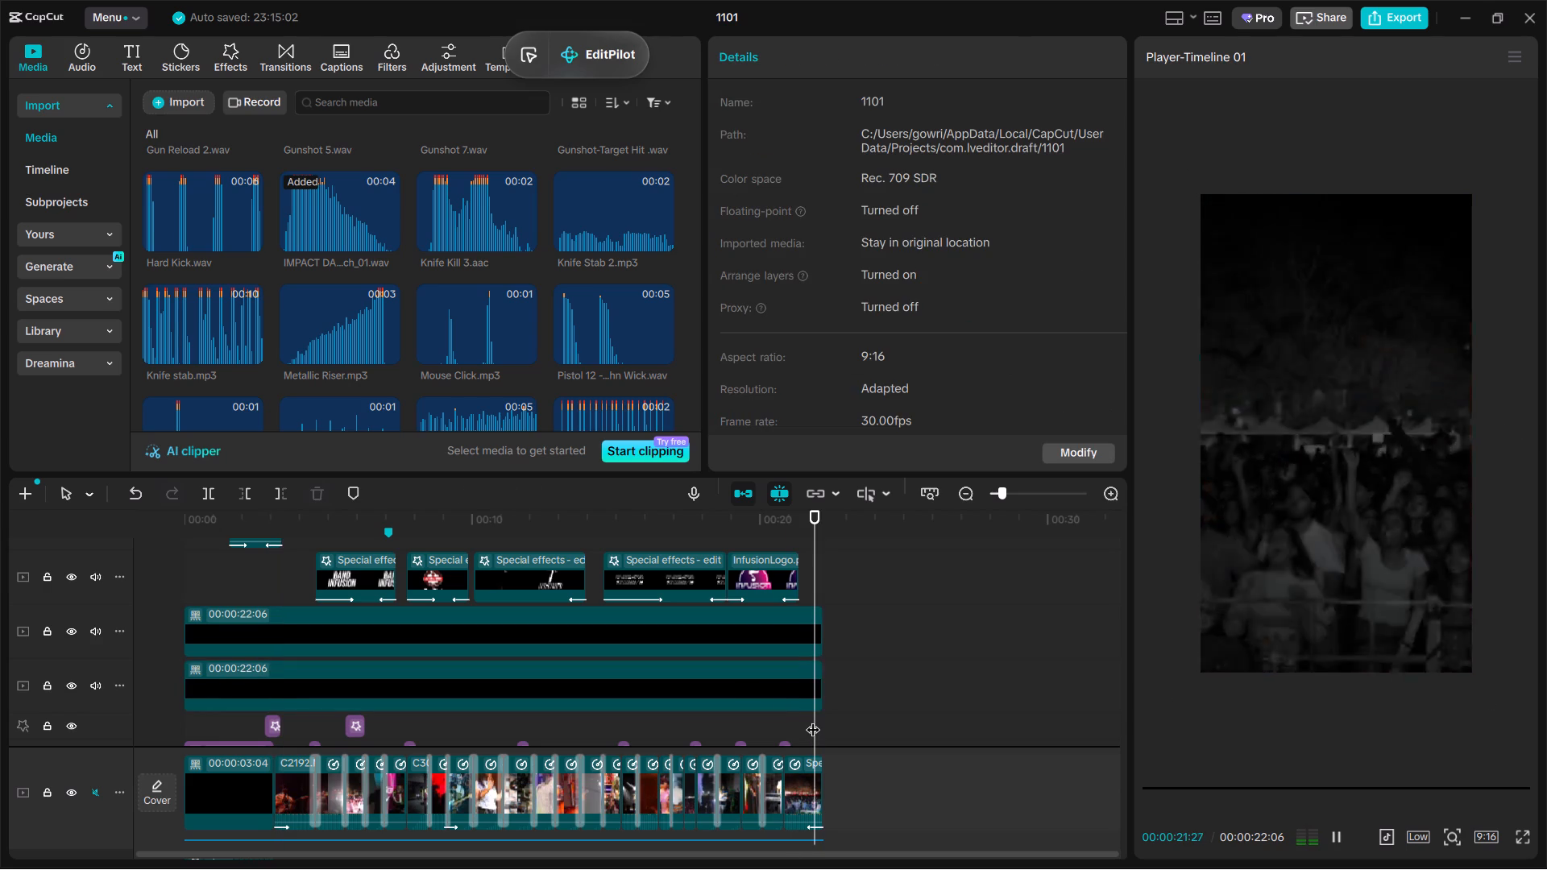
Play the promo from the start and check its titles, effects and sound against the timeline tracks.
left_click(801, 717)
left_click_drag(801, 717, 0, 674)
key("space")
scroll(555, 753, "down", 4)
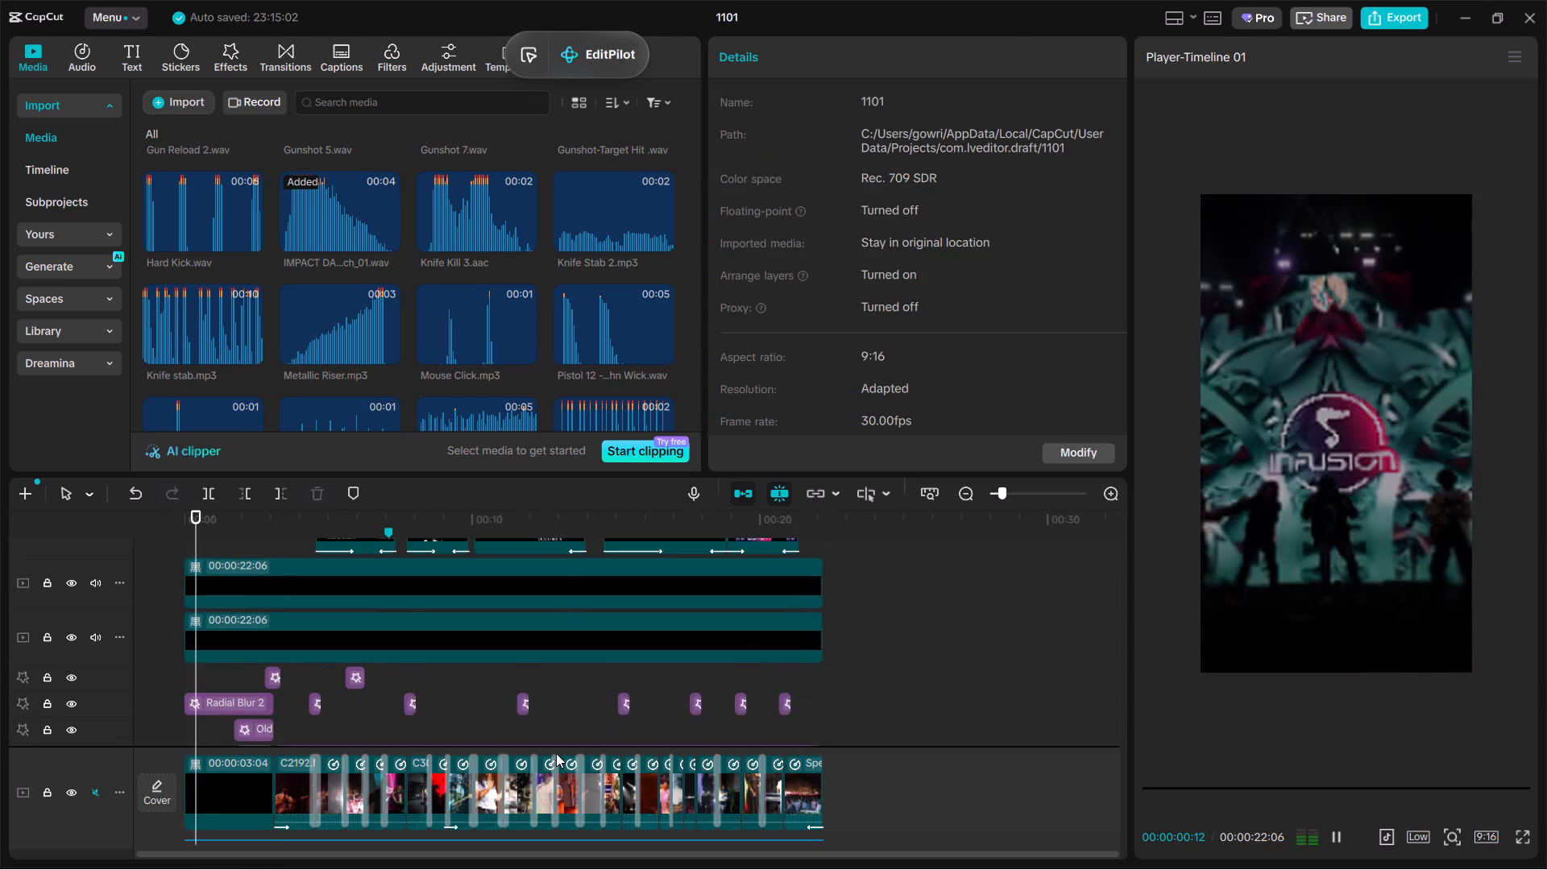
scroll(560, 723, "down", 5)
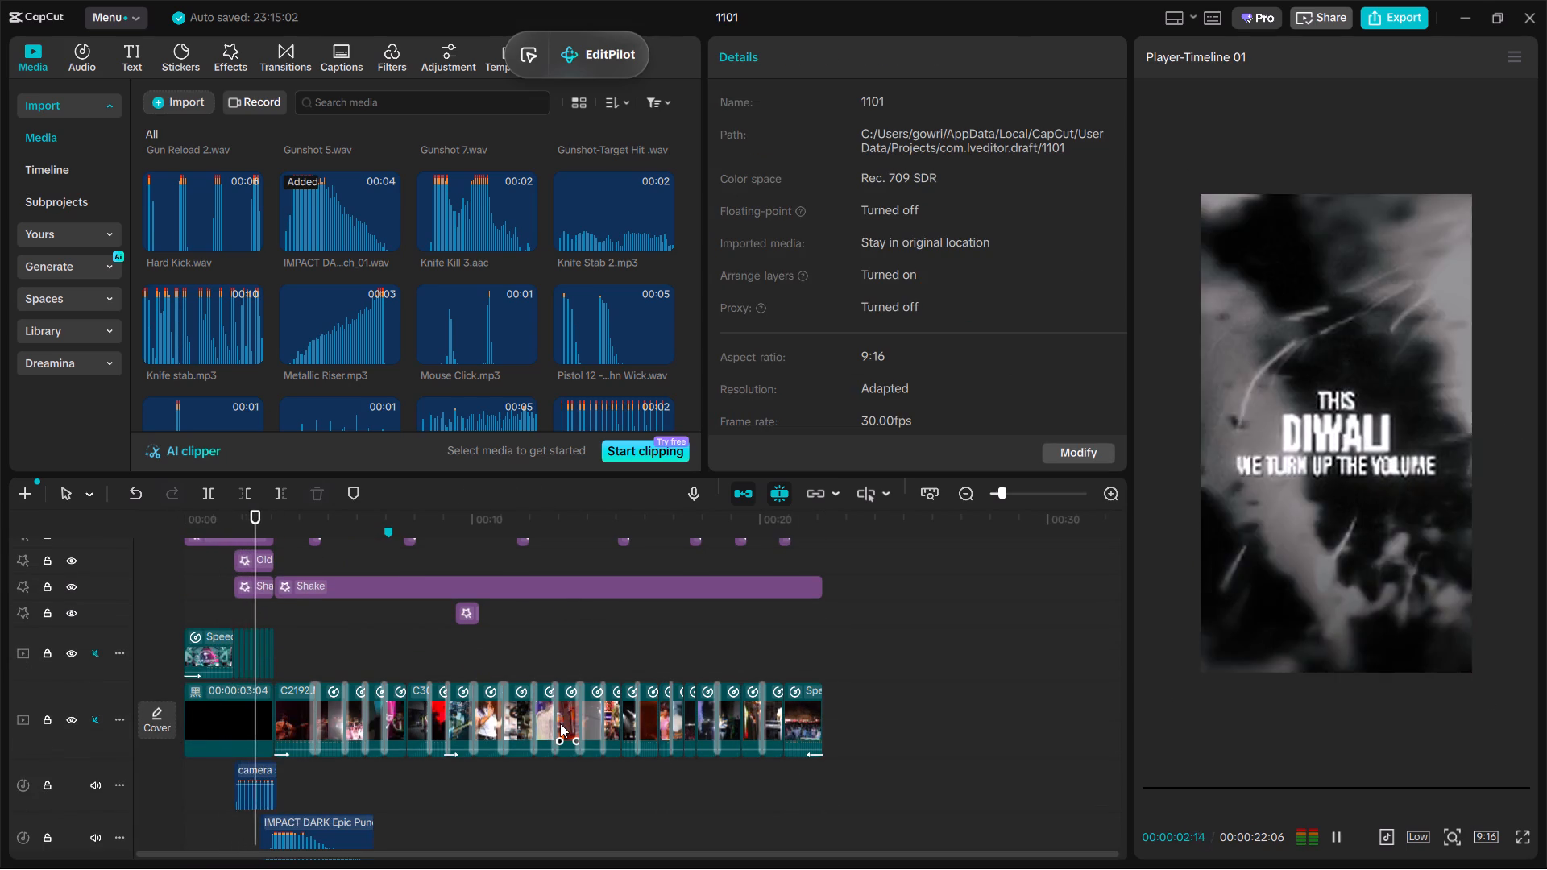
key("space")
key("space")
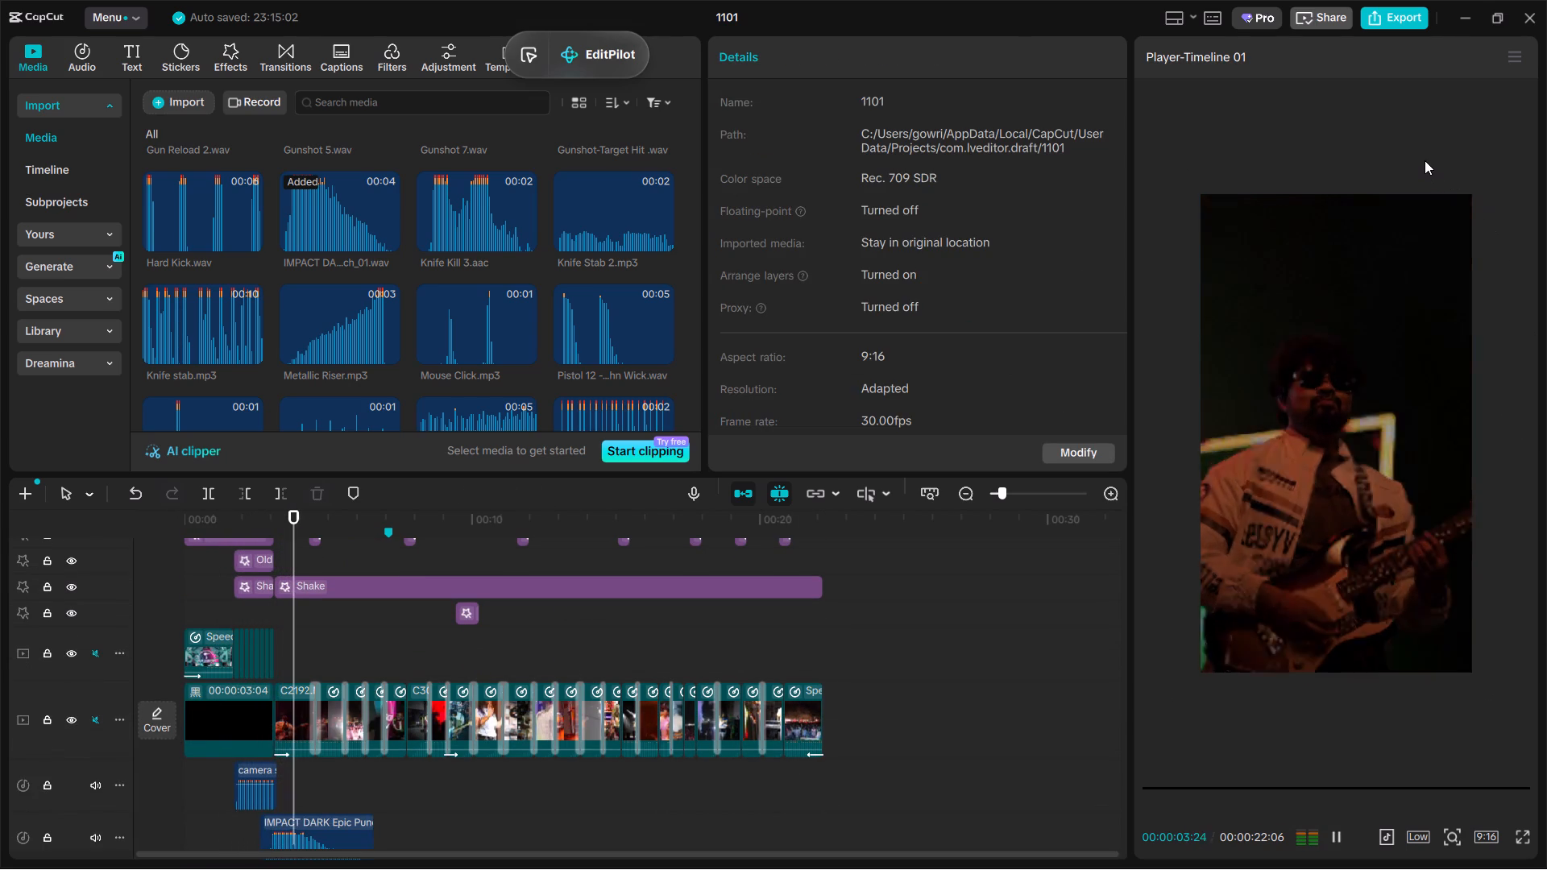
key("space")
key("space")
key("space")
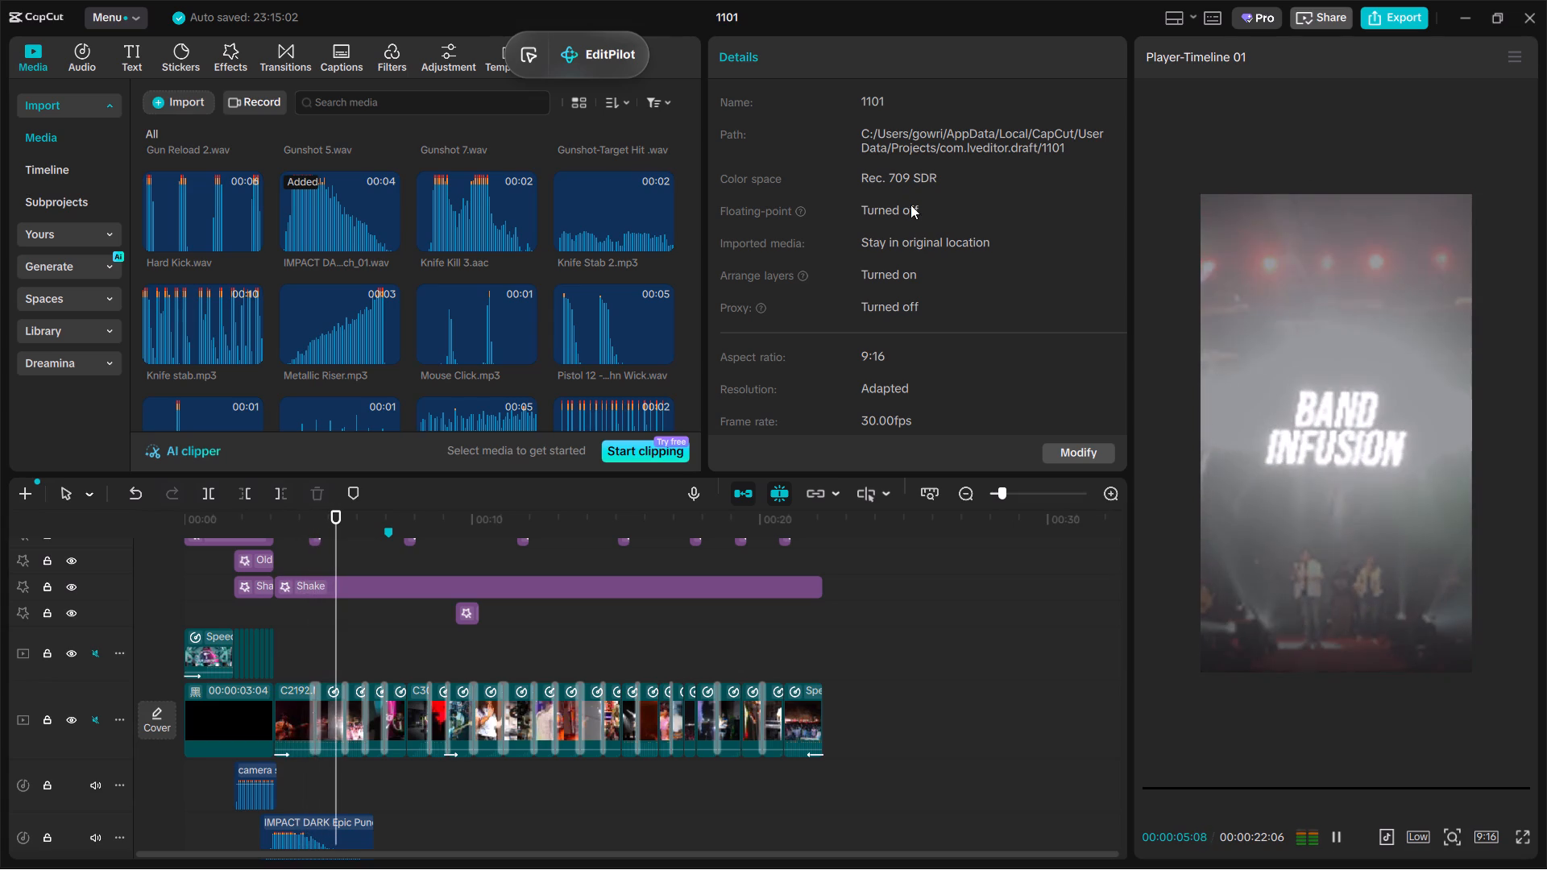
key("space")
scroll(278, 646, "up", 3, "ctrl")
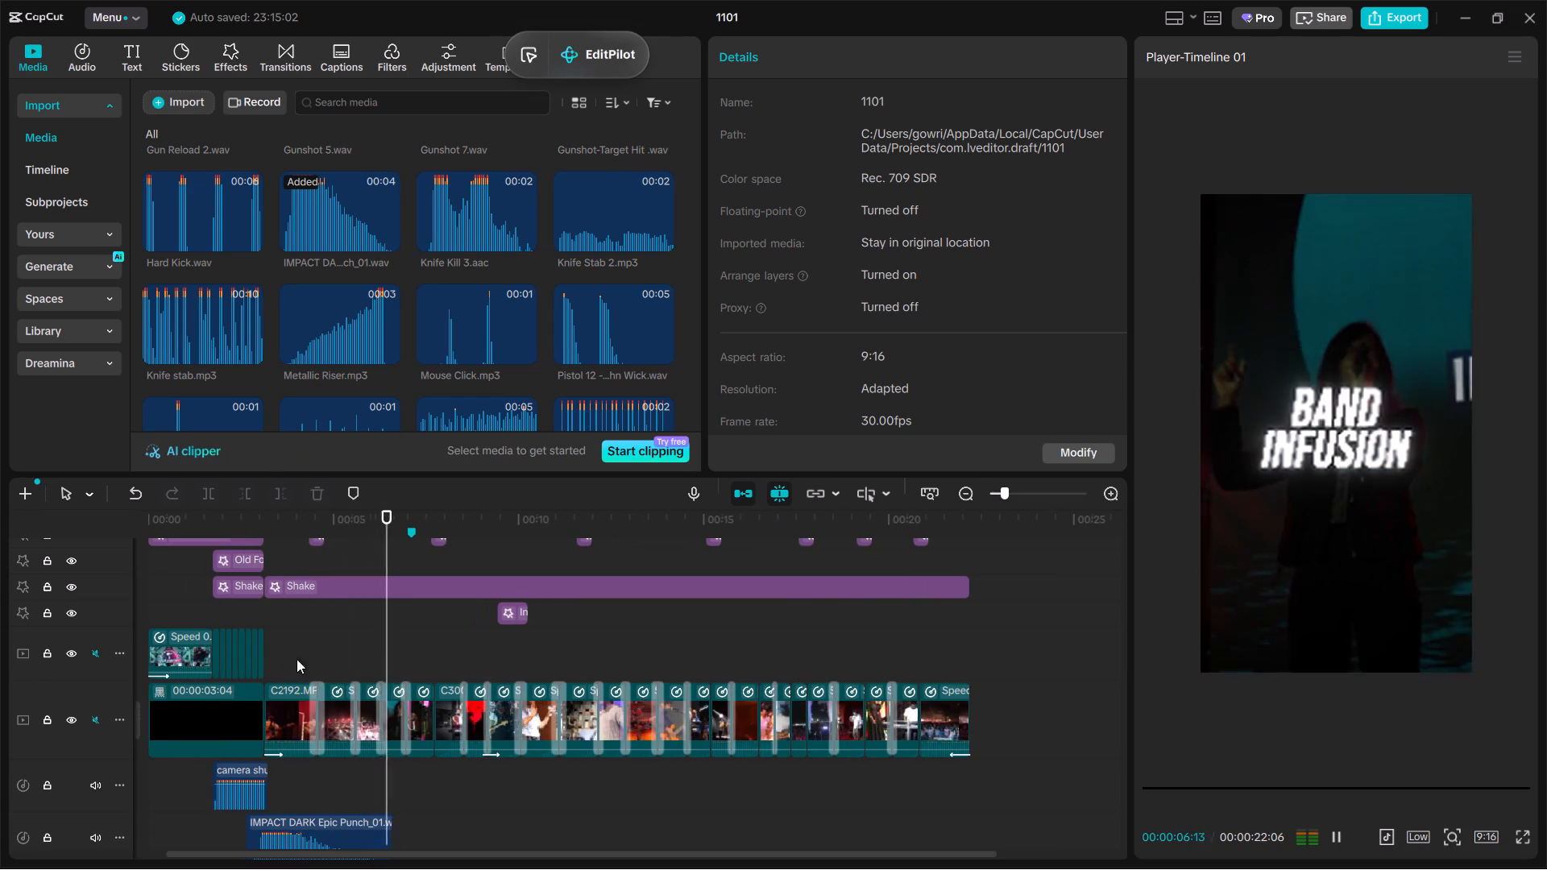
scroll(460, 771, "up", 6, "ctrl")
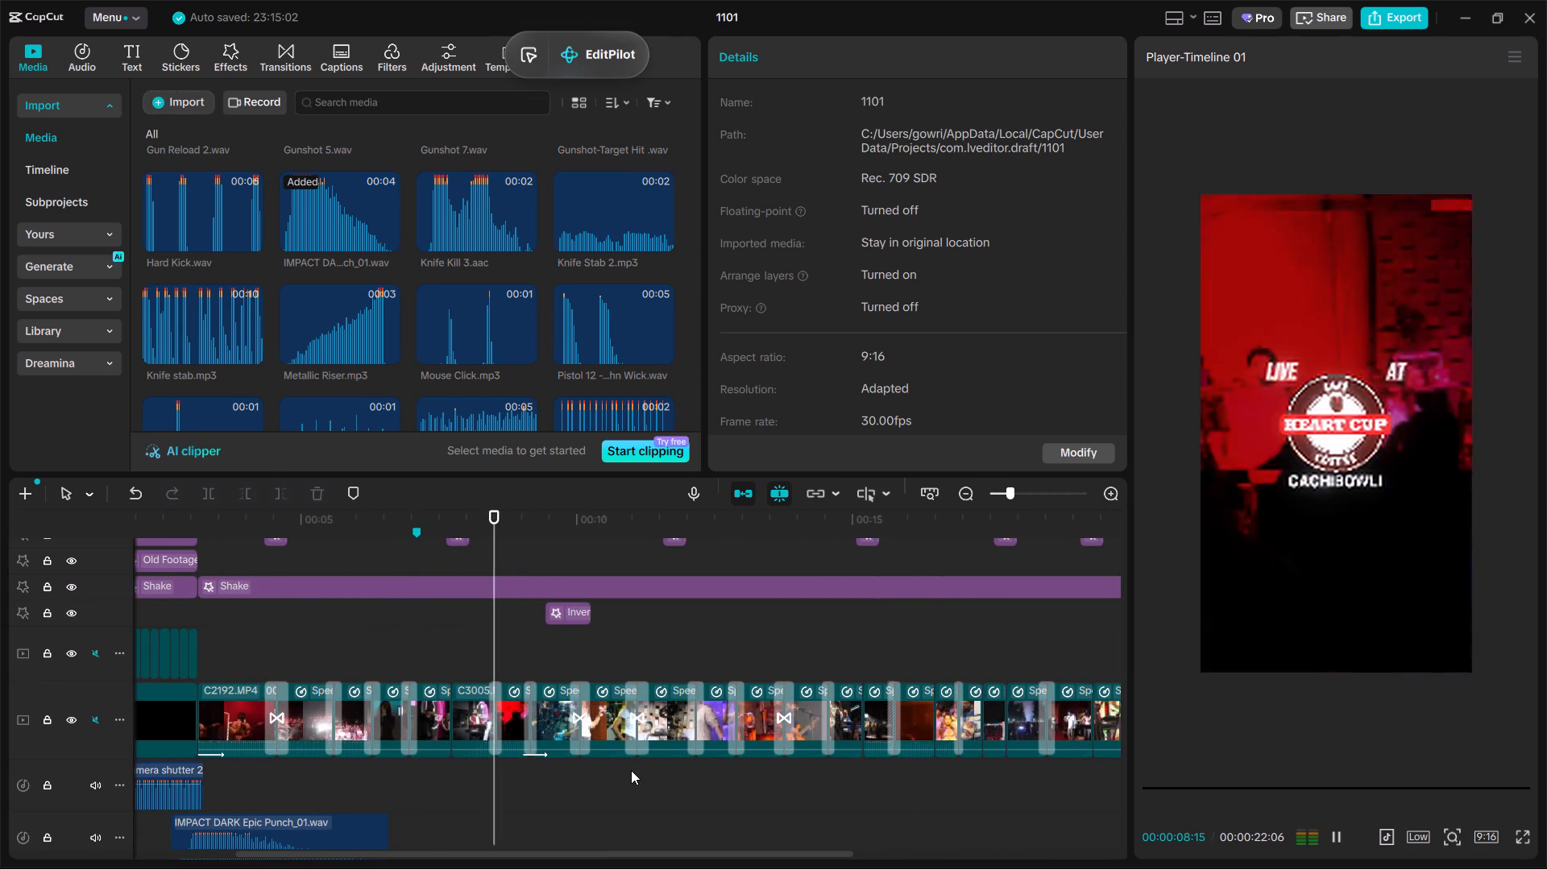
scroll(631, 770, "up", 1)
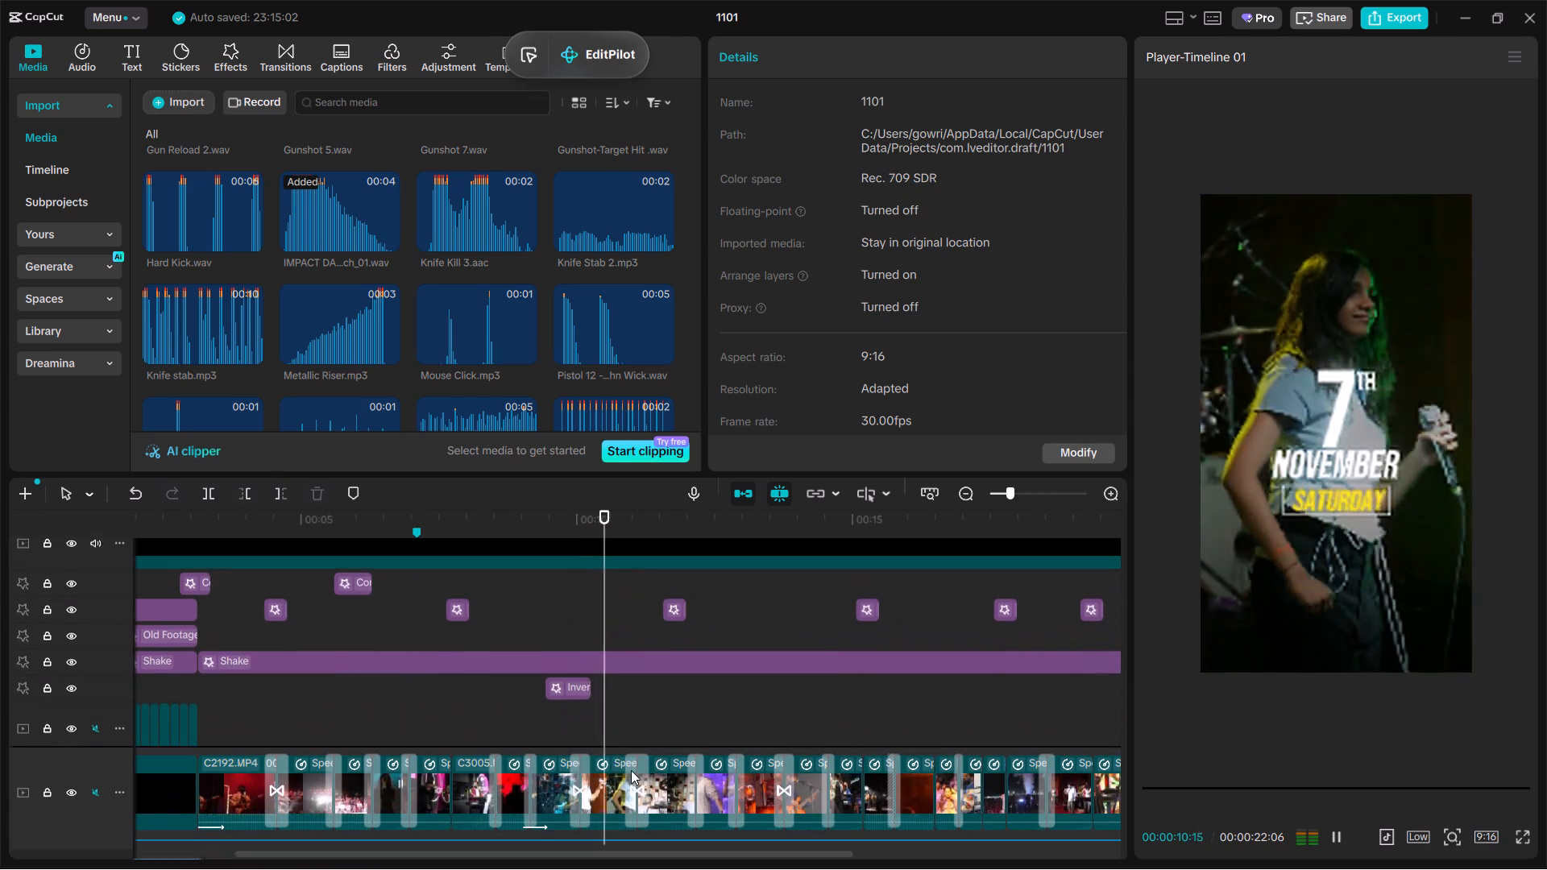
scroll(631, 770, "up", 4)
scroll(631, 770, "left", 1)
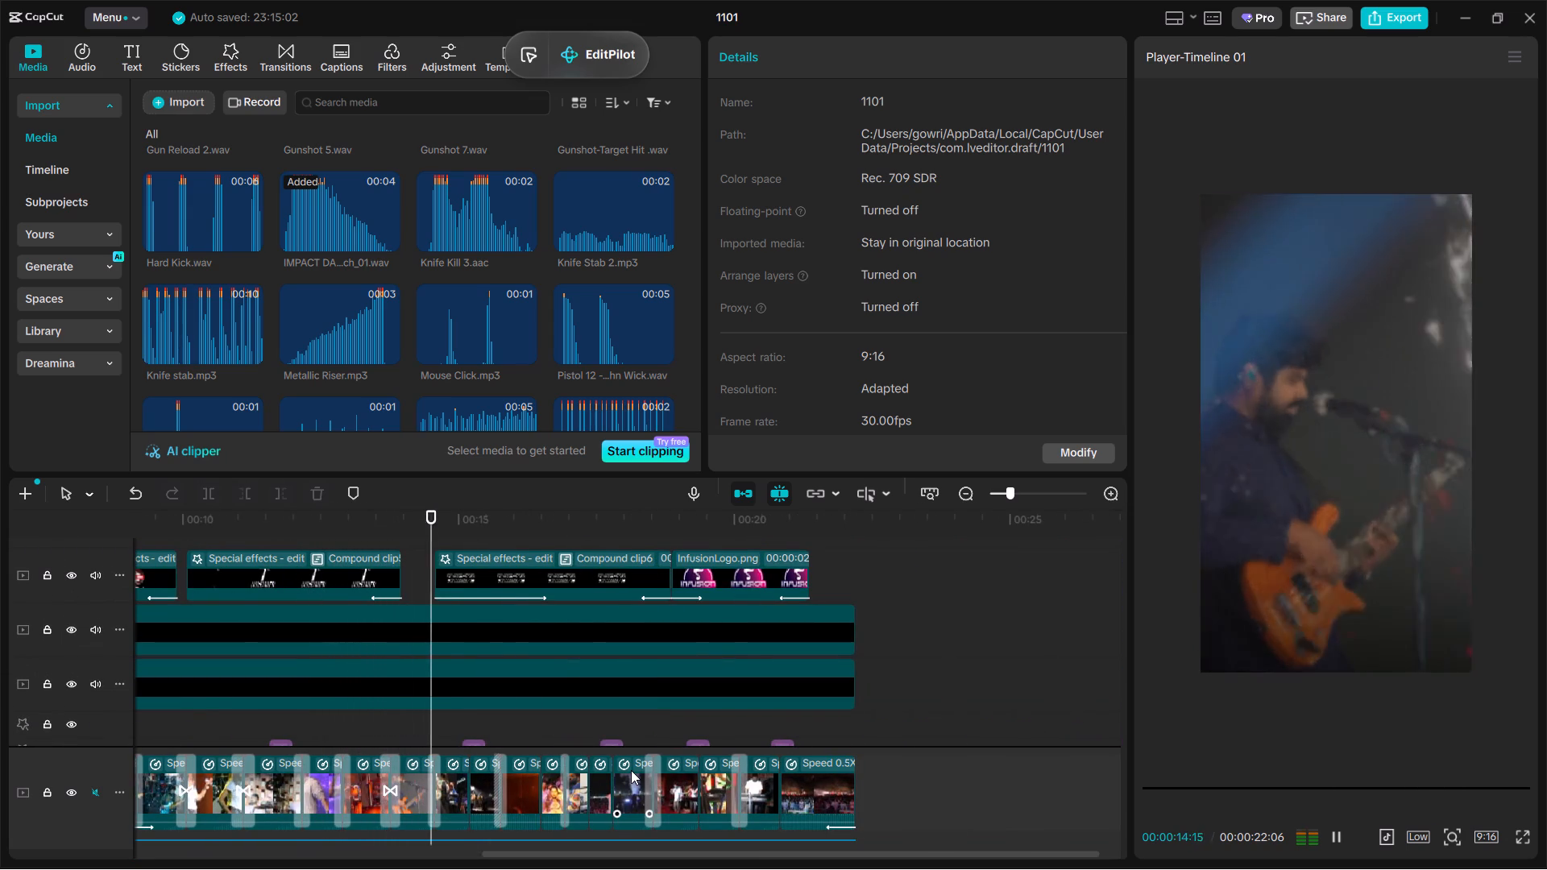
Export the timeline as hcc-infusion with the frame rate set to 60fps.
left_click(1400, 9)
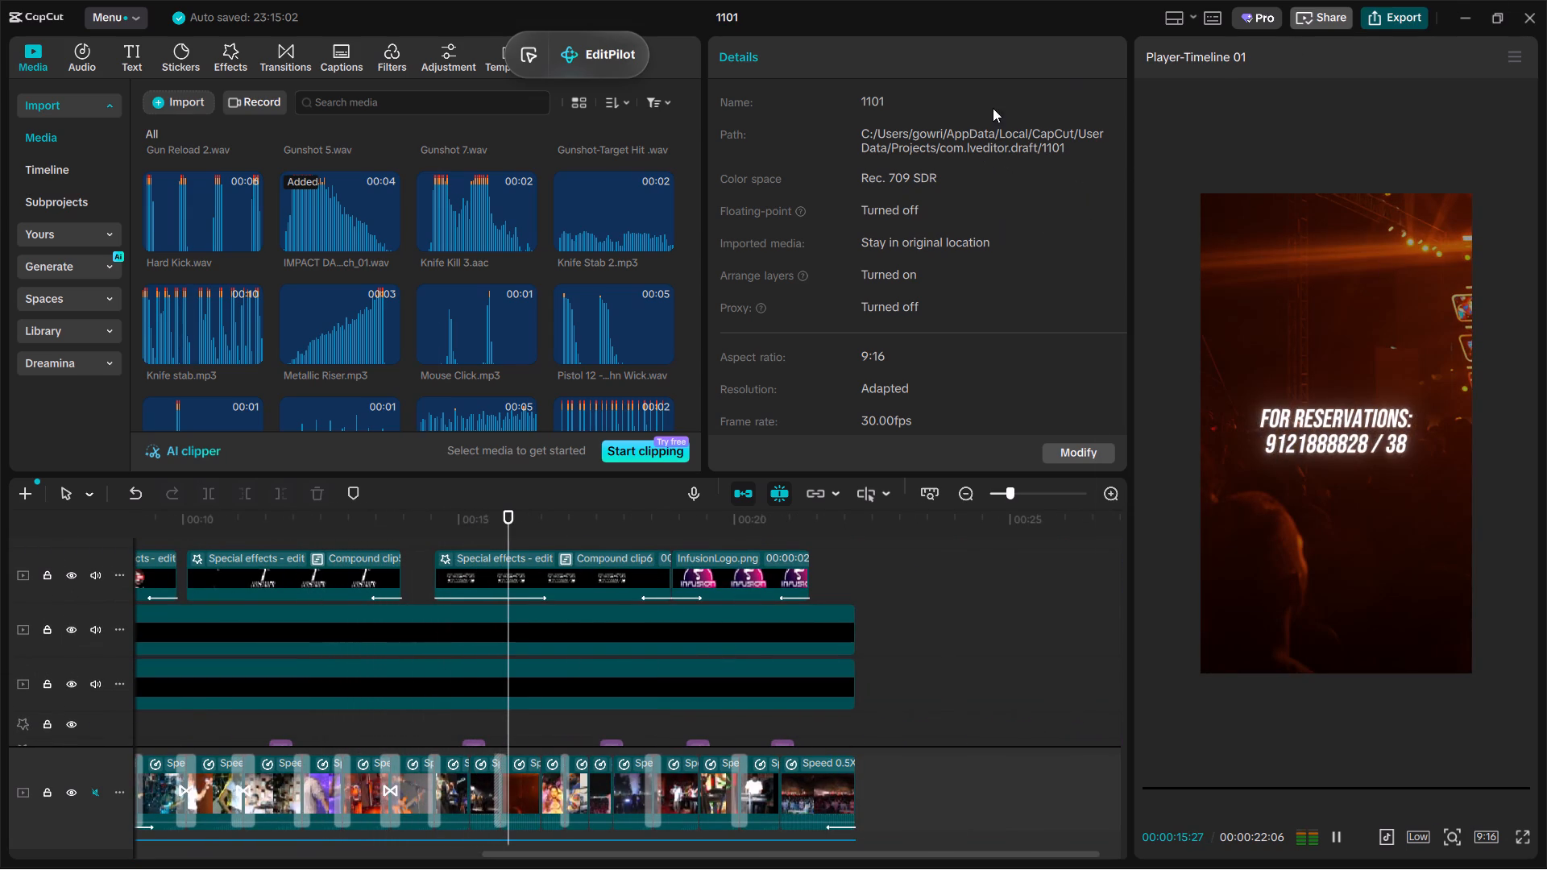
left_click_drag(955, 200, 596, 201)
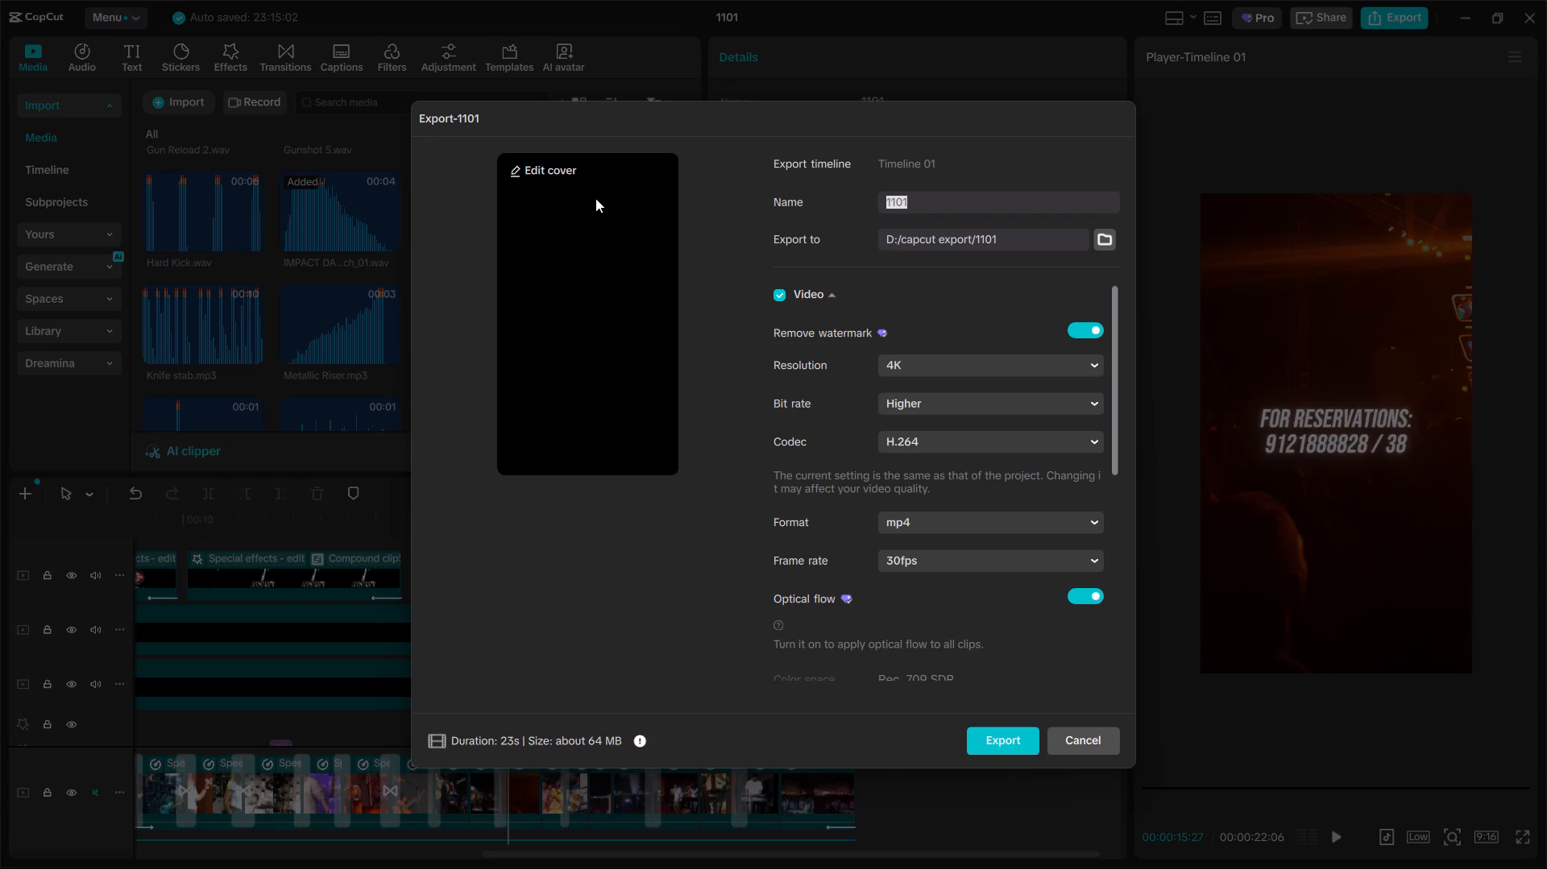
type("hcc-")
type("infusion")
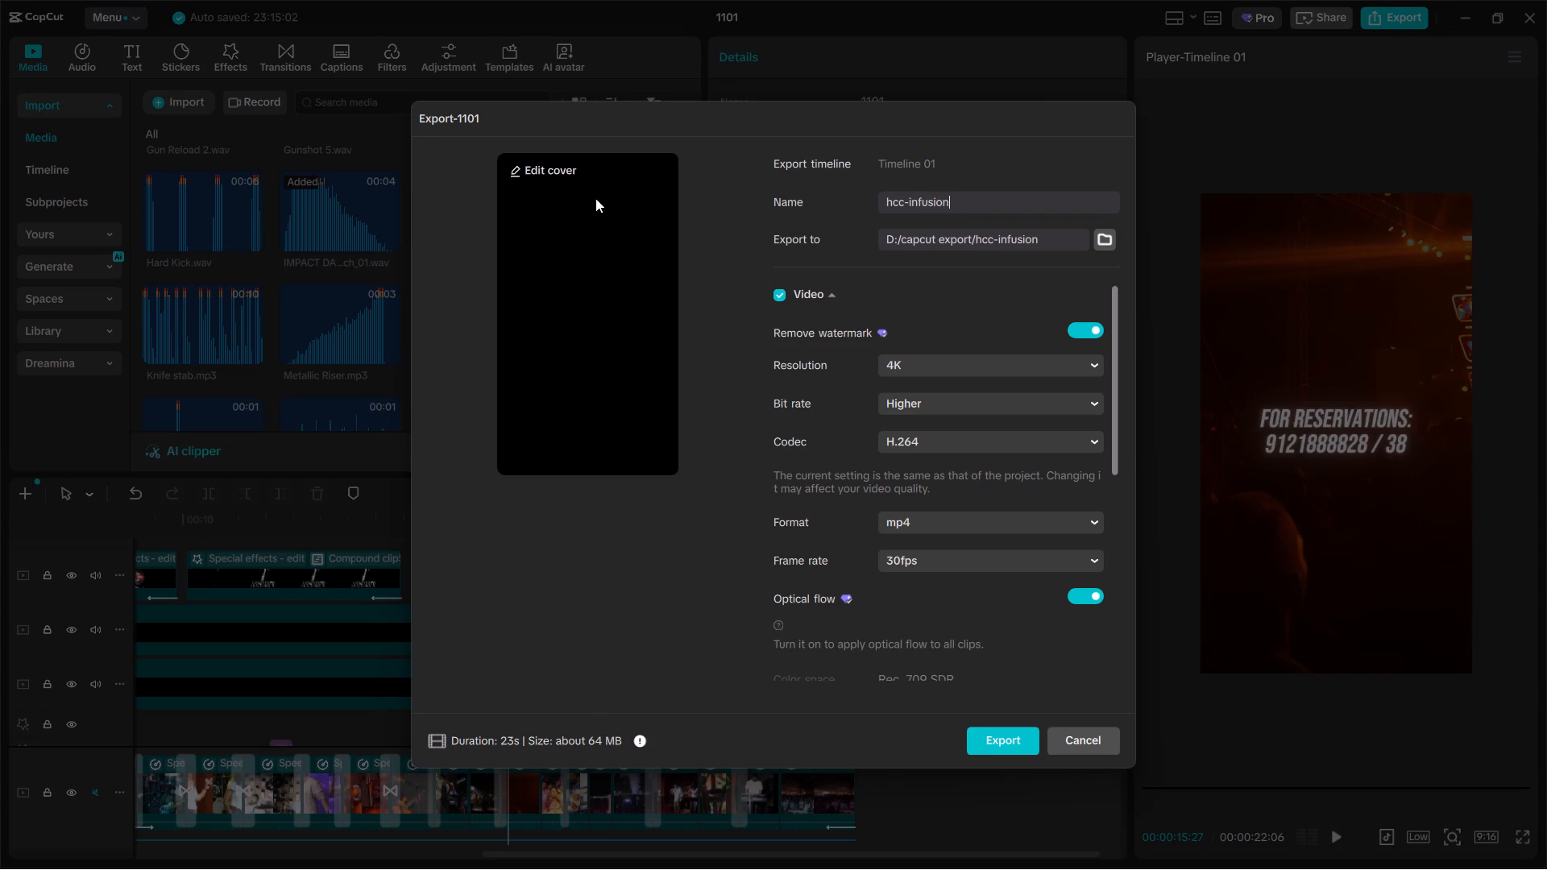
left_click(969, 557)
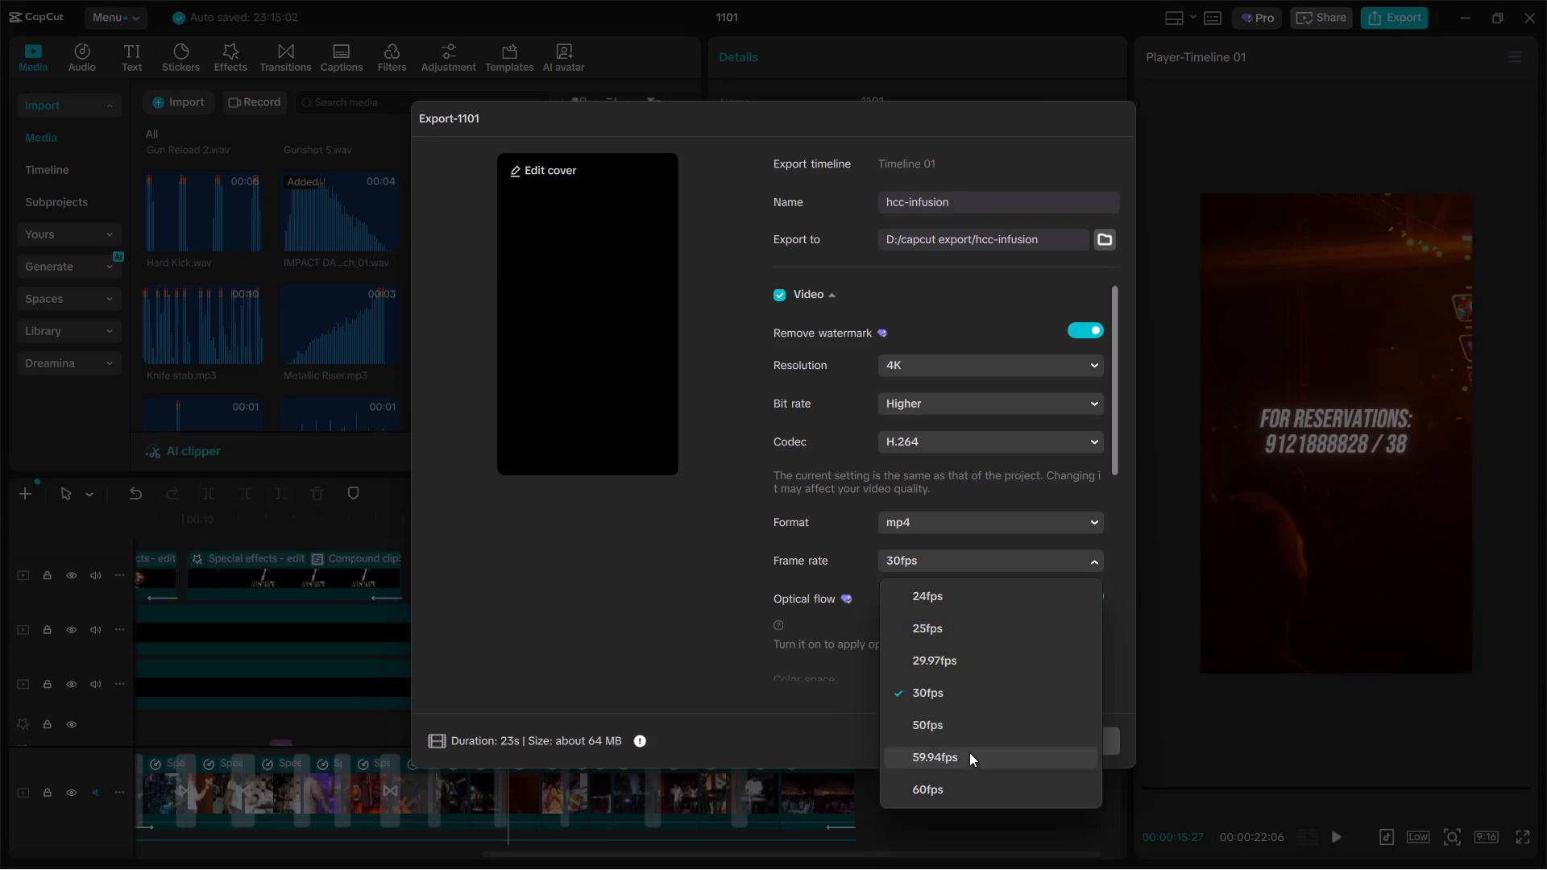
left_click(969, 782)
left_click(1006, 741)
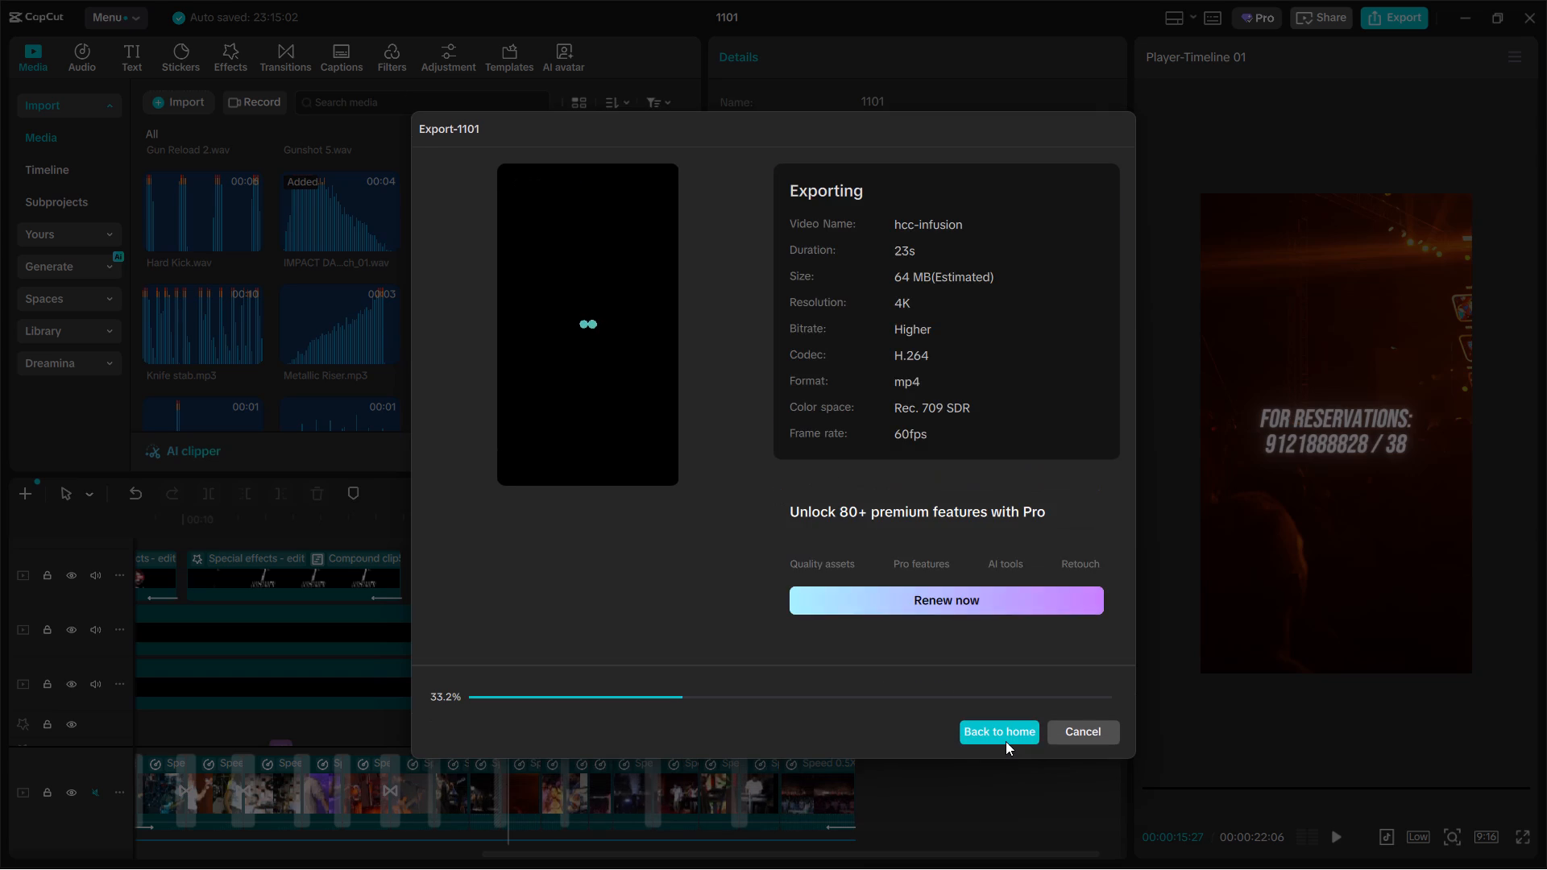
Return to the home screen and leave the hcc-infusion export running in the background.
left_click(1006, 727)
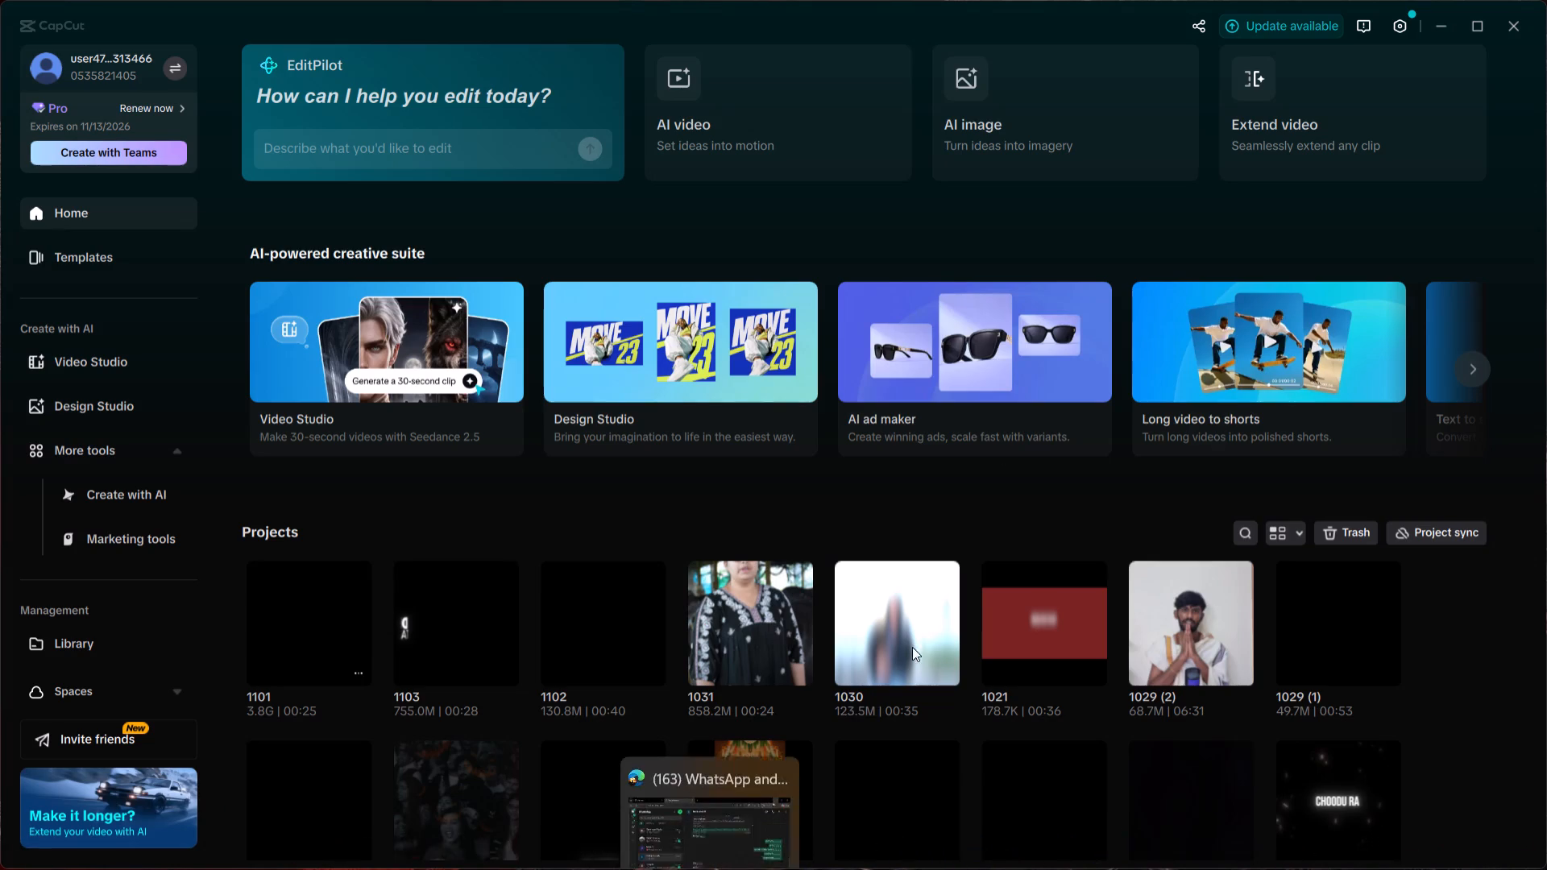
Look through the saved projects on the home screen, from the newest to the older ones and back towards the newer ones.
scroll(912, 648, "down", 2)
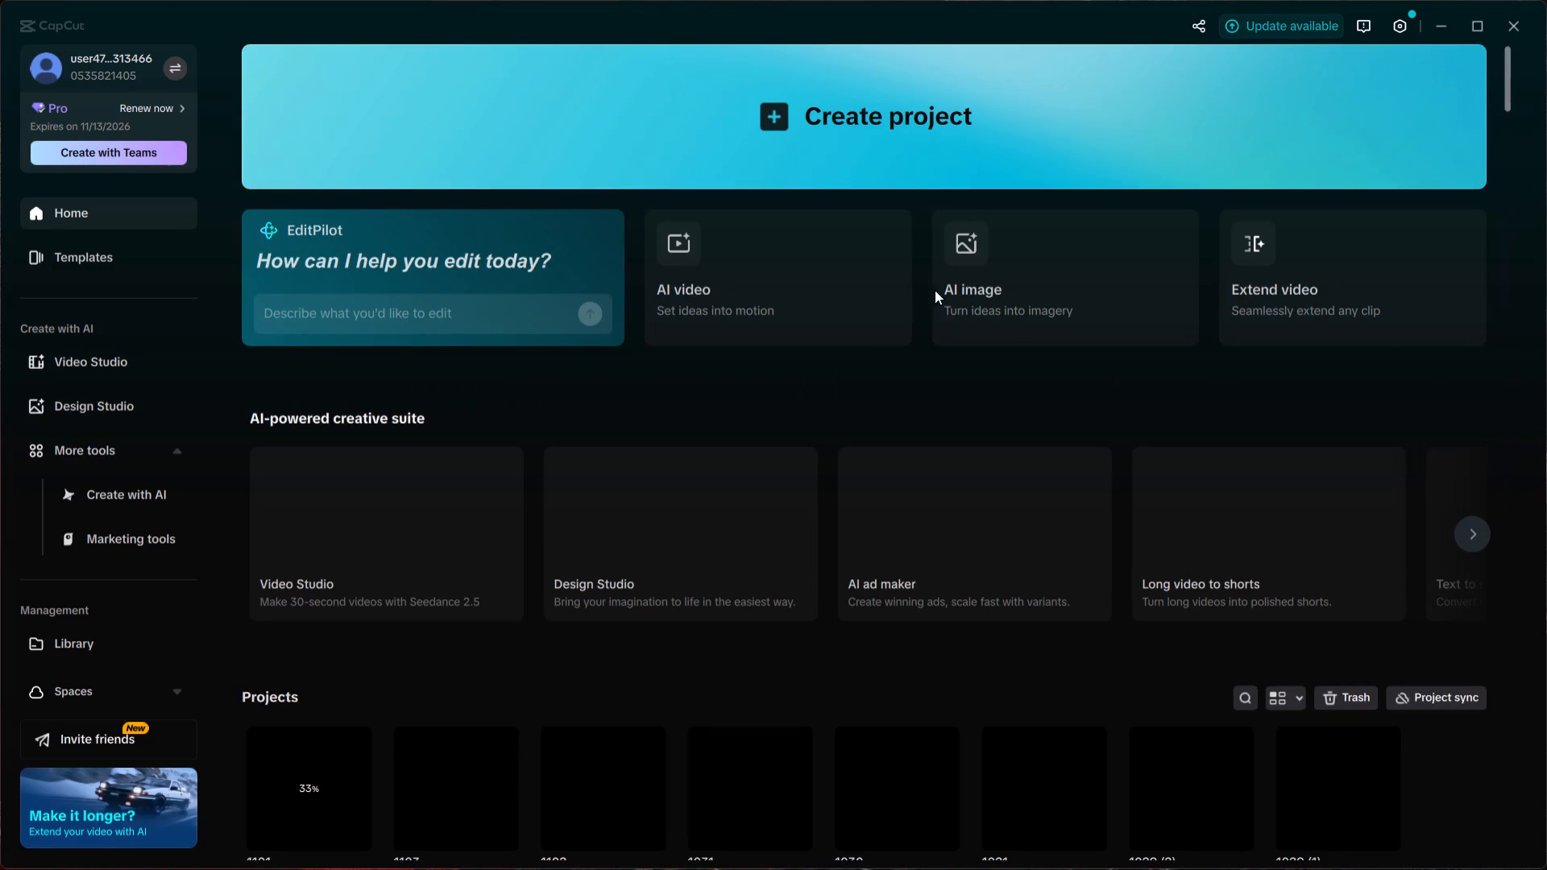
scroll(998, 556, "down", 2)
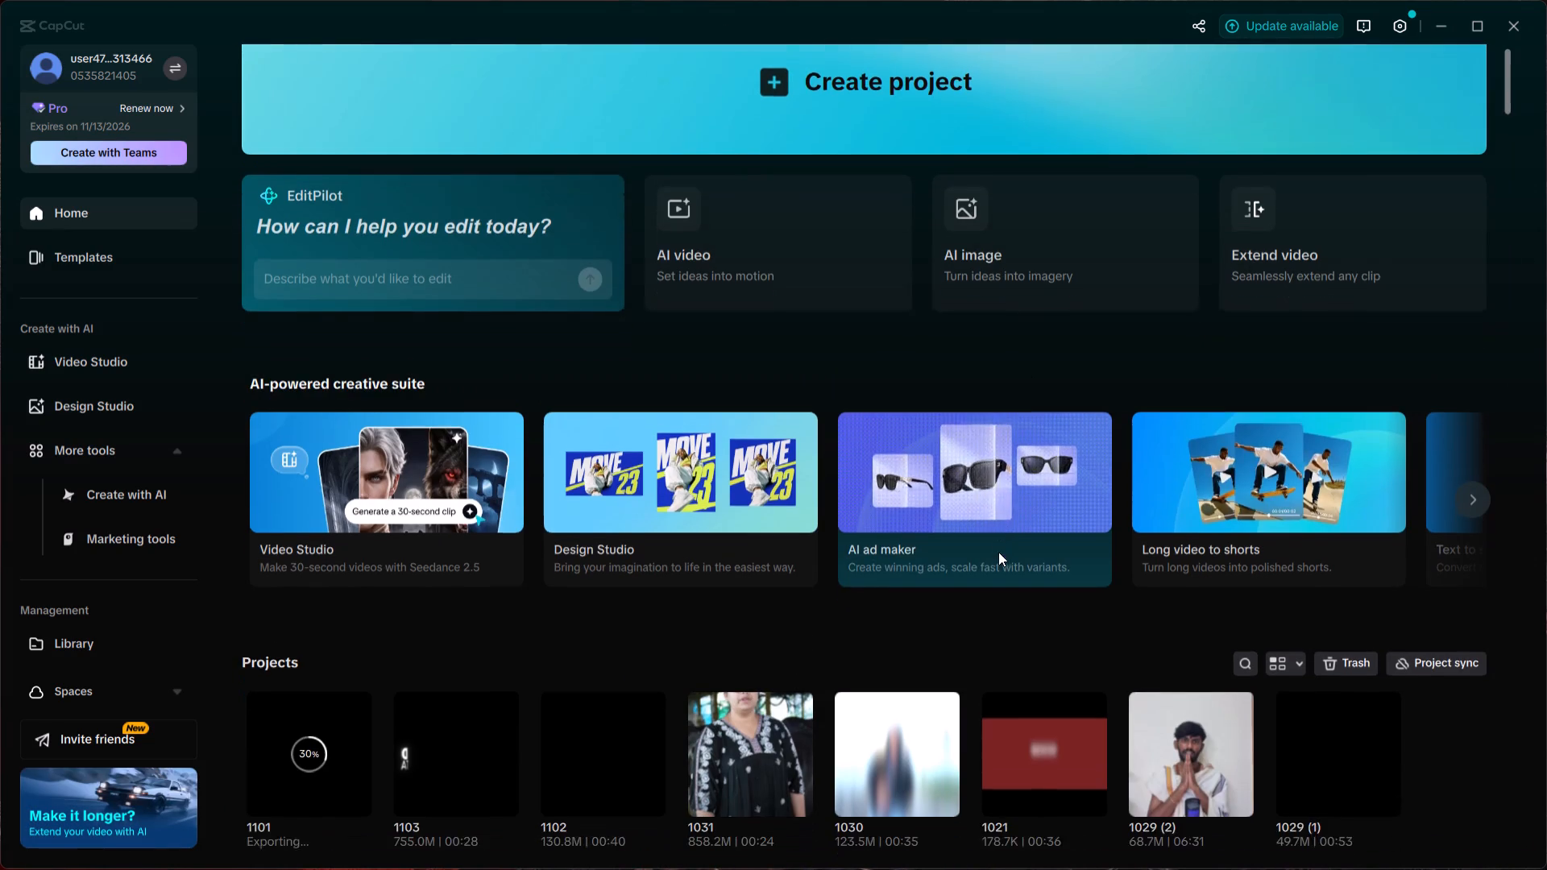
scroll(992, 572, "down", 7)
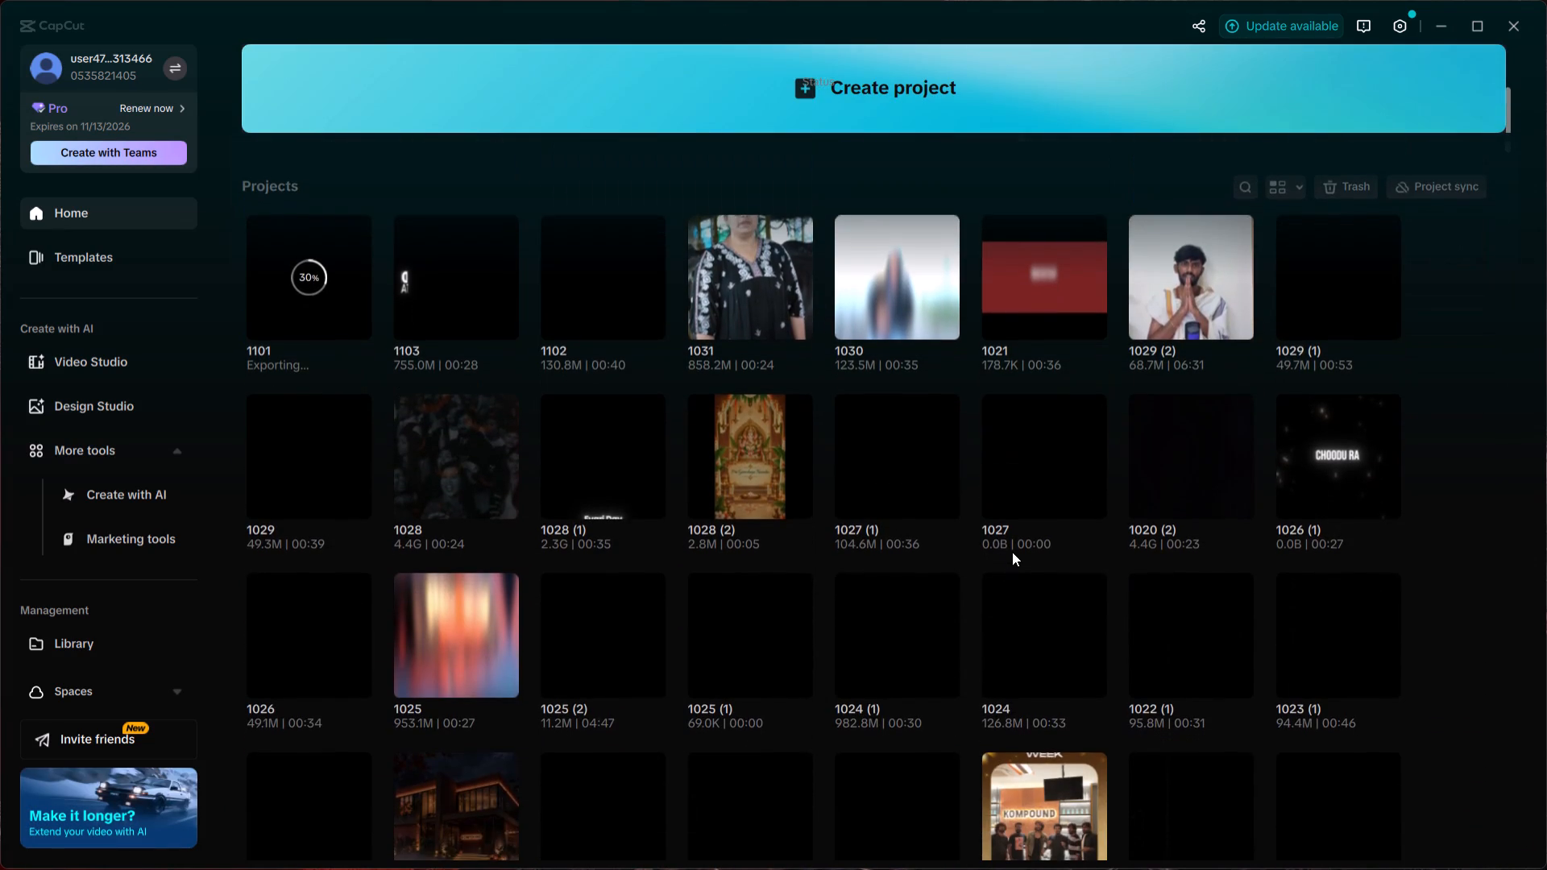
scroll(1012, 552, "down", 12)
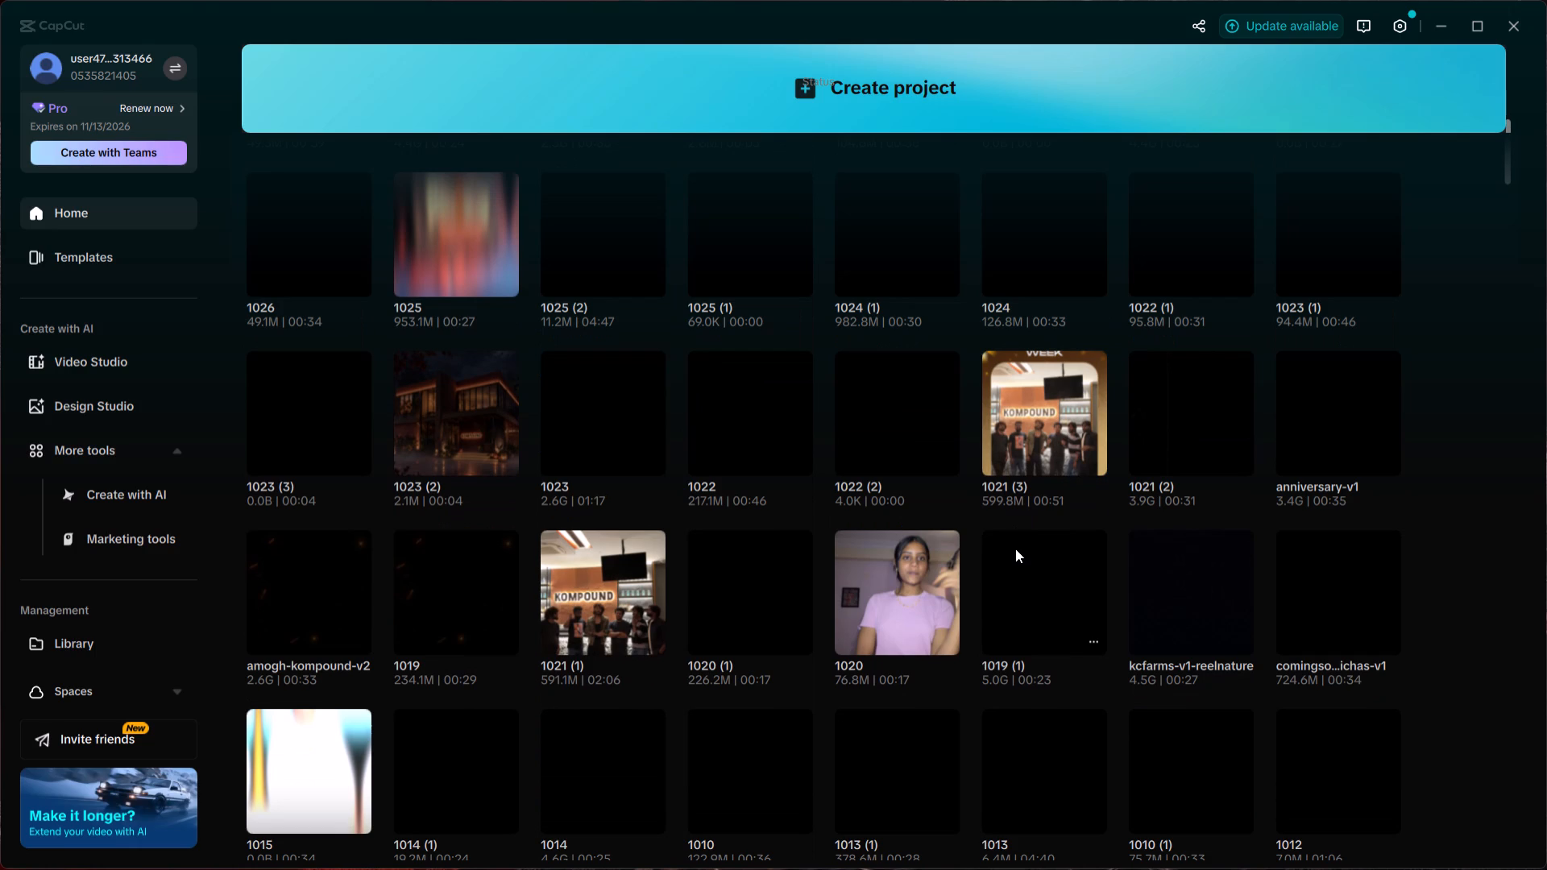
scroll(1015, 549, "down", 3)
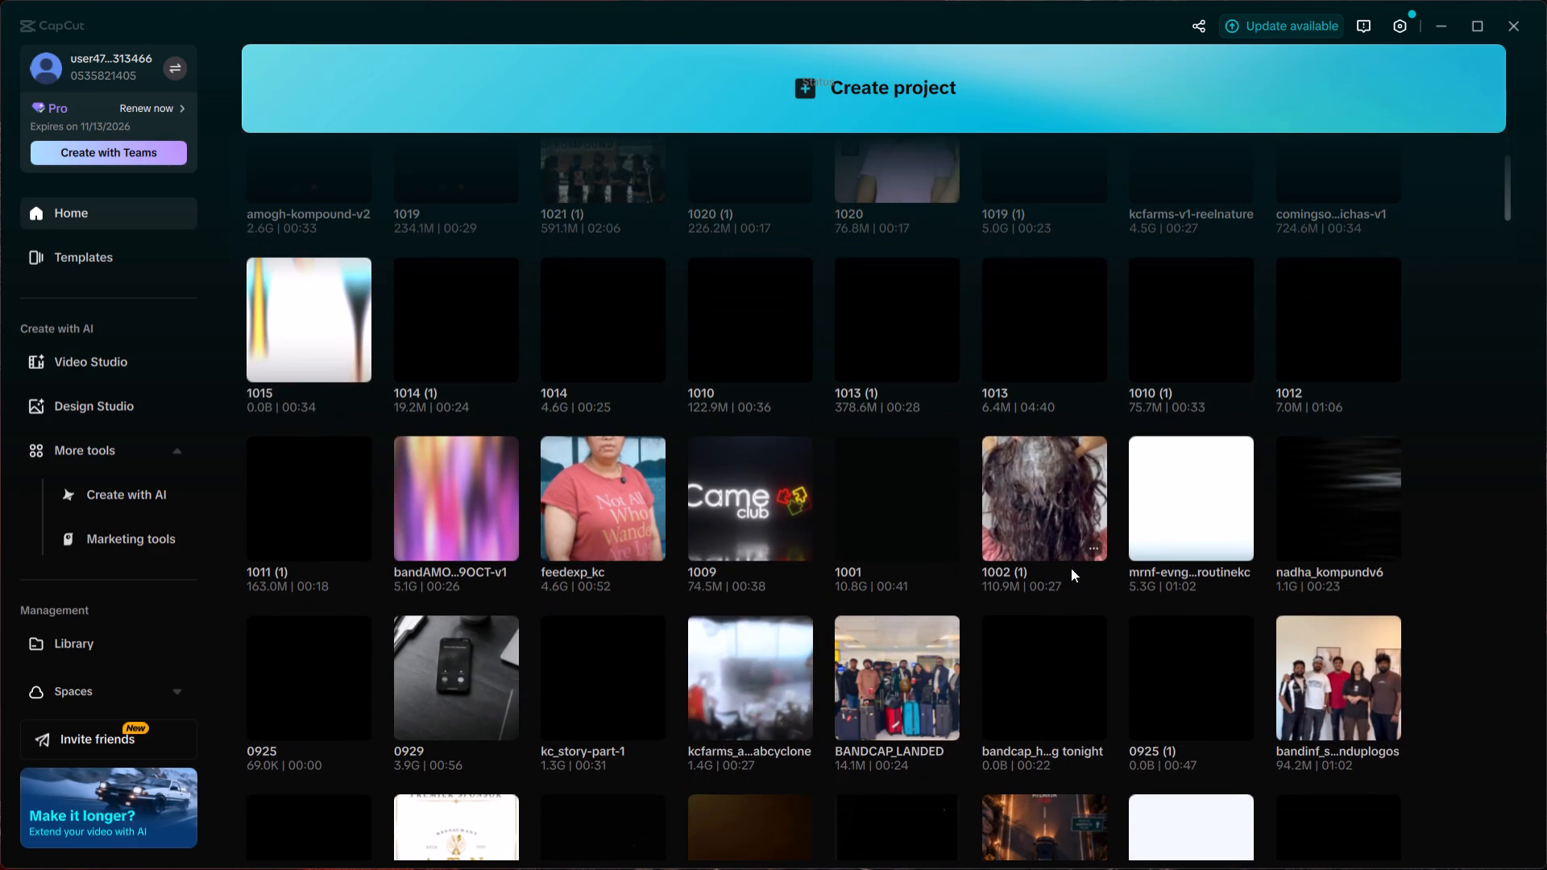
scroll(1014, 640, "down", 9)
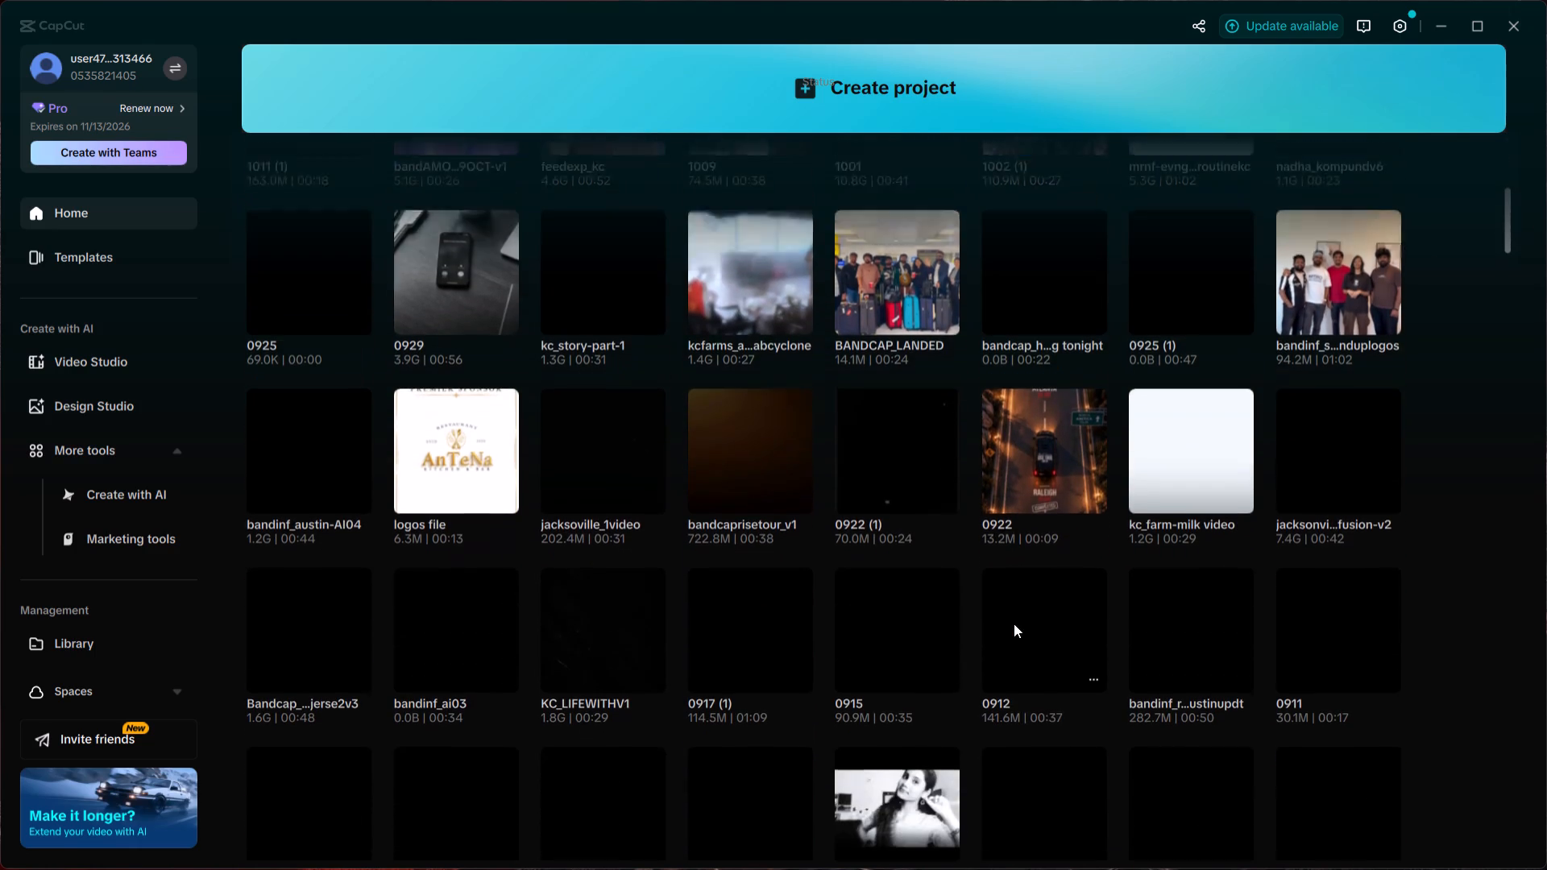
scroll(1014, 620, "down", 2)
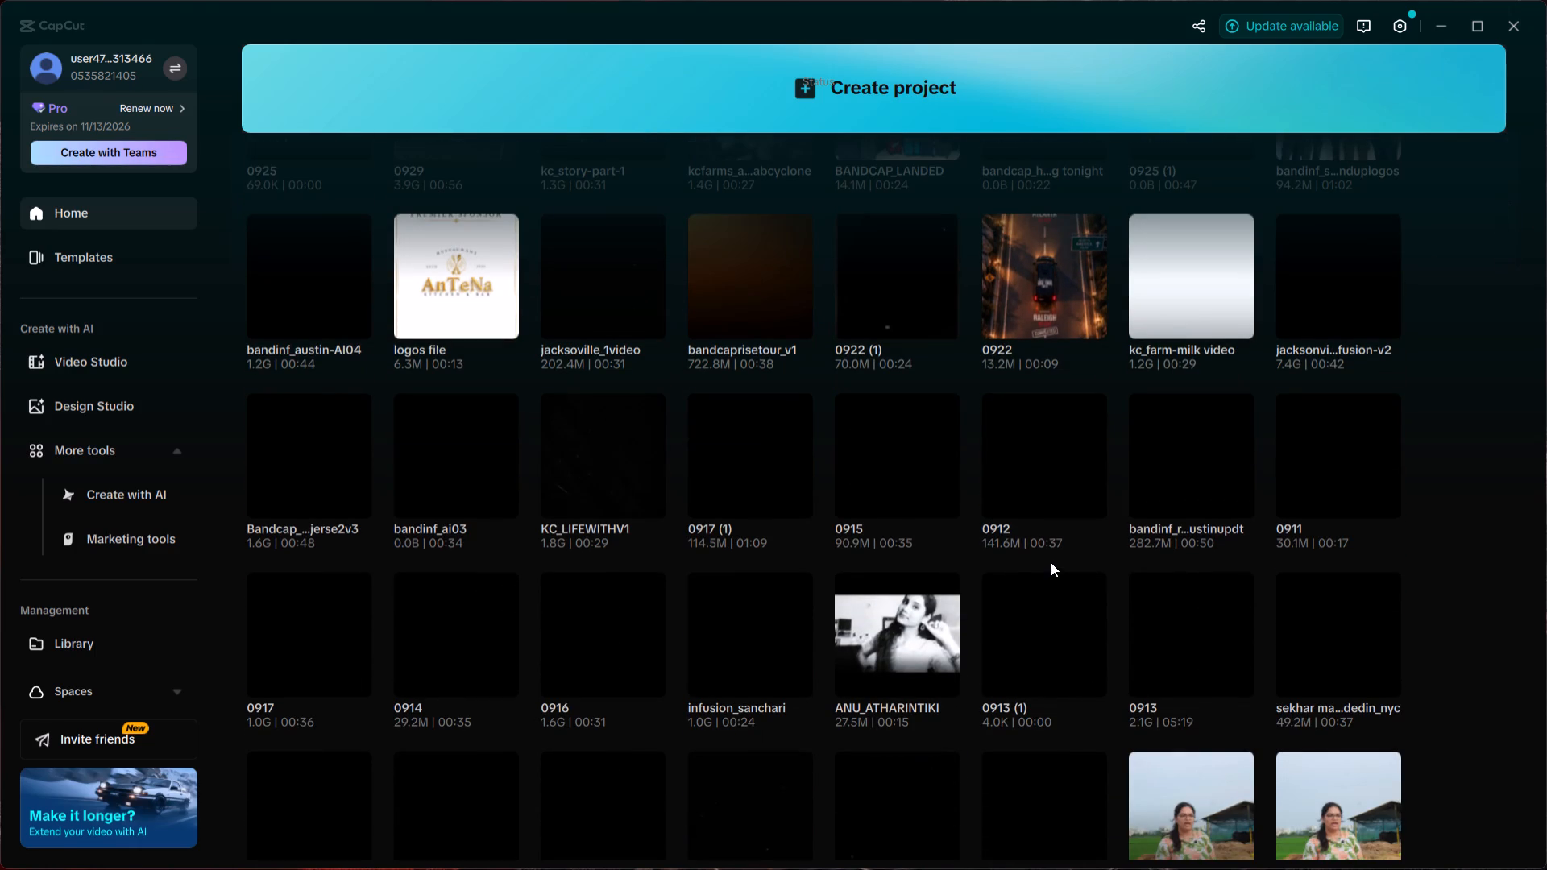
scroll(1012, 557, "down", 7)
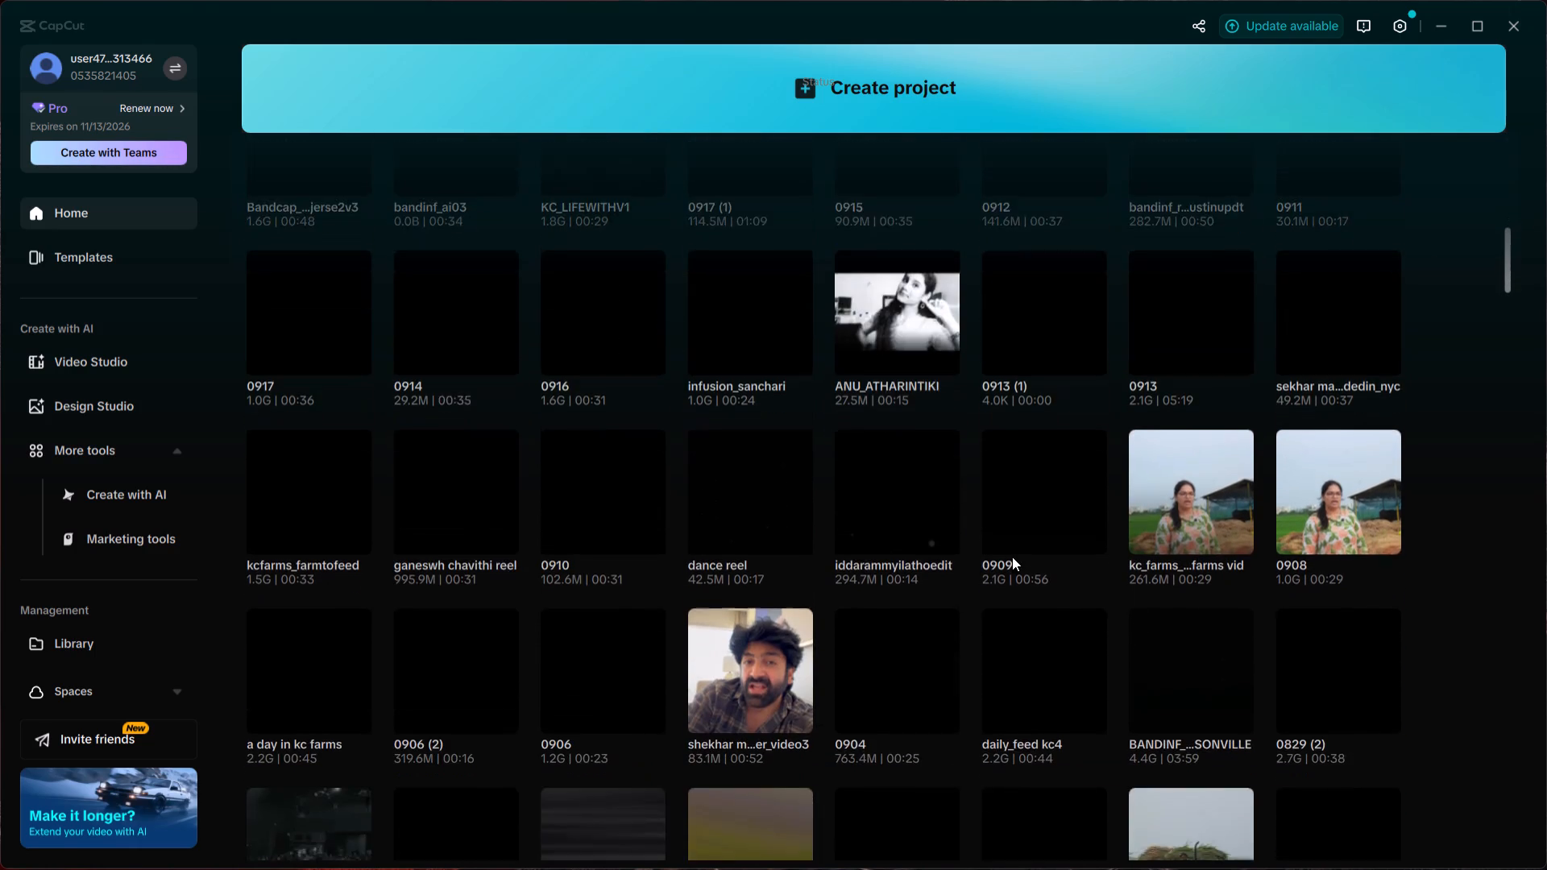
scroll(1012, 557, "down", 10)
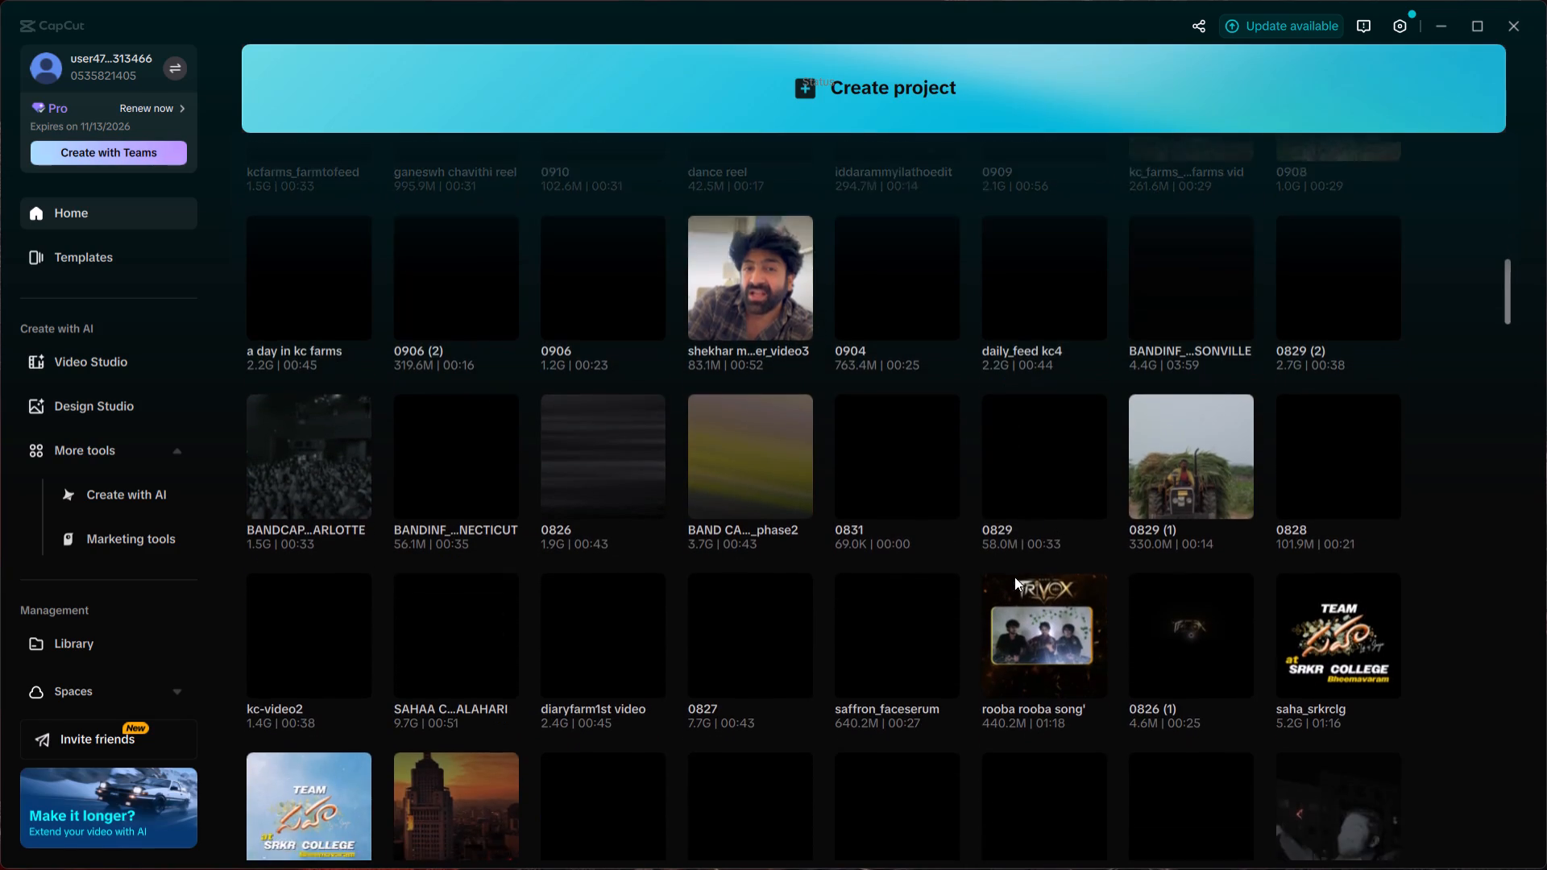
scroll(859, 594, "down", 7)
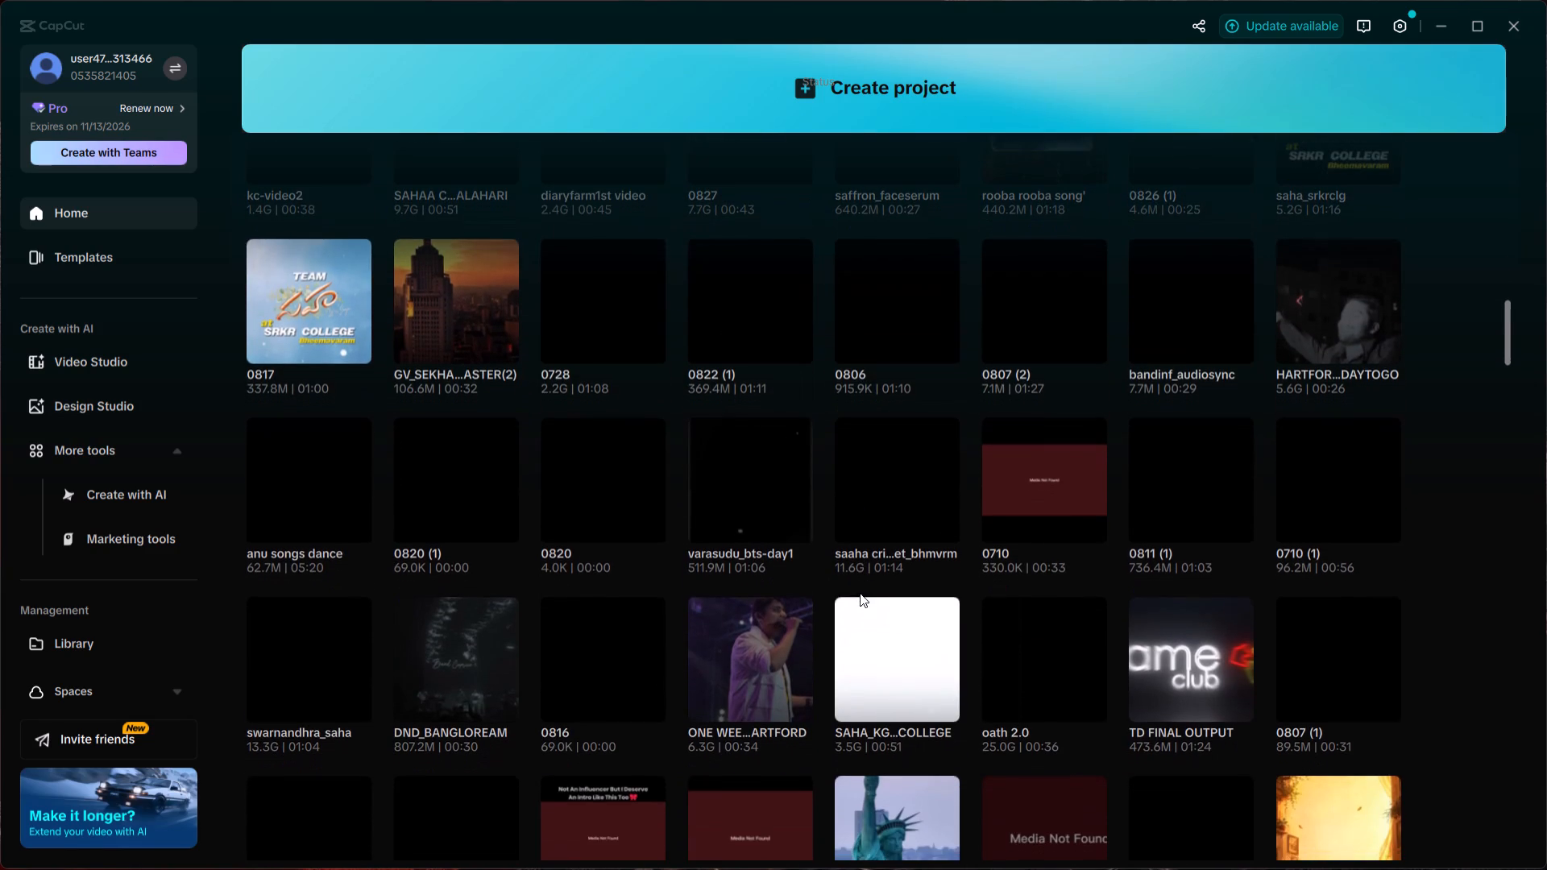
scroll(860, 589, "down", 6)
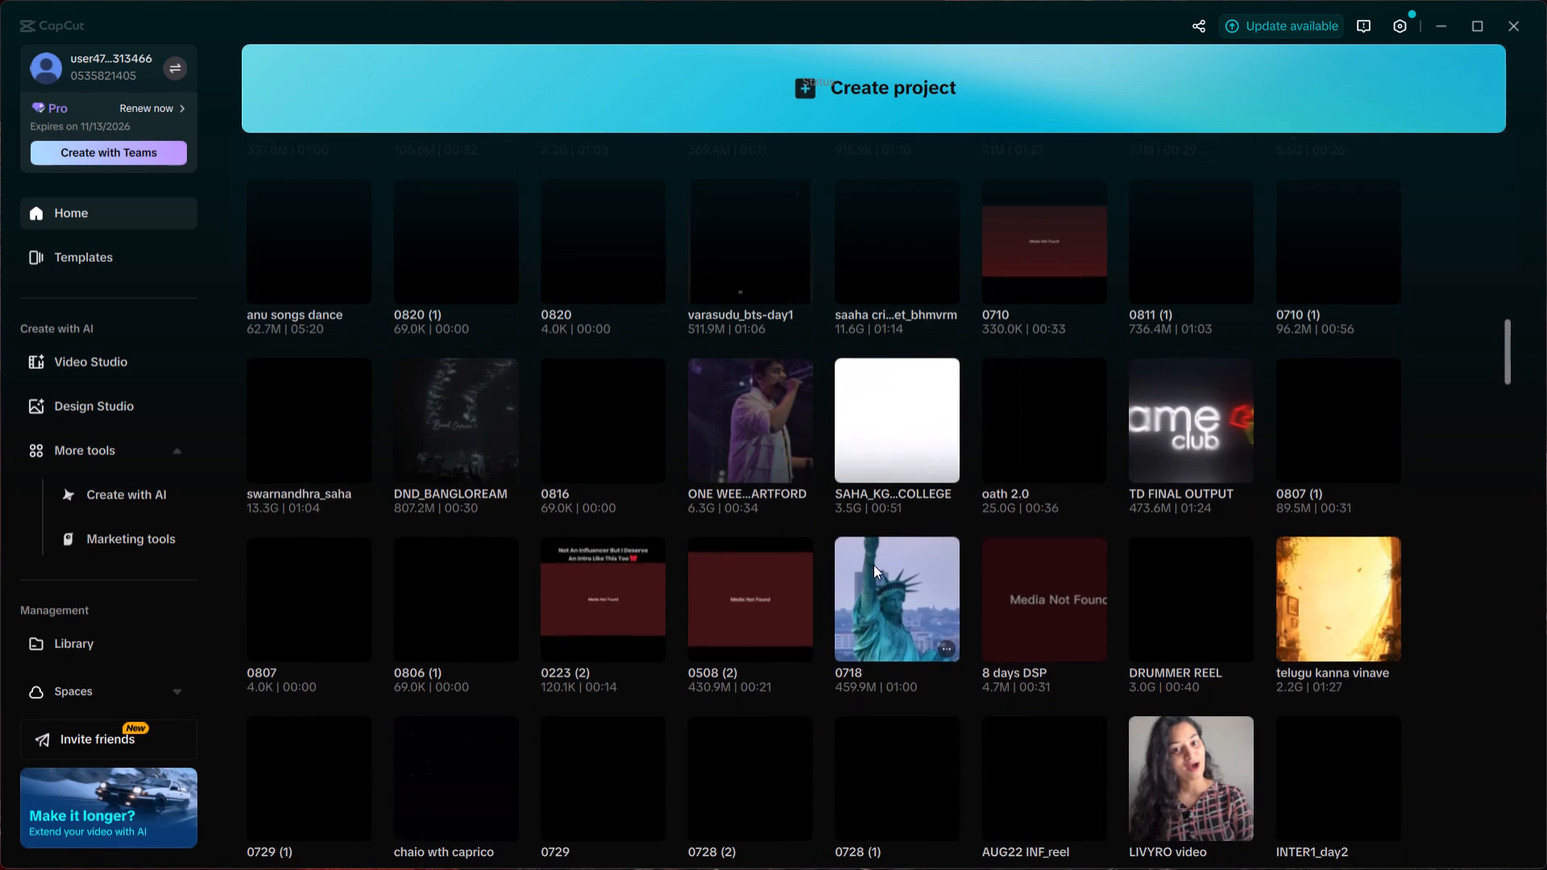
scroll(690, 599, "down", 3)
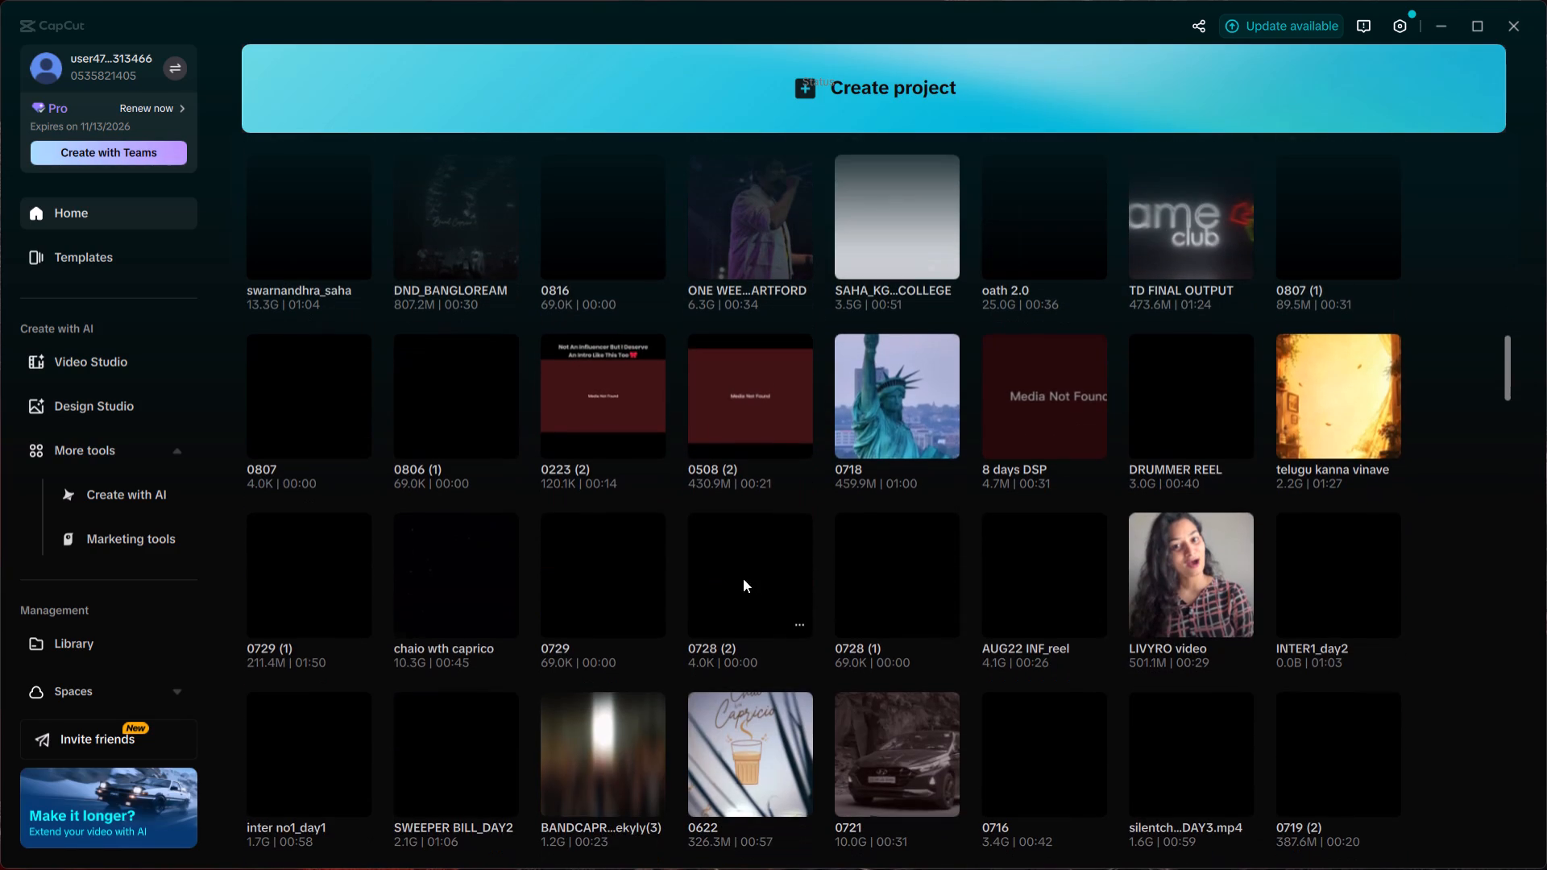
scroll(868, 558, "down", 4)
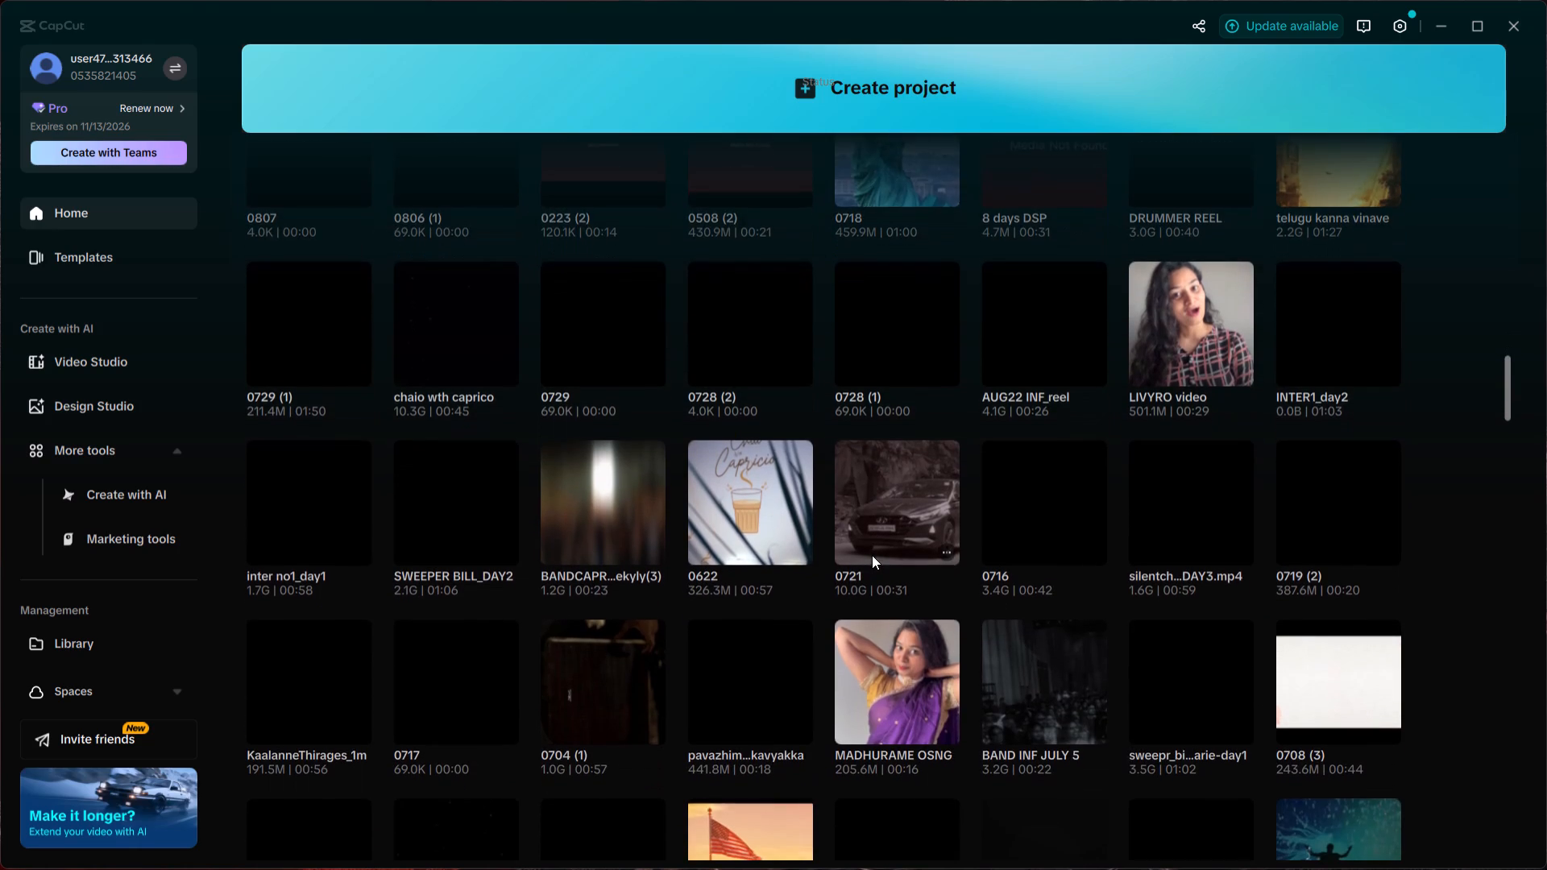
scroll(872, 555, "down", 4)
scroll(875, 550, "up", 17)
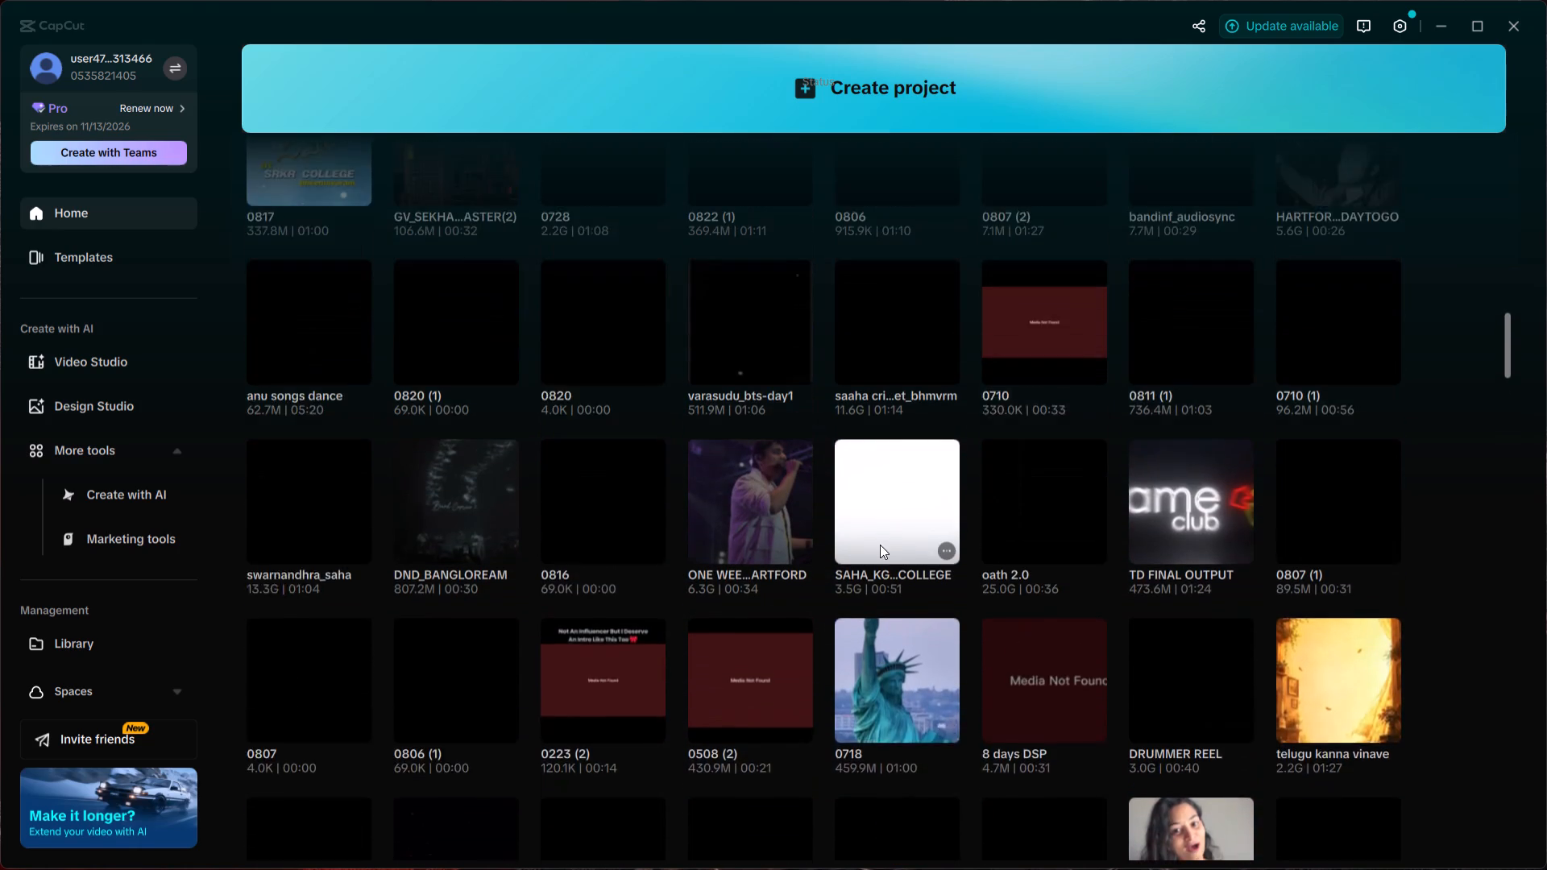
scroll(880, 545, "up", 9)
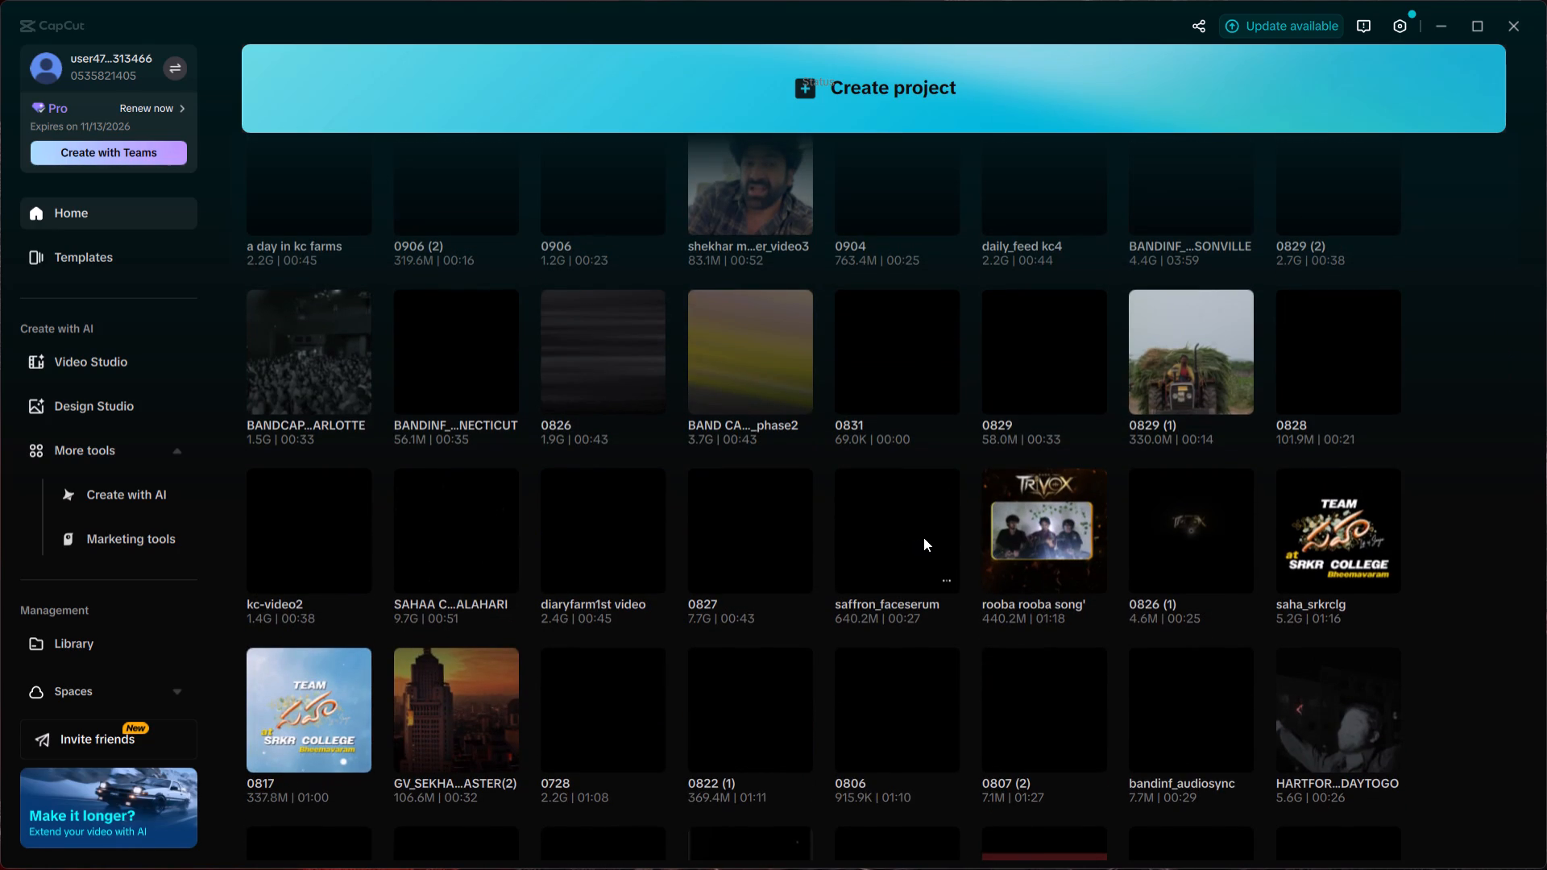
scroll(827, 601, "up", 2)
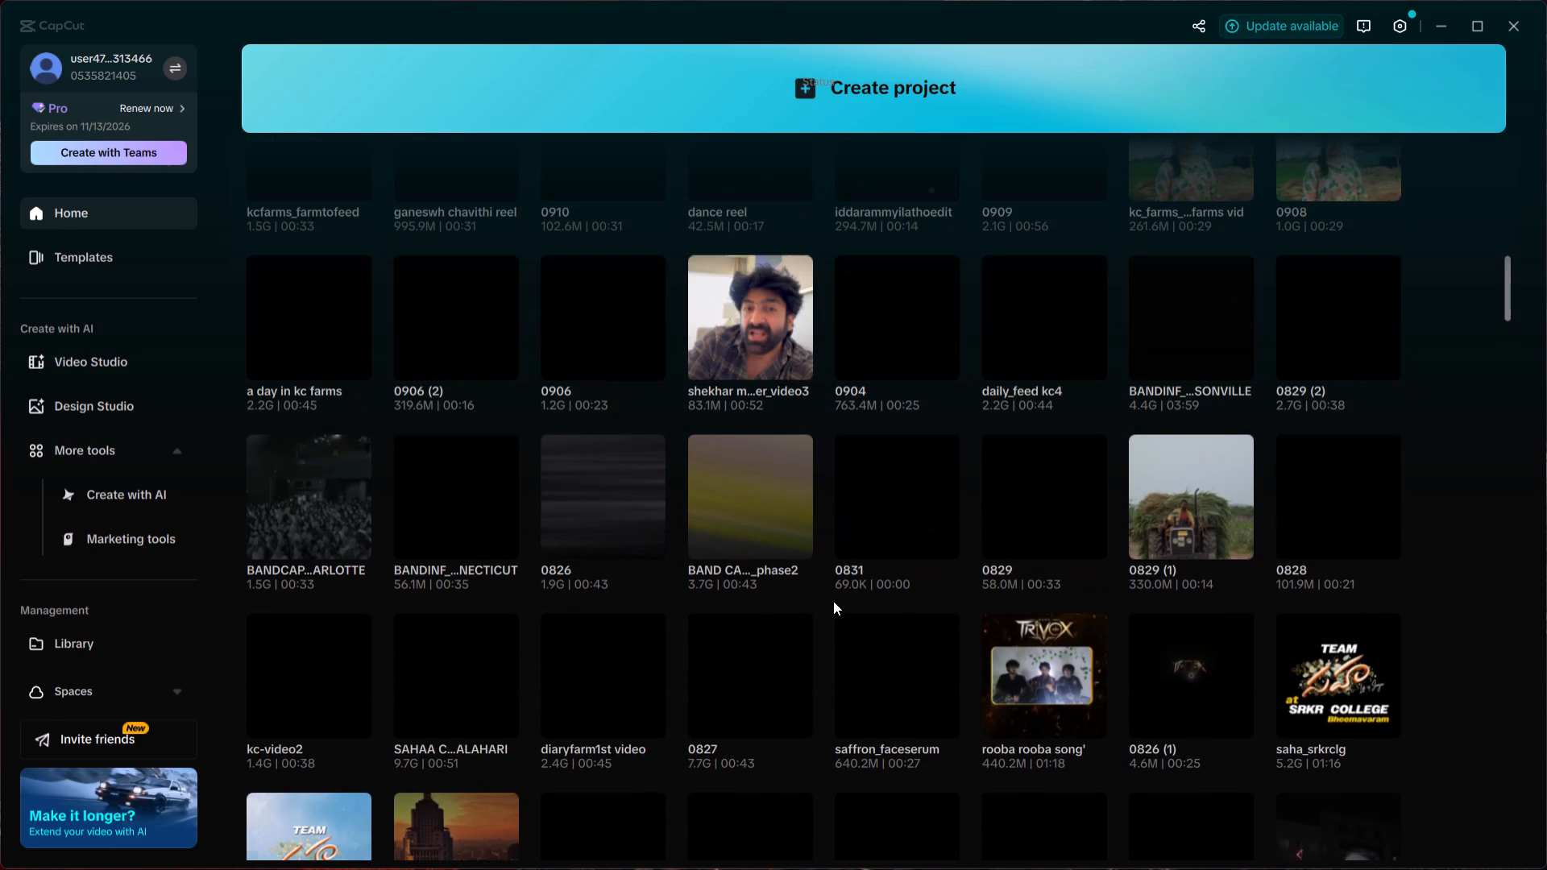
scroll(844, 600, "up", 2)
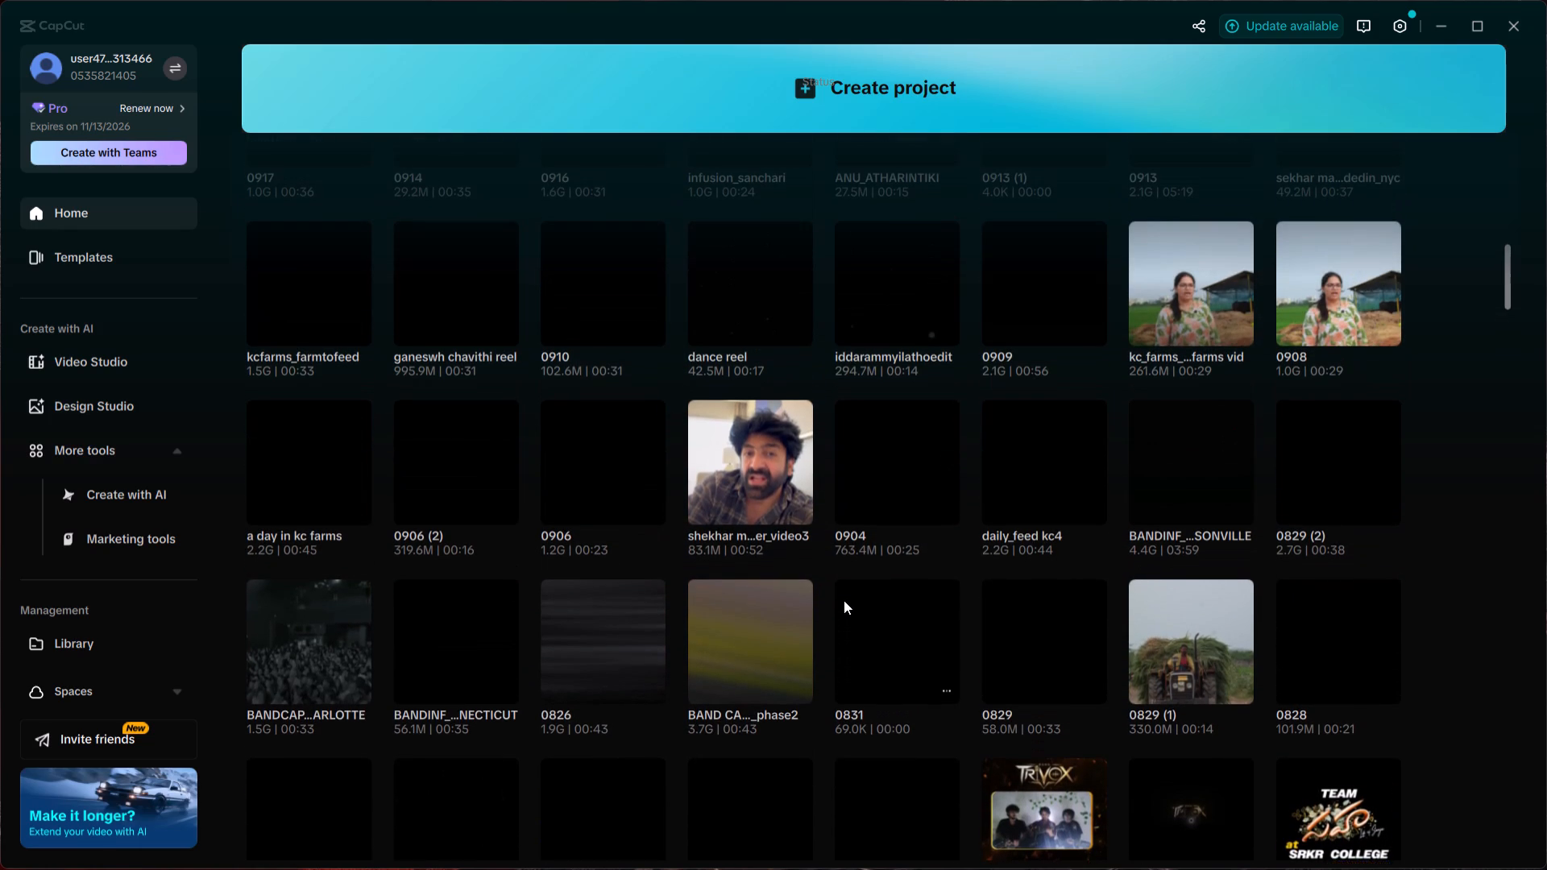